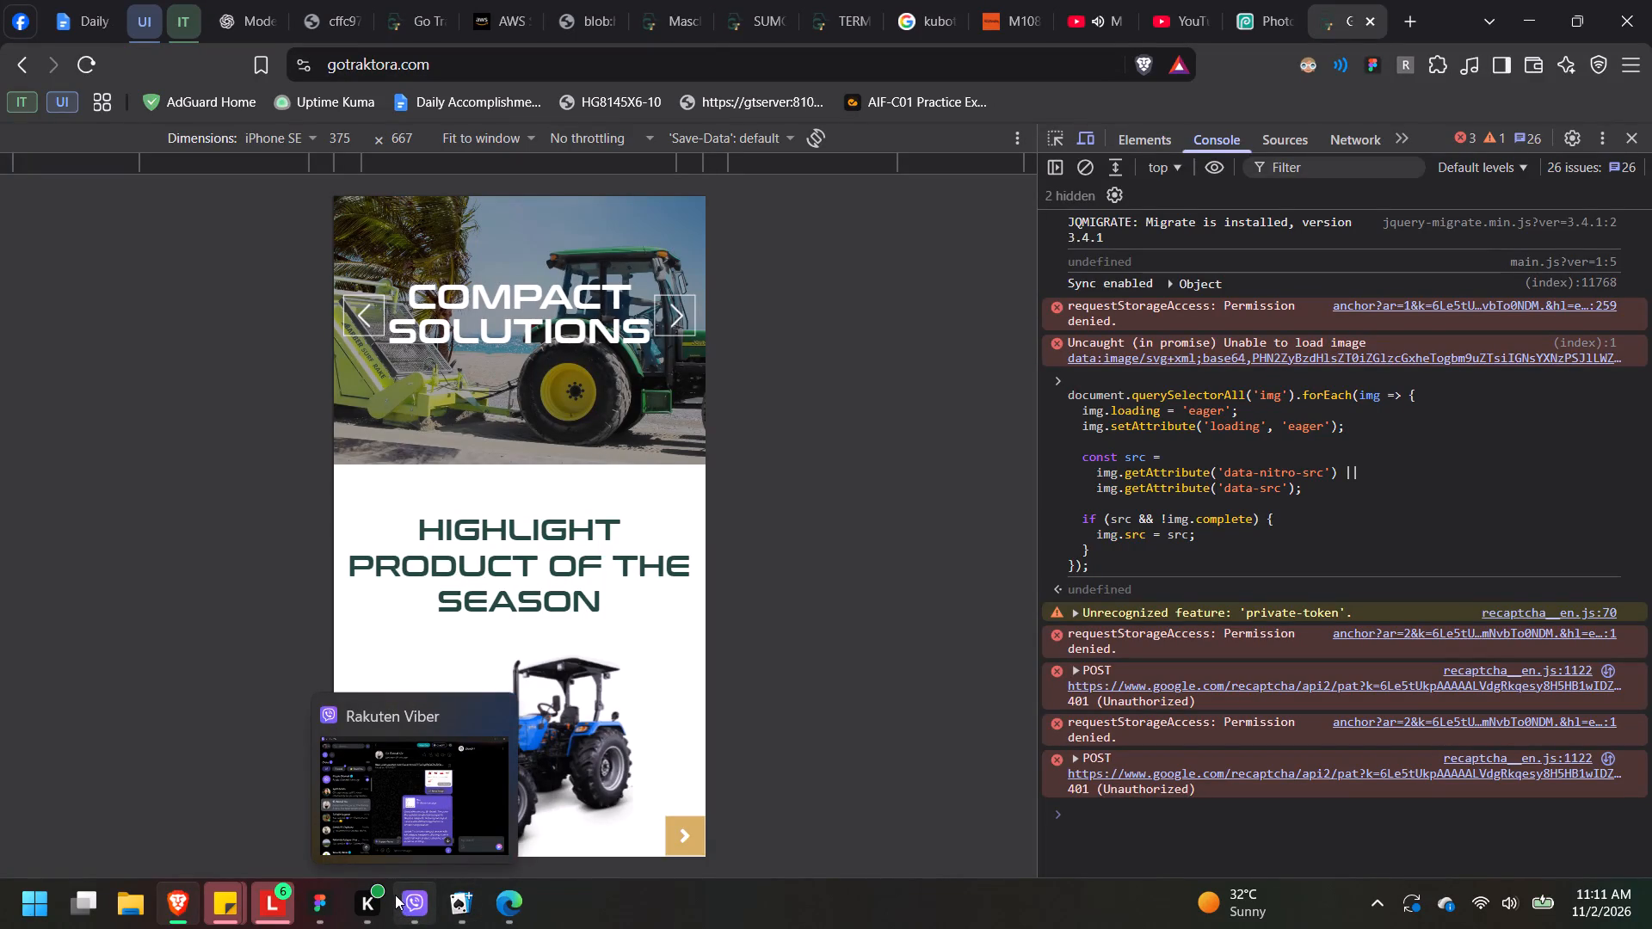
# Close the Rakuten Viber window from its taskbar preview.
pyautogui.click(484, 715)
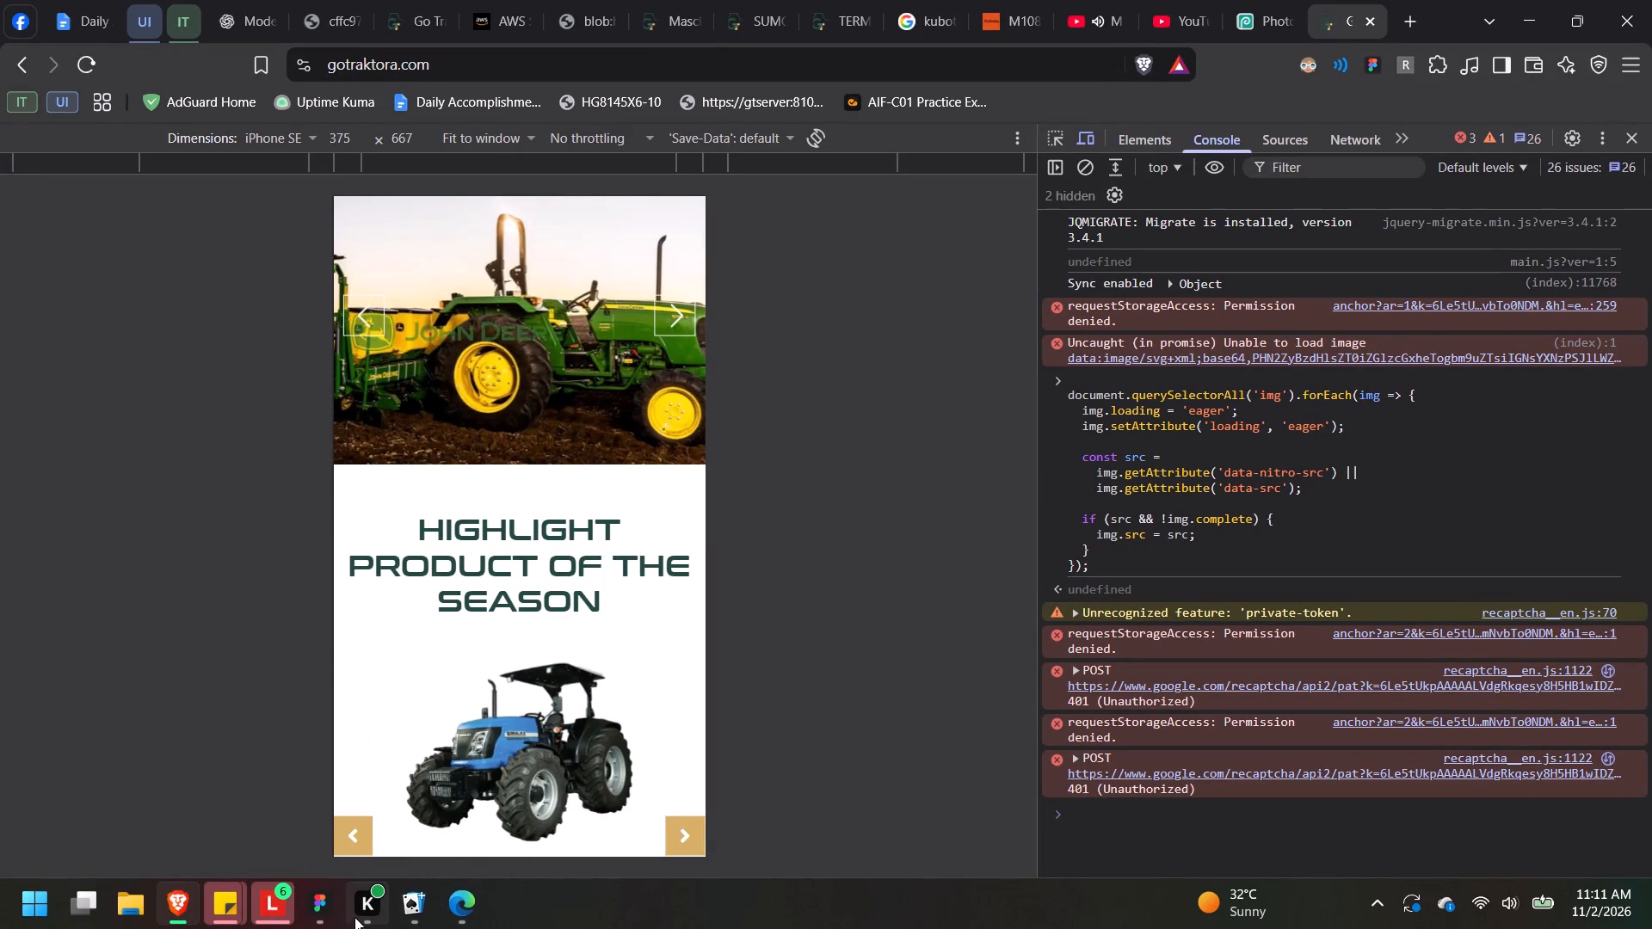
# Open the taskbar options for the running Kuro app.
pyautogui.rightClick(373, 920)
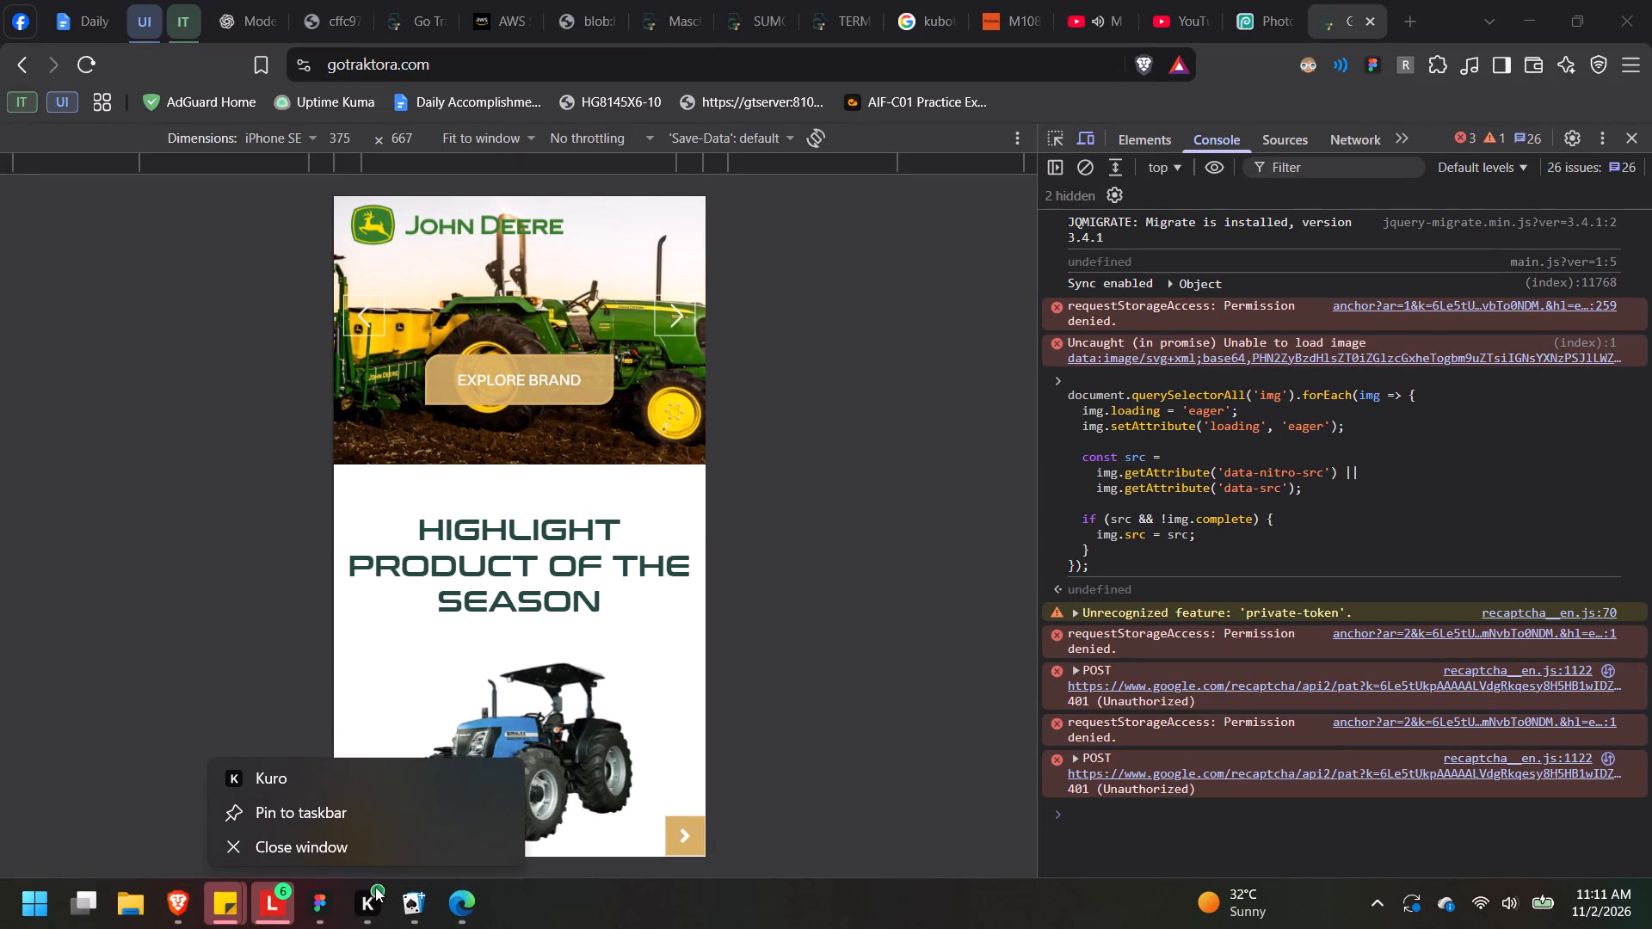
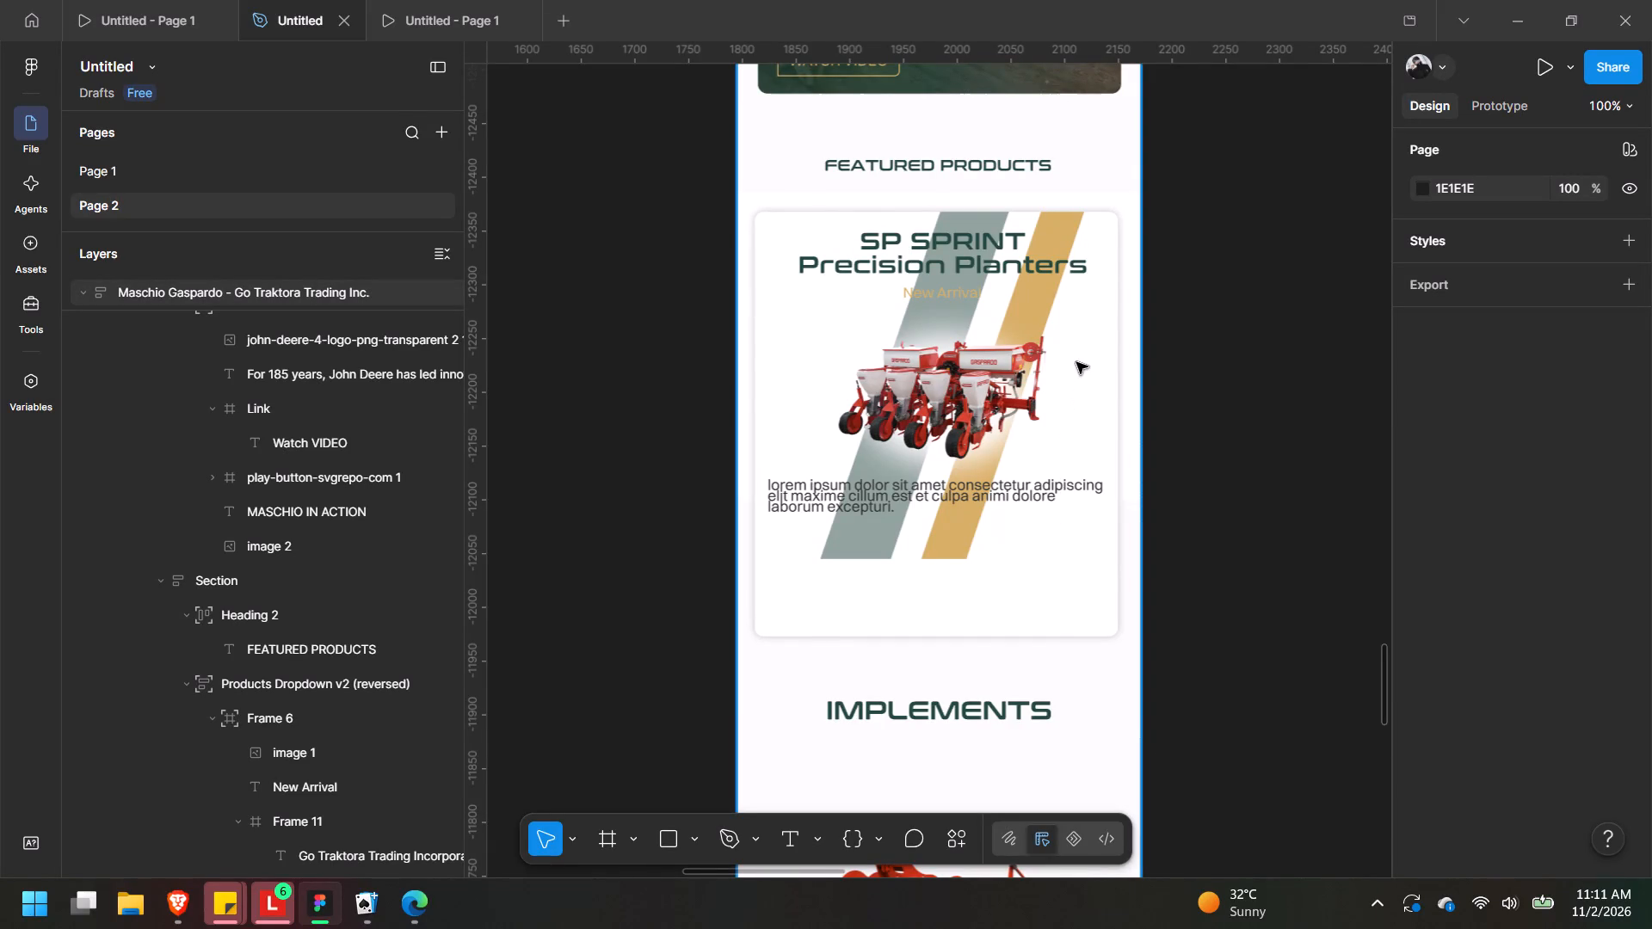
# Set the fill opacity of the gold diagonal stripe (Vector 7) in the mobile SP SPRINT card to 50%.
pyautogui.doubleClick(1056, 305)
pyautogui.tripleClick(1040, 299)
pyautogui.click(1040, 299)
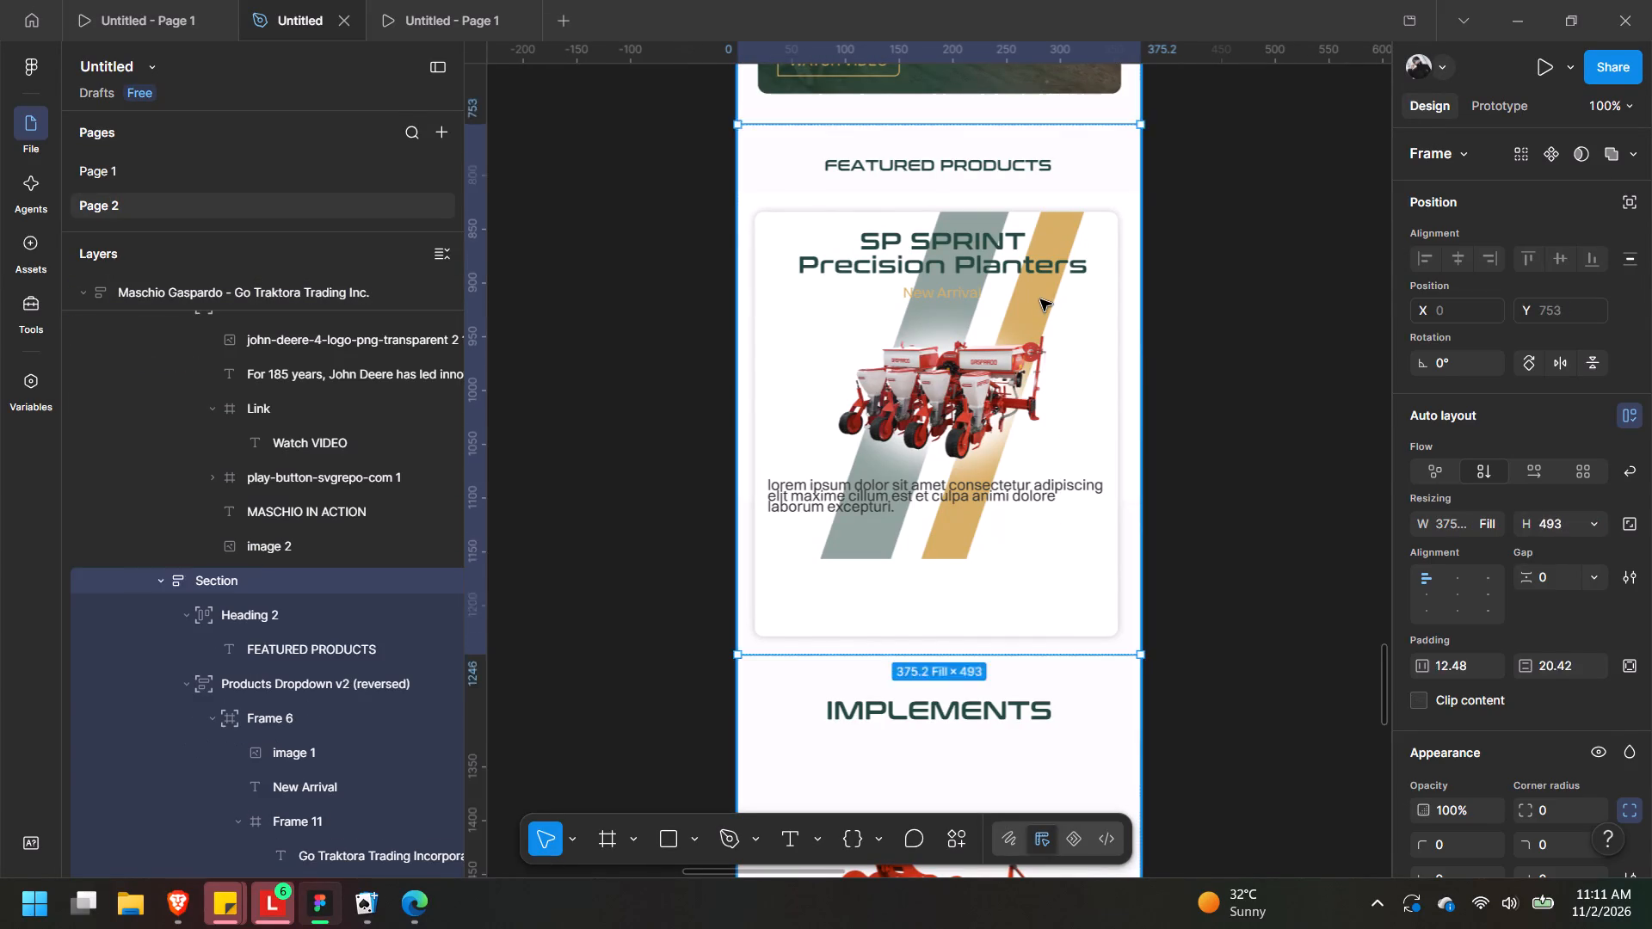
pyautogui.doubleClick(1040, 299)
pyautogui.scroll(-4, 1648, 717)
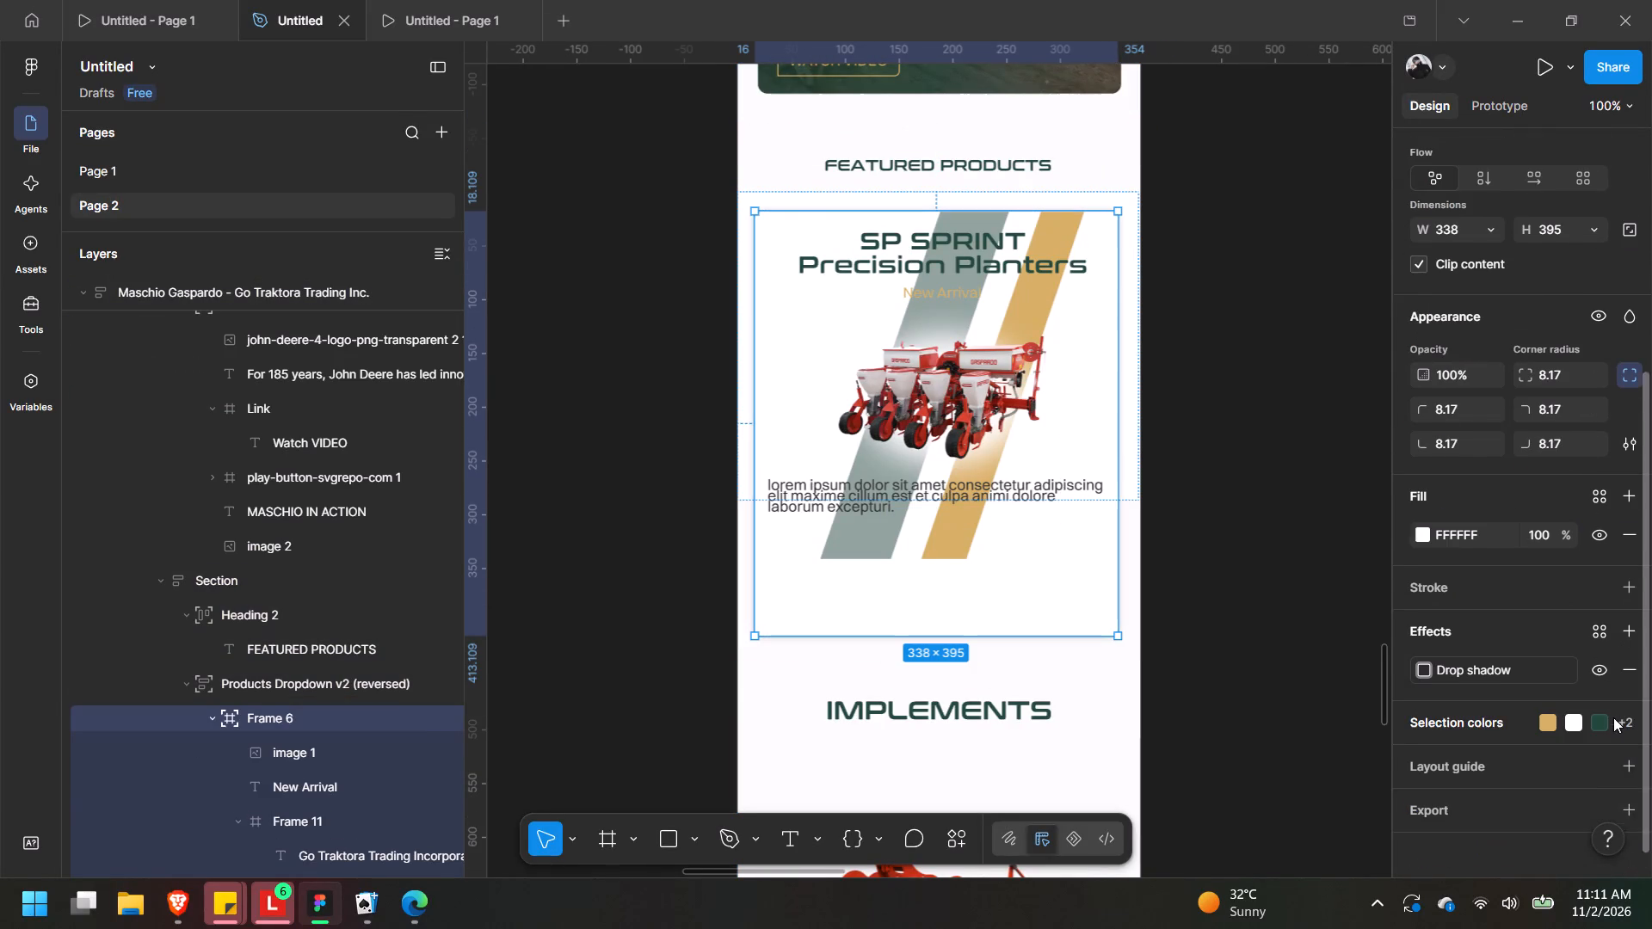
pyautogui.doubleClick(1039, 296)
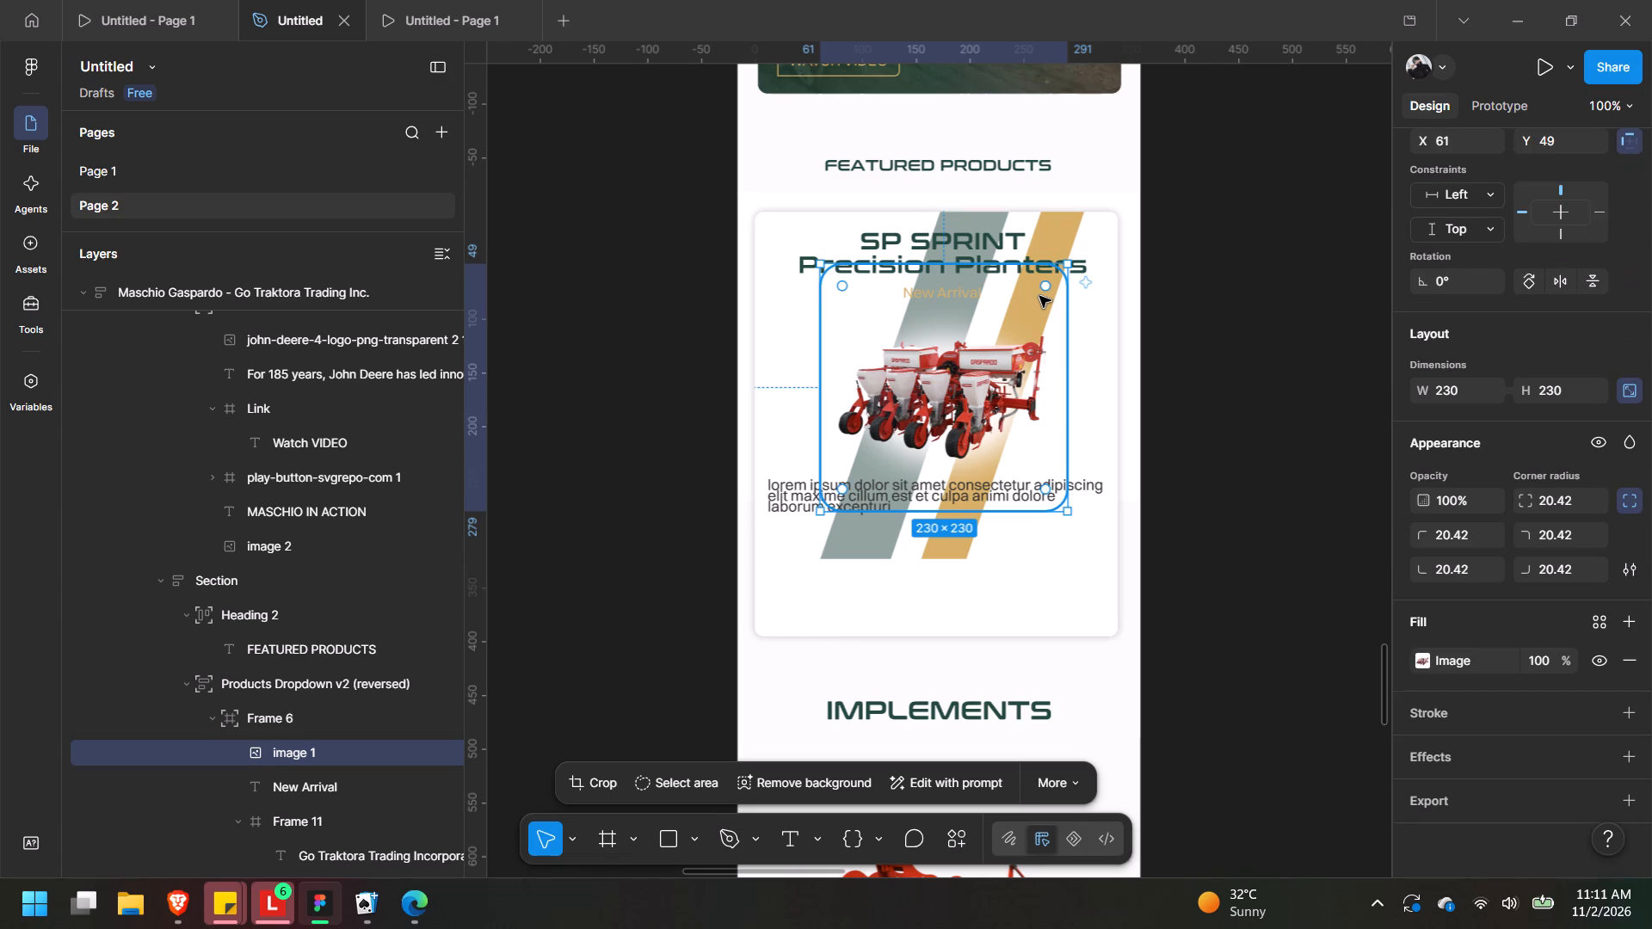
pyautogui.click(278, 698)
pyautogui.click(278, 710)
pyautogui.scroll(-2, 328, 746)
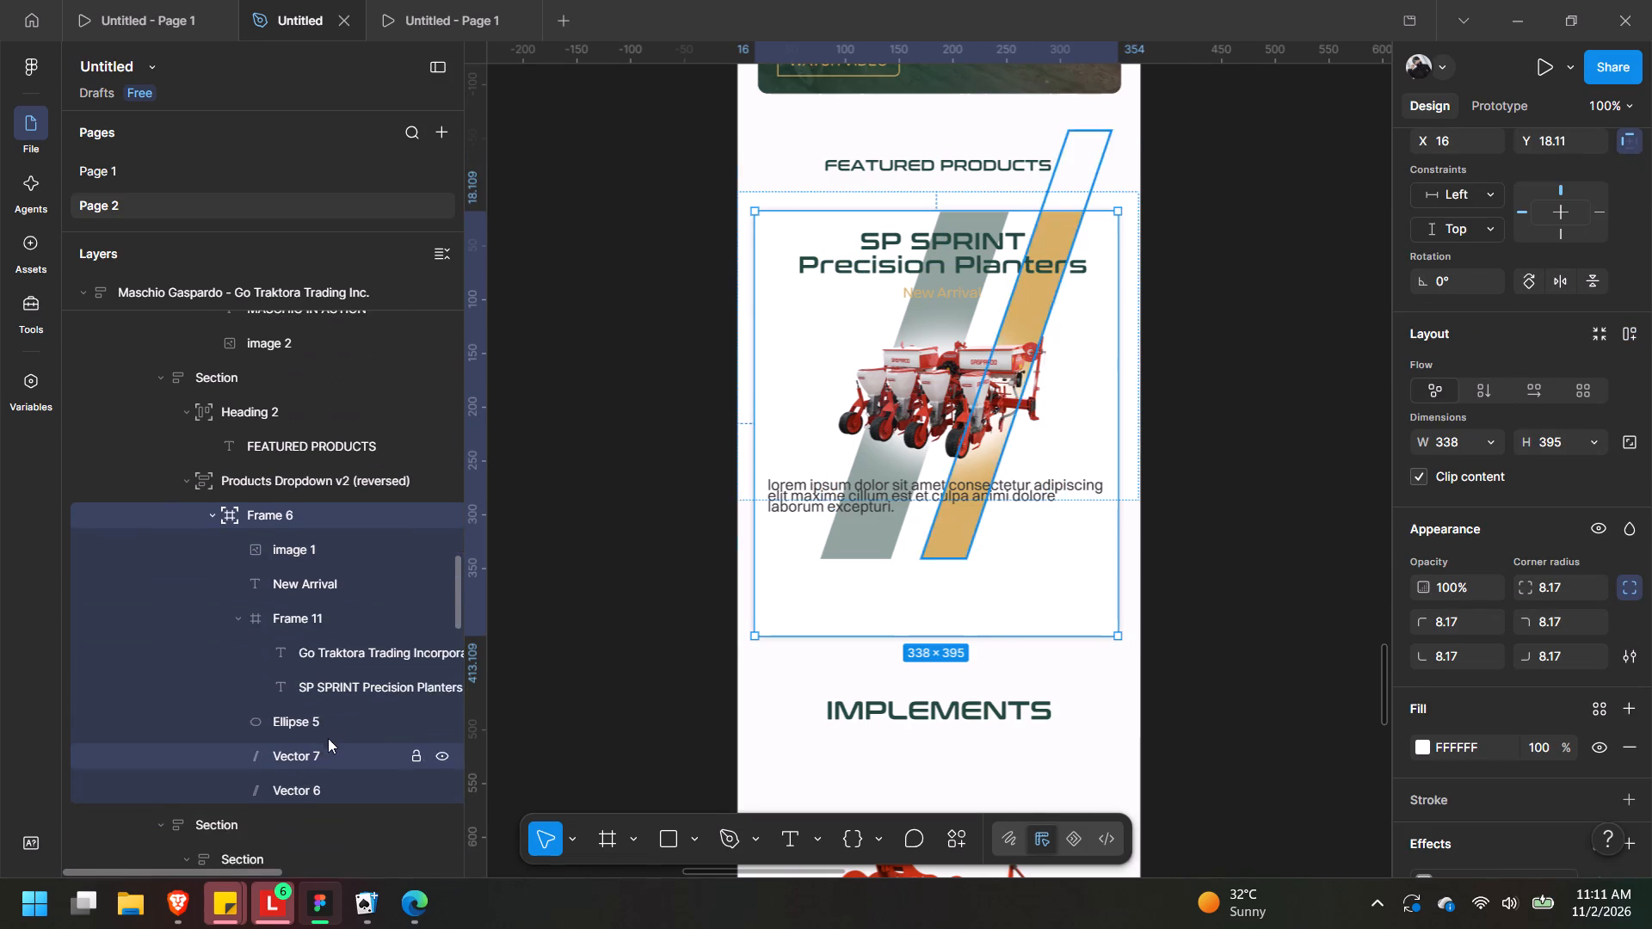
pyautogui.click(333, 737)
pyautogui.click(311, 786)
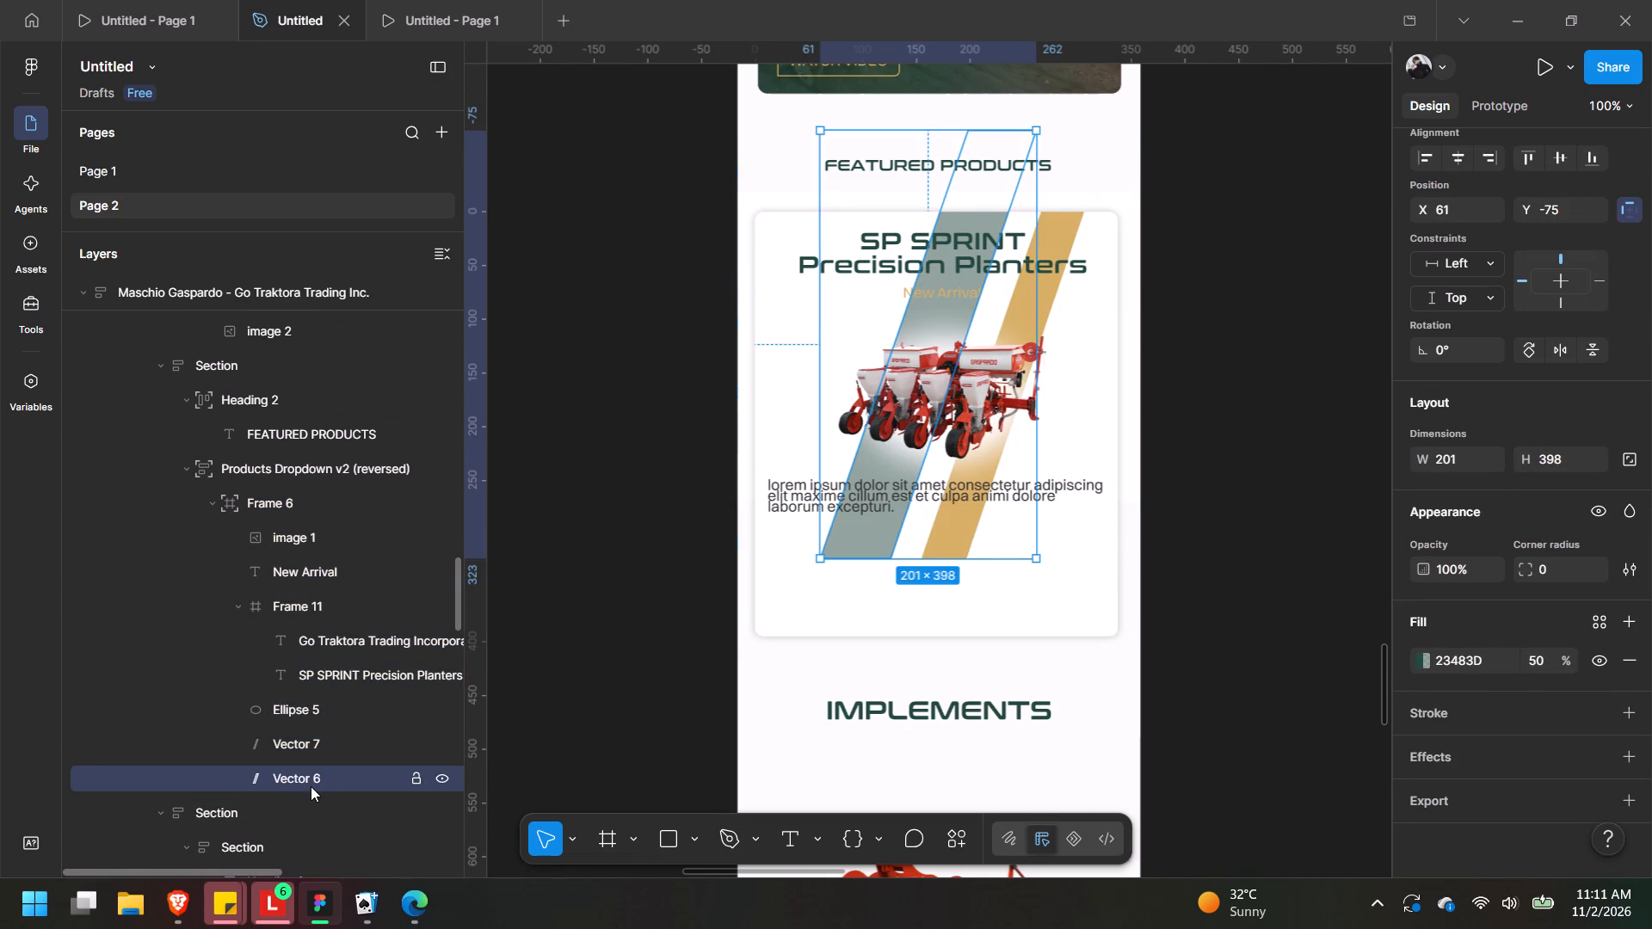
pyautogui.click(319, 755)
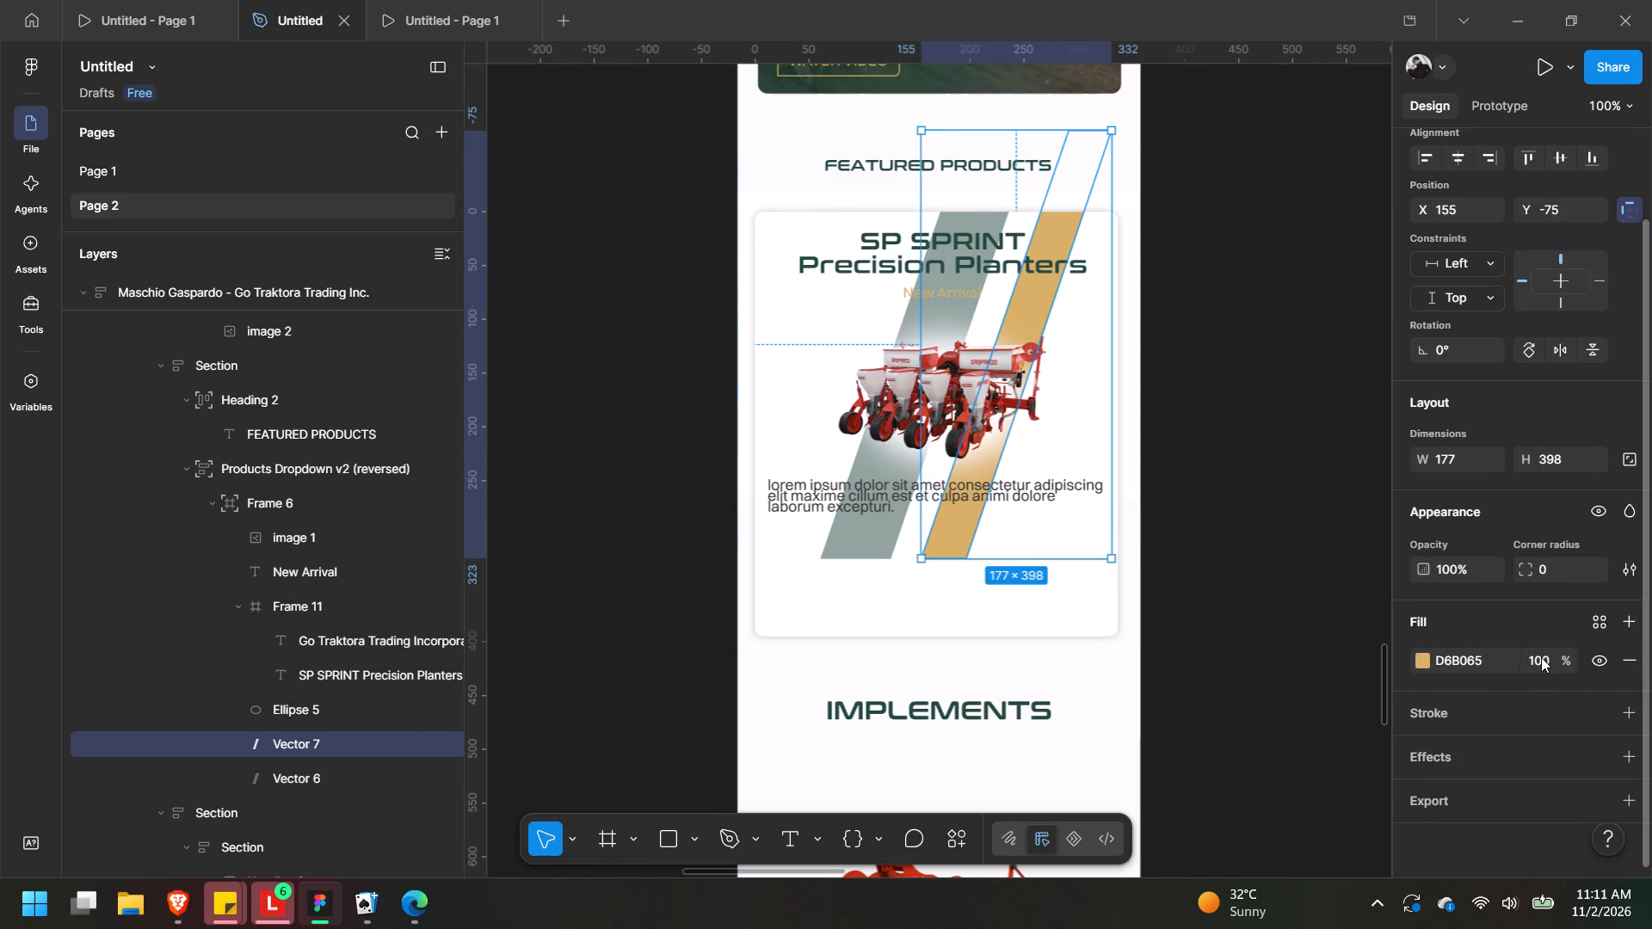
pyautogui.click(1541, 657)
pyautogui.write('50')
pyautogui.press('Return')
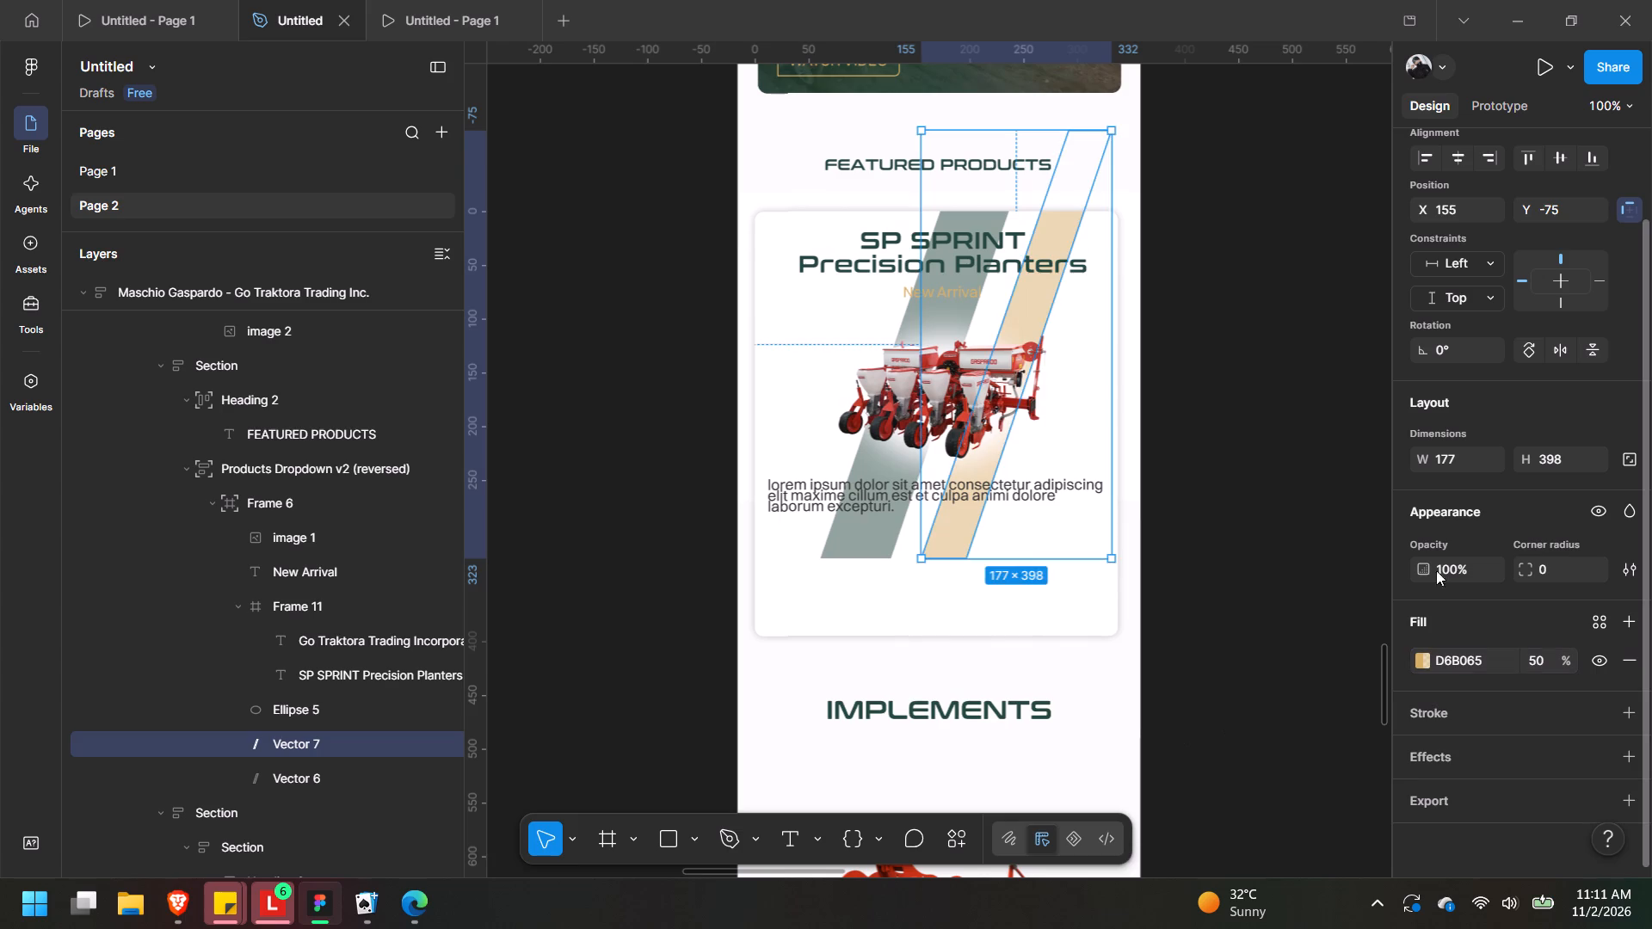
pyautogui.click(1236, 322)
# Set the fill opacity of the gold stripe (Vector 7) in the desktop page's SP SPRINT card to 50%.
pyautogui.moveTo(1238, 189); pyautogui.dragTo(716, 908, button='middle')
pyautogui.moveTo(962, 415); pyautogui.dragTo(823, 831, button='middle')
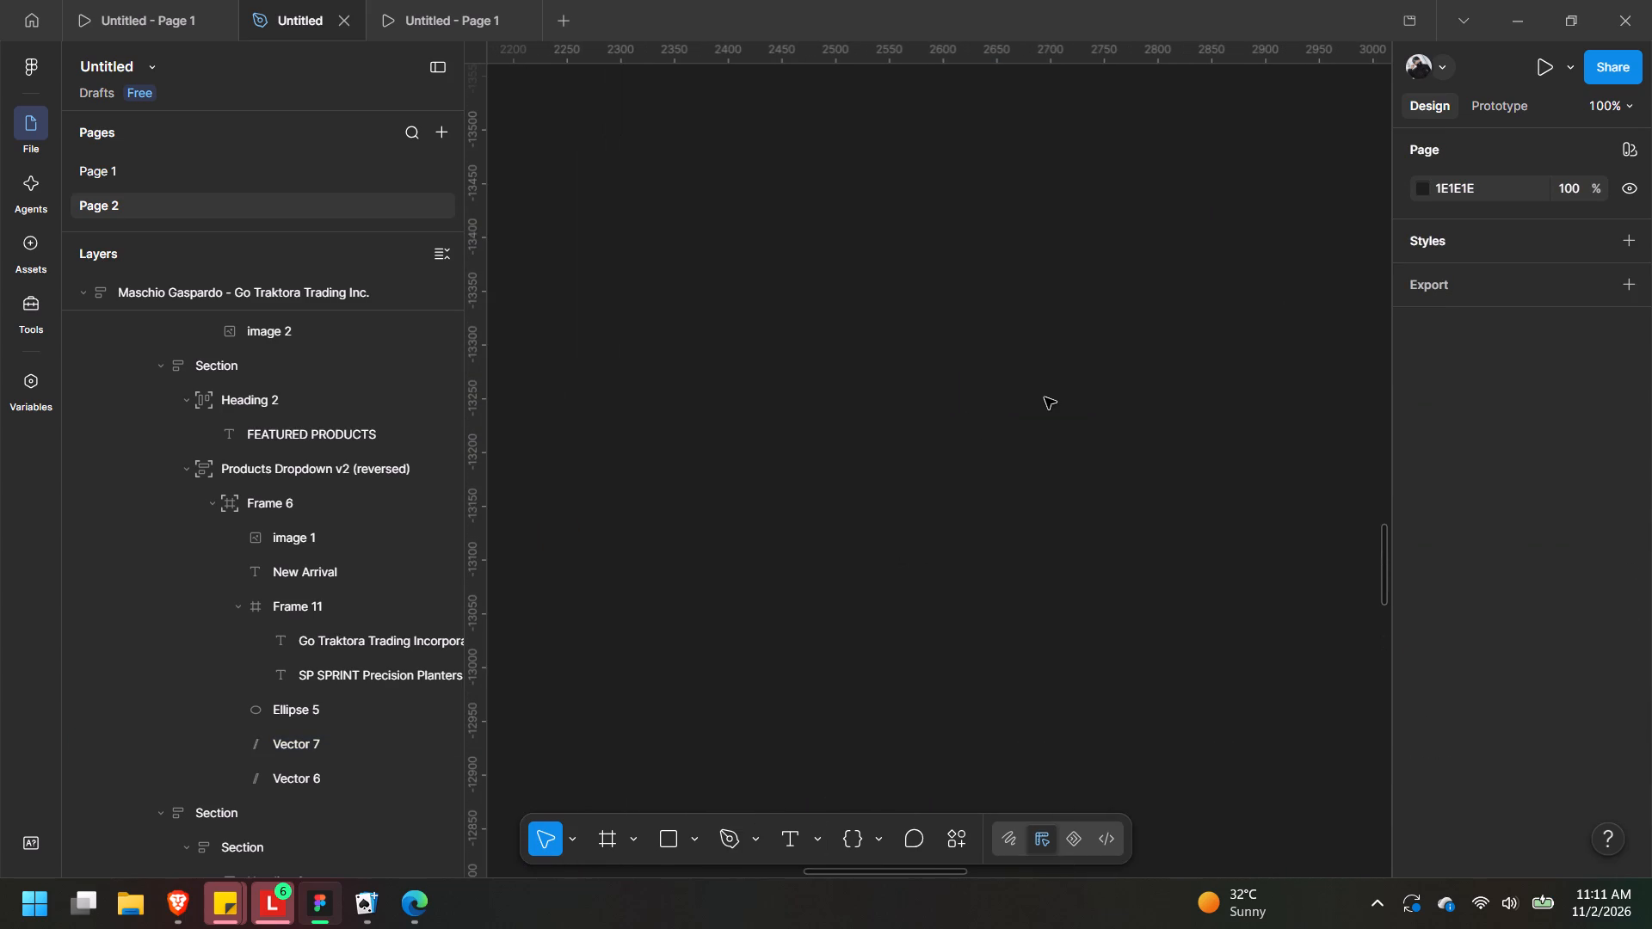
pyautogui.hotkey('ctrl', '-')
pyautogui.hotkey('ctrl', '-')
pyautogui.hotkey('ctrl', '-')
pyautogui.hotkey('ctrl', '-')
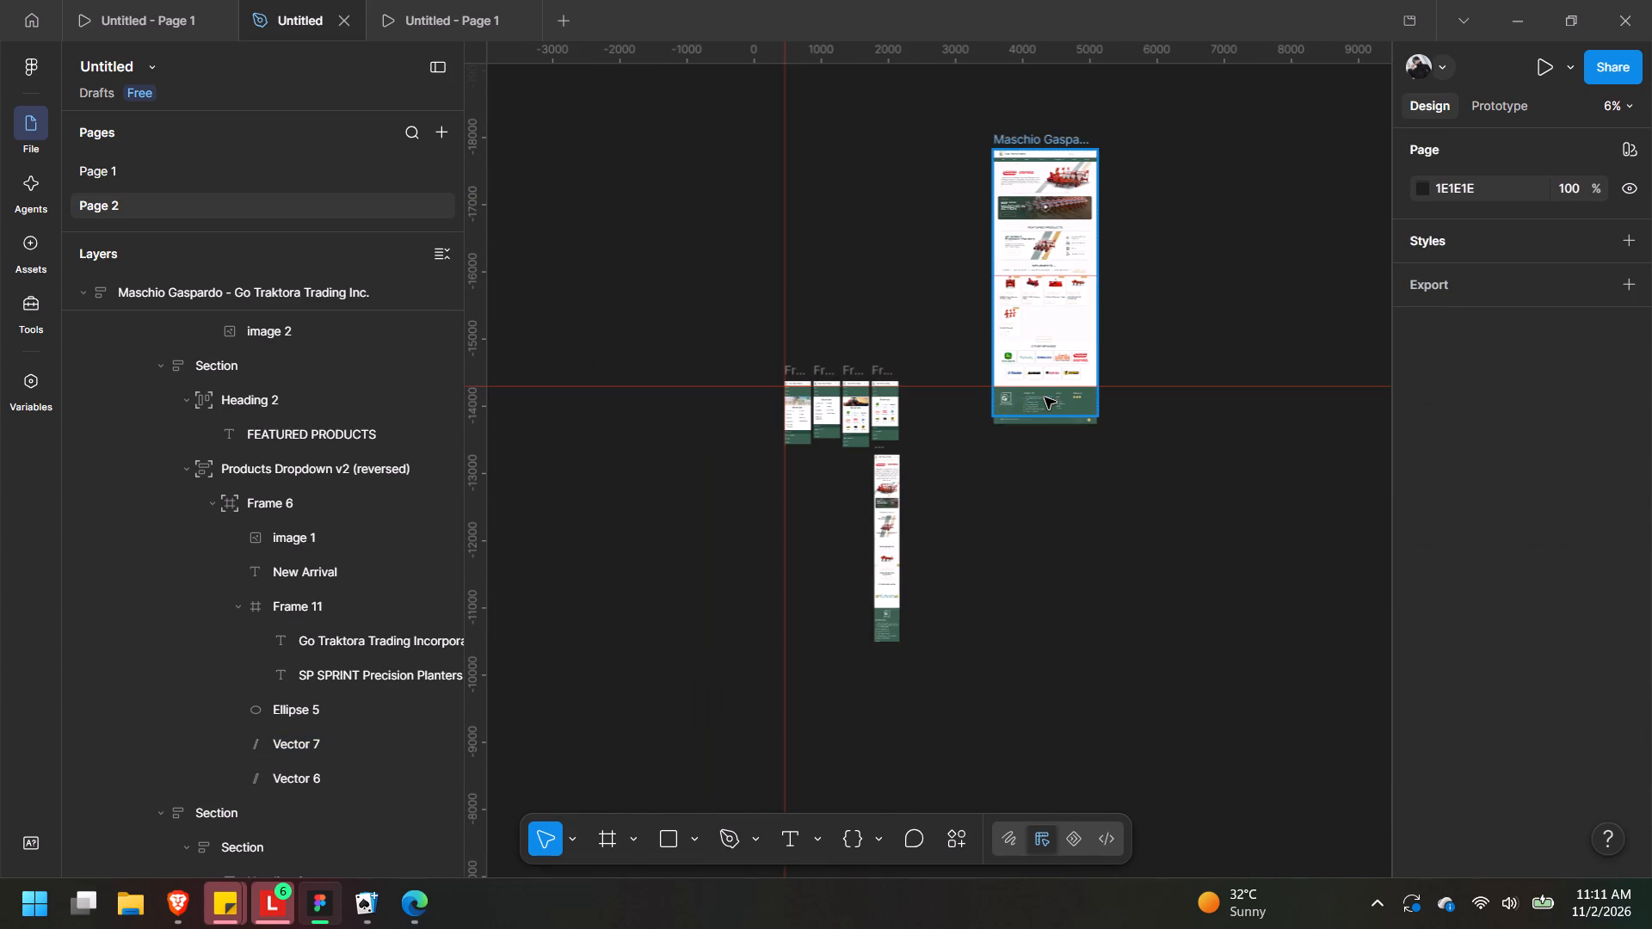
pyautogui.hotkey('ctrl', '=')
pyautogui.scroll(1, 1039, 395)
pyautogui.moveTo(1033, 431); pyautogui.dragTo(835, 904, button='middle')
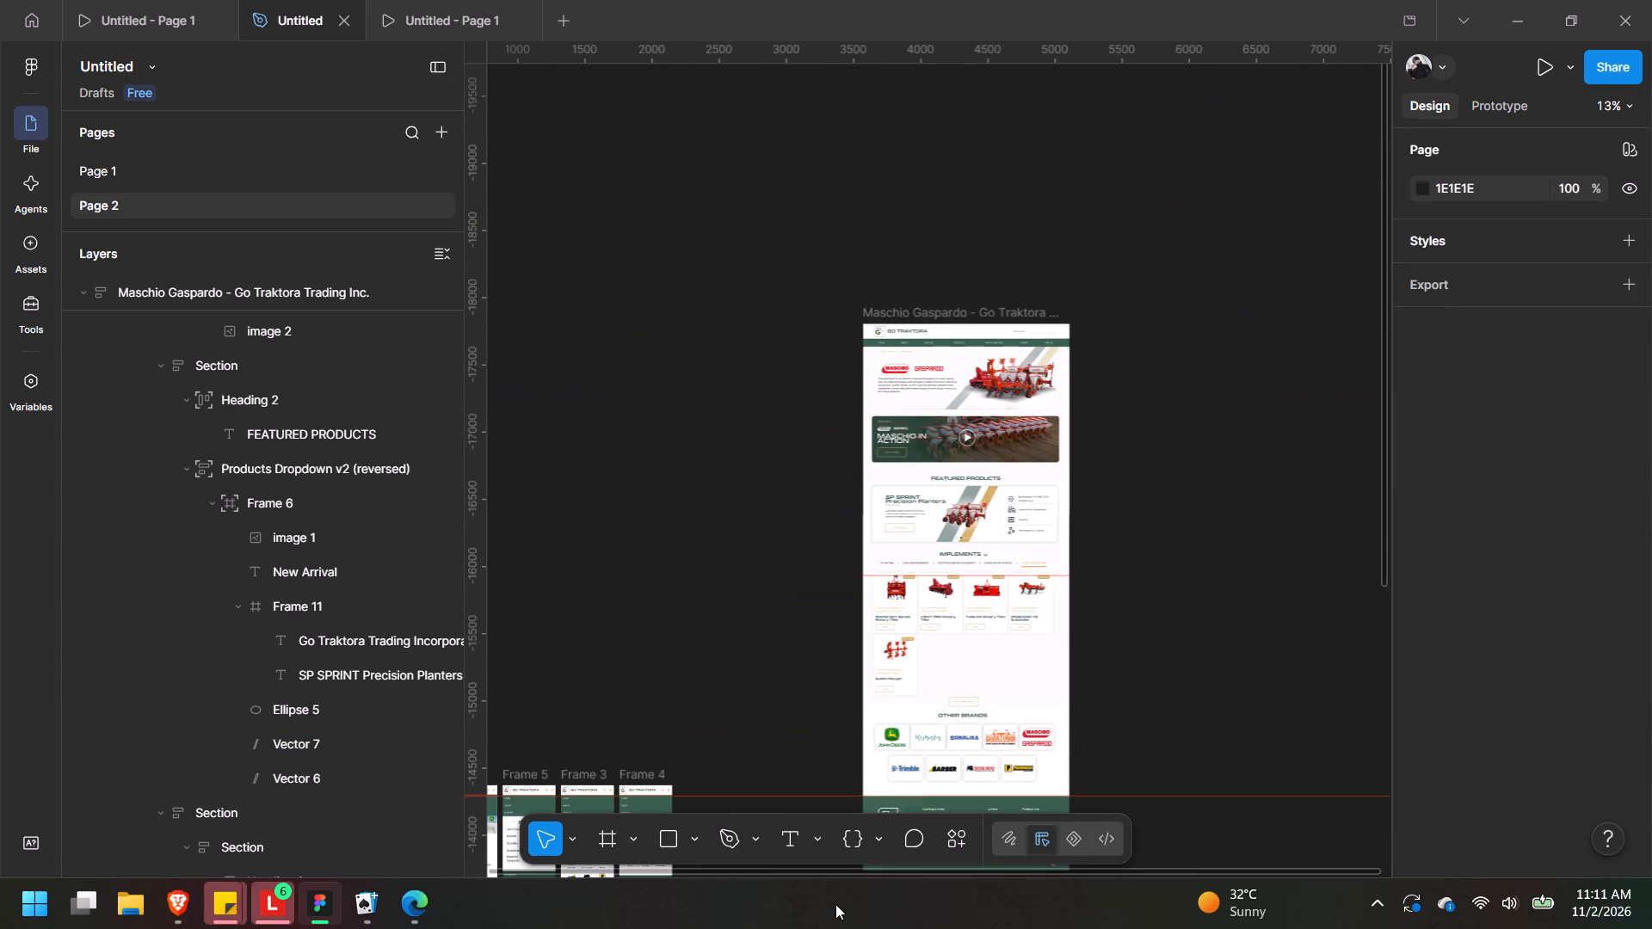
pyautogui.hotkey('ctrl', '=')
pyautogui.hotkey('ctrl', '=')
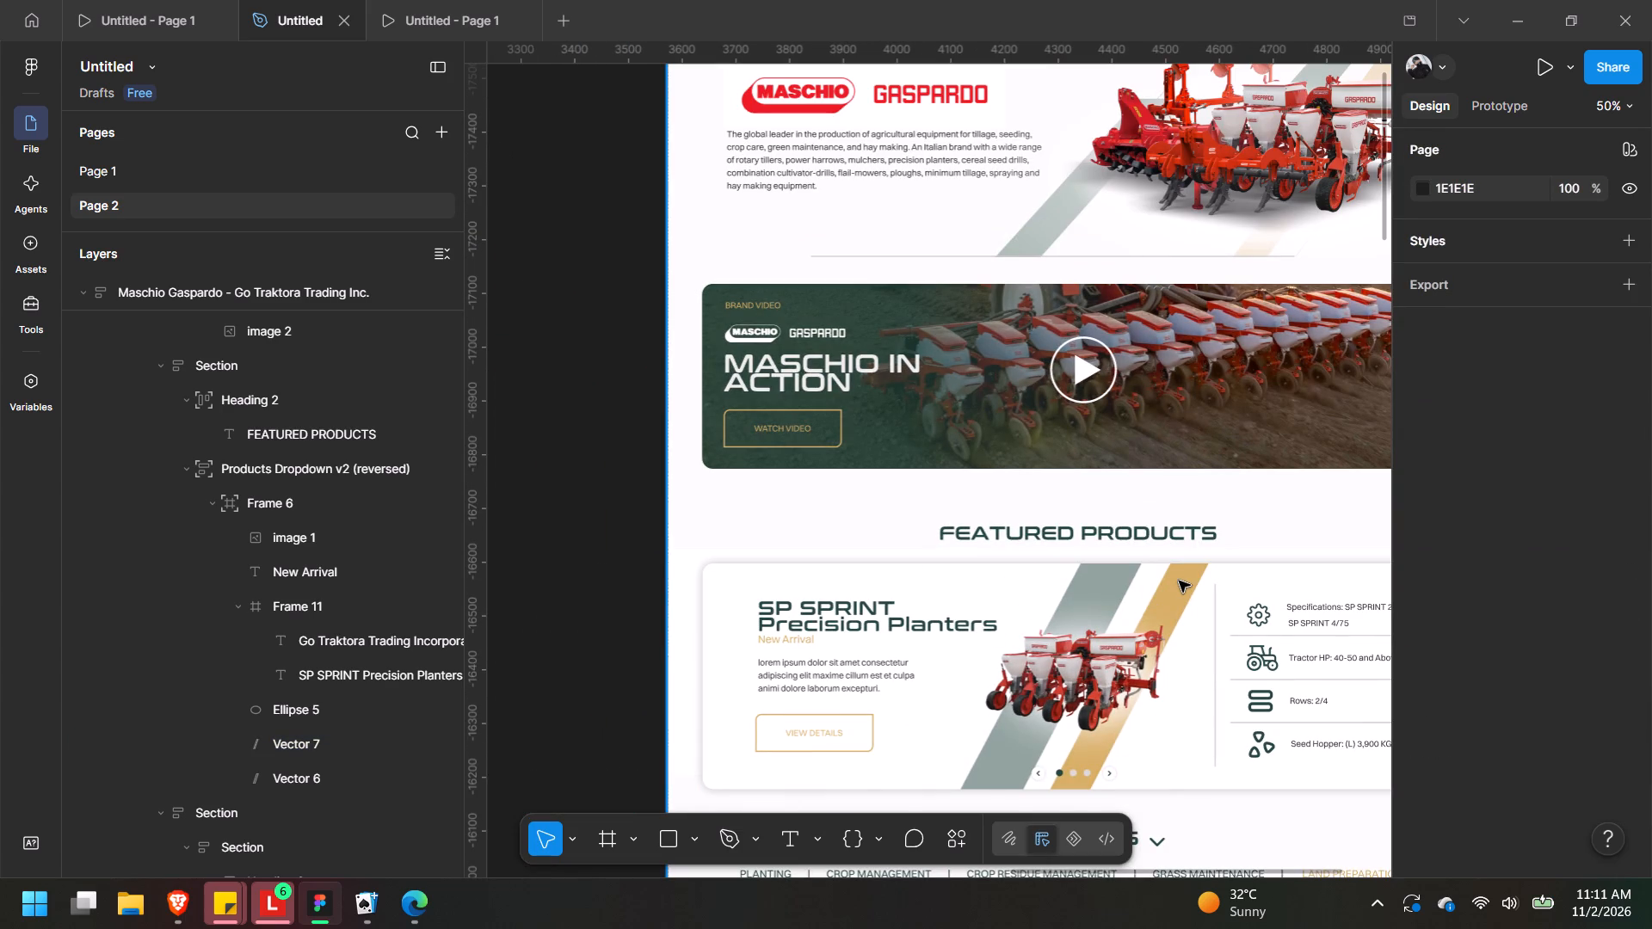
pyautogui.tripleClick(1179, 581)
pyautogui.click(1179, 581)
pyautogui.doubleClick(1179, 581)
pyautogui.doubleClick(1179, 581)
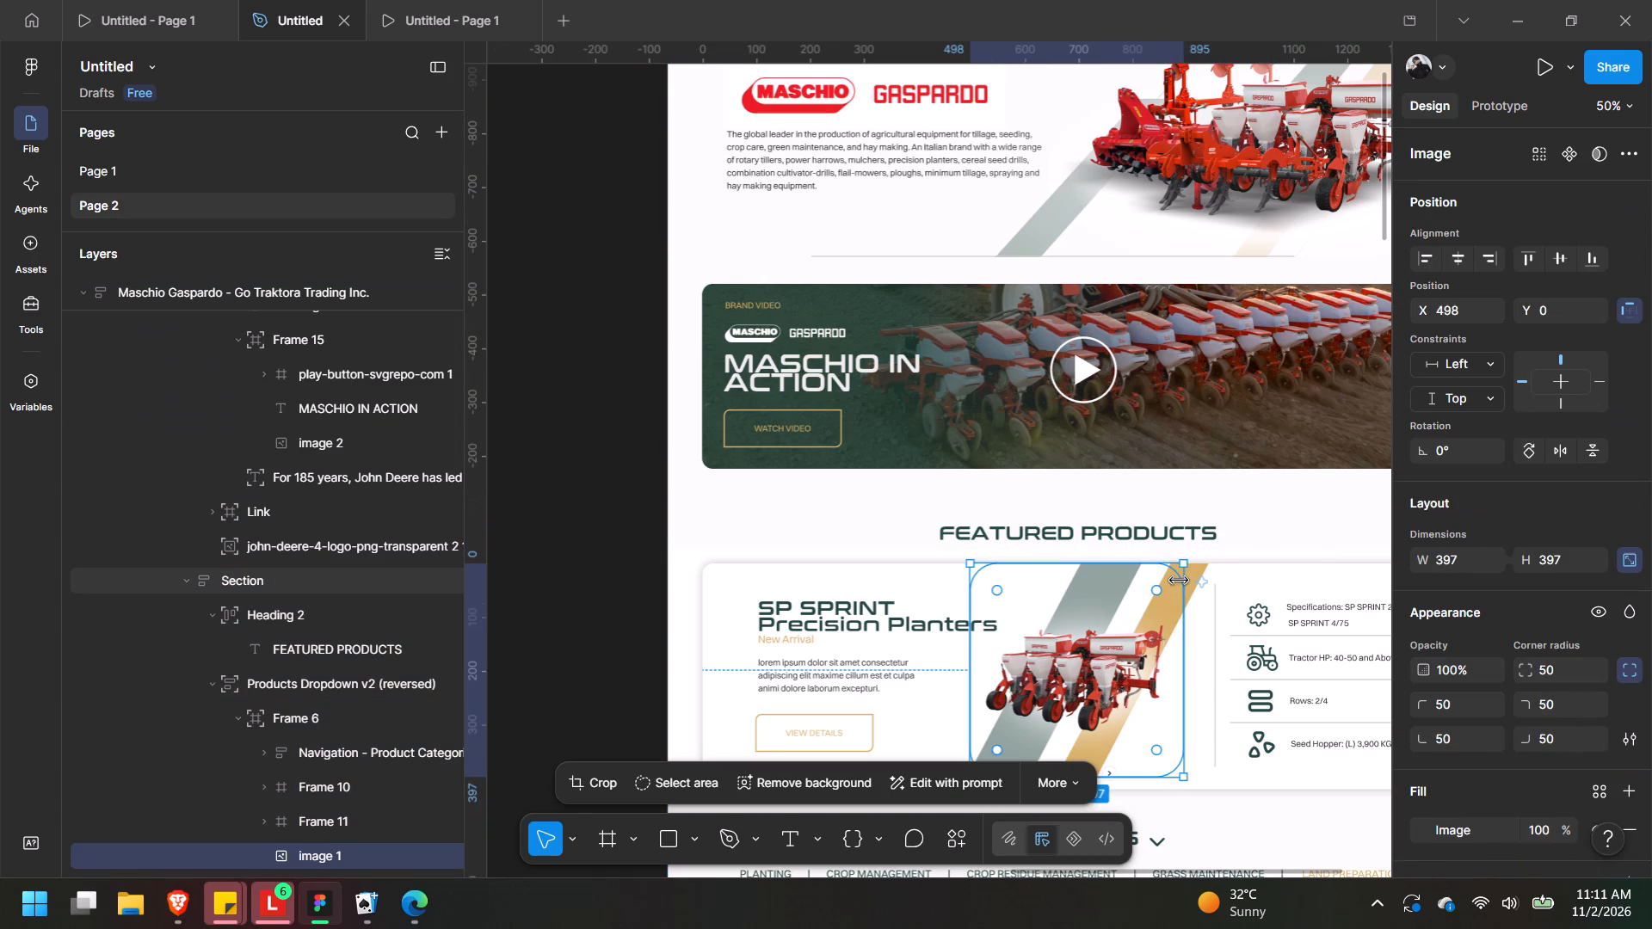
pyautogui.click(1200, 570)
pyautogui.click(1543, 762)
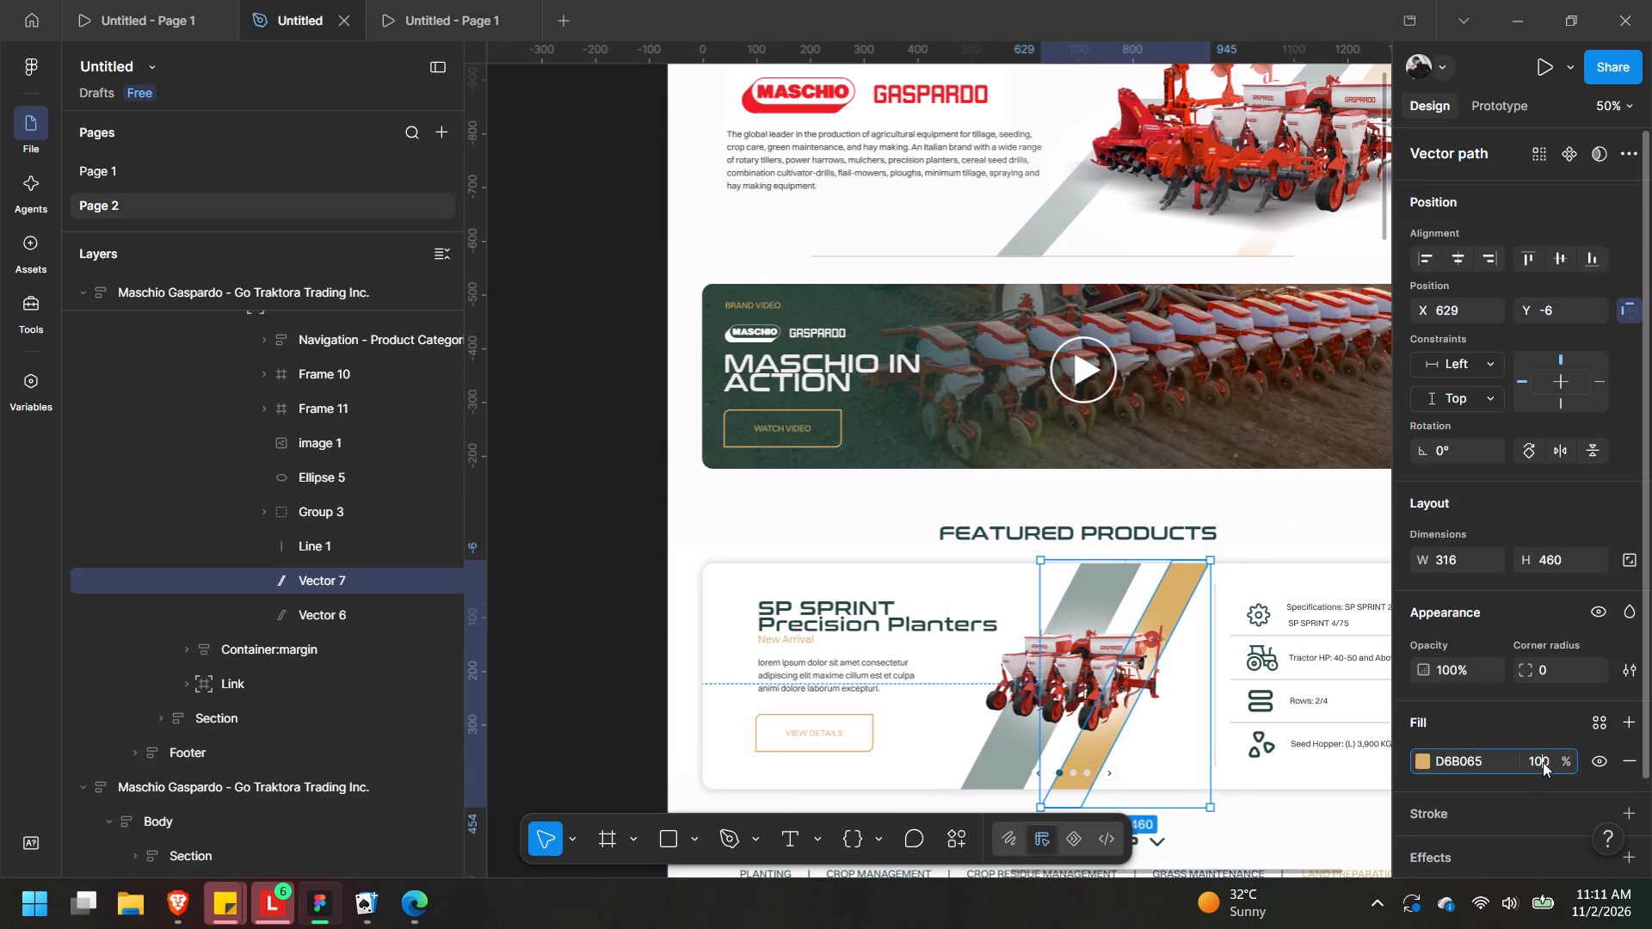
pyautogui.write('50')
pyautogui.press('Return')
pyautogui.click(1196, 488)
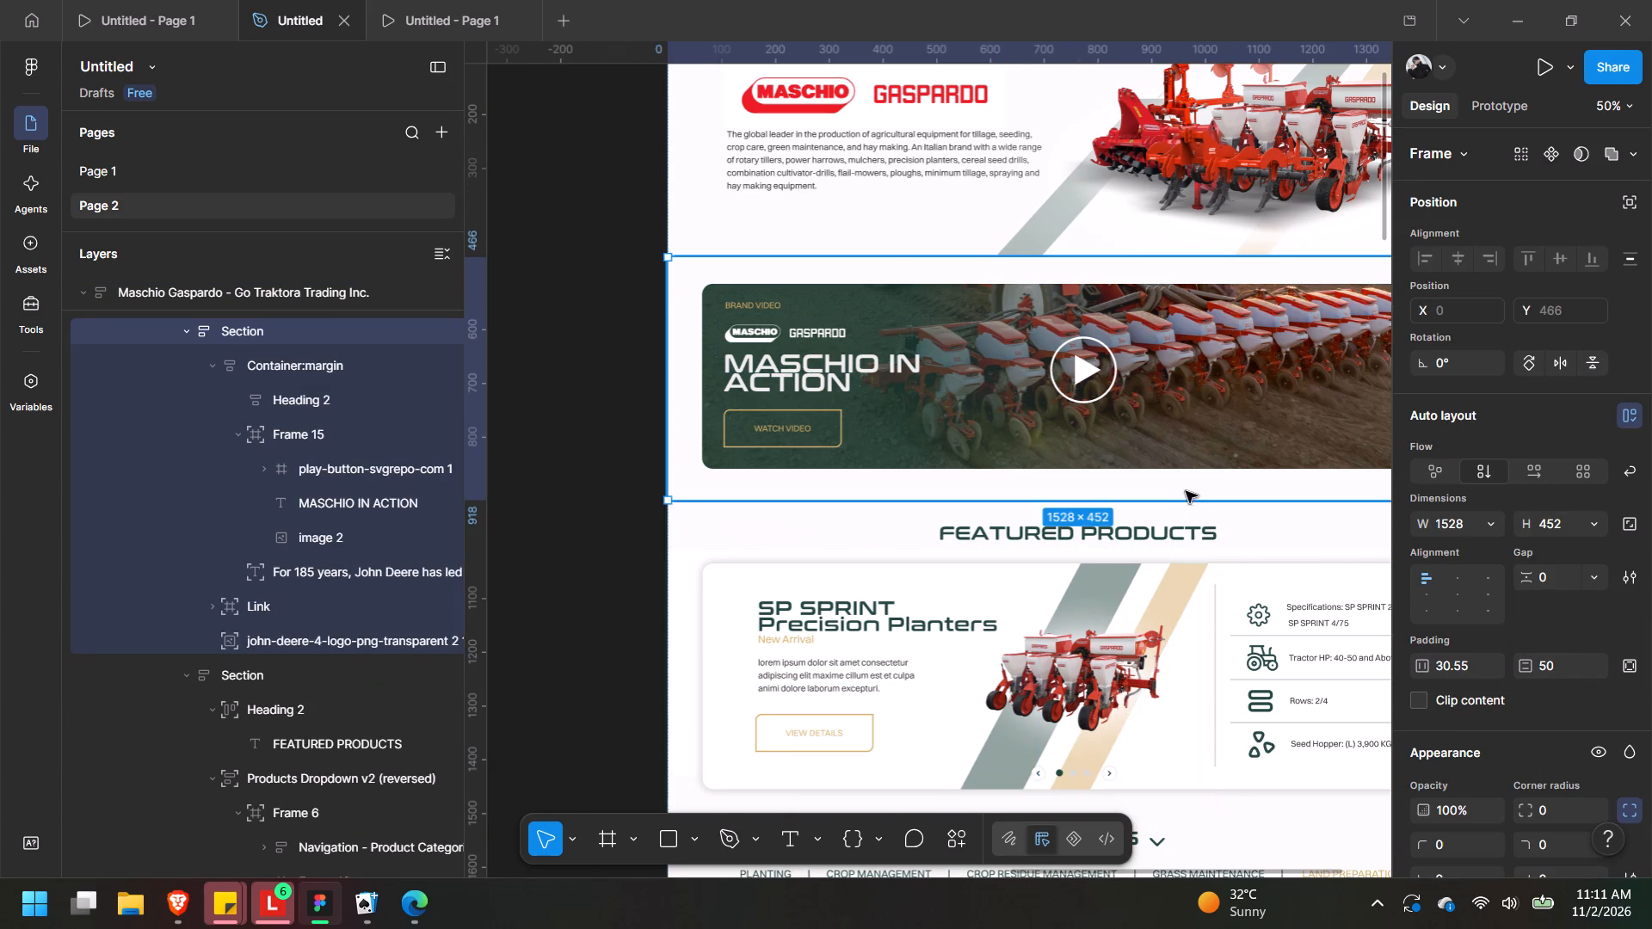
# Draw a rectangle about 336 × 69 across the top of the mobile SP SPRINT card, covering its title.
pyautogui.hotkey('ctrl', '-')
pyautogui.hotkey('ctrl', '-')
pyautogui.moveTo(857, 707); pyautogui.dragTo(863, 674, button='middle')
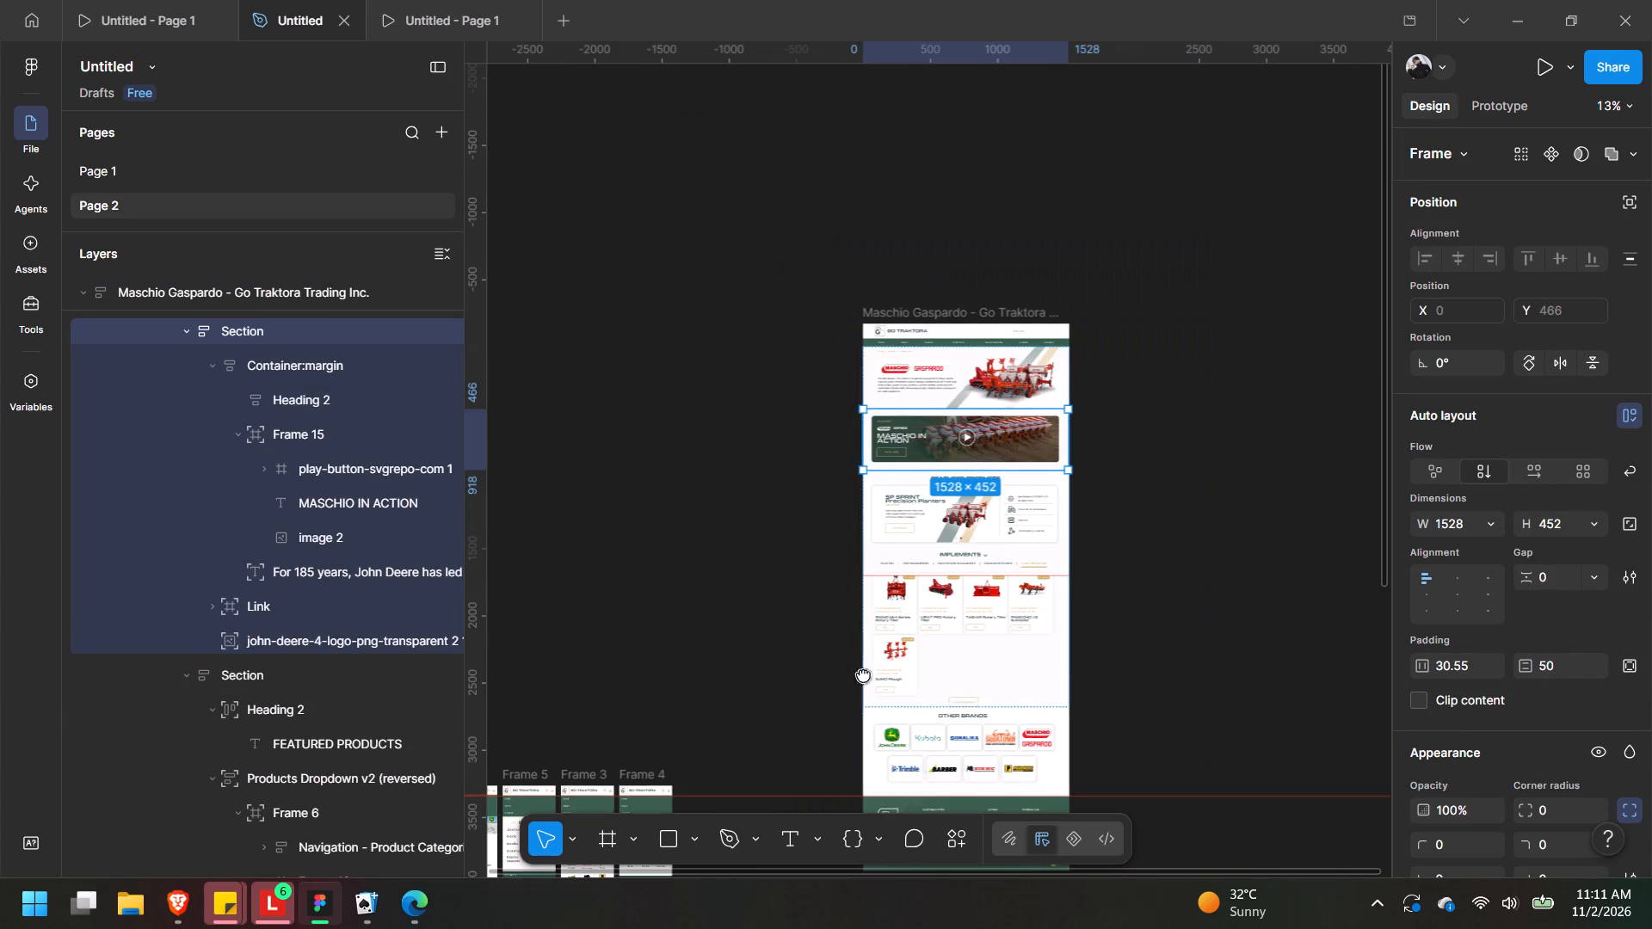
pyautogui.moveTo(863, 674); pyautogui.dragTo(1205, 100, button='middle')
pyautogui.moveTo(1177, 309); pyautogui.dragTo(1151, 335, button='middle')
pyautogui.hotkey('ctrl', '=')
pyautogui.hotkey('ctrl', '=')
pyautogui.hotkey('ctrl', '=')
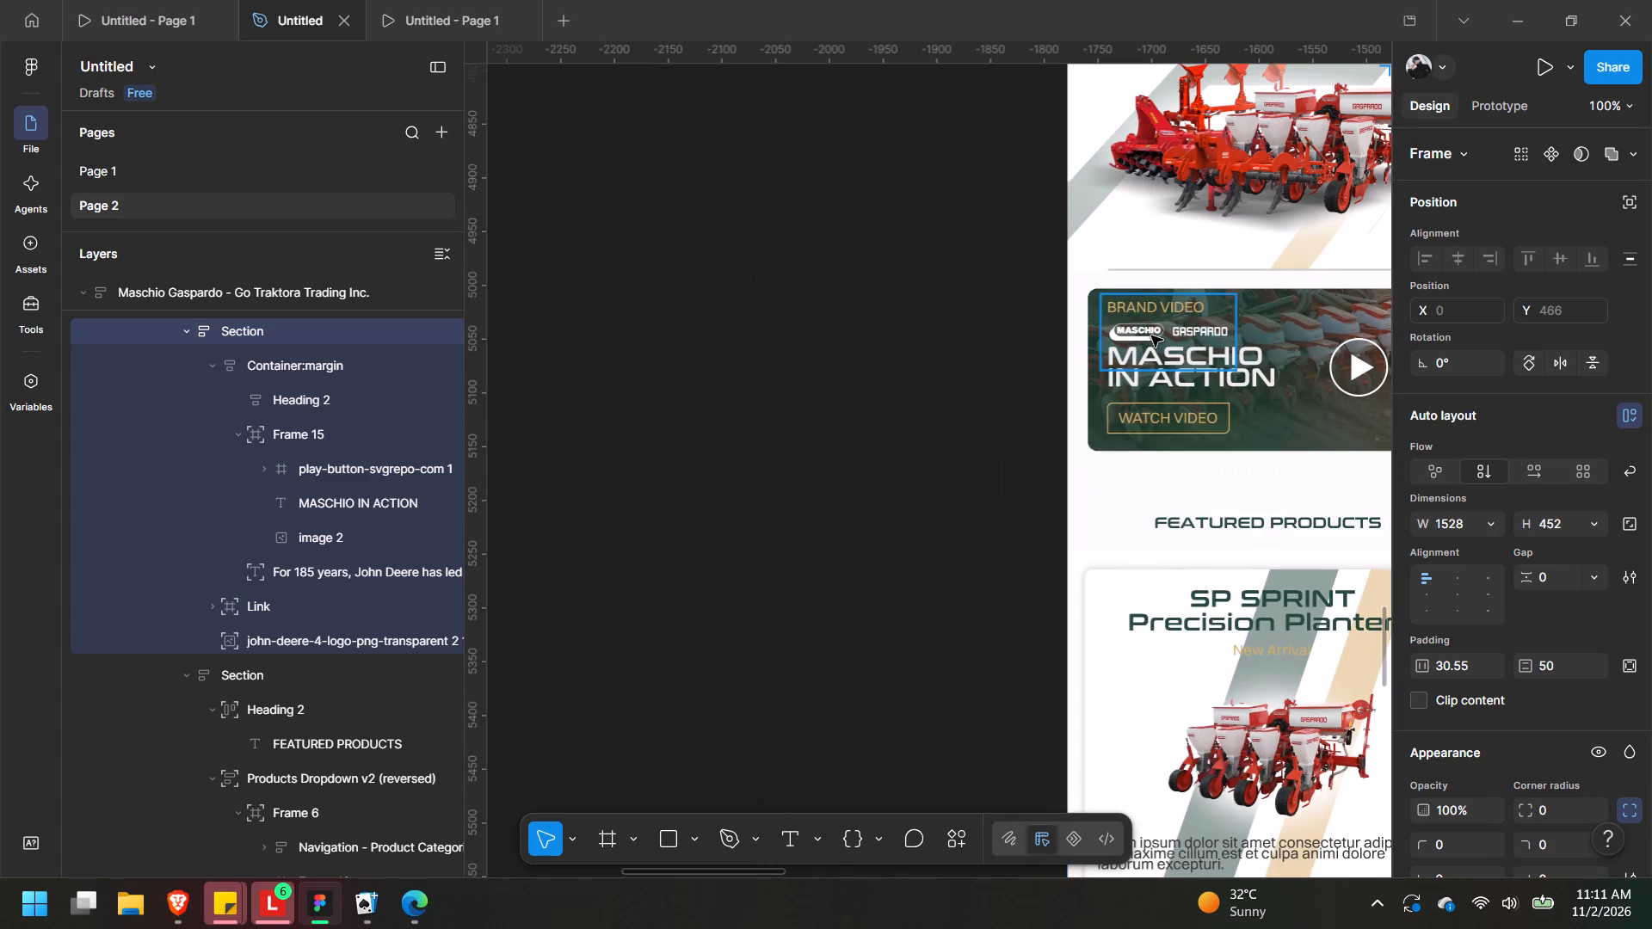
pyautogui.moveTo(947, 318); pyautogui.dragTo(540, 132, button='middle')
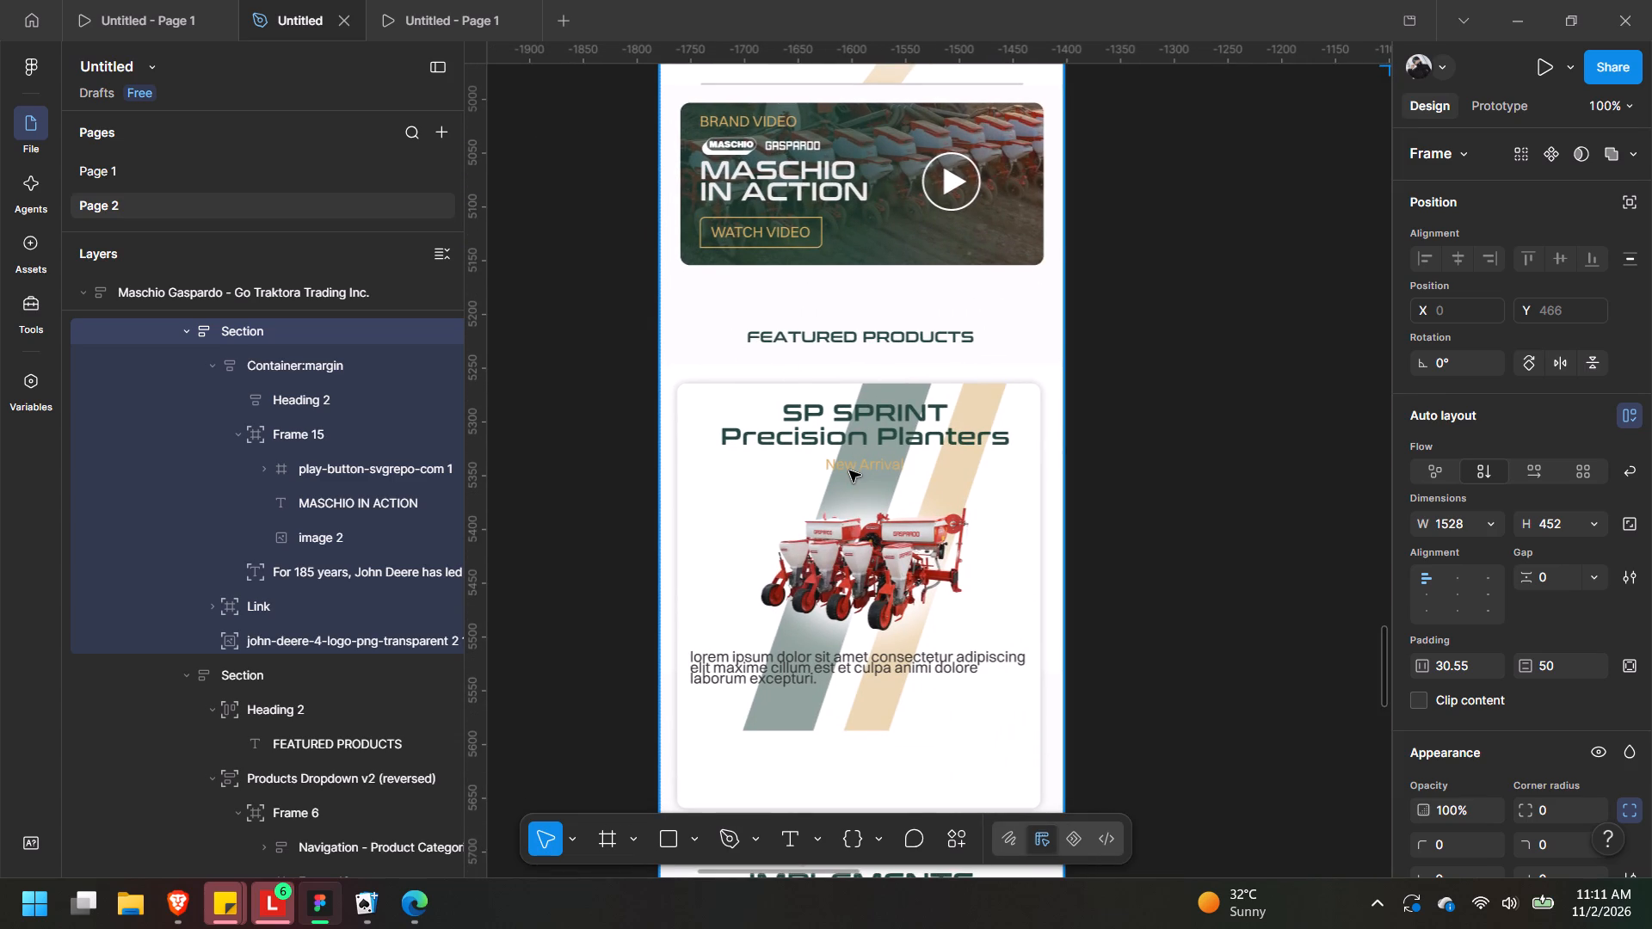
pyautogui.tripleClick(849, 471)
pyautogui.doubleClick(849, 471)
pyautogui.doubleClick(849, 471)
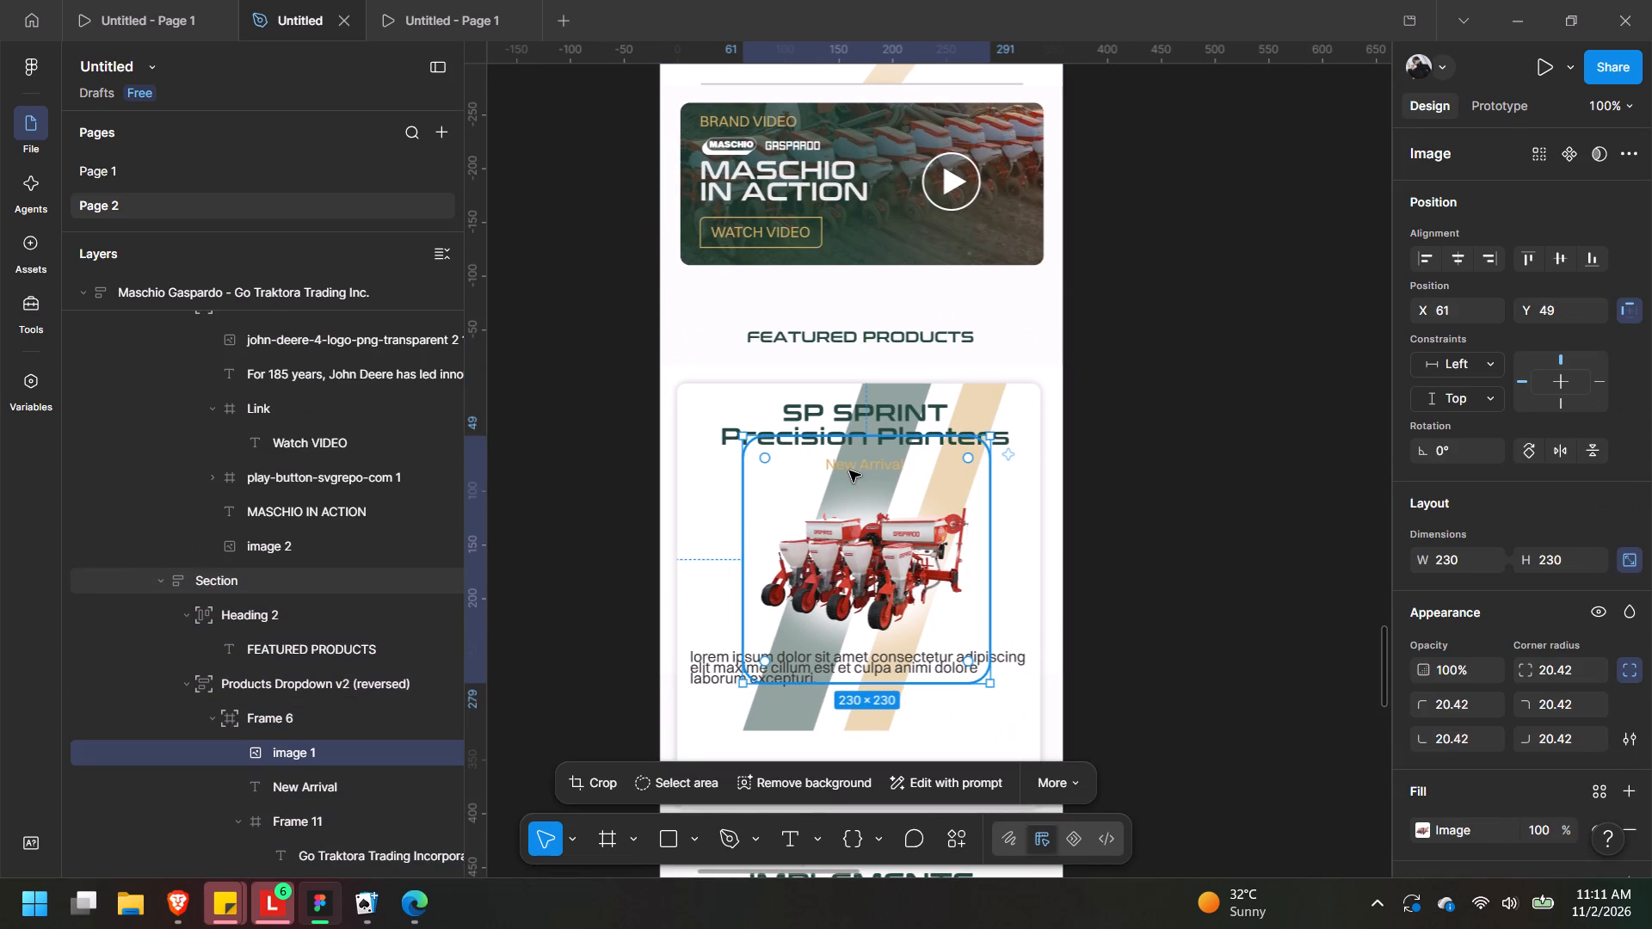
pyautogui.scroll(-2, 335, 655)
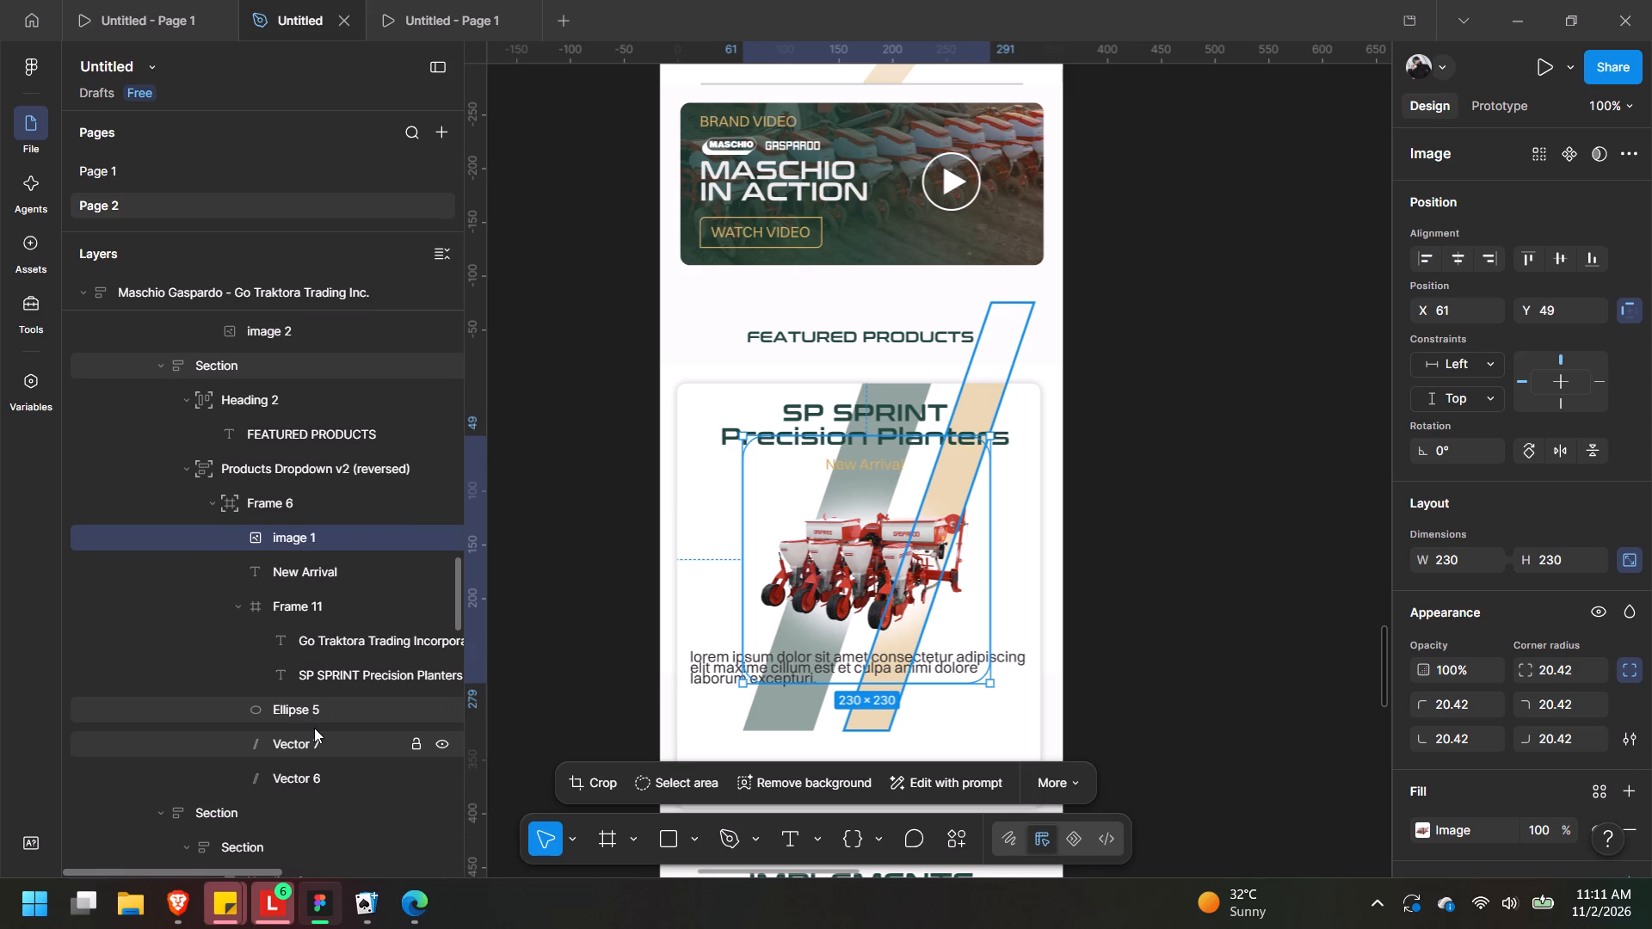
pyautogui.click(707, 399)
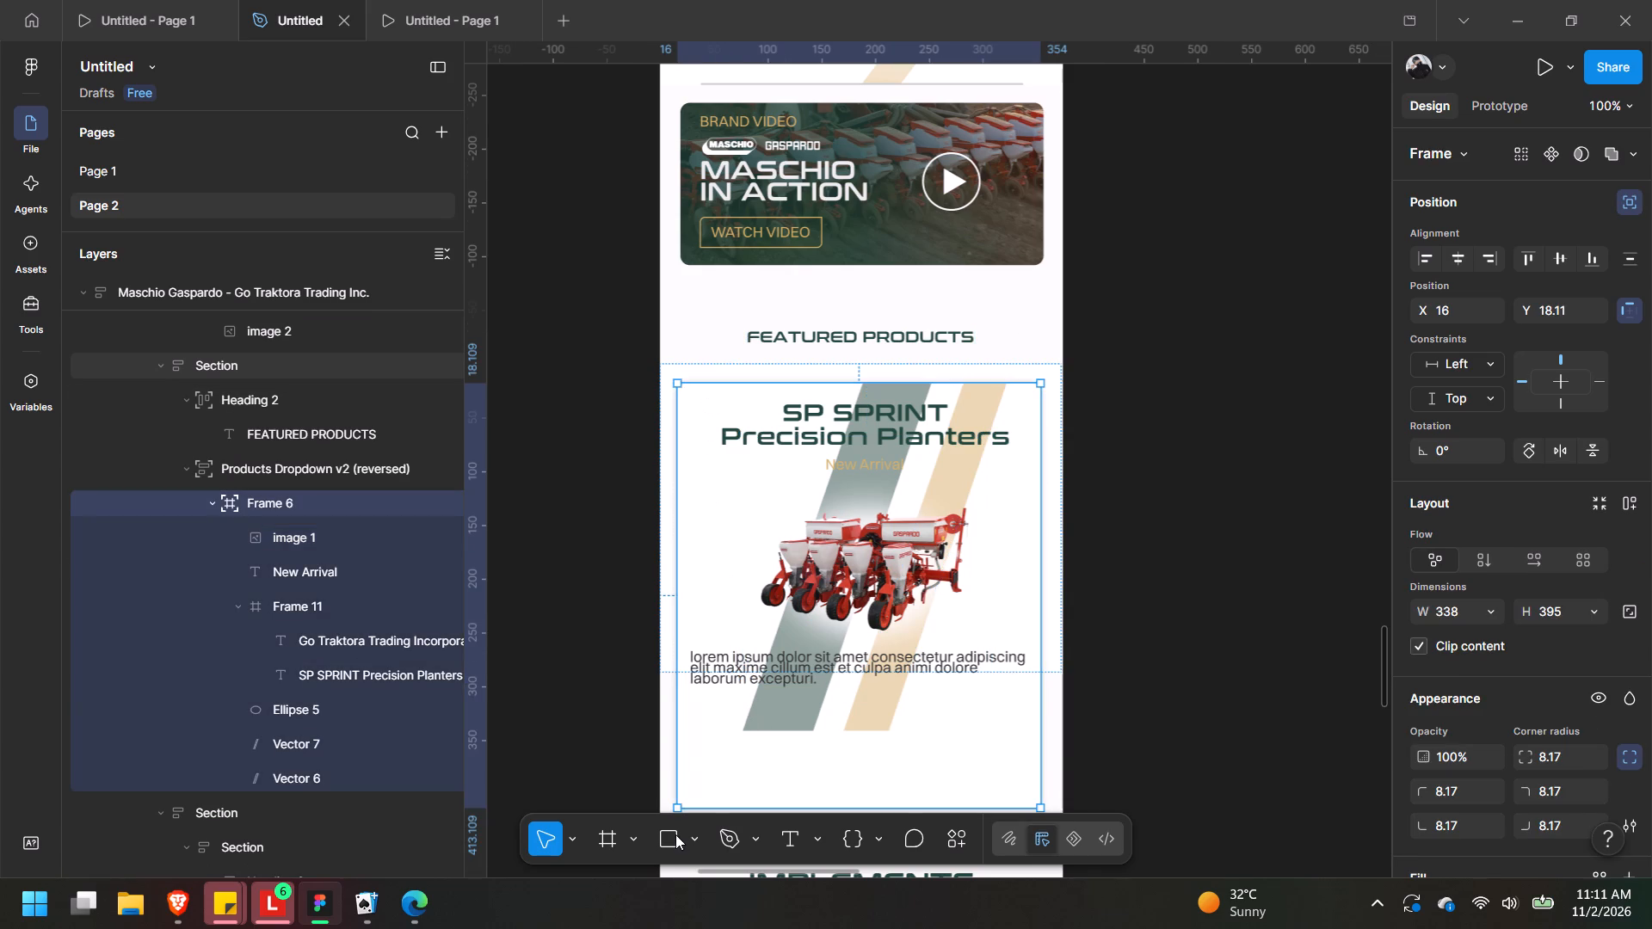
pyautogui.tripleClick(873, 435)
pyautogui.click(897, 409)
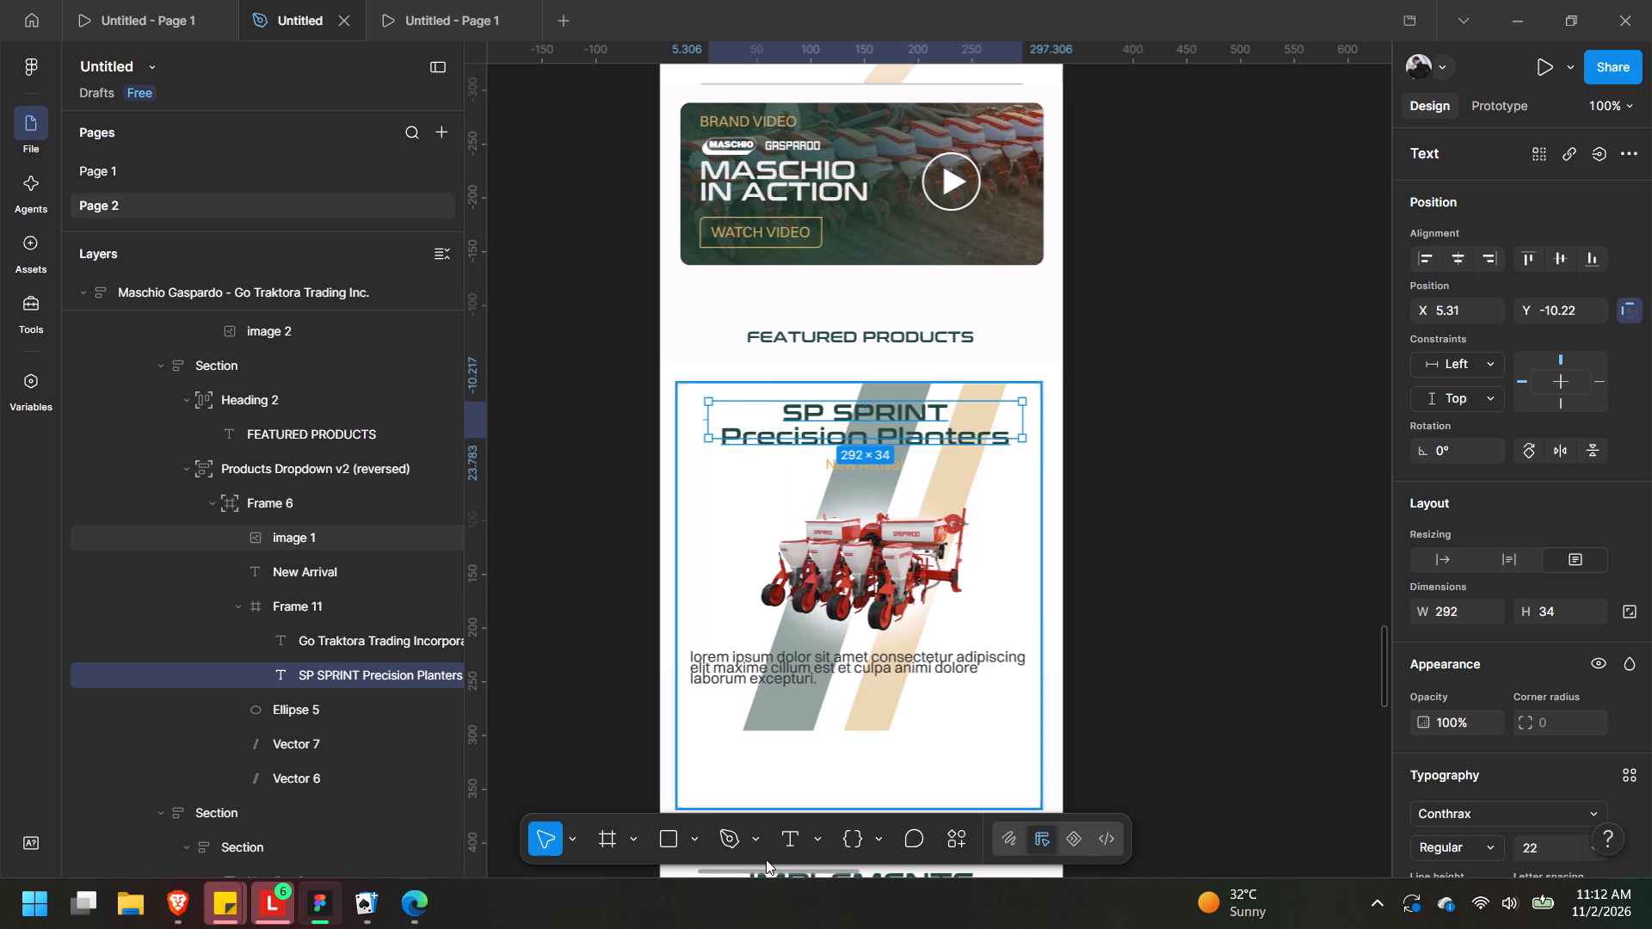
pyautogui.click(680, 834)
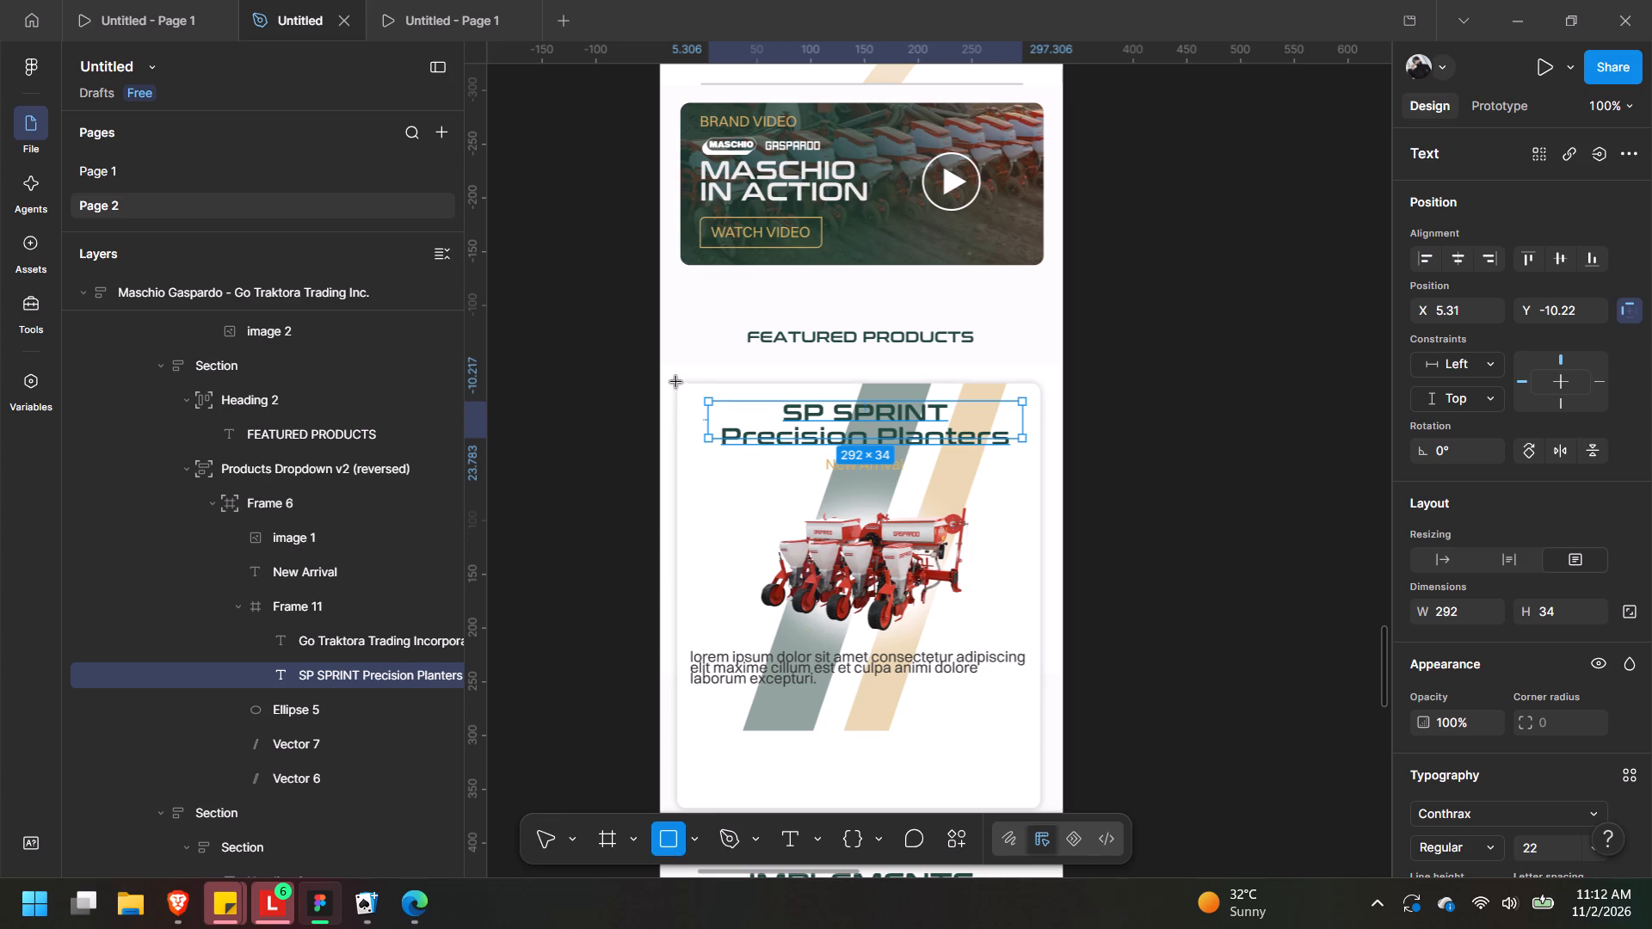
pyautogui.moveTo(680, 385); pyautogui.dragTo(1034, 457)
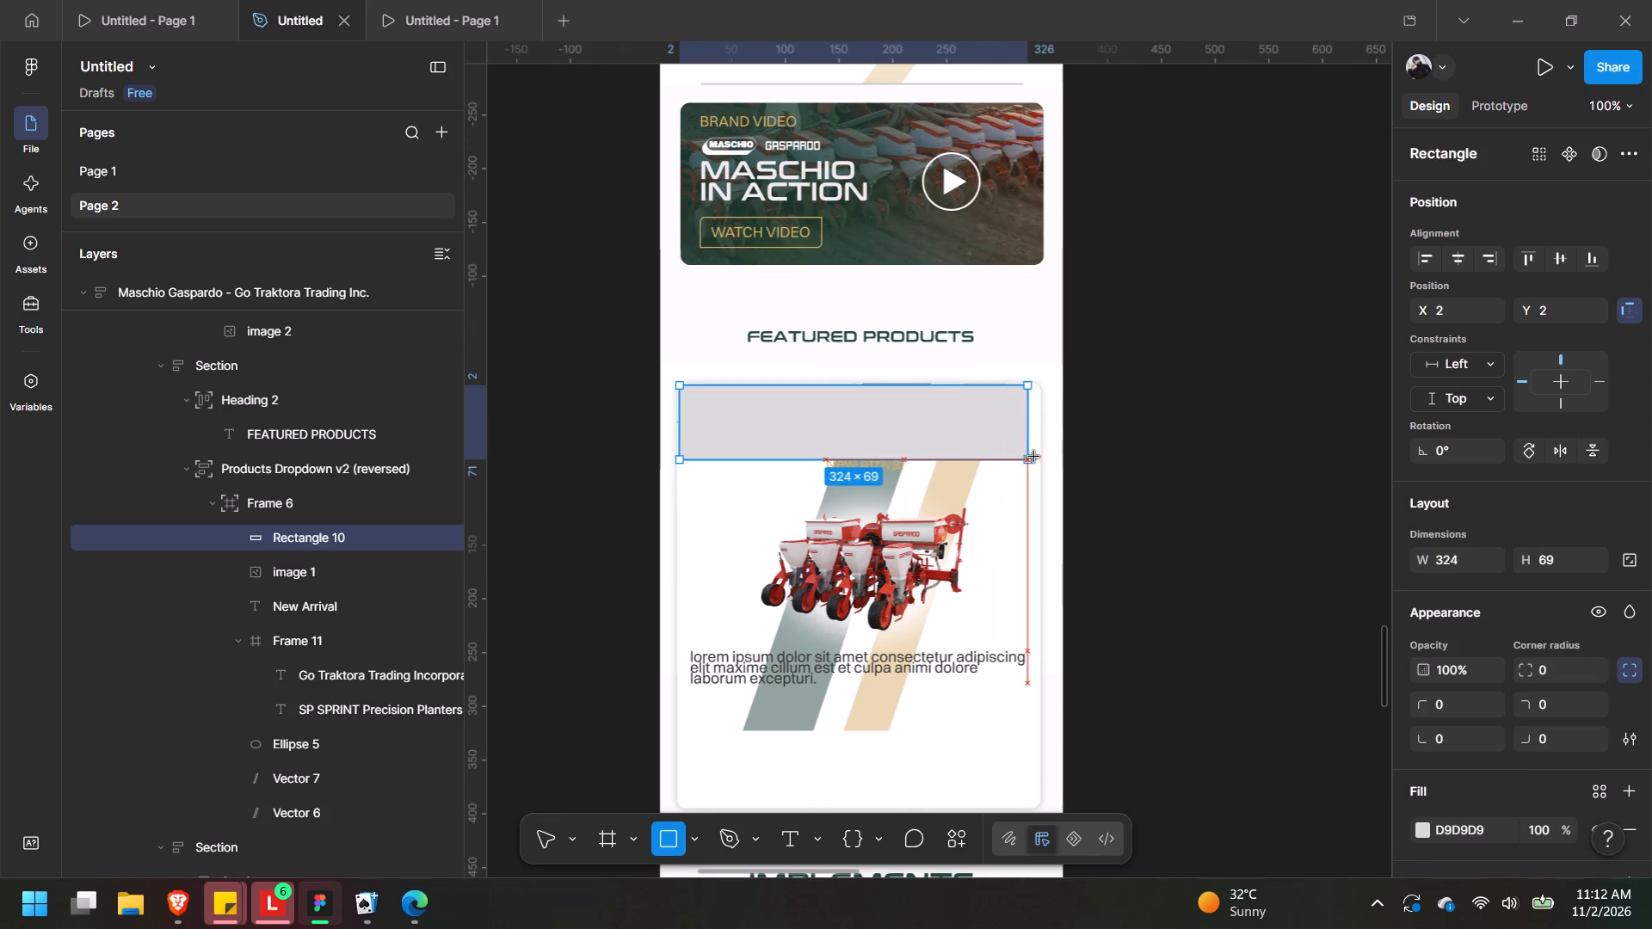
pyautogui.moveTo(1034, 457); pyautogui.dragTo(1045, 457)
pyautogui.click(995, 435)
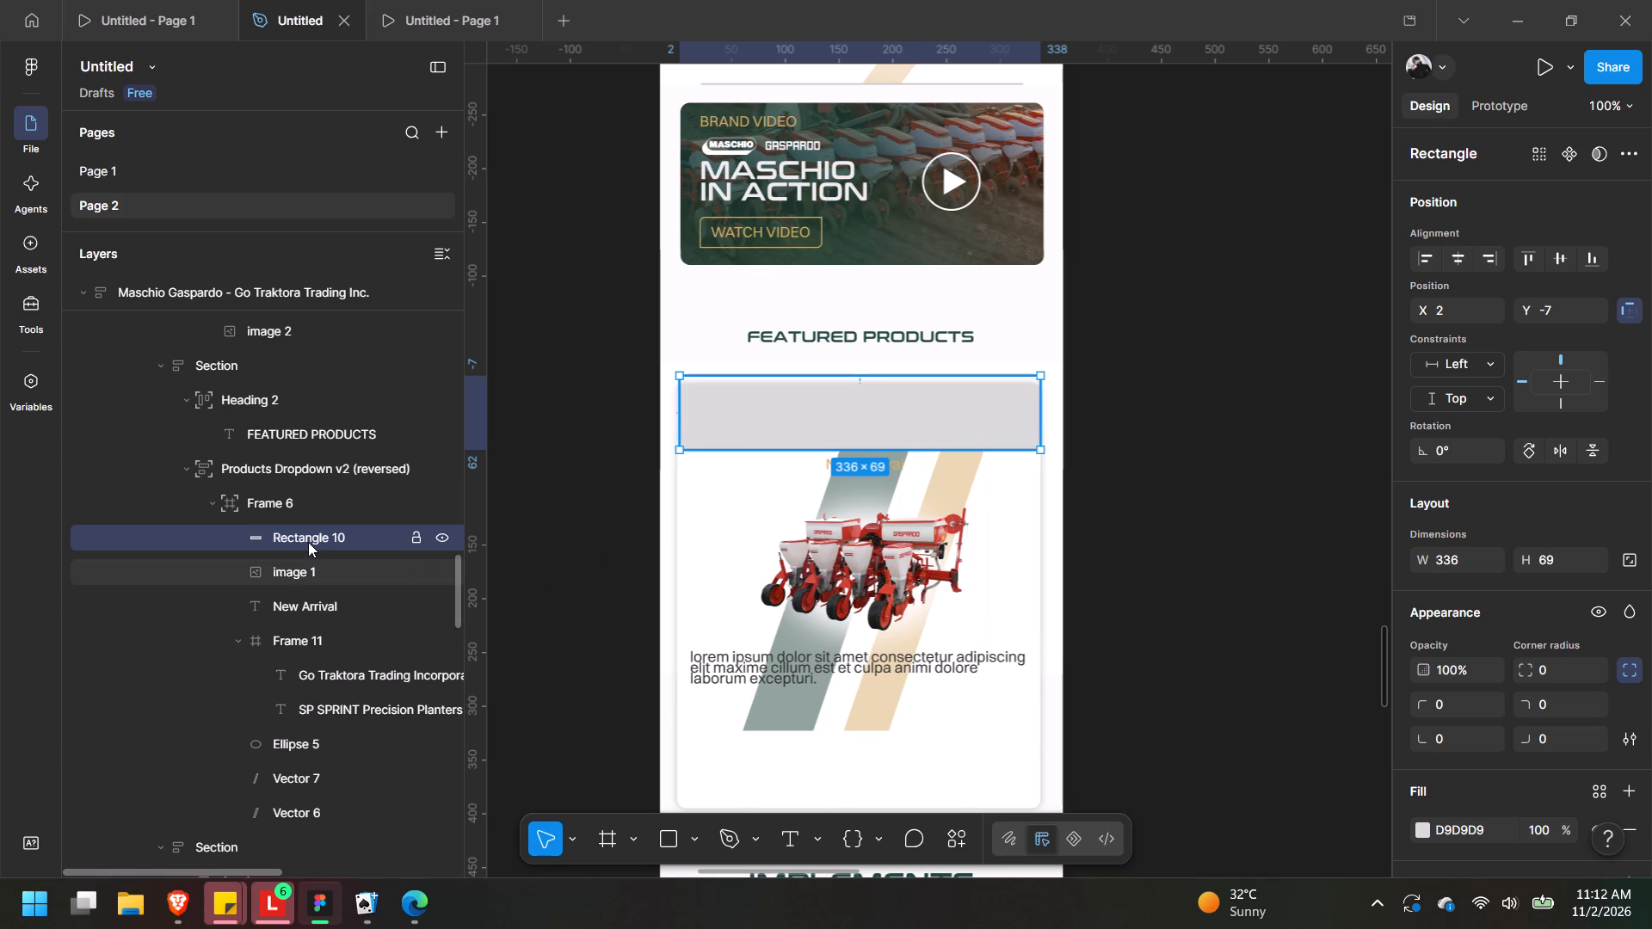
# Move the rectangle's layer beneath Vector 6 in the card frame and stretch its height to about 104.
pyautogui.moveTo(308, 542); pyautogui.dragTo(340, 717)
pyautogui.moveTo(340, 717); pyautogui.dragTo(347, 672)
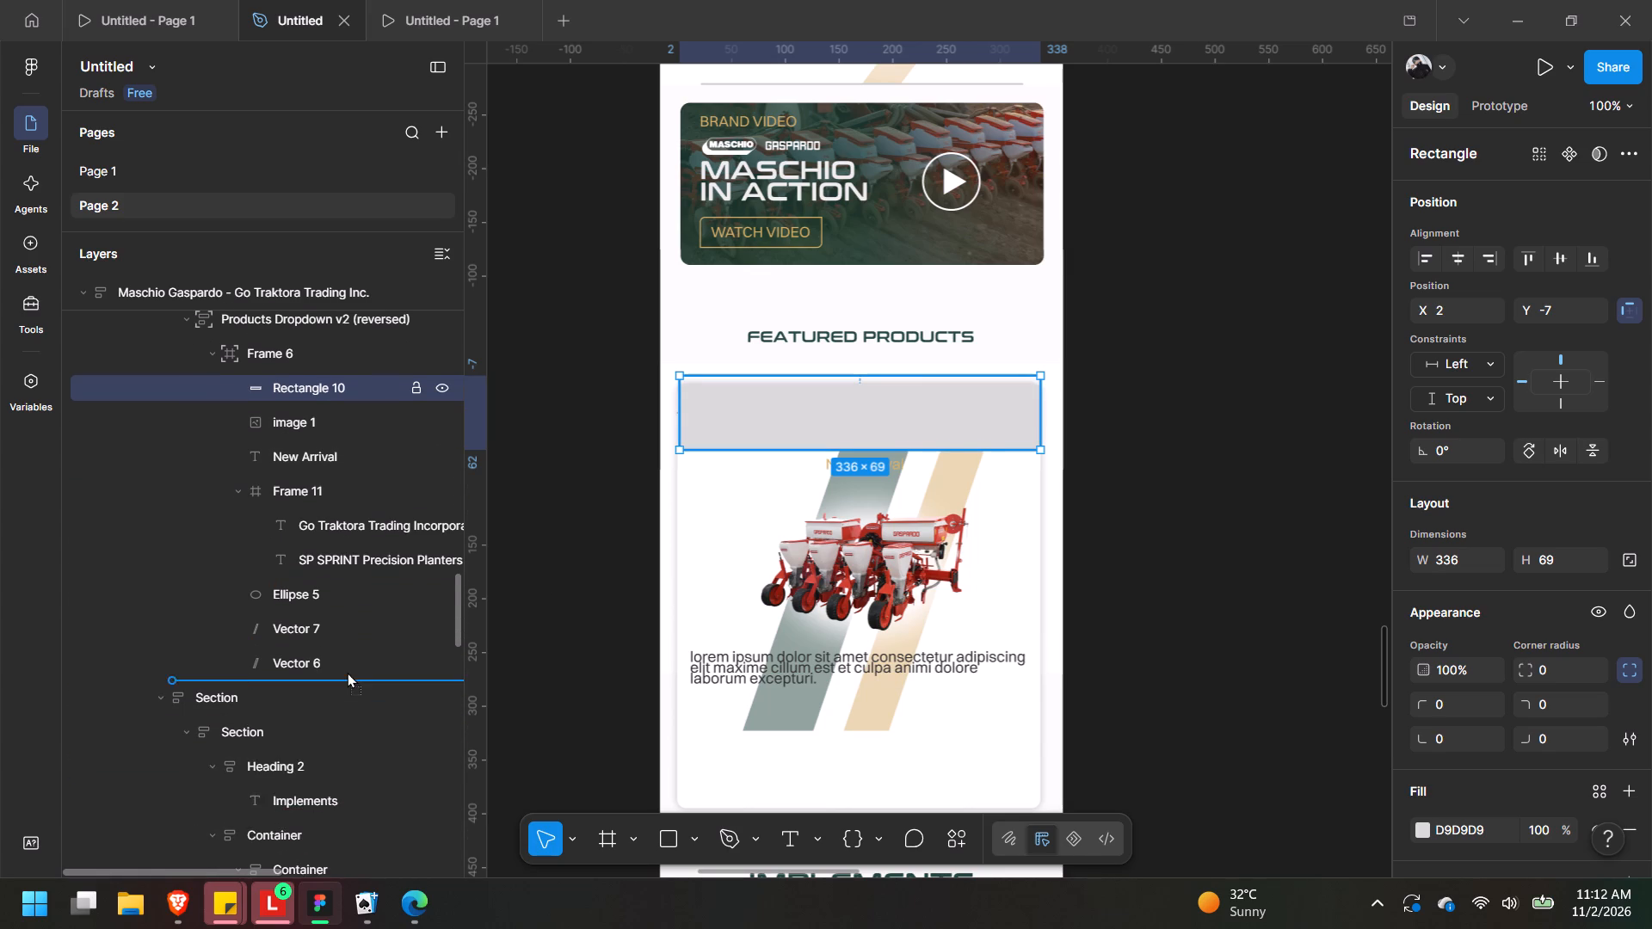
pyautogui.moveTo(347, 672); pyautogui.dragTo(275, 669)
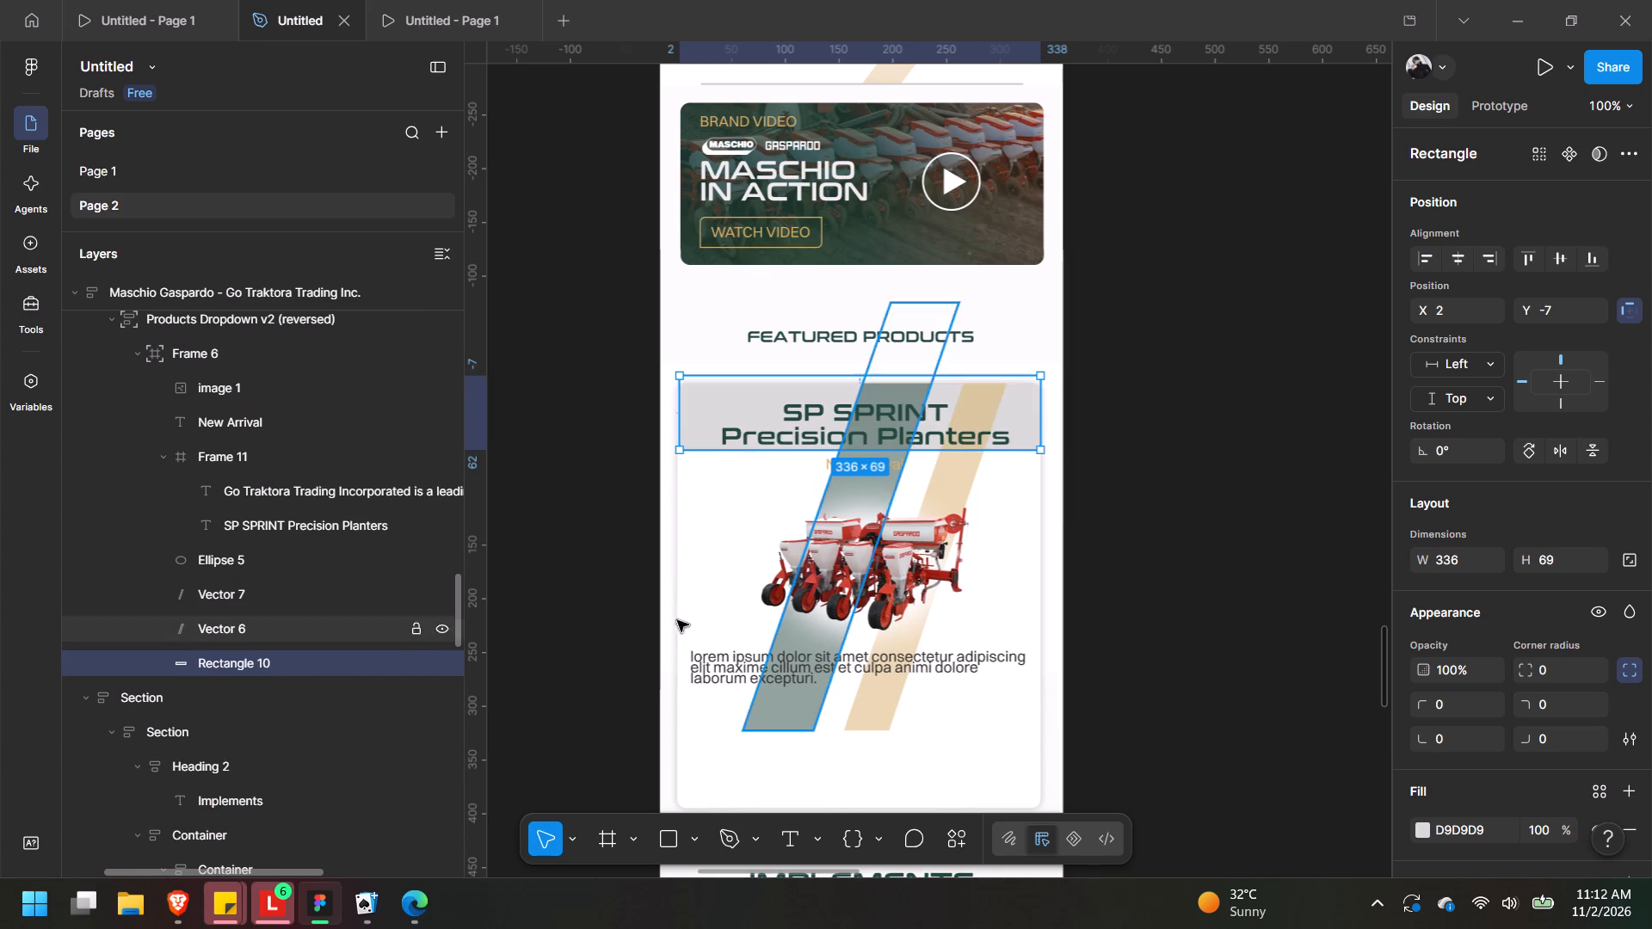
pyautogui.moveTo(971, 450); pyautogui.dragTo(967, 487)
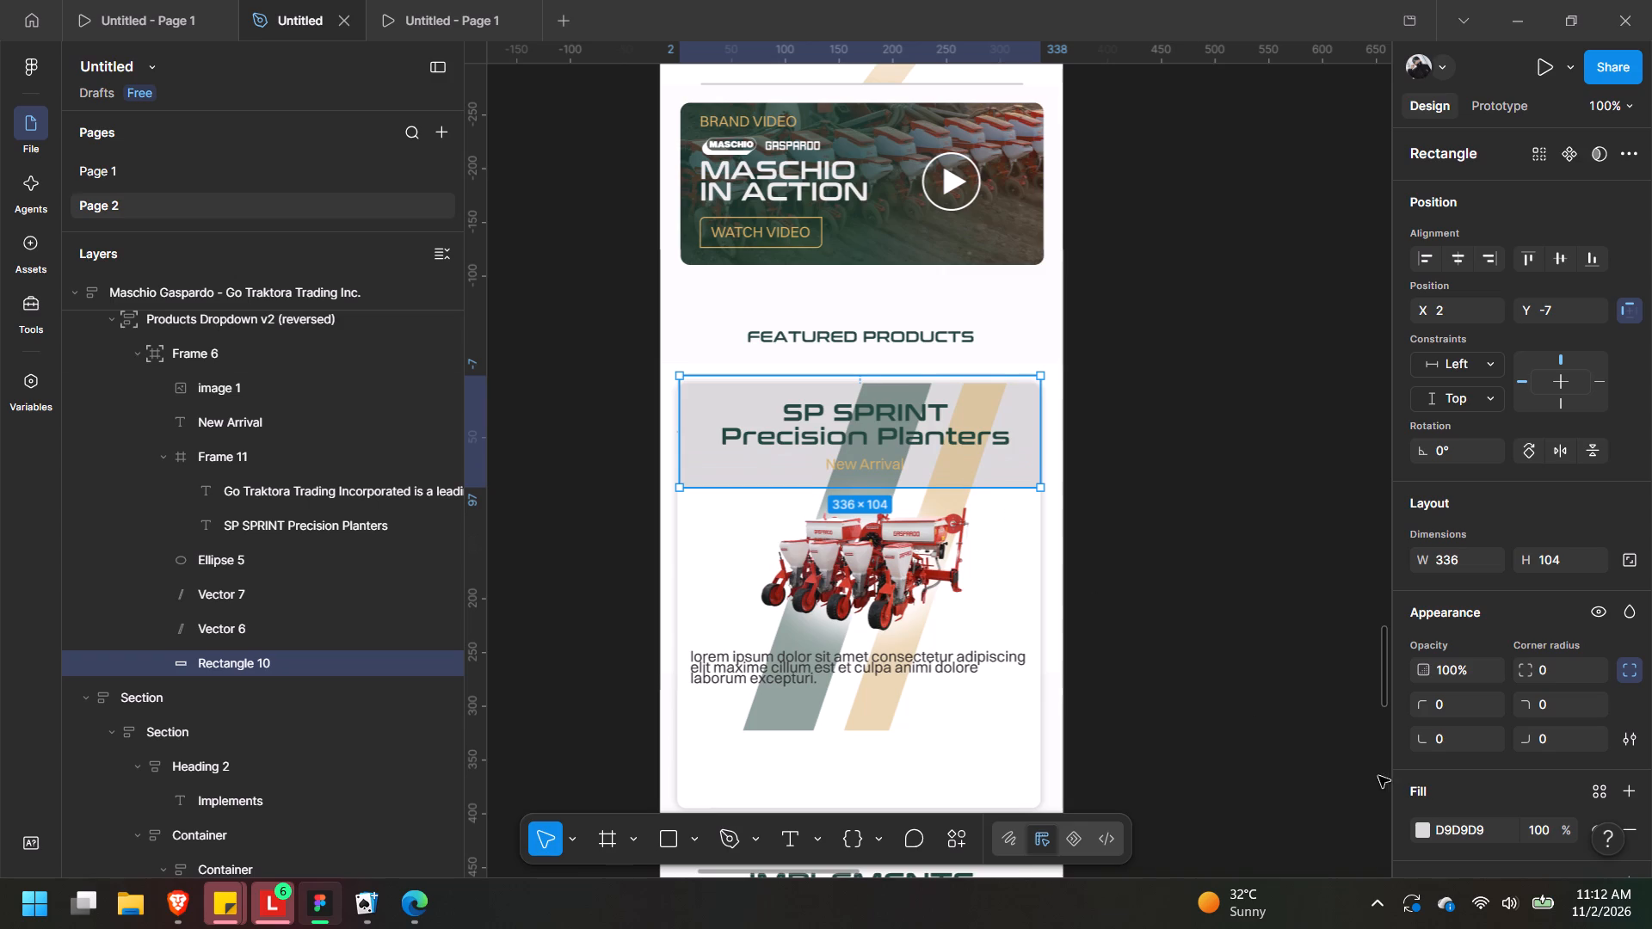
# Set the rectangle's fill to white (FFFFFF) and move its layer above Vector 7, just below Ellipse 5.
pyautogui.click(1414, 831)
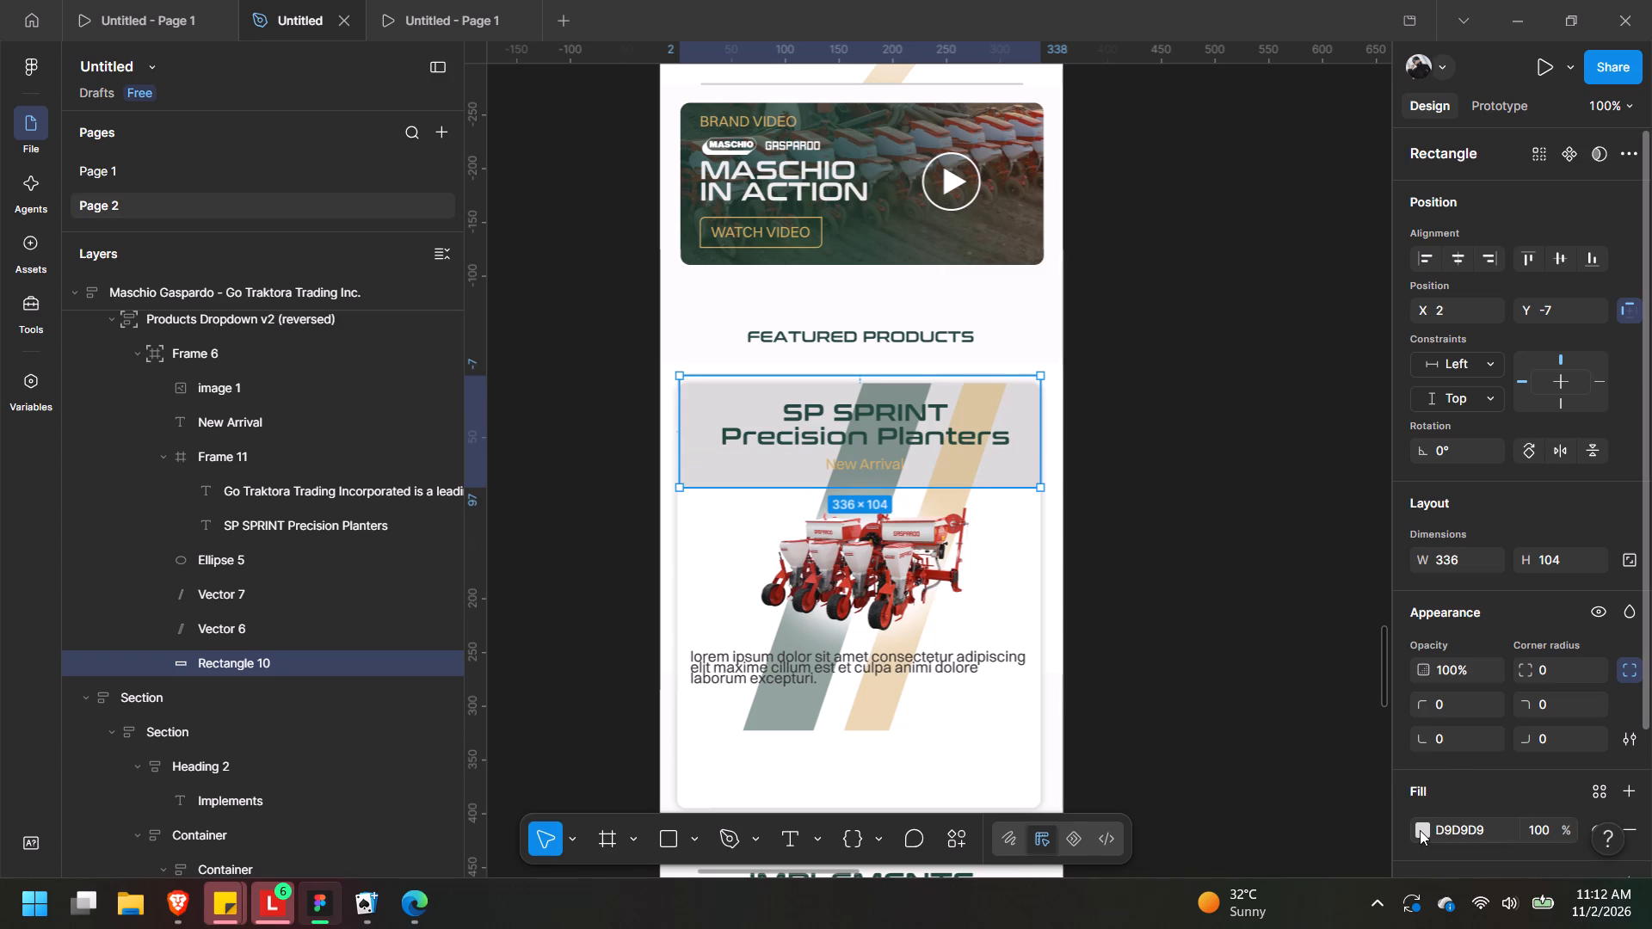
pyautogui.click(1420, 830)
pyautogui.moveTo(1231, 497); pyautogui.dragTo(1114, 317)
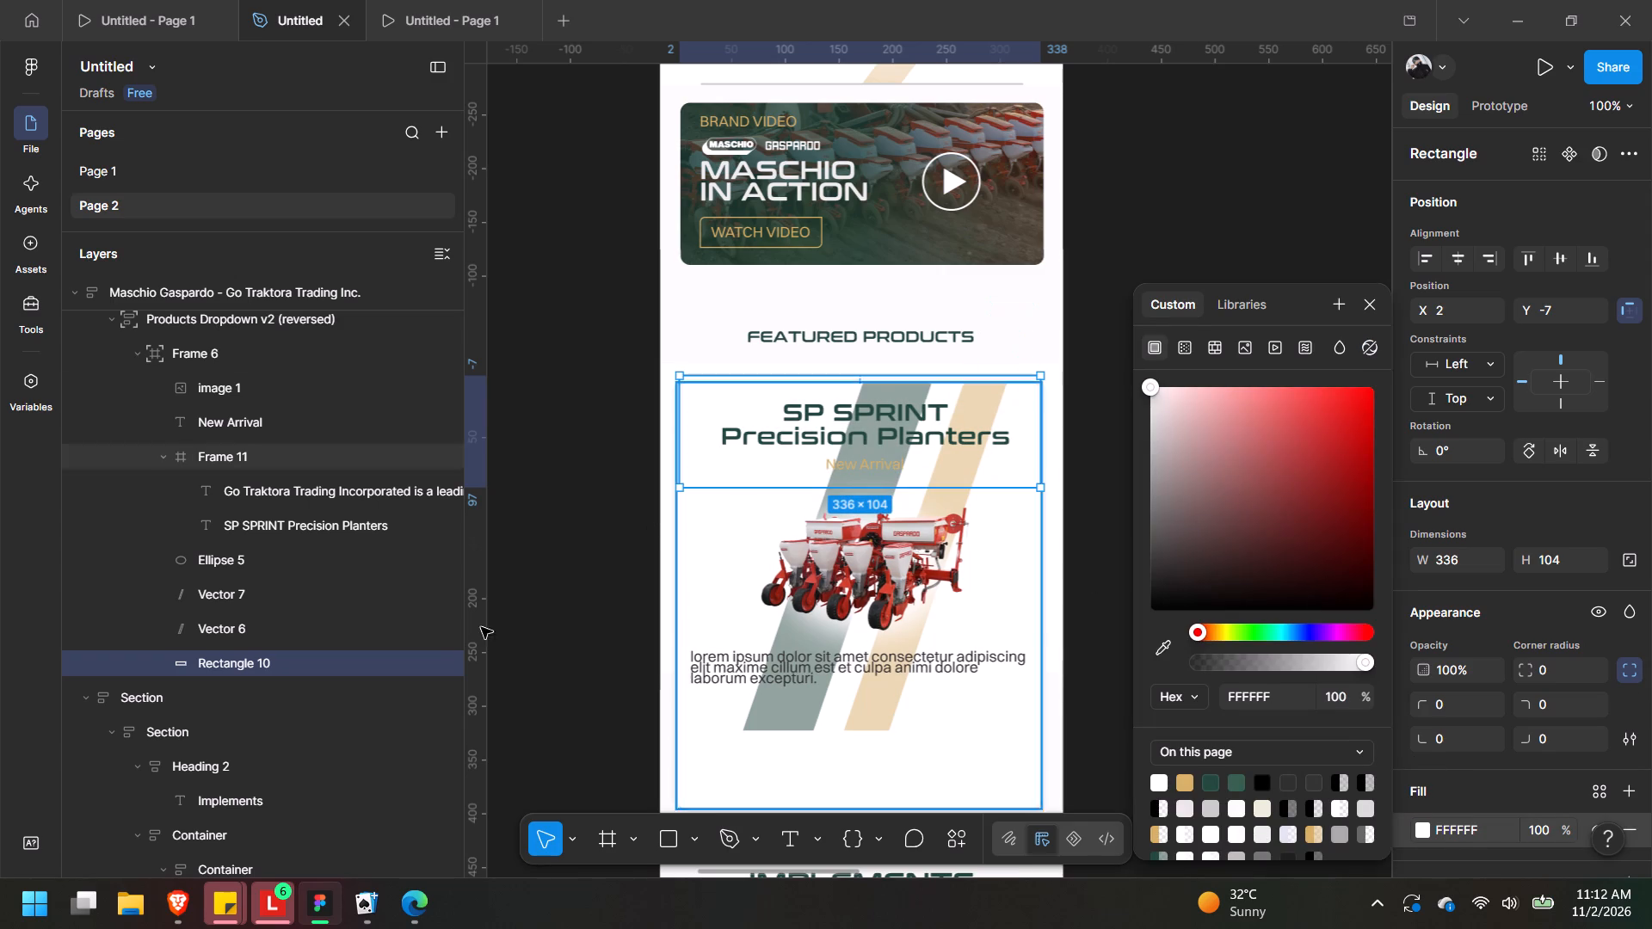
pyautogui.moveTo(265, 658); pyautogui.dragTo(282, 582)
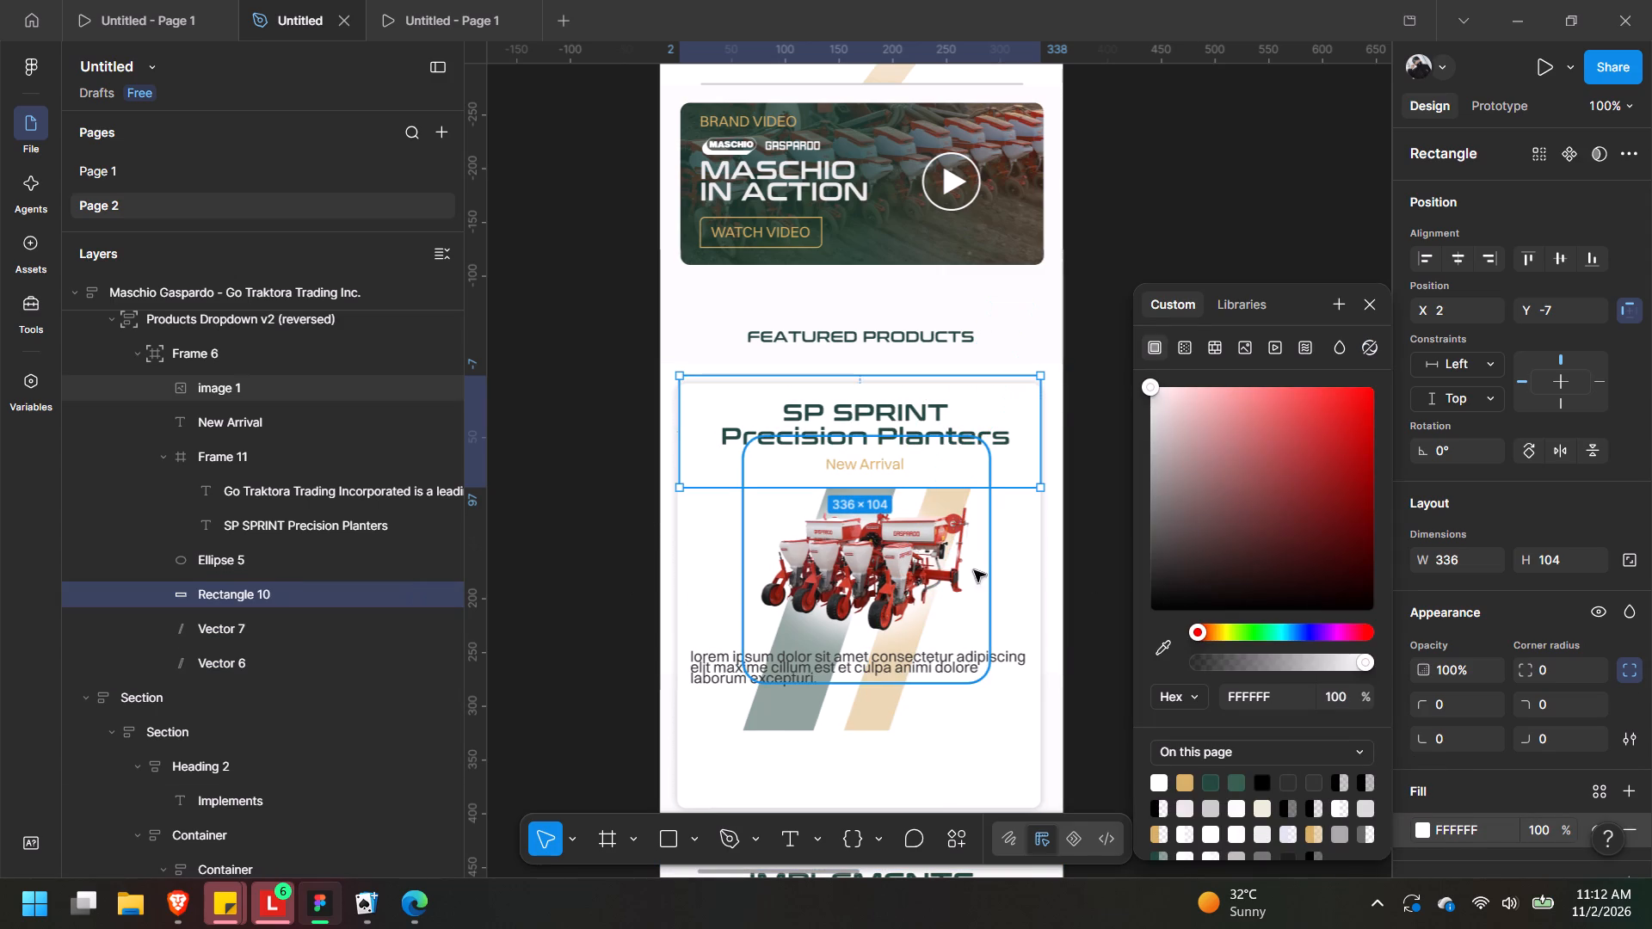
# Change the rectangle's fill to a linear gradient running vertically from its top edge to its bottom edge.
pyautogui.moveTo(1260, 660); pyautogui.dragTo(1418, 694)
pyautogui.click(1180, 342)
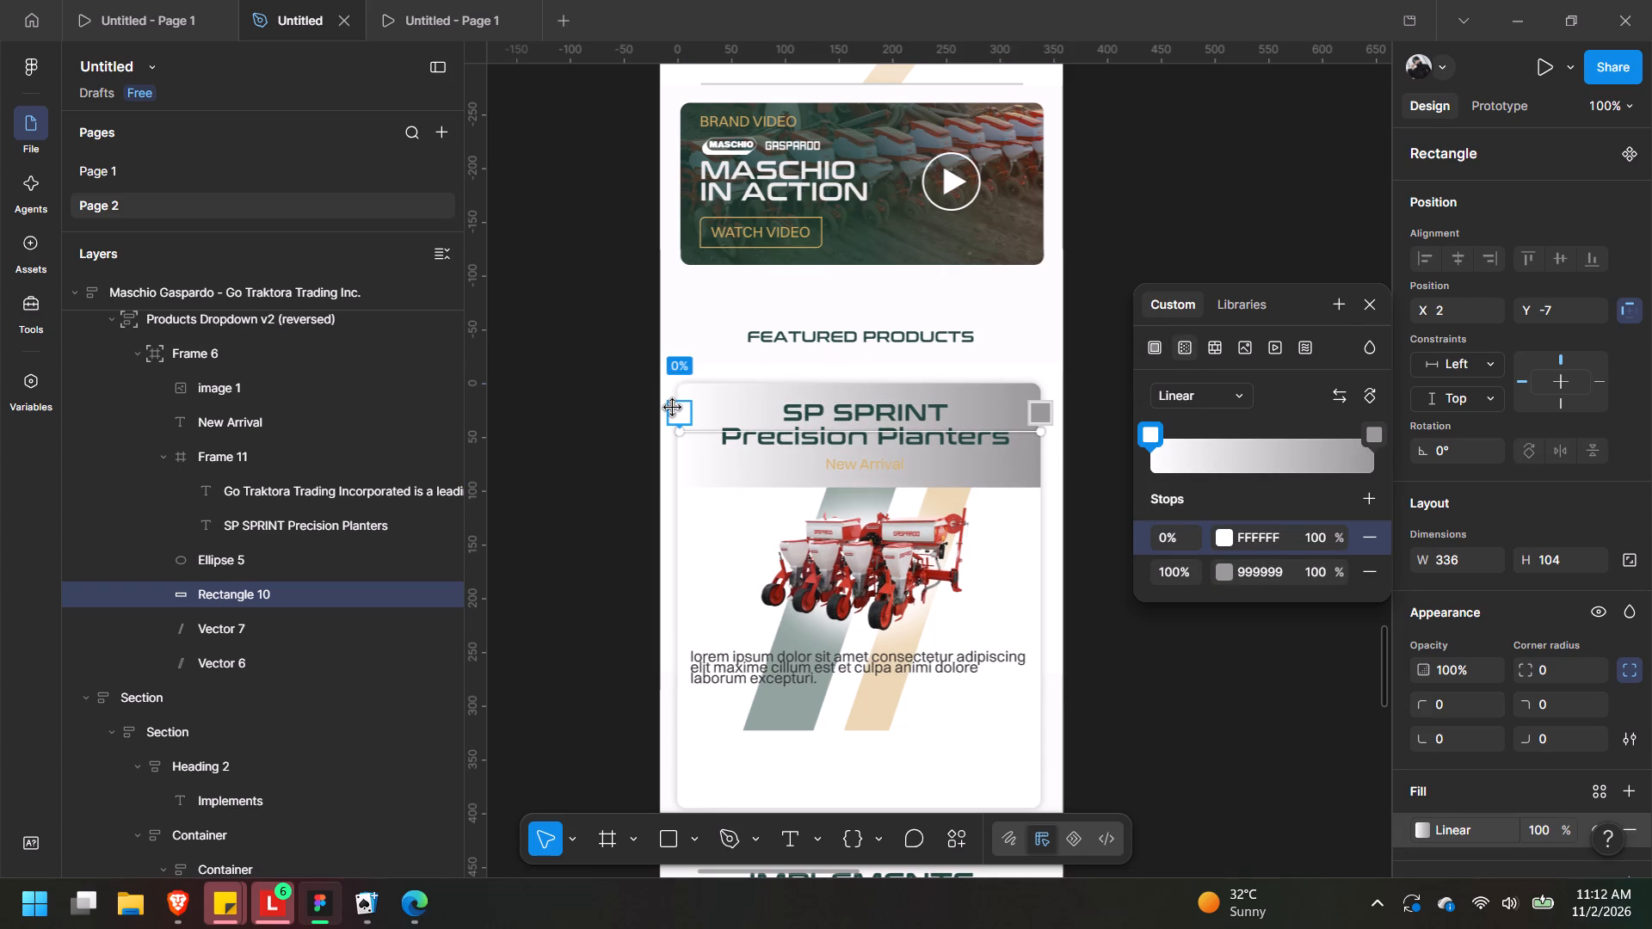
pyautogui.moveTo(673, 411); pyautogui.dragTo(671, 385)
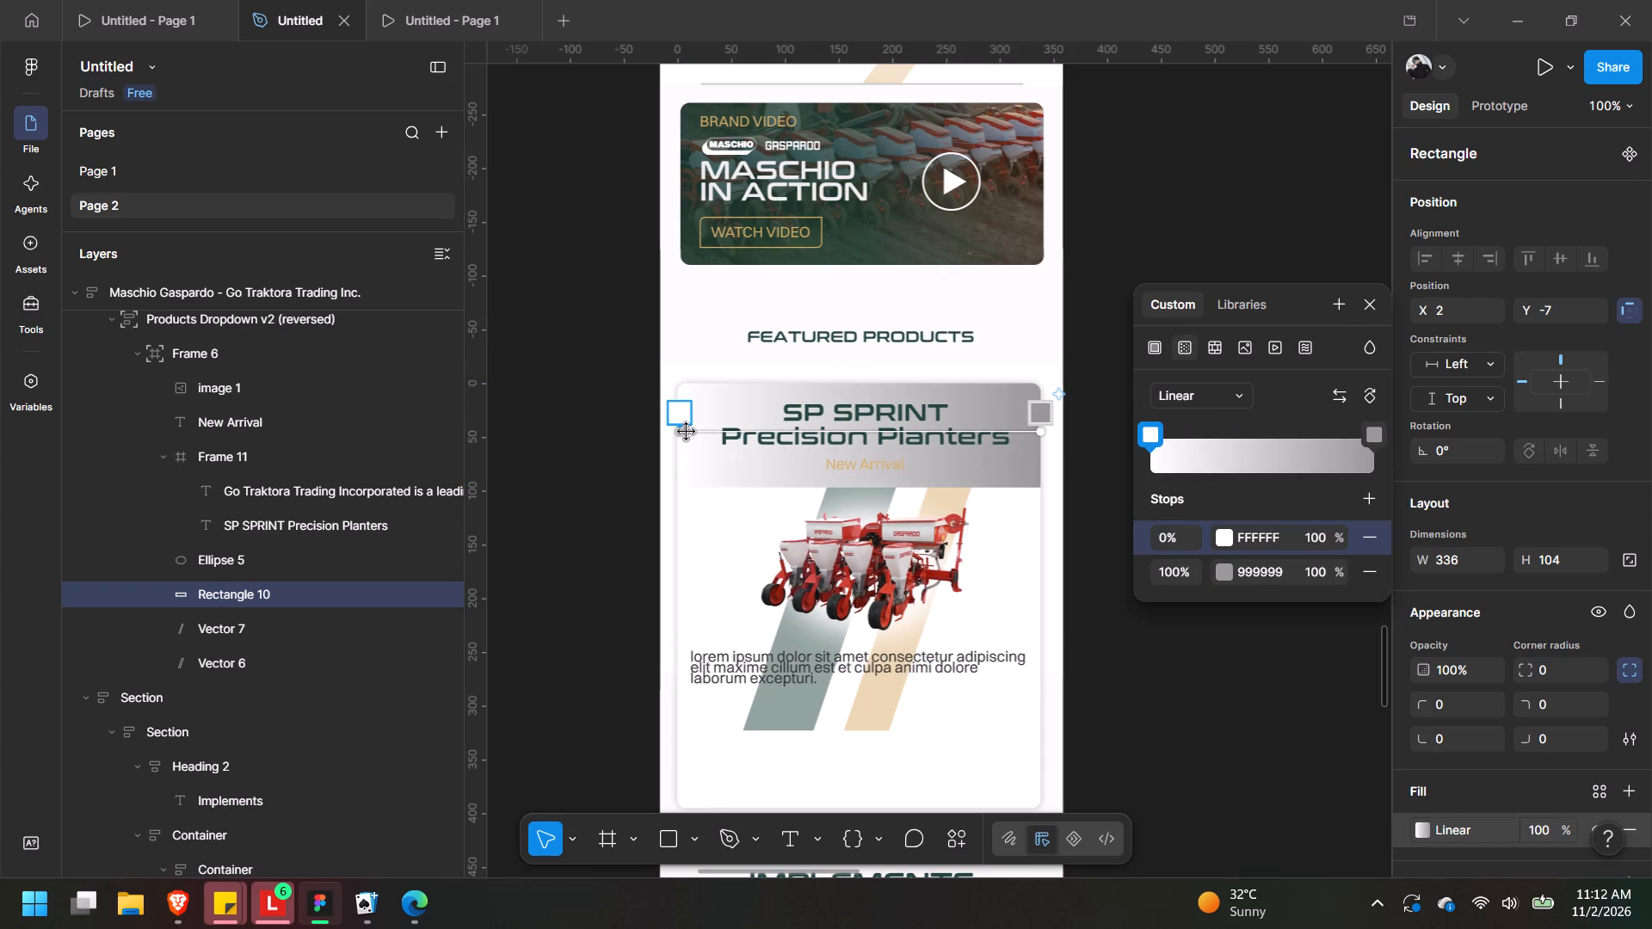
pyautogui.moveTo(677, 433); pyautogui.dragTo(860, 382)
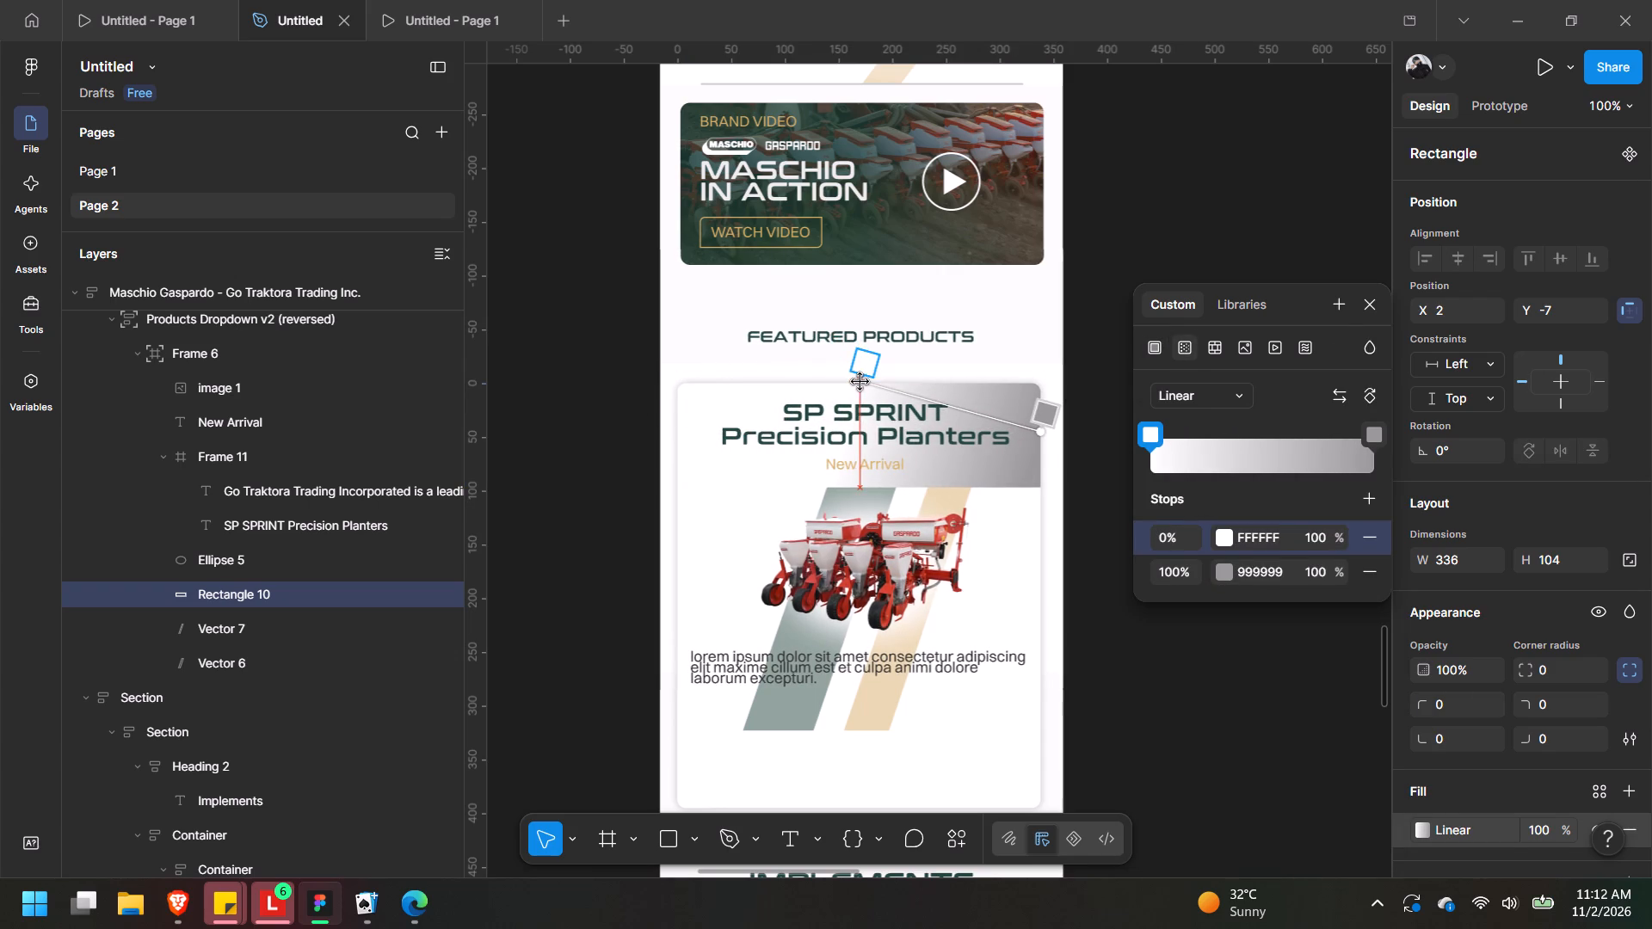
pyautogui.moveTo(860, 382); pyautogui.dragTo(863, 382)
pyautogui.moveTo(1039, 430); pyautogui.dragTo(883, 470)
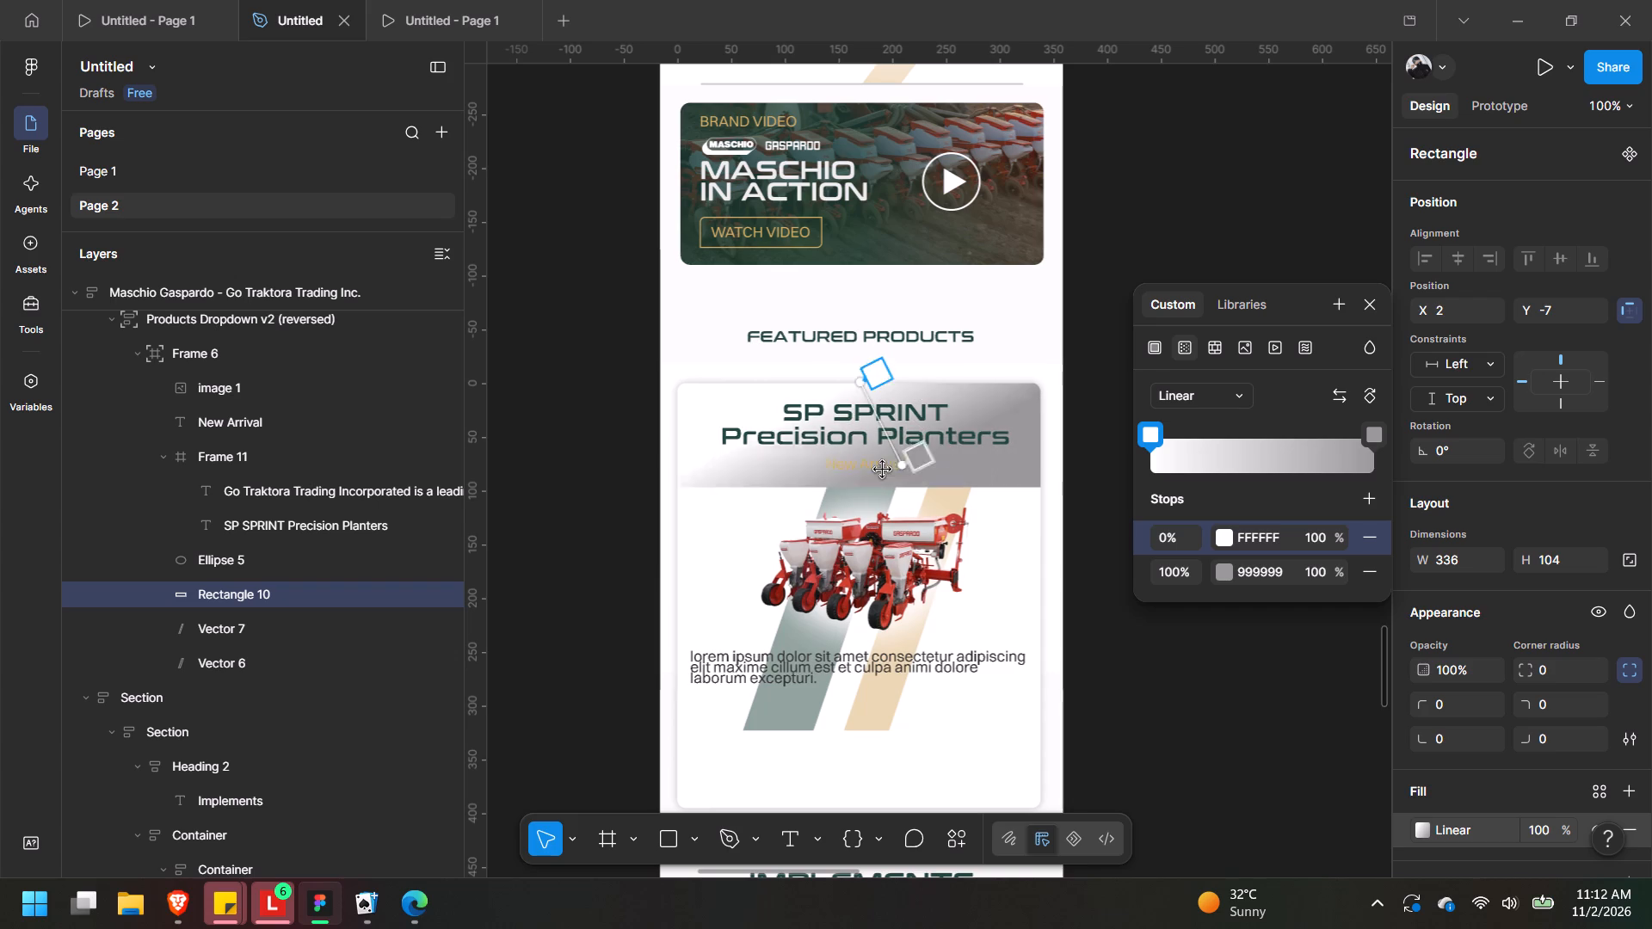
pyautogui.moveTo(883, 470); pyautogui.dragTo(861, 489)
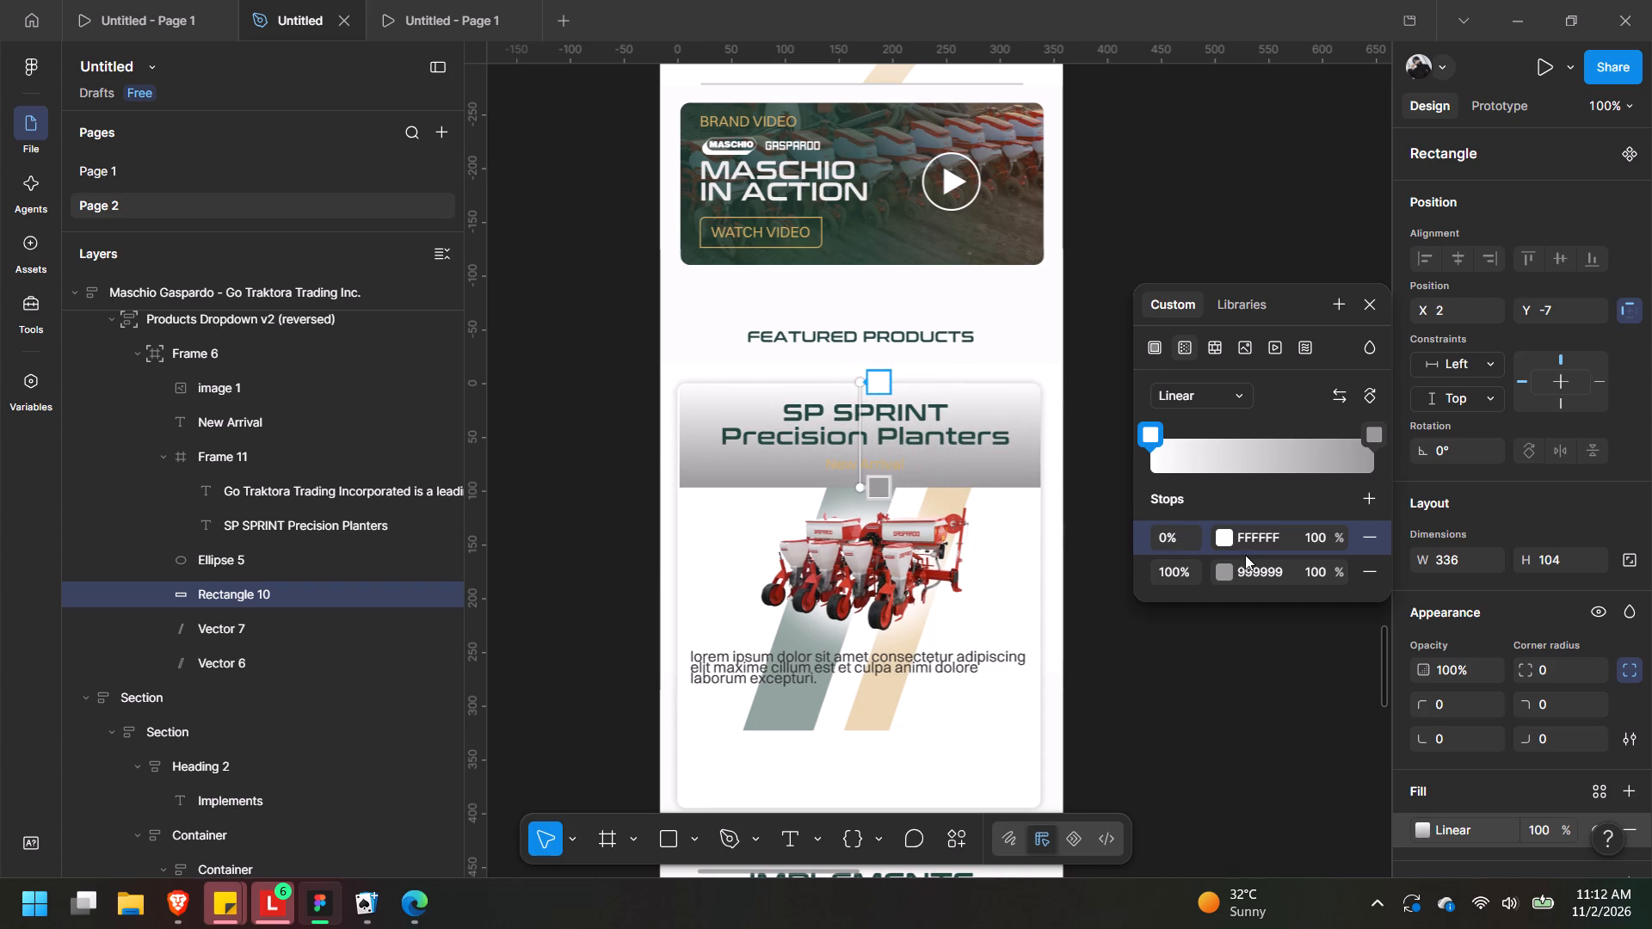
# Move the gradient's white stop to 100%, then recolour the grey stop white (FFFFFF) and place it at 0%.
pyautogui.click(1262, 570)
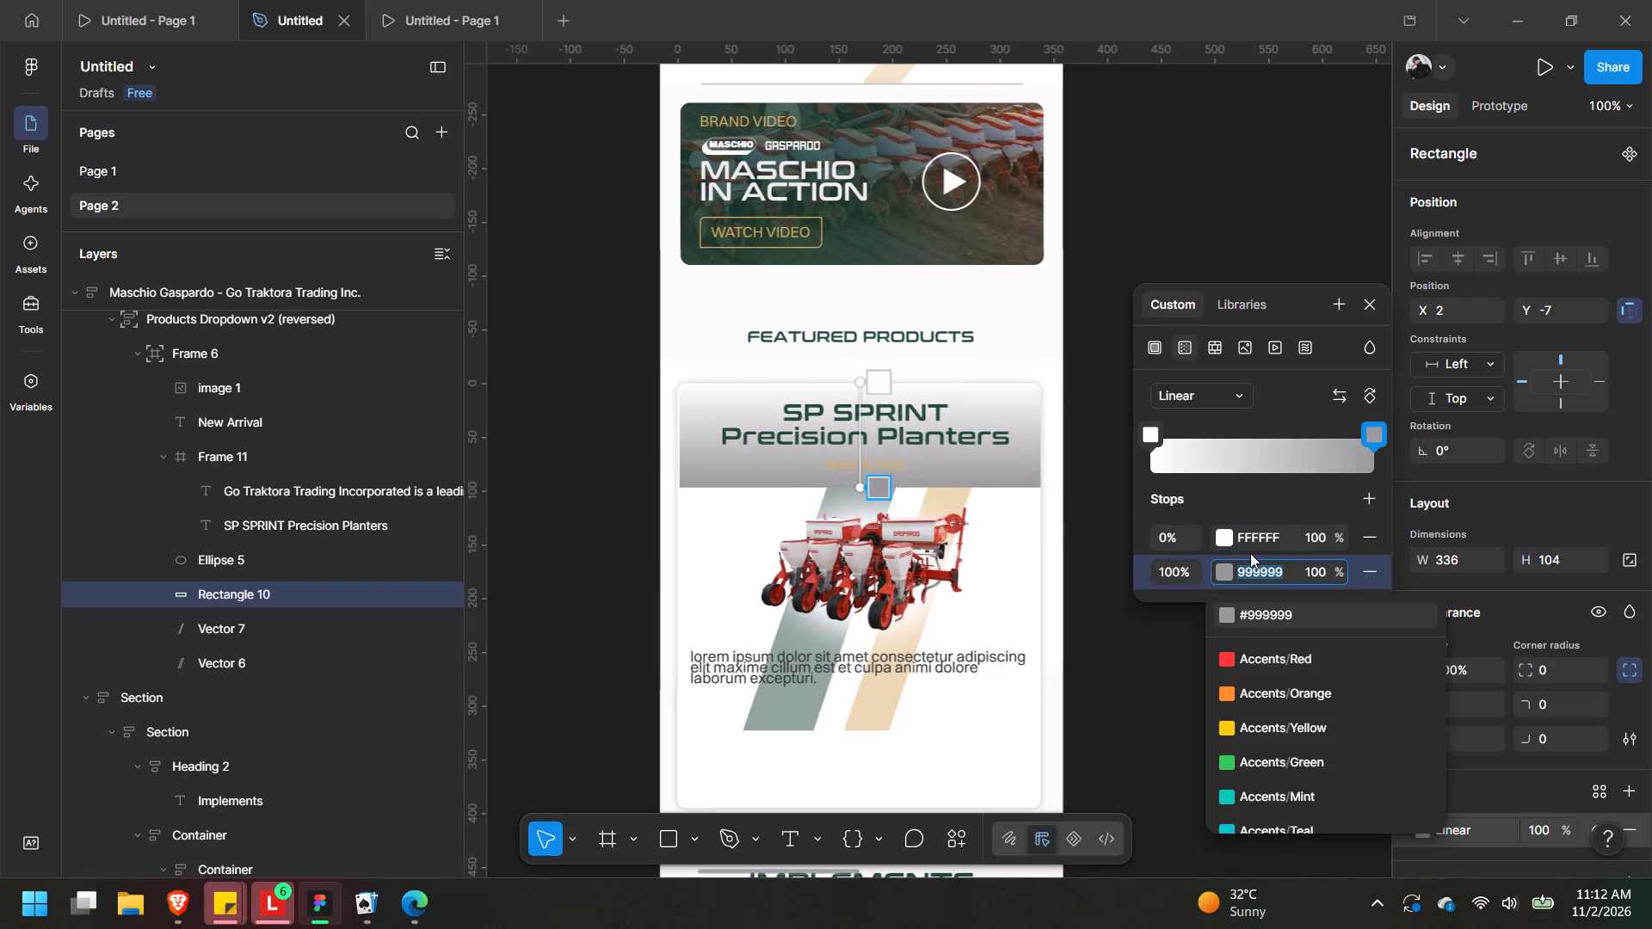
pyautogui.click(1242, 532)
pyautogui.click(1174, 534)
pyautogui.press('1')
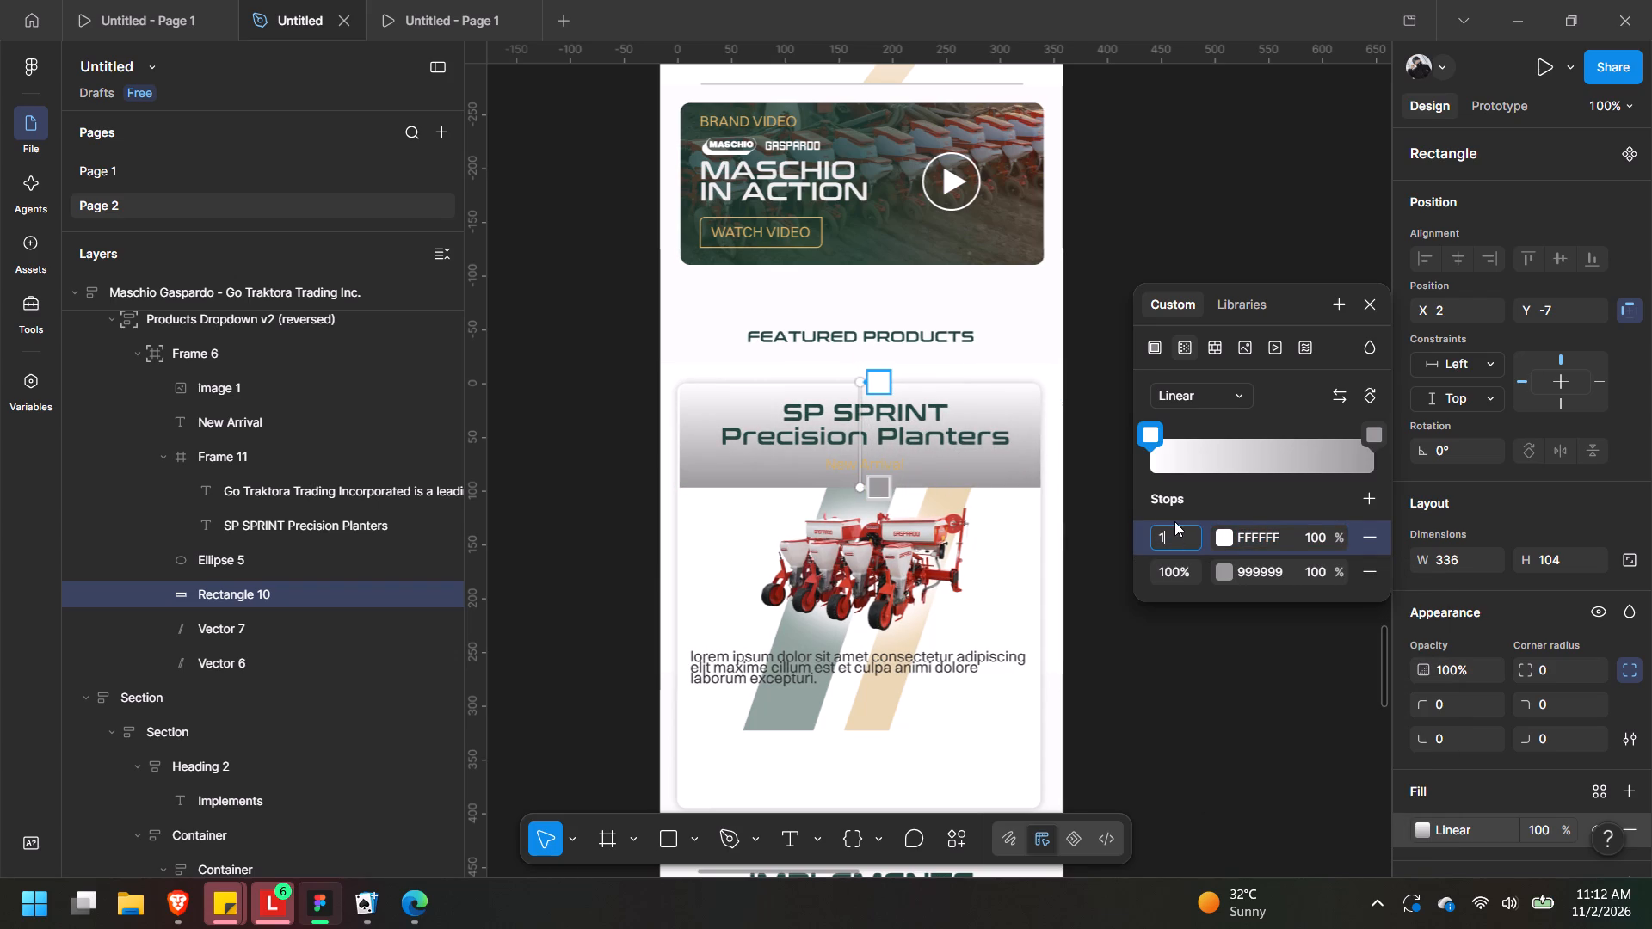
pyautogui.write('00')
pyautogui.press('Return')
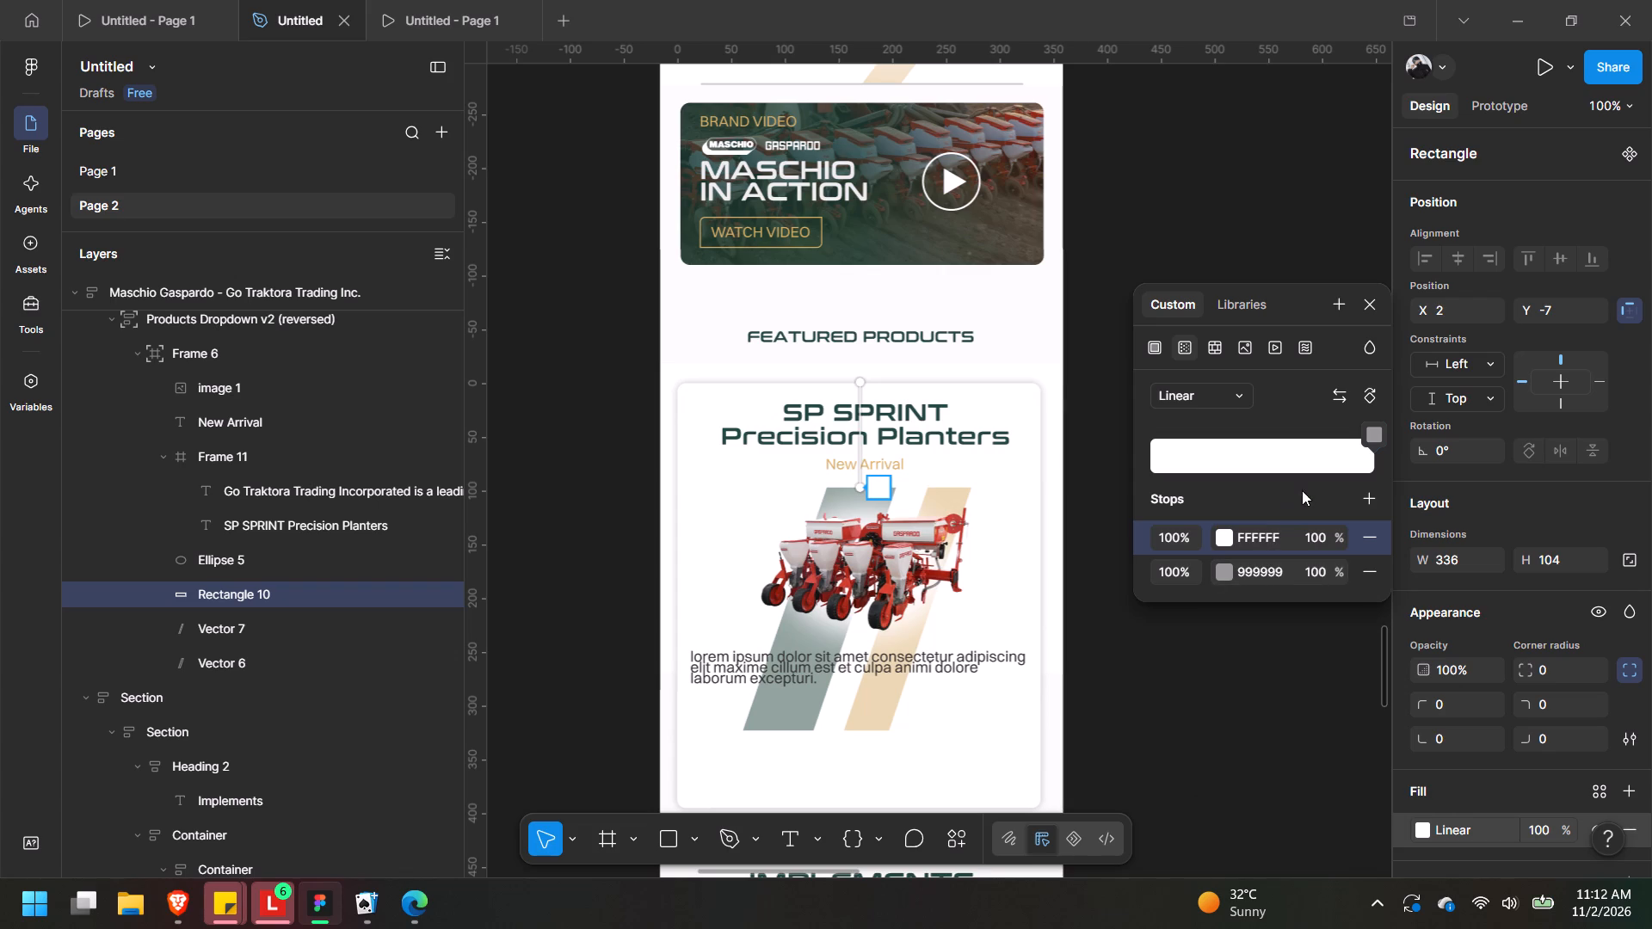
pyautogui.click(1229, 570)
pyautogui.moveTo(974, 572); pyautogui.dragTo(786, 283)
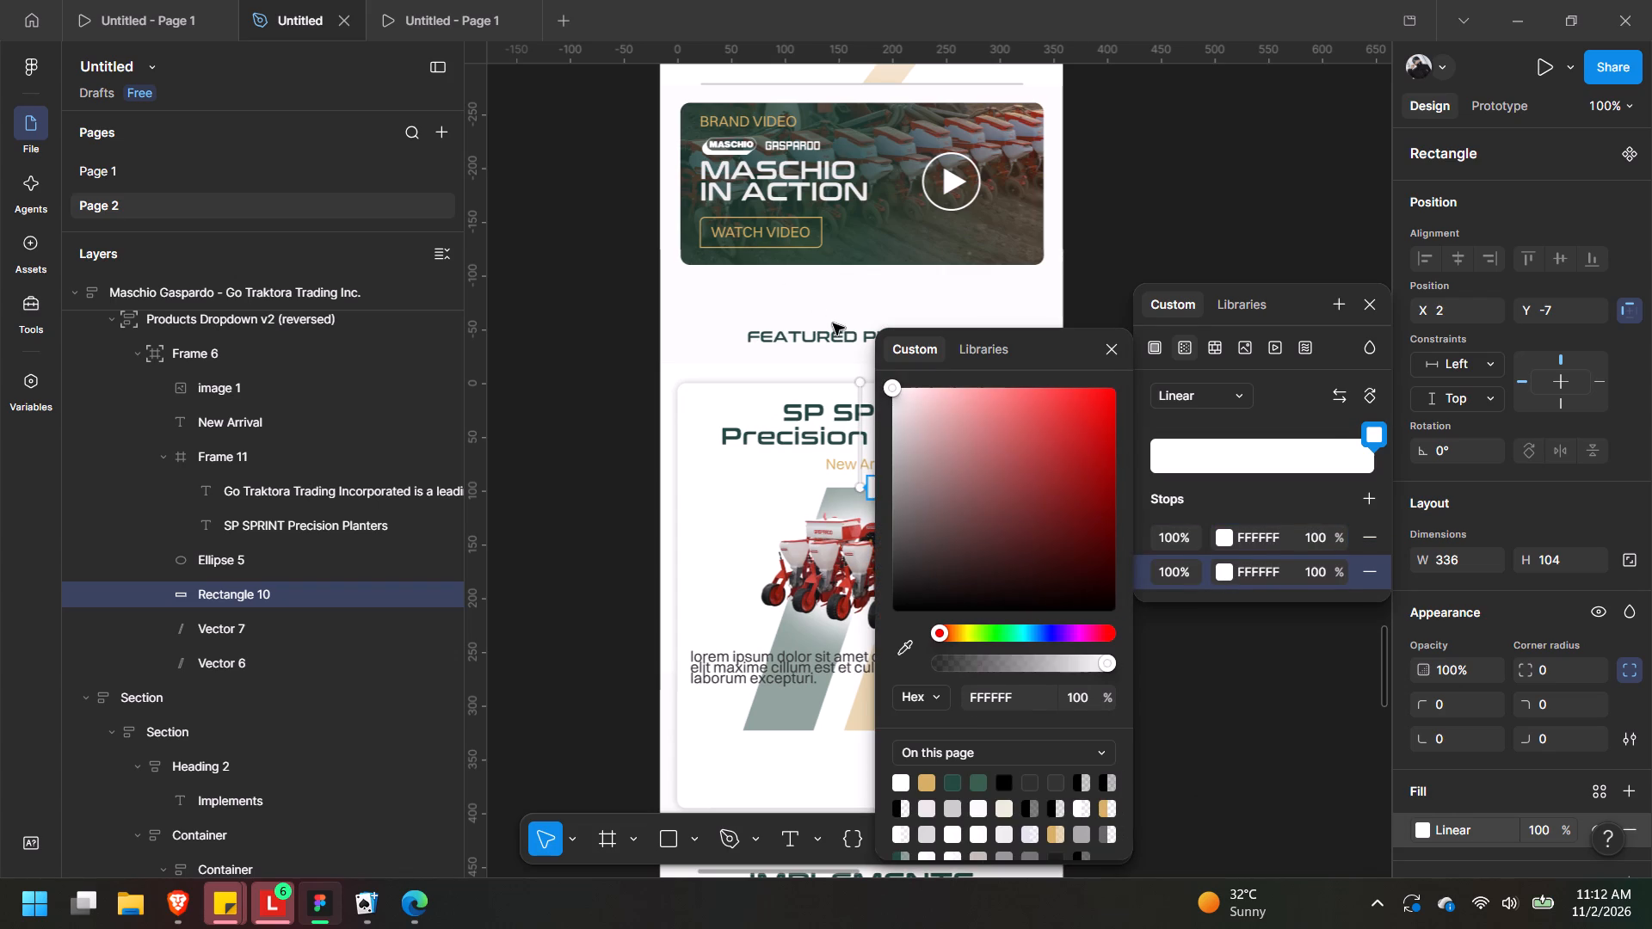
pyautogui.click(1162, 571)
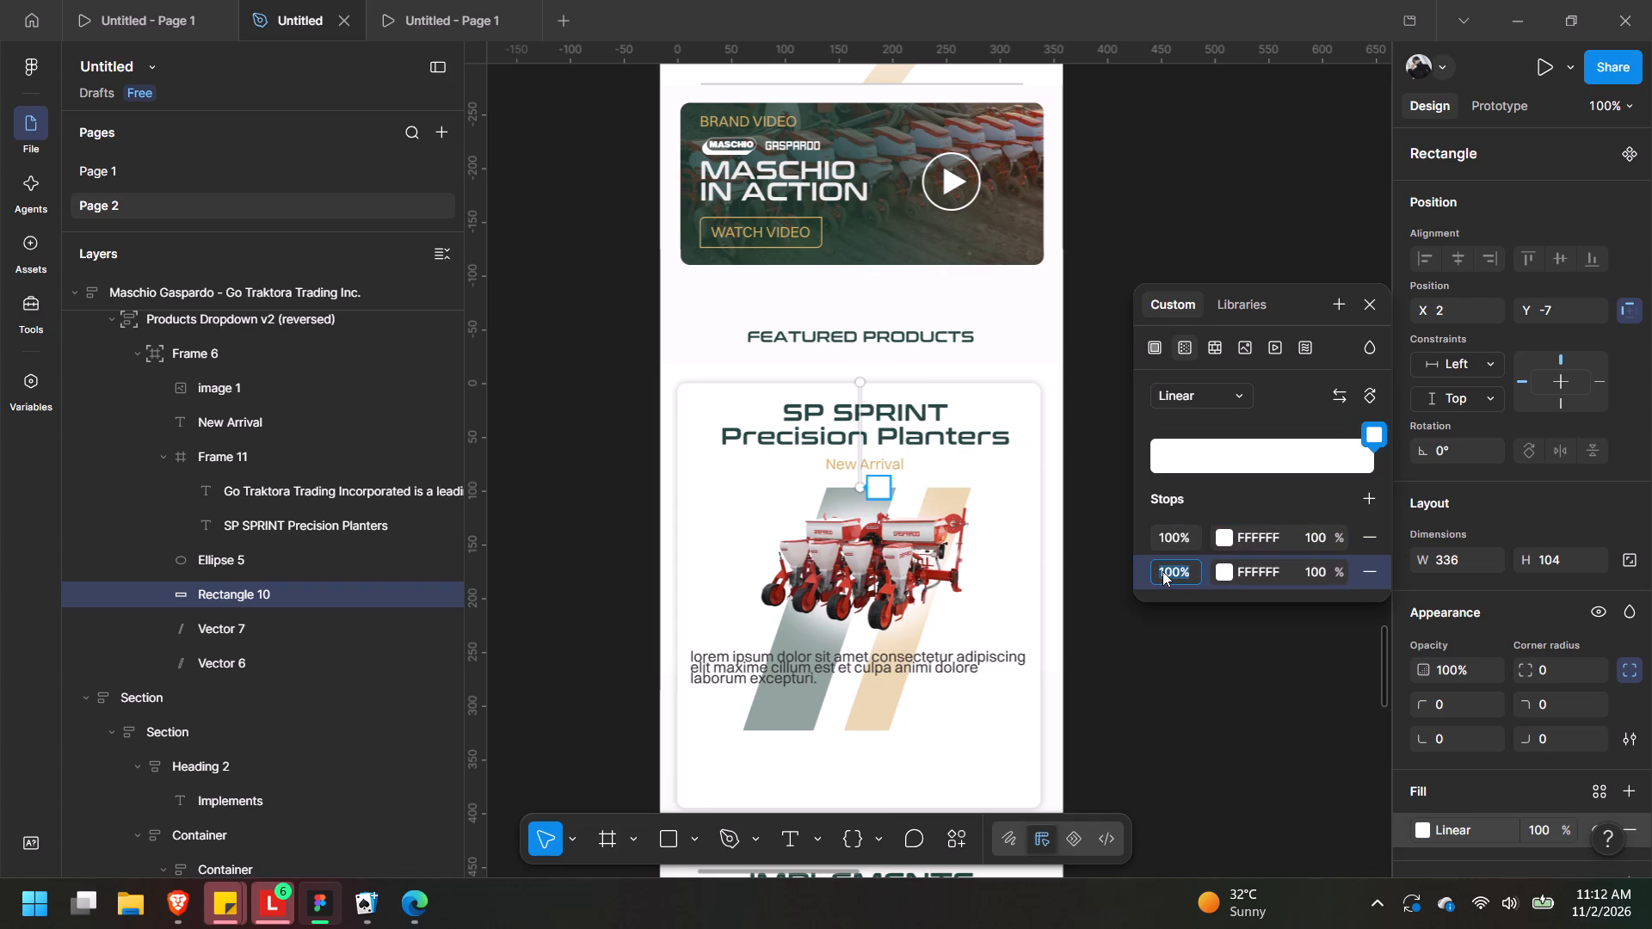
pyautogui.press('0')
pyautogui.press('Return')
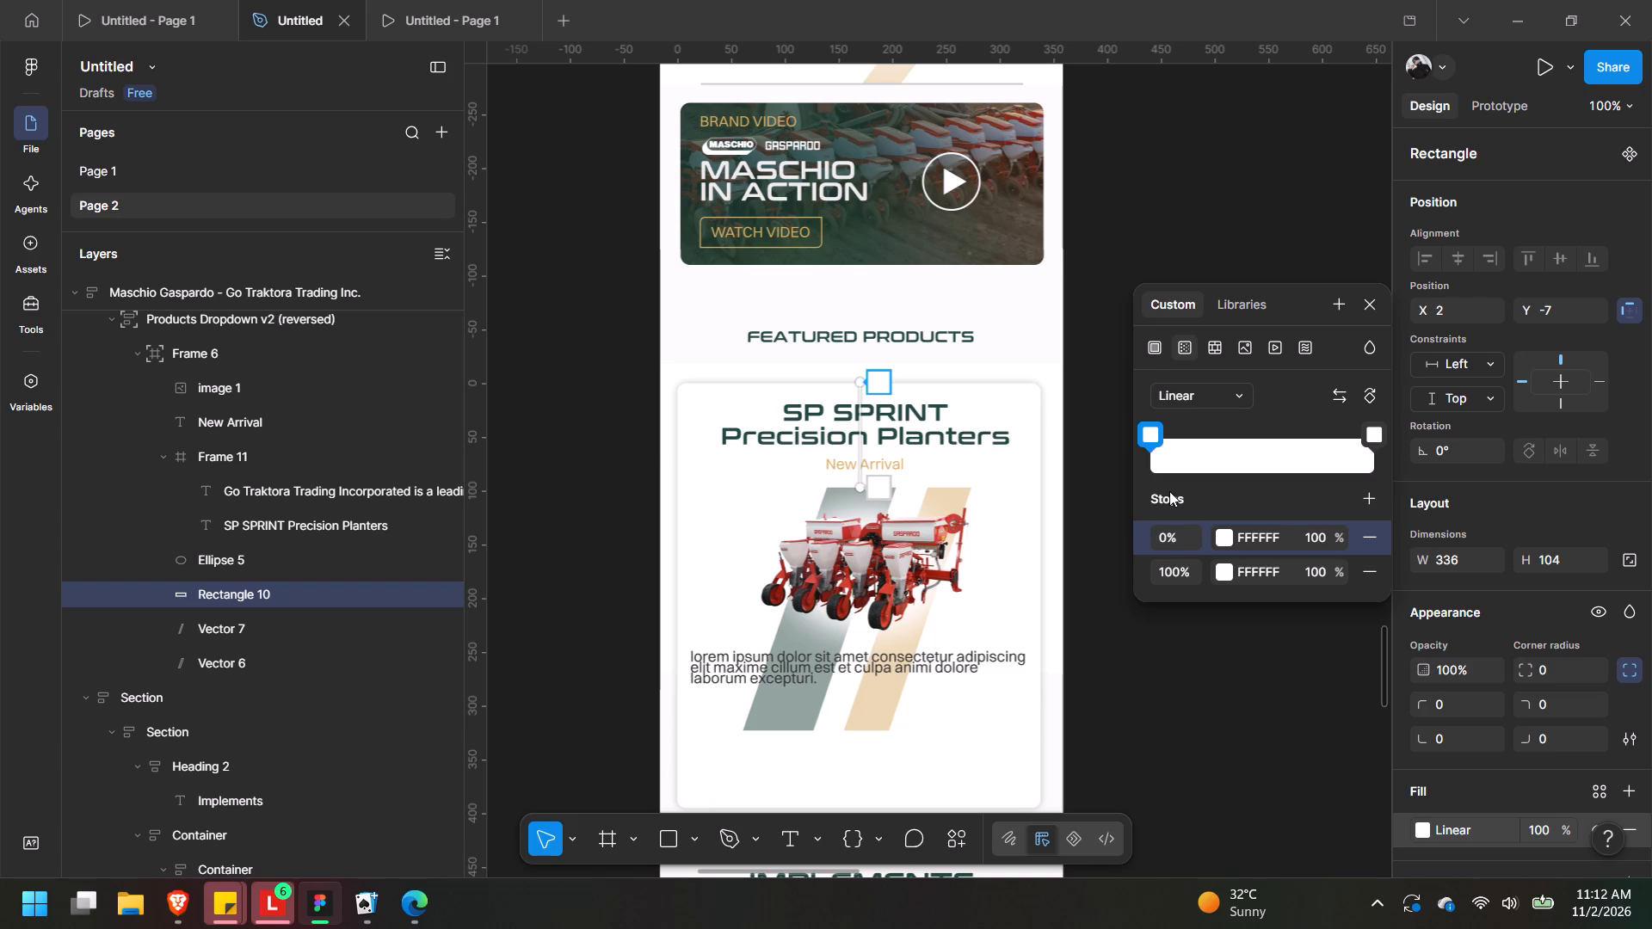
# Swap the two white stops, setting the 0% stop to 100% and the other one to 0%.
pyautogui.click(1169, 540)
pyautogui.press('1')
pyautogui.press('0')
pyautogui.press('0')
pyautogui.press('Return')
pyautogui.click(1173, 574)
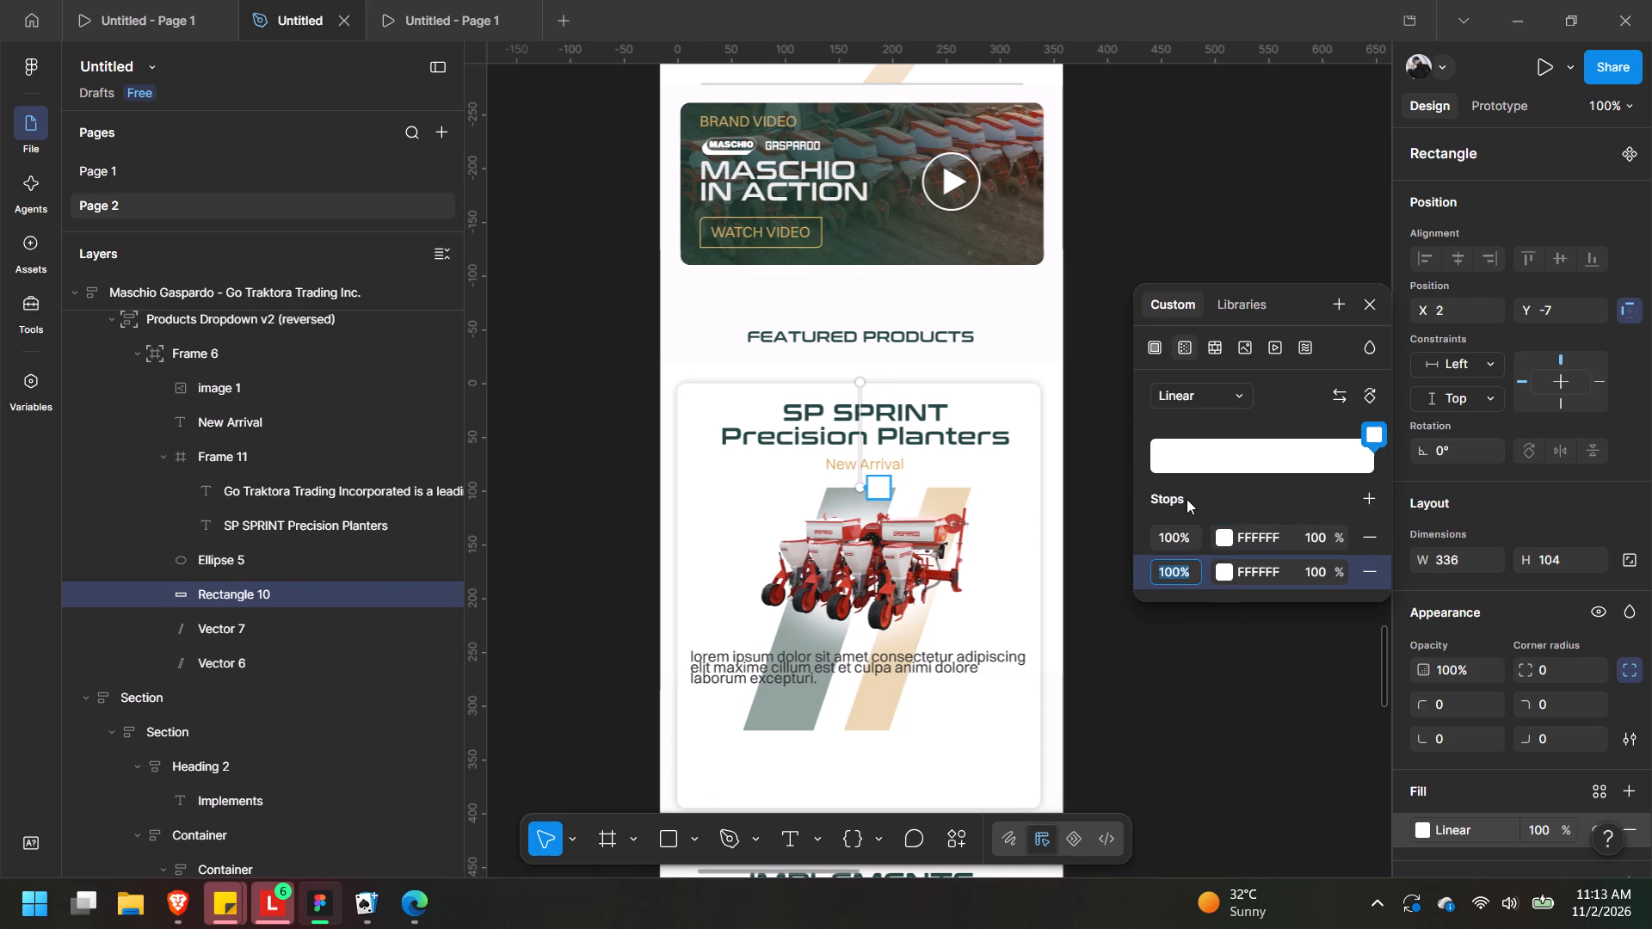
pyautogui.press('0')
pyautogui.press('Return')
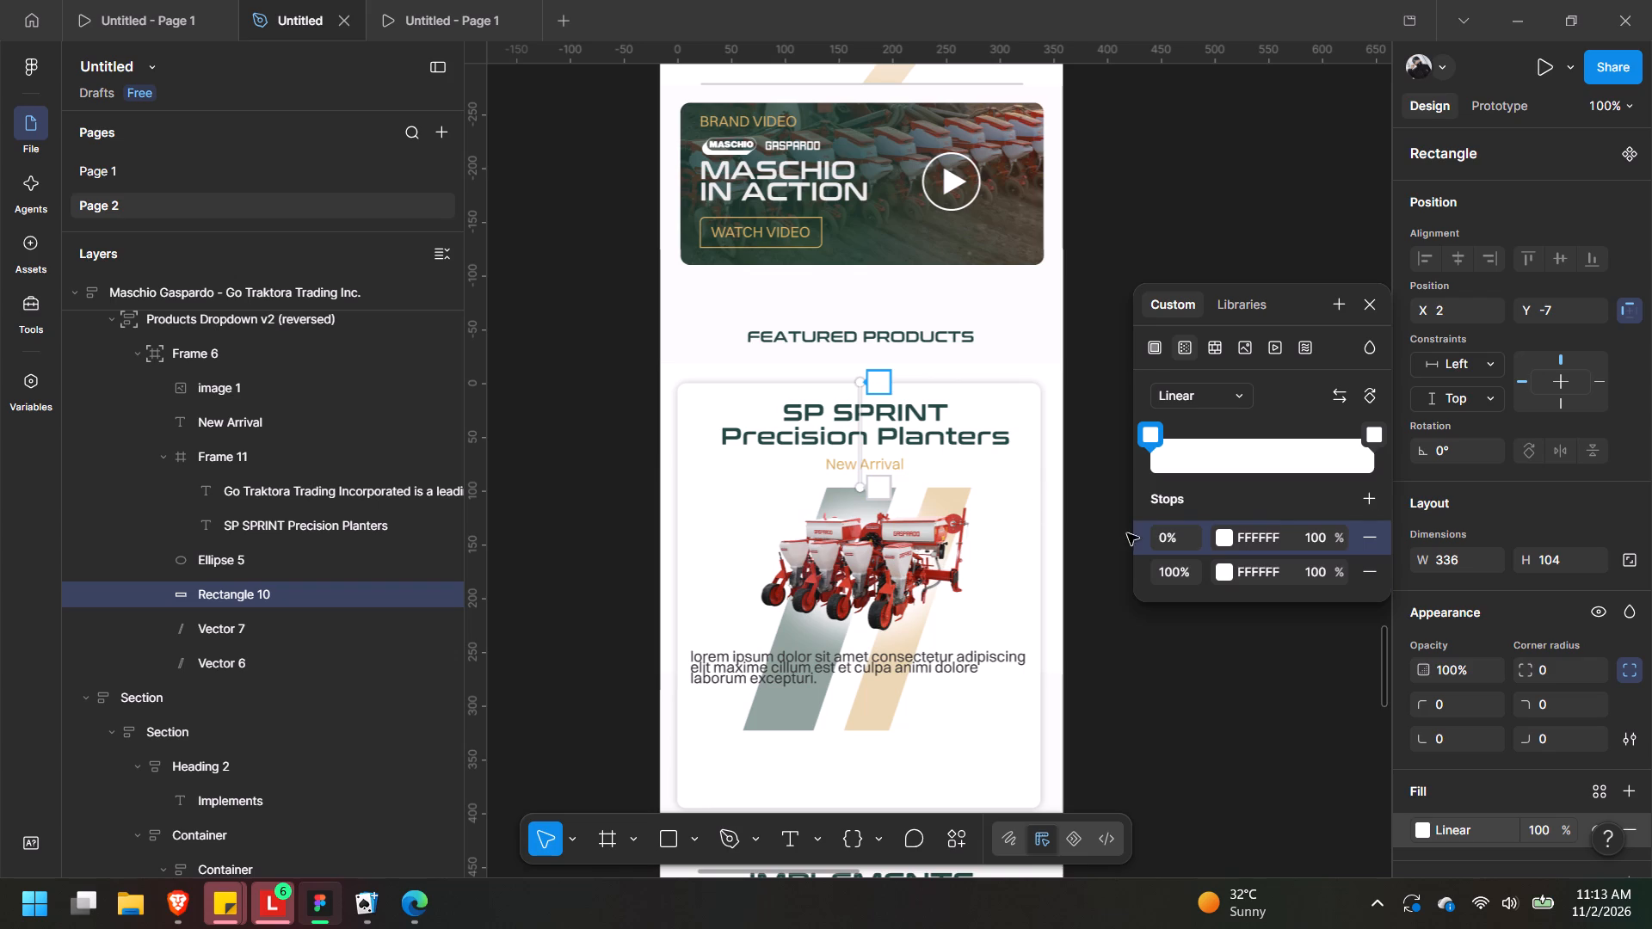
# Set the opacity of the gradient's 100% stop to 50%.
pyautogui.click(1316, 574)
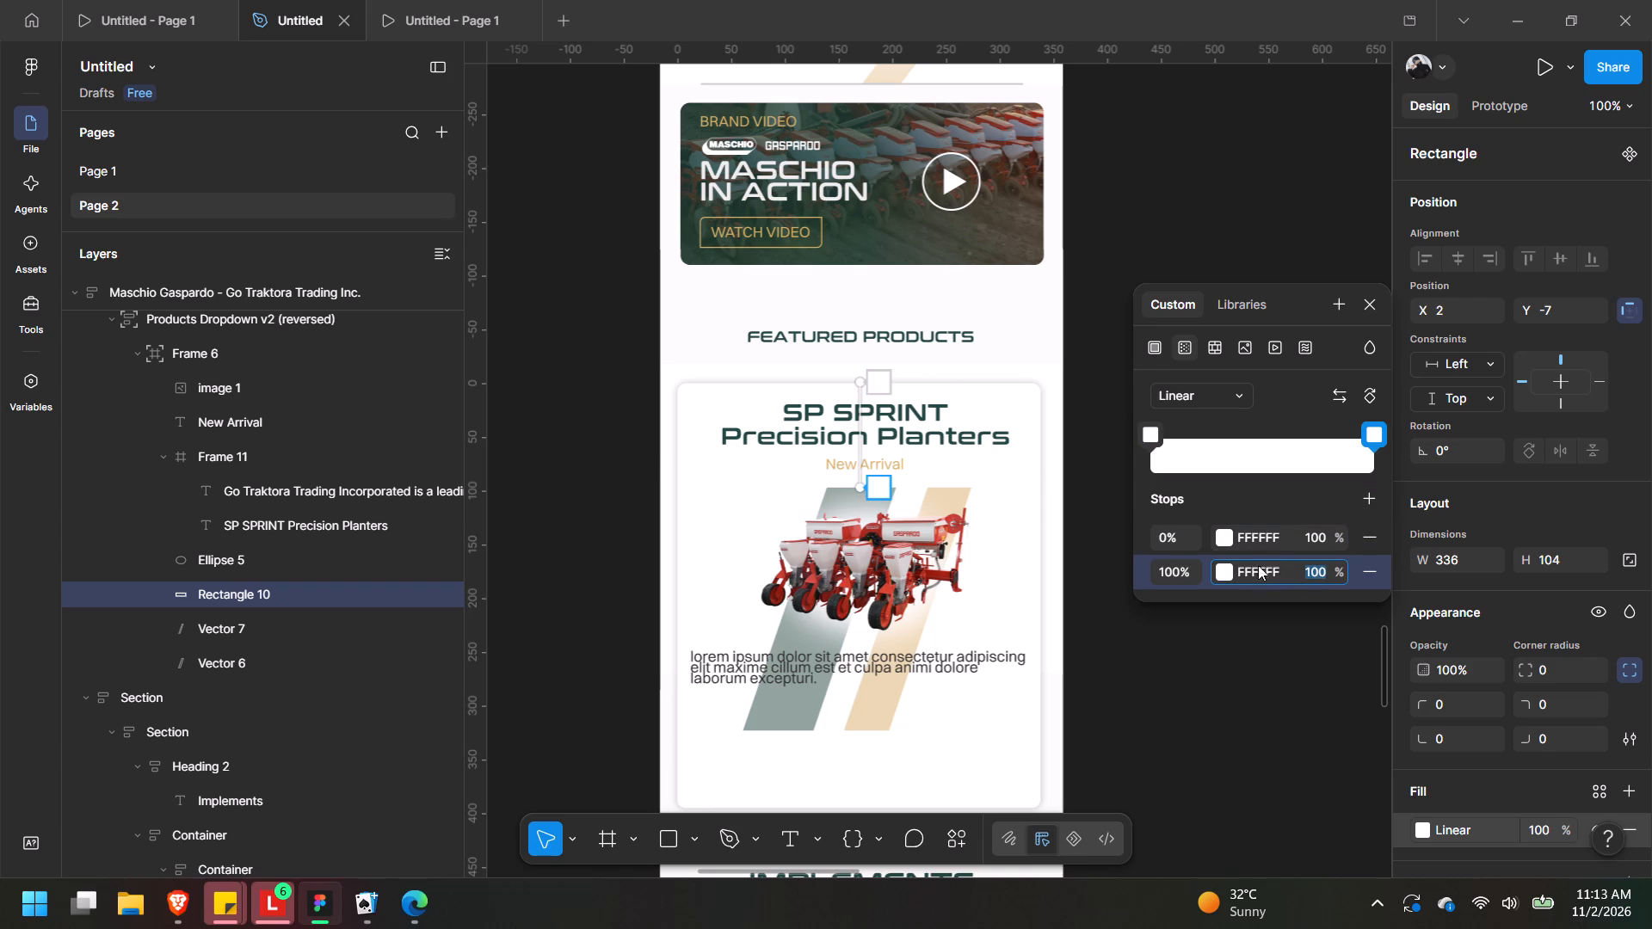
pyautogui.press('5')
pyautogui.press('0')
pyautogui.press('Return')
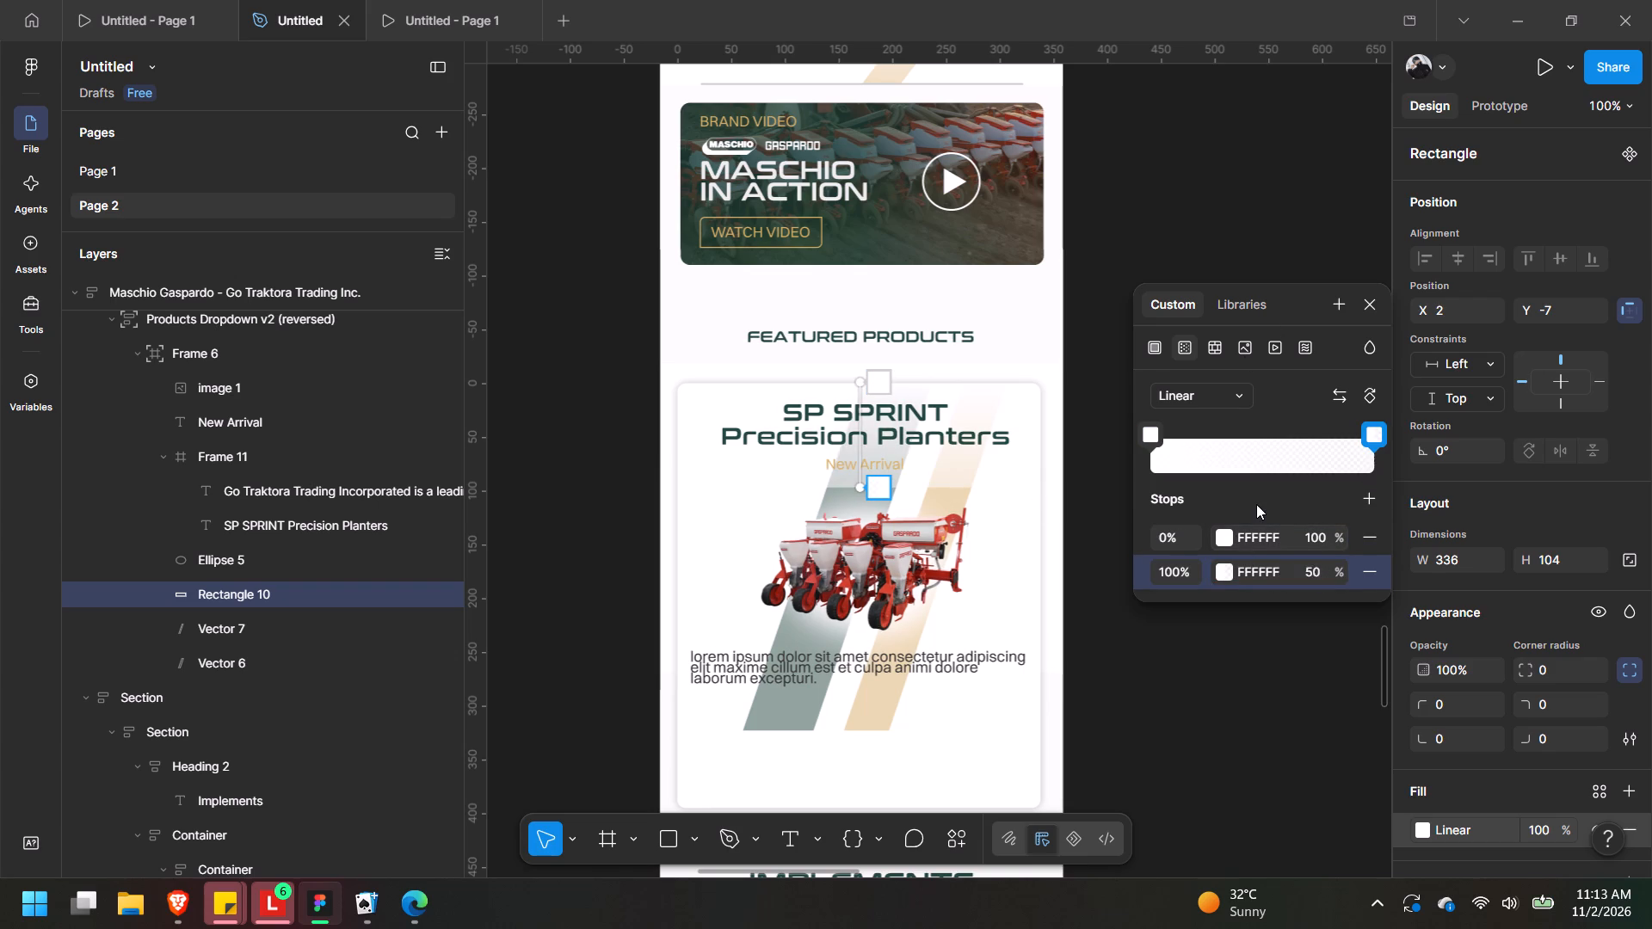
# Set the opacity of the gradient's 100% stop to 0%.
pyautogui.click(1320, 577)
pyautogui.press('0')
pyautogui.press('Return')
pyautogui.click(1306, 575)
pyautogui.press('0')
pyautogui.press('Return')
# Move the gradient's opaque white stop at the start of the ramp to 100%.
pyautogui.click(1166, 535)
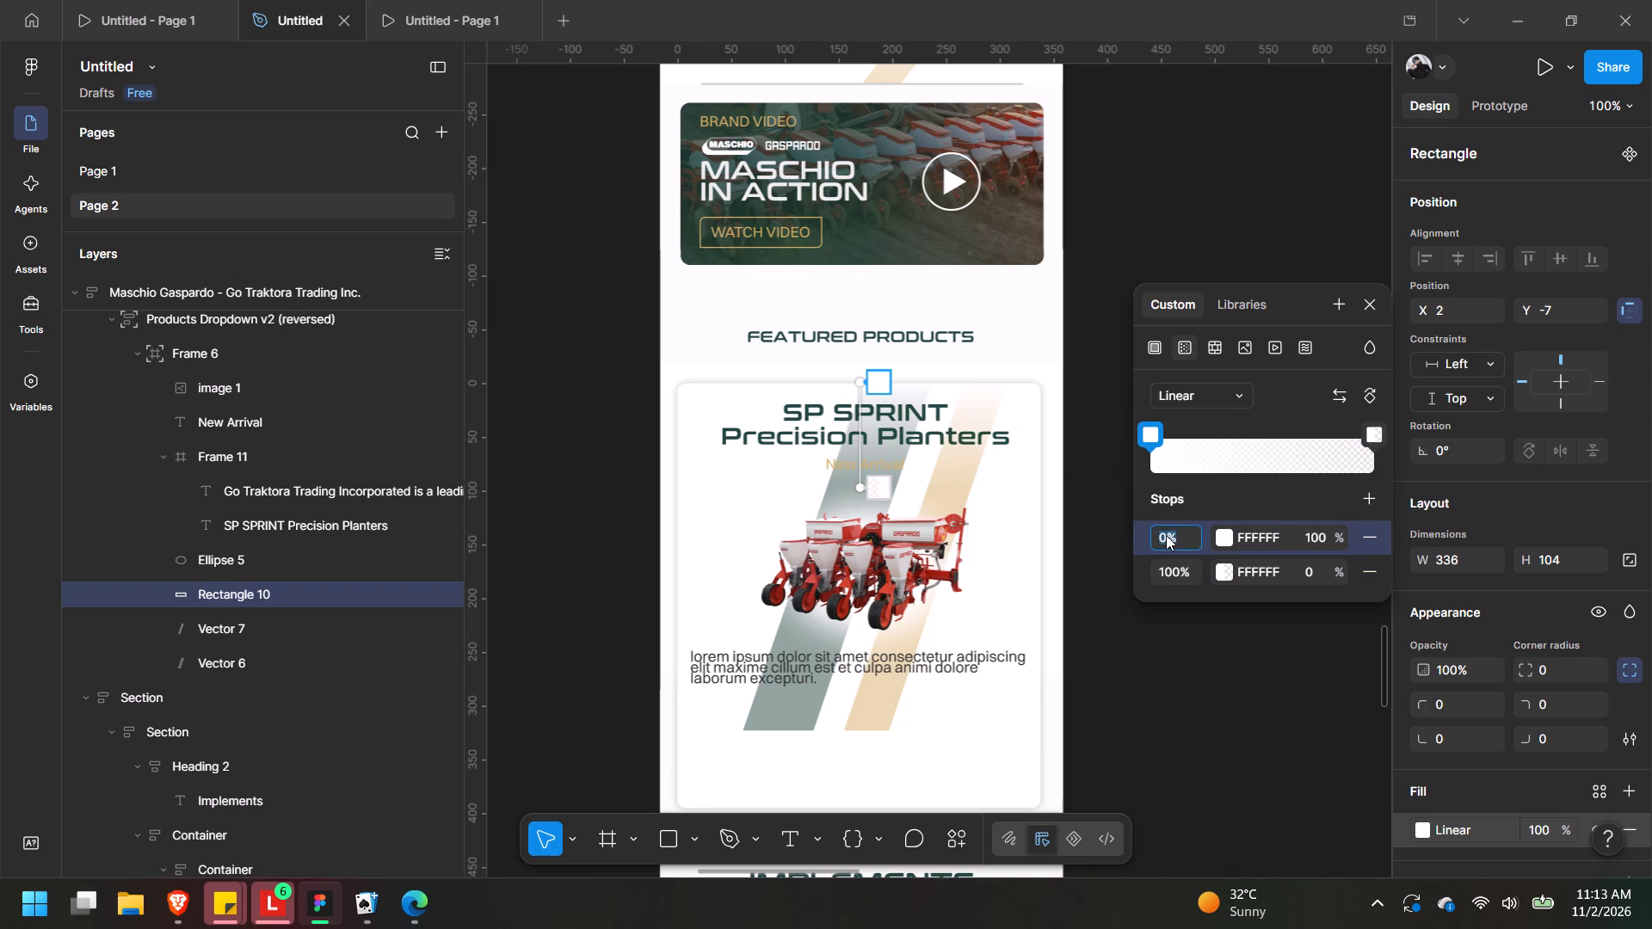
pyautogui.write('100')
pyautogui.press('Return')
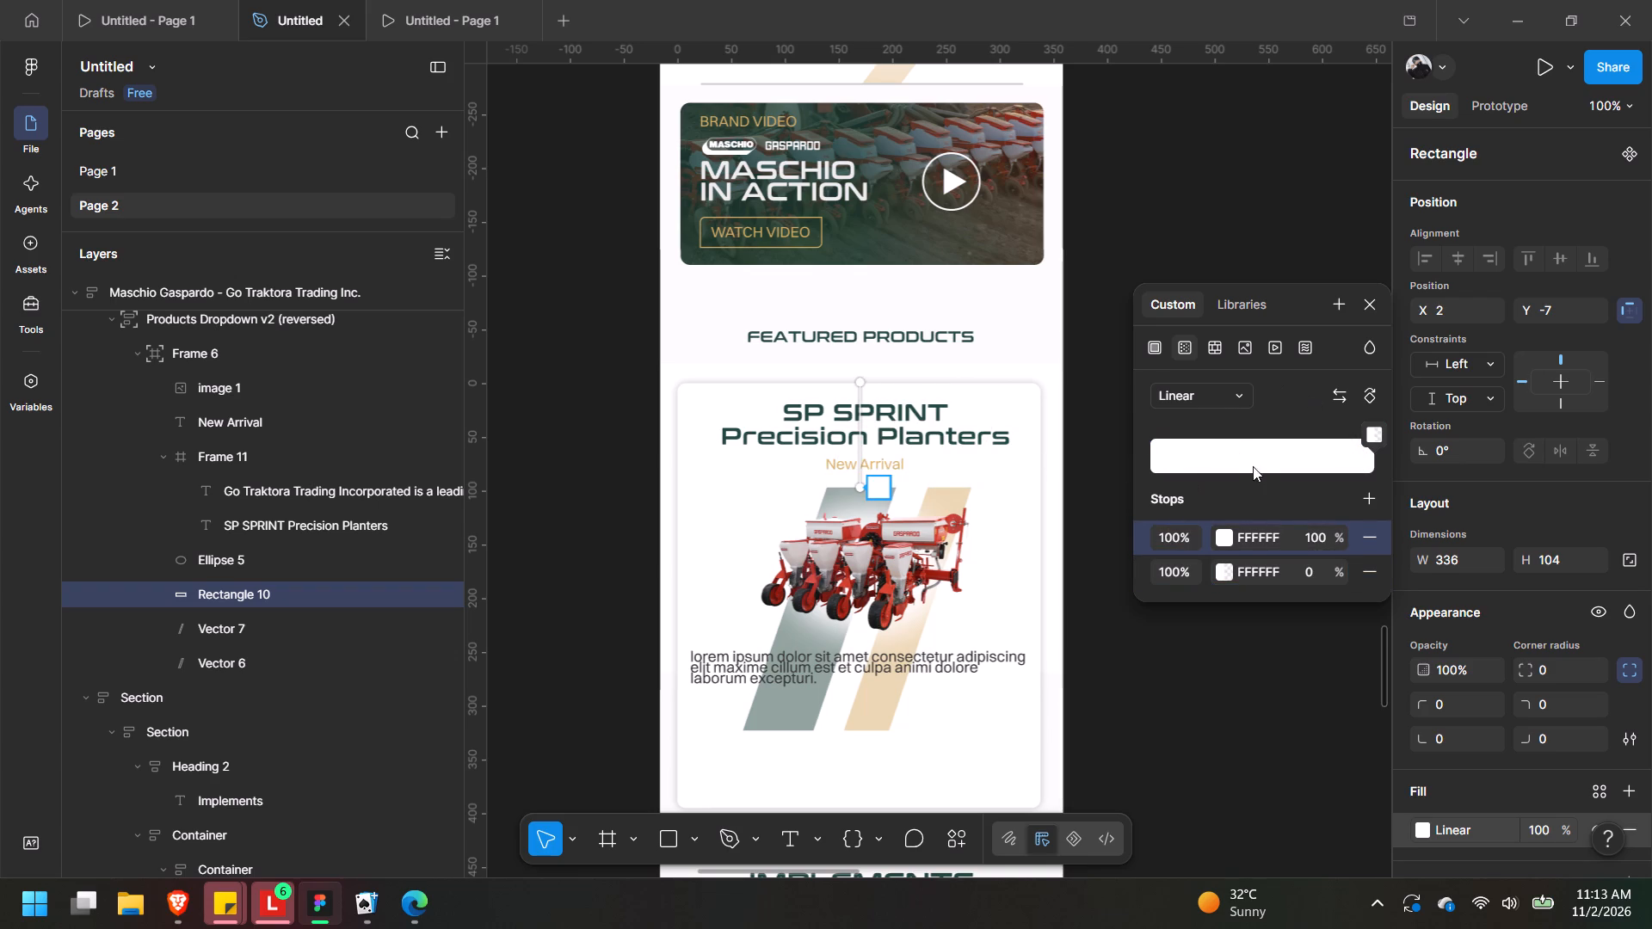
# Add a fully opaque white stop to the gradient ramp and place it at about 86%.
pyautogui.click(1276, 440)
pyautogui.moveTo(1276, 440); pyautogui.dragTo(1286, 446)
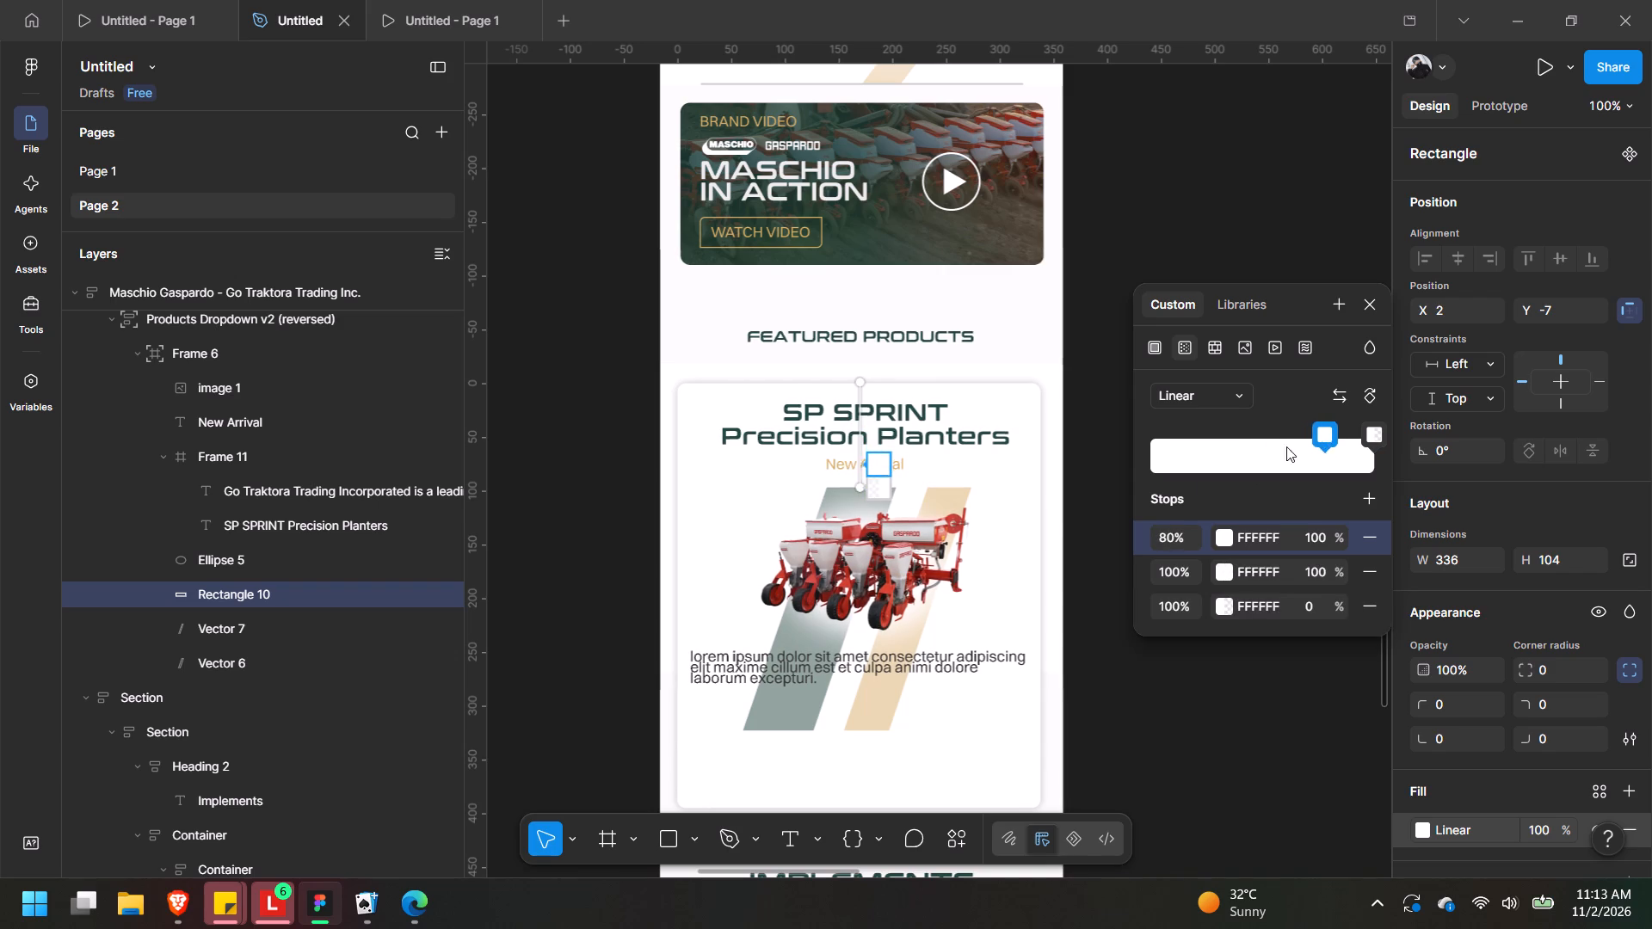
pyautogui.moveTo(1286, 446); pyautogui.dragTo(1342, 455)
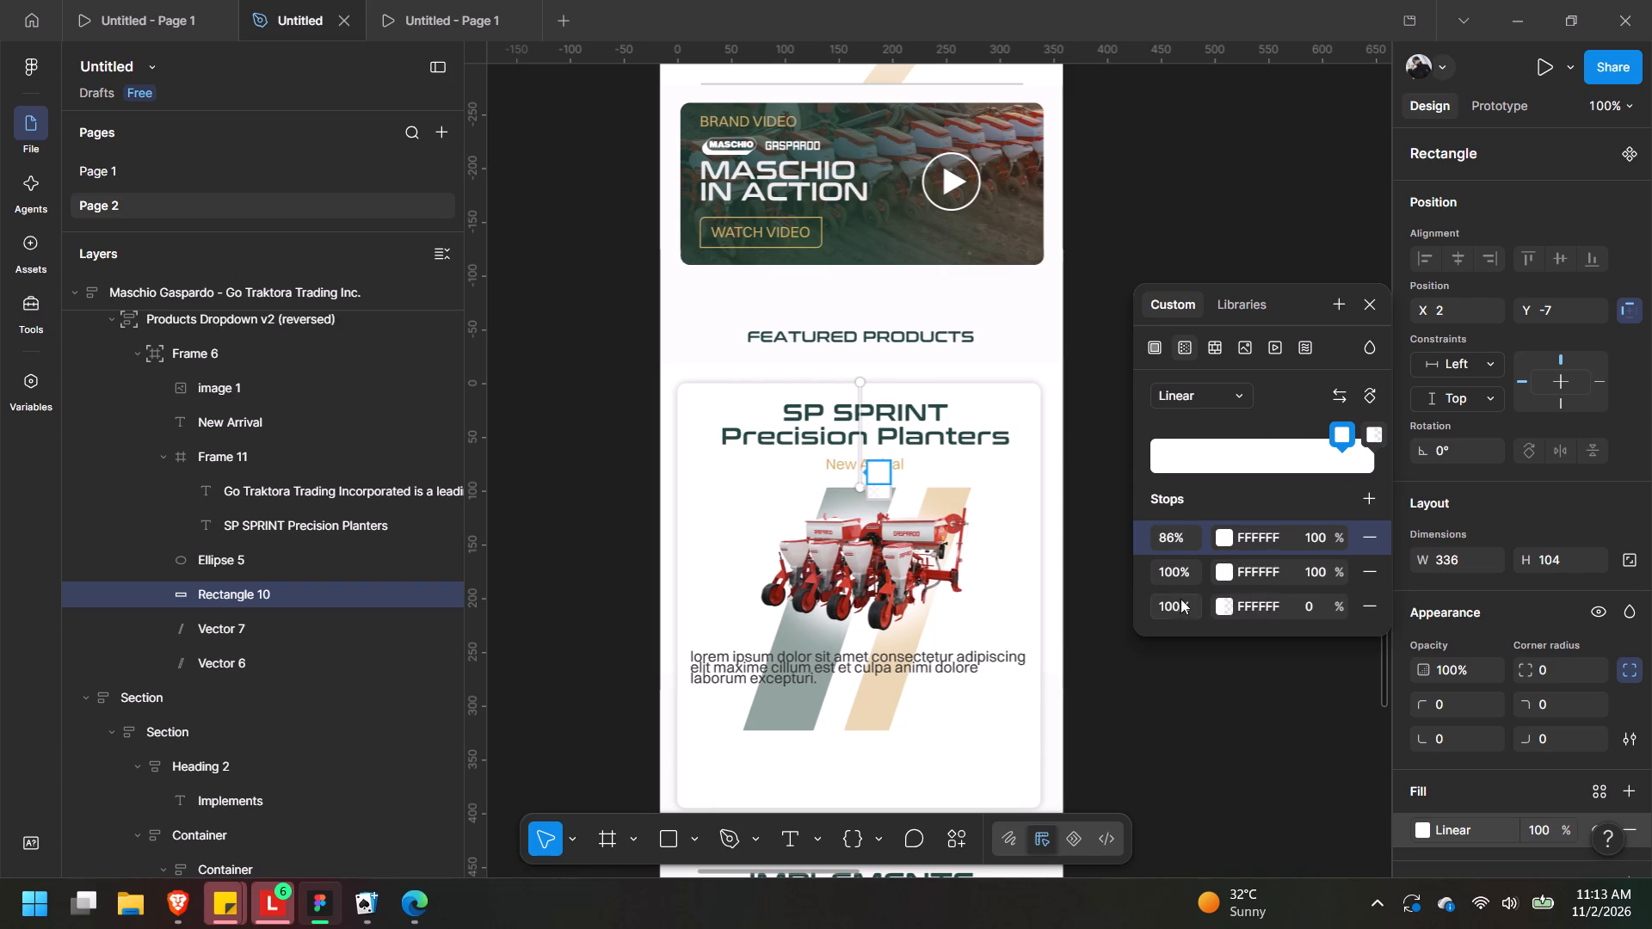
# Set the position of the opaque white stop at 100% to 0%.
pyautogui.click(1187, 575)
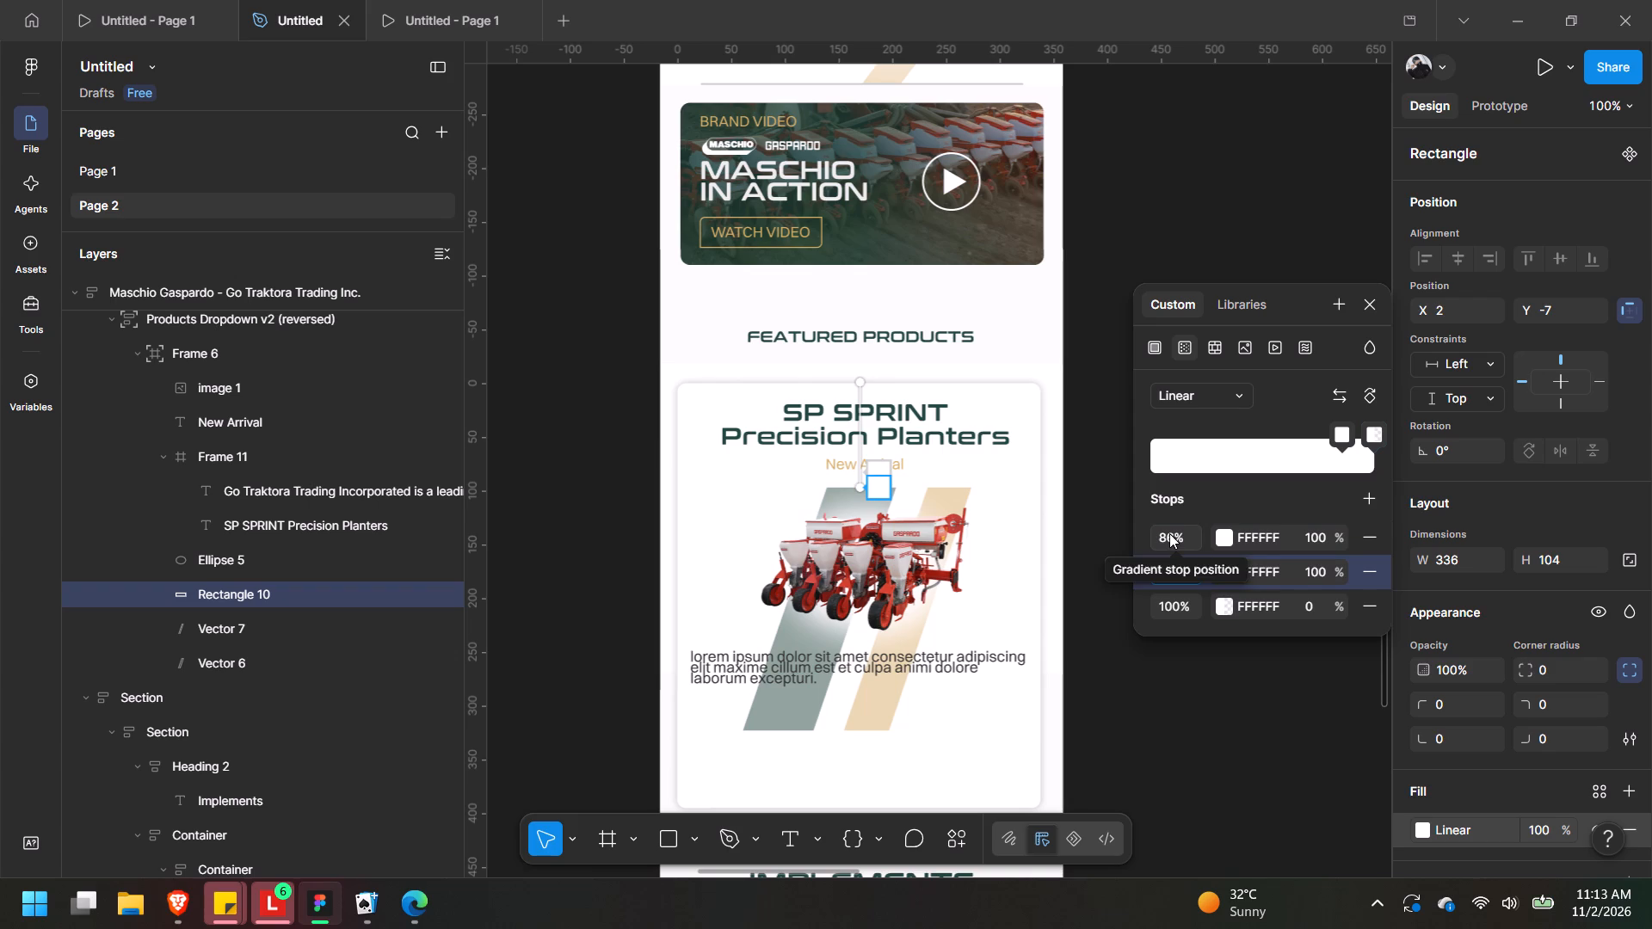
pyautogui.press('0')
pyautogui.press('Return')
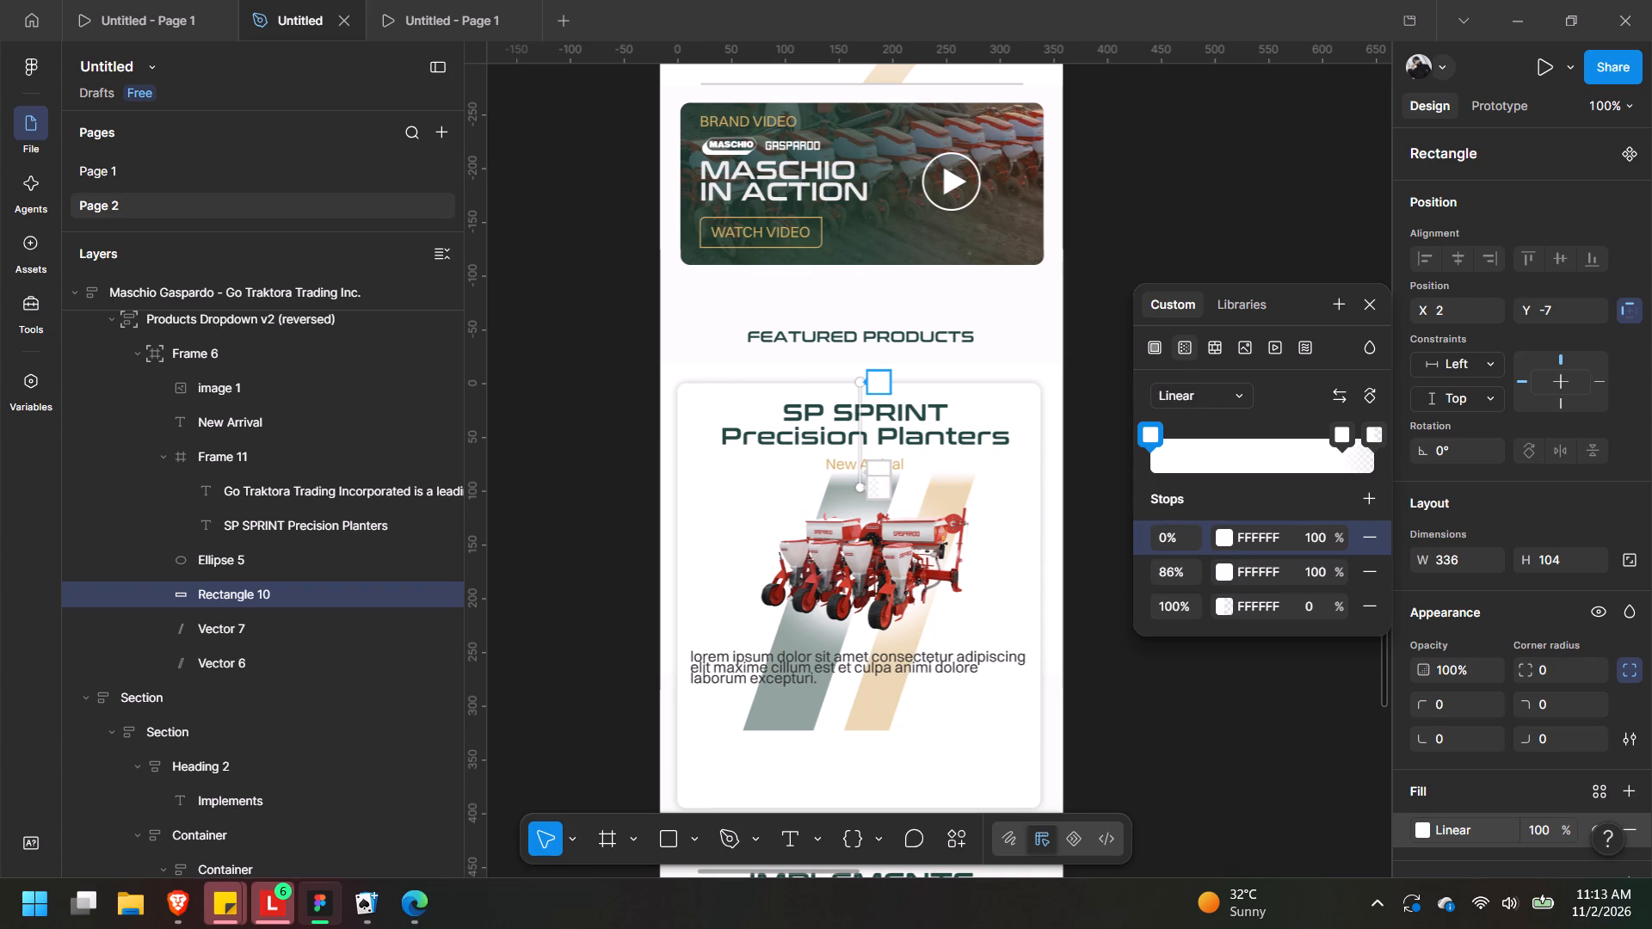
pyautogui.click(1169, 533)
pyautogui.click(1293, 479)
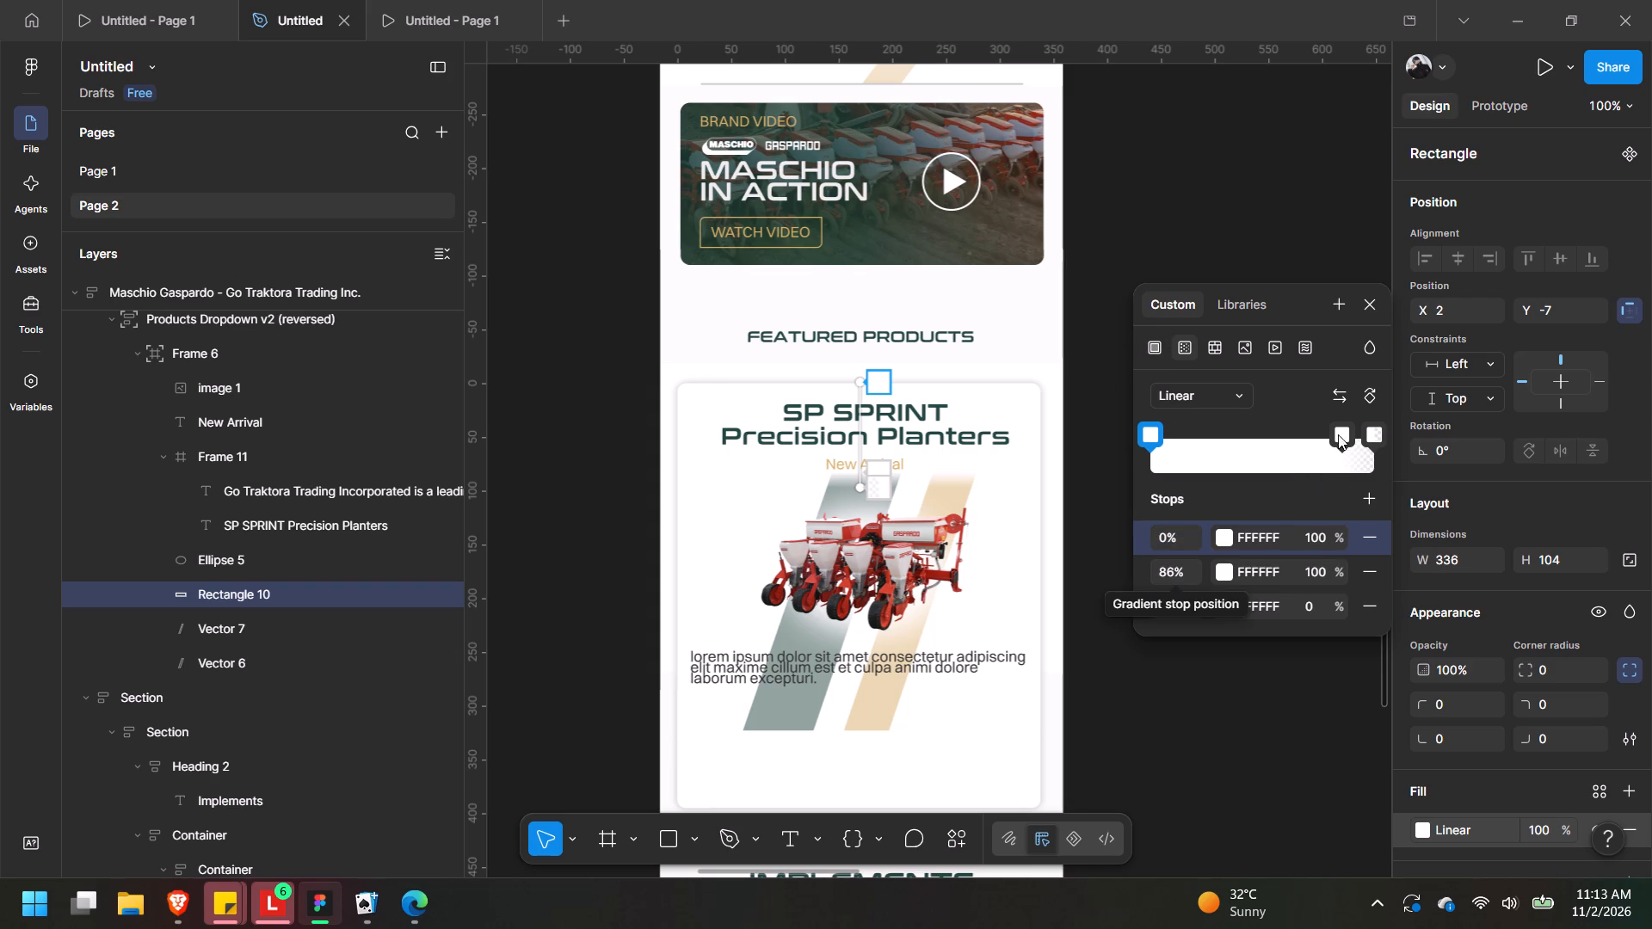
# Shift the gradient's middle white stop along the rectangle to about 89%.
pyautogui.click(883, 464)
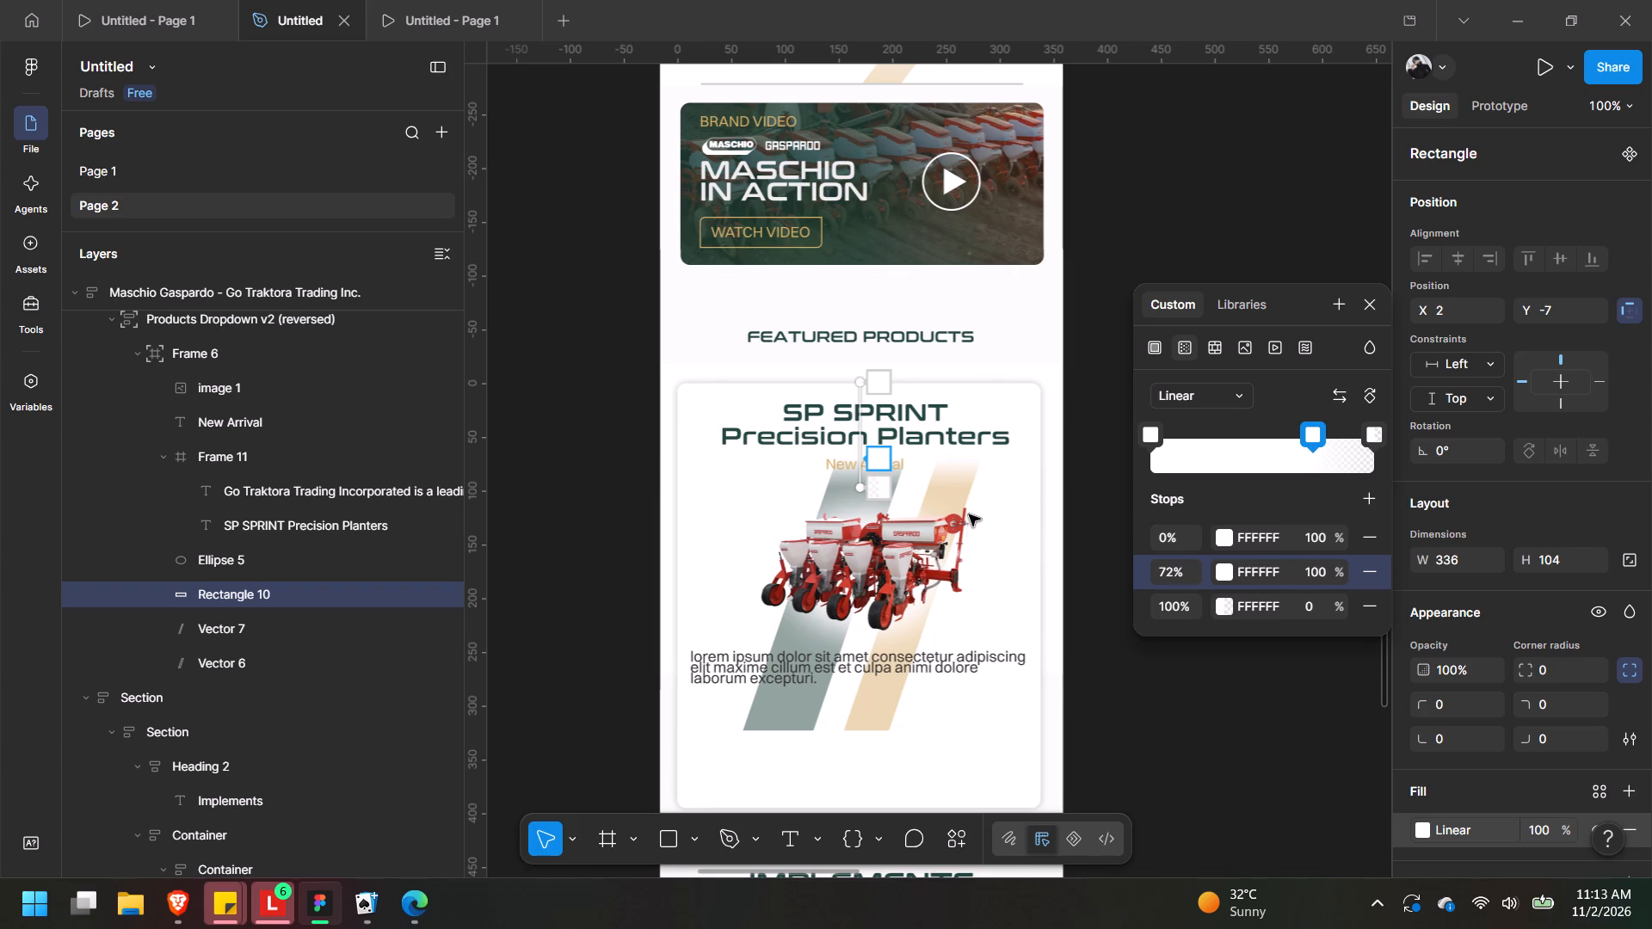
pyautogui.moveTo(887, 458); pyautogui.dragTo(885, 476)
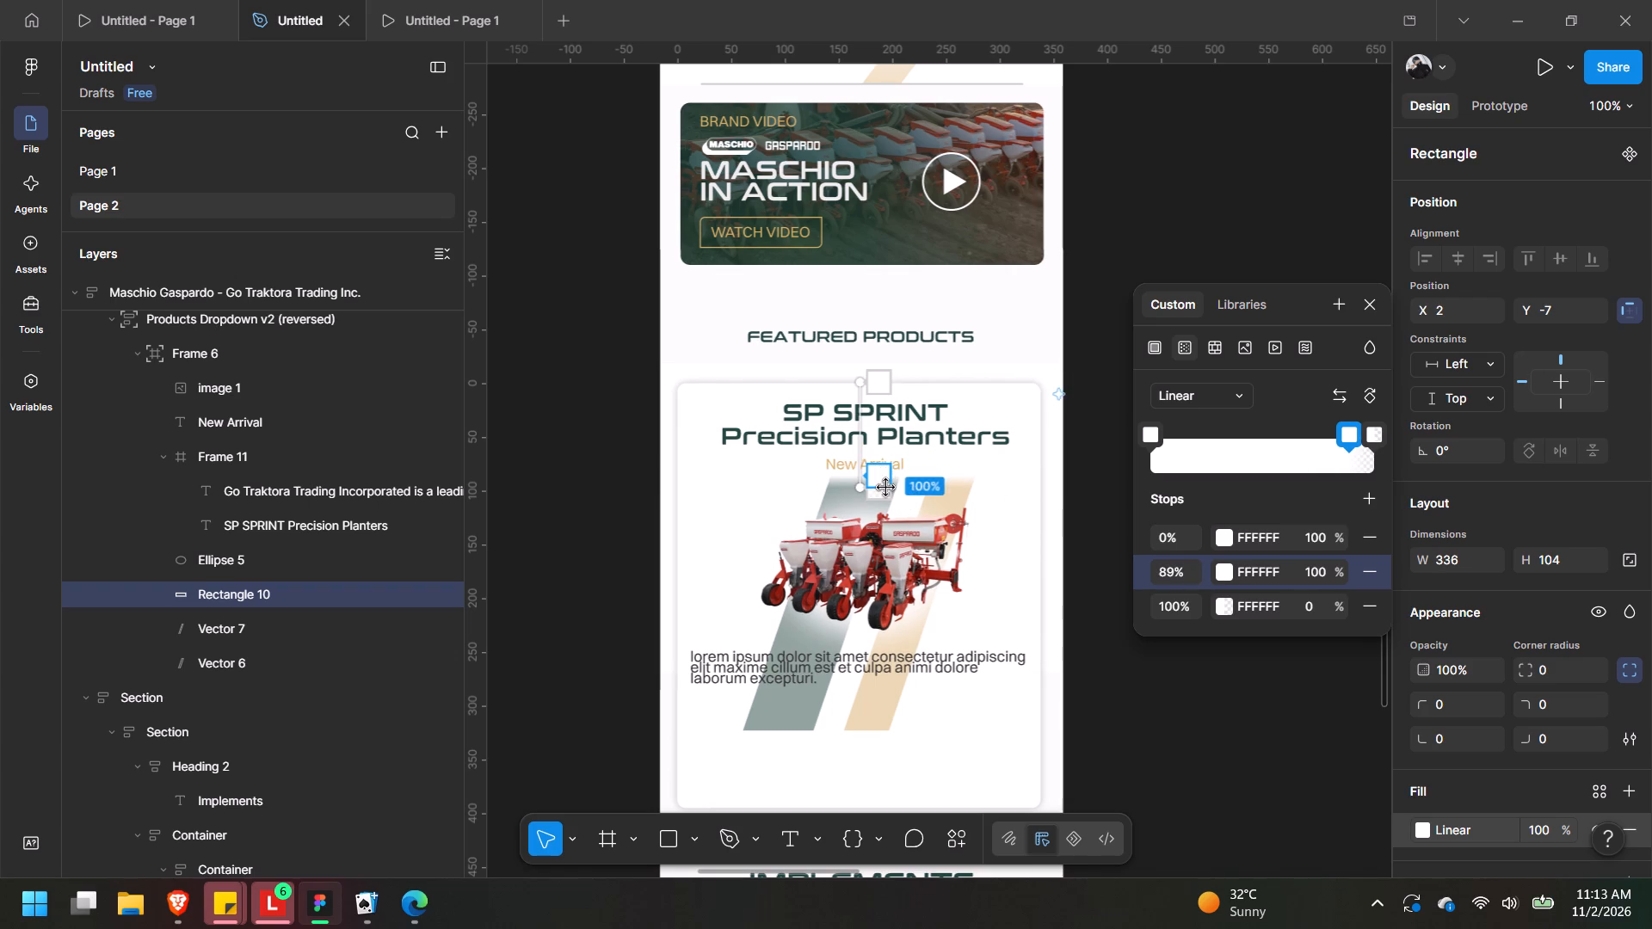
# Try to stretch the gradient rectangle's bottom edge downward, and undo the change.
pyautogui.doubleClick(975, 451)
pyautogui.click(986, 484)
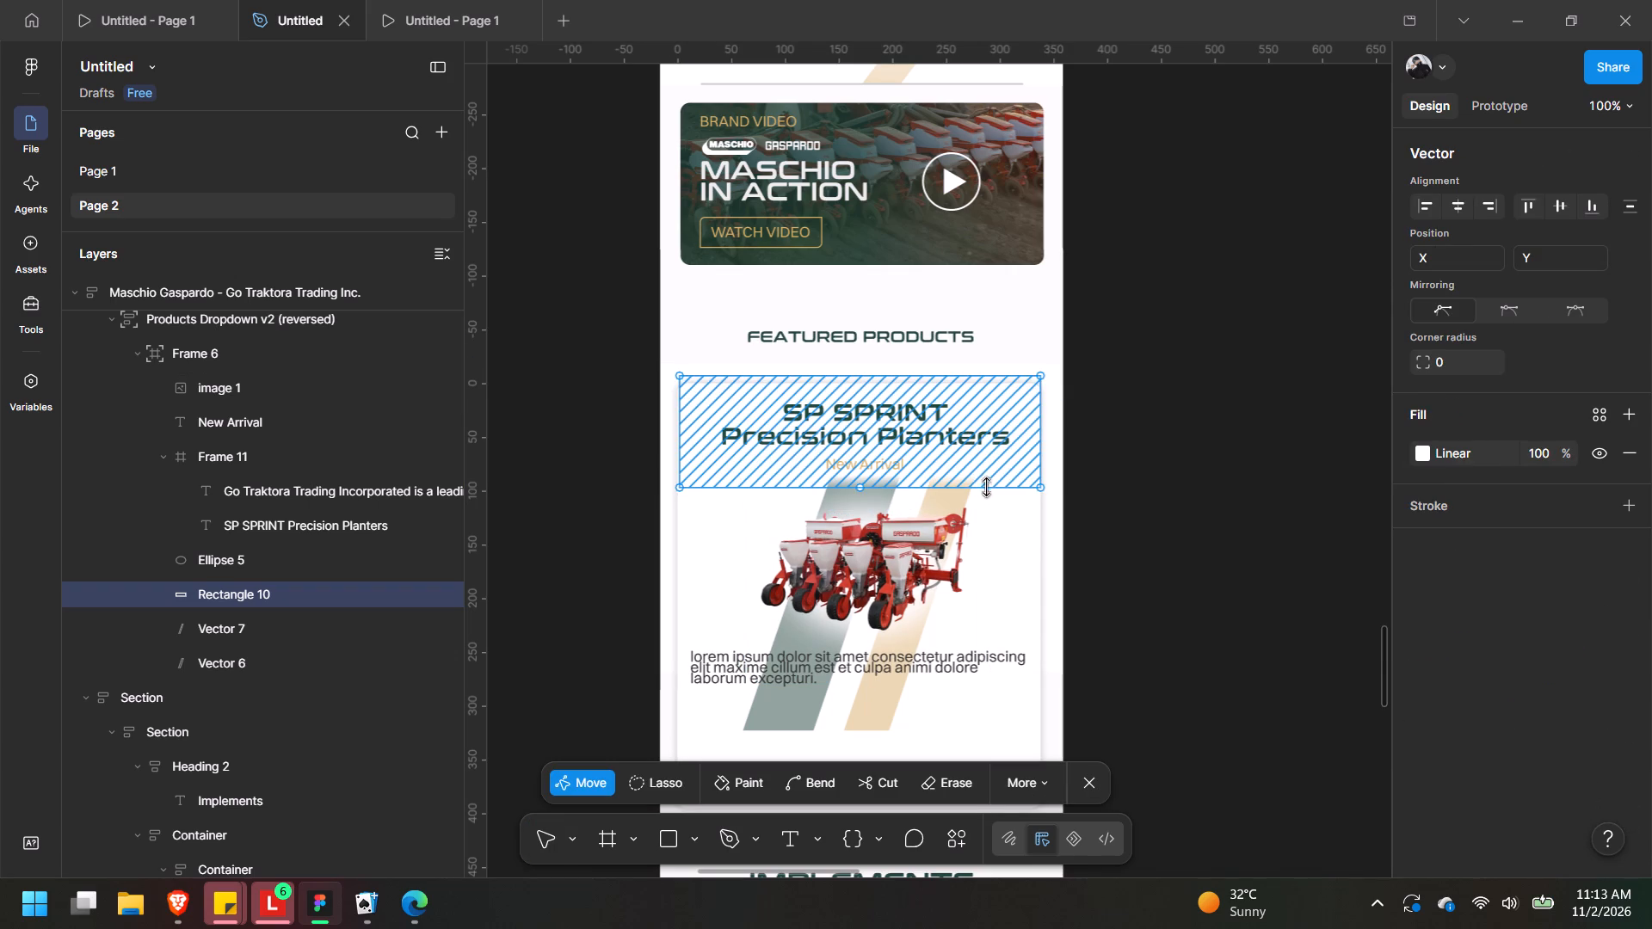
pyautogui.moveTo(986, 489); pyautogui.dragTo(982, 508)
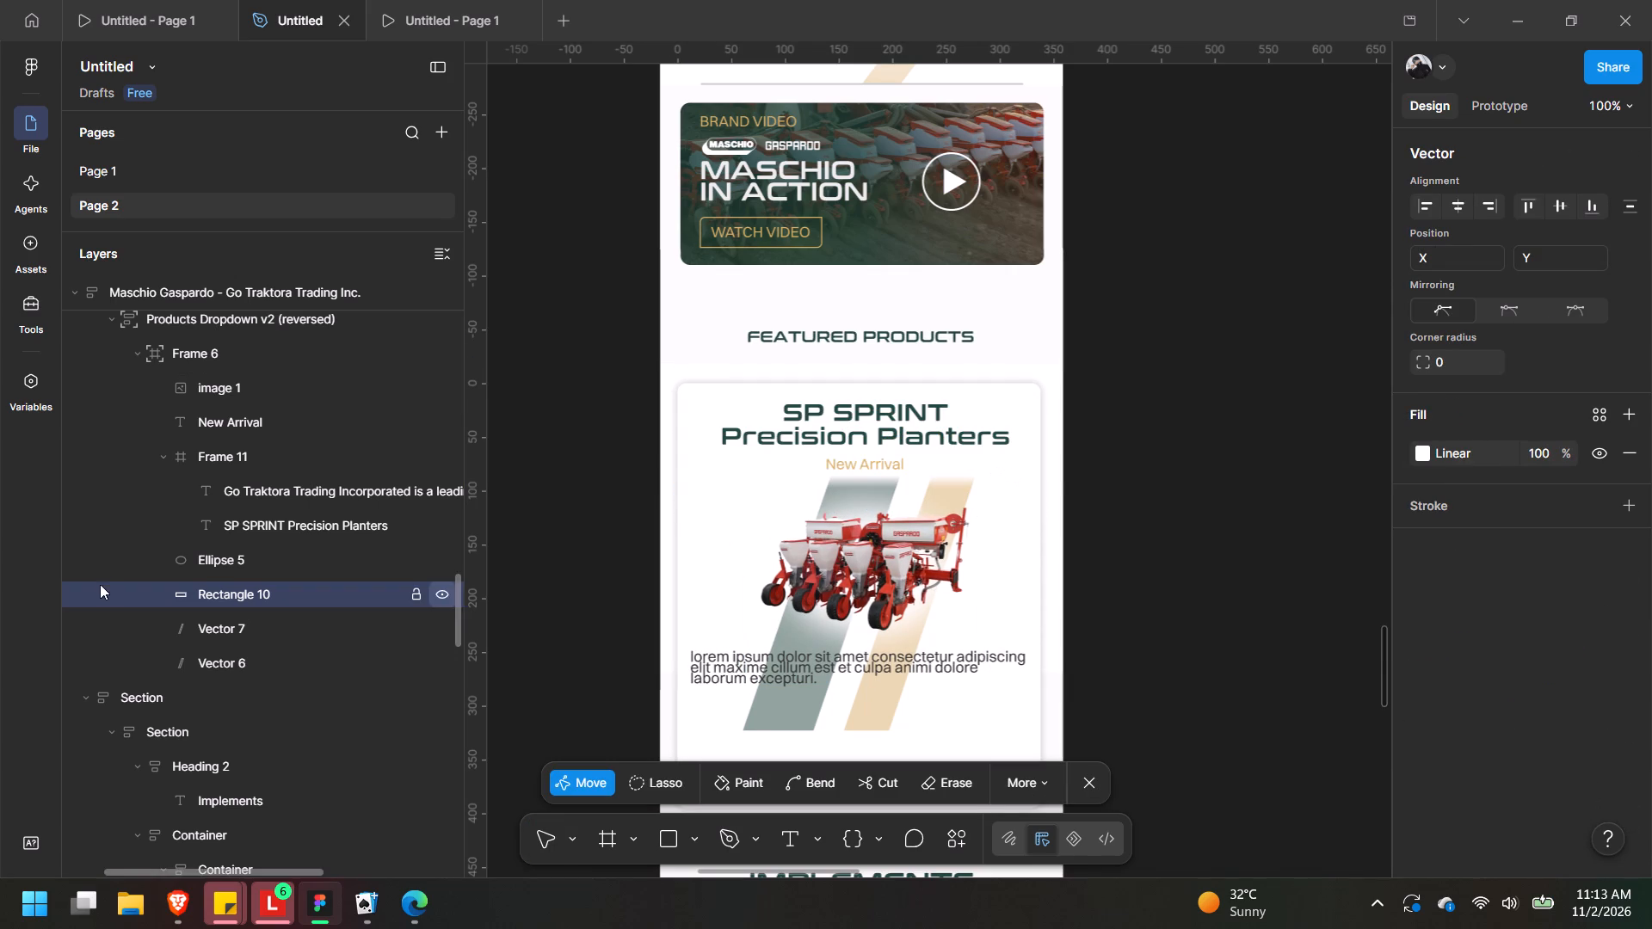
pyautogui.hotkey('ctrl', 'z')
# Extend the gradient rectangle's bottom edge downward to a height of about 121.
pyautogui.click(1013, 481)
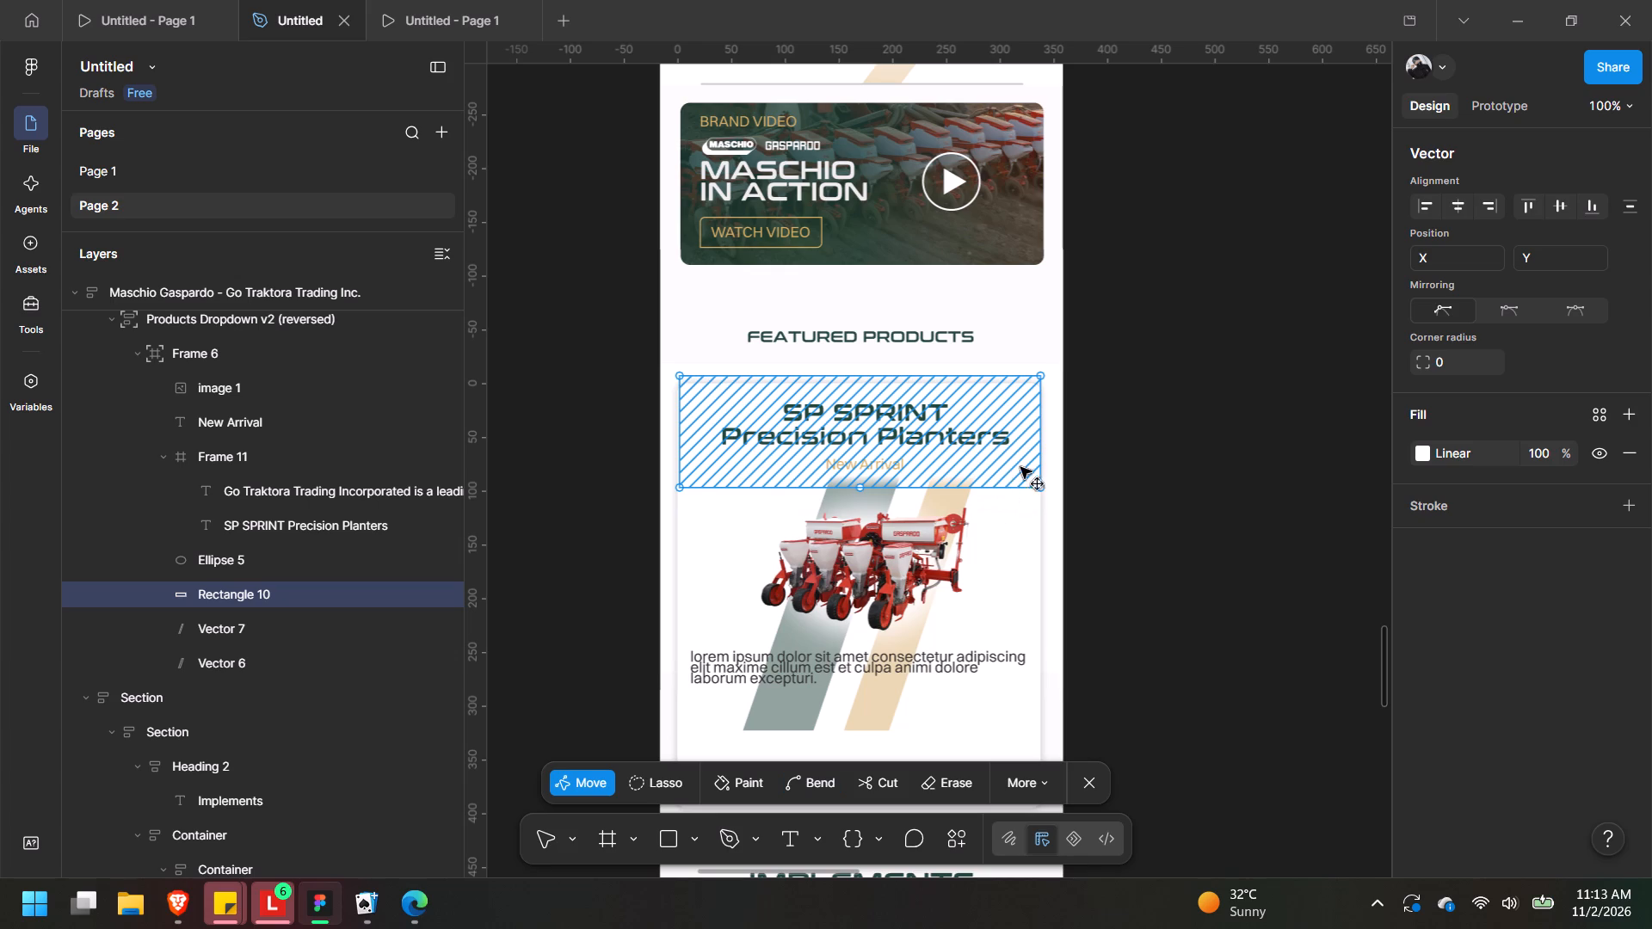
pyautogui.doubleClick(1024, 464)
pyautogui.moveTo(955, 488); pyautogui.dragTo(955, 502)
pyautogui.doubleClick(1014, 462)
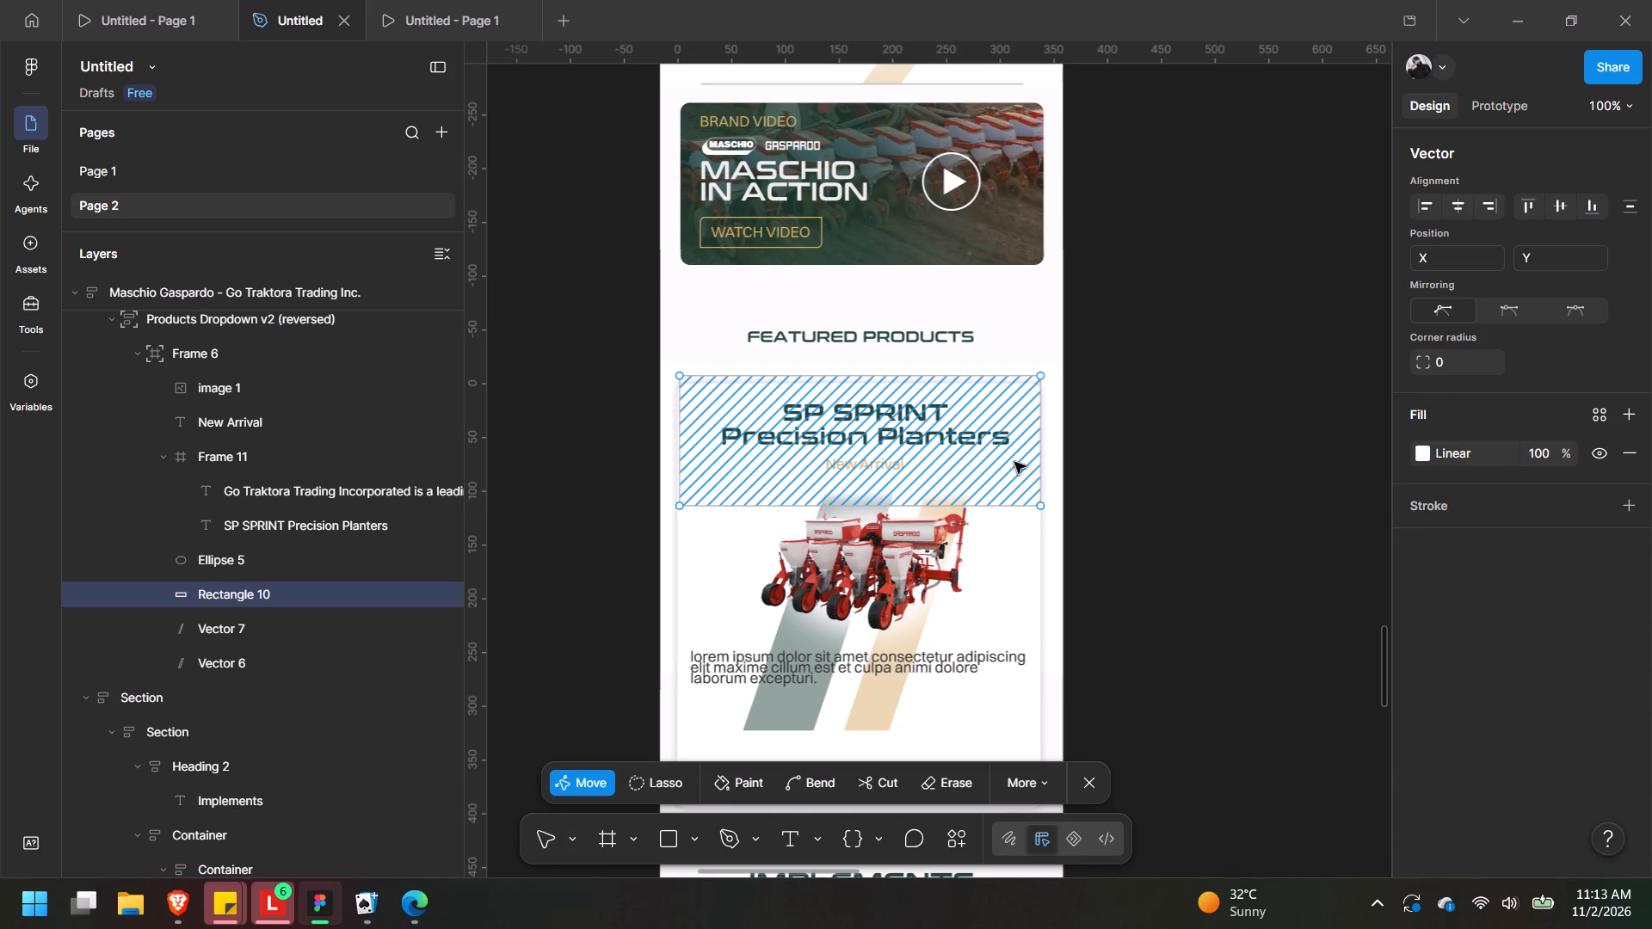
pyautogui.click(1042, 477)
pyautogui.doubleClick(1031, 474)
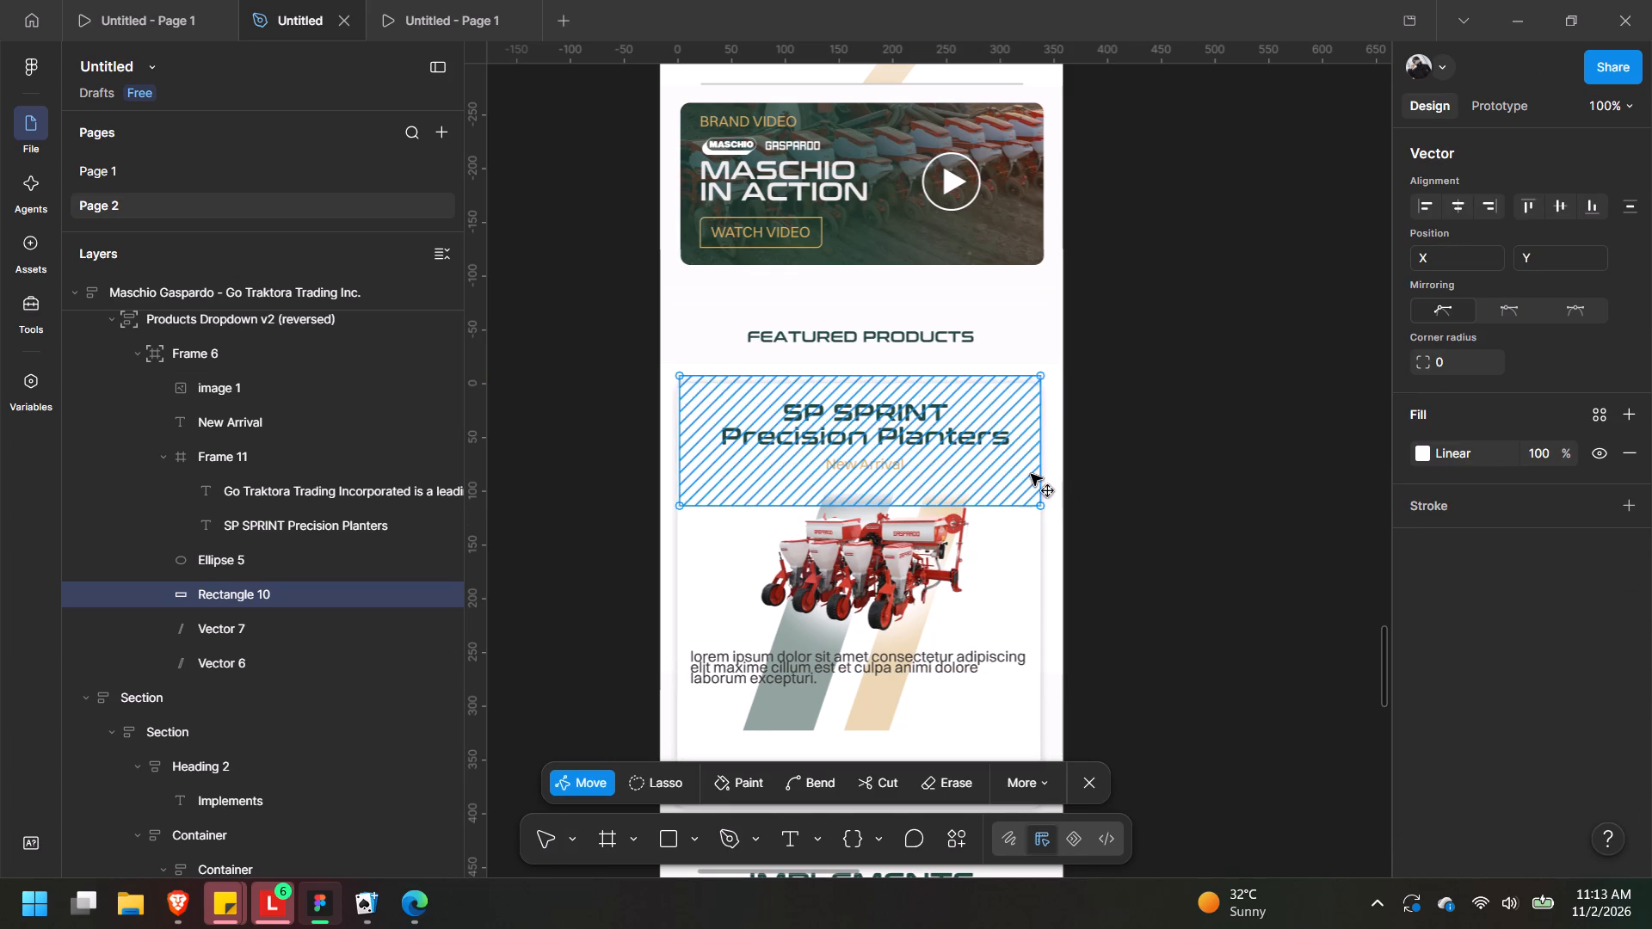
# Add an opaque white stop to the rectangle's linear gradient fill and place it at about 74%.
pyautogui.scroll(-5, 1525, 546)
pyautogui.click(1407, 661)
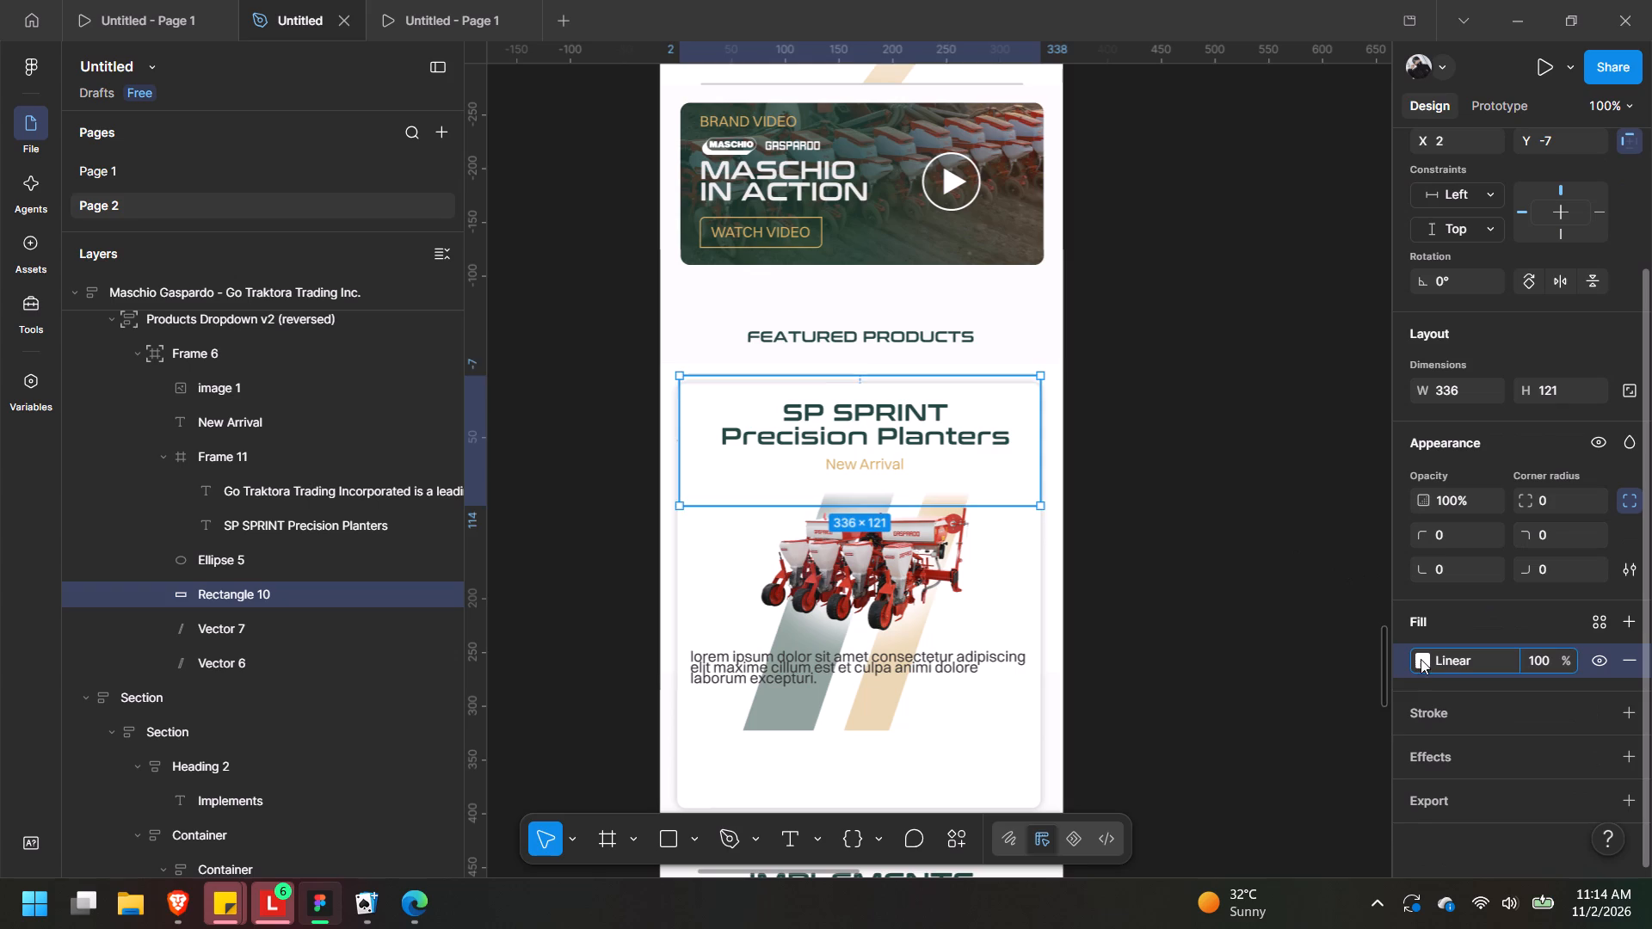
pyautogui.click(1421, 659)
pyautogui.click(1165, 800)
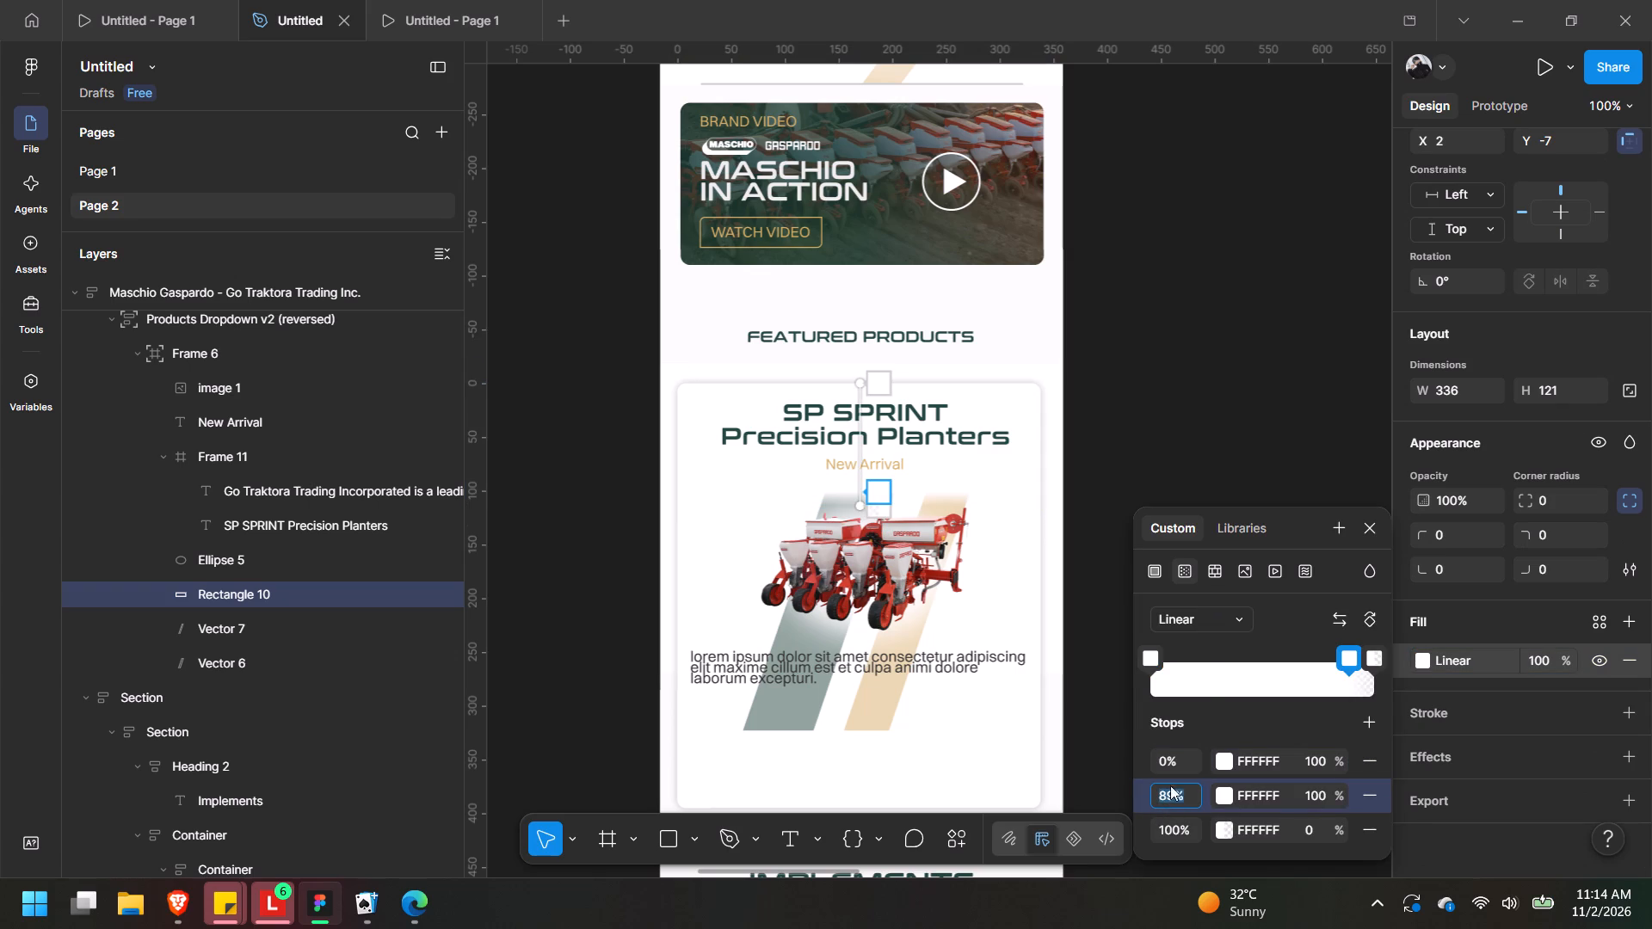
pyautogui.click(1320, 669)
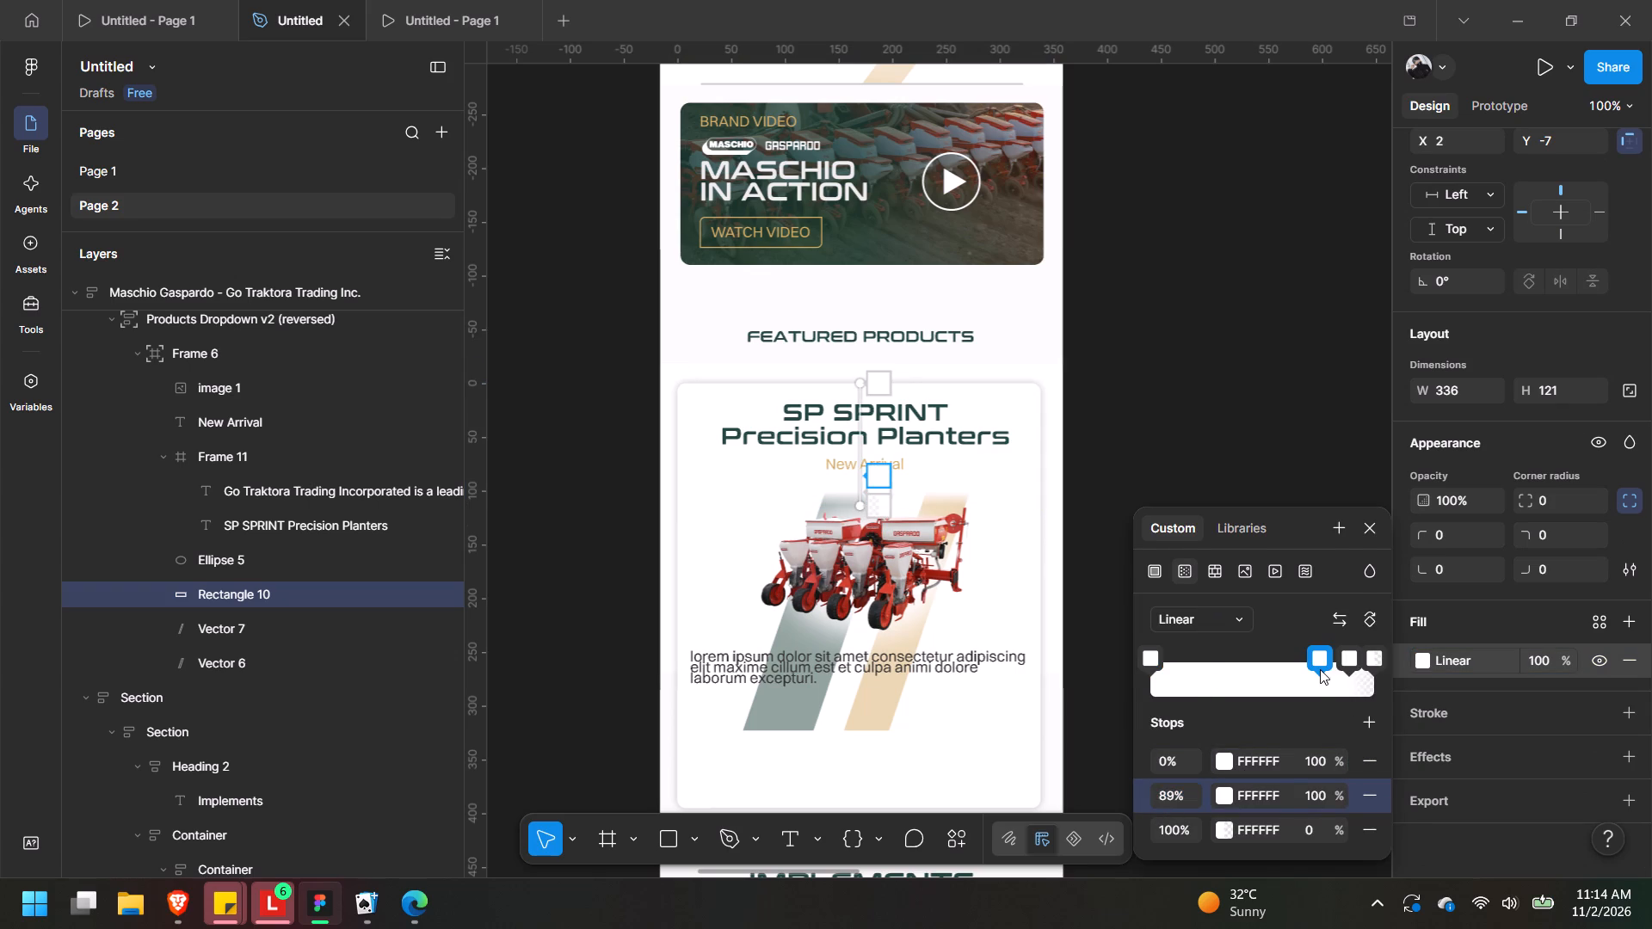
pyautogui.moveTo(1316, 621); pyautogui.dragTo(1296, 630)
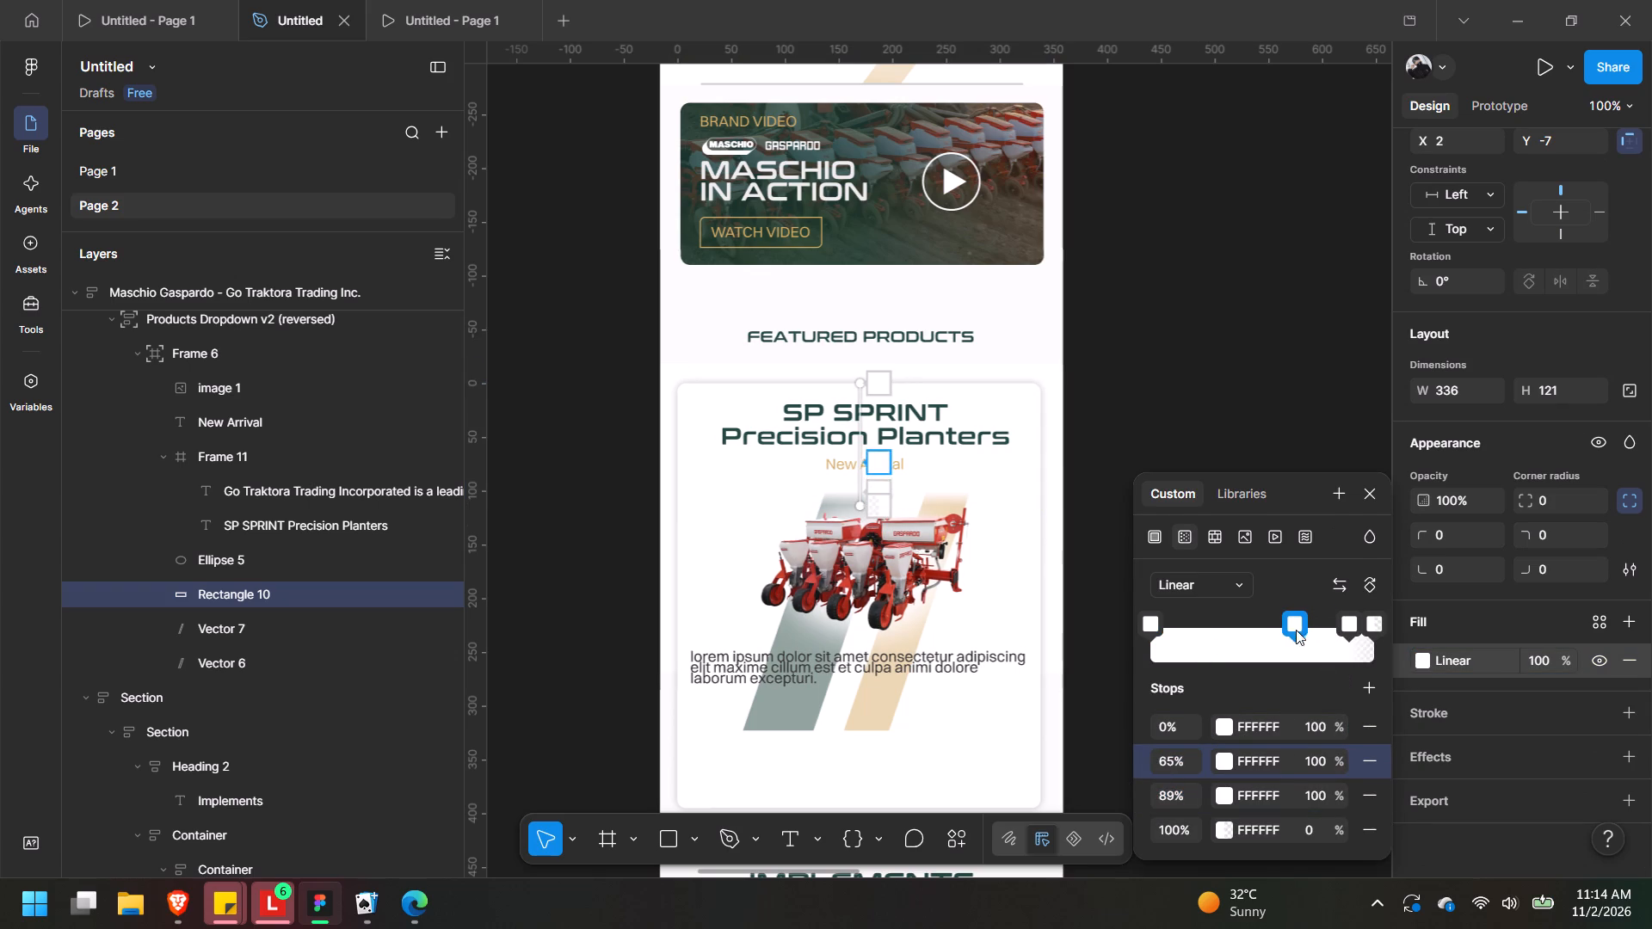
pyautogui.moveTo(1296, 630); pyautogui.dragTo(1316, 631)
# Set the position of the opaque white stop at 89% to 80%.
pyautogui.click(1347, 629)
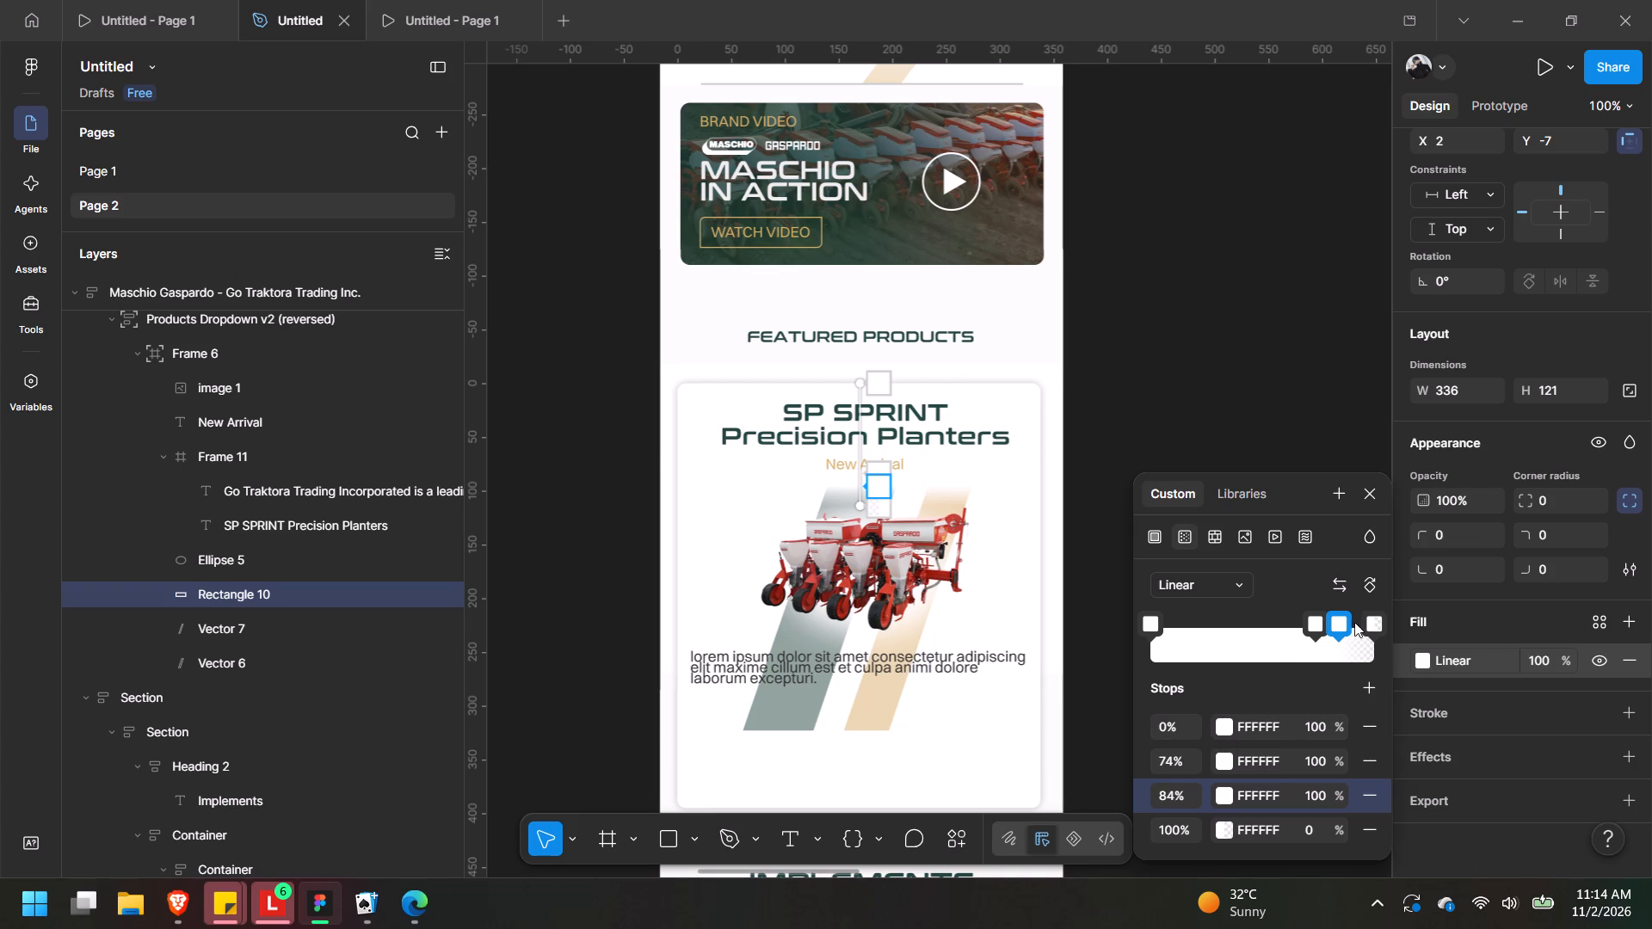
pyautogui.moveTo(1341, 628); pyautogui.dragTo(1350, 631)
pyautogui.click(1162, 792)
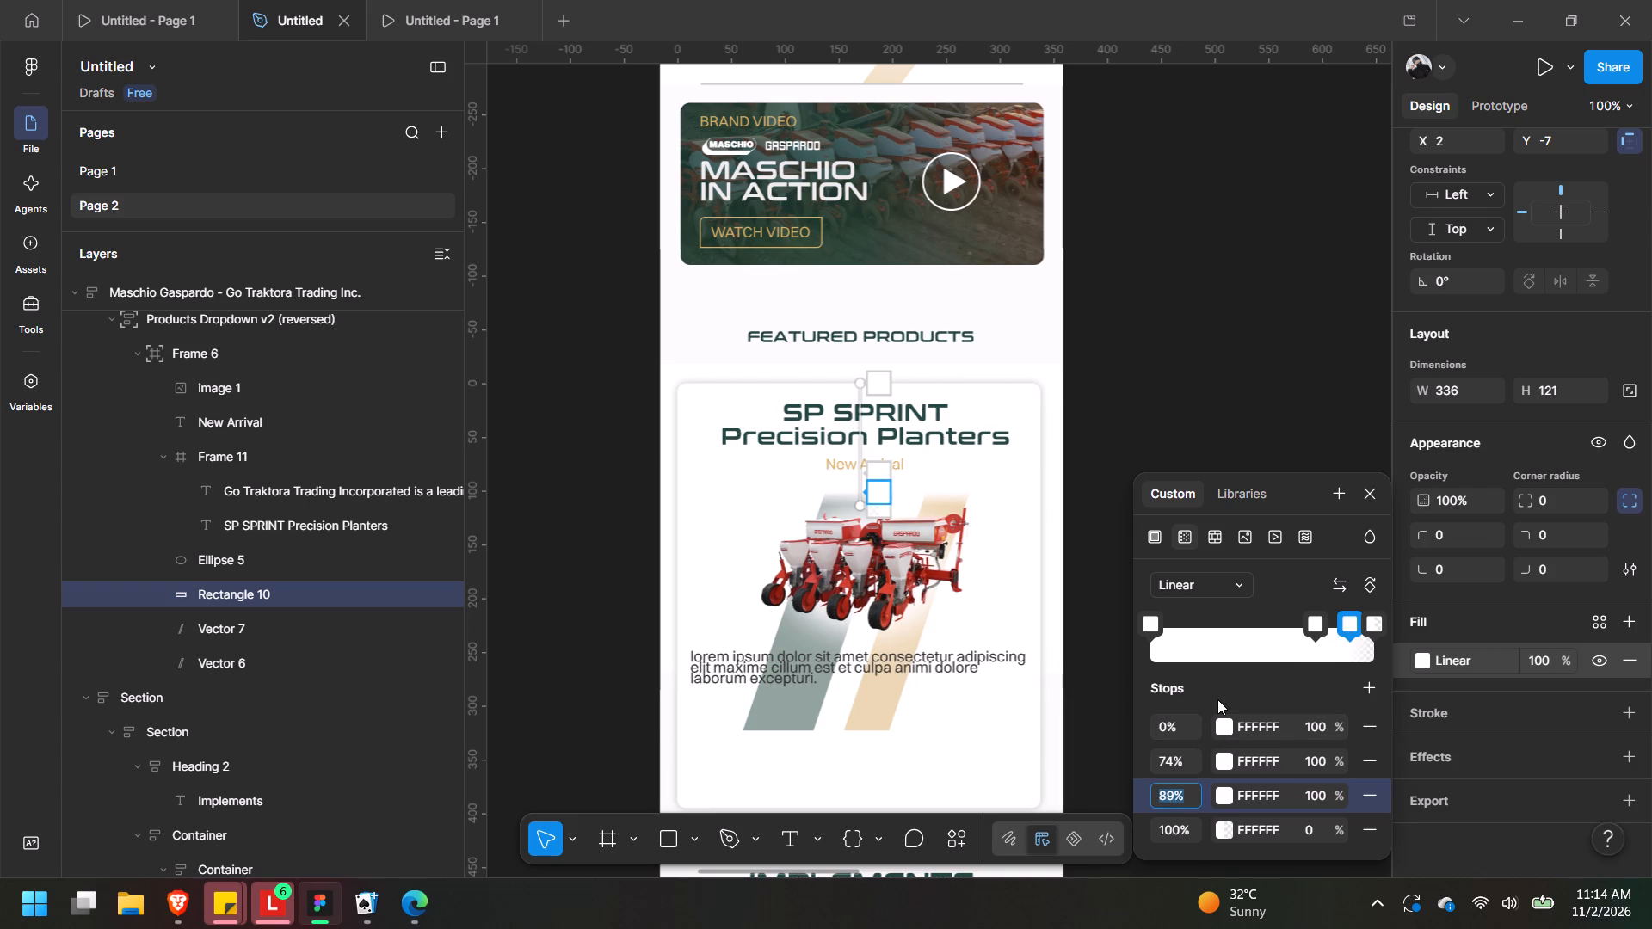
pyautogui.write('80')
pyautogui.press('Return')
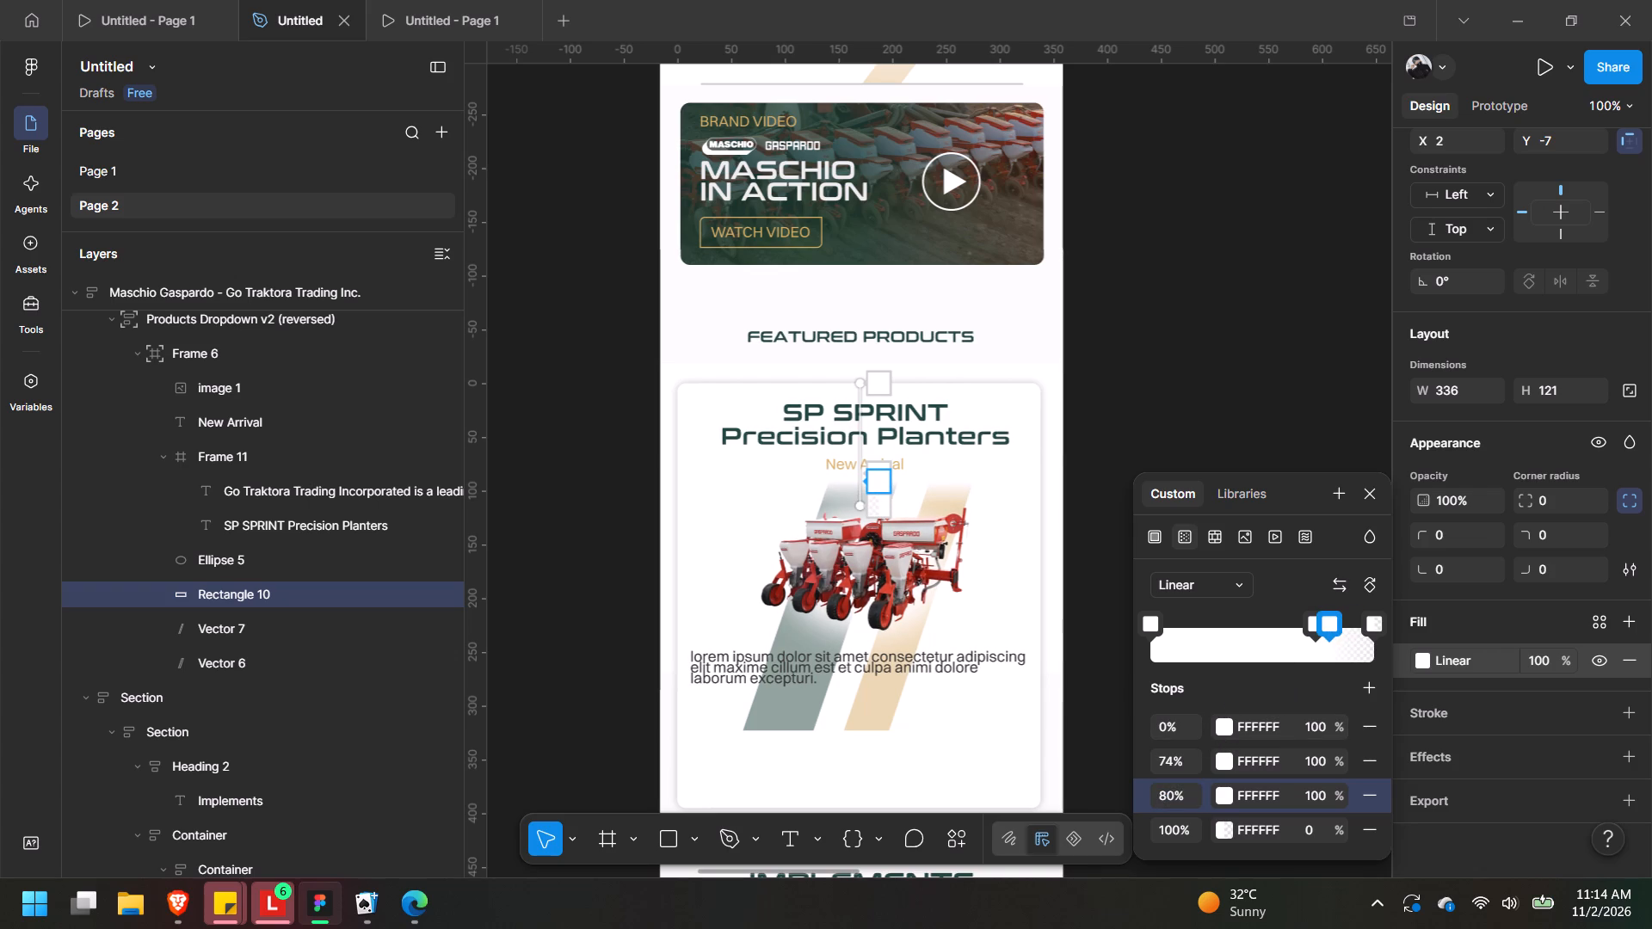
# Shift the gradient's two middle opaque stops back to about 61% and 75%.
pyautogui.moveTo(1312, 619); pyautogui.dragTo(1297, 625)
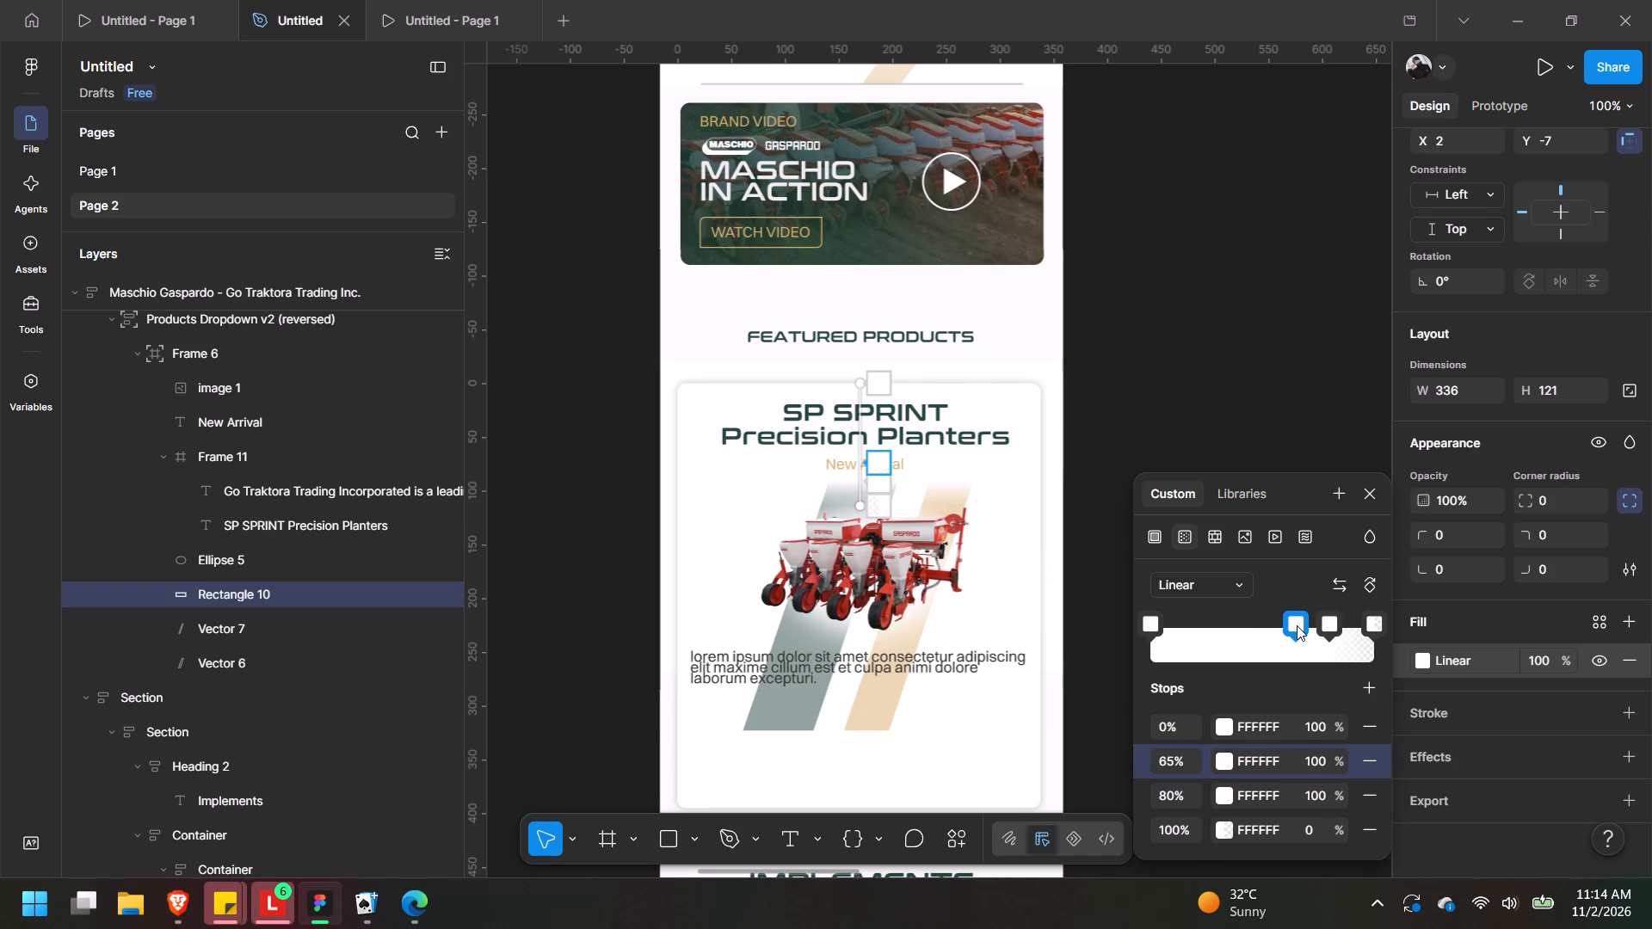
pyautogui.moveTo(1298, 625); pyautogui.dragTo(1286, 634)
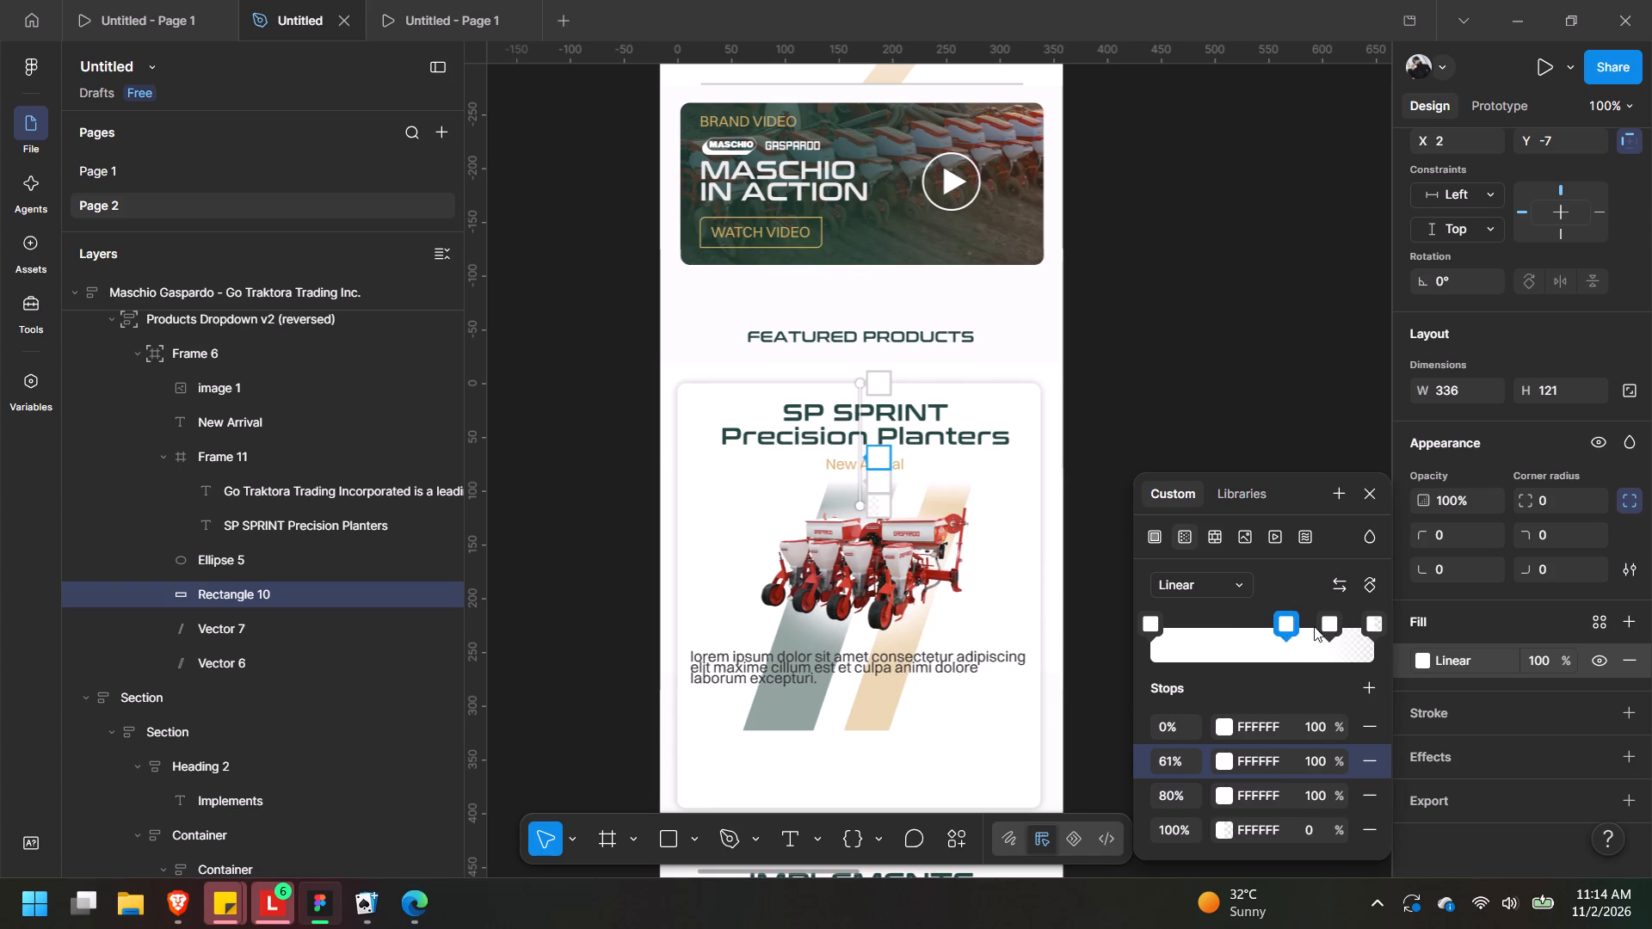
pyautogui.moveTo(1328, 620); pyautogui.dragTo(1319, 627)
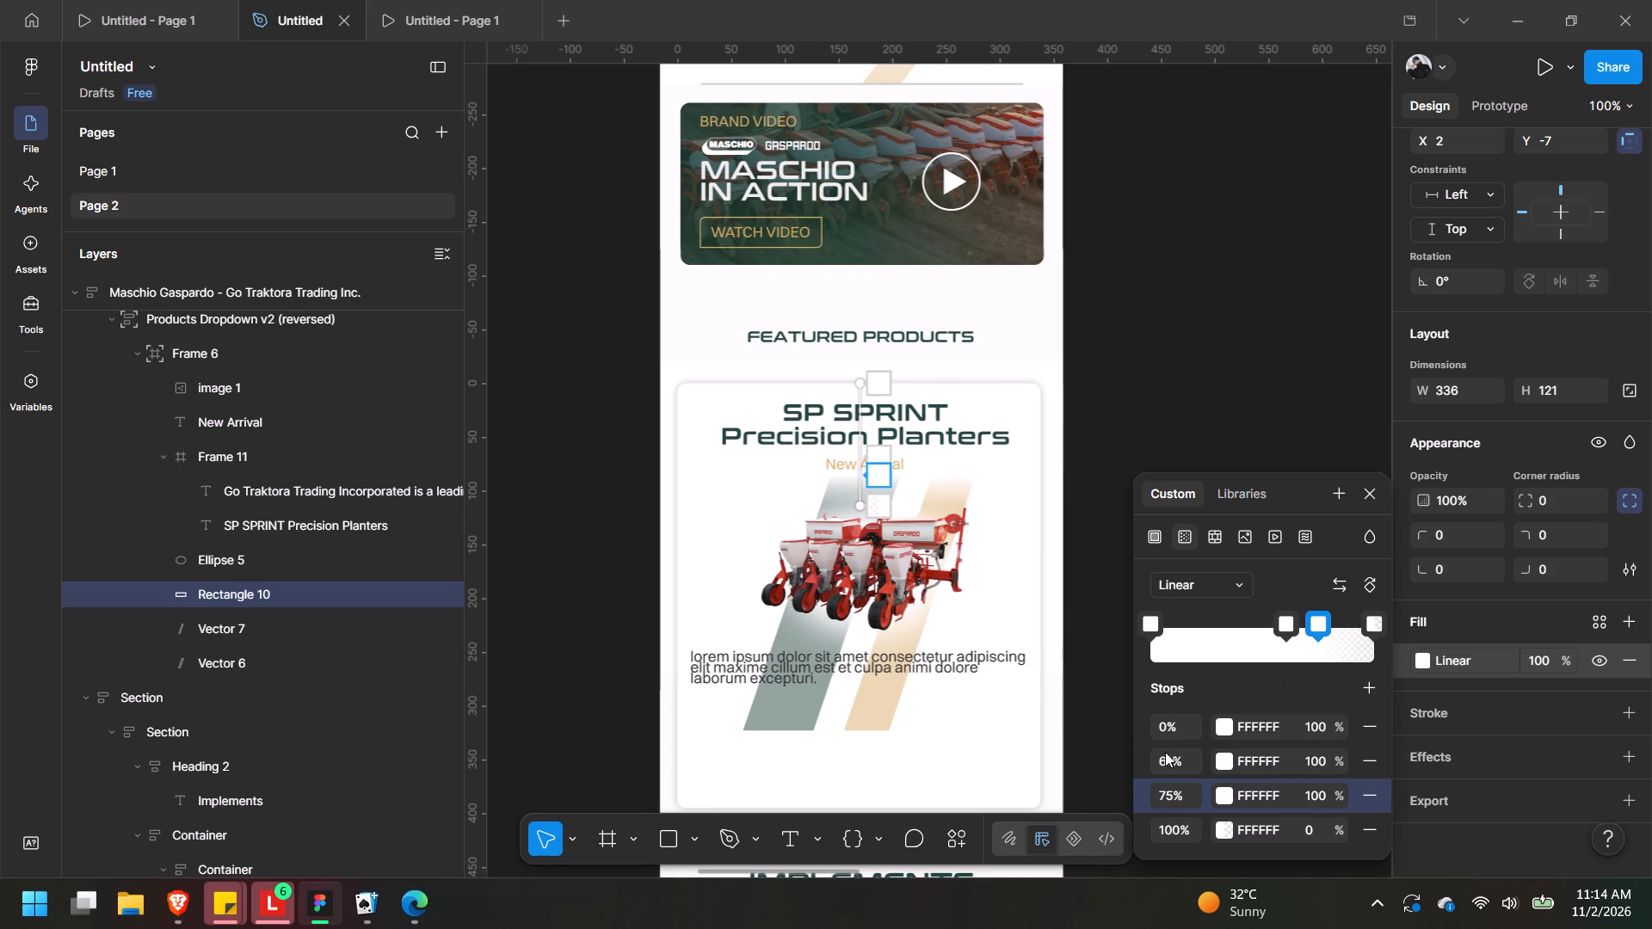
# Add a semi-transparent white gradient stop at about 87% with 54% opacity.
pyautogui.click(1345, 630)
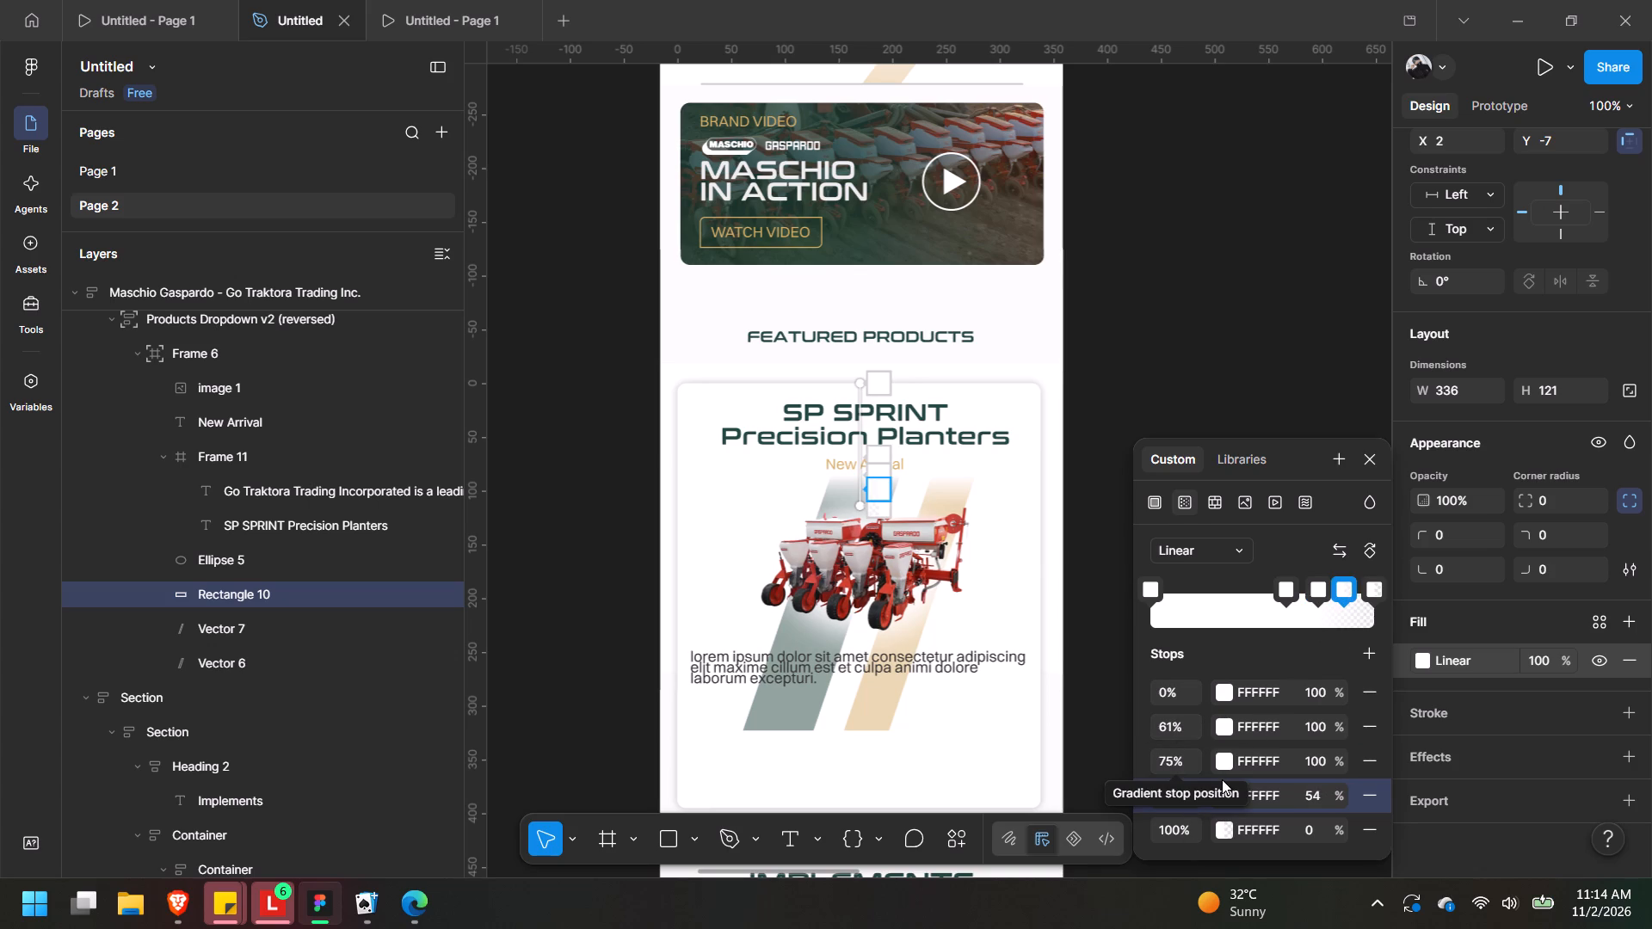
pyautogui.click(1225, 385)
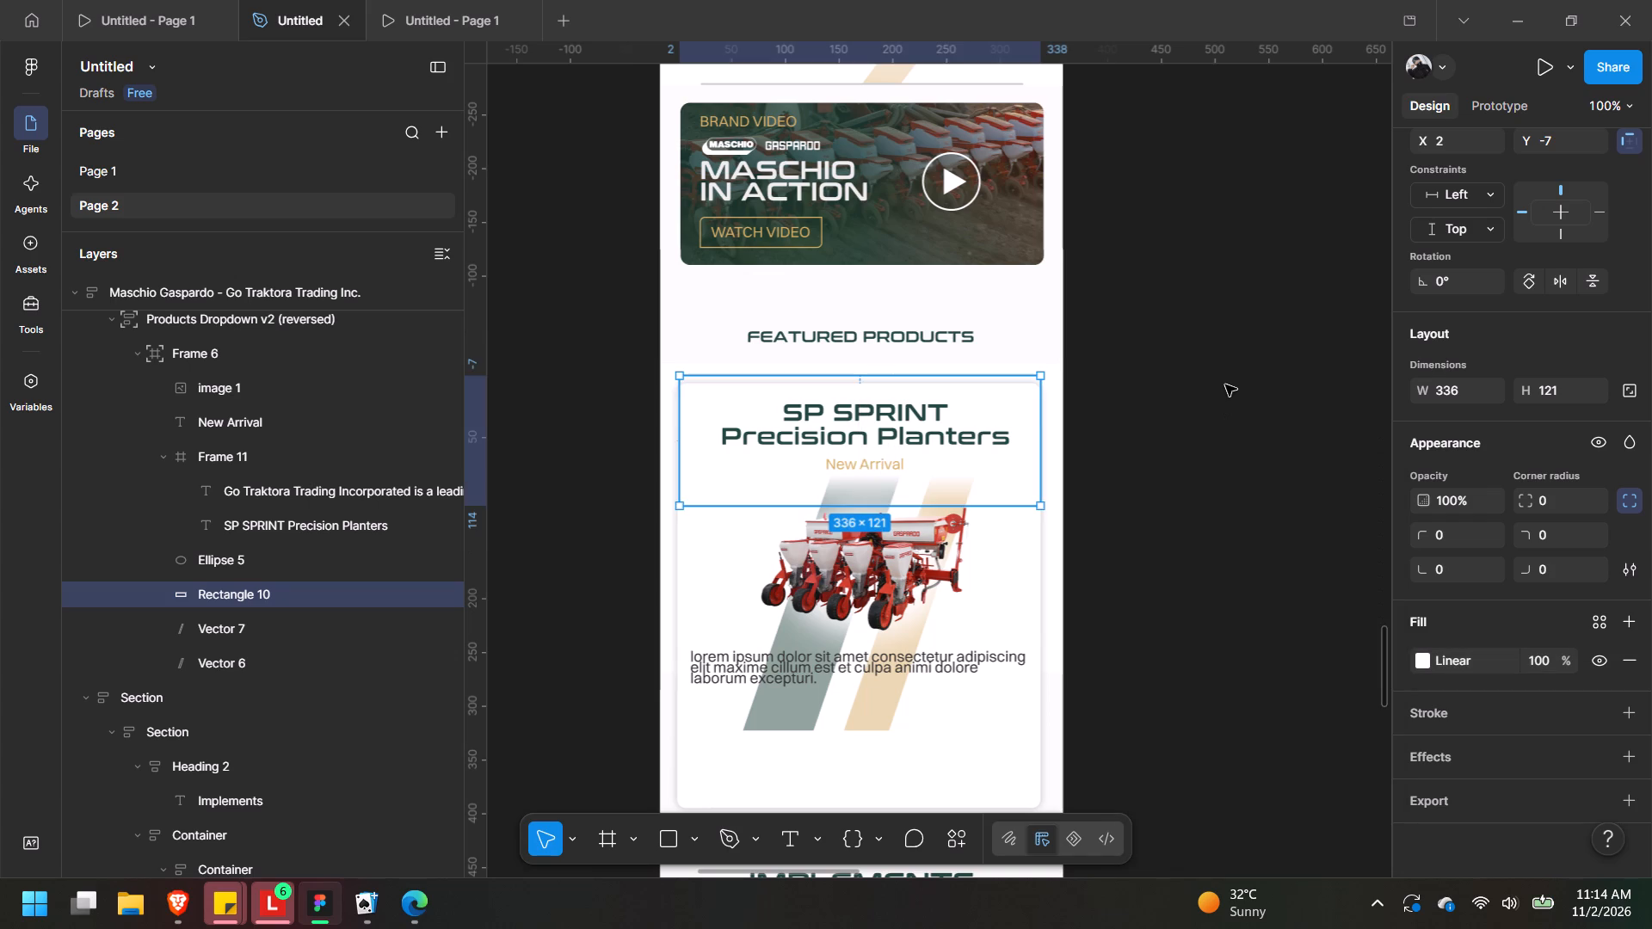
# Extend the gradient rectangle's bottom edge downward to a height of about 127.
pyautogui.moveTo(940, 510); pyautogui.dragTo(953, 518)
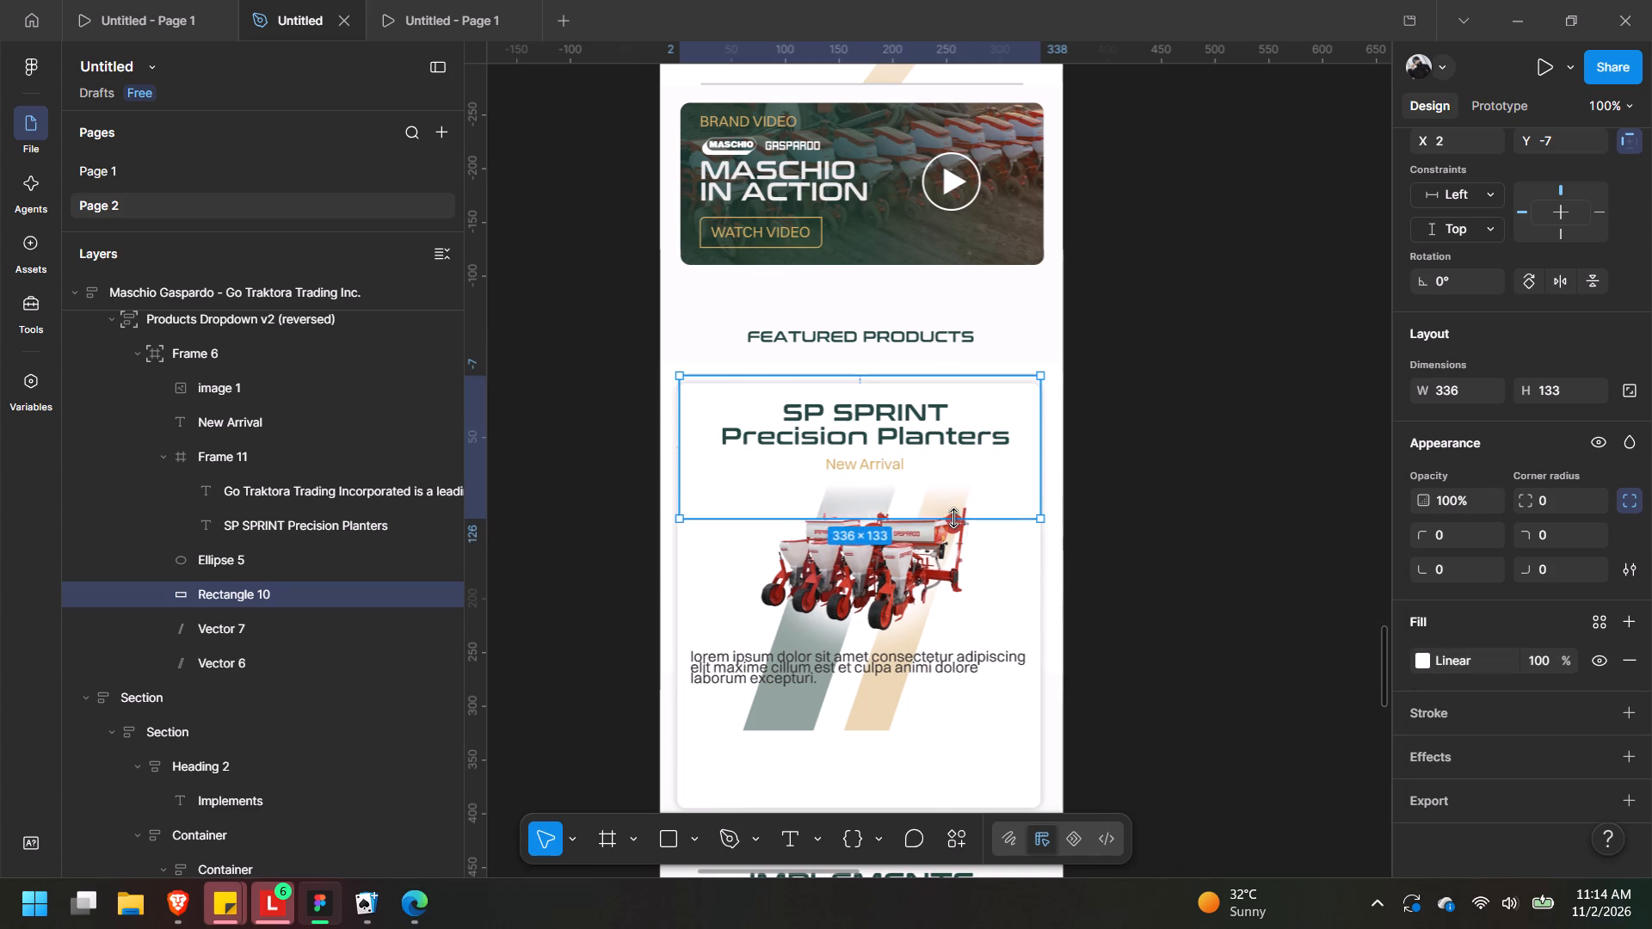
pyautogui.moveTo(953, 518); pyautogui.dragTo(955, 512)
pyautogui.click(1235, 500)
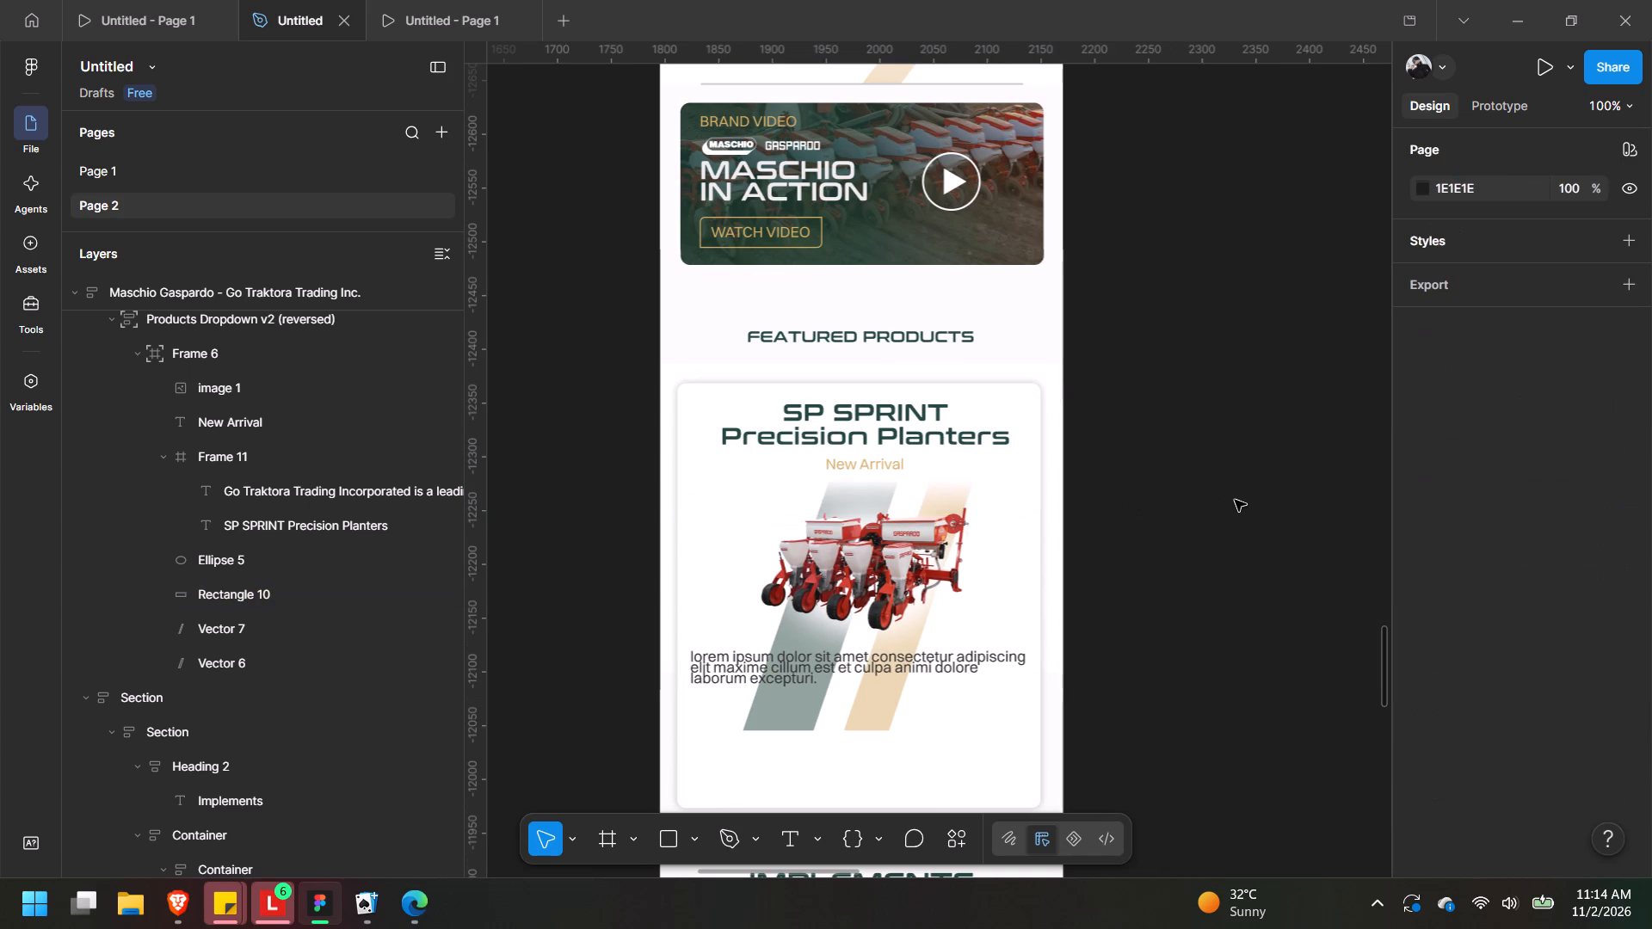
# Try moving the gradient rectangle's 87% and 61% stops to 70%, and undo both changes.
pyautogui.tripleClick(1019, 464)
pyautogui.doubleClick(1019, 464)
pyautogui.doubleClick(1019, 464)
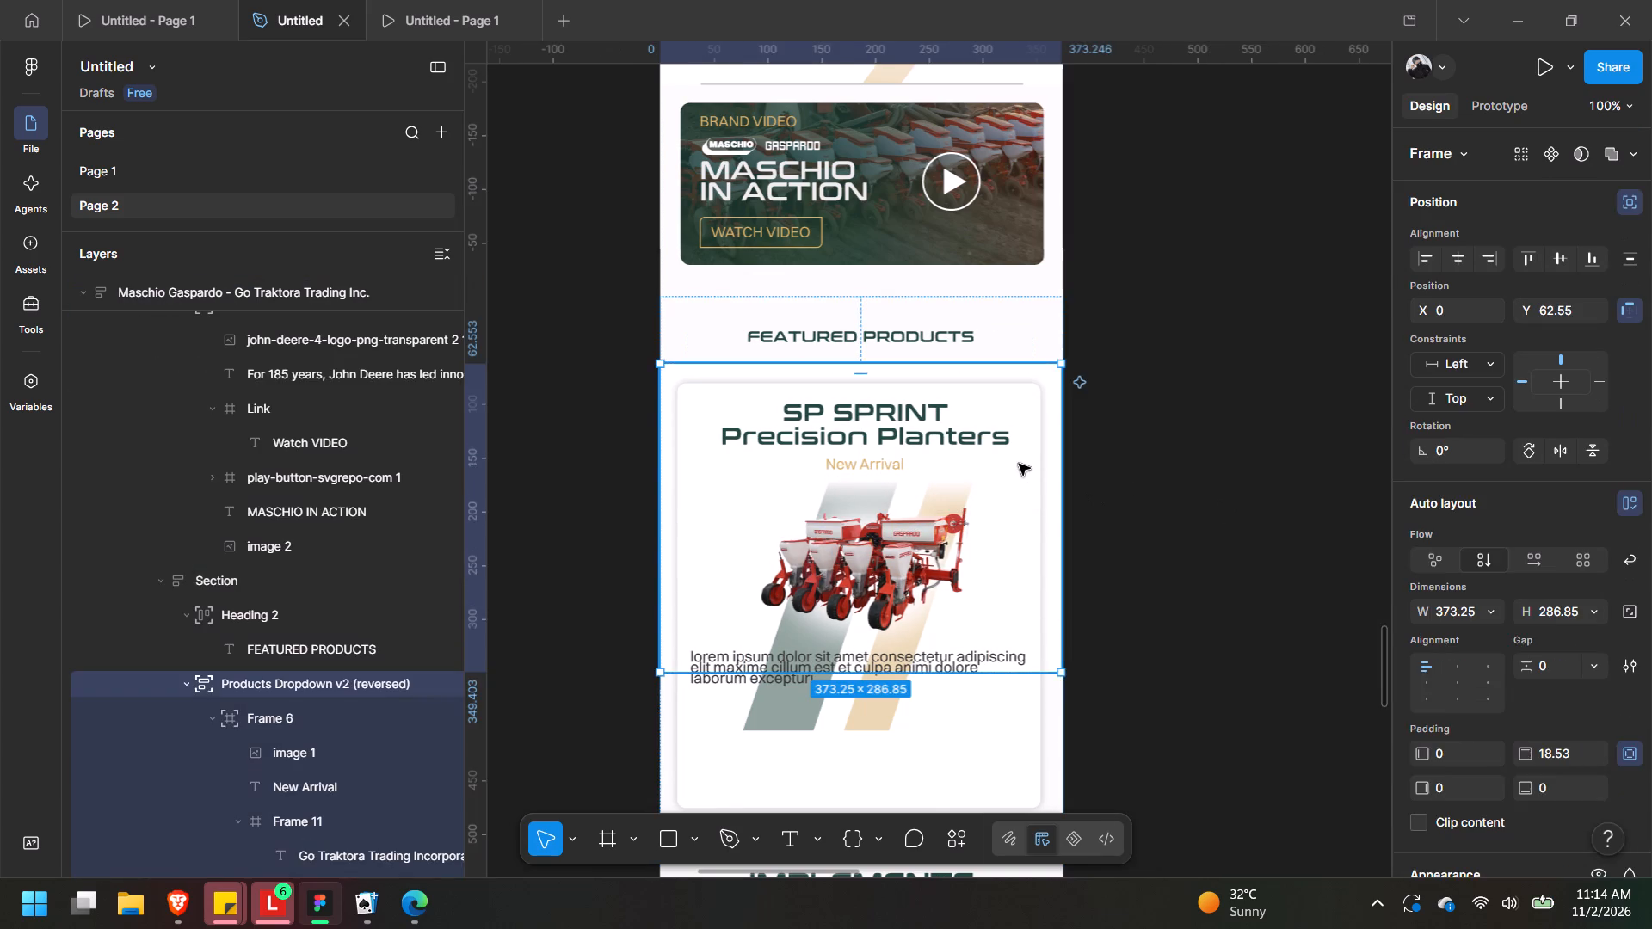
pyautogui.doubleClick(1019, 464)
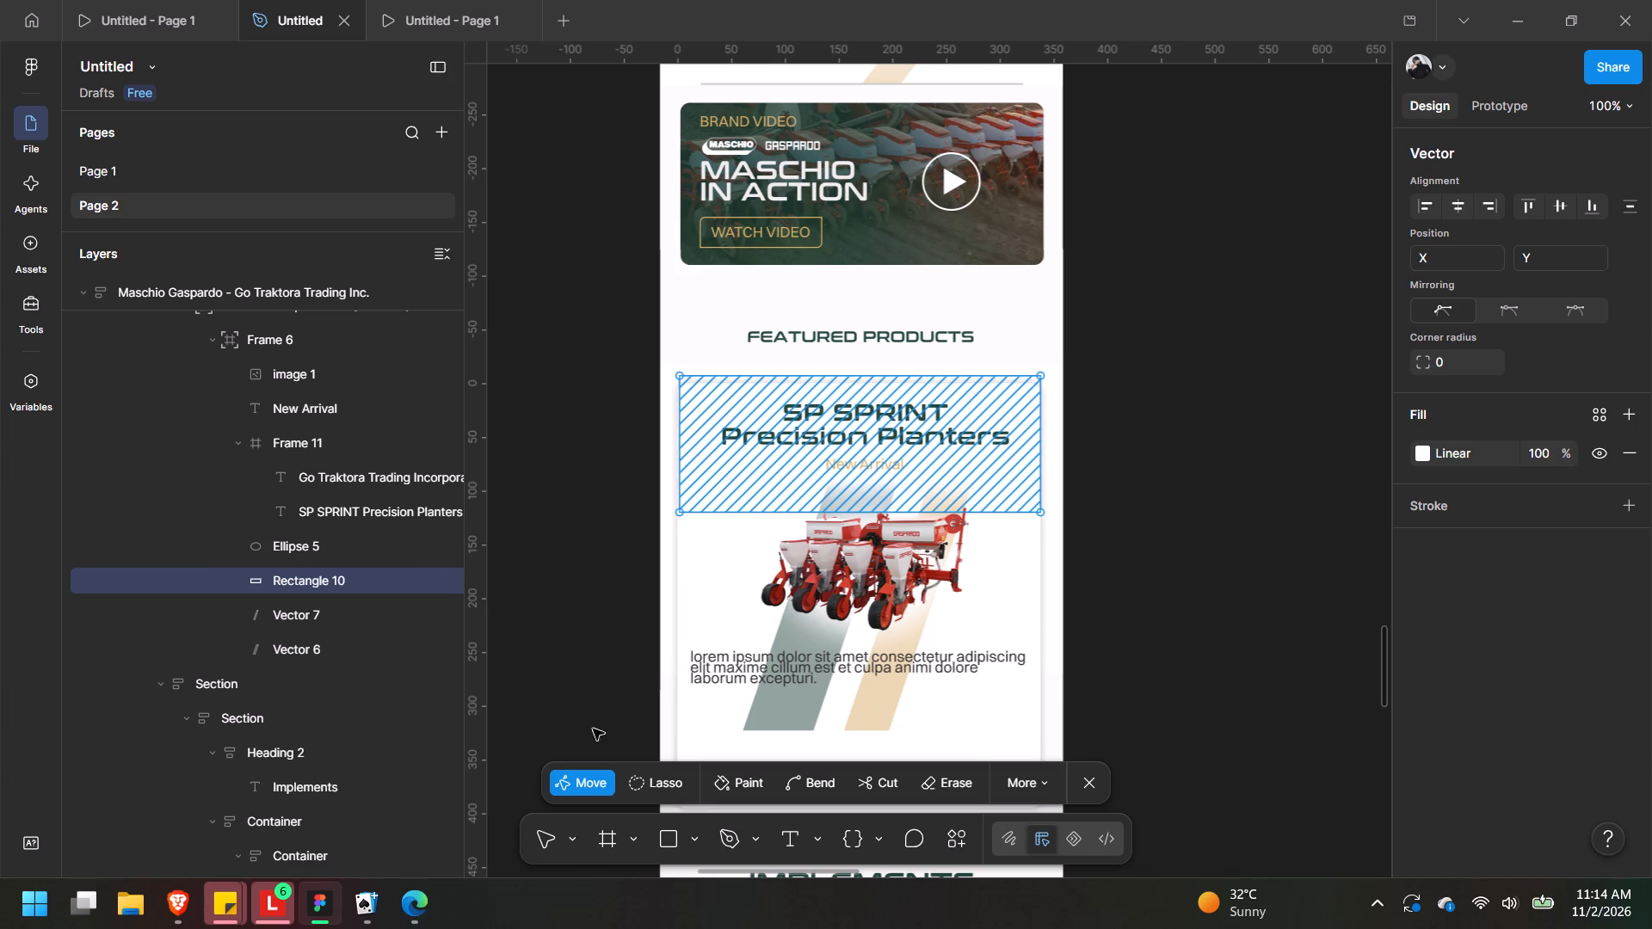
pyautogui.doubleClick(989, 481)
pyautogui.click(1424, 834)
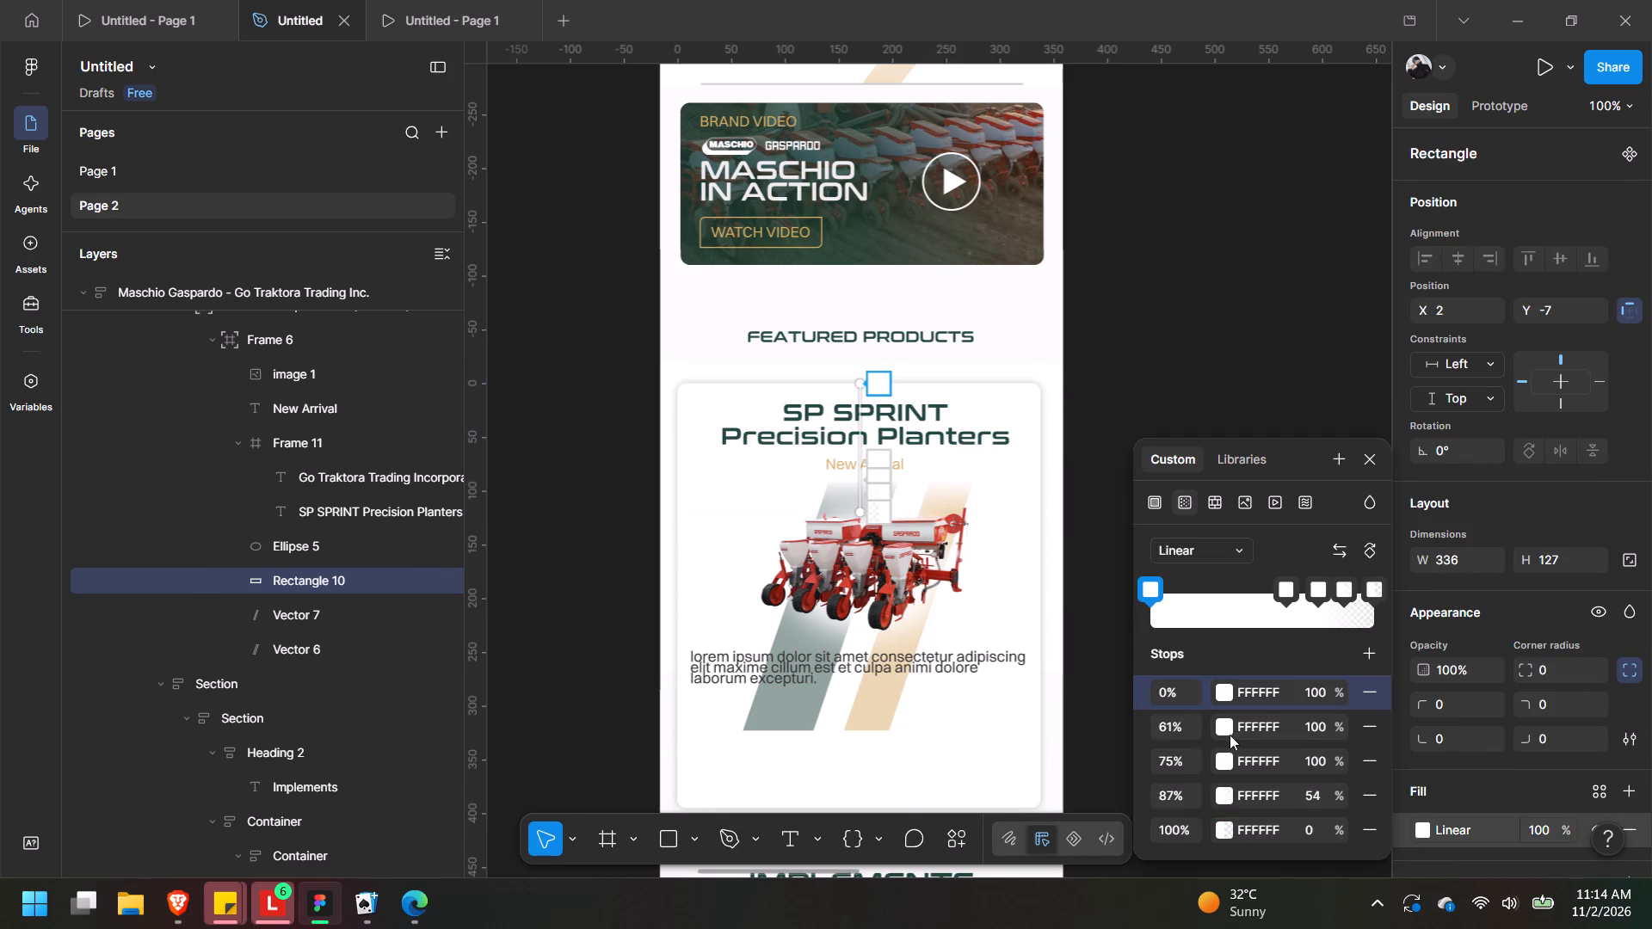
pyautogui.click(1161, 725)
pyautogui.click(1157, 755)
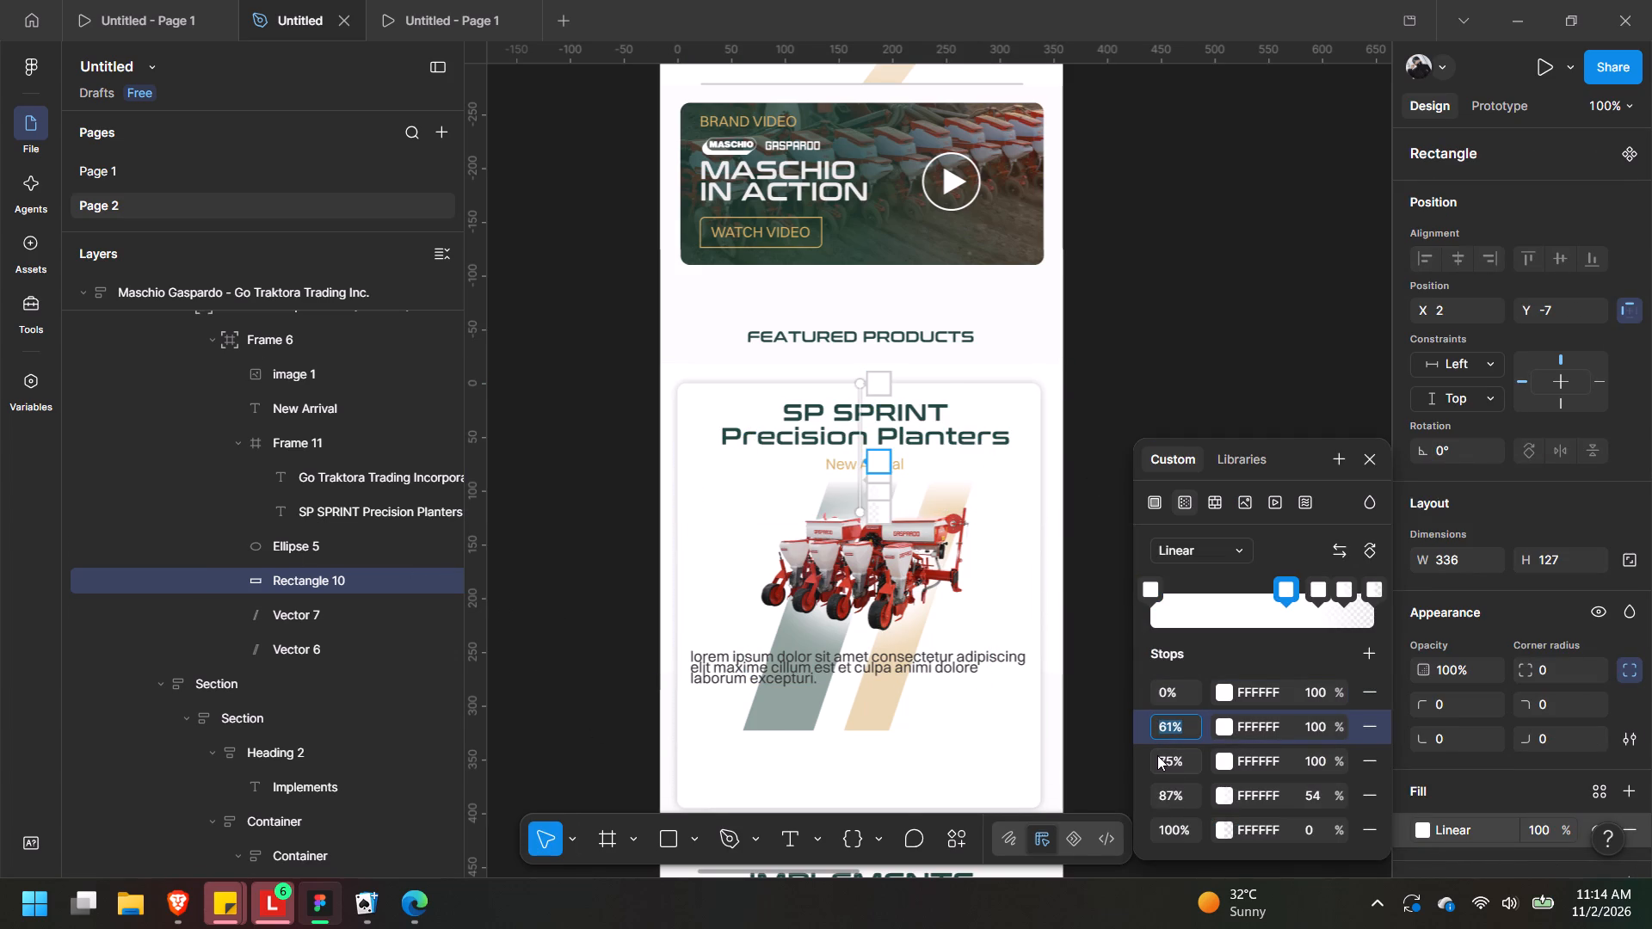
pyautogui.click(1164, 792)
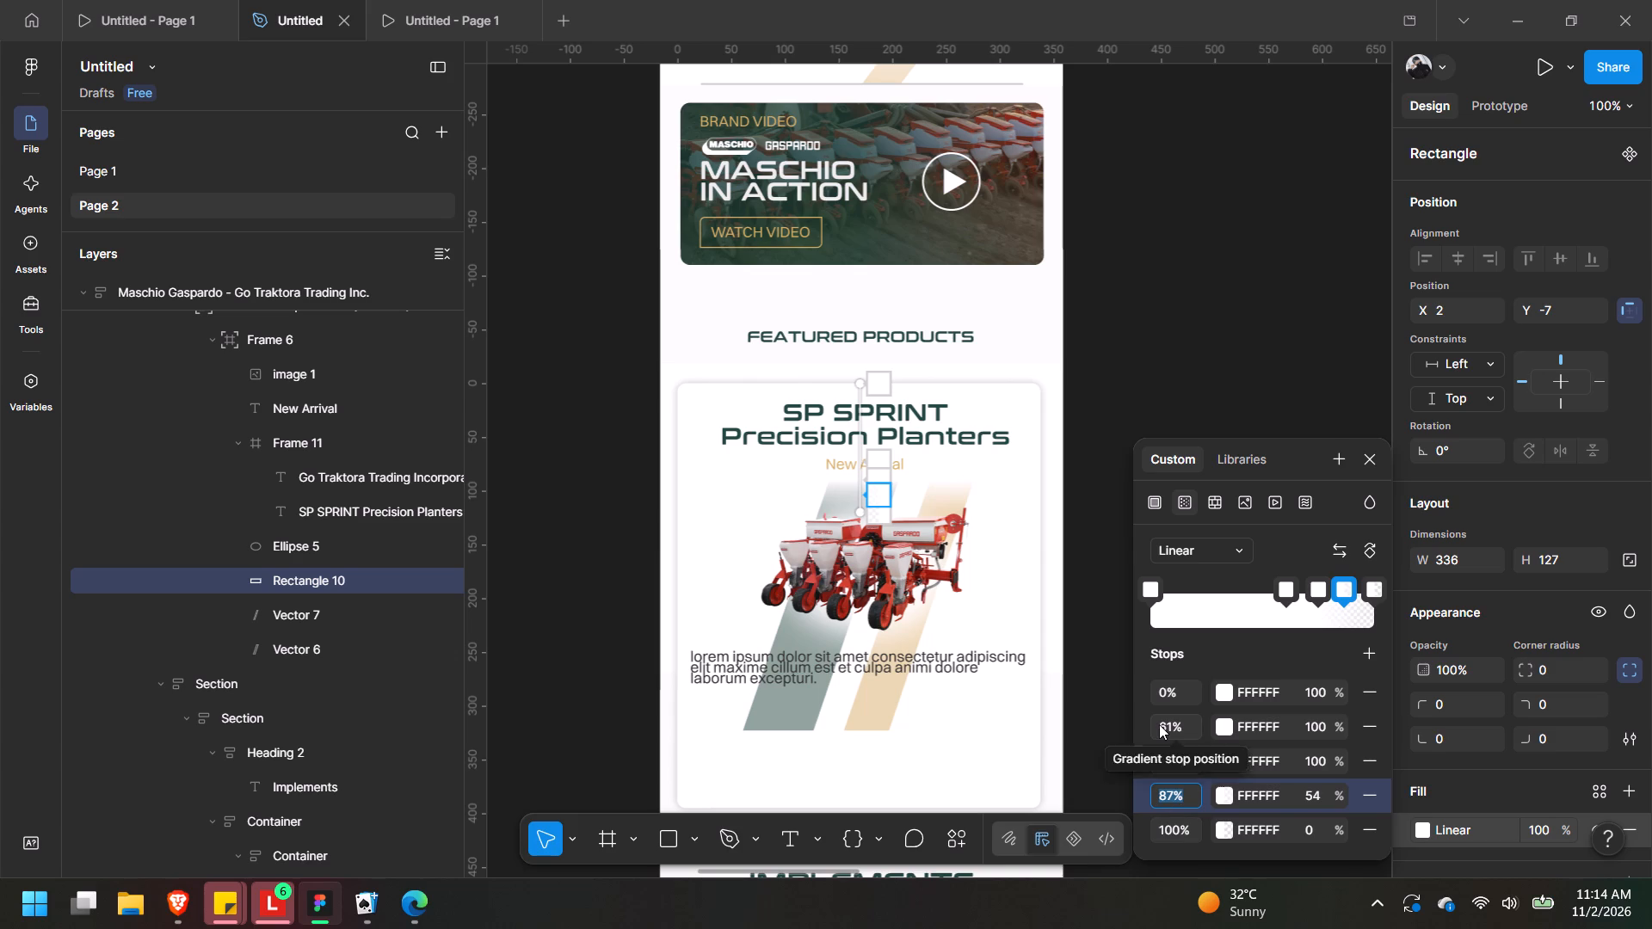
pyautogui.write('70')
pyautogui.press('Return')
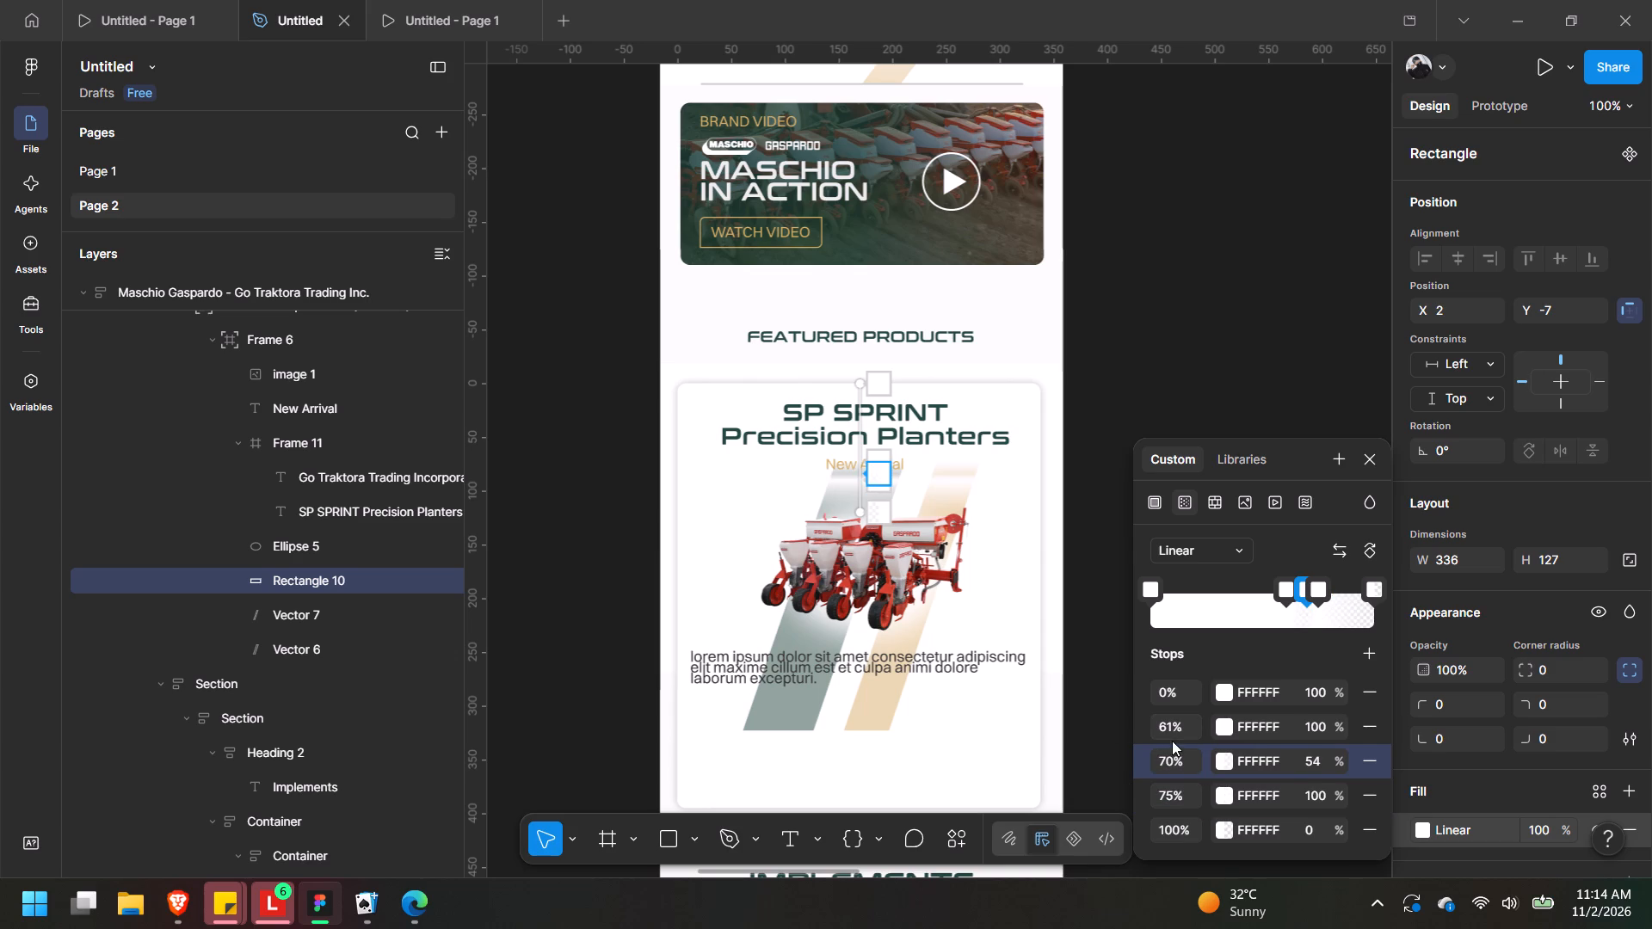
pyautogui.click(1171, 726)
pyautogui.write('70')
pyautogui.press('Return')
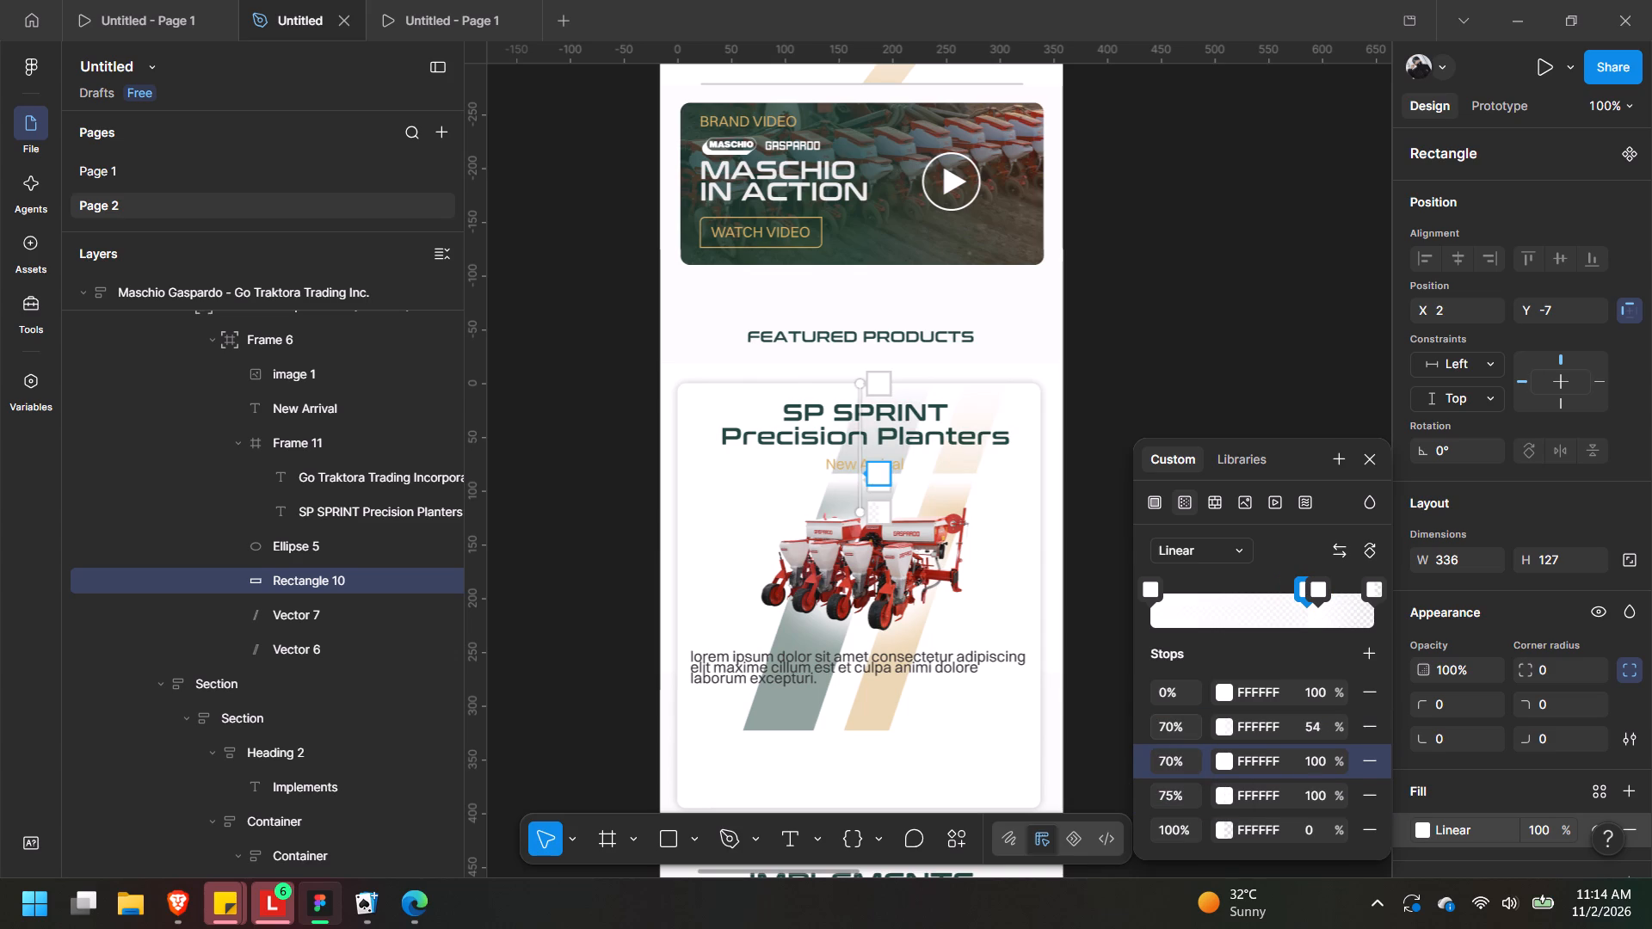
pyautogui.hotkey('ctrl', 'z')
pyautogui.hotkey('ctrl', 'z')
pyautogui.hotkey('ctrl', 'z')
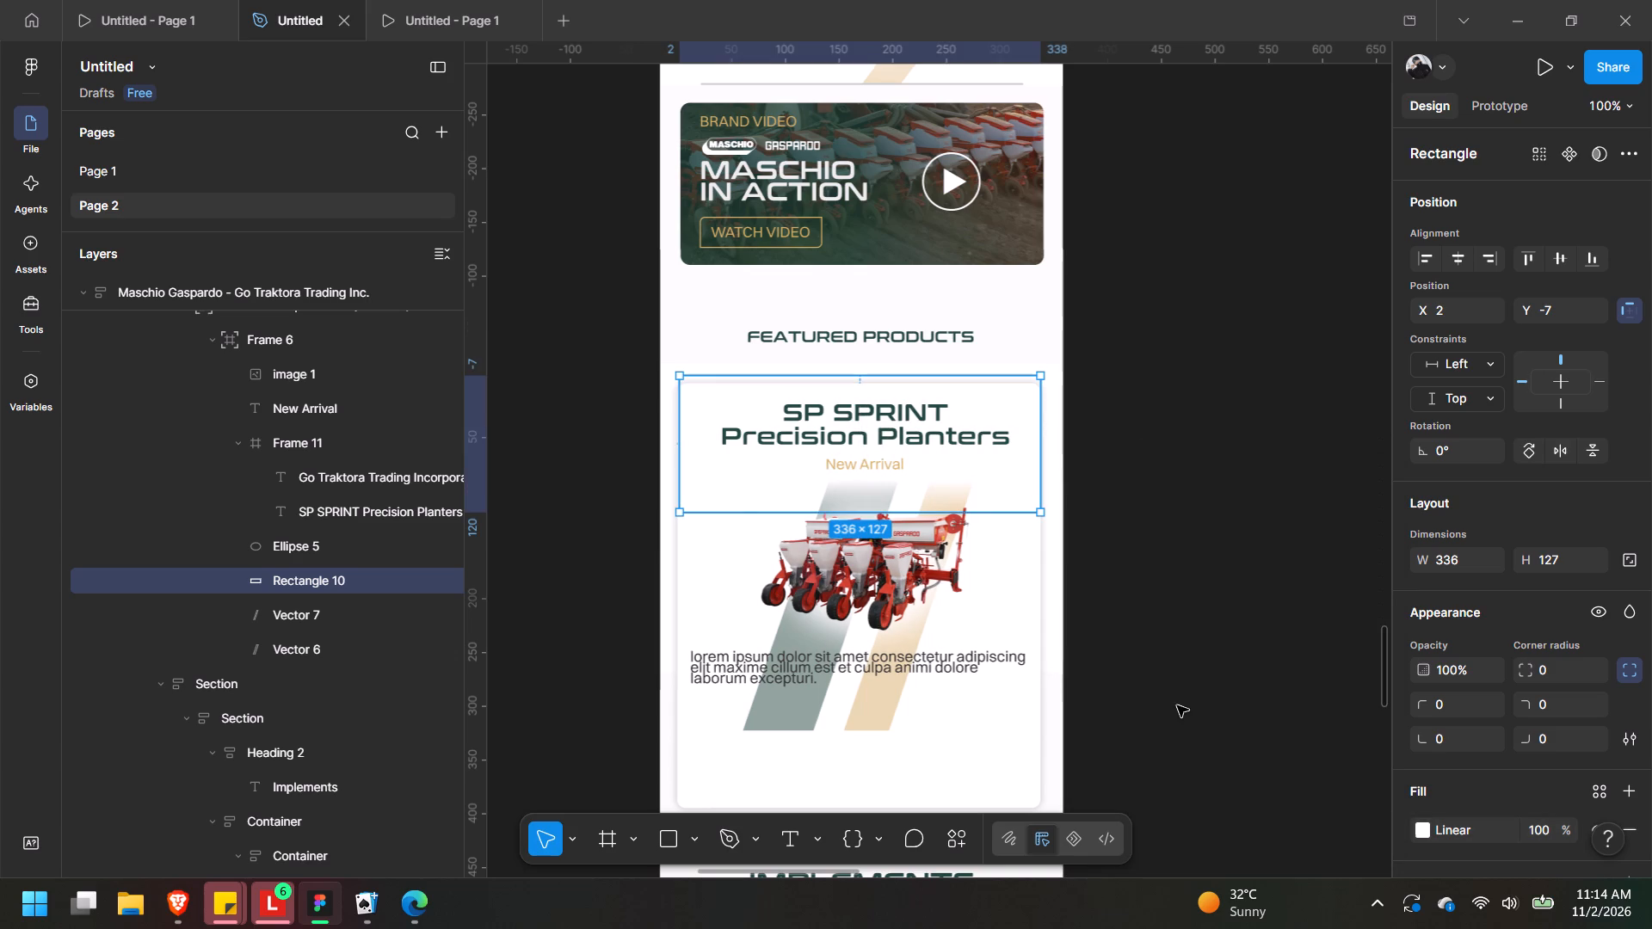
# Examine the positions of the rectangle's gradient stops one by one.
pyautogui.click(1415, 832)
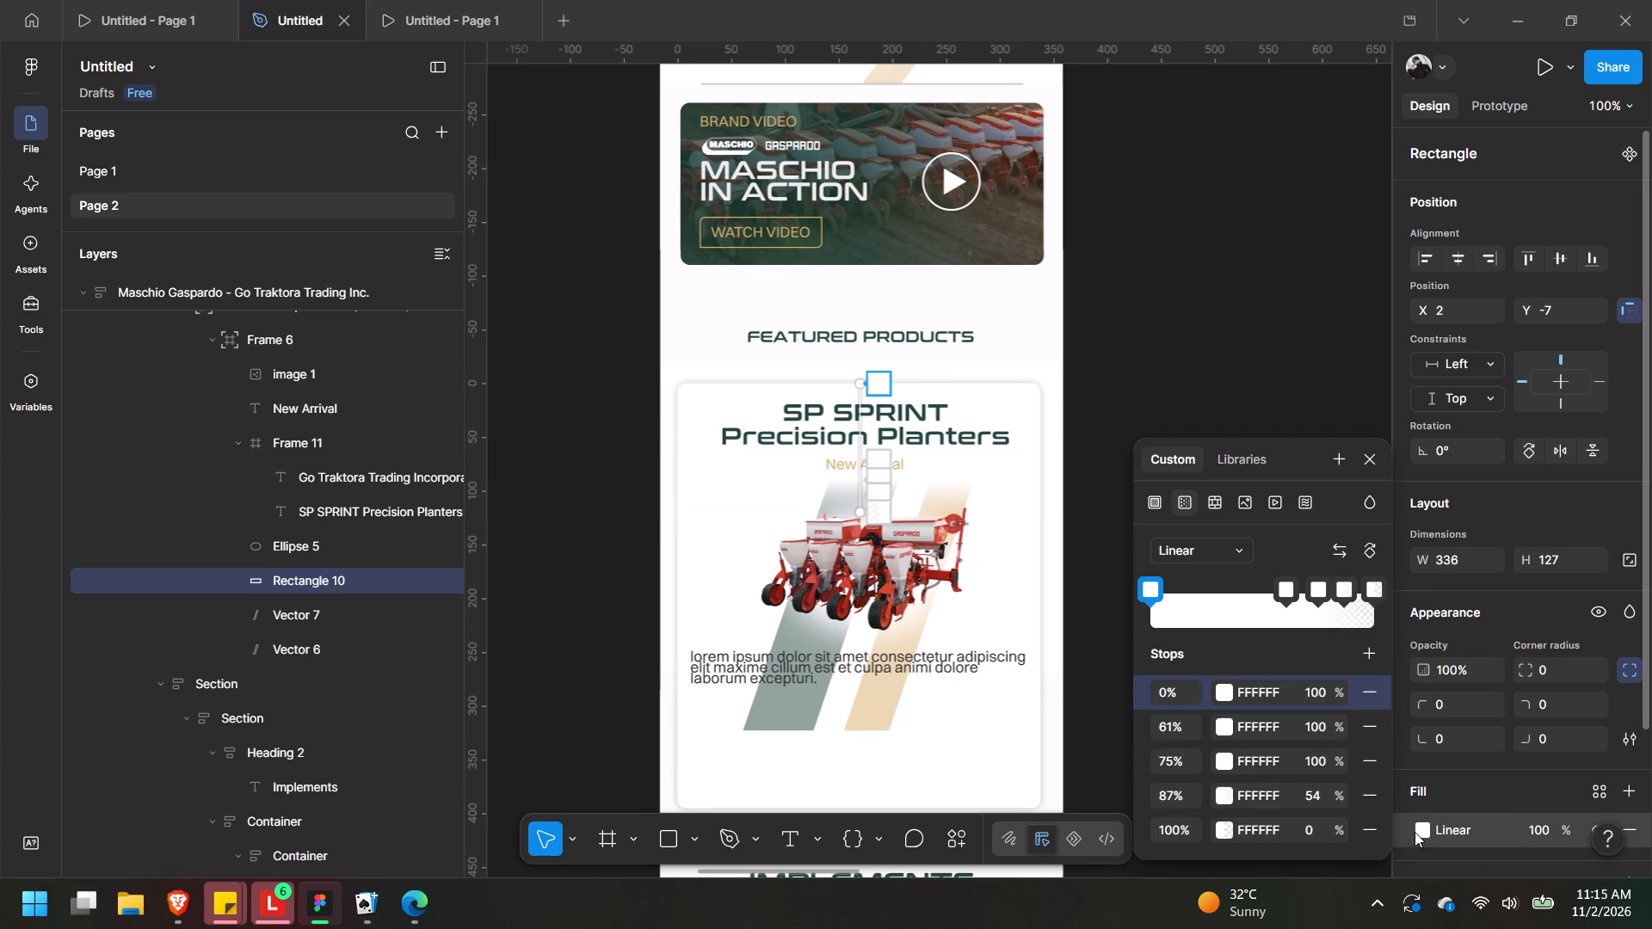
pyautogui.click(1173, 717)
pyautogui.click(1171, 692)
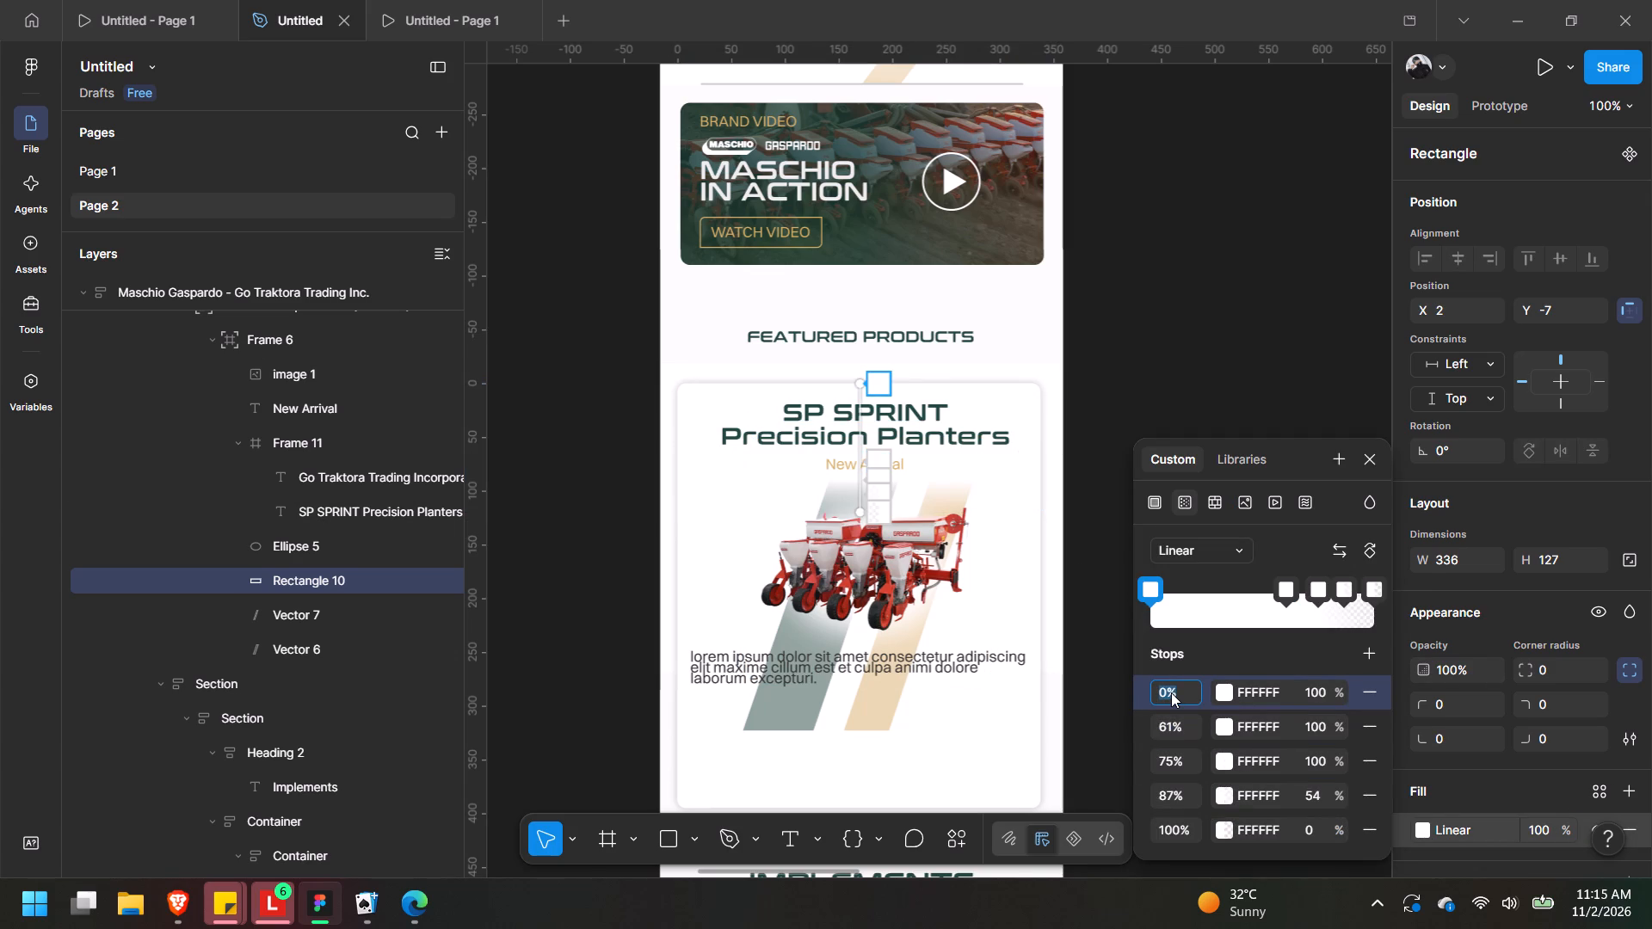
pyautogui.click(1167, 731)
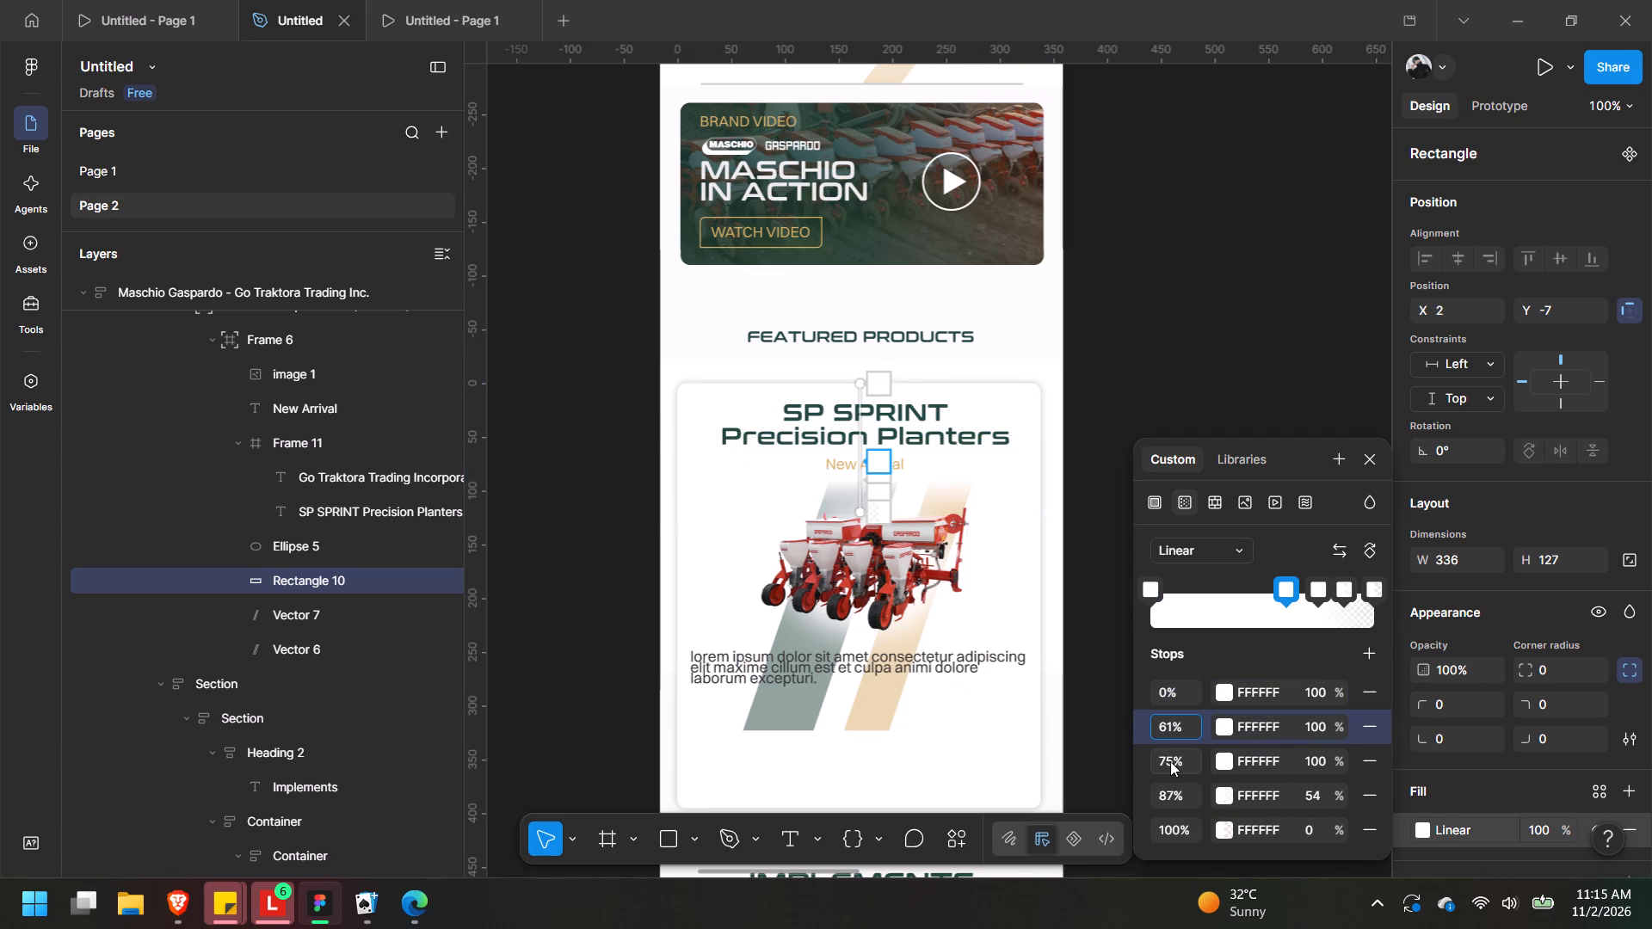
pyautogui.click(1170, 761)
pyautogui.click(1166, 802)
pyautogui.click(1156, 825)
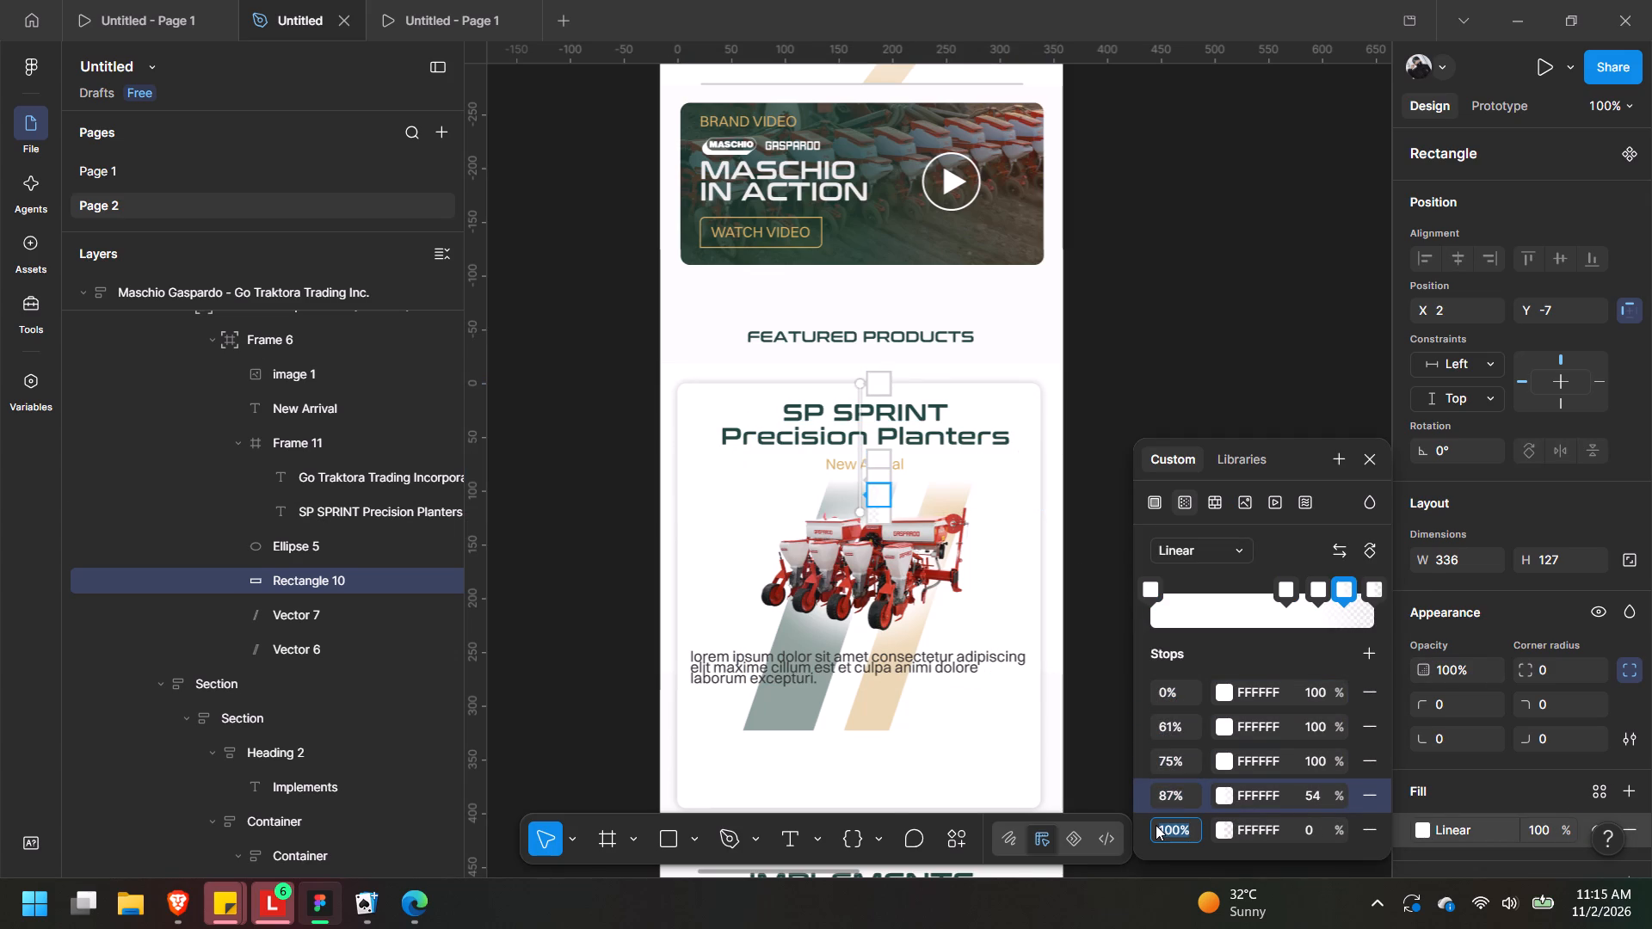
pyautogui.click(1226, 825)
pyautogui.click(1166, 834)
pyautogui.click(1172, 796)
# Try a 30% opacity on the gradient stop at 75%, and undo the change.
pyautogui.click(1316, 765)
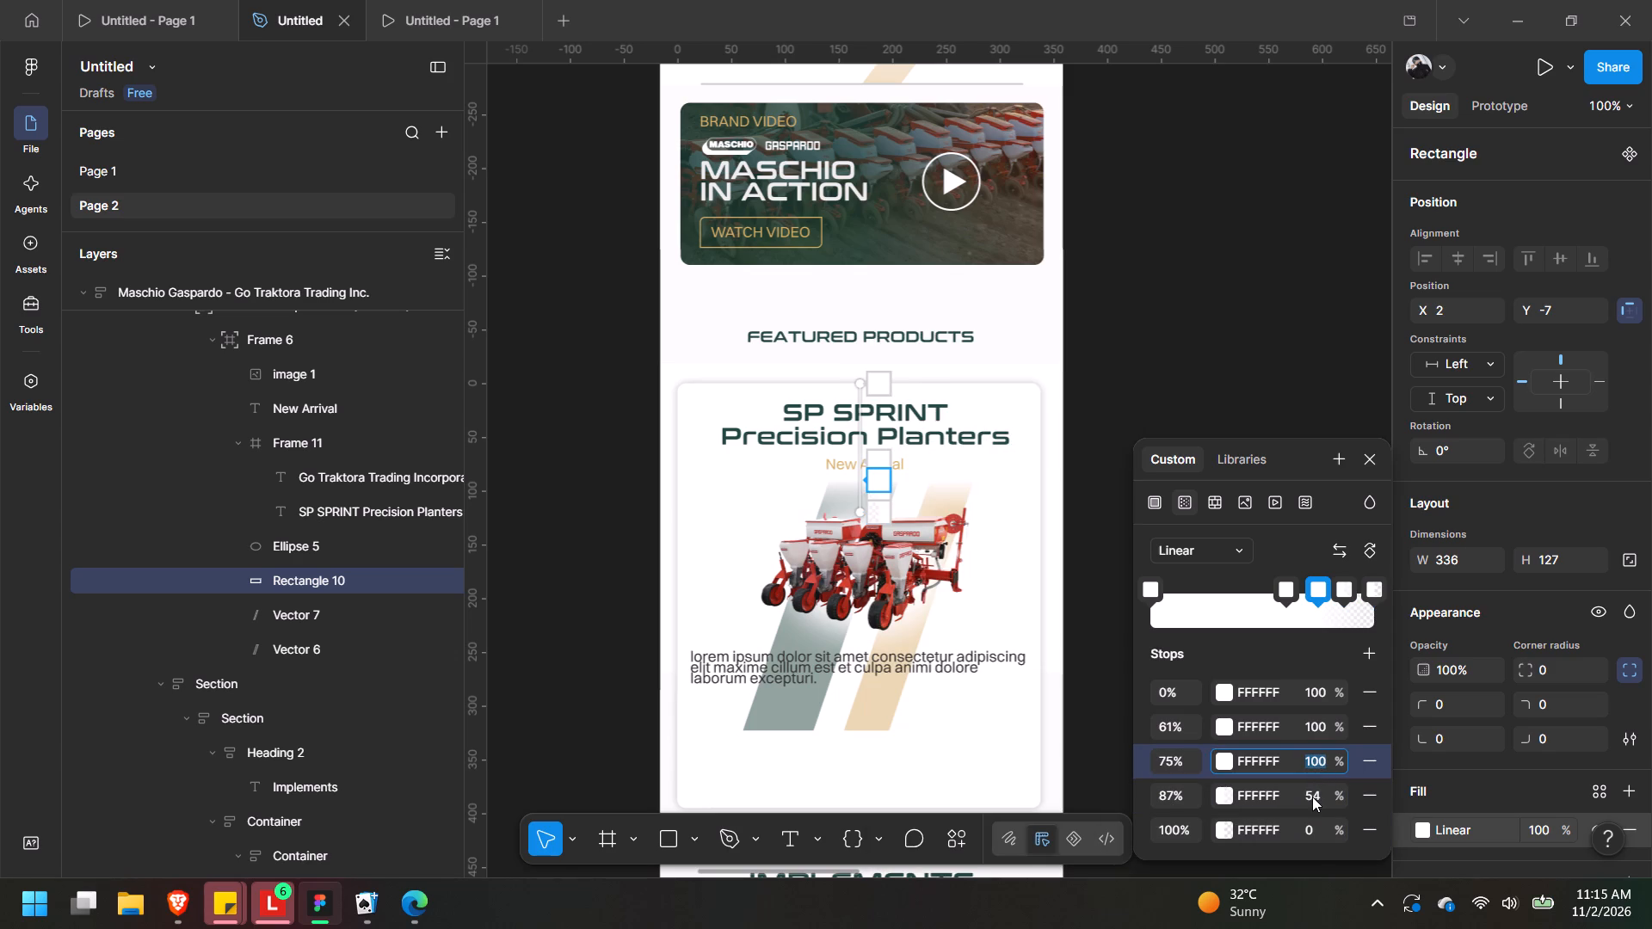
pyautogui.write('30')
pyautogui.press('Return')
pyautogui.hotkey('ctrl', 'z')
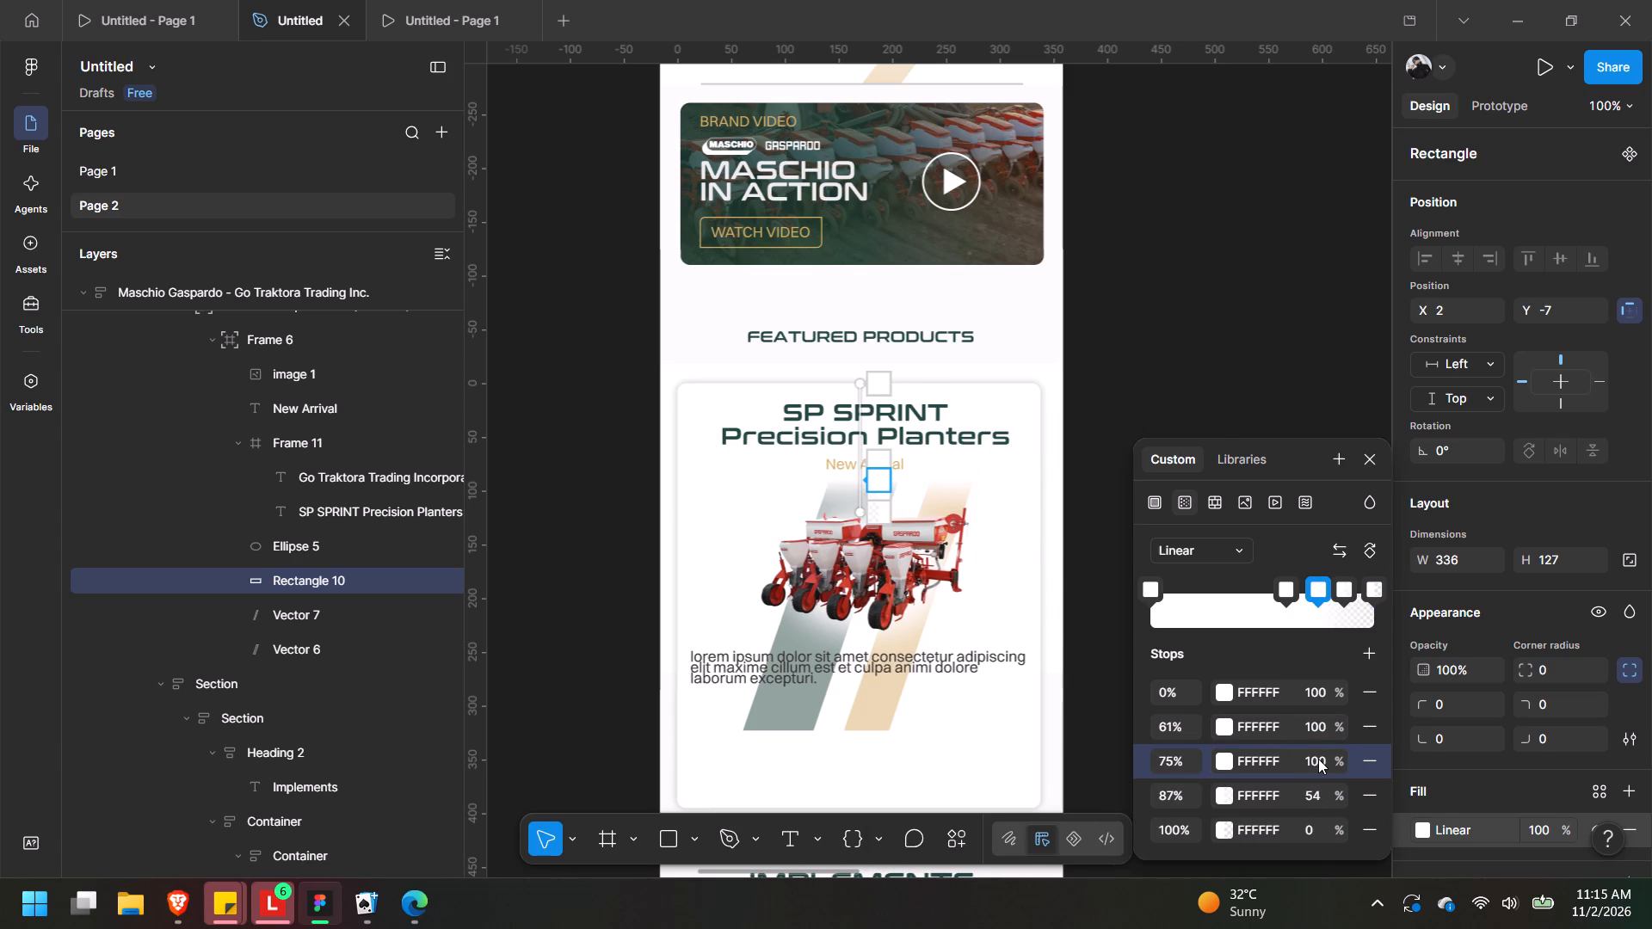
# Set the opacity of the gradient stop at 75% to 60%.
pyautogui.doubleClick(1318, 759)
pyautogui.write('60')
pyautogui.press('Return')
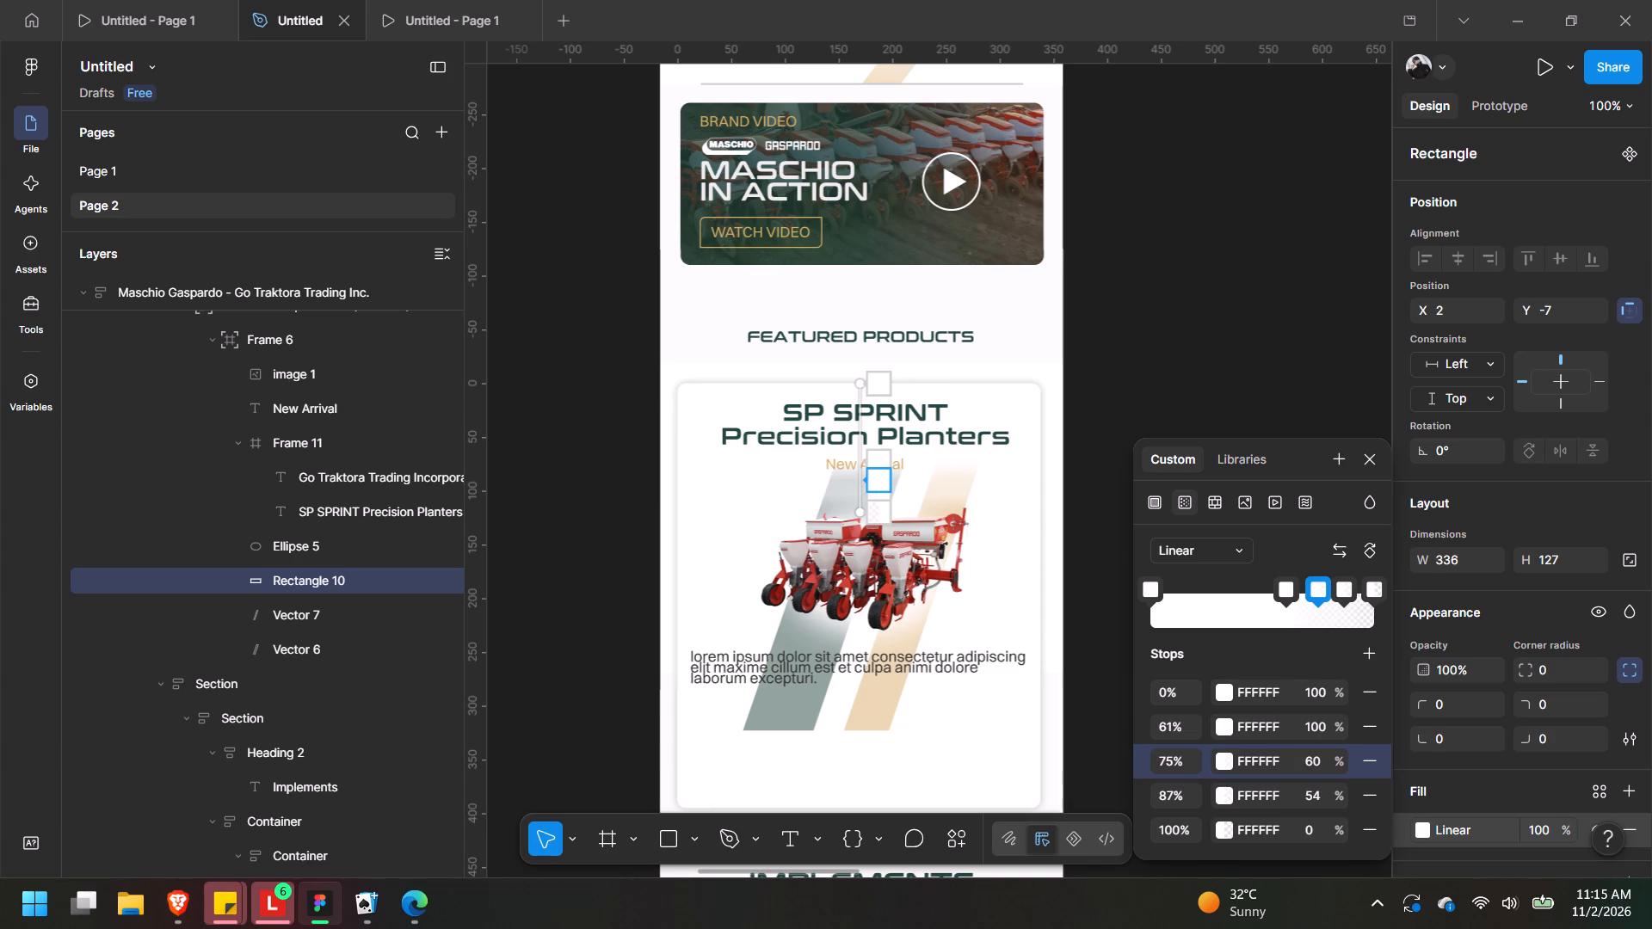
pyautogui.doubleClick(1032, 472)
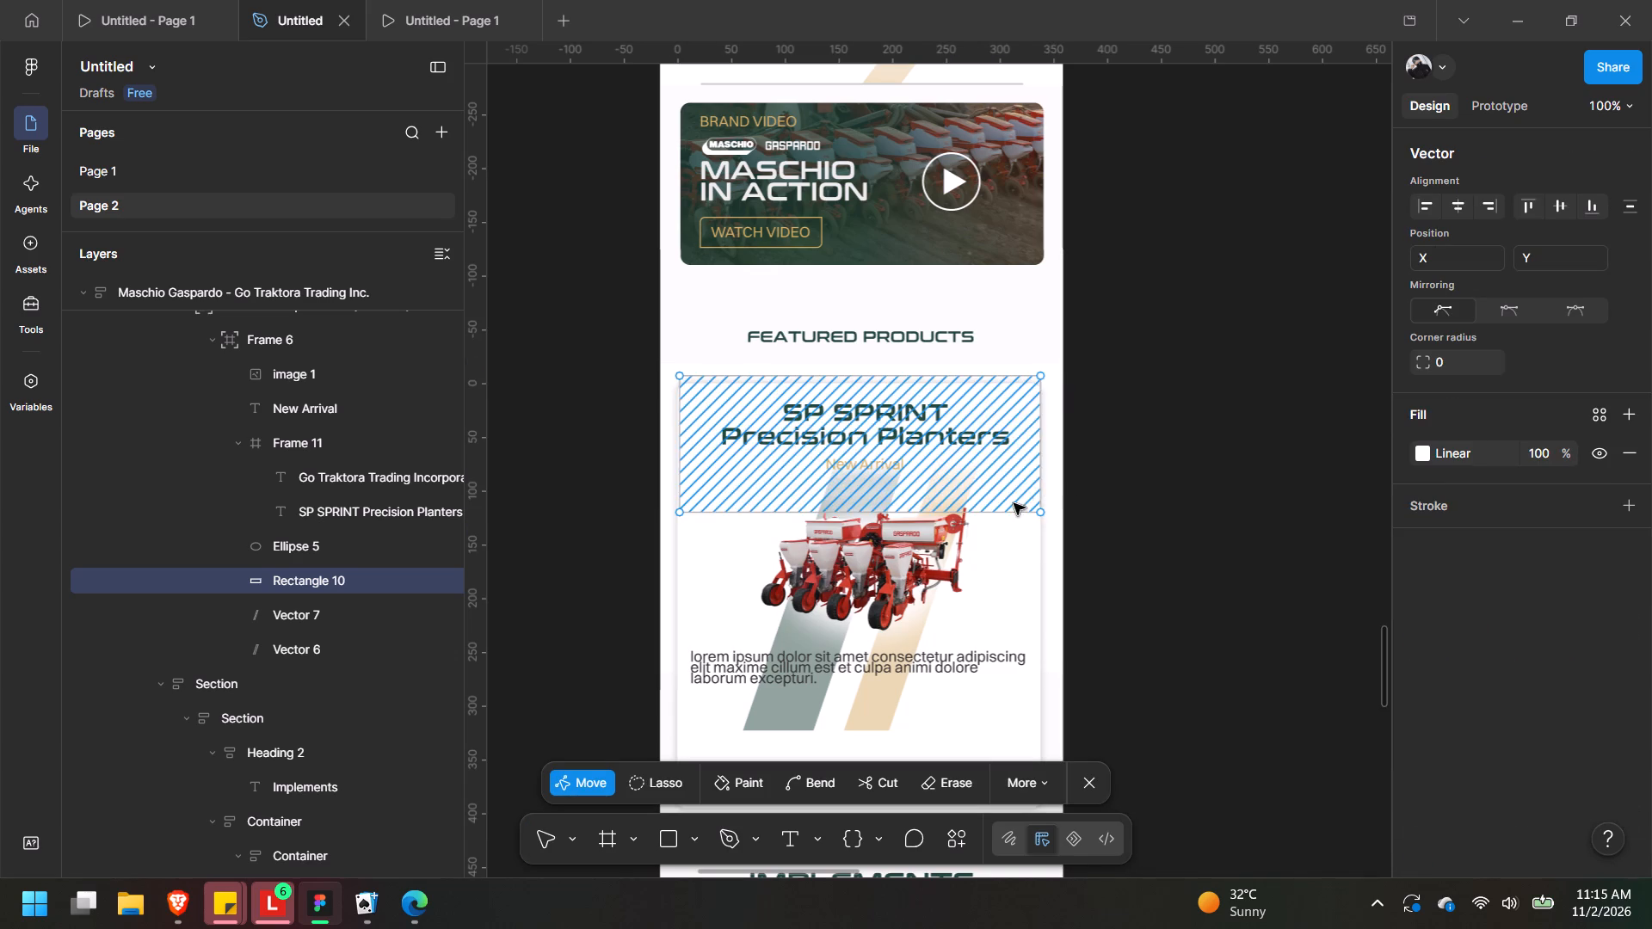
pyautogui.doubleClick(973, 483)
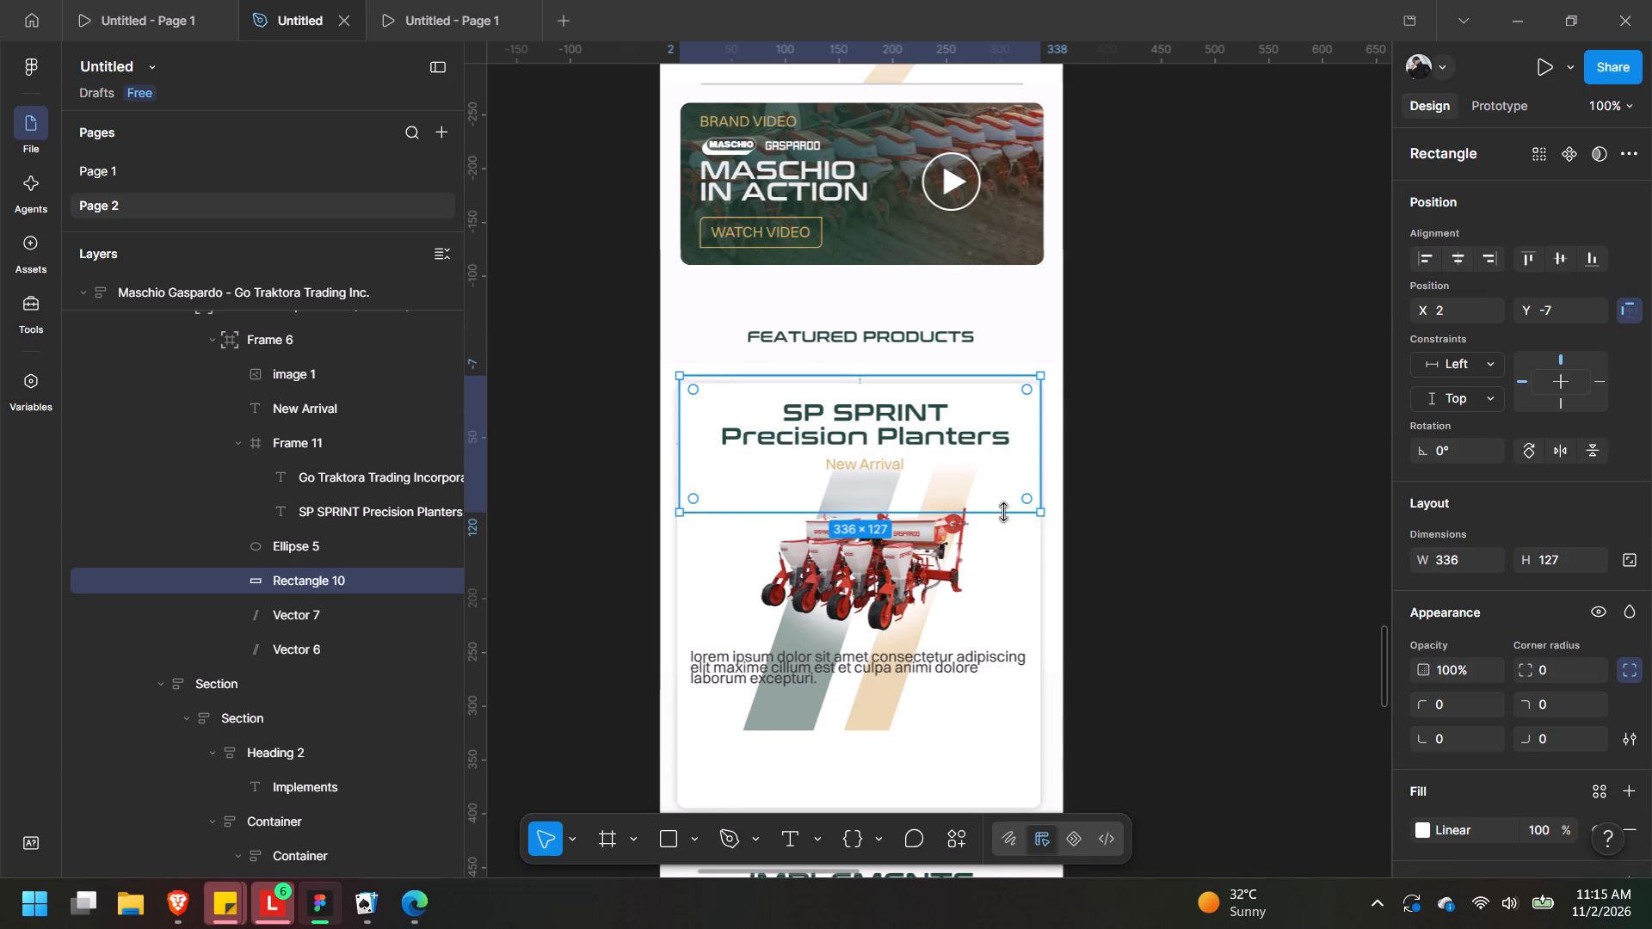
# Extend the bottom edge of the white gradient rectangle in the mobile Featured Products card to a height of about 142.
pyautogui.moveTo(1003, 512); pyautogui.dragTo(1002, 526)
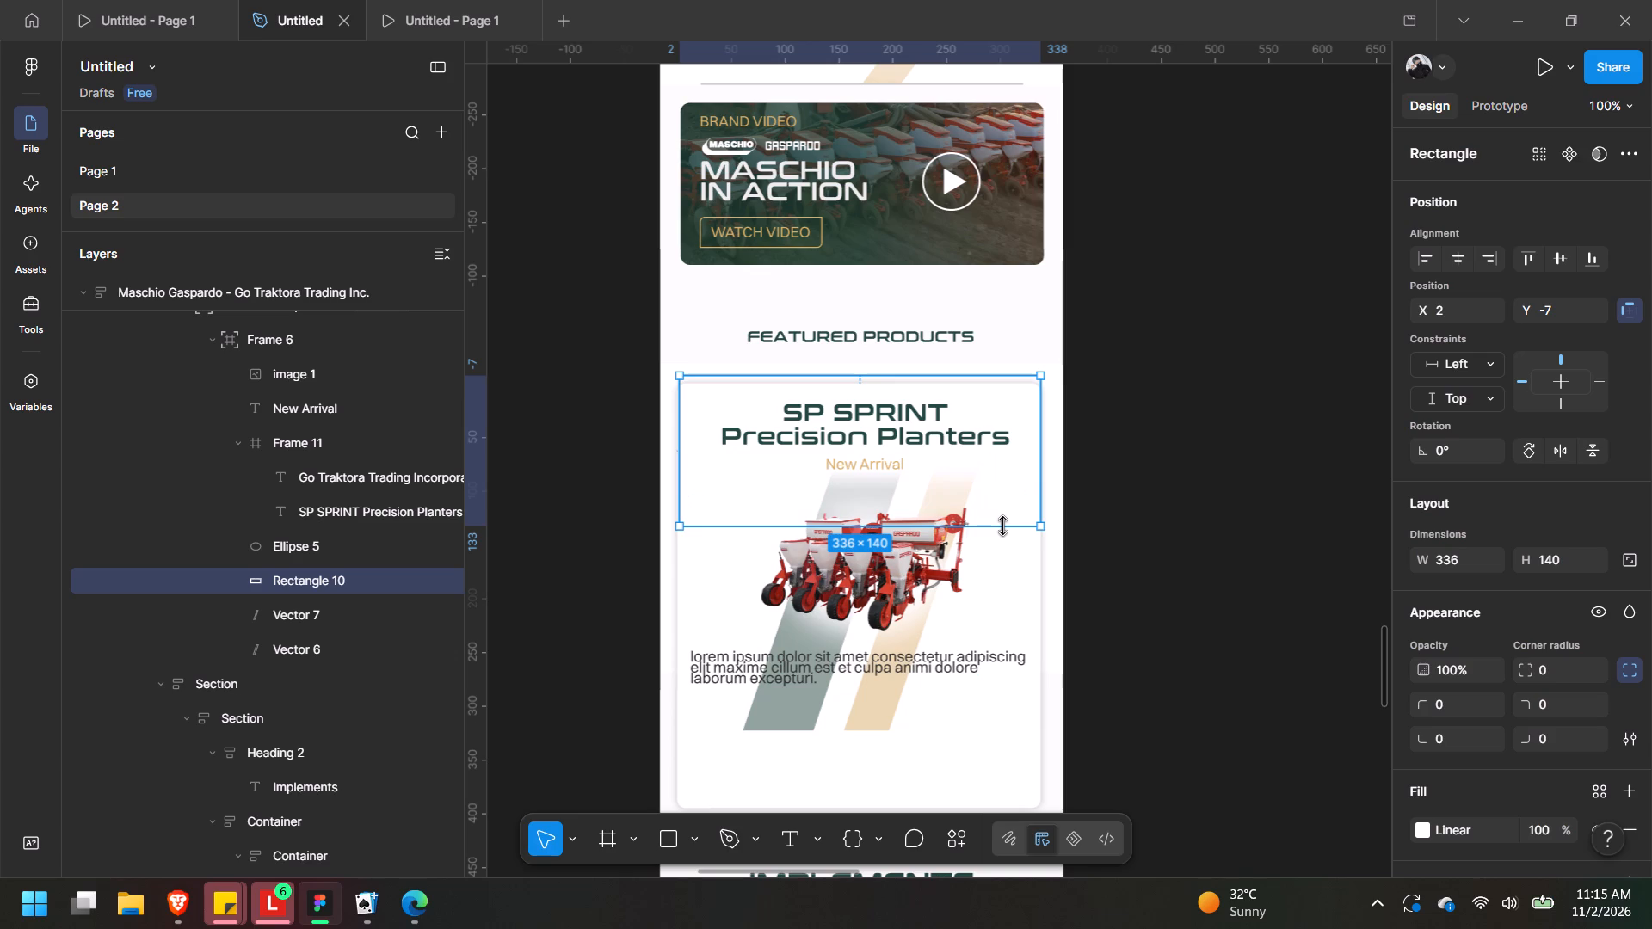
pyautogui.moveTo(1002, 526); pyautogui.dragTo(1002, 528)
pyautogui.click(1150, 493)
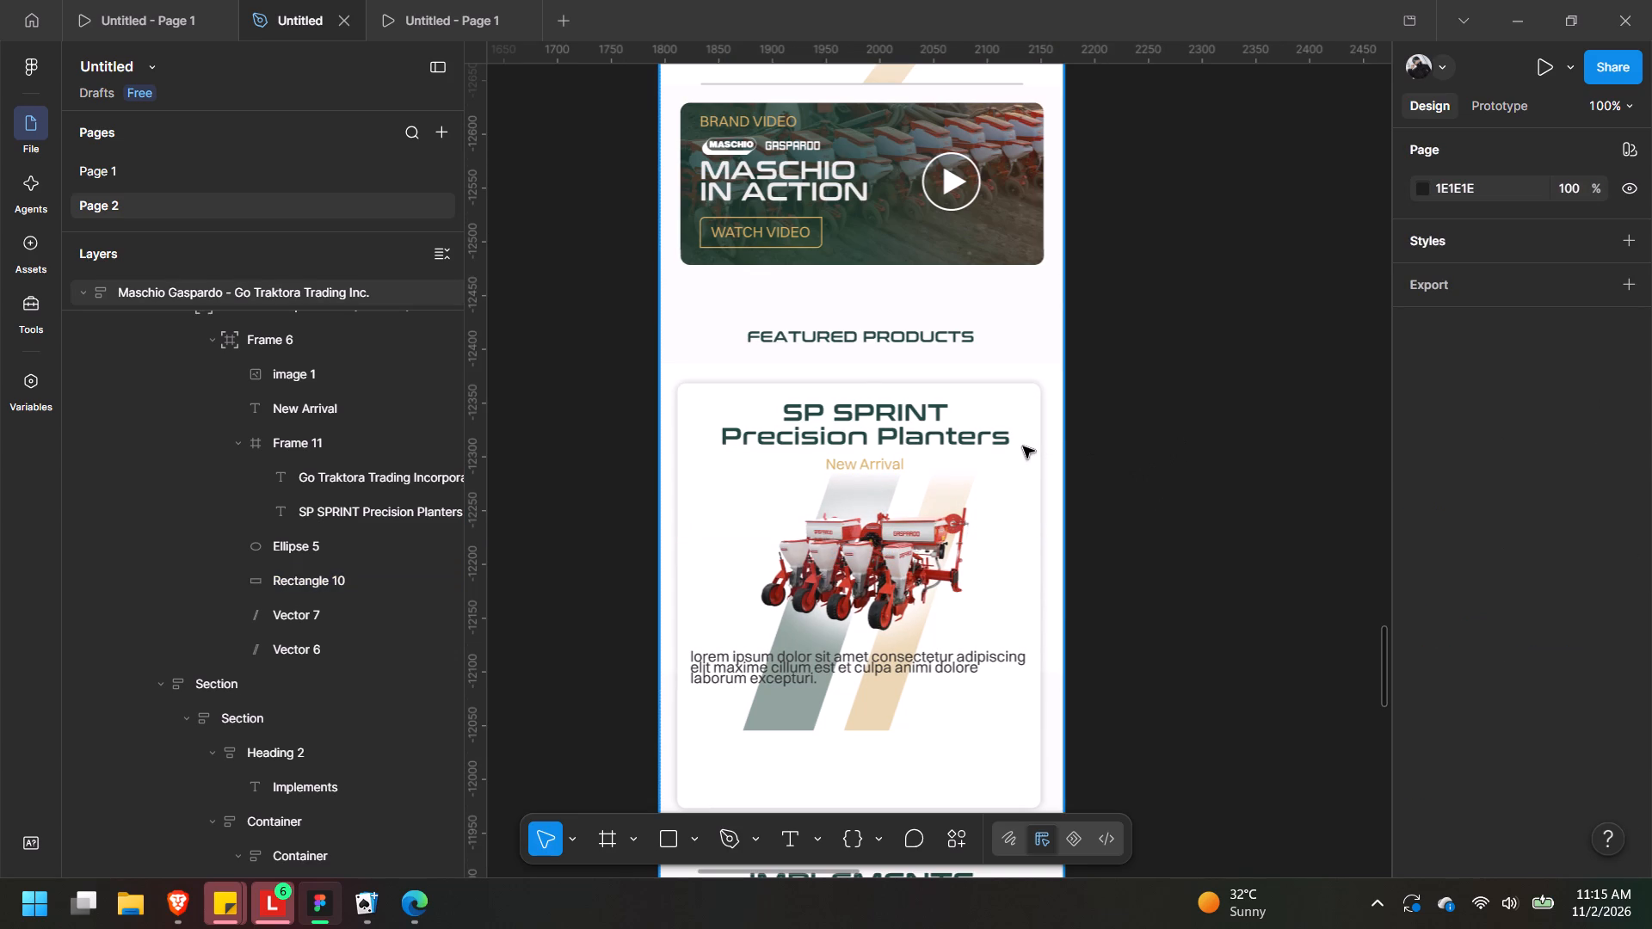
# Reselect the gradient rectangle behind the mobile card's title and extend its bottom edge to a height of about 158.
pyautogui.scroll(-3, 1039, 464)
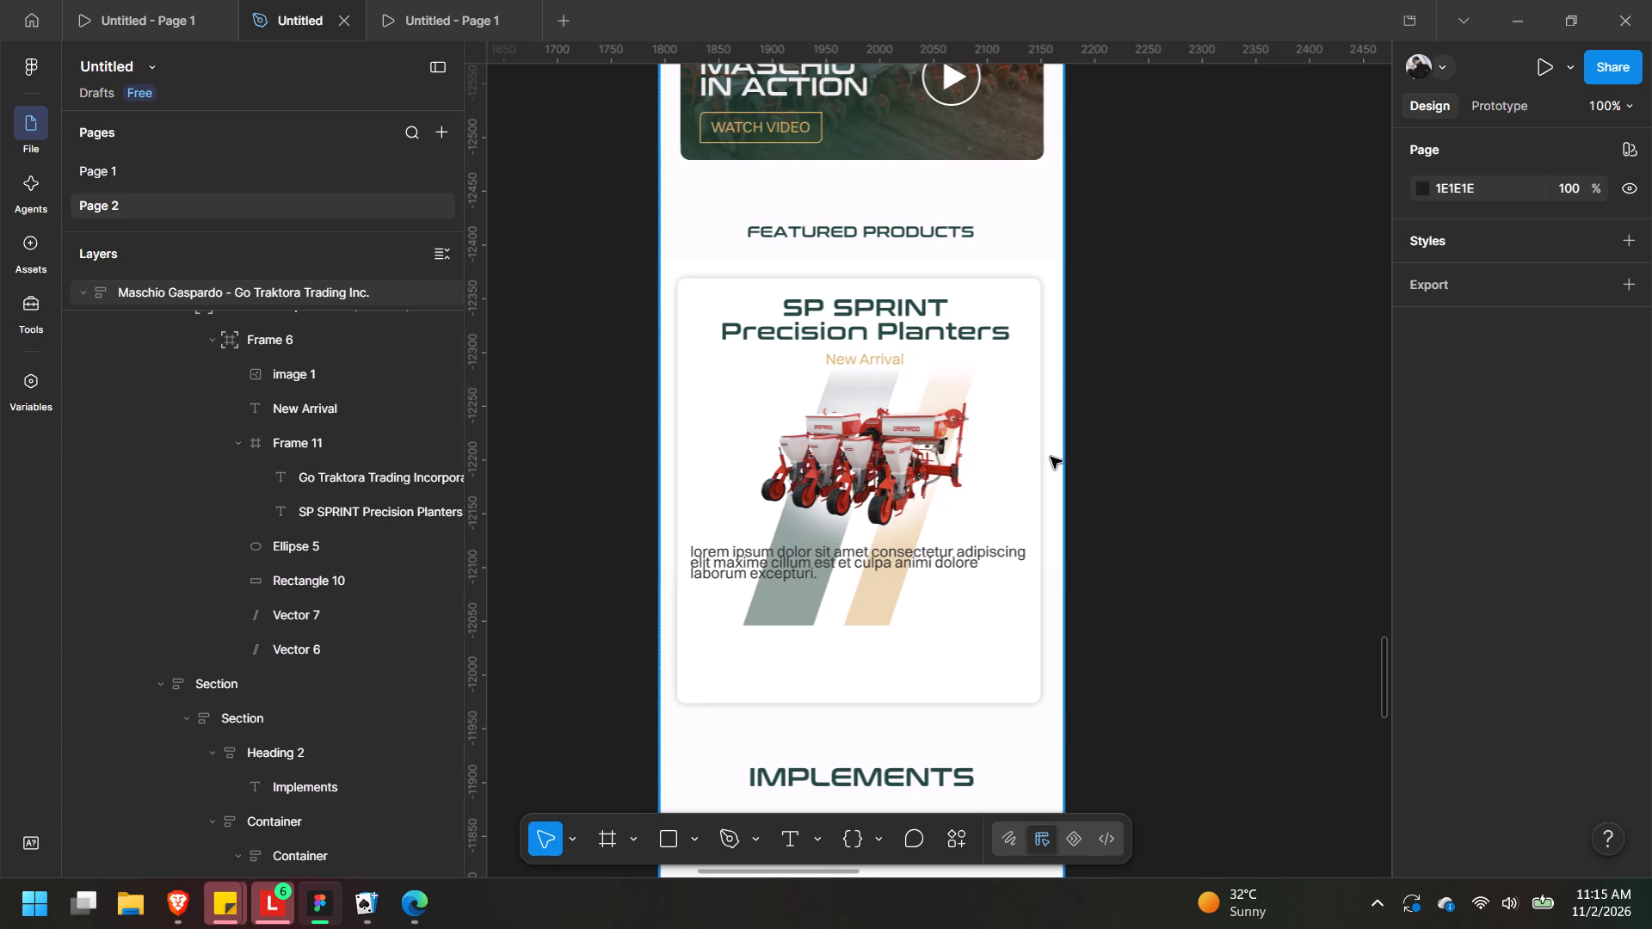
pyautogui.hotkey('ctrl', '-')
pyautogui.hotkey('ctrl', '-')
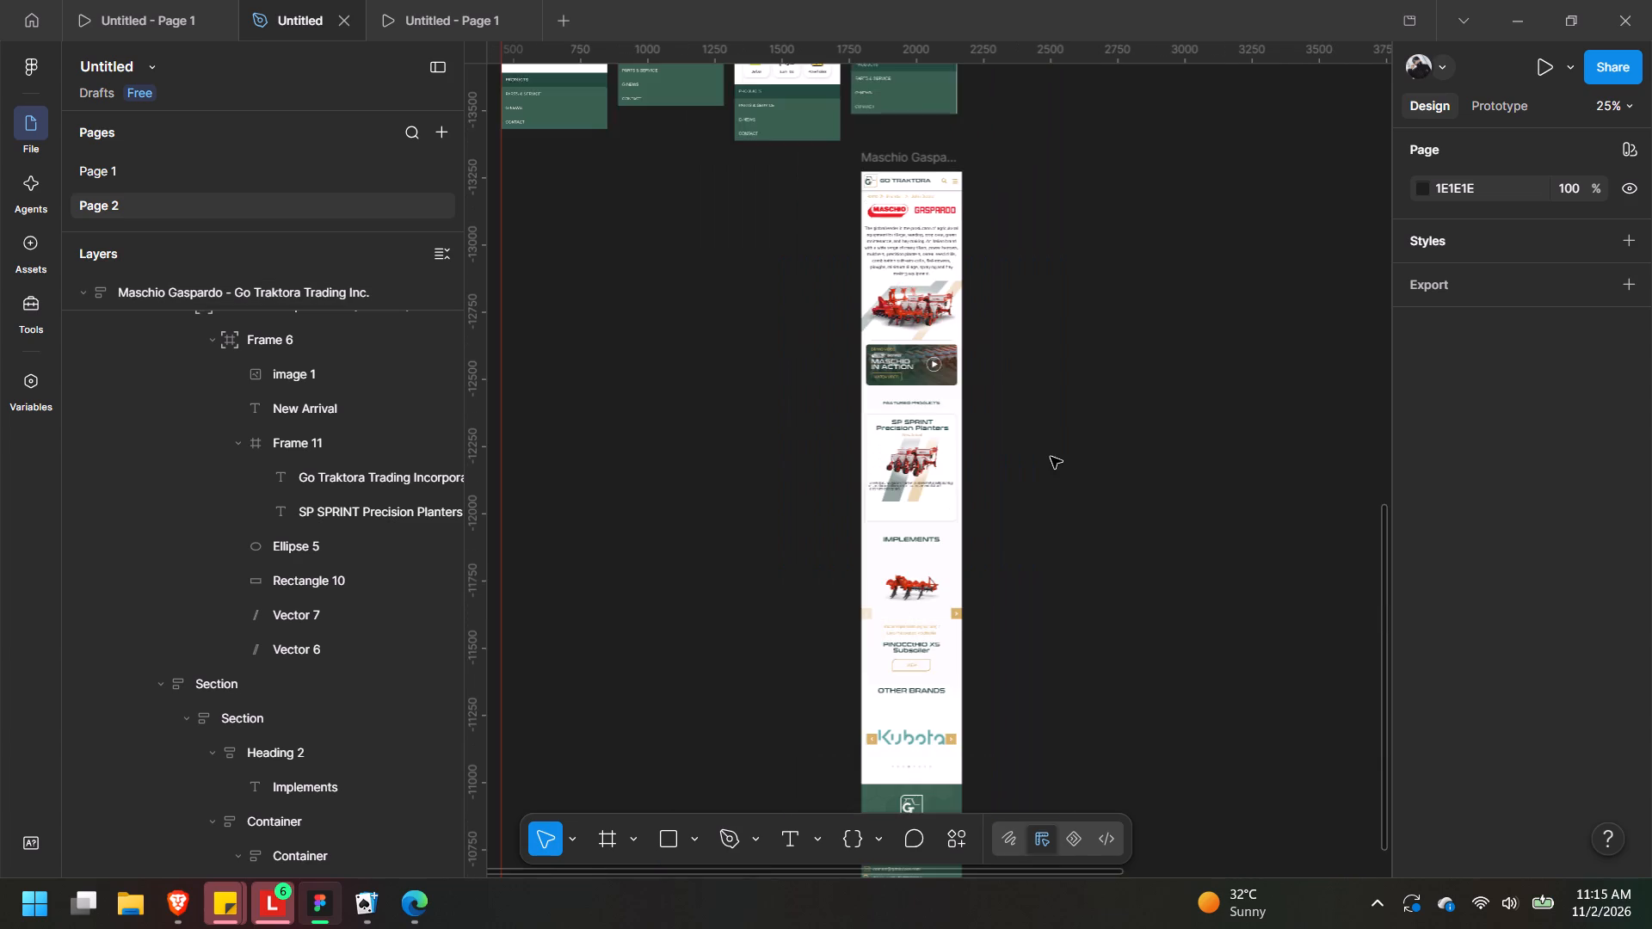
pyautogui.hotkey('ctrl', '=')
pyautogui.hotkey('ctrl', '=')
pyautogui.hotkey('ctrl', '=')
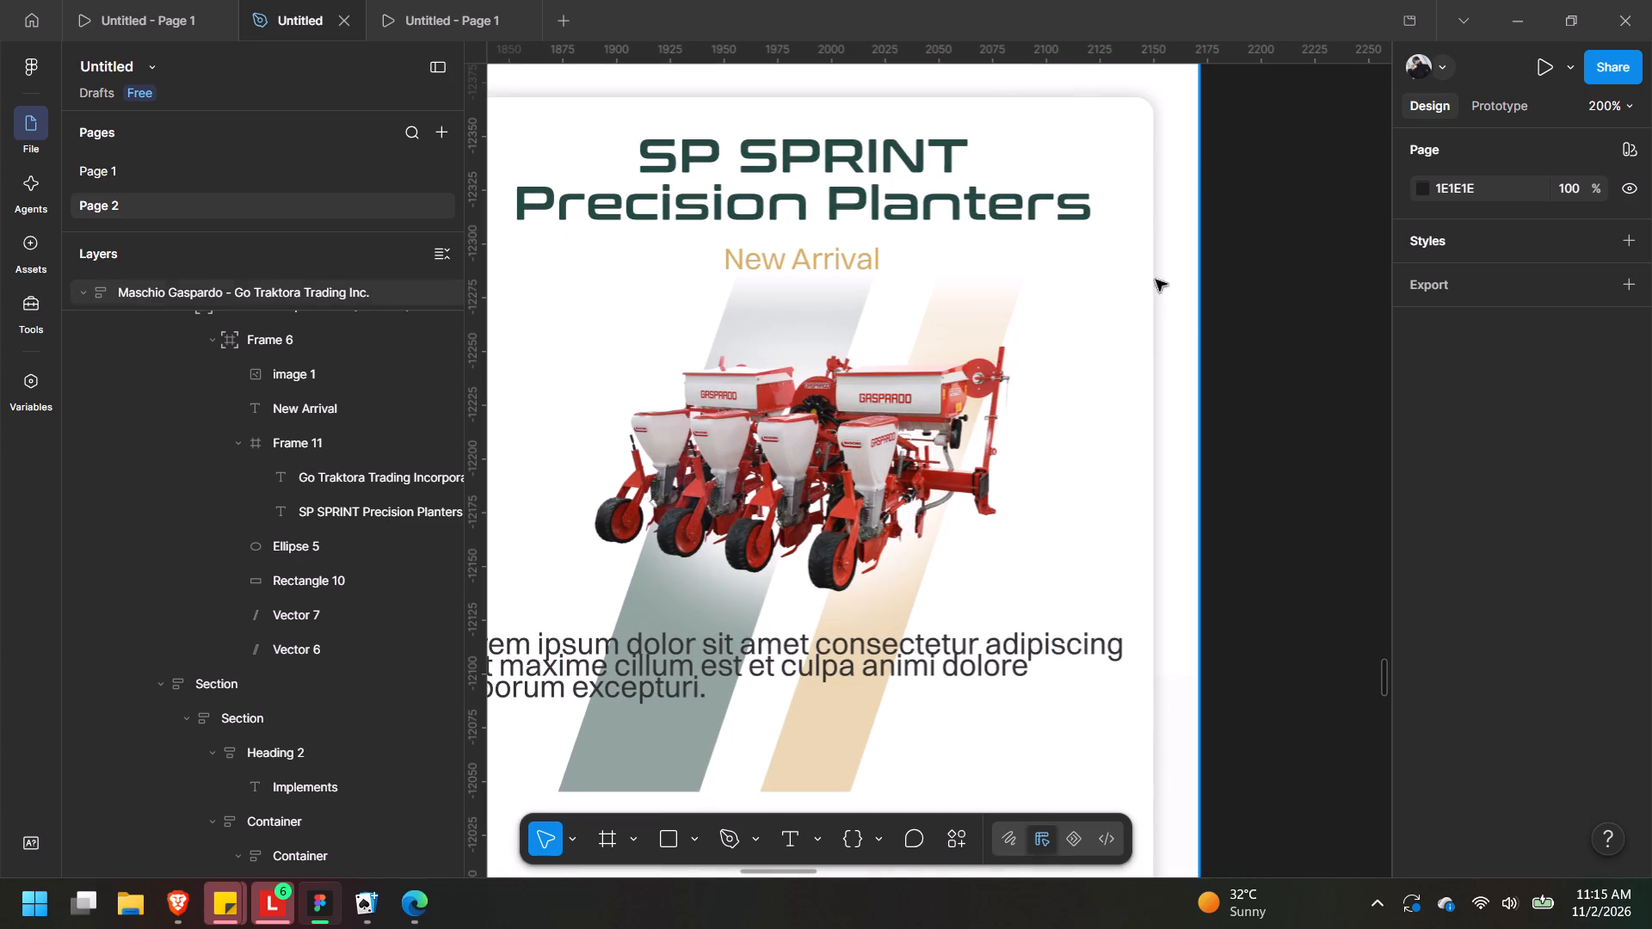
pyautogui.tripleClick(1127, 277)
pyautogui.doubleClick(1130, 280)
pyautogui.doubleClick(1125, 261)
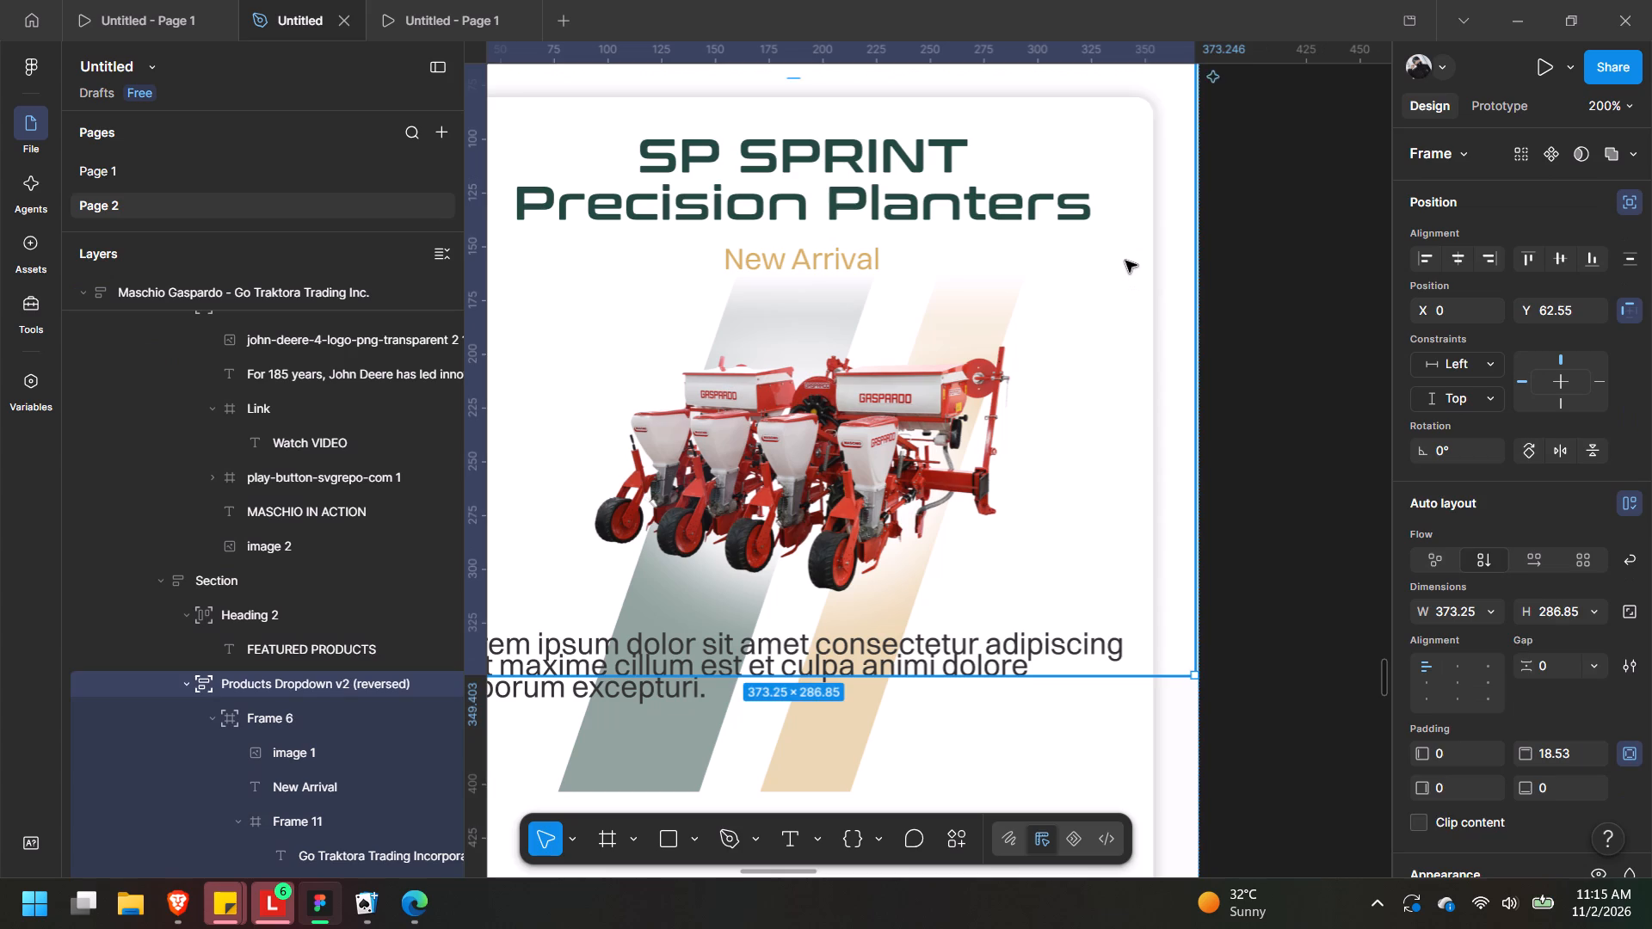
pyautogui.tripleClick(1069, 231)
pyautogui.click(1069, 235)
pyautogui.hotkey('ctrl', 'z')
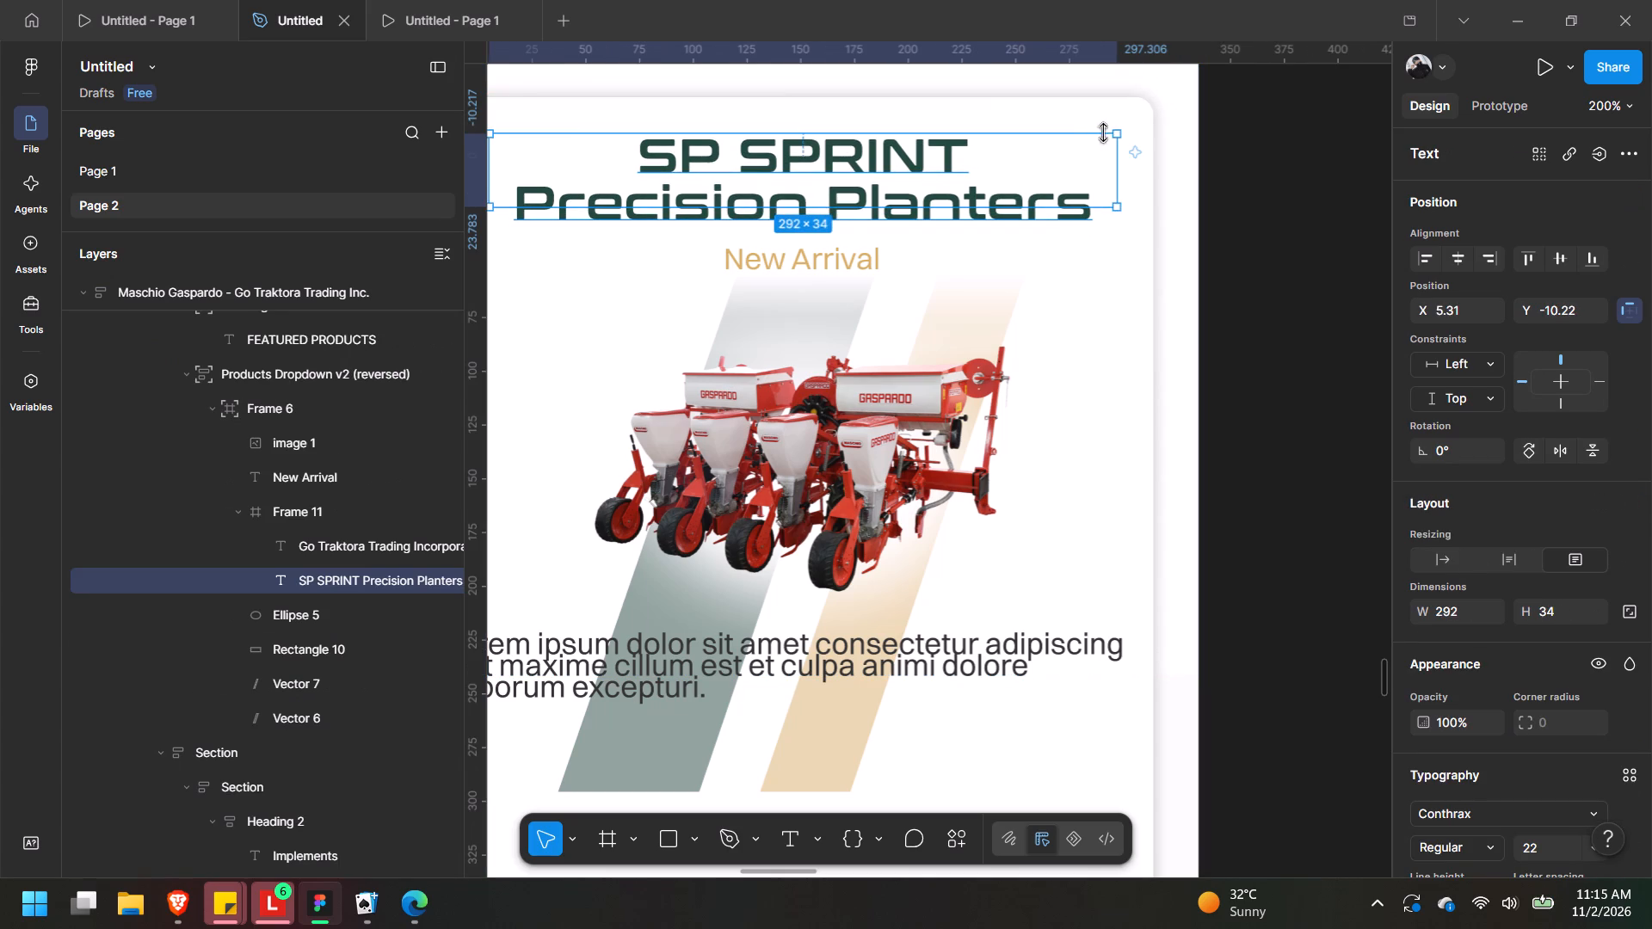
pyautogui.click(1121, 120)
pyautogui.doubleClick(1127, 106)
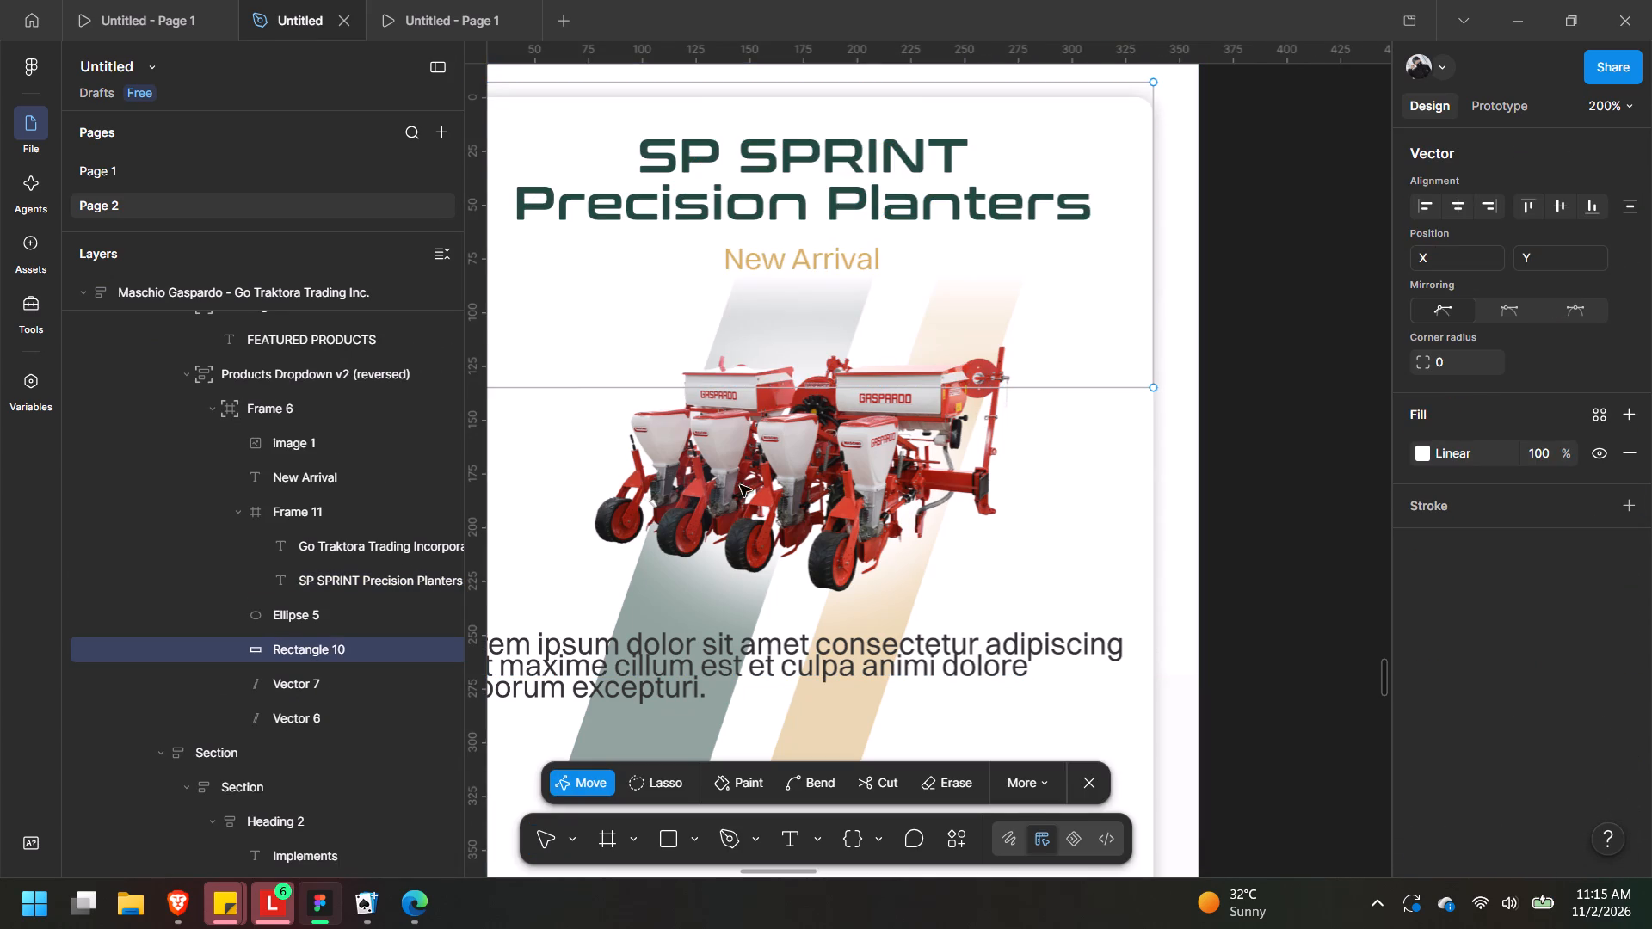
pyautogui.doubleClick(1037, 374)
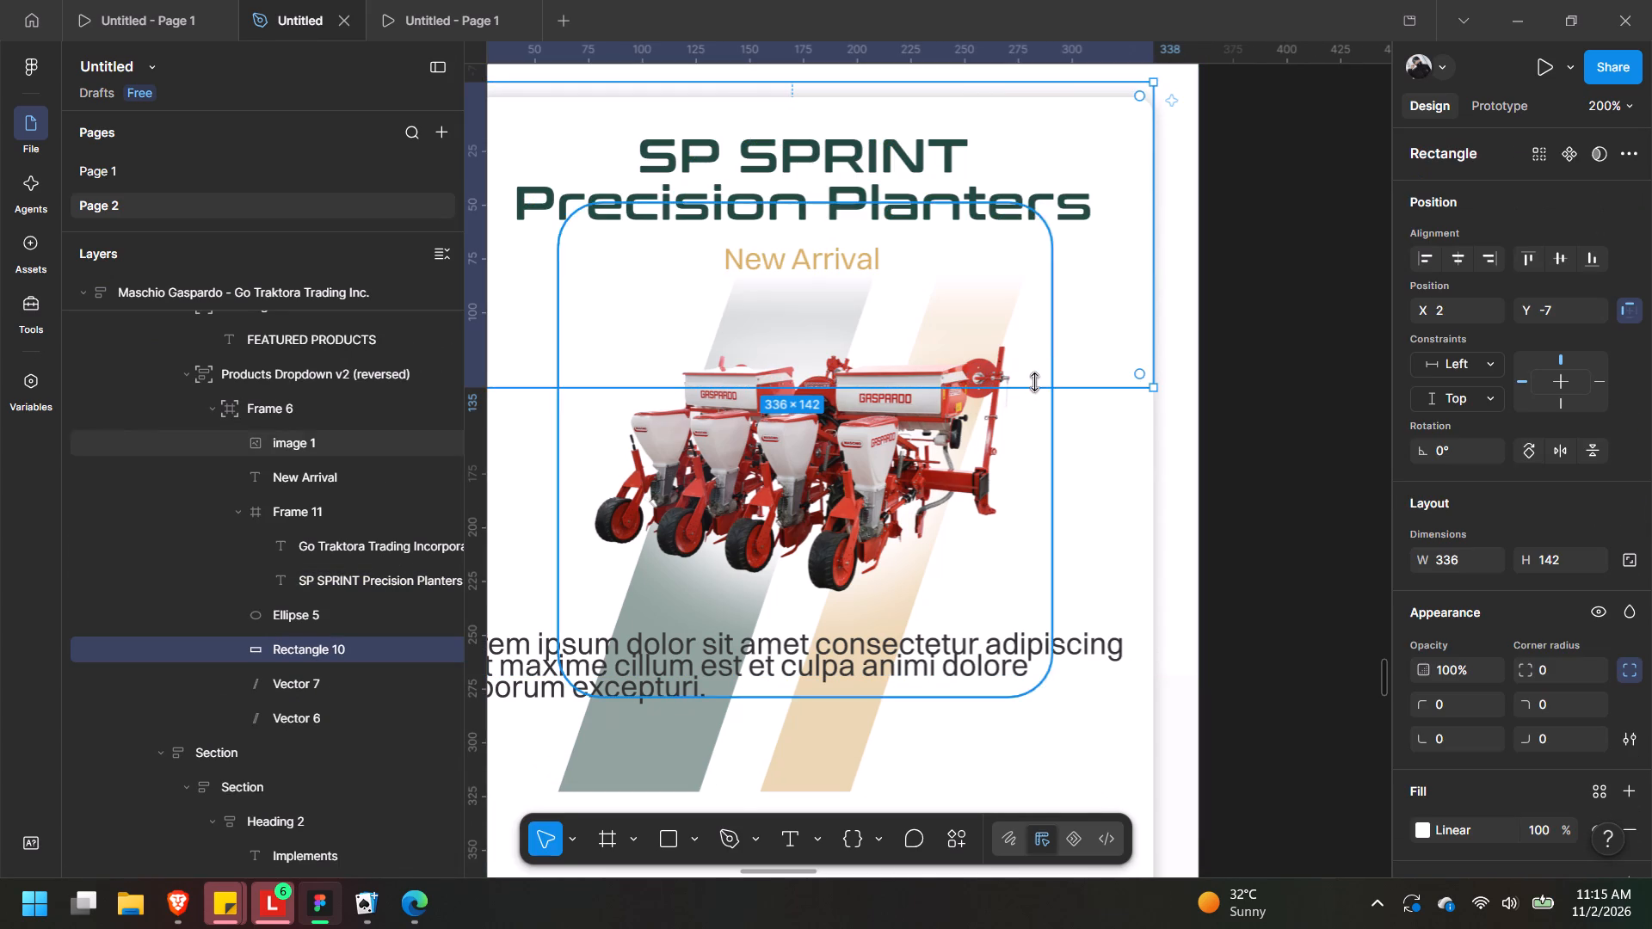
pyautogui.moveTo(1050, 386); pyautogui.dragTo(1051, 421)
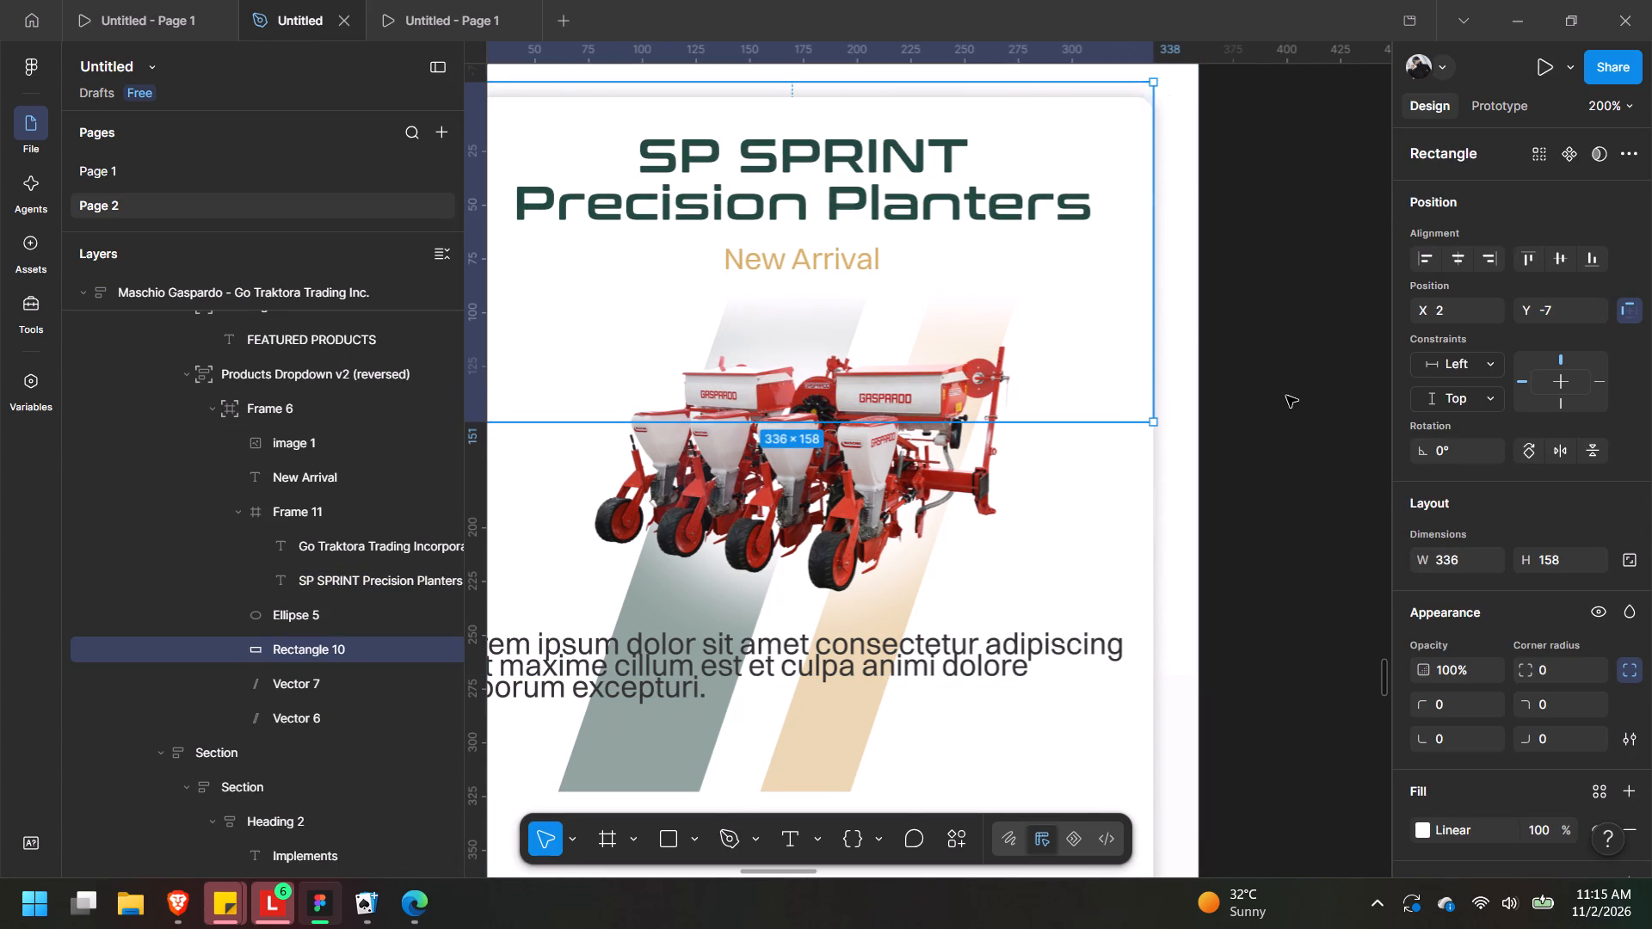
pyautogui.click(1286, 396)
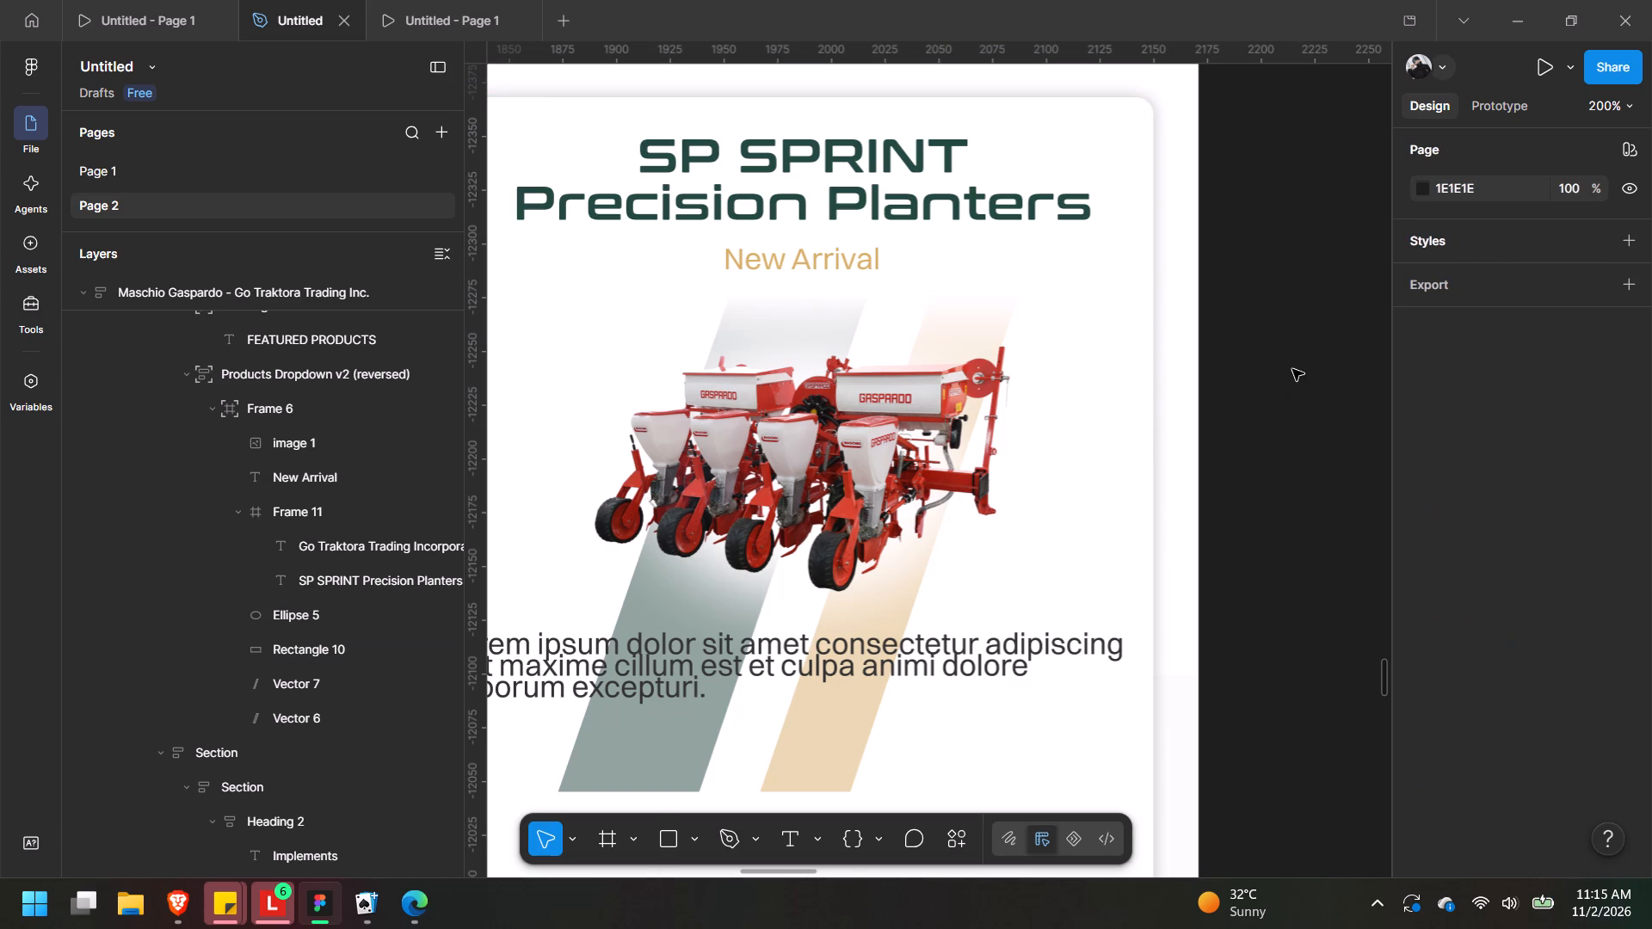
# Go to the desktop Maschio Gaspardo page and select the third specification row inside its Featured Products card.
pyautogui.hotkey('ctrl', '-')
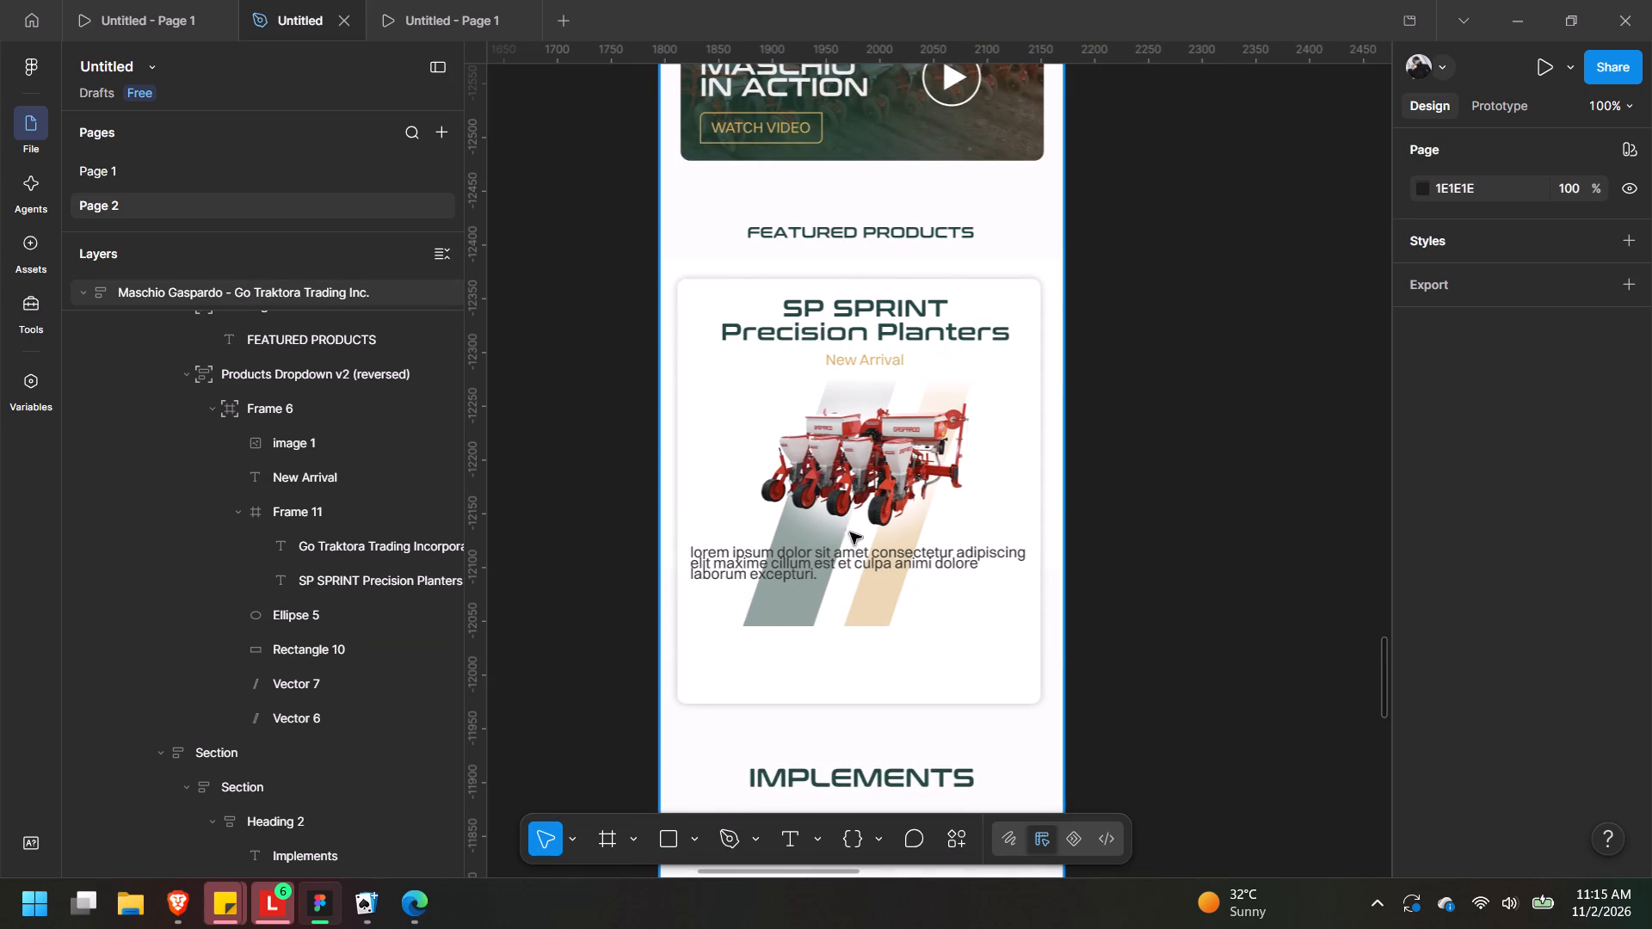
pyautogui.moveTo(1011, 305); pyautogui.dragTo(934, 551, button='middle')
pyautogui.moveTo(1029, 616); pyautogui.dragTo(1114, 302, button='middle')
pyautogui.moveTo(1168, 212); pyautogui.dragTo(690, 928, button='middle')
pyautogui.moveTo(1020, 379); pyautogui.dragTo(1129, 928, button='middle')
pyautogui.moveTo(1101, 268); pyautogui.dragTo(723, 809, button='middle')
pyautogui.moveTo(905, 196); pyautogui.dragTo(1368, 628, button='middle')
pyautogui.moveTo(1032, 544); pyautogui.dragTo(1173, 363, button='middle')
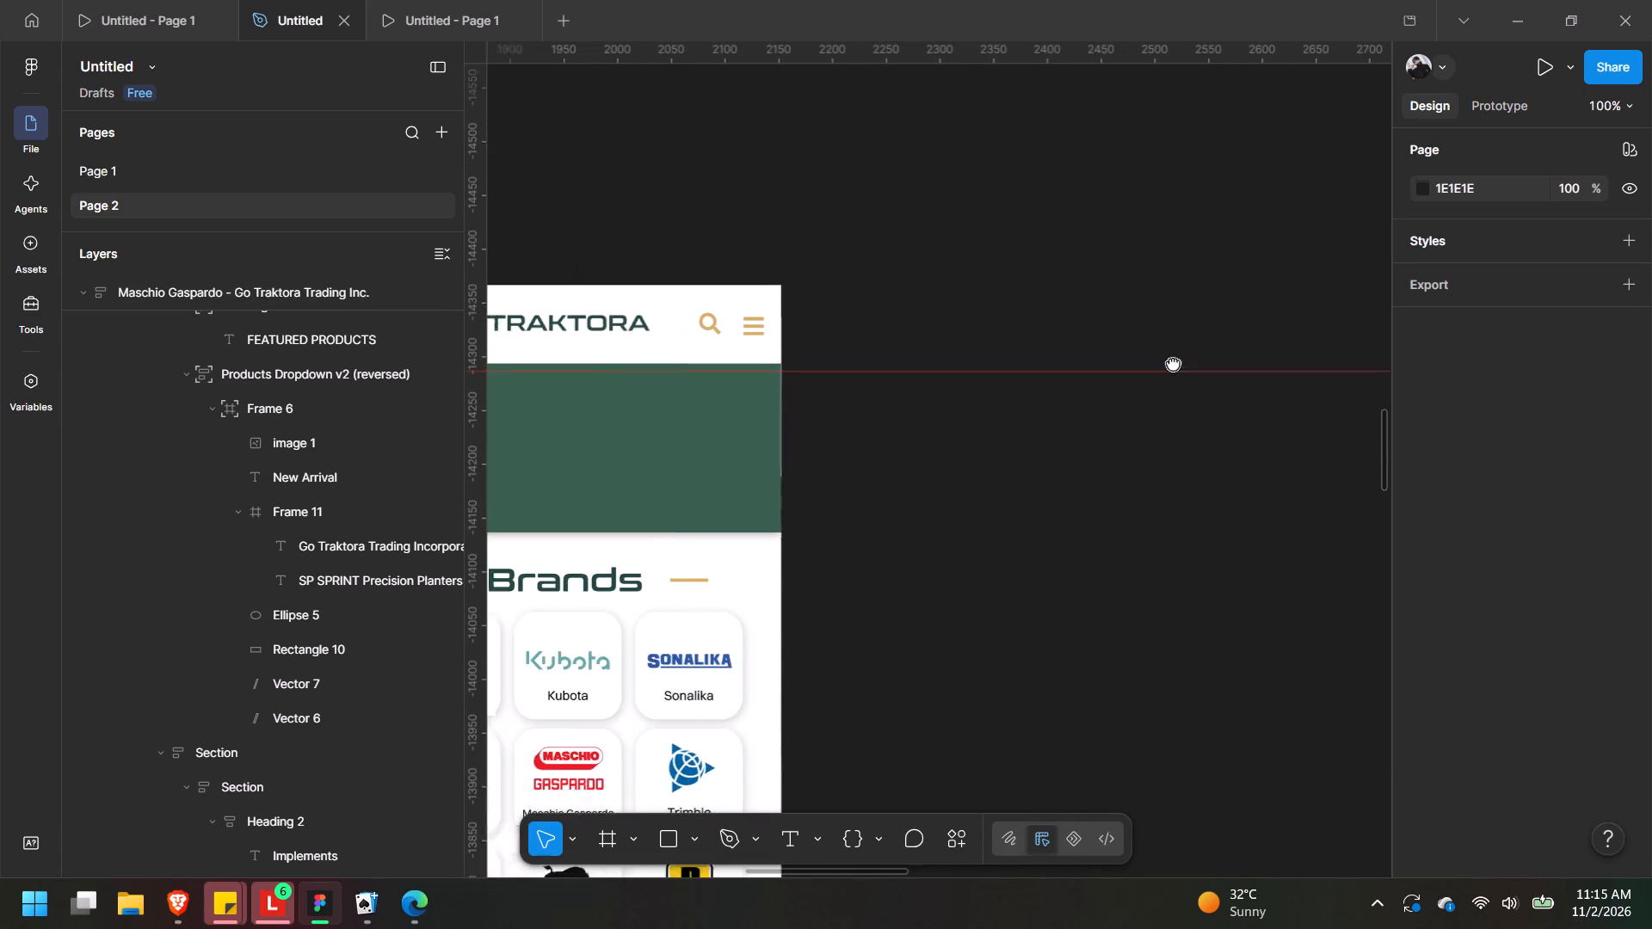
pyautogui.moveTo(1173, 363); pyautogui.dragTo(1285, 190, button='middle')
pyautogui.moveTo(1285, 203); pyautogui.dragTo(689, 437, button='middle')
pyautogui.moveTo(1291, 235); pyautogui.dragTo(336, 666, button='middle')
pyautogui.moveTo(1230, 392); pyautogui.dragTo(171, 797, button='middle')
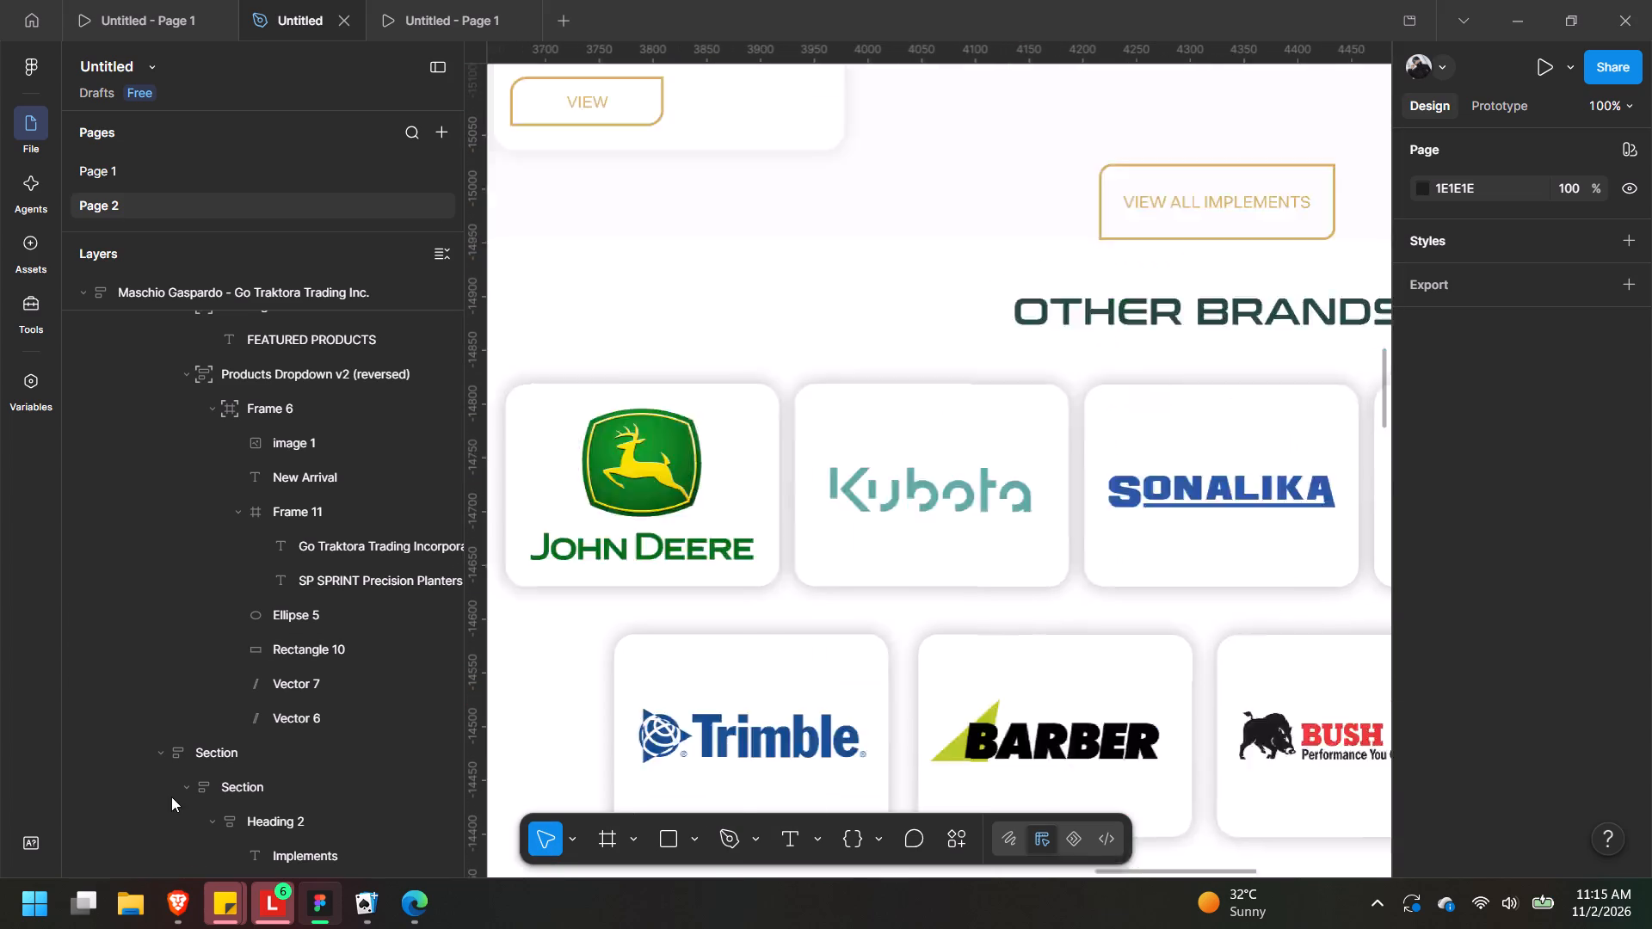
pyautogui.moveTo(171, 797); pyautogui.dragTo(163, 797, button='middle')
pyautogui.hotkey('ctrl', '-')
pyautogui.hotkey('ctrl', '-')
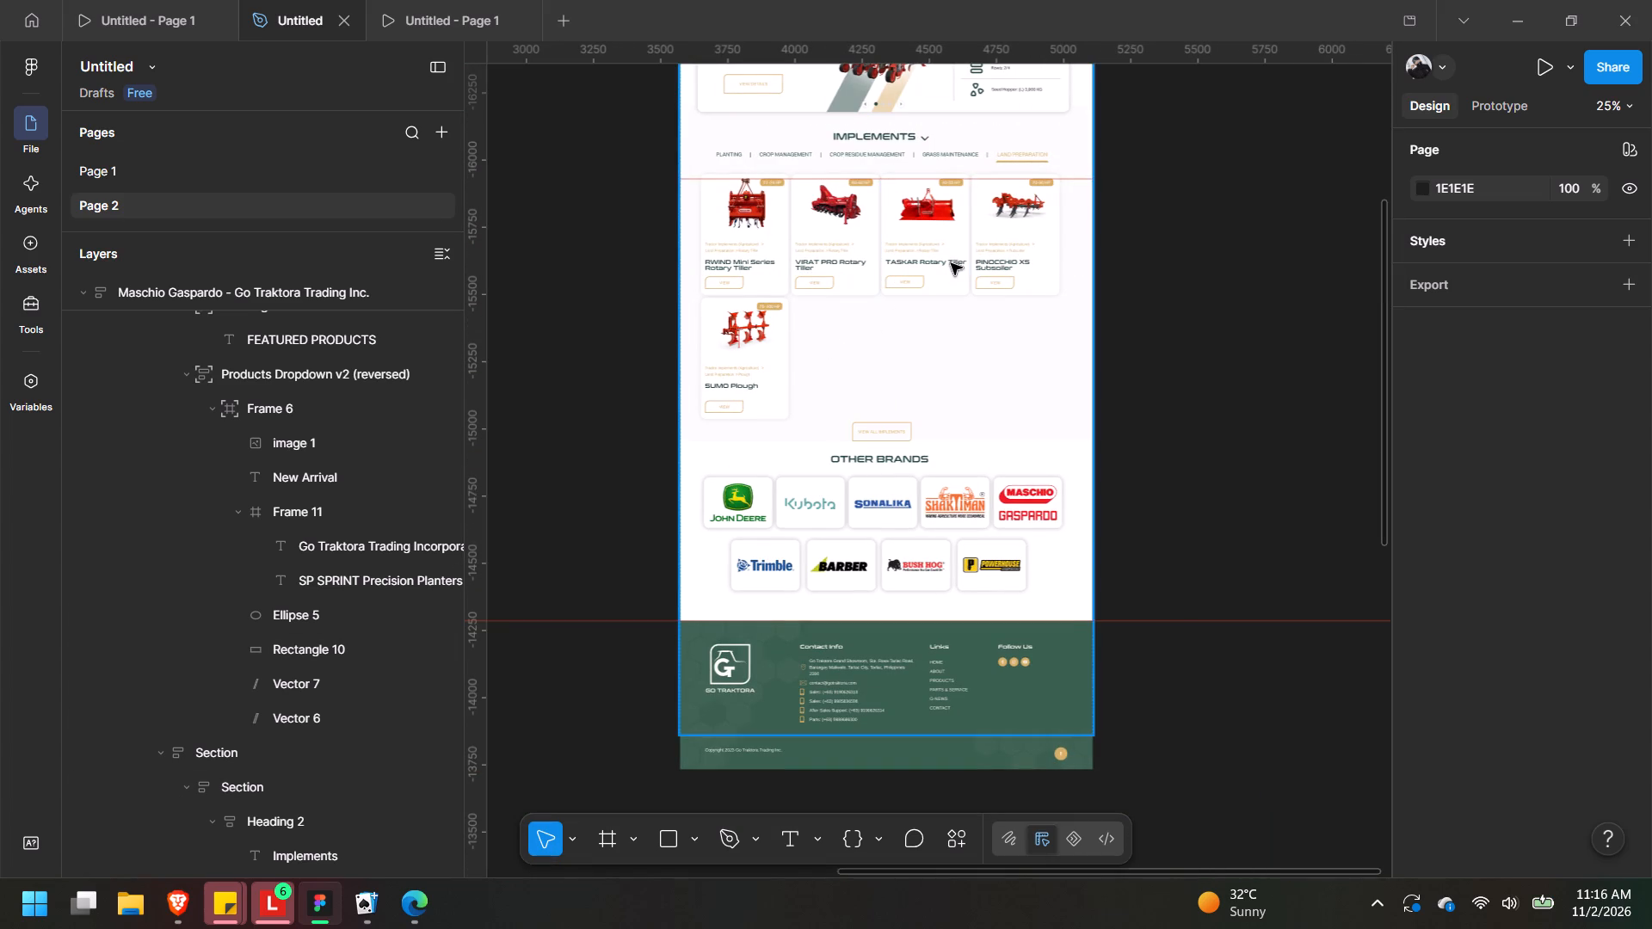
pyautogui.scroll(8, 978, 302)
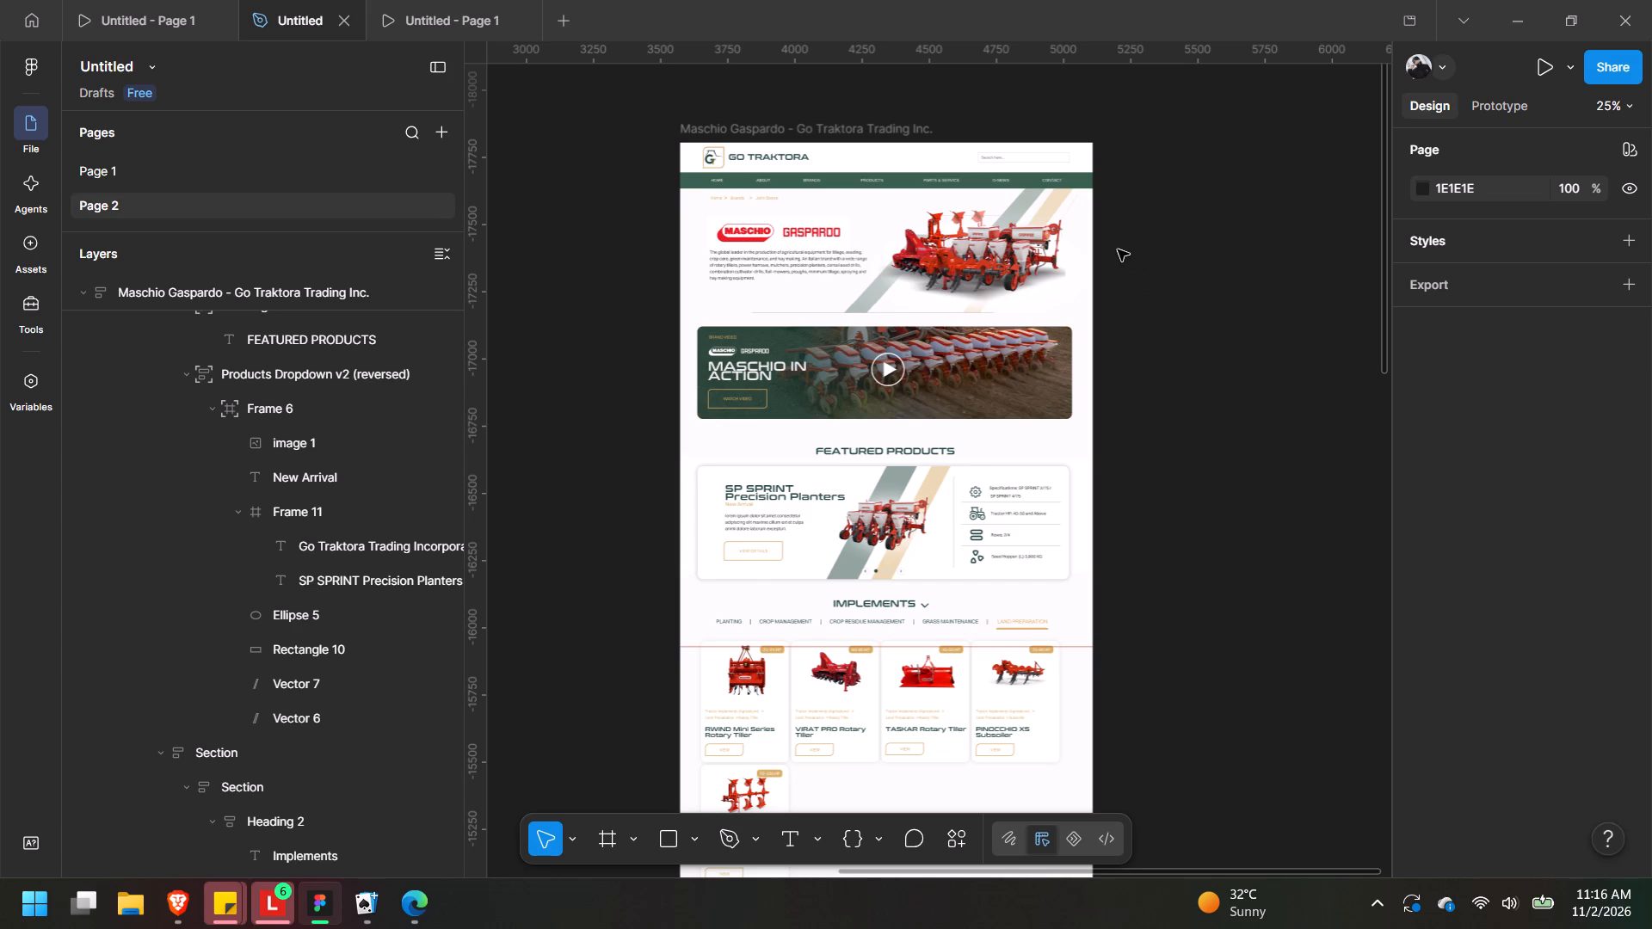
pyautogui.click(1106, 324)
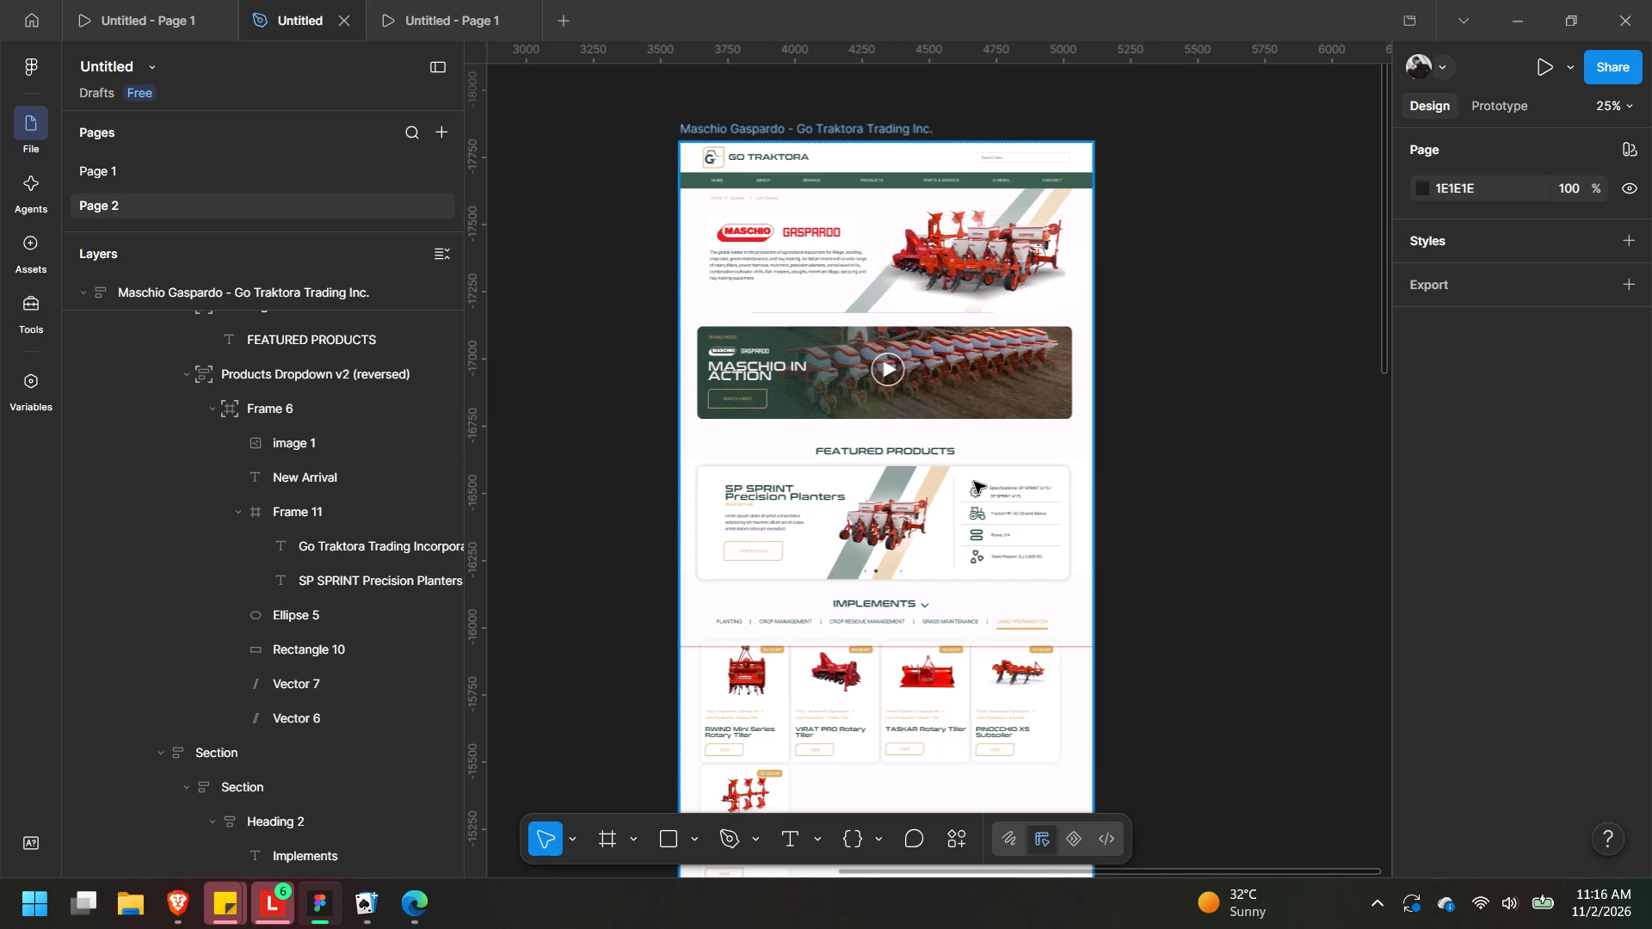
pyautogui.doubleClick(1020, 528)
pyautogui.click(1020, 533)
pyautogui.tripleClick(1020, 533)
pyautogui.doubleClick(1019, 534)
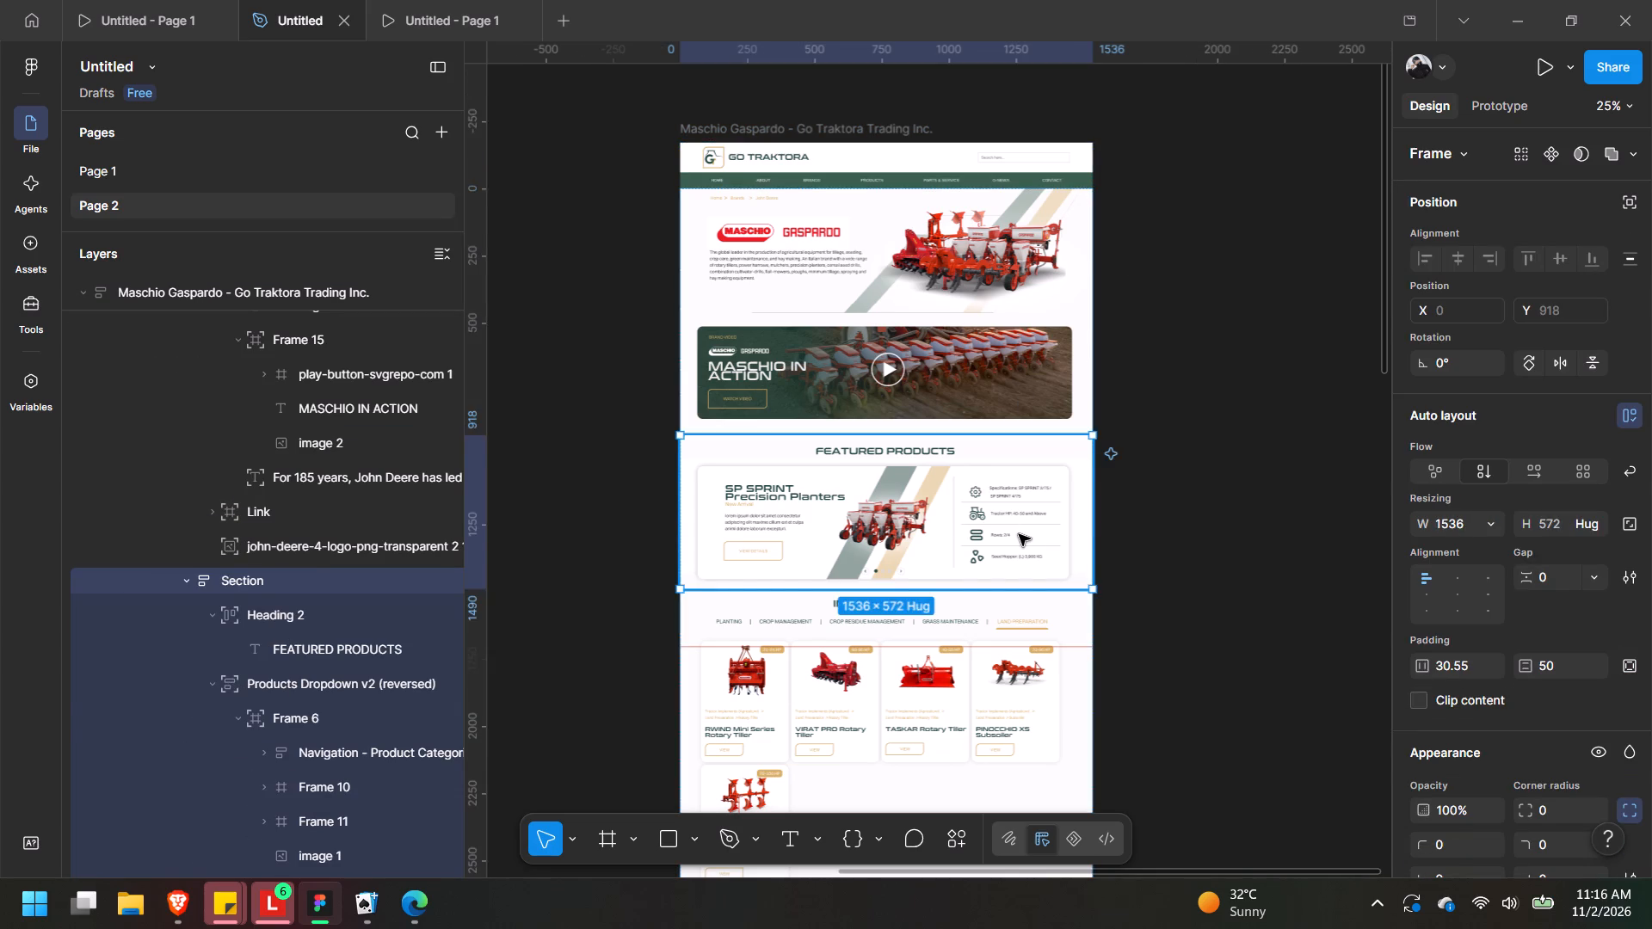
pyautogui.doubleClick(1019, 534)
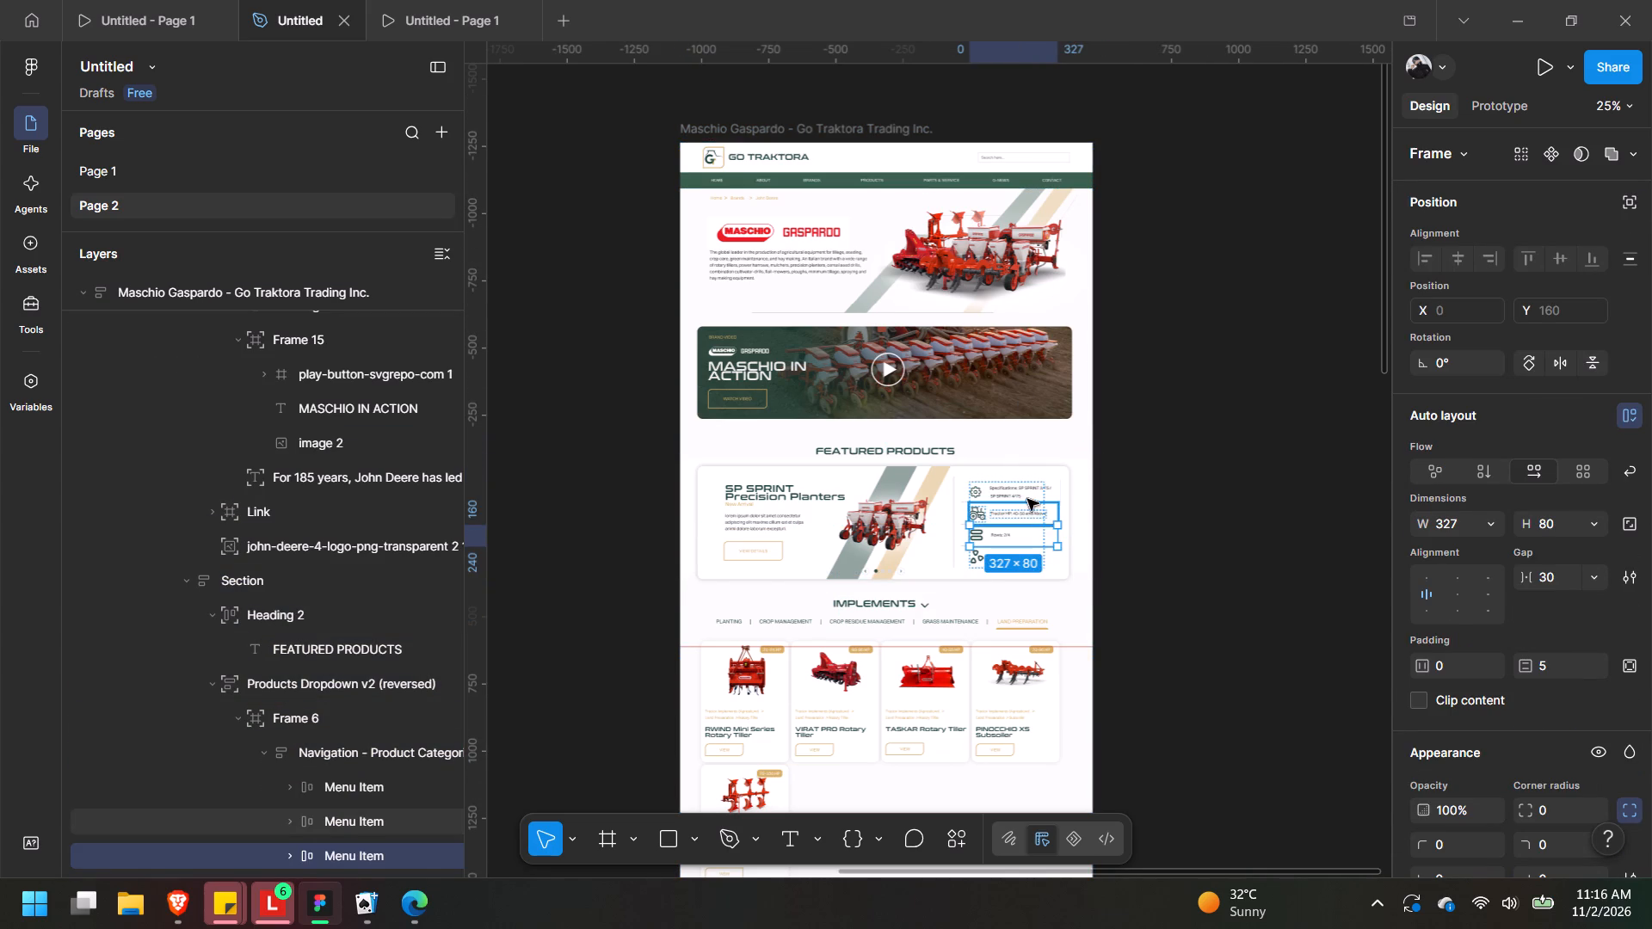
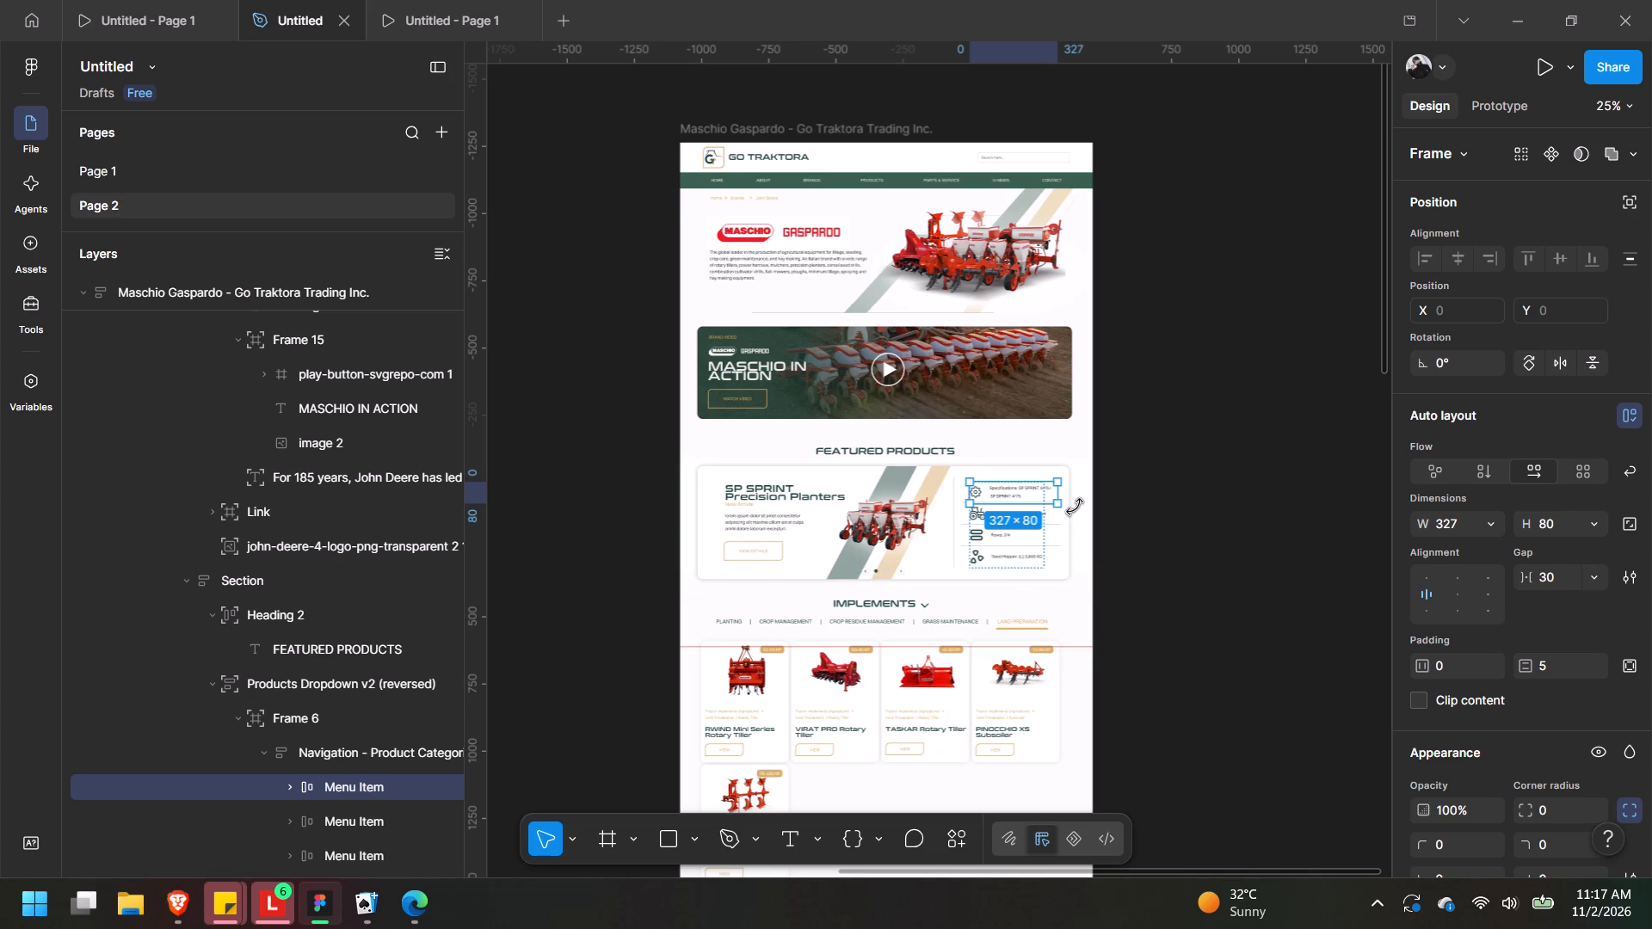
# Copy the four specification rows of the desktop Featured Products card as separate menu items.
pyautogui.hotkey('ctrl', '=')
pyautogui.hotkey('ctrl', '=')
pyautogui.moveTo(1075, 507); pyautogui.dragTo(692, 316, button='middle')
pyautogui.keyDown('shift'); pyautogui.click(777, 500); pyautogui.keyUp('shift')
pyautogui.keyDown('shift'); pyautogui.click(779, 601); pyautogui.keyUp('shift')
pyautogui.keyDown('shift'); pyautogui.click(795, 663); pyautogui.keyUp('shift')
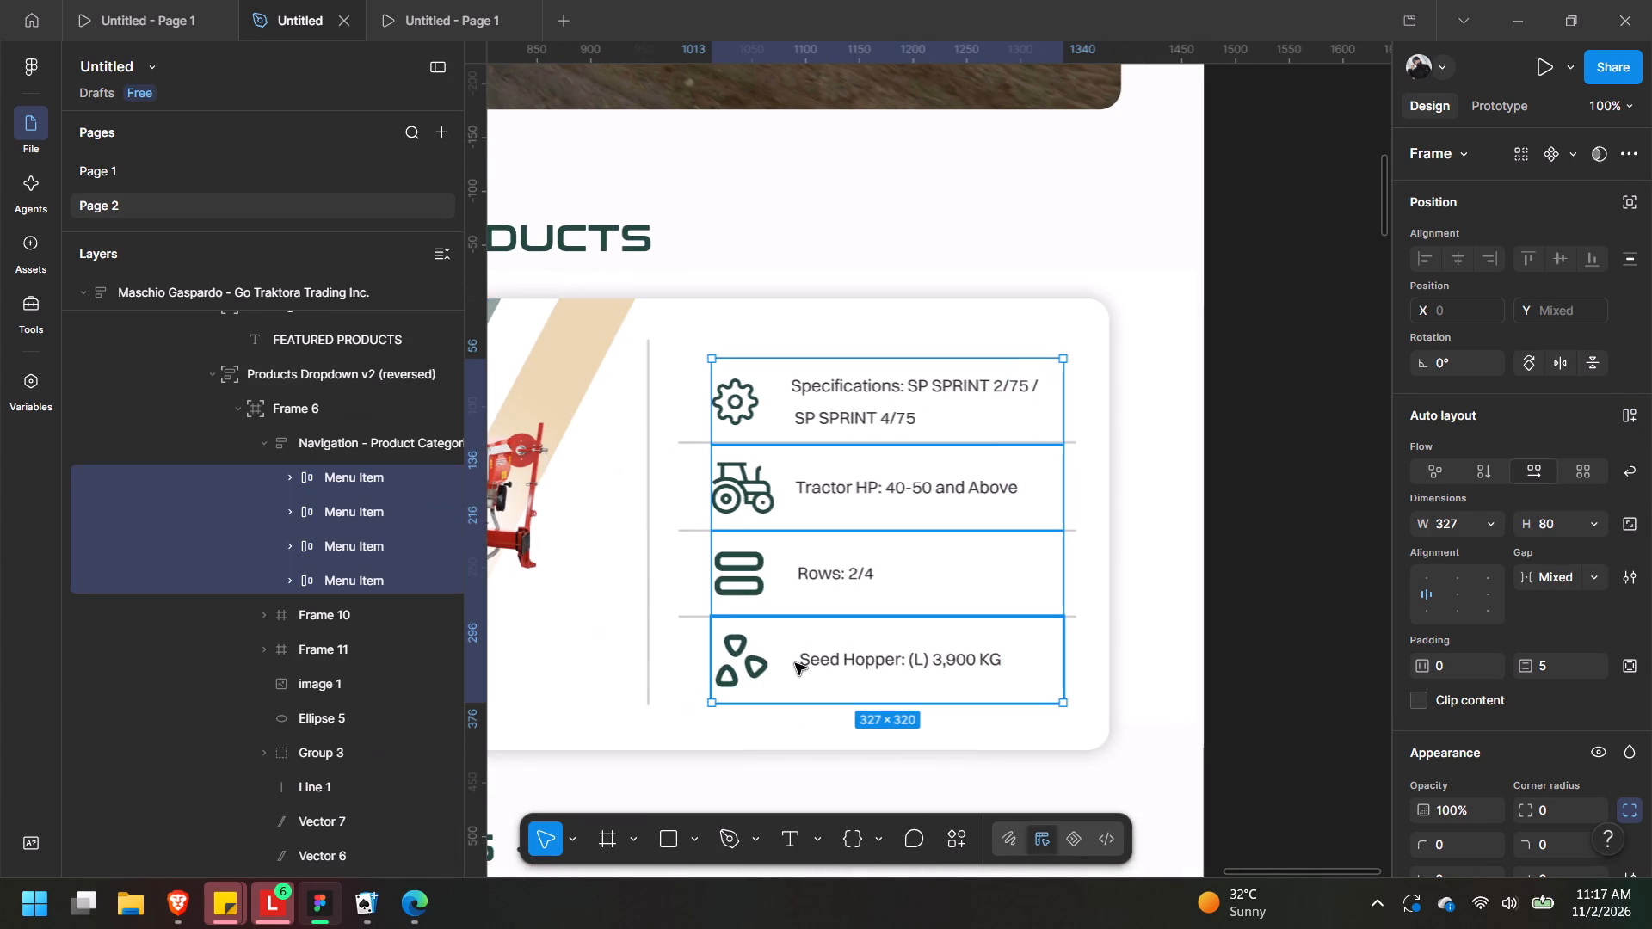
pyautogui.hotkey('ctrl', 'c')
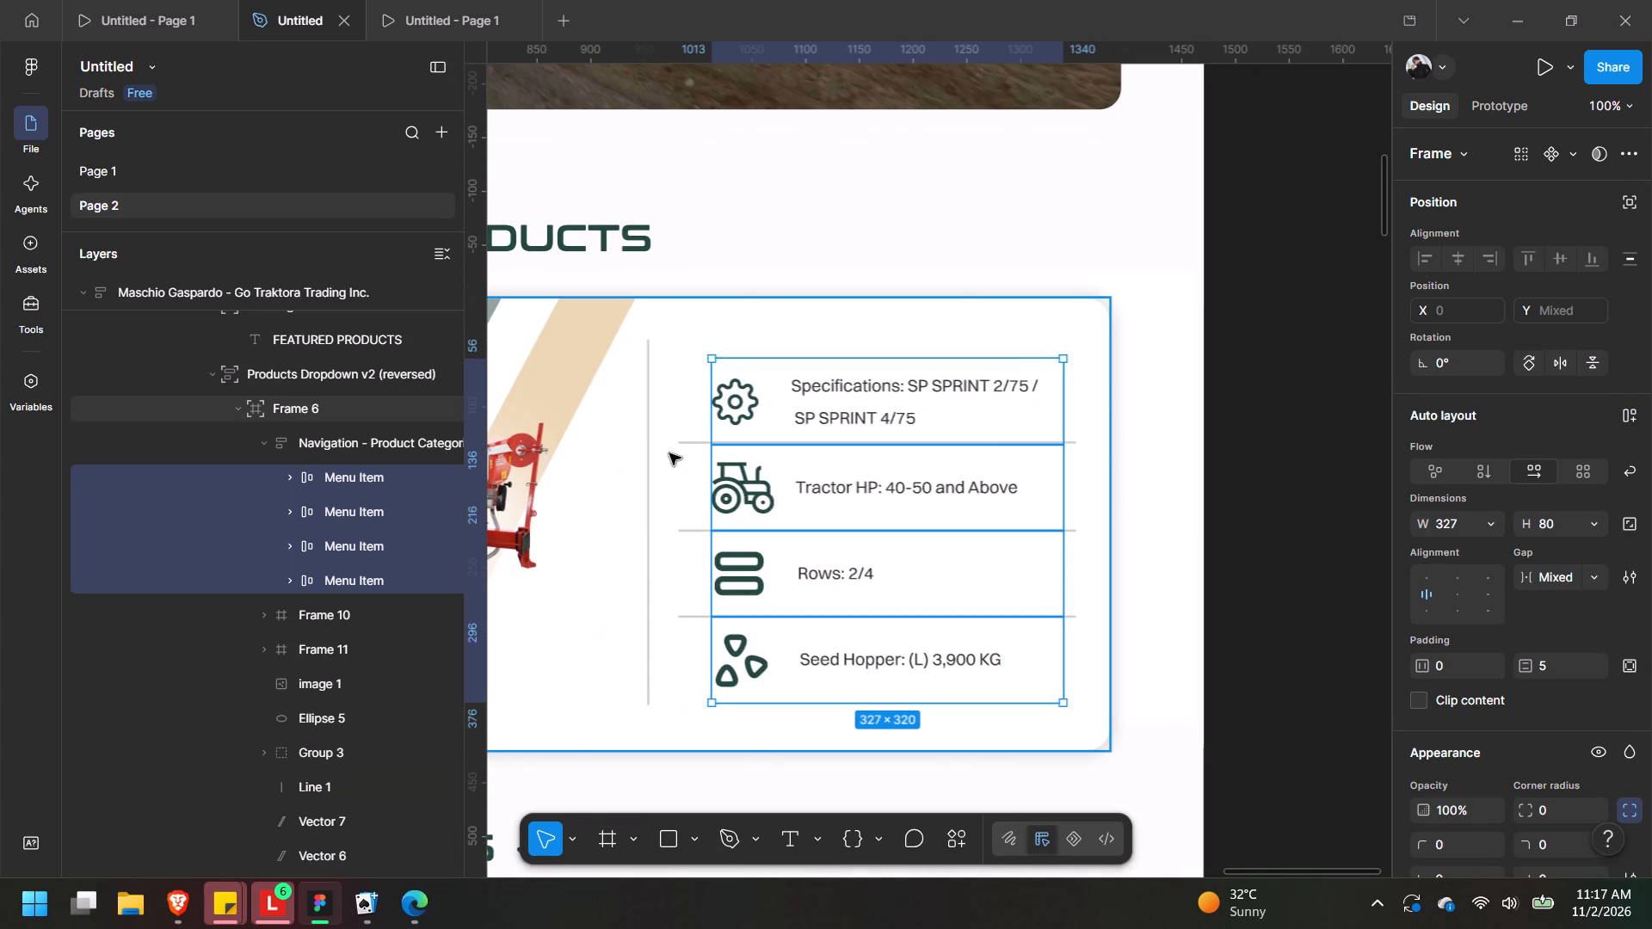
# Copy the whole Navigation - Product Categories frame that holds the desktop card's four specification rows.
pyautogui.hotkey('ctrl', '-')
pyautogui.hotkey('ctrl', '-')
pyautogui.hotkey('ctrl', '-')
pyautogui.moveTo(700, 492); pyautogui.dragTo(985, 122, button='middle')
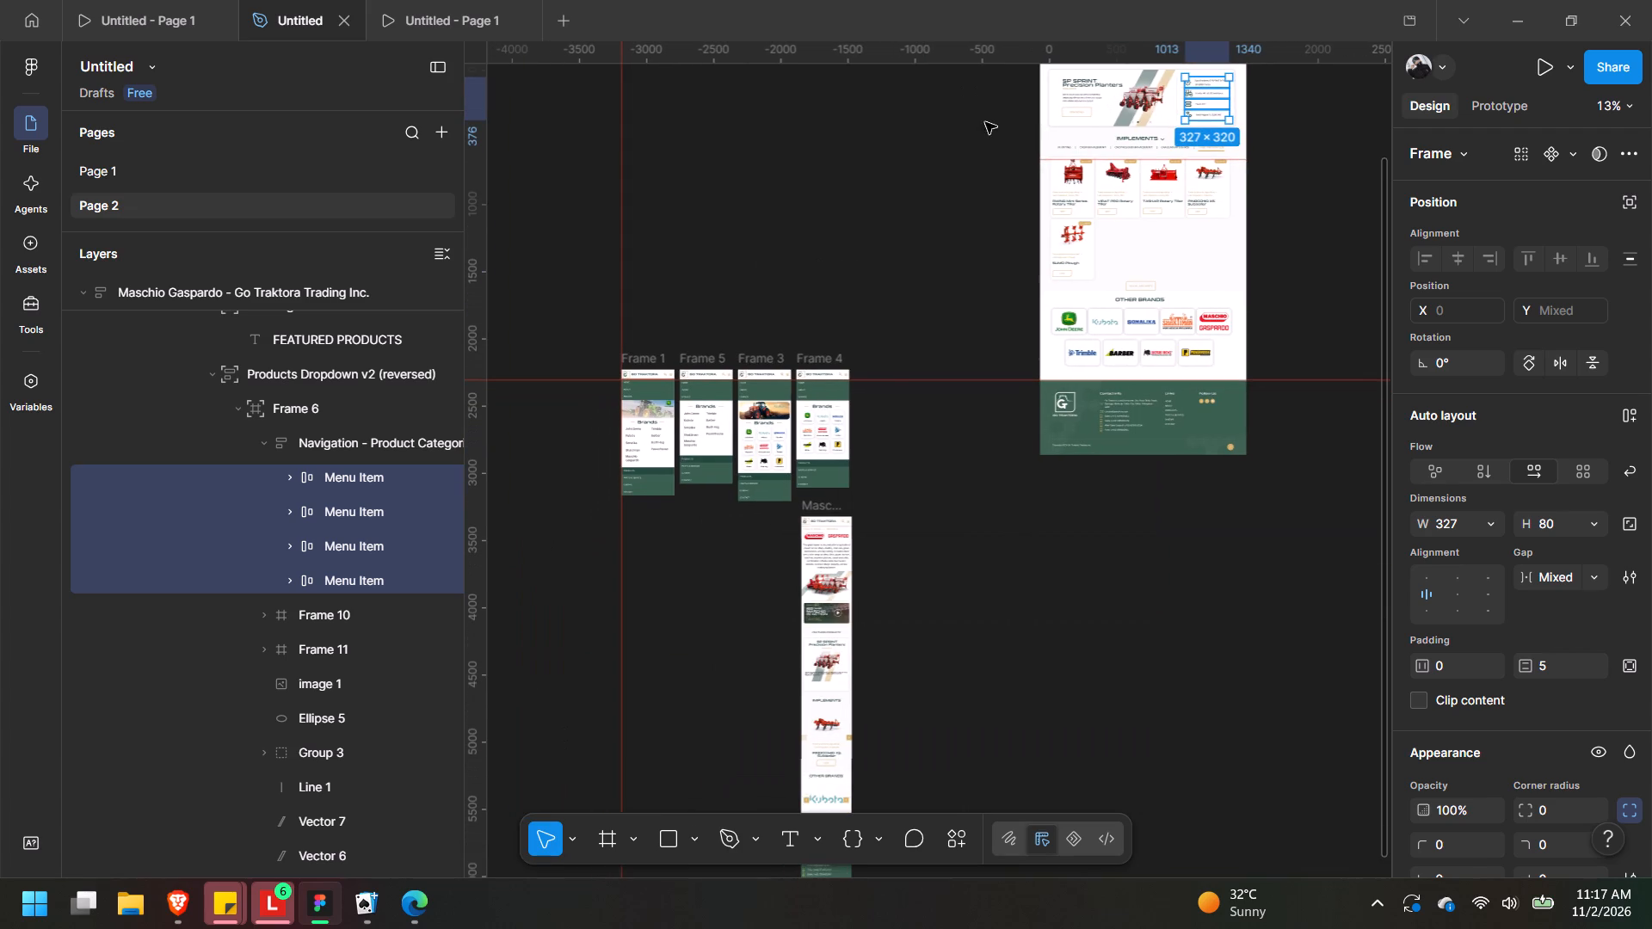
pyautogui.click(348, 448)
pyautogui.hotkey('ctrl', 'c')
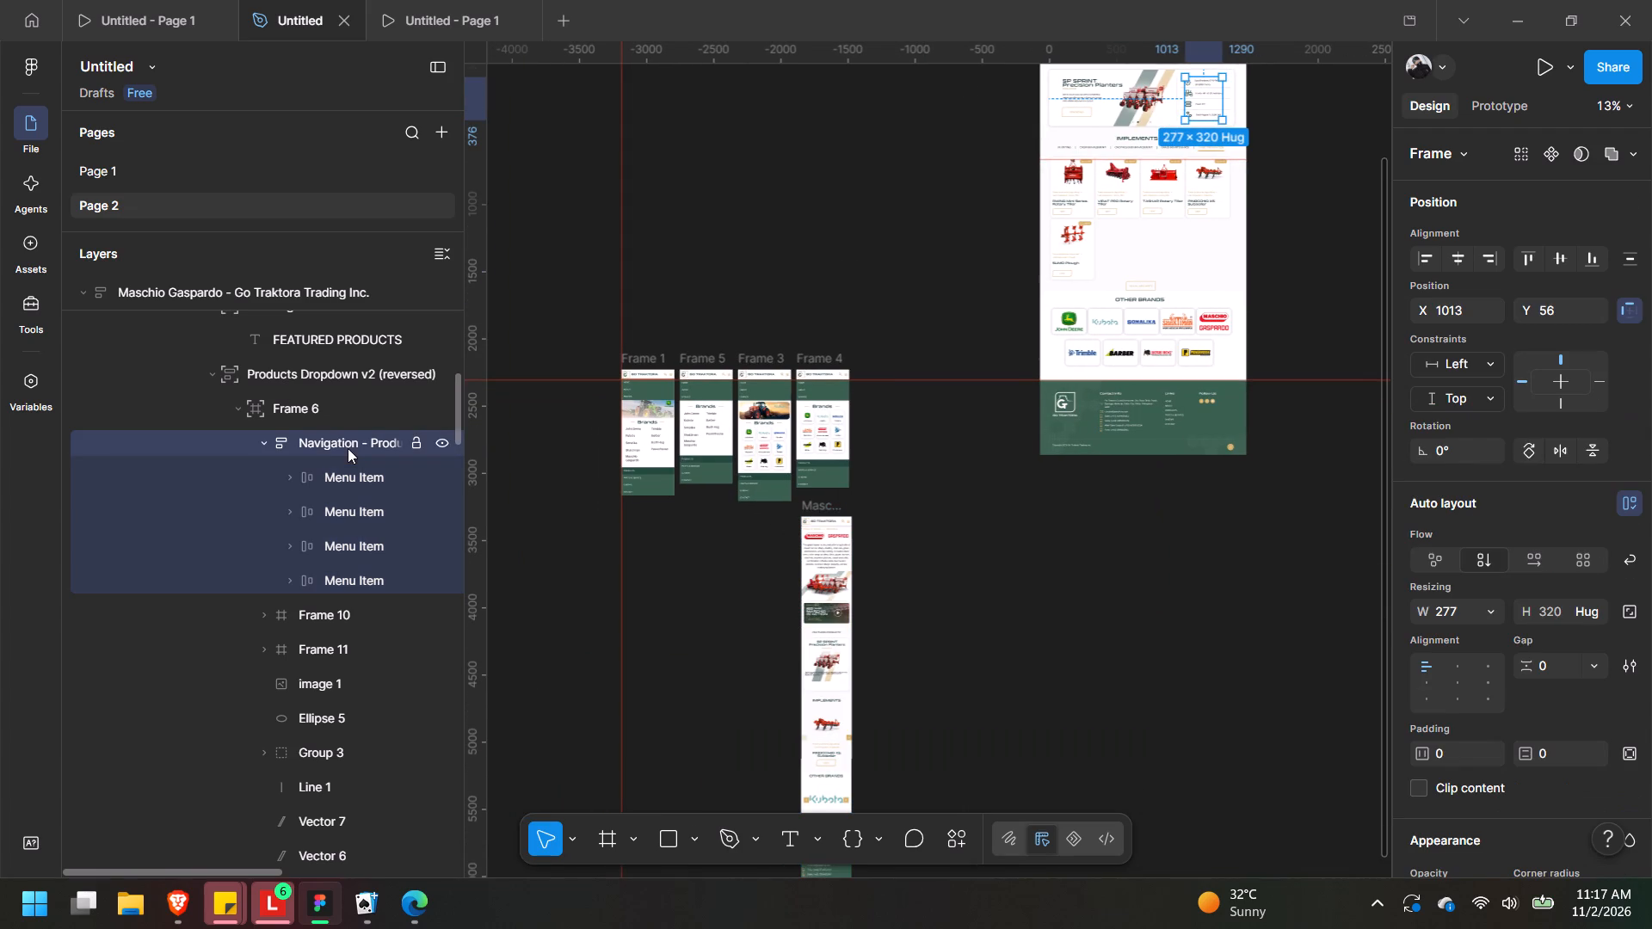
# Paste the specification list into Frame 6 of the mobile Featured Products card, directly above the planter image layer.
pyautogui.moveTo(855, 676); pyautogui.dragTo(847, 495, button='middle')
pyautogui.hotkey('ctrl', '=')
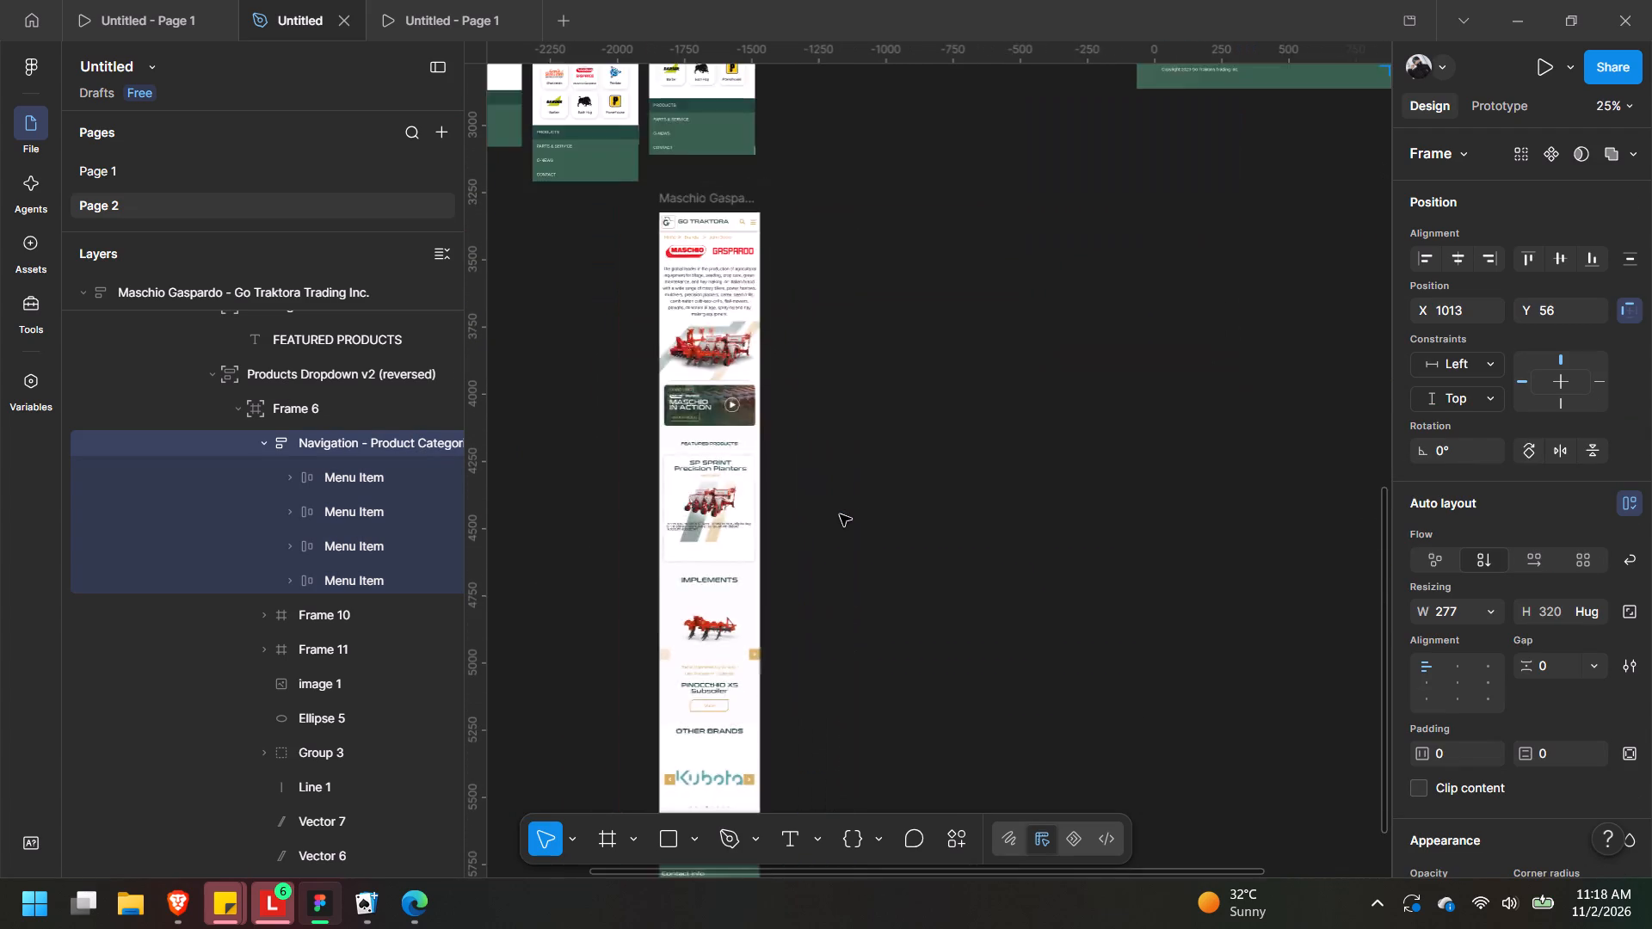
pyautogui.hotkey('ctrl', '=')
pyautogui.scroll(1, 913, 513)
pyautogui.moveTo(1061, 452); pyautogui.dragTo(1234, 444, button='middle')
pyautogui.tripleClick(666, 615)
pyautogui.doubleClick(666, 615)
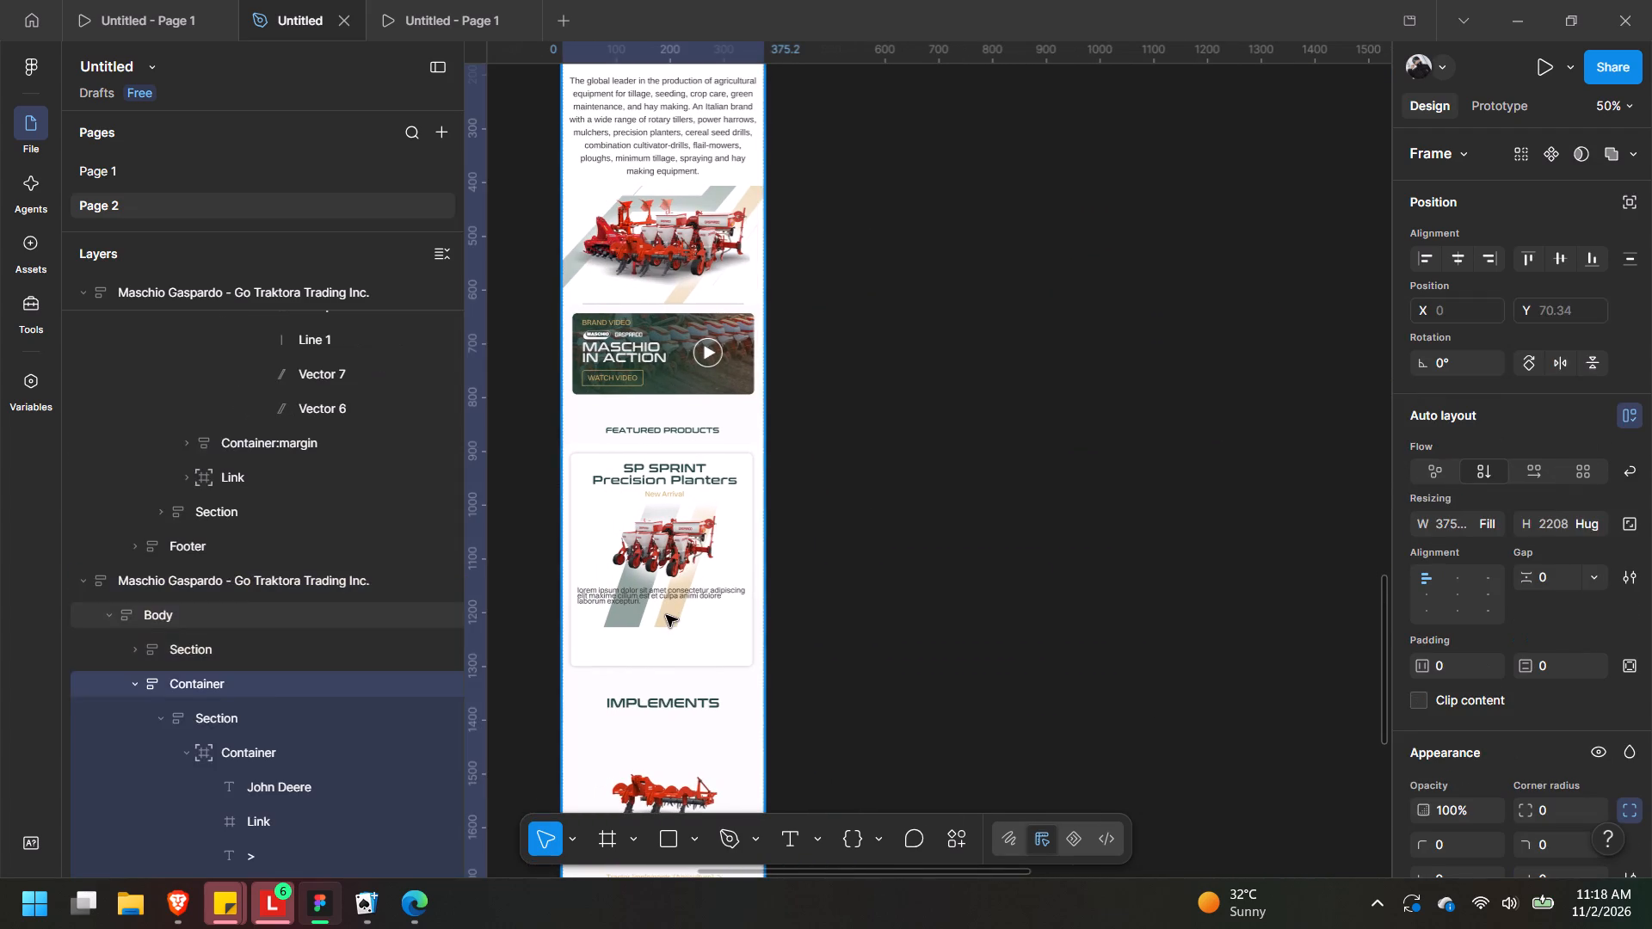
pyautogui.click(666, 615)
pyautogui.doubleClick(681, 624)
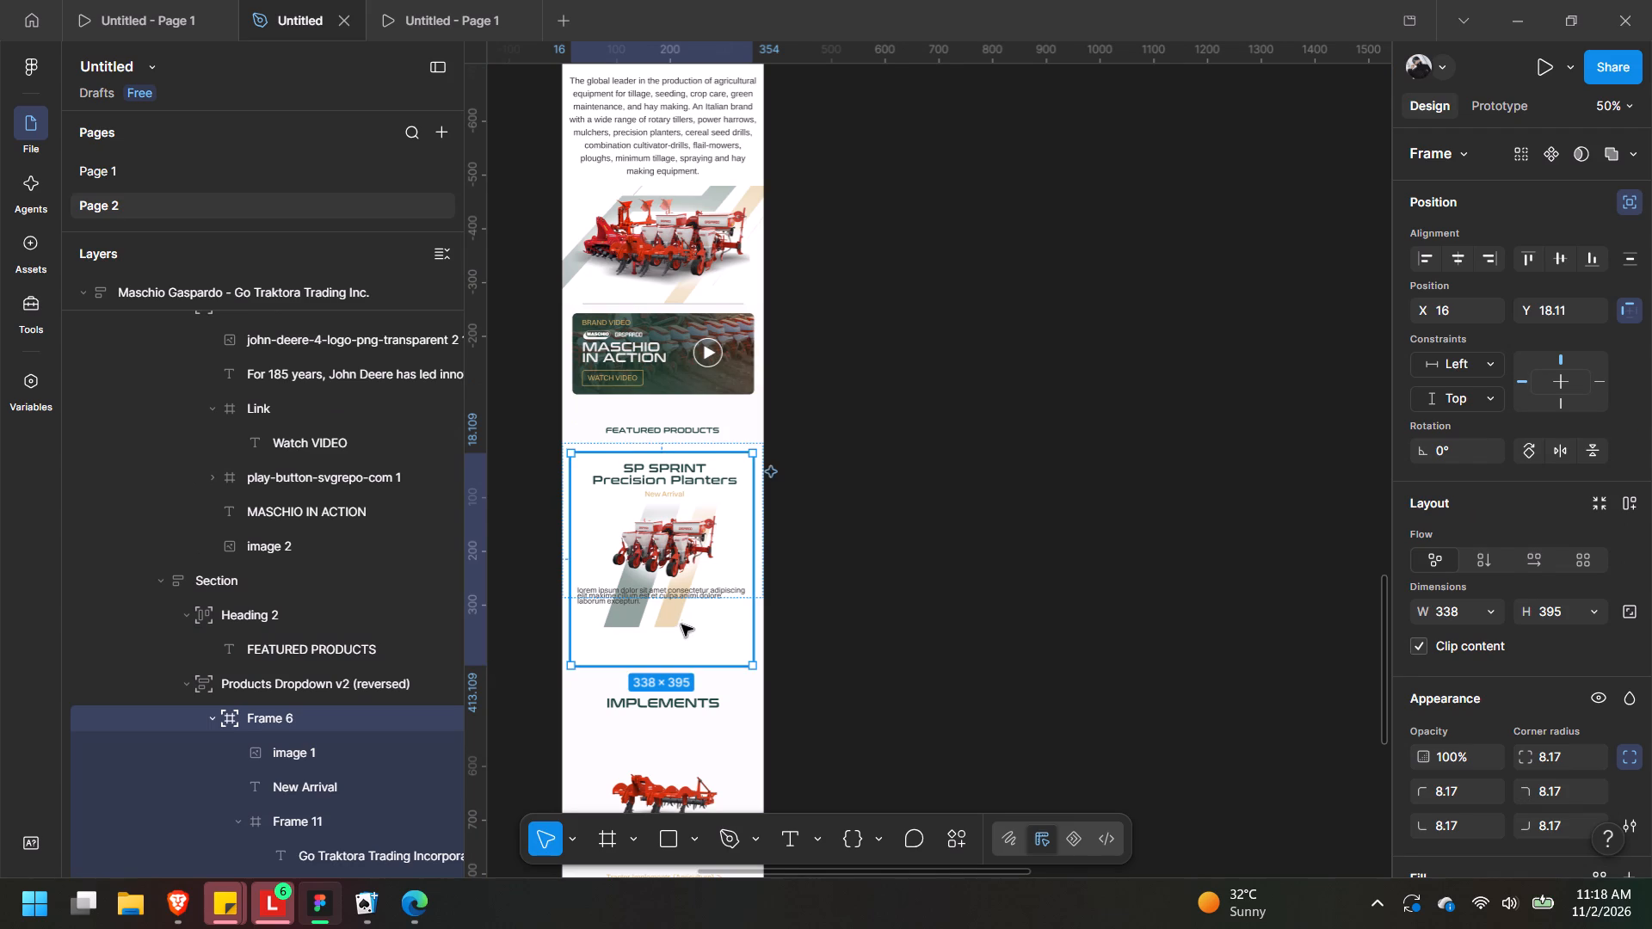
pyautogui.click(314, 600)
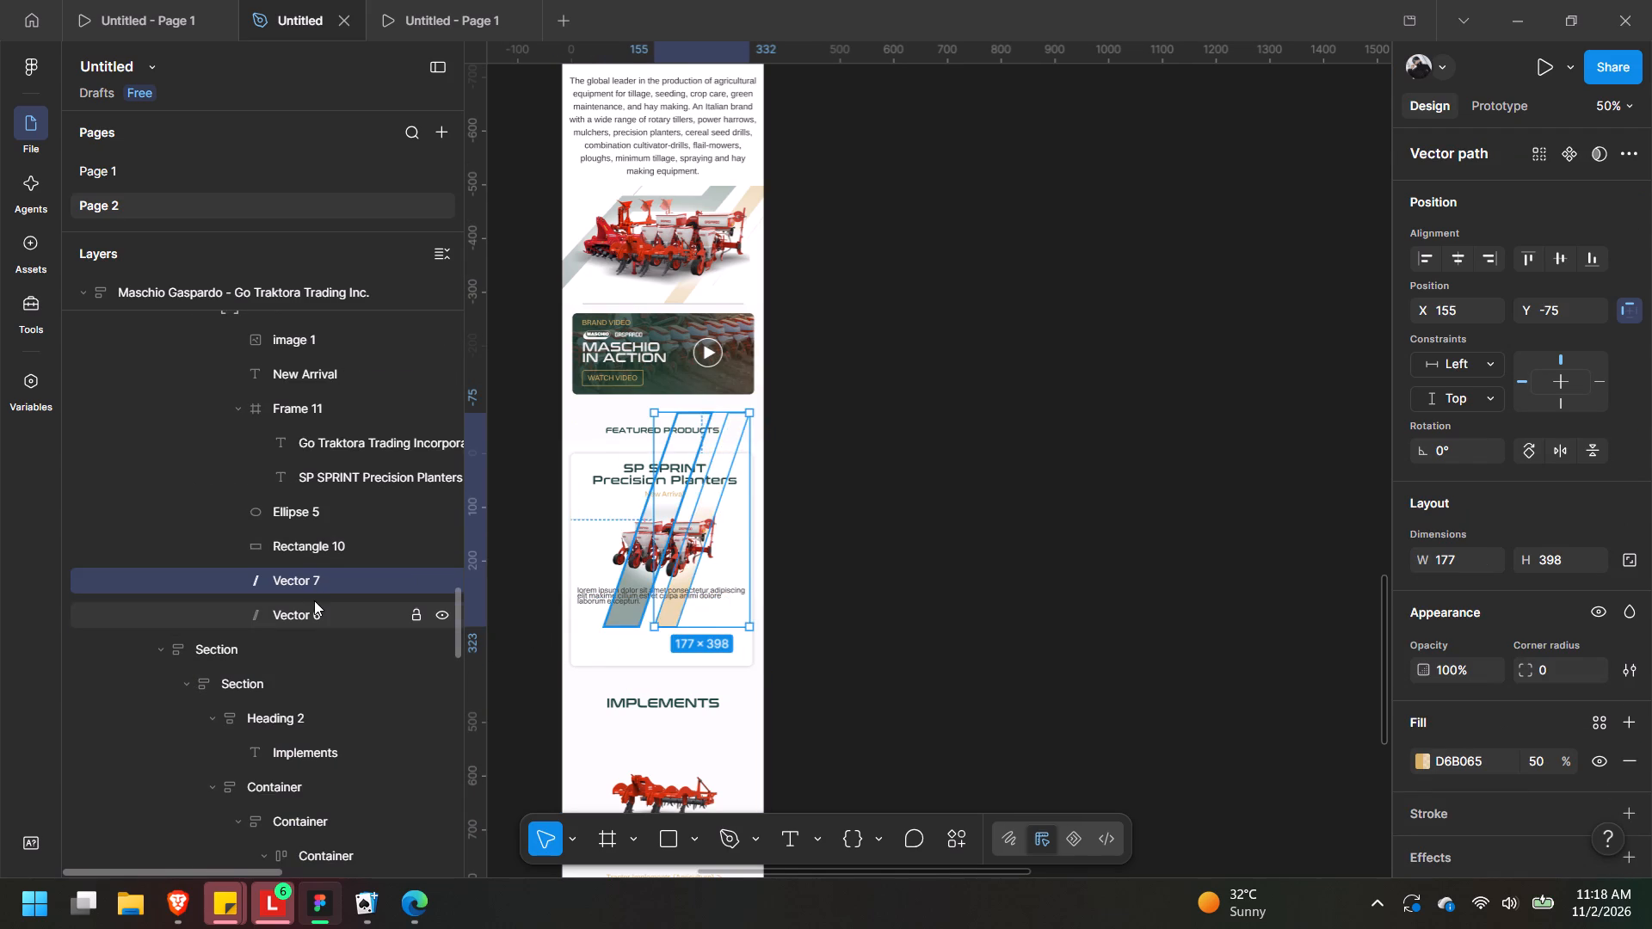
pyautogui.scroll(2, 314, 600)
pyautogui.click(346, 558)
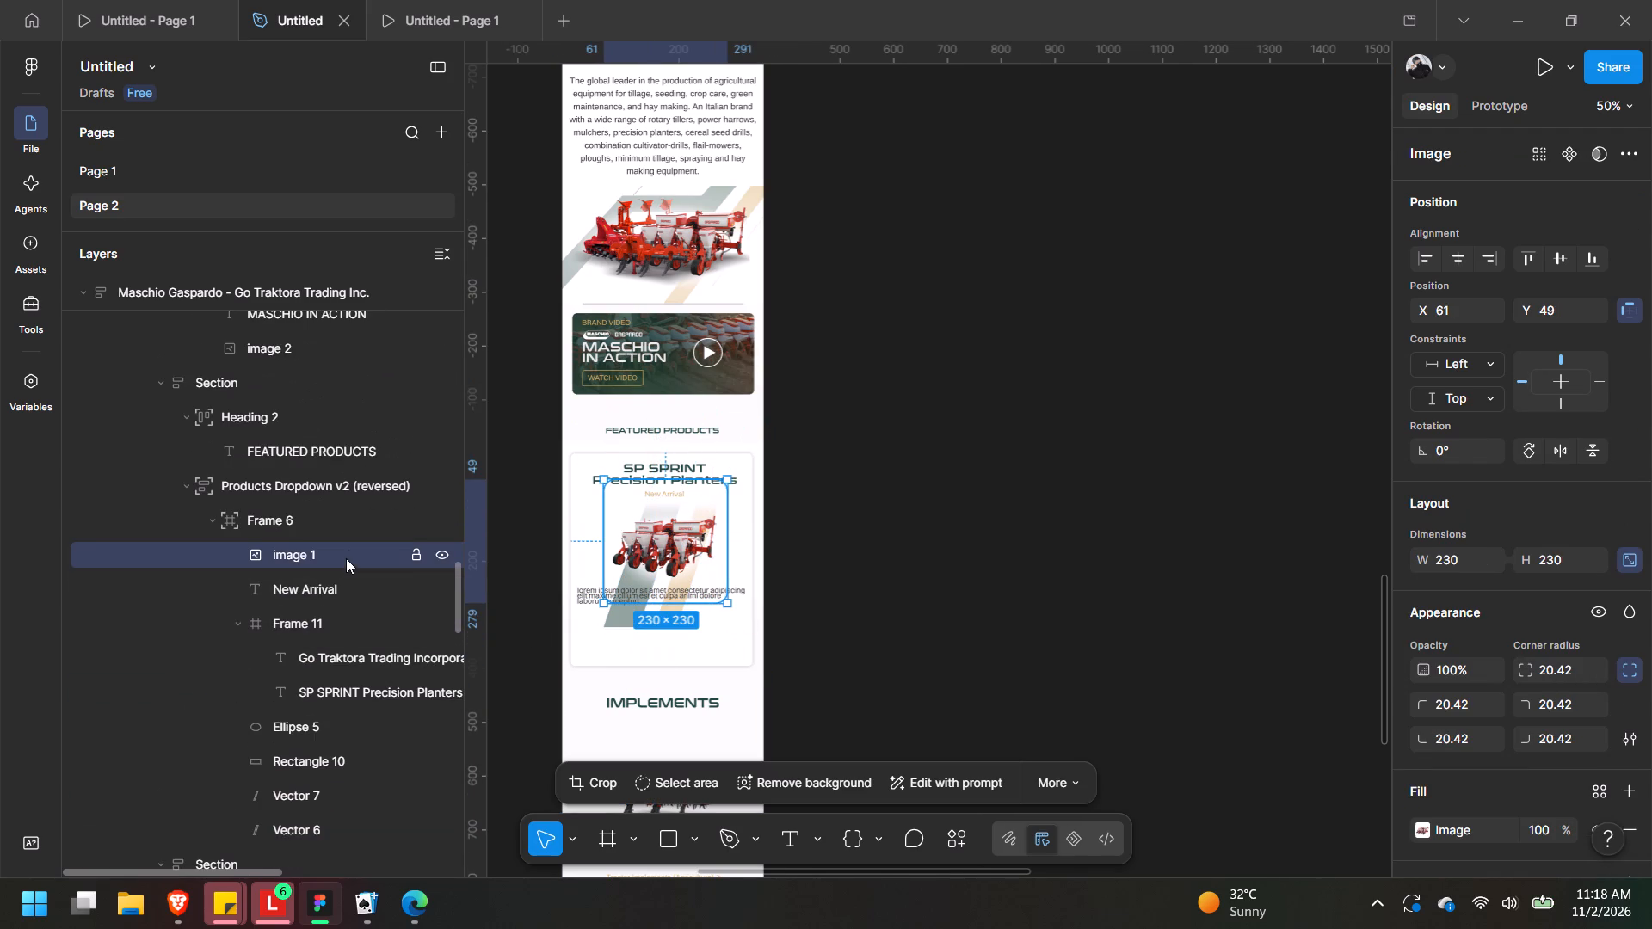
pyautogui.hotkey('ctrl', 'v')
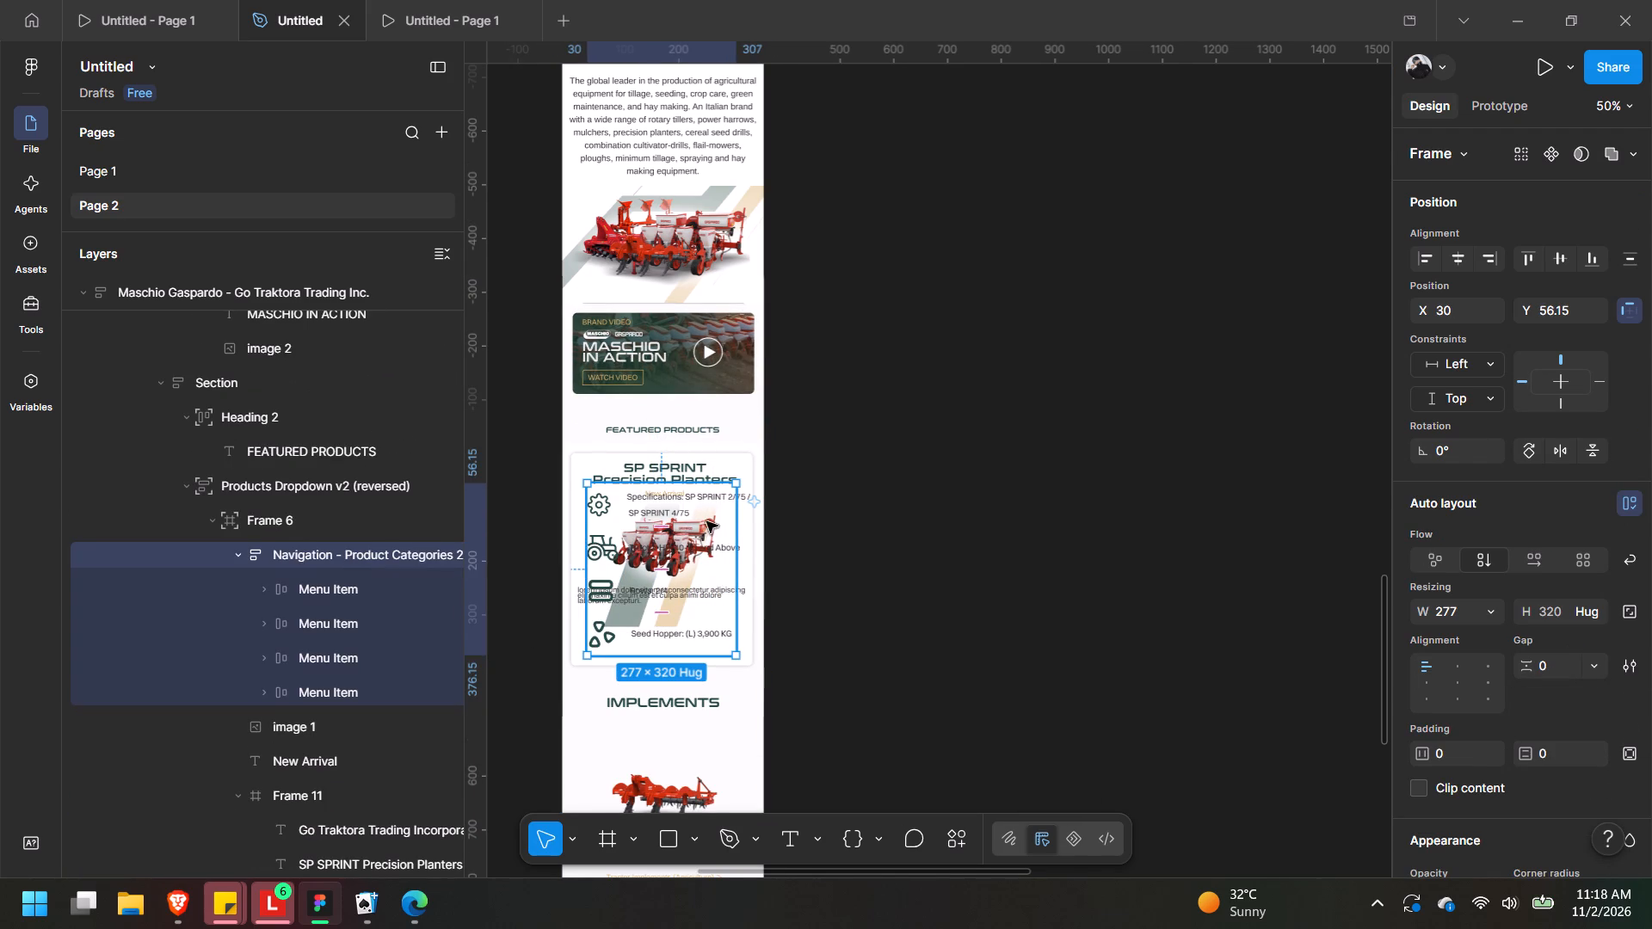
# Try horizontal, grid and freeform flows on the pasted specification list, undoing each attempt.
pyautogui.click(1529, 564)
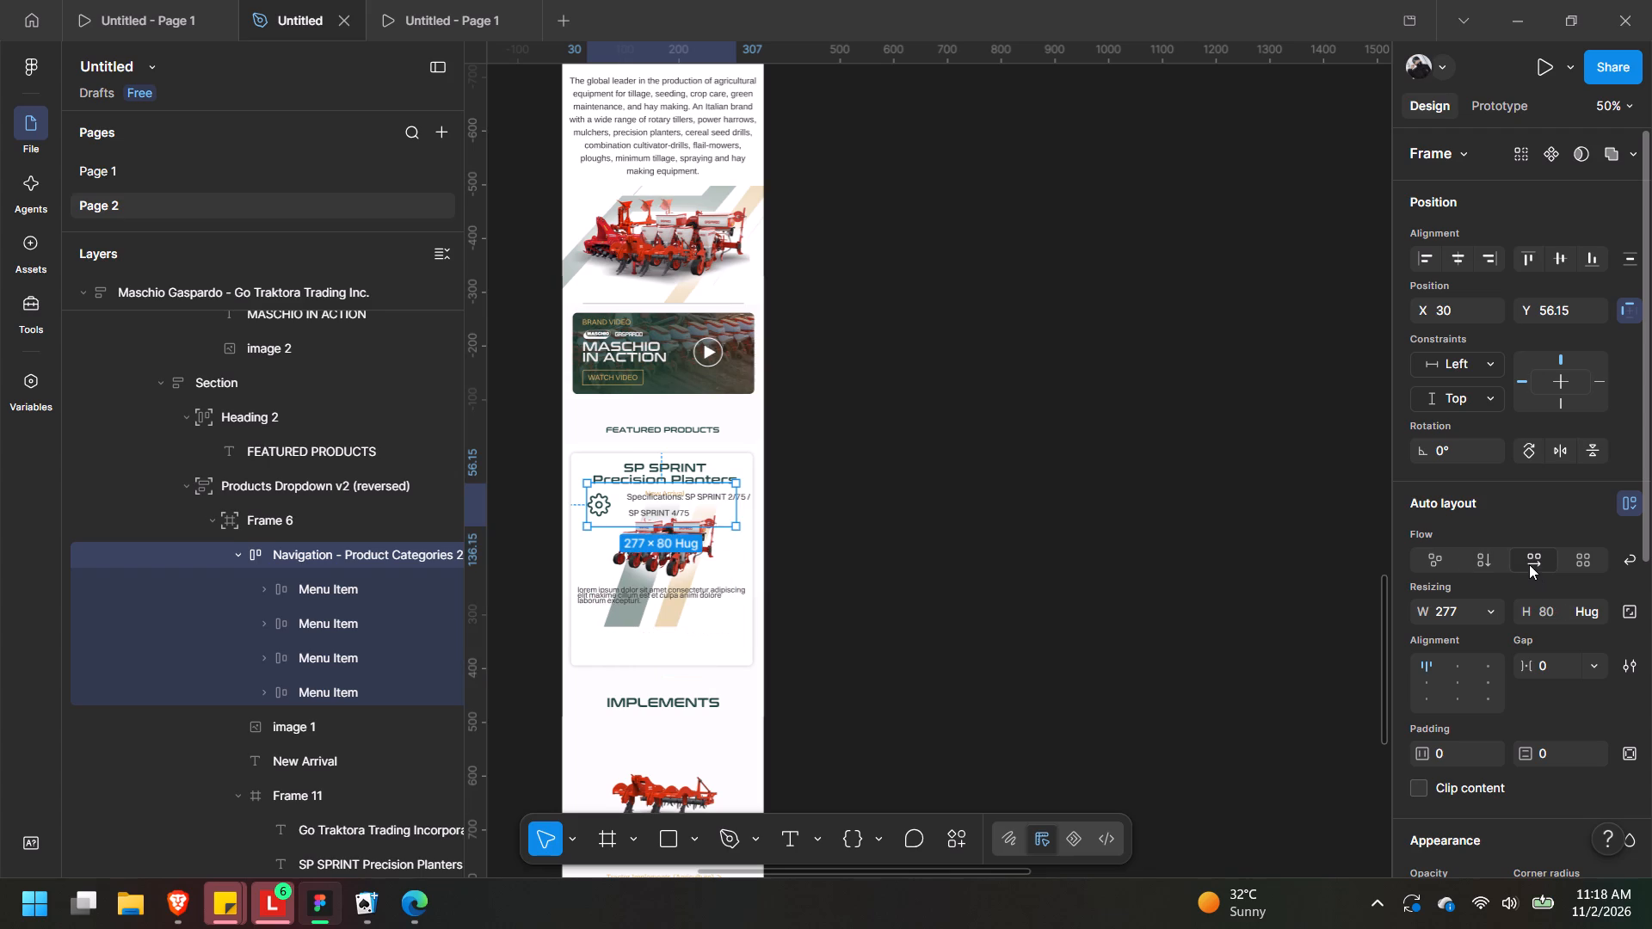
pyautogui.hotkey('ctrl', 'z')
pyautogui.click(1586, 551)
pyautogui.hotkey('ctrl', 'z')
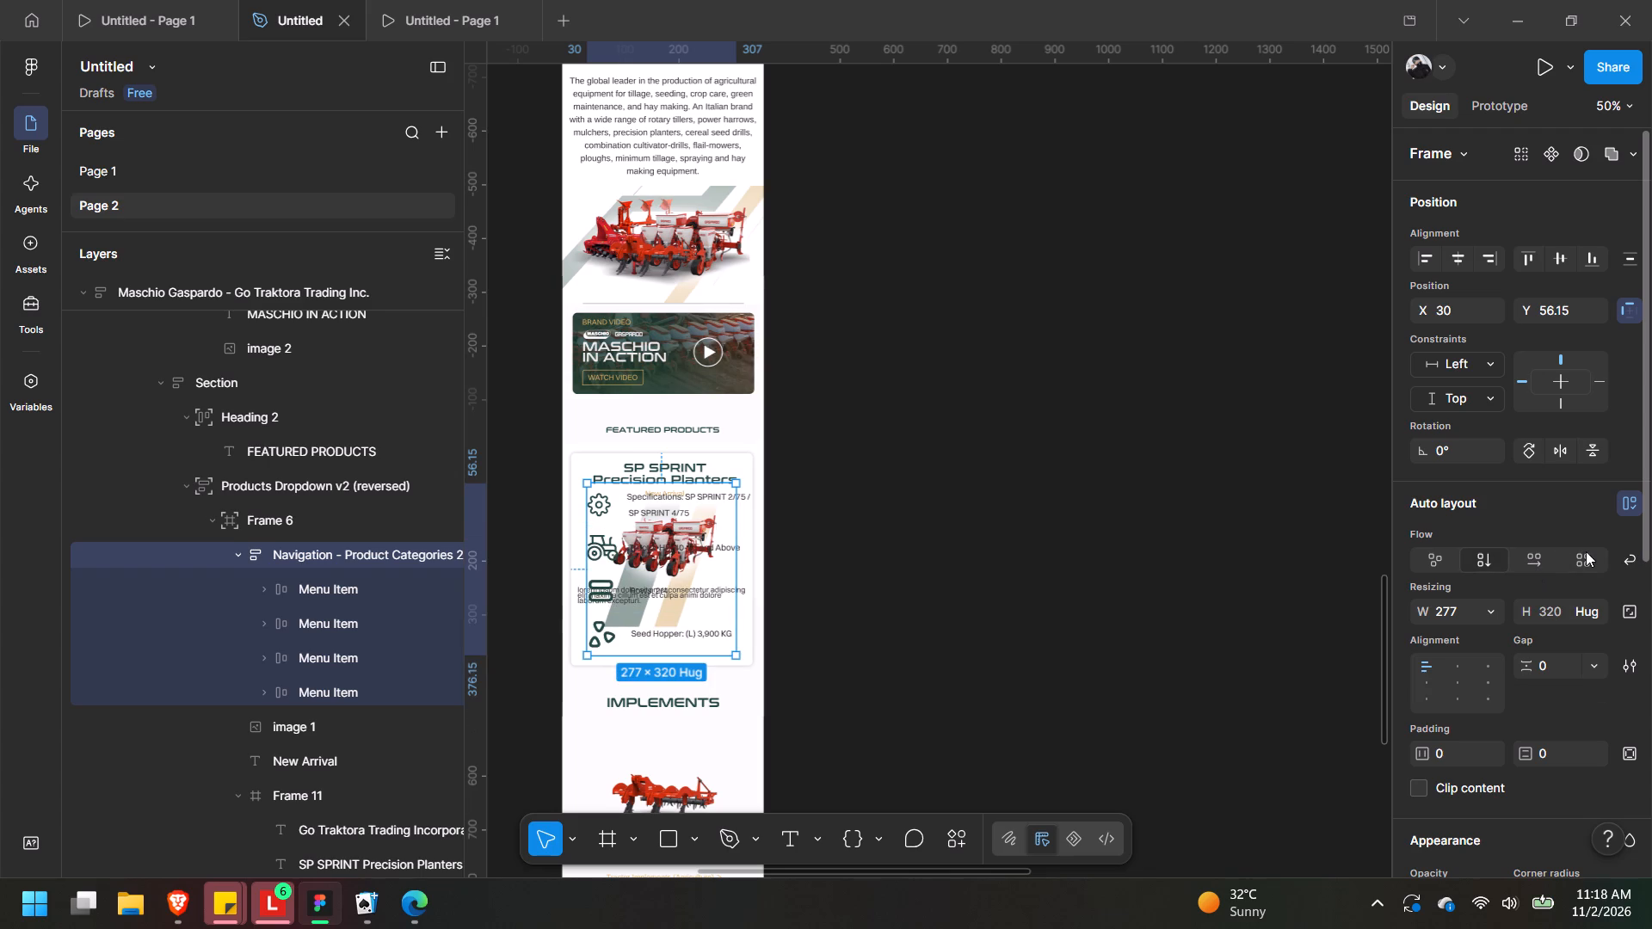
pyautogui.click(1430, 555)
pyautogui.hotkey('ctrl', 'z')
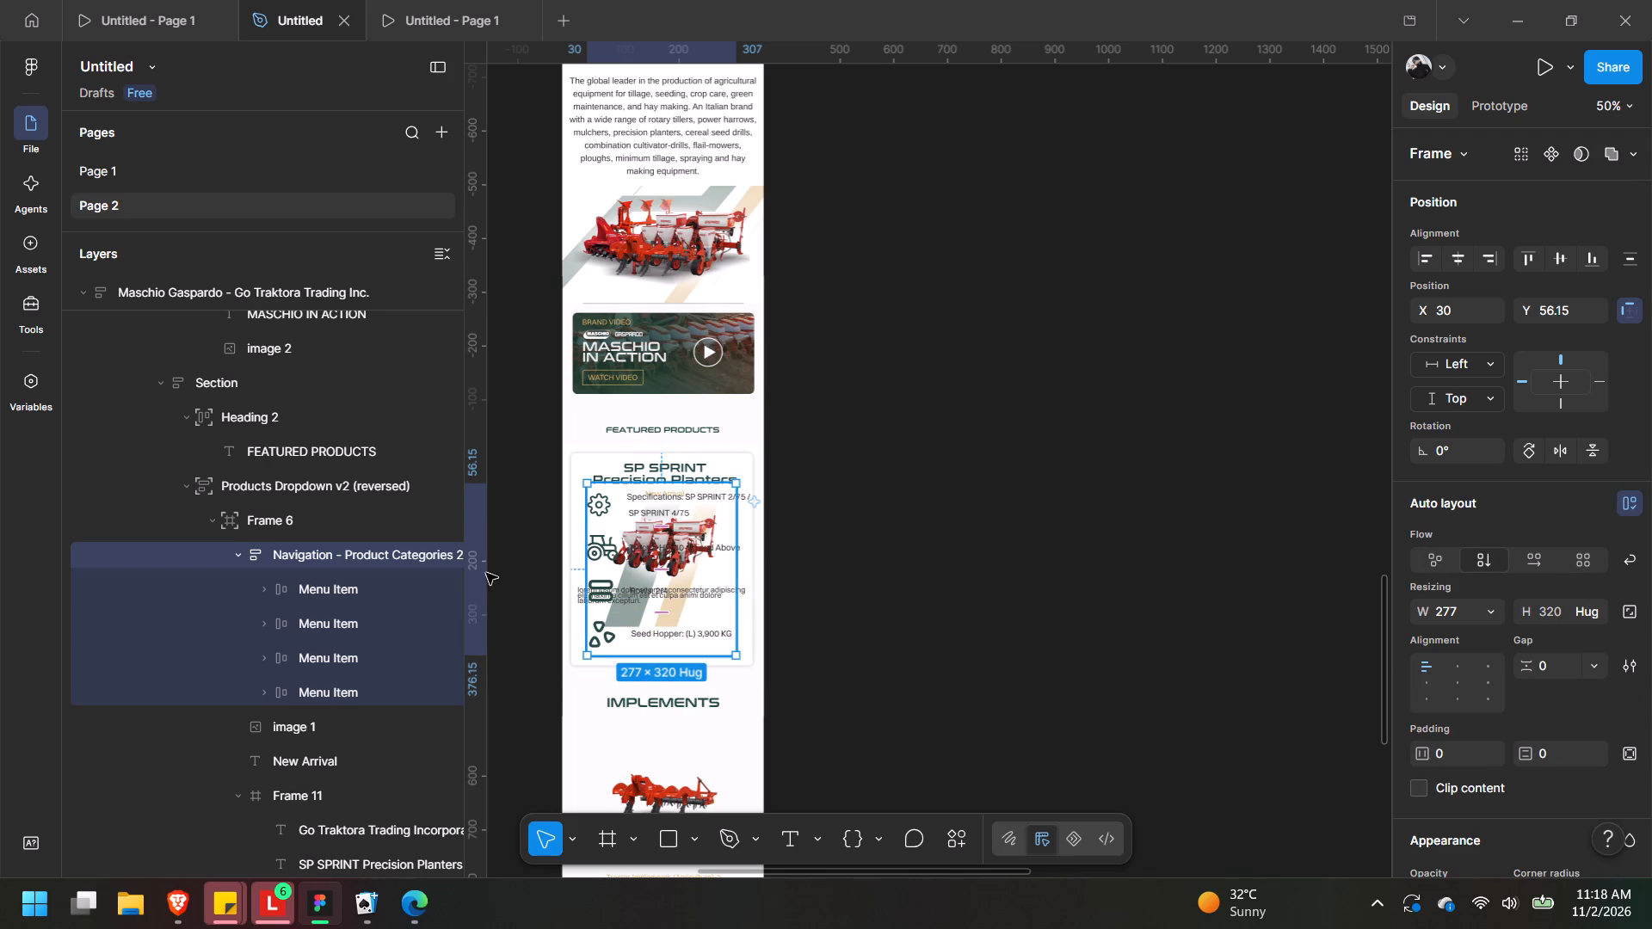
# Set the auto layout flow of each of the four menu items in the mobile list to vertical.
pyautogui.doubleClick(644, 509)
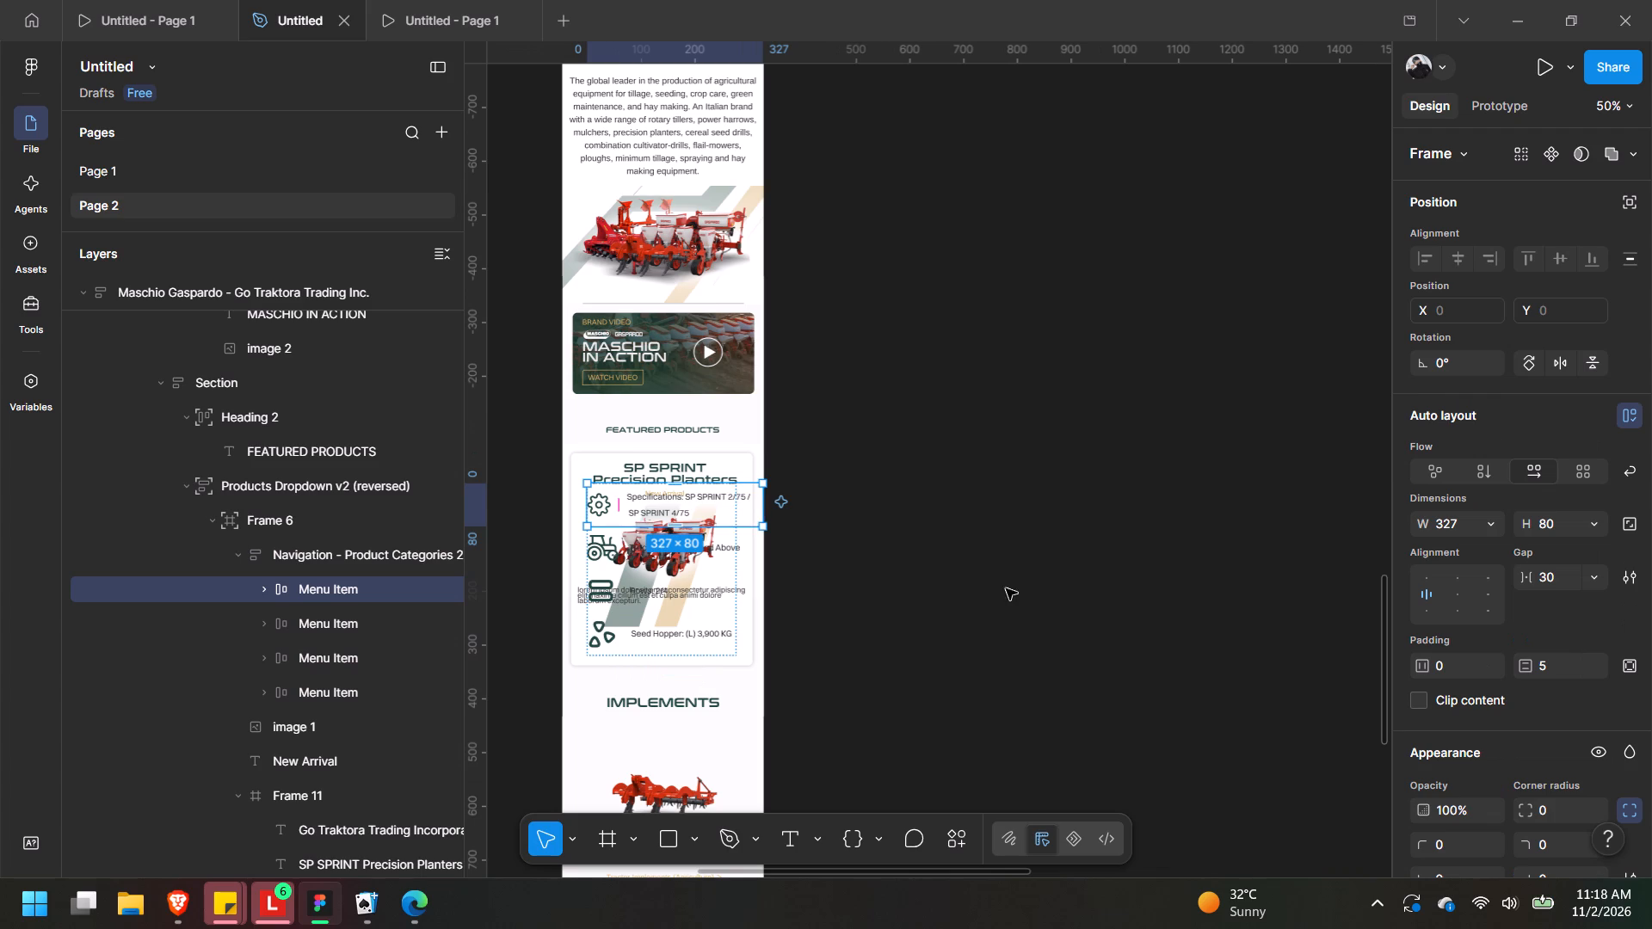
pyautogui.click(1487, 474)
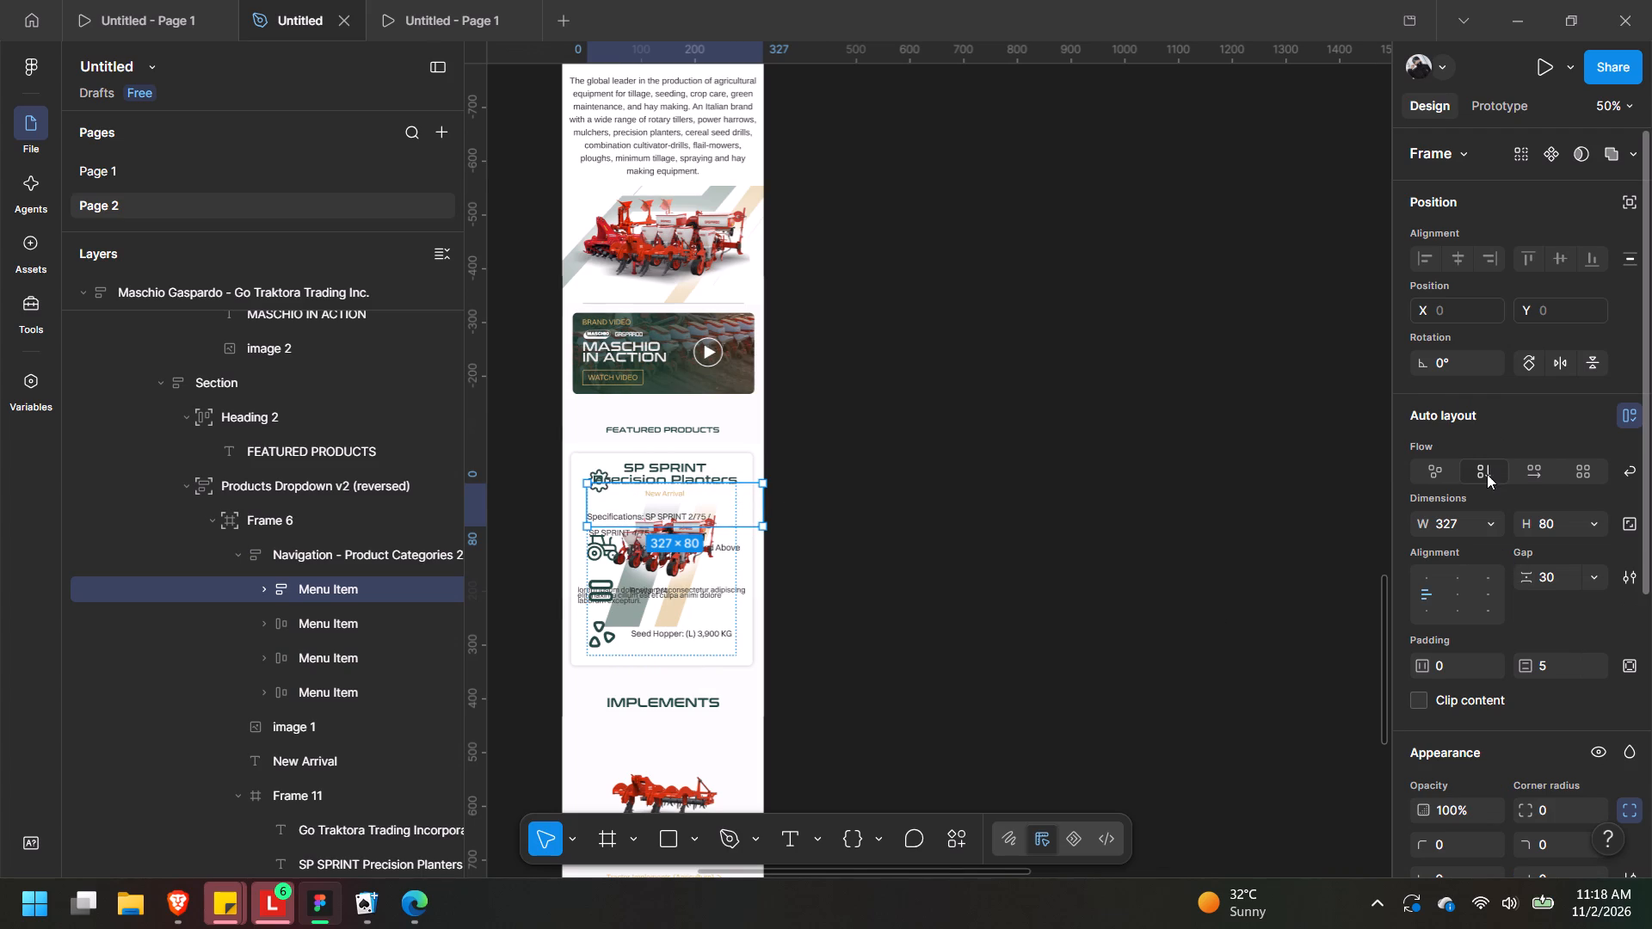
pyautogui.click(712, 556)
pyautogui.click(1483, 483)
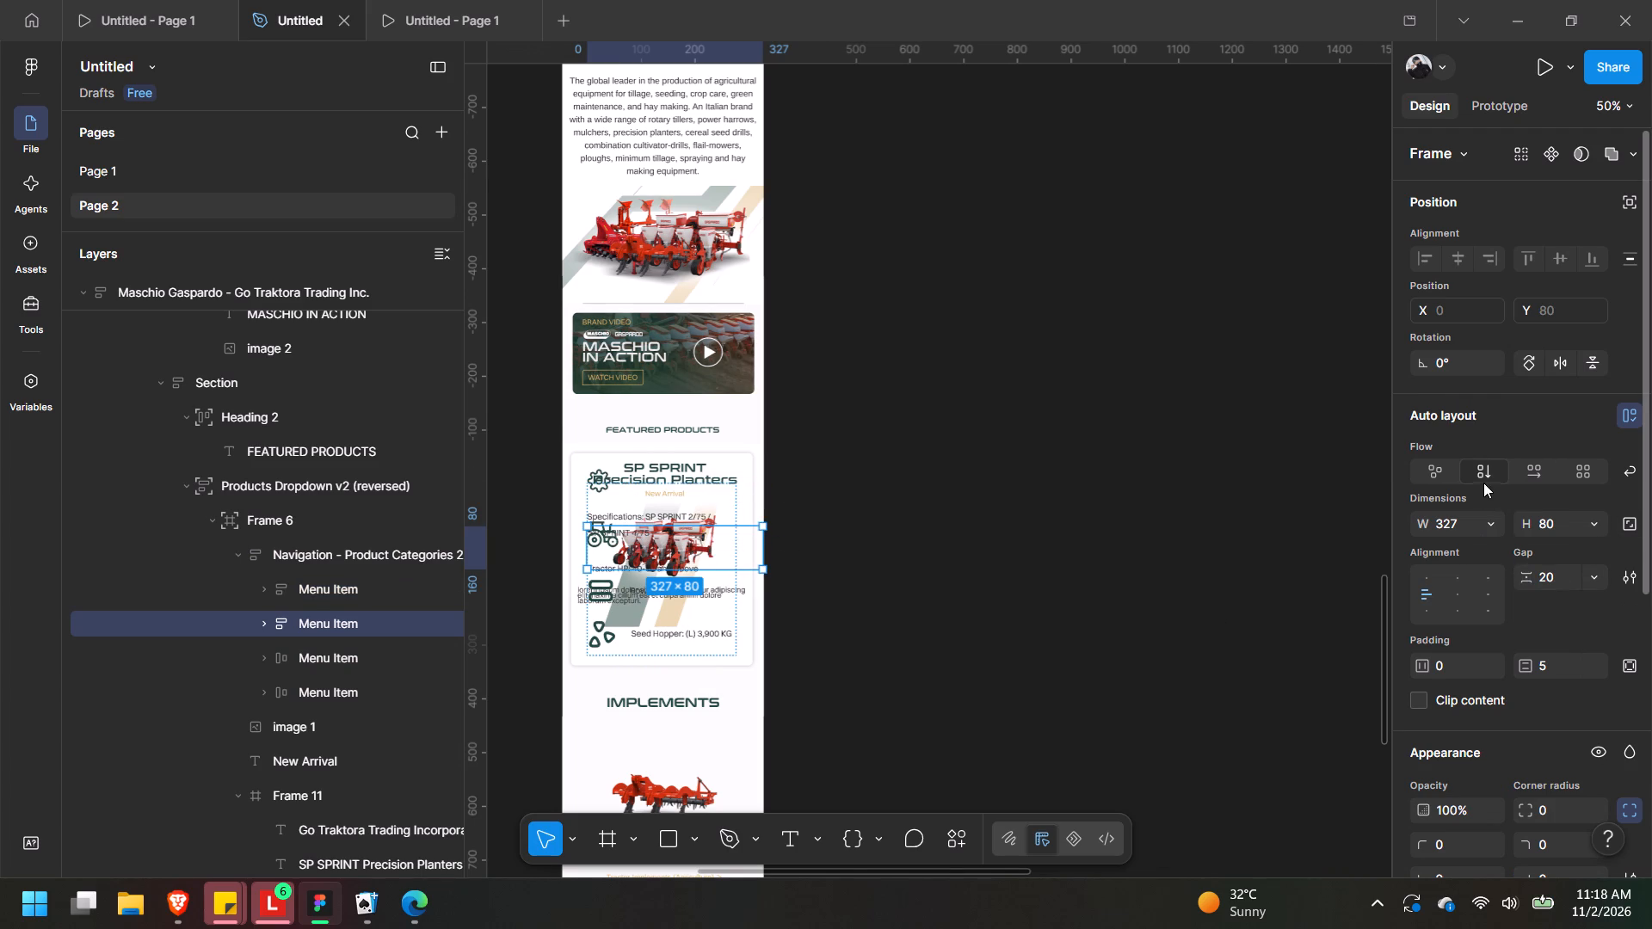
pyautogui.click(722, 601)
pyautogui.click(1490, 481)
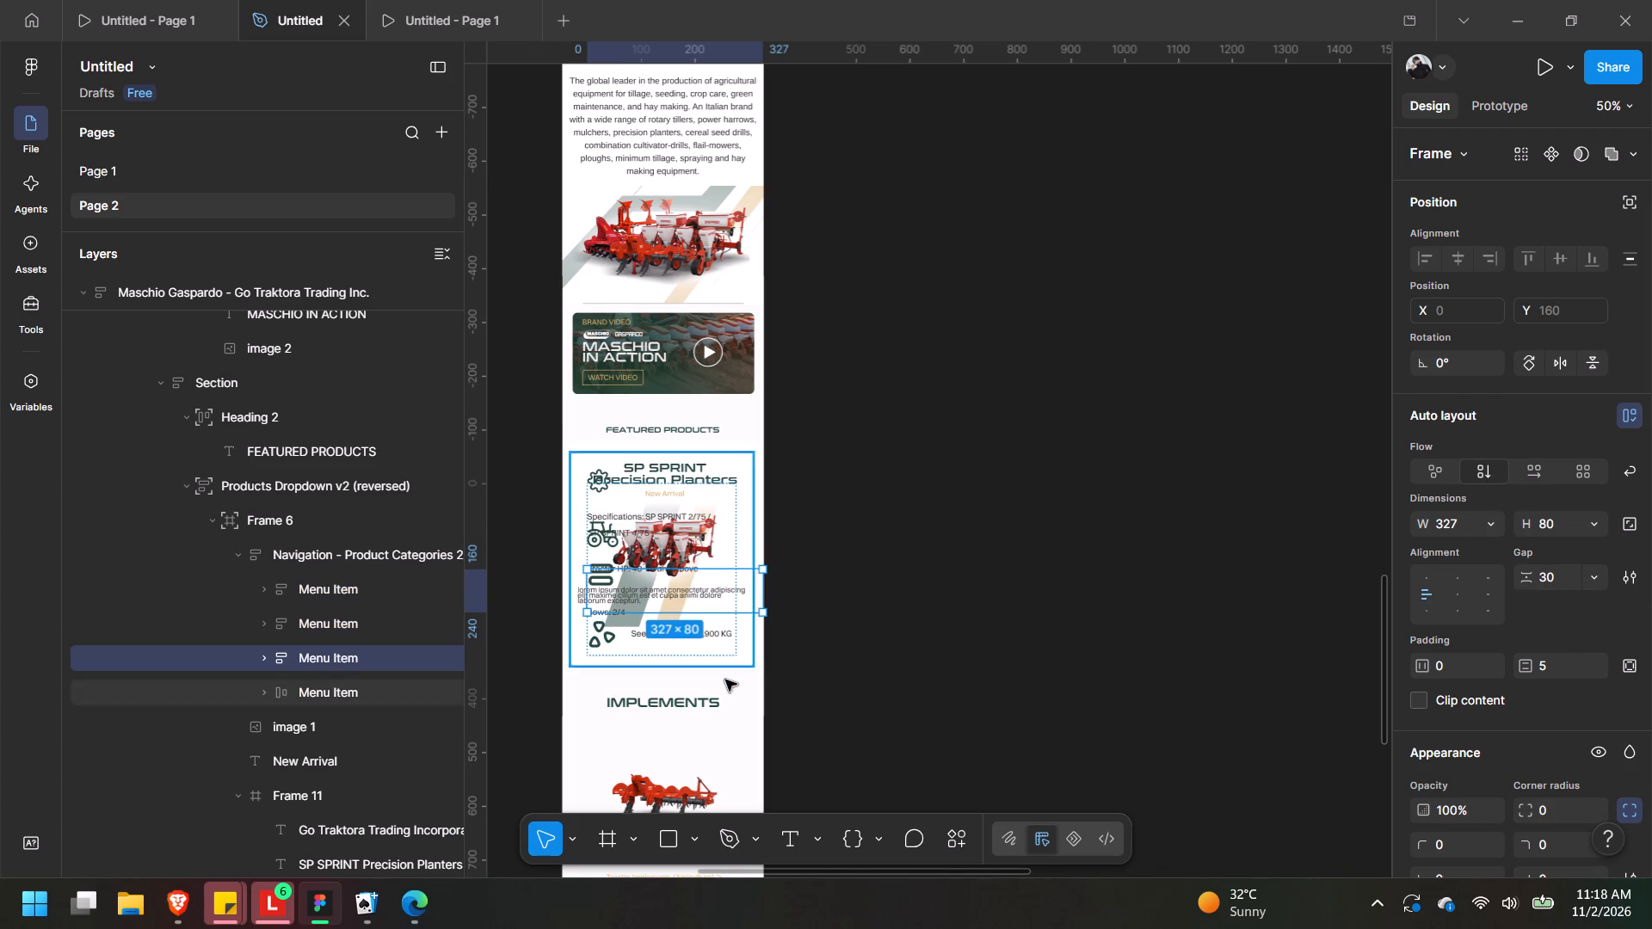
pyautogui.click(730, 648)
pyautogui.click(1485, 478)
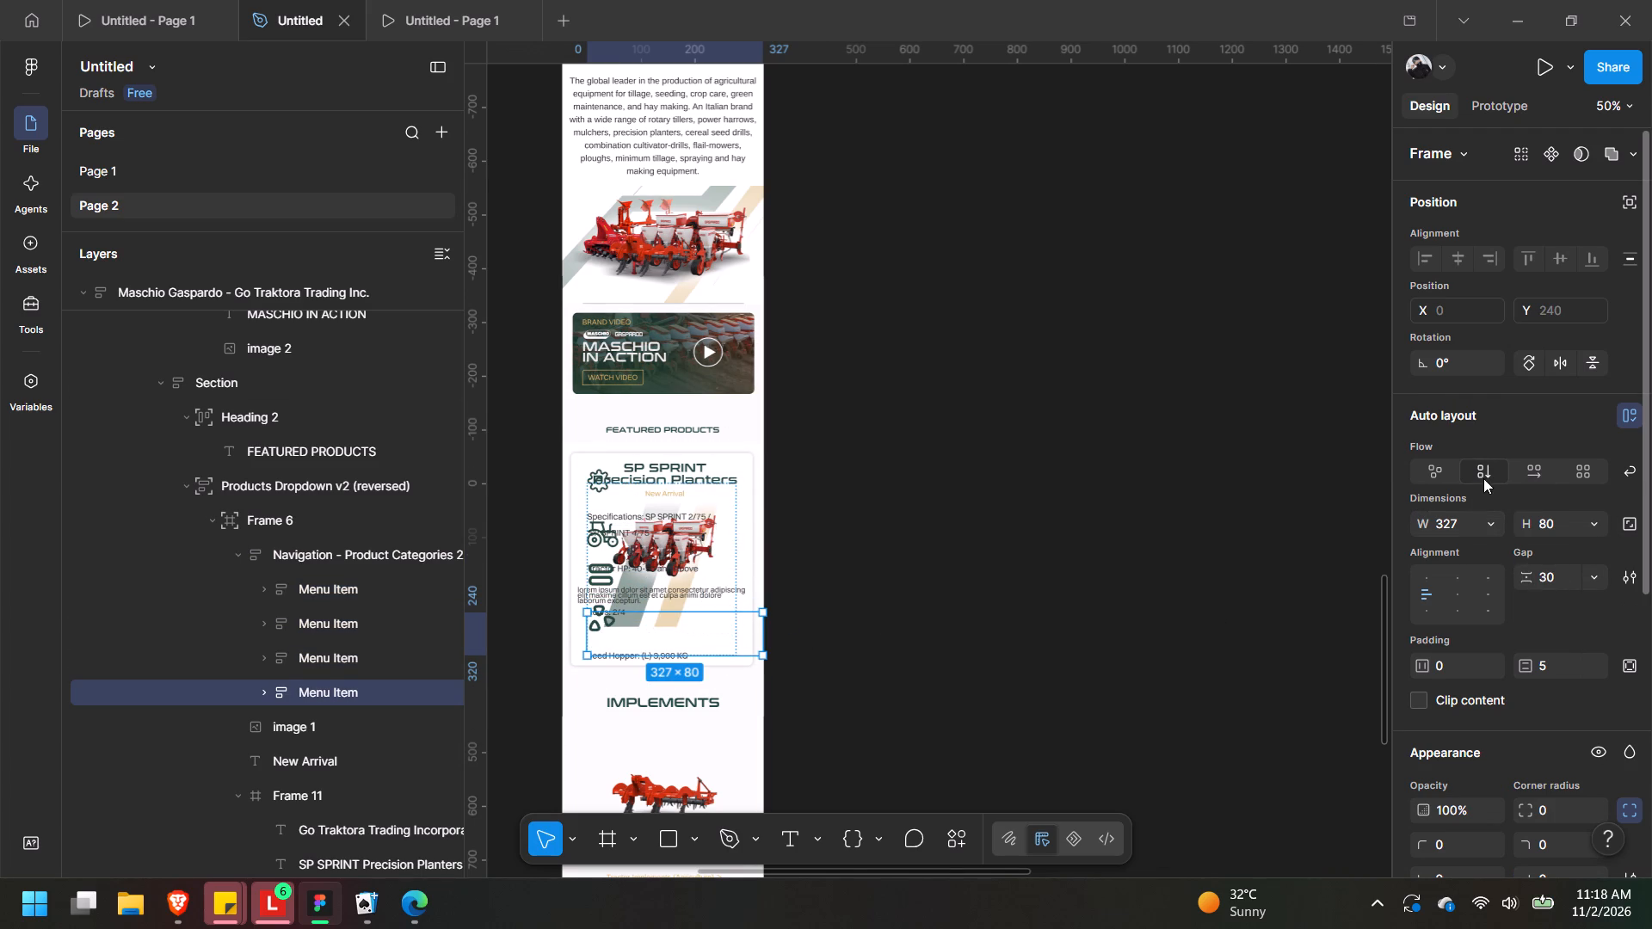
# Centre-align the contents of all four menu items so each icon sits centred above its text.
pyautogui.moveTo(841, 588); pyautogui.dragTo(944, 439, button='middle')
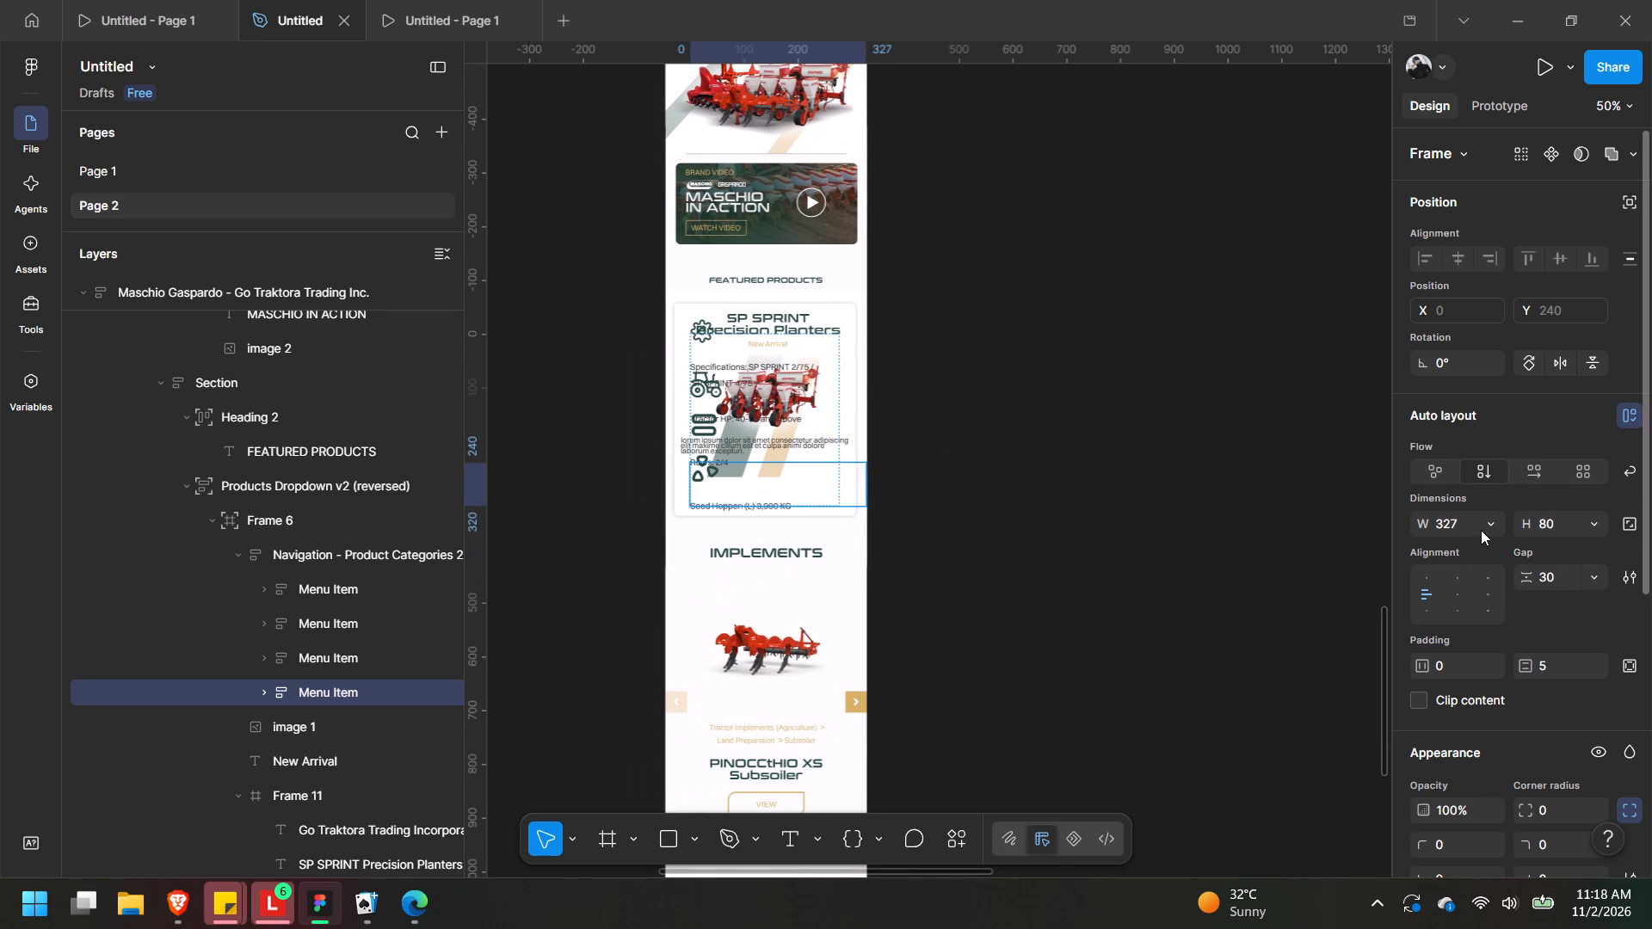
pyautogui.click(1469, 594)
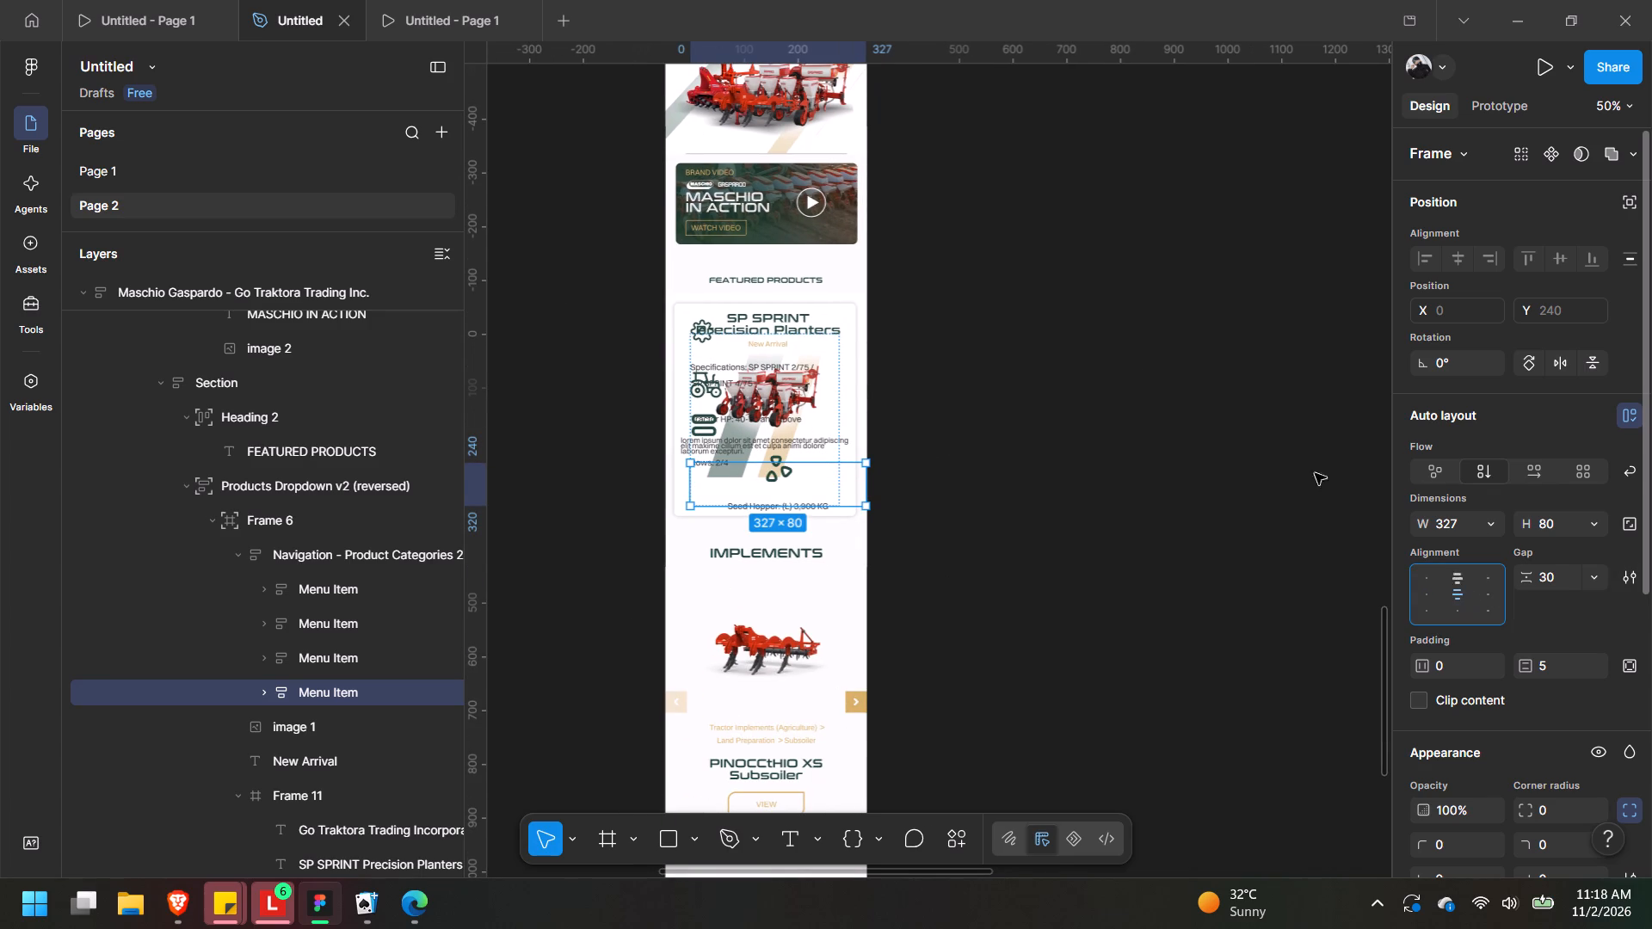
pyautogui.click(770, 421)
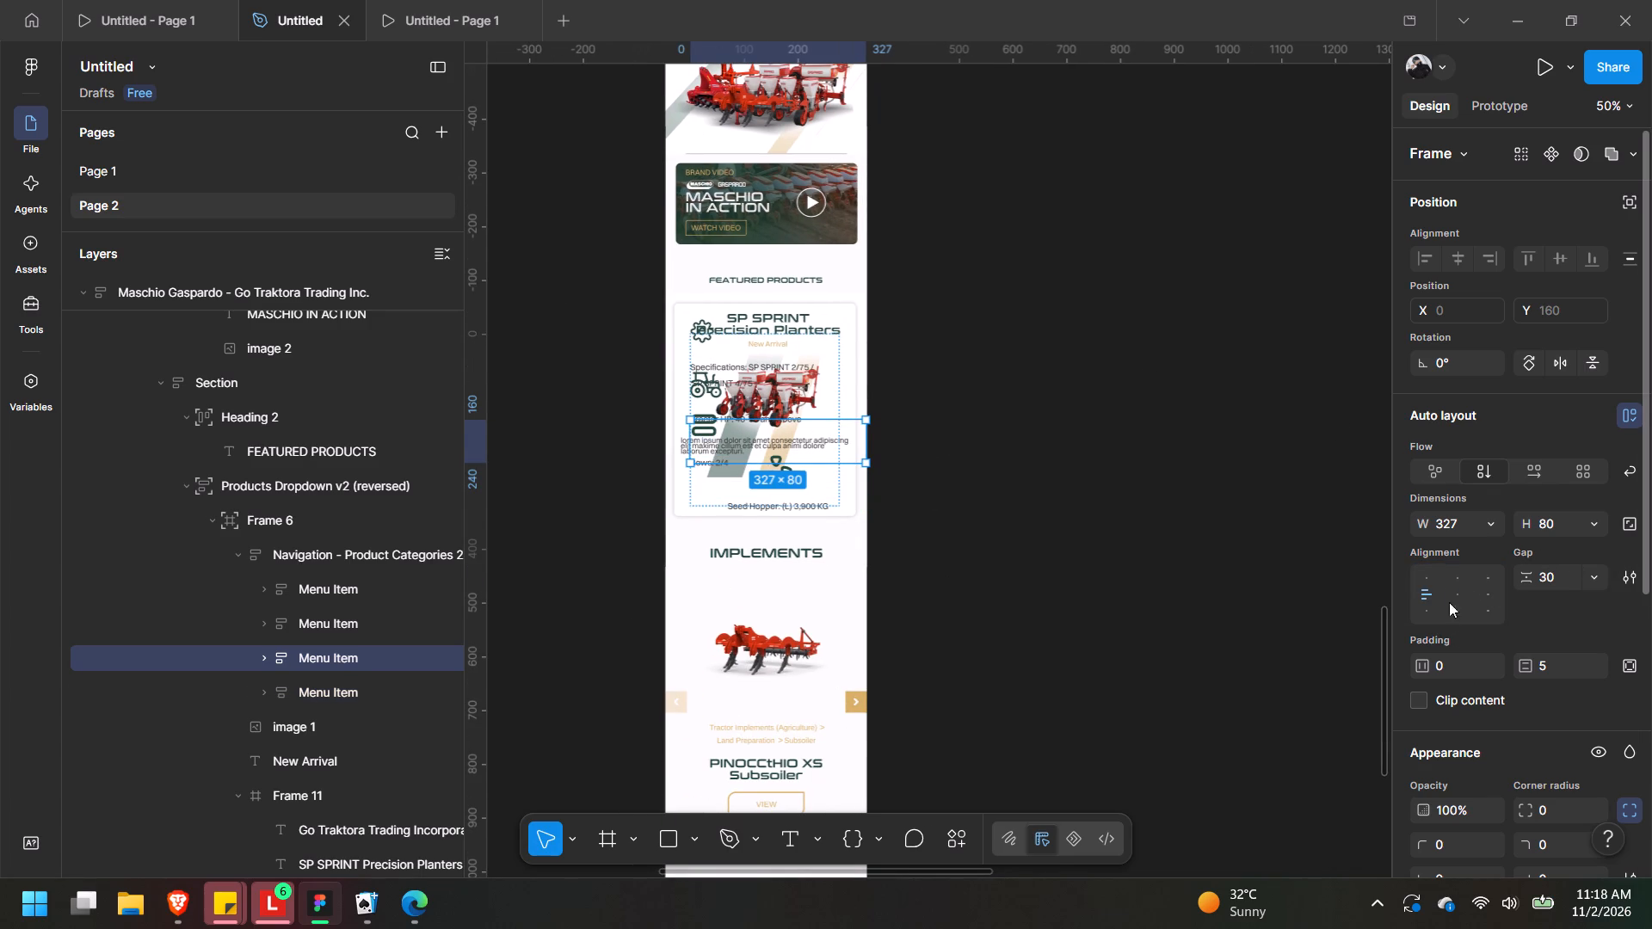
pyautogui.click(1445, 589)
pyautogui.click(826, 388)
pyautogui.click(1451, 588)
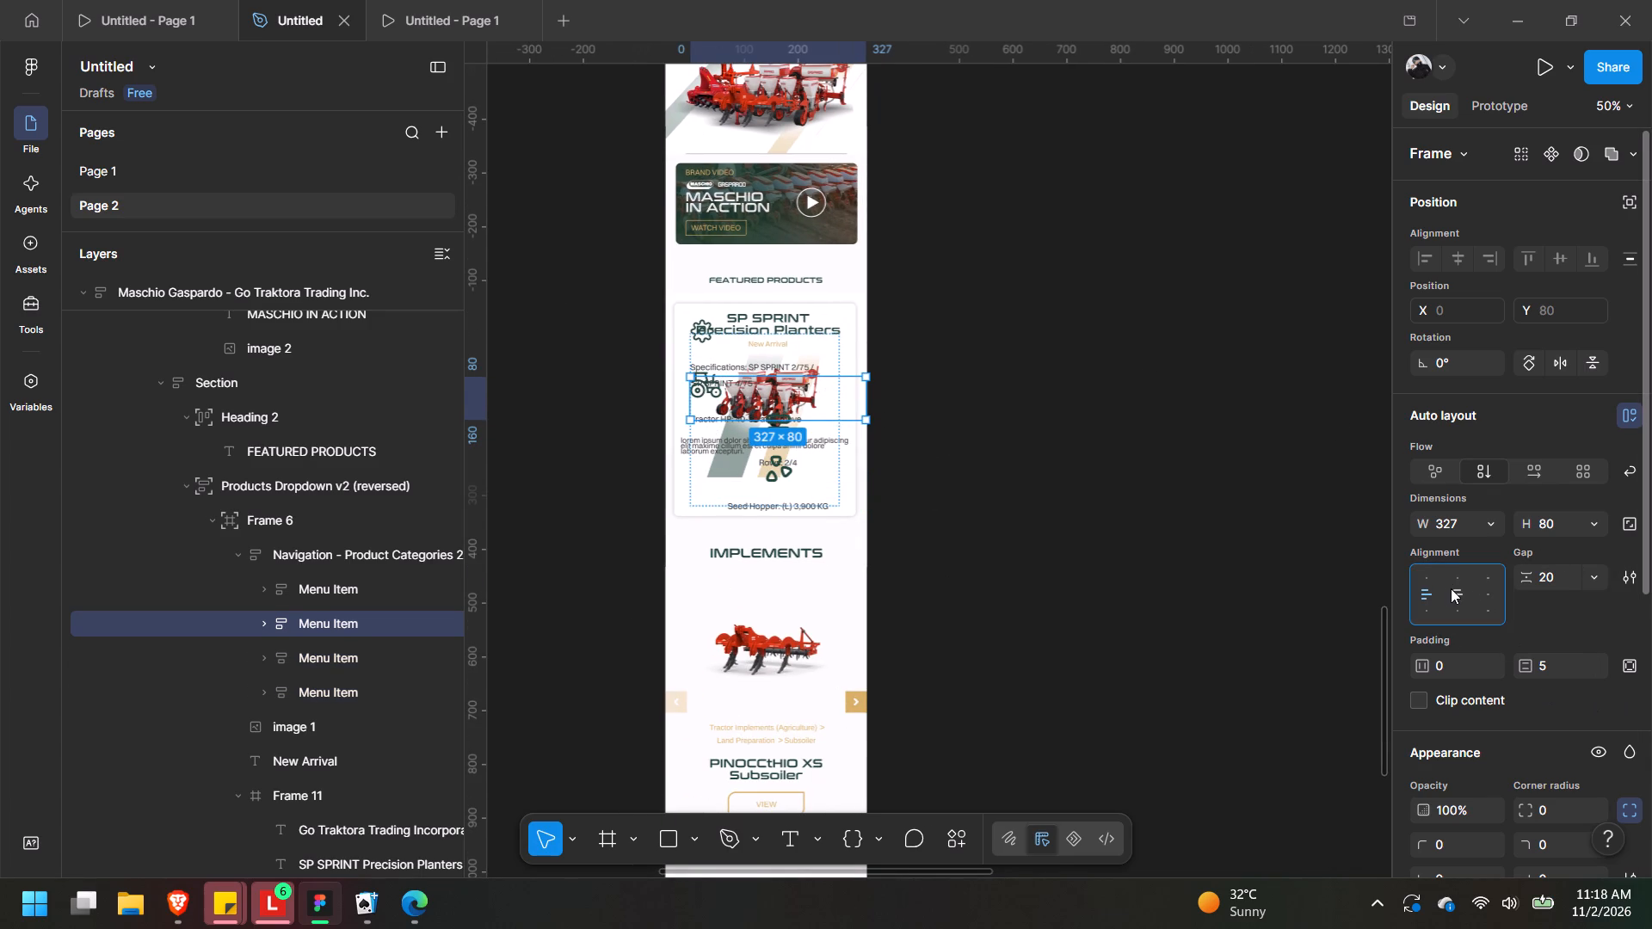
pyautogui.click(817, 360)
pyautogui.click(1453, 593)
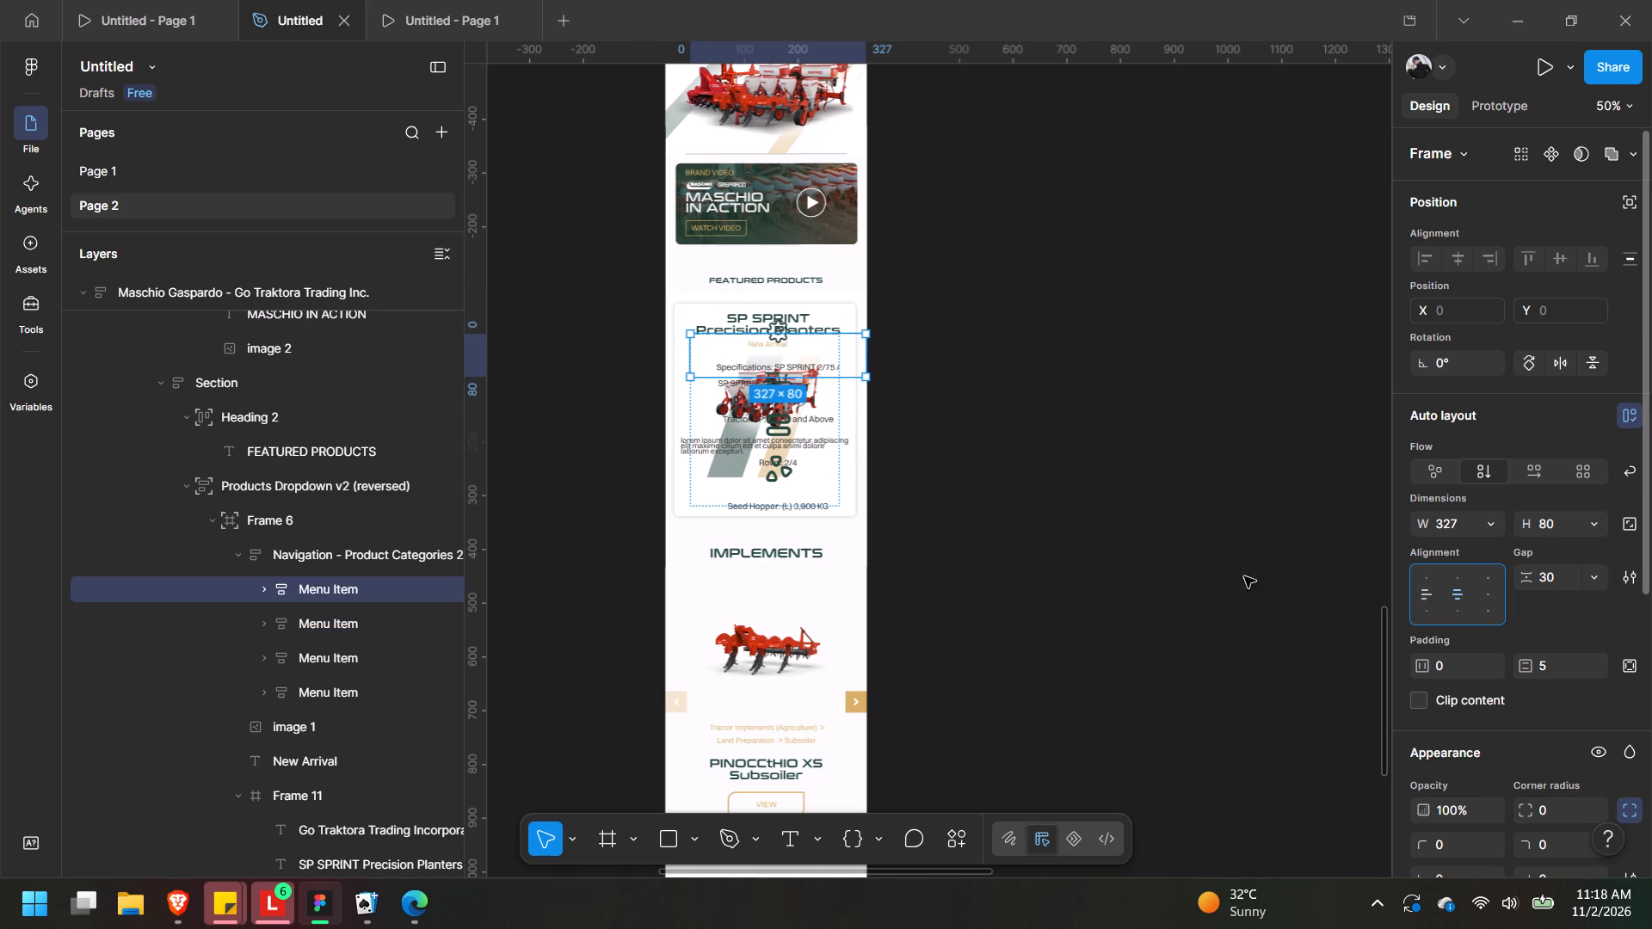
# Set the auto layout flow of the mobile specification list frame to horizontal.
pyautogui.click(378, 549)
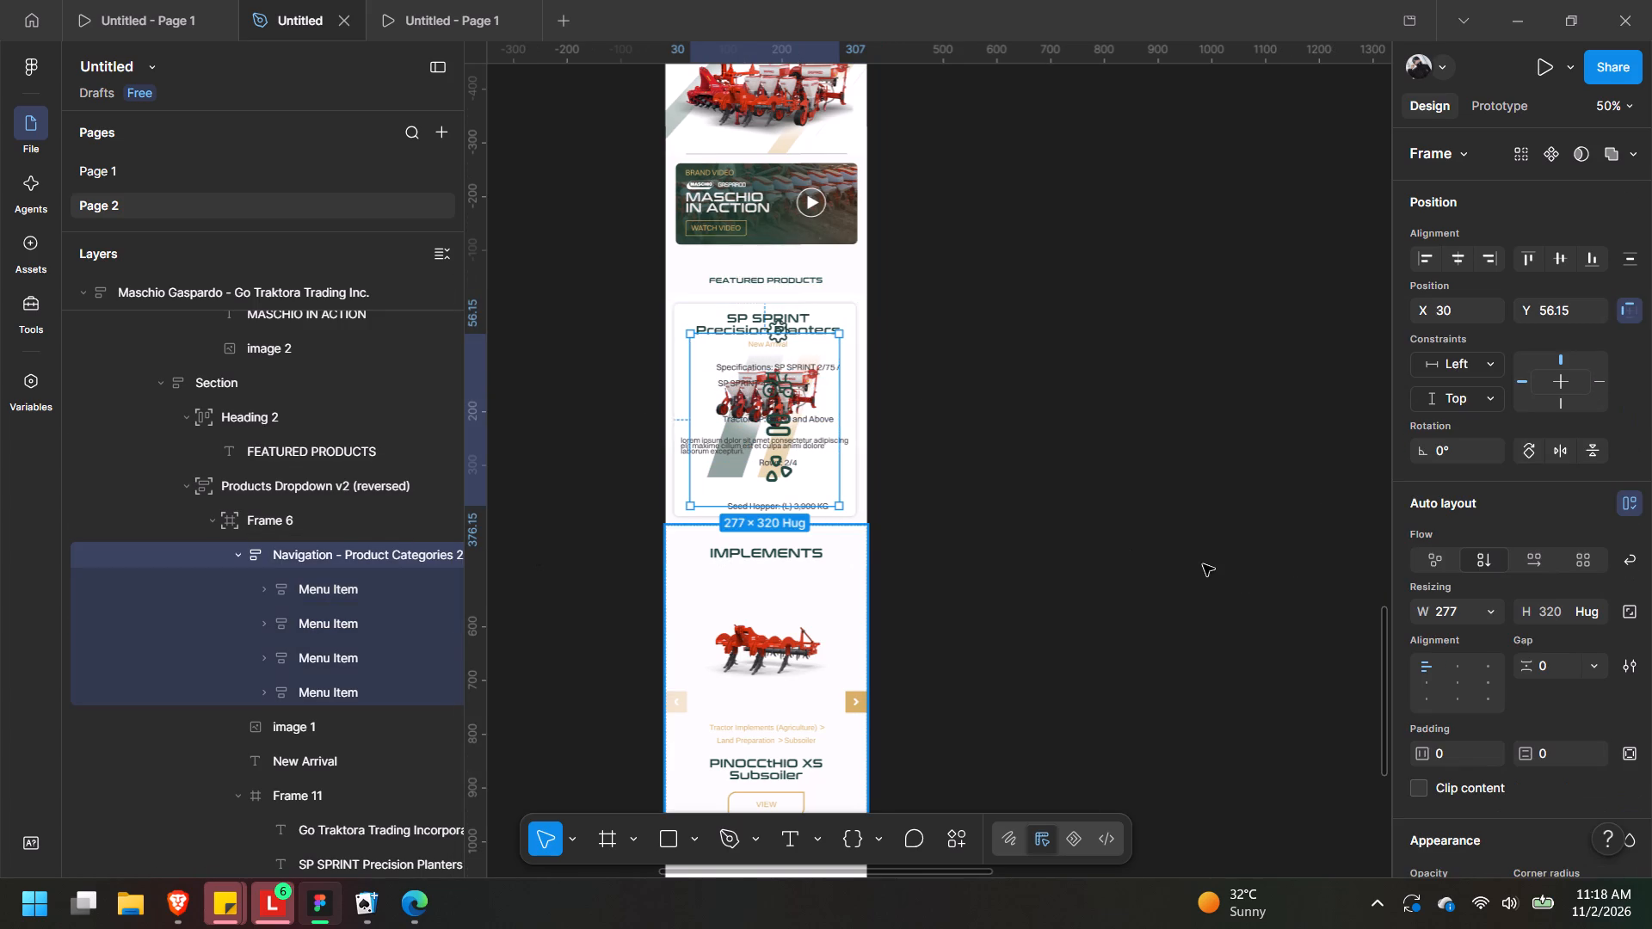
pyautogui.click(1533, 553)
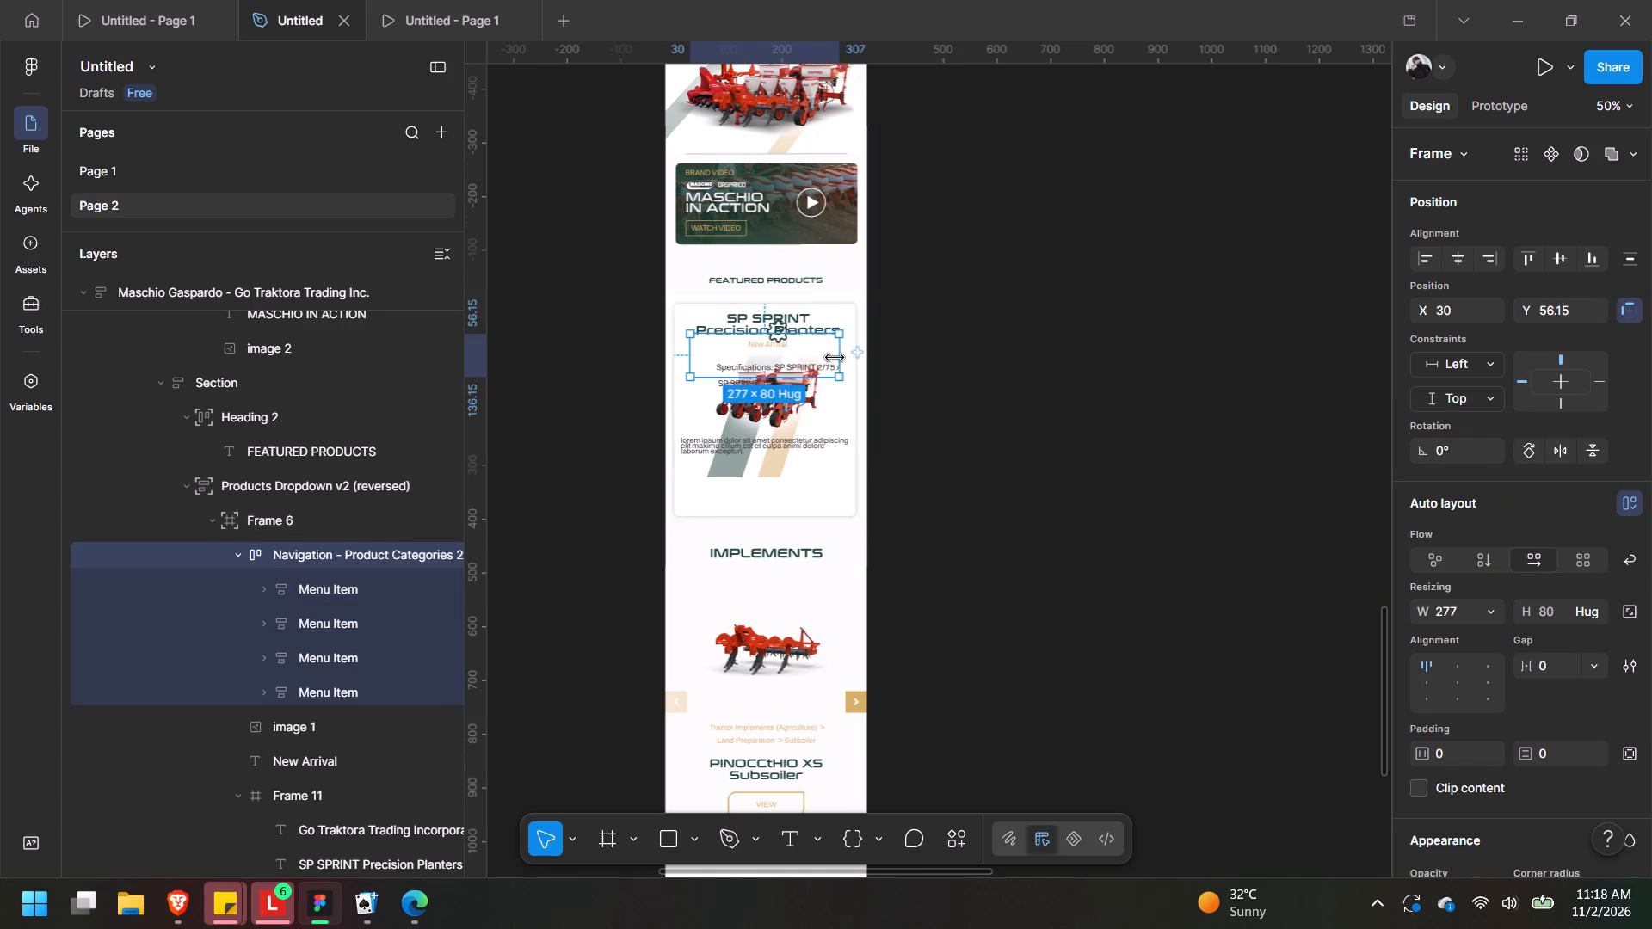
# Enlarge the specification list frame to about 562 × 327 and position it at about X 12, Y 234 in the mobile card.
pyautogui.moveTo(835, 358); pyautogui.dragTo(993, 361)
pyautogui.moveTo(851, 360); pyautogui.dragTo(815, 490)
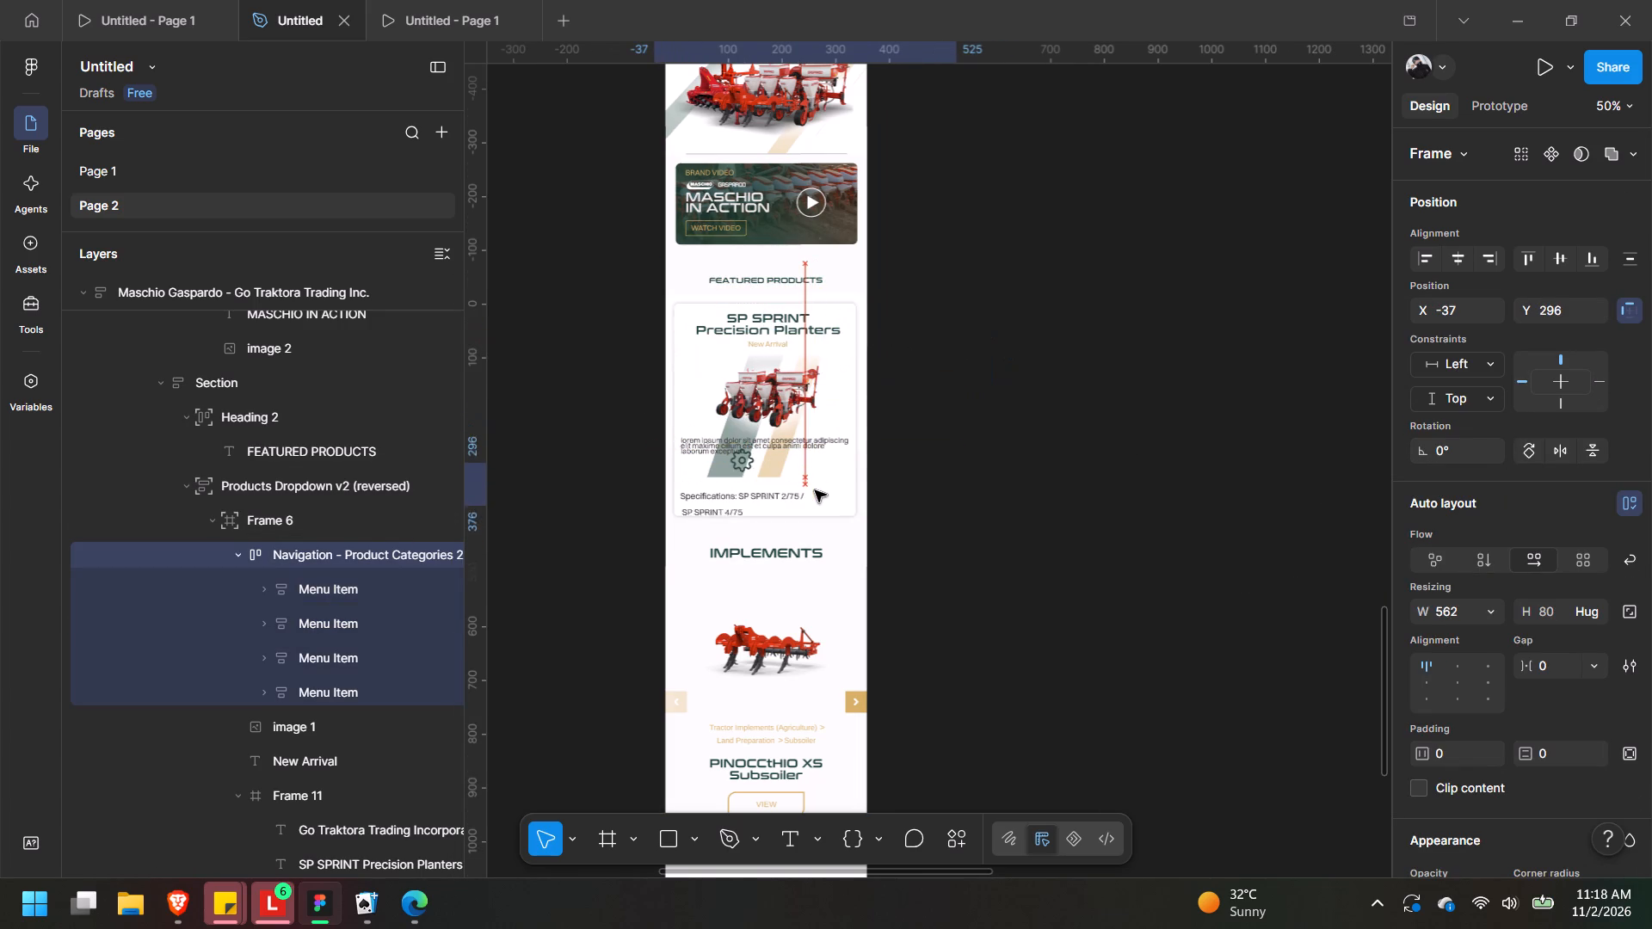
pyautogui.moveTo(815, 490); pyautogui.dragTo(817, 493)
pyautogui.moveTo(802, 508); pyautogui.dragTo(812, 634)
pyautogui.moveTo(881, 495); pyautogui.dragTo(887, 422)
pyautogui.moveTo(891, 431); pyautogui.dragTo(911, 477)
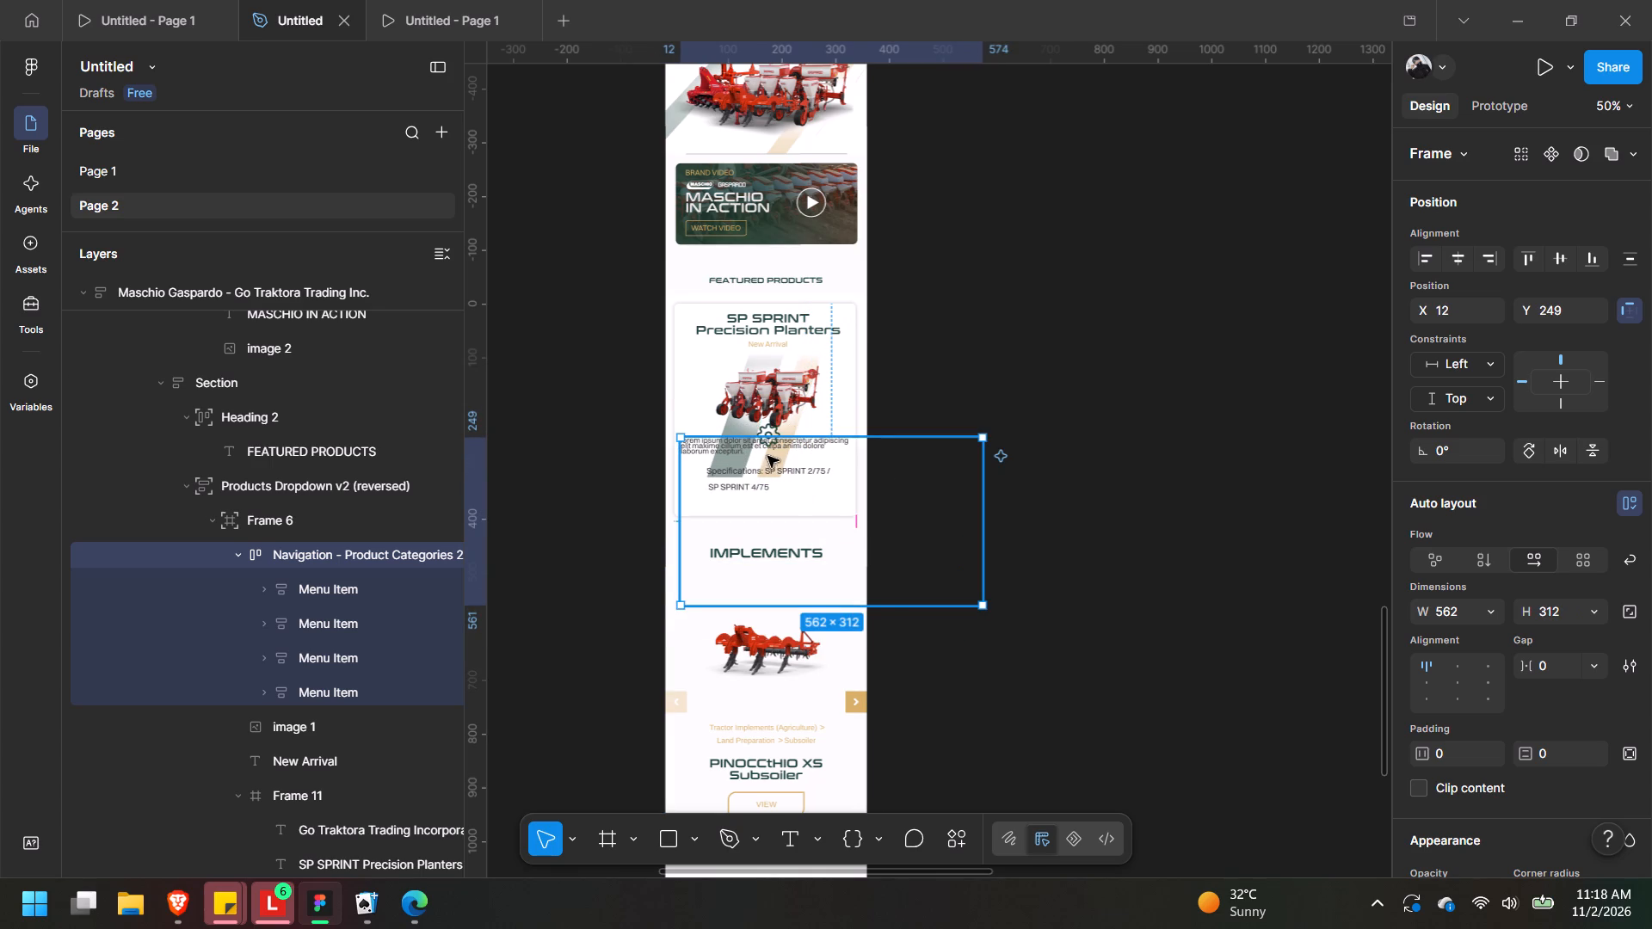
pyautogui.moveTo(775, 440); pyautogui.dragTo(791, 429)
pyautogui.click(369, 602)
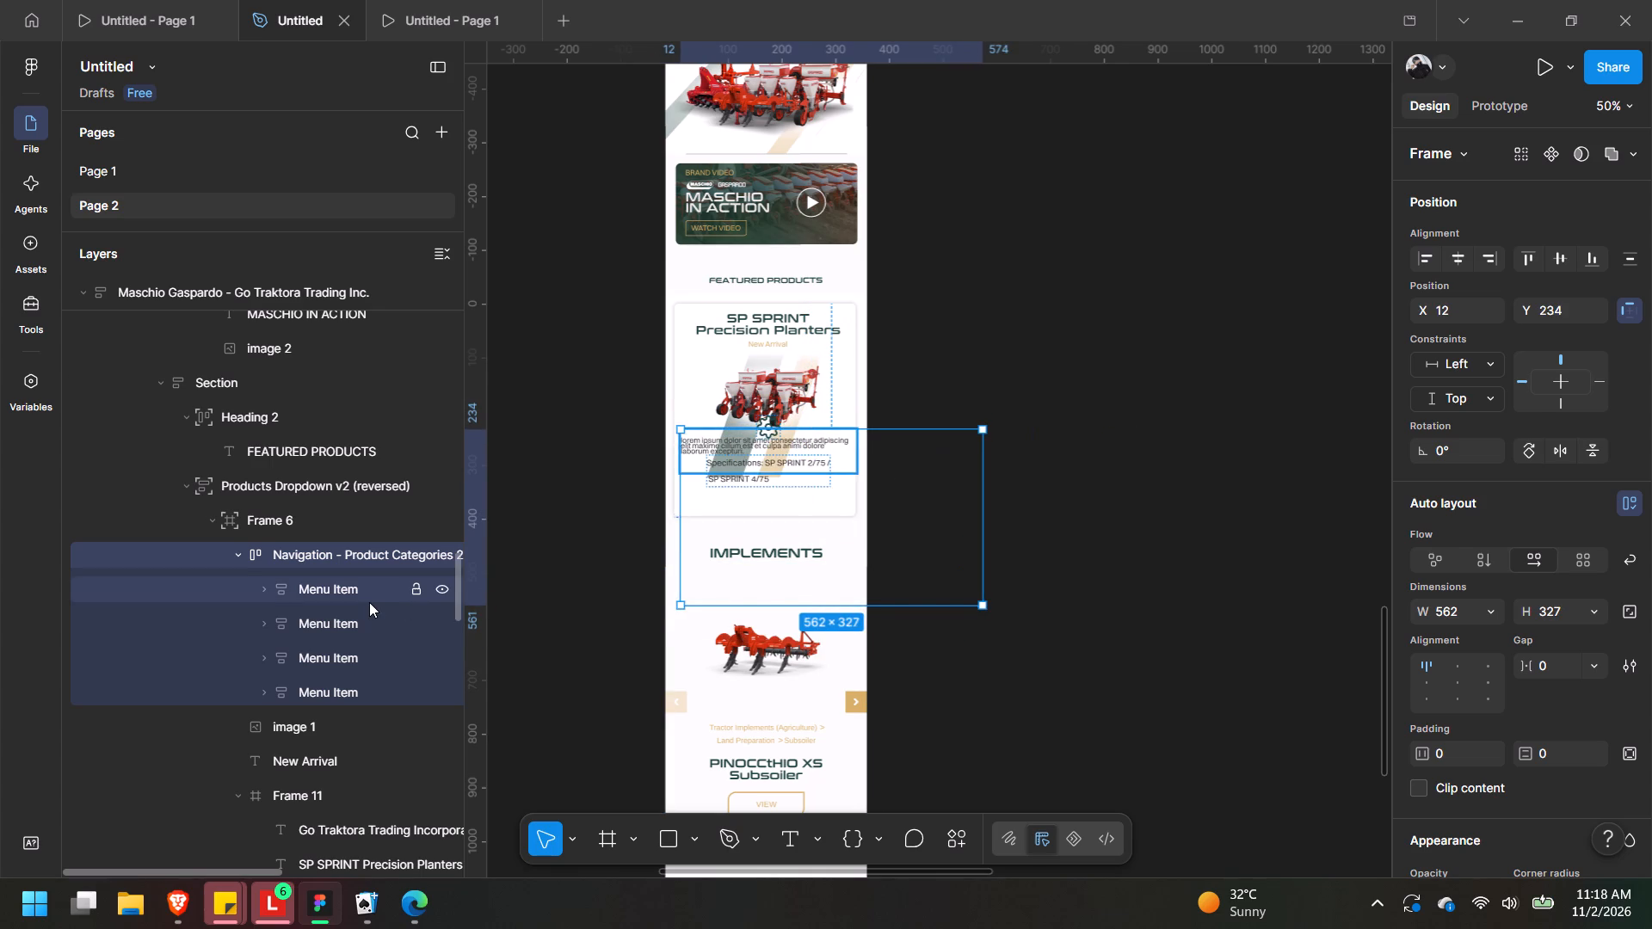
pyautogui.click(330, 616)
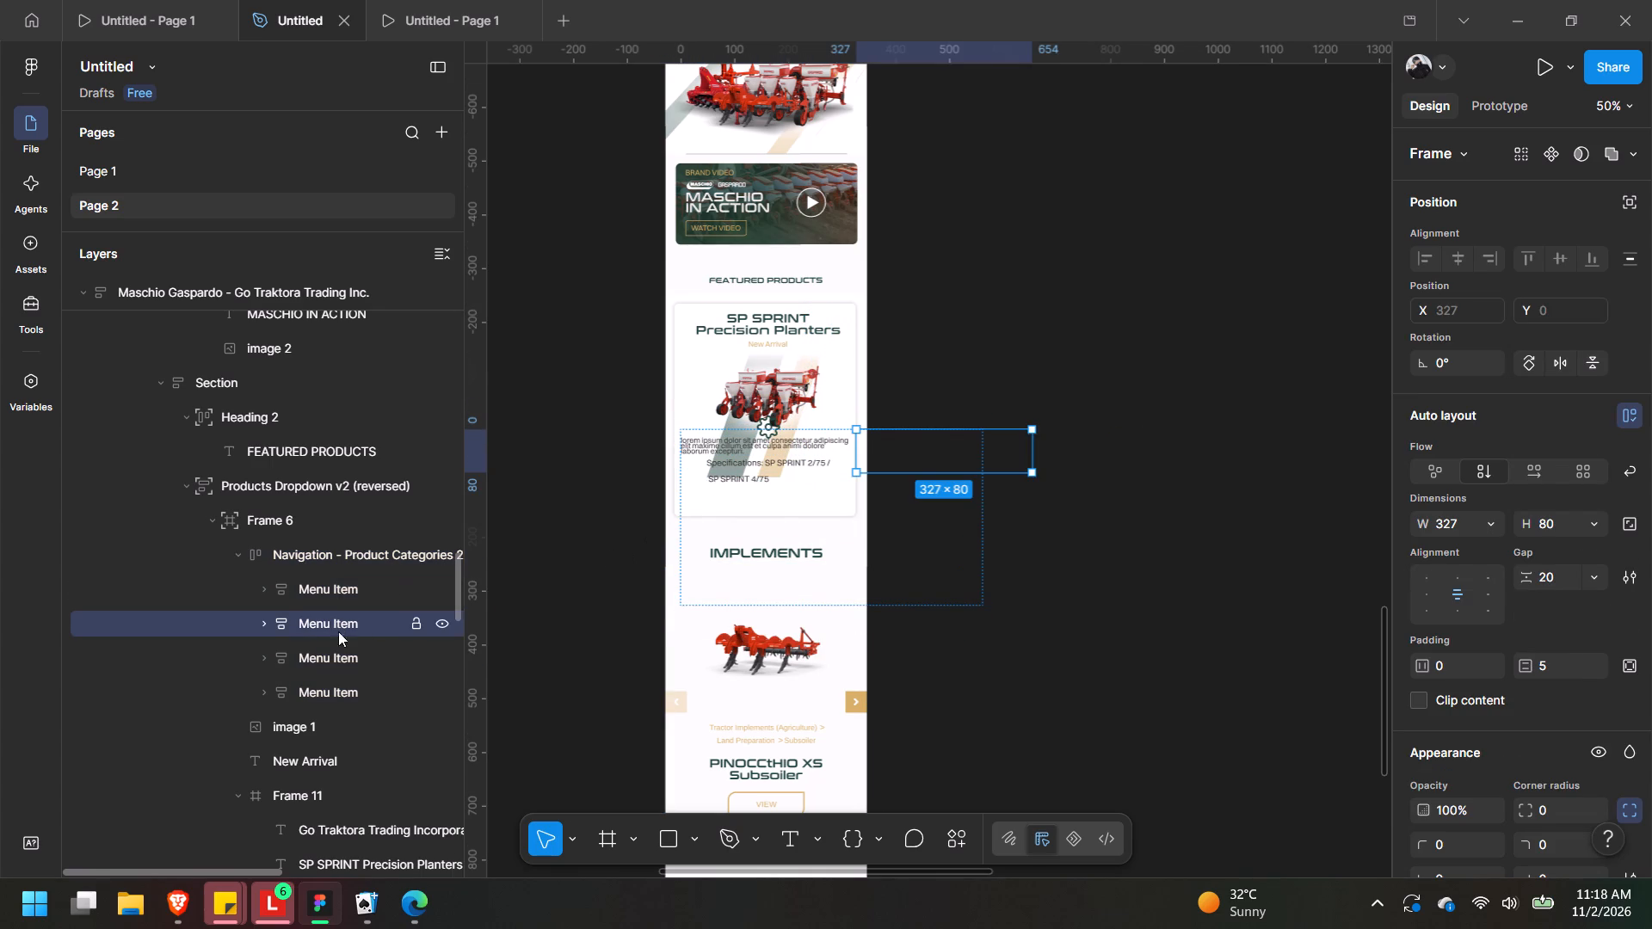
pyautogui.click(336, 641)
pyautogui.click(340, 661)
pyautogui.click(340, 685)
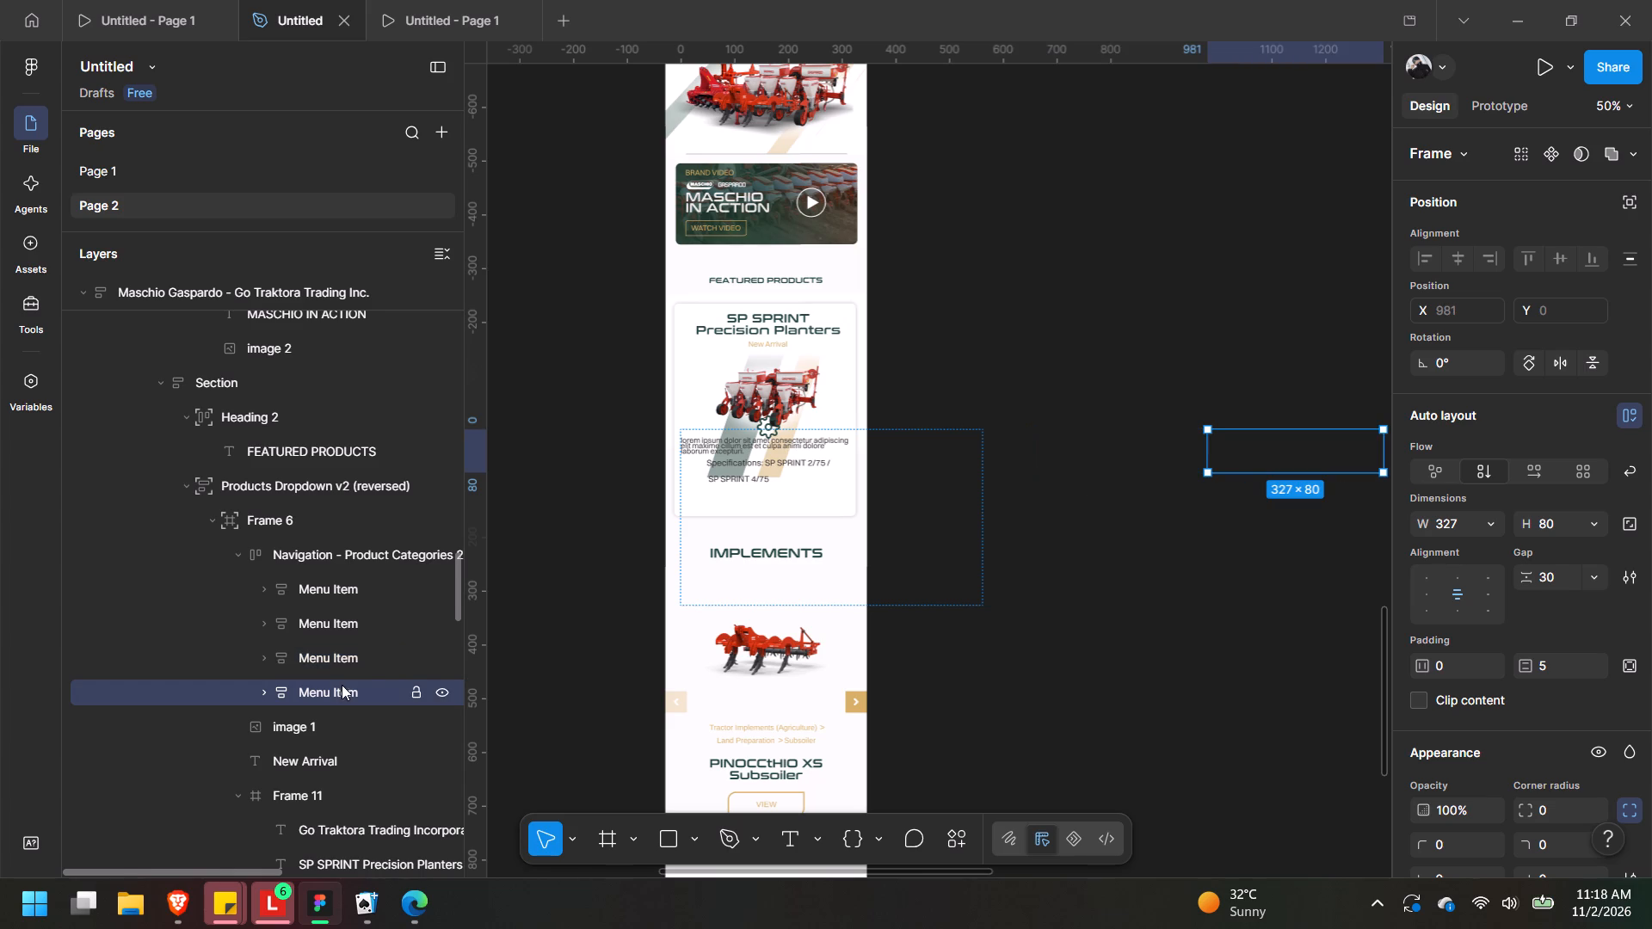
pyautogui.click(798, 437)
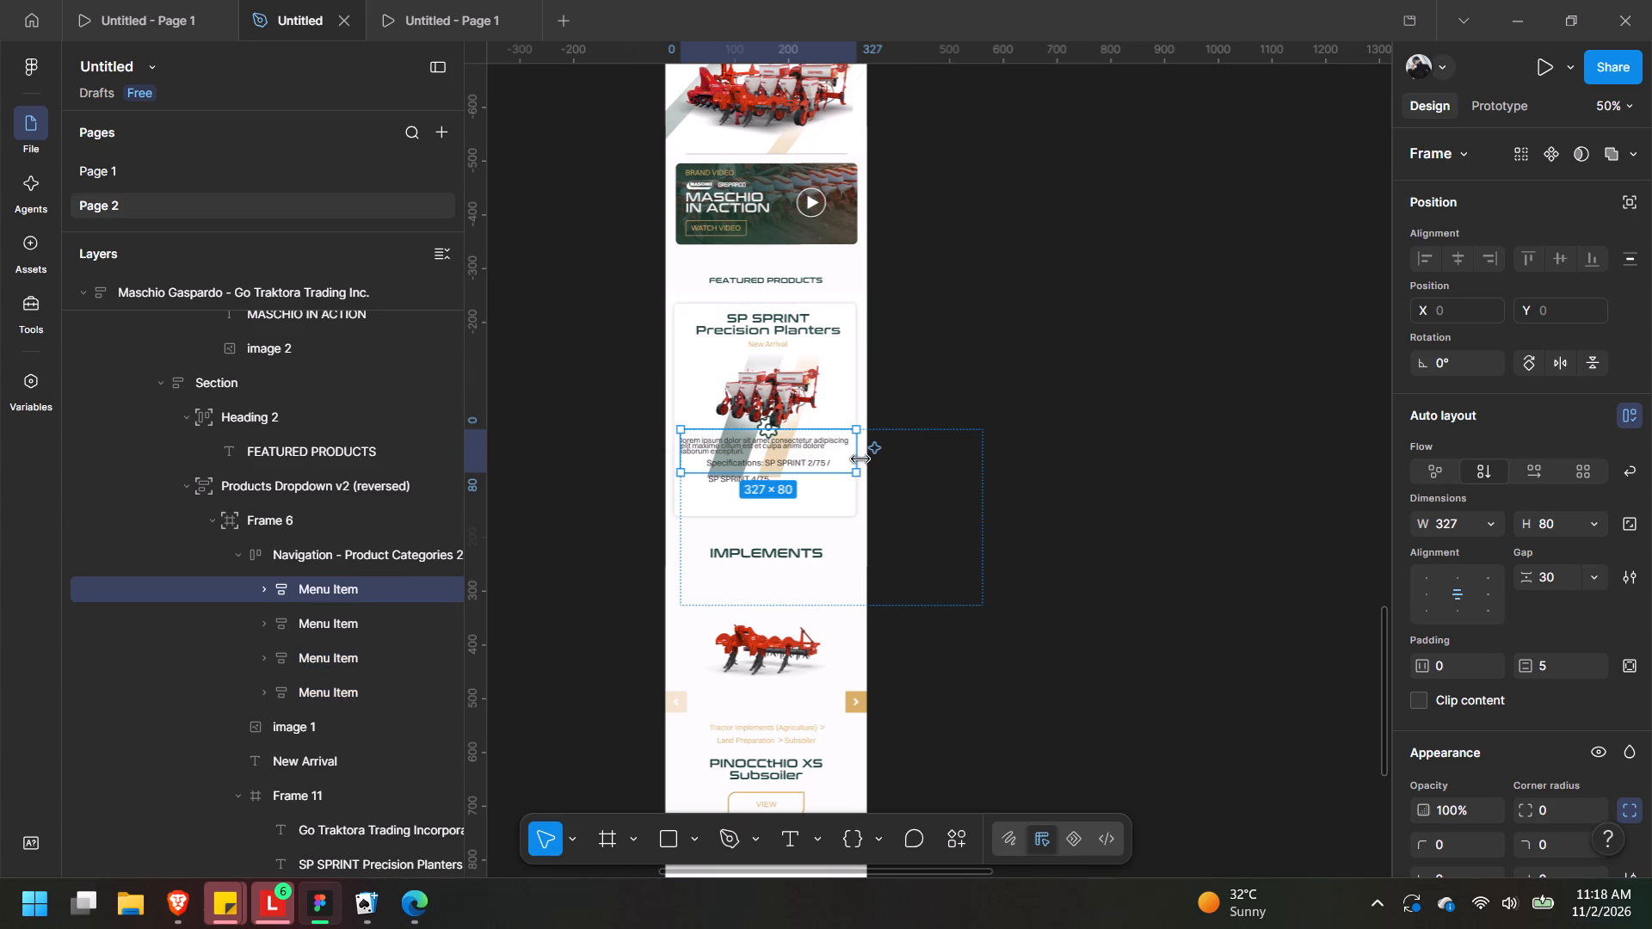
# Narrow the specification list frame from its right edge and extend its left edge so it spans the mobile card's width.
pyautogui.click(337, 567)
pyautogui.moveTo(984, 465); pyautogui.dragTo(939, 477)
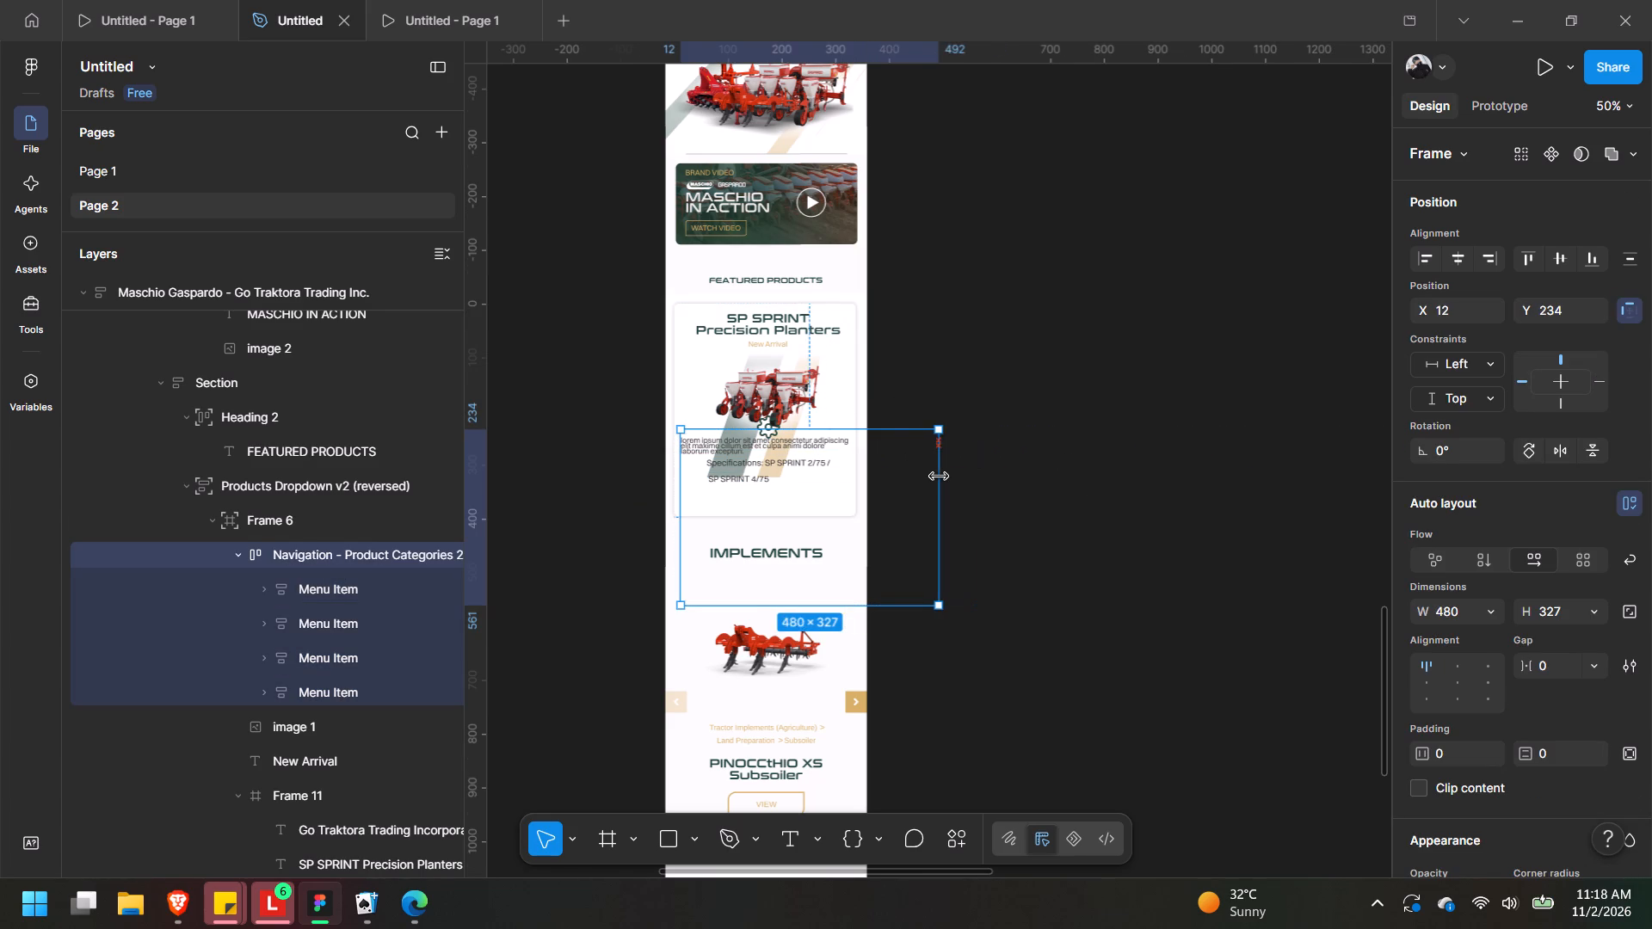
pyautogui.moveTo(939, 477); pyautogui.dragTo(861, 482)
pyautogui.moveTo(684, 479); pyautogui.dragTo(682, 480)
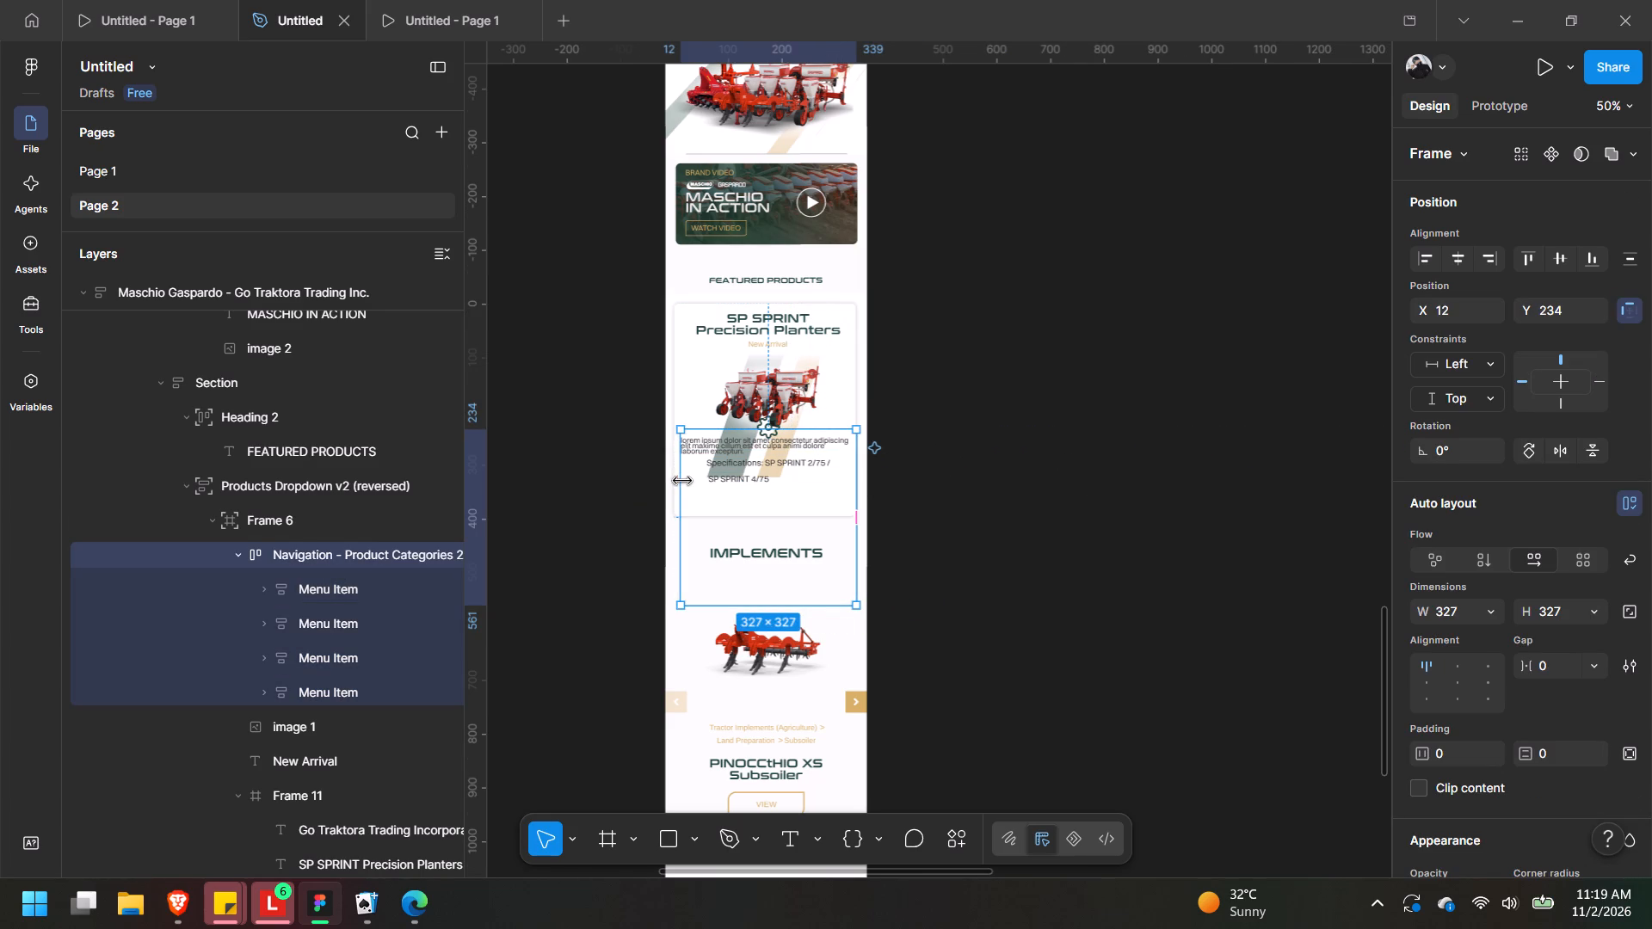
pyautogui.moveTo(682, 480); pyautogui.dragTo(675, 483)
# Set the width of the first menu item (gear icon) in the mobile specification list to 130.
pyautogui.click(318, 582)
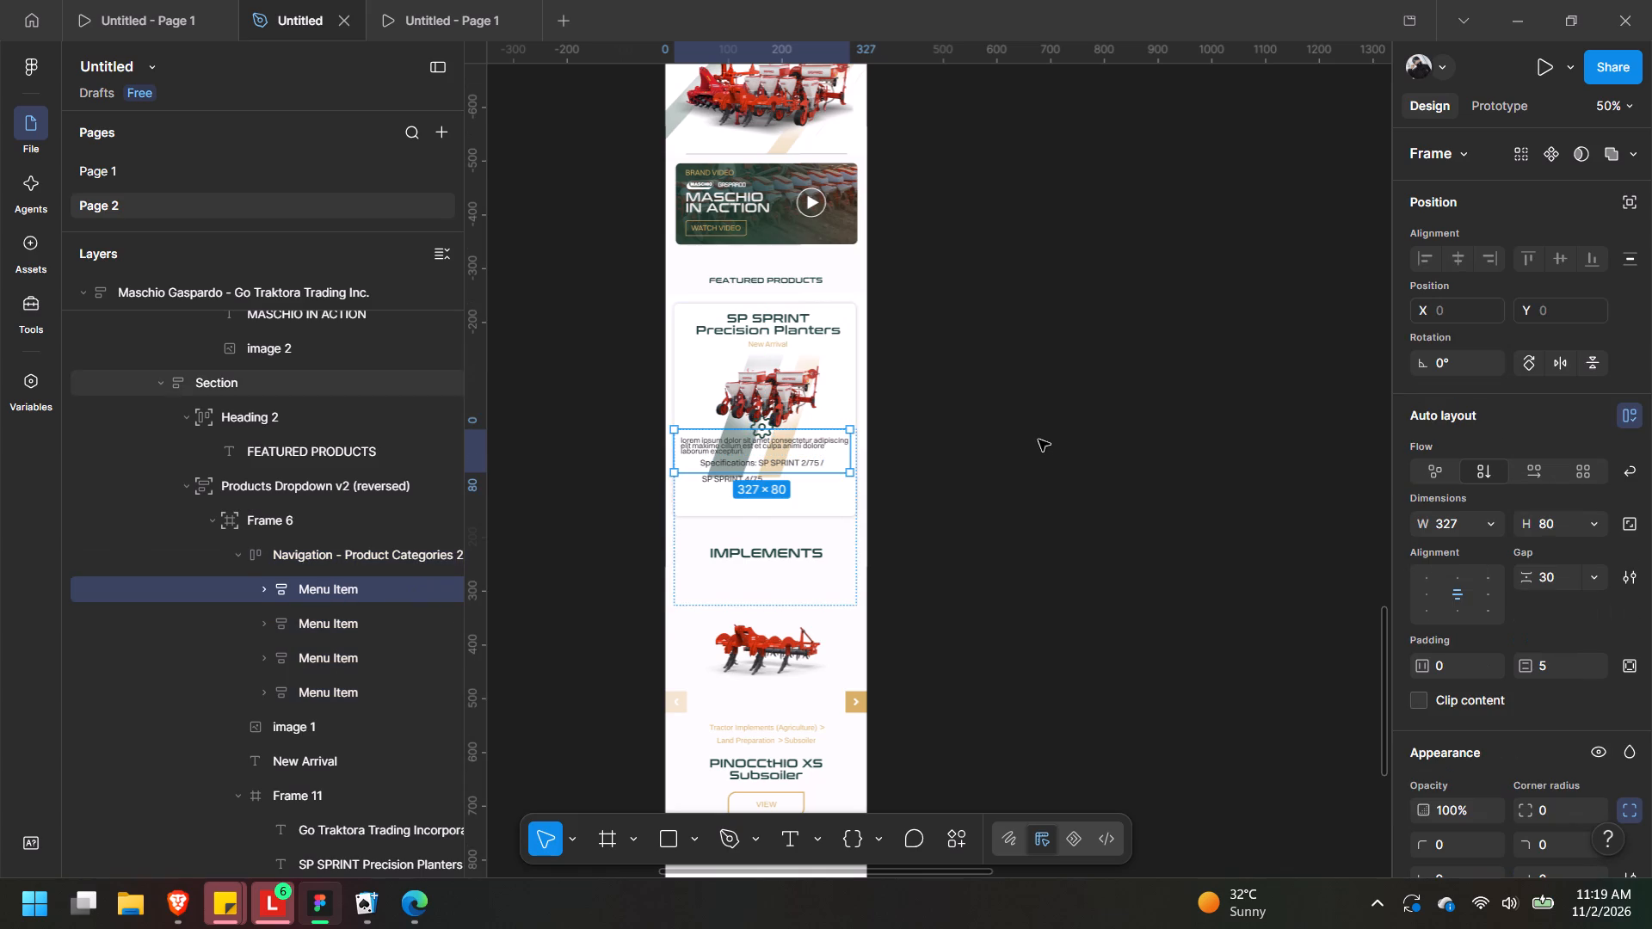
pyautogui.moveTo(845, 448); pyautogui.dragTo(751, 457)
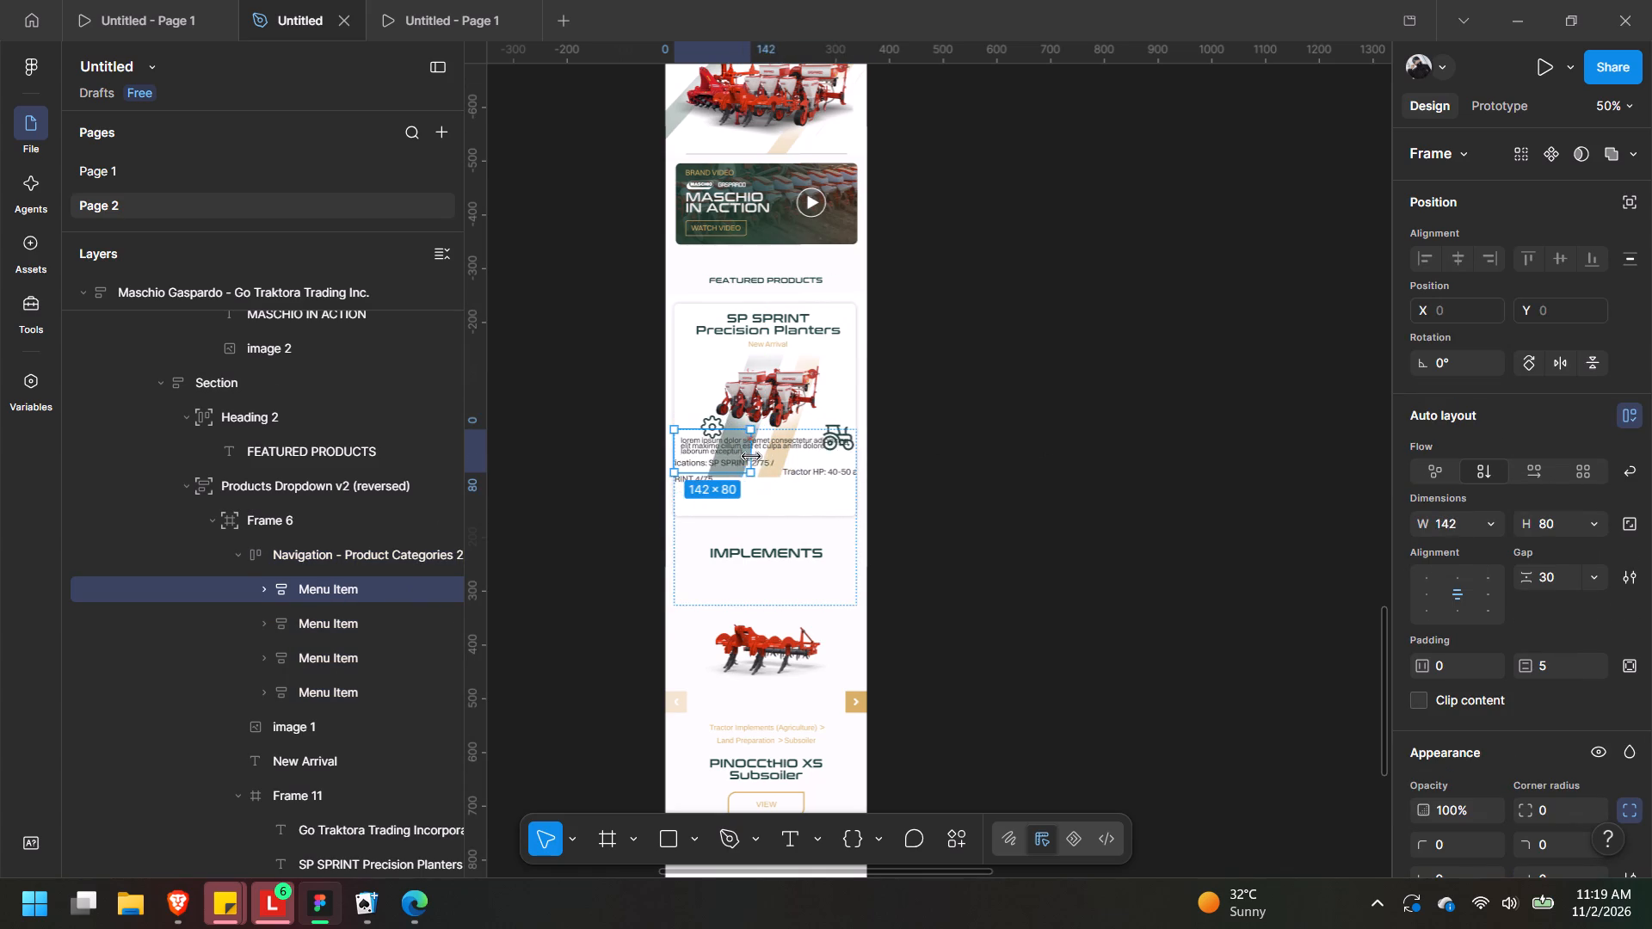
pyautogui.moveTo(751, 457); pyautogui.dragTo(750, 460)
pyautogui.click(825, 453)
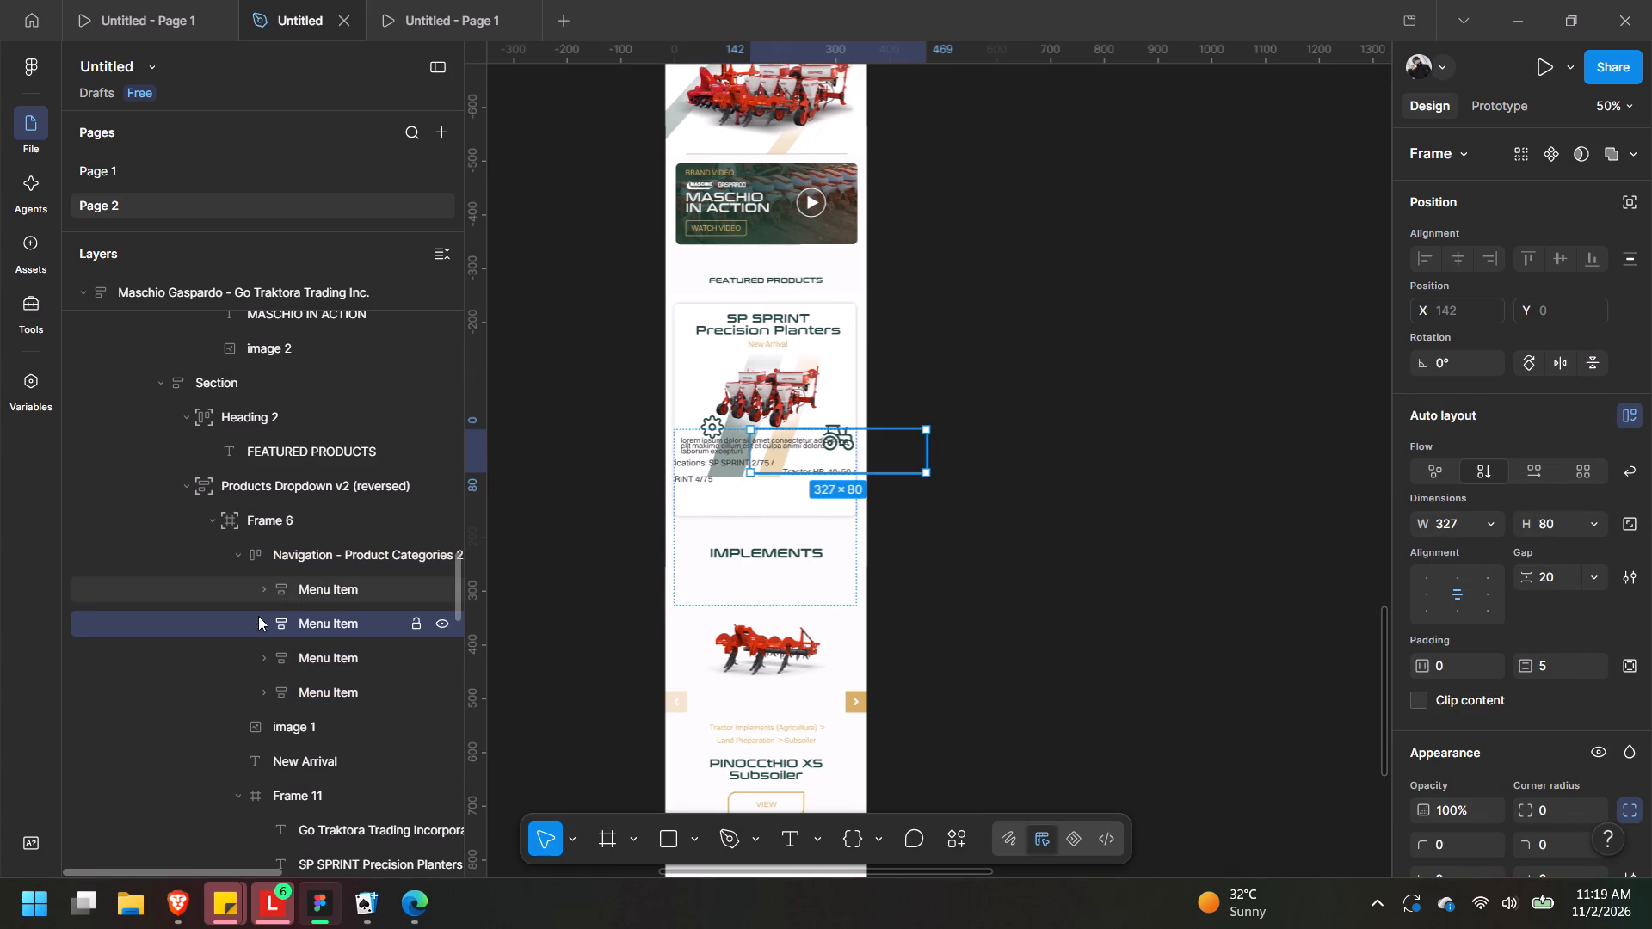
pyautogui.click(317, 598)
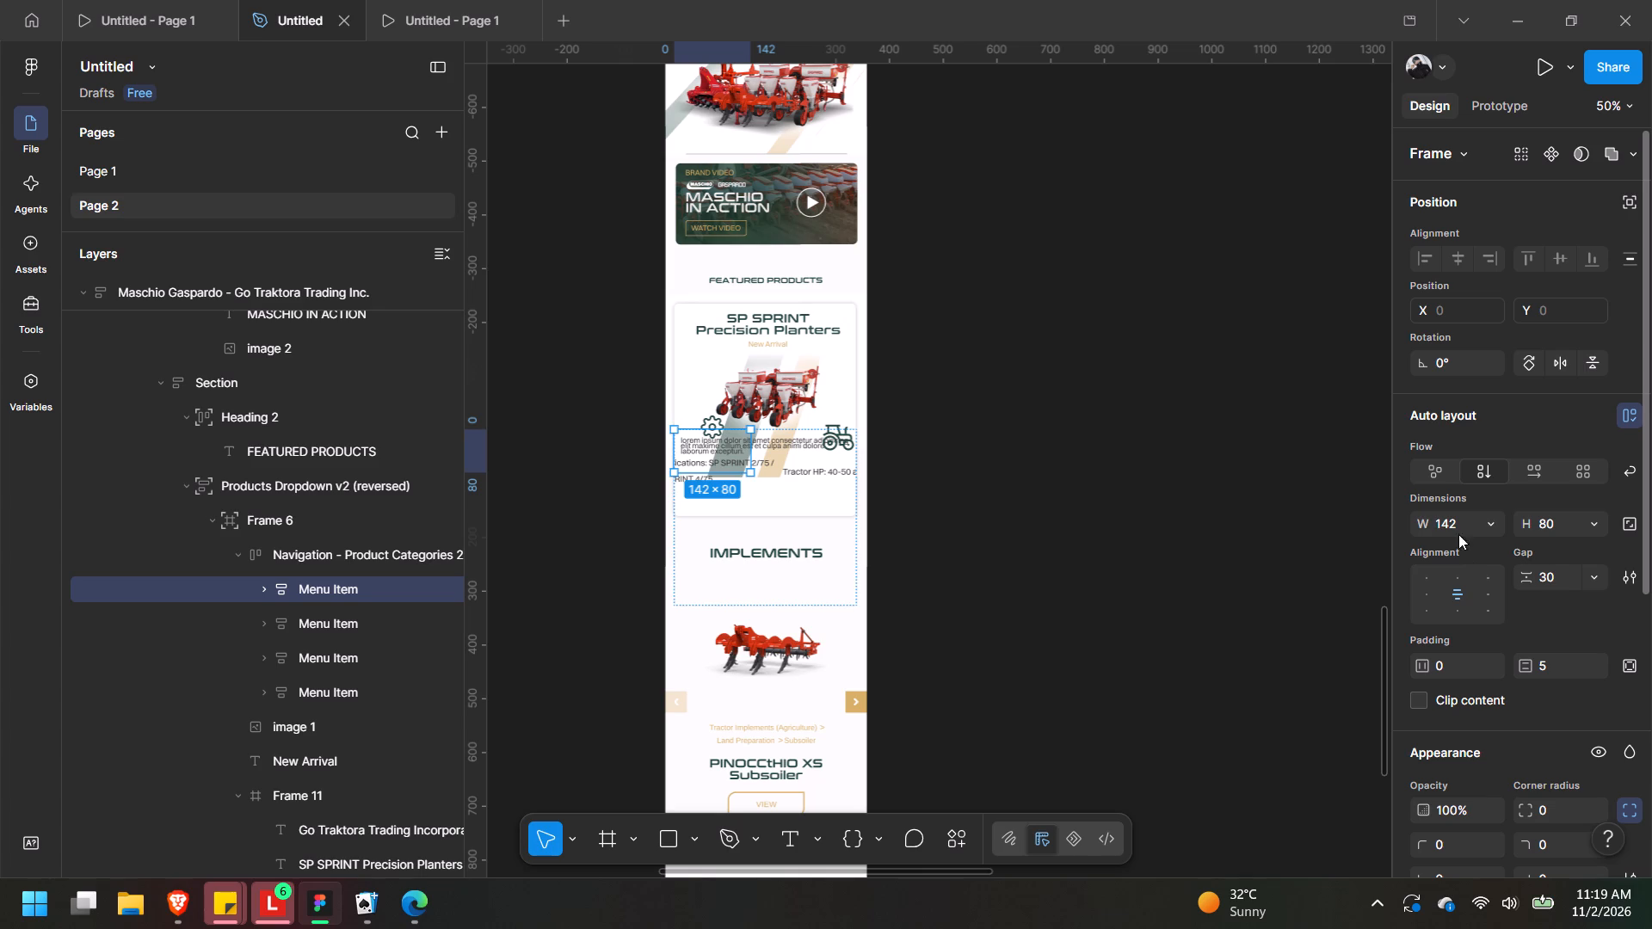
pyautogui.click(1441, 520)
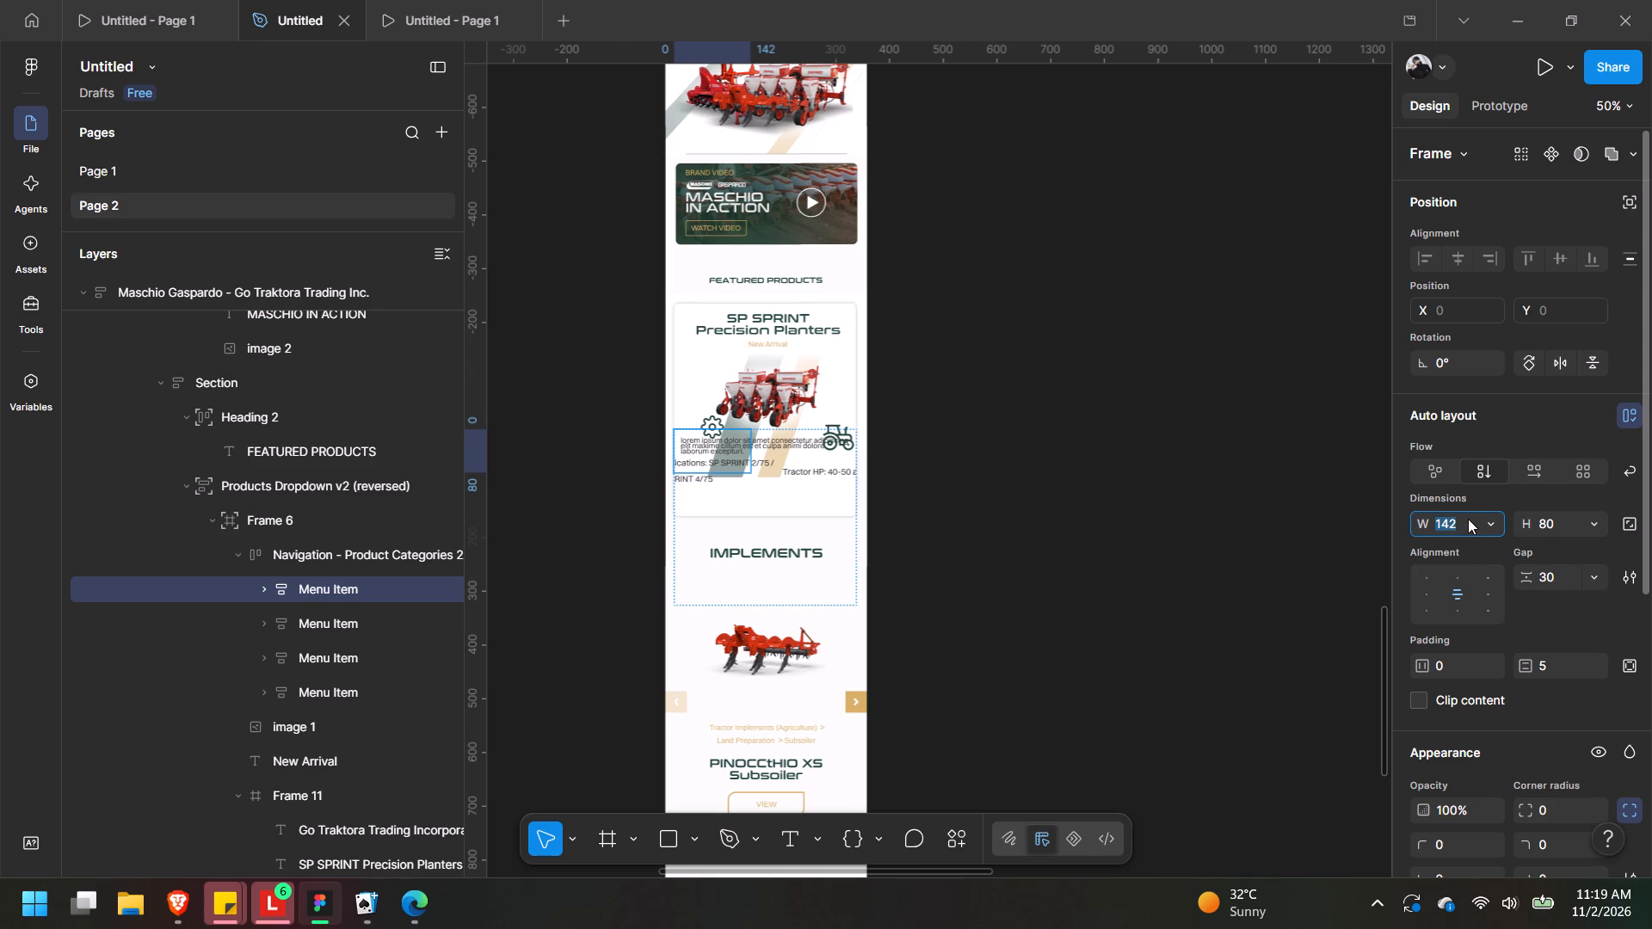
pyautogui.write('130')
pyautogui.press('Return')
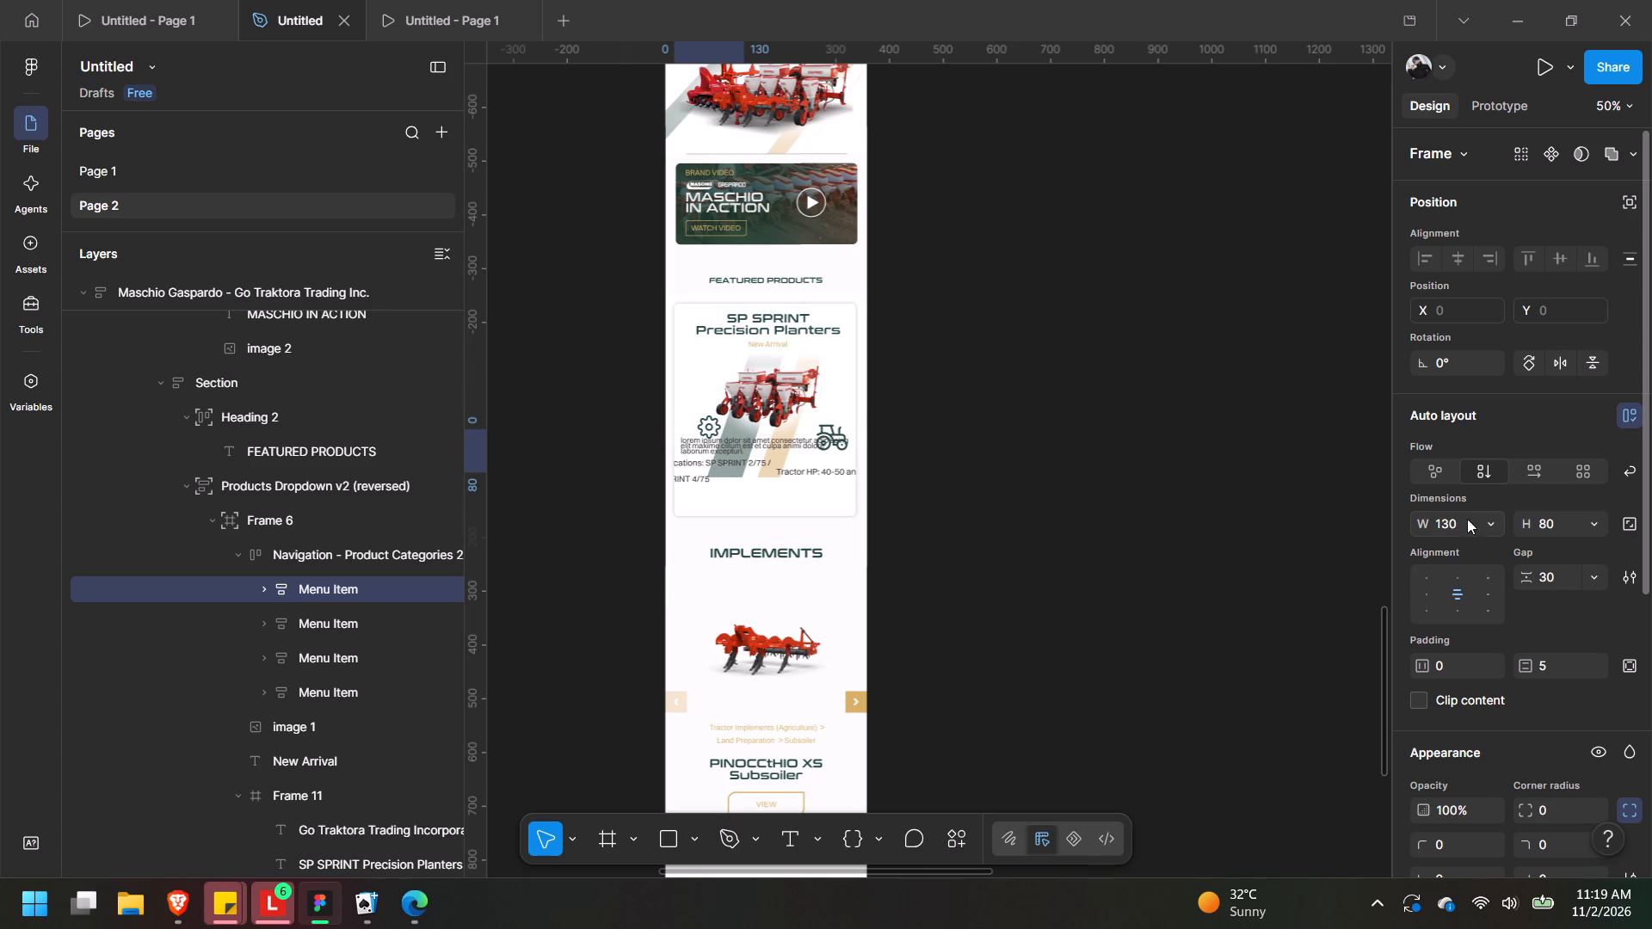
# Set the widths of the second and third menu items in the specification list to 130 each.
pyautogui.click(327, 606)
pyautogui.click(1455, 524)
pyautogui.write('130')
pyautogui.press('Return')
pyautogui.click(318, 654)
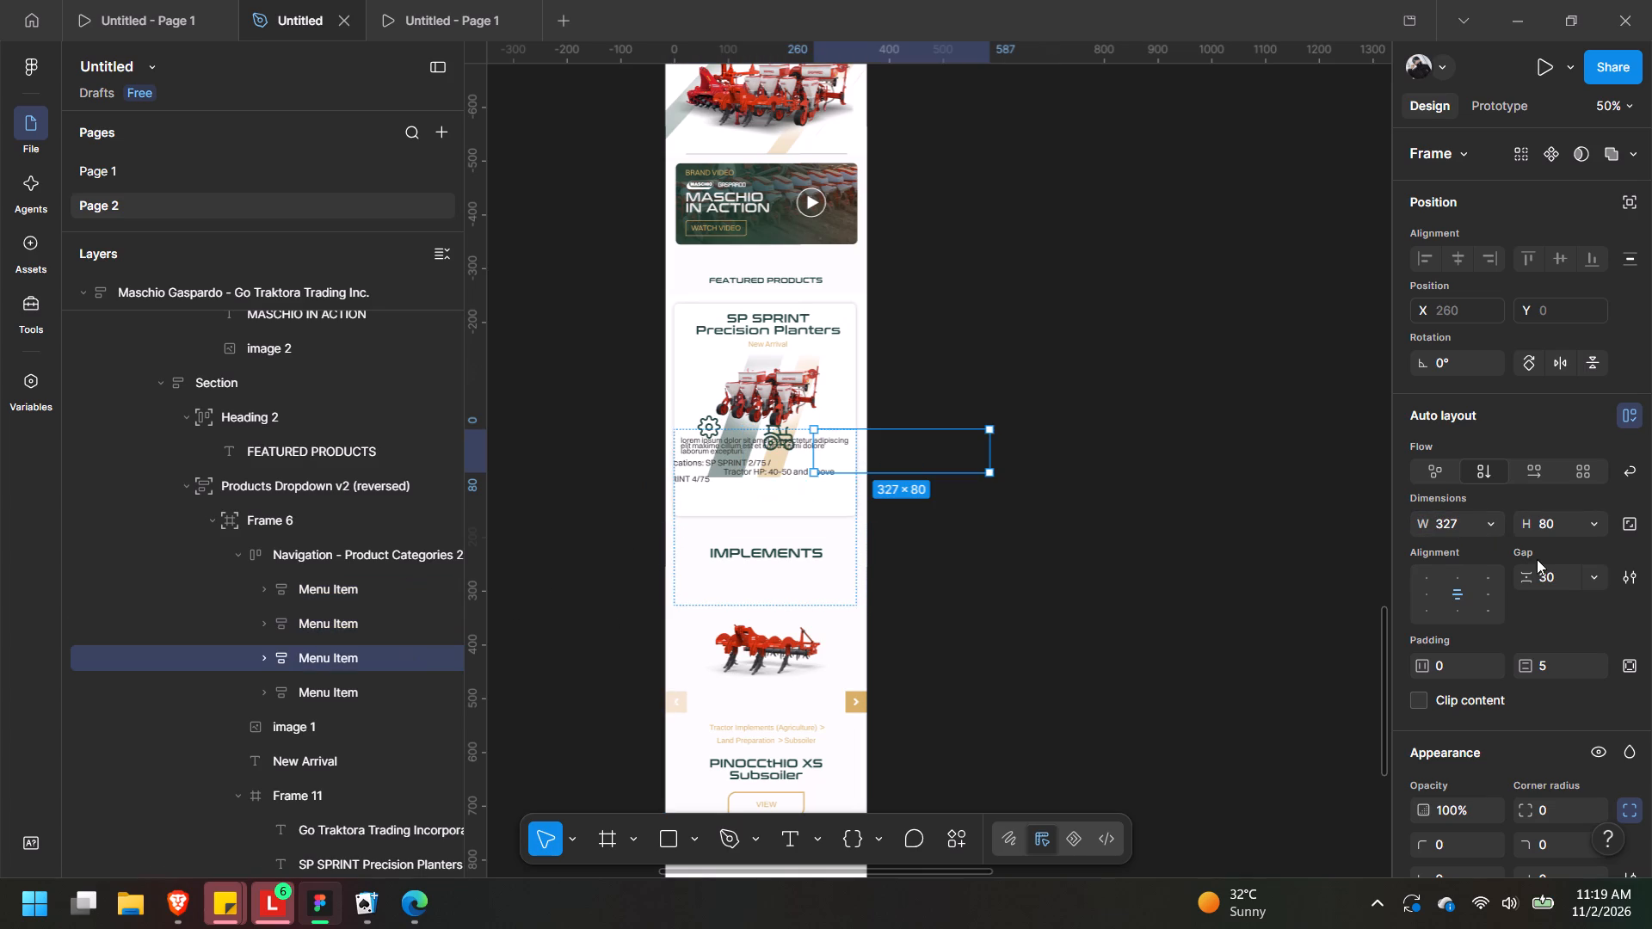
pyautogui.click(1461, 524)
pyautogui.write('130')
pyautogui.press('Return')
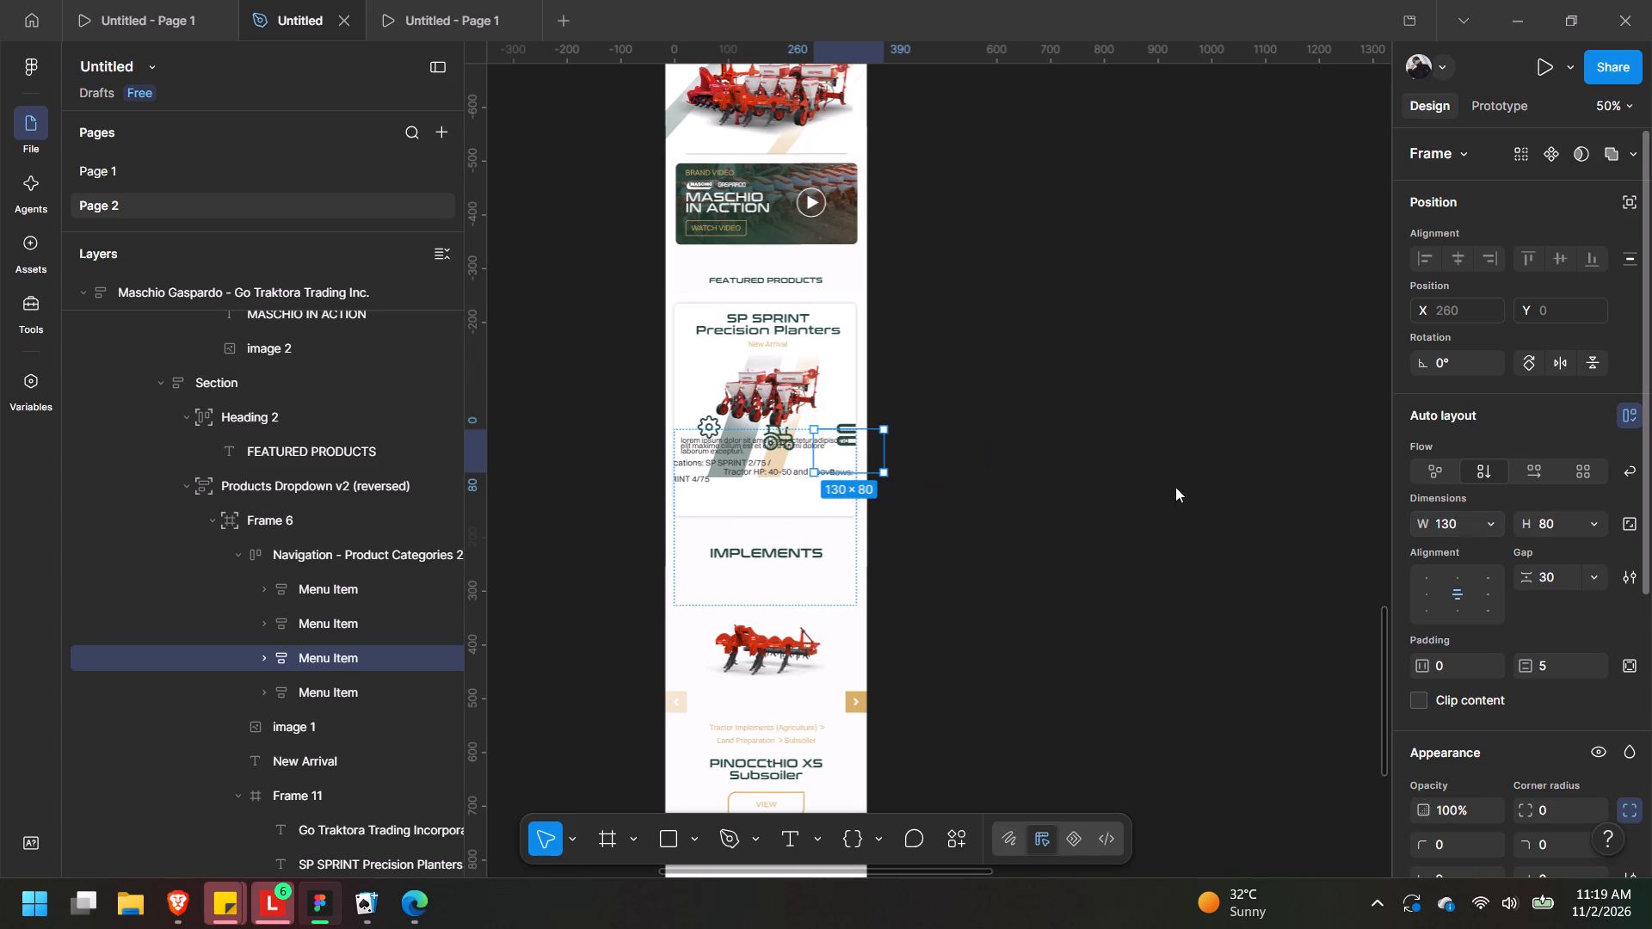
# Set the width of the fourth menu item in the specification list to 130.
pyautogui.click(289, 675)
pyautogui.click(1463, 522)
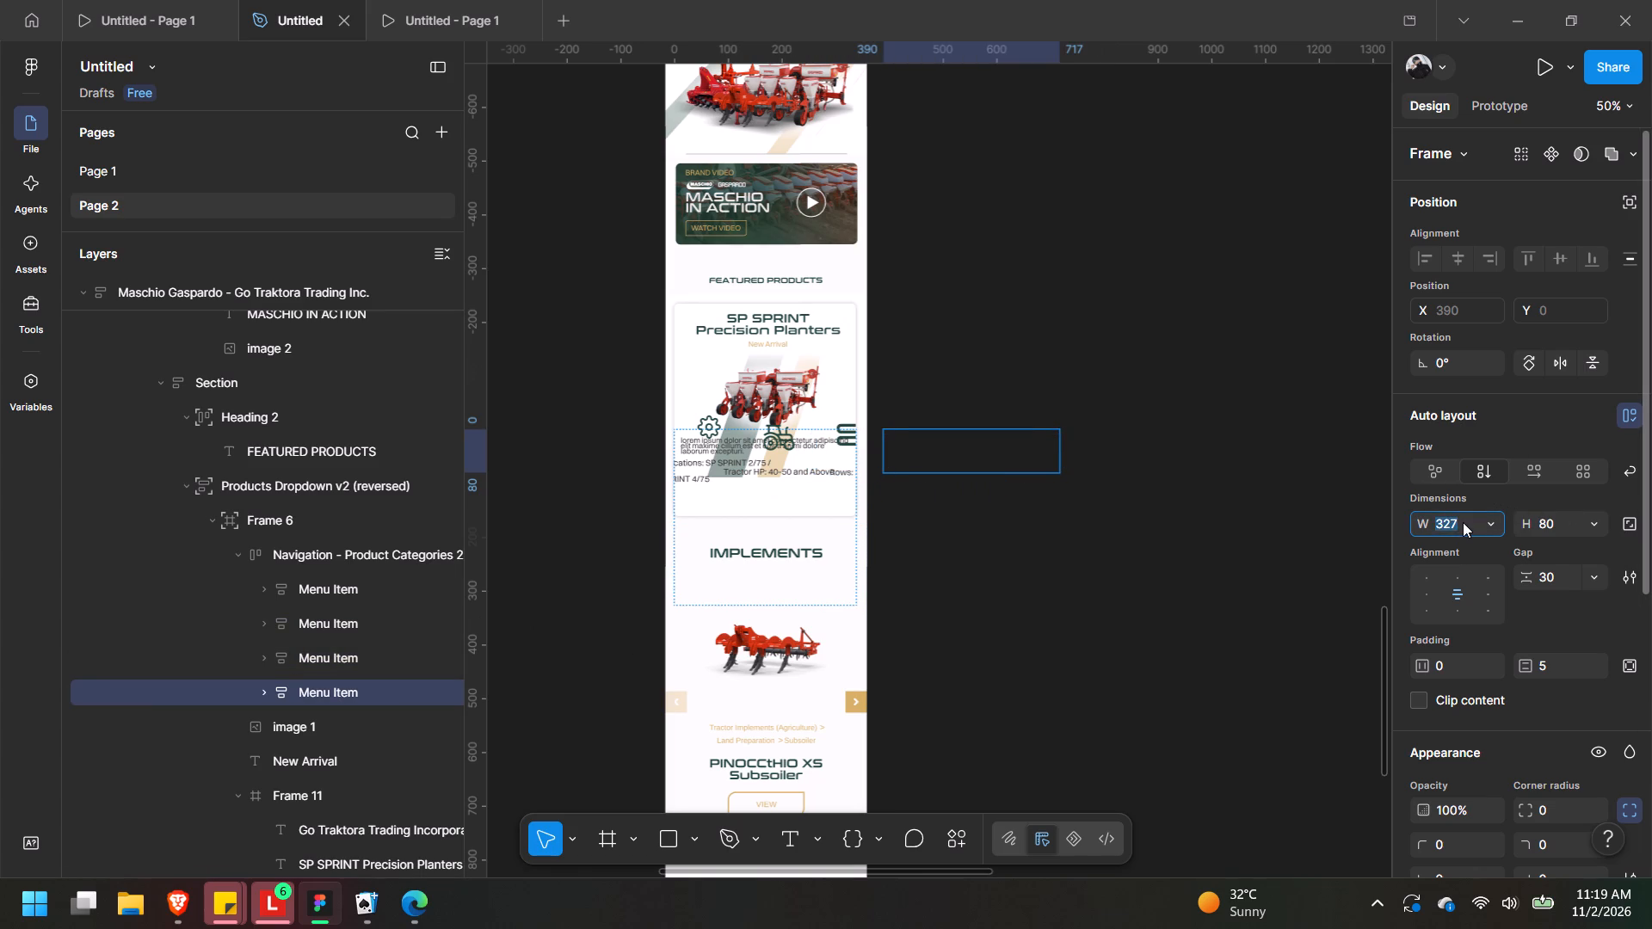
pyautogui.write('13-0')
pyautogui.press('Return')
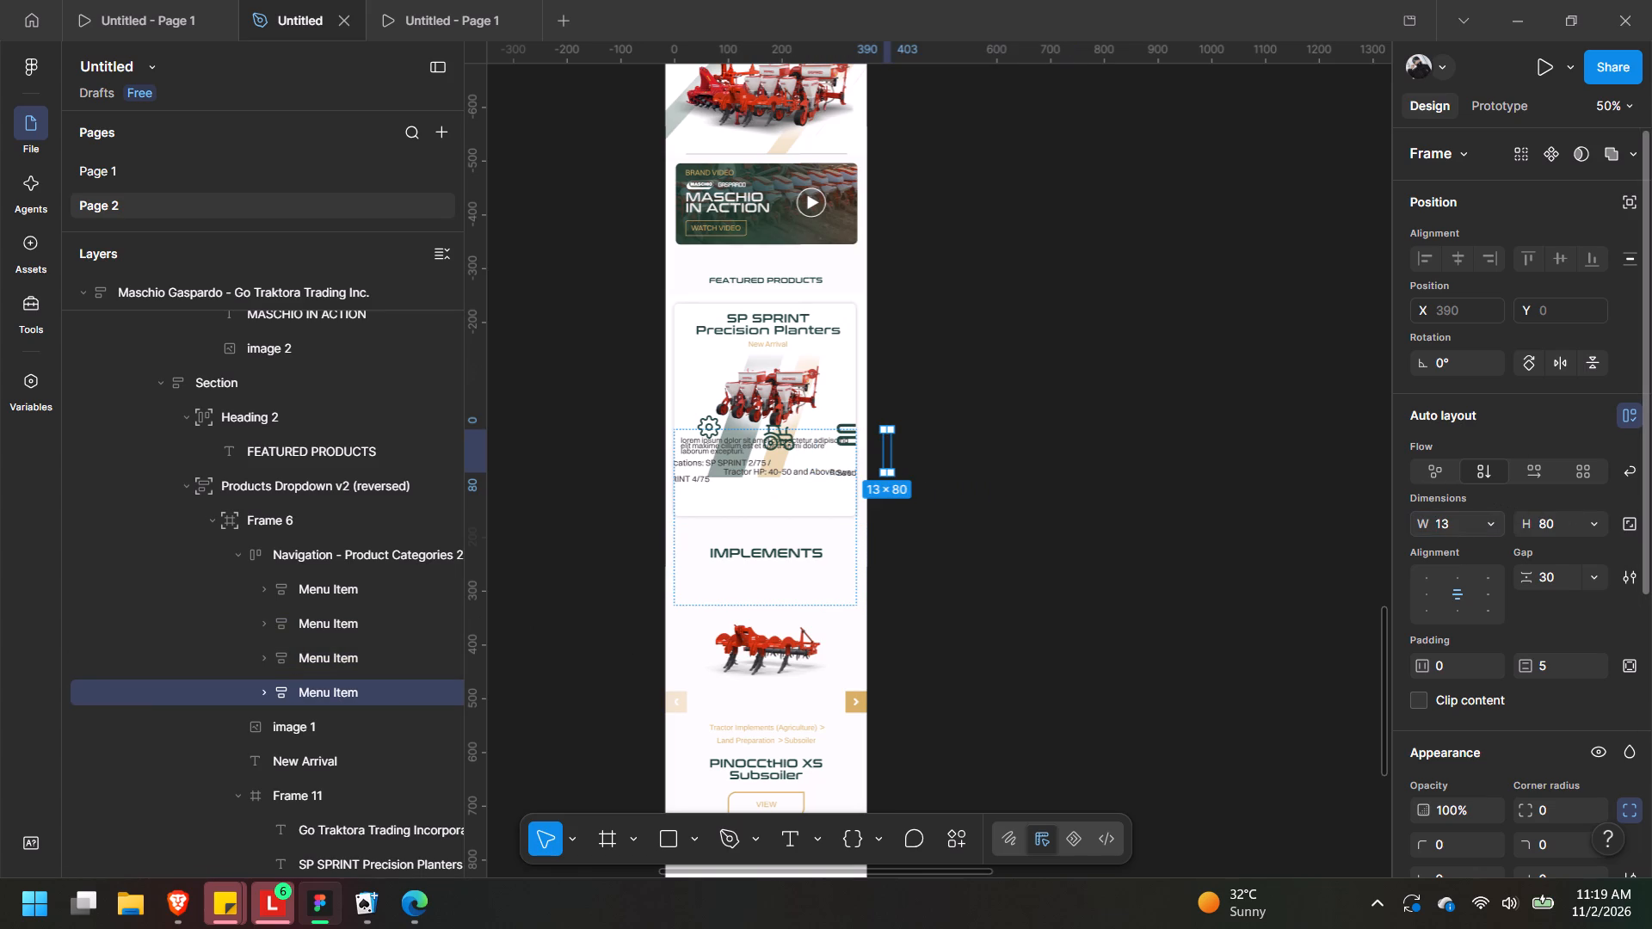
pyautogui.hotkey('ctrl', 'z')
pyautogui.click(1464, 523)
pyautogui.write('130')
pyautogui.press('Return')
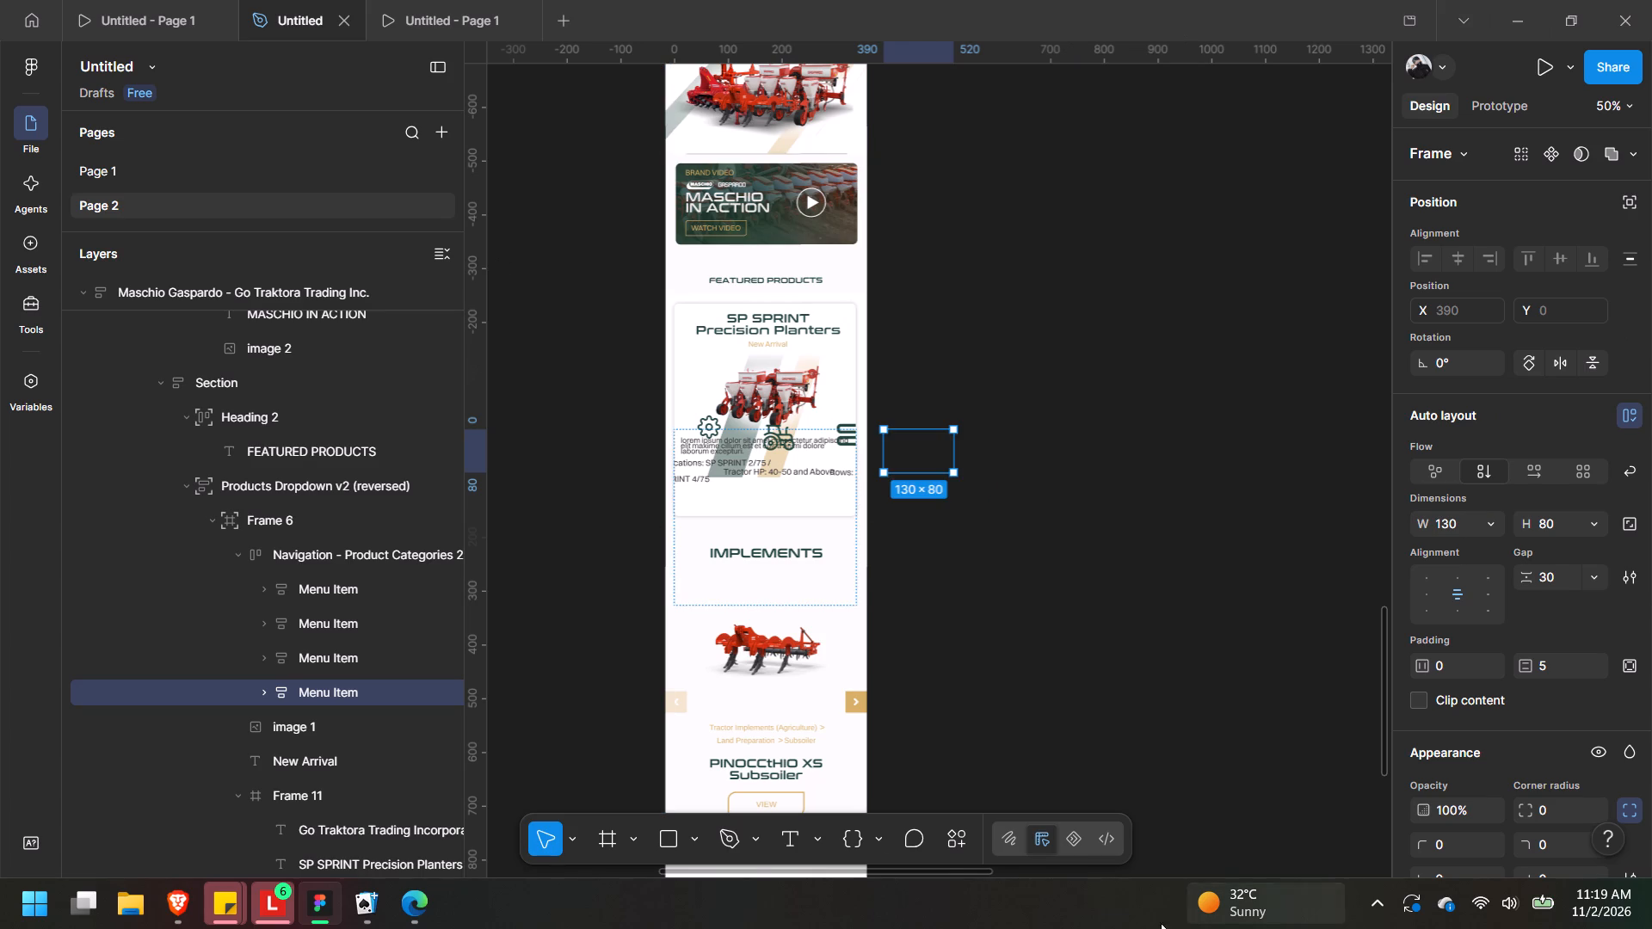
# Examine how the menu items' icons and texts fit and overlap inside the mobile product card.
pyautogui.scroll(2, 698, 616)
pyautogui.hotkey('ctrl', '=')
pyautogui.hotkey('ctrl', '=')
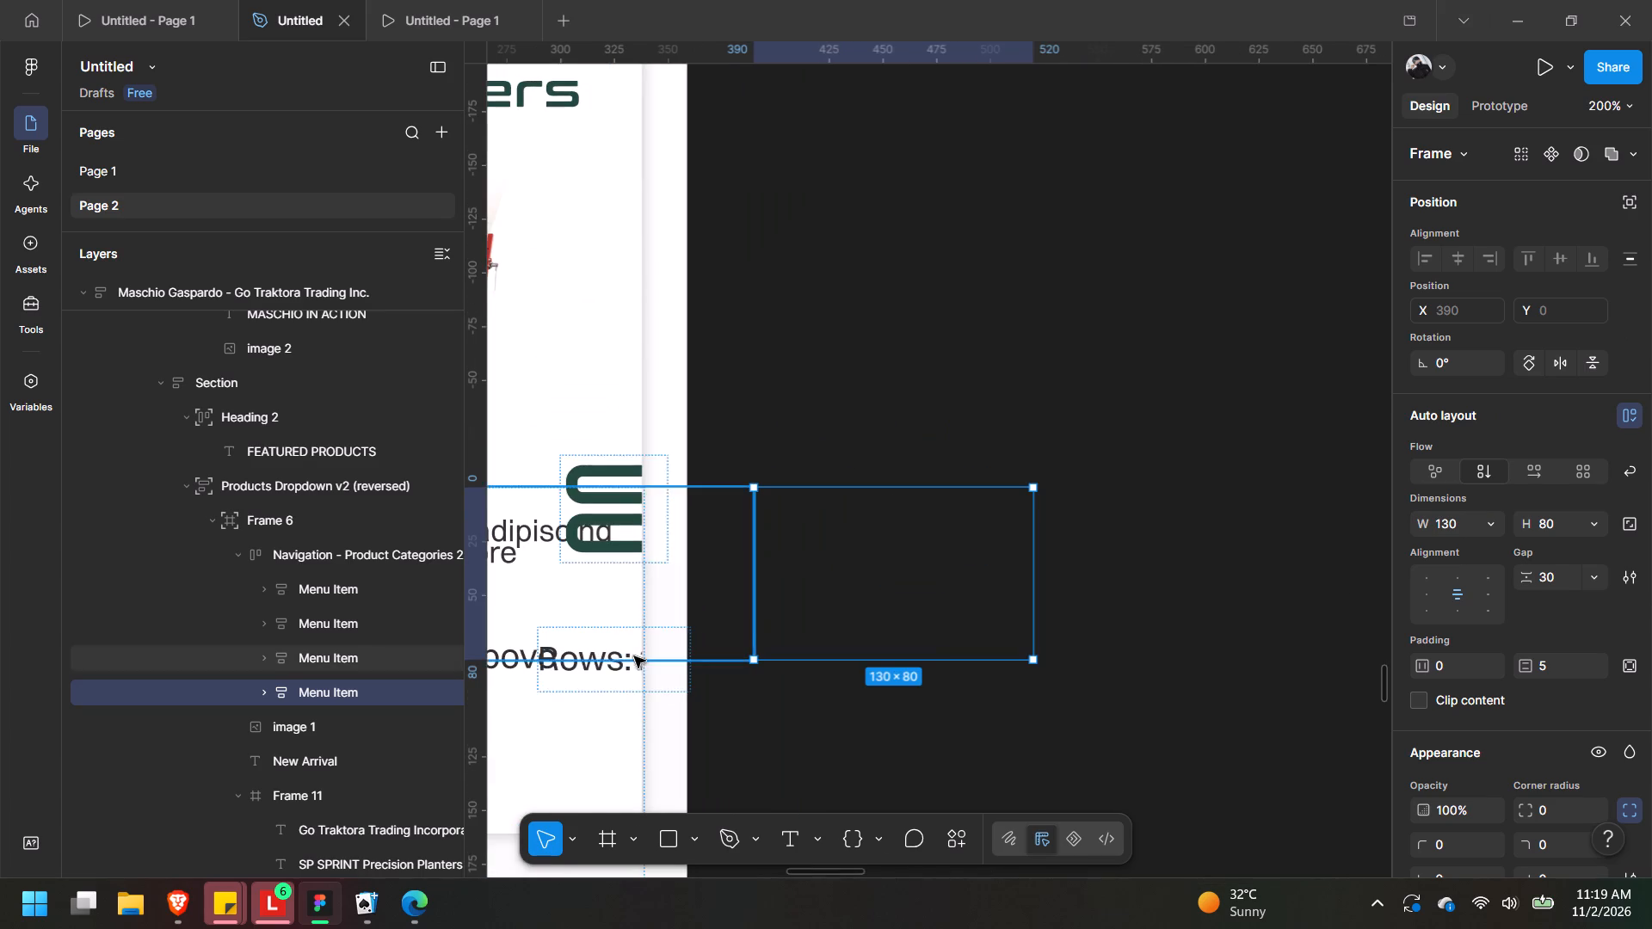
pyautogui.moveTo(711, 629); pyautogui.dragTo(1398, 389, button='middle')
pyautogui.moveTo(1258, 443); pyautogui.dragTo(1105, 569, button='middle')
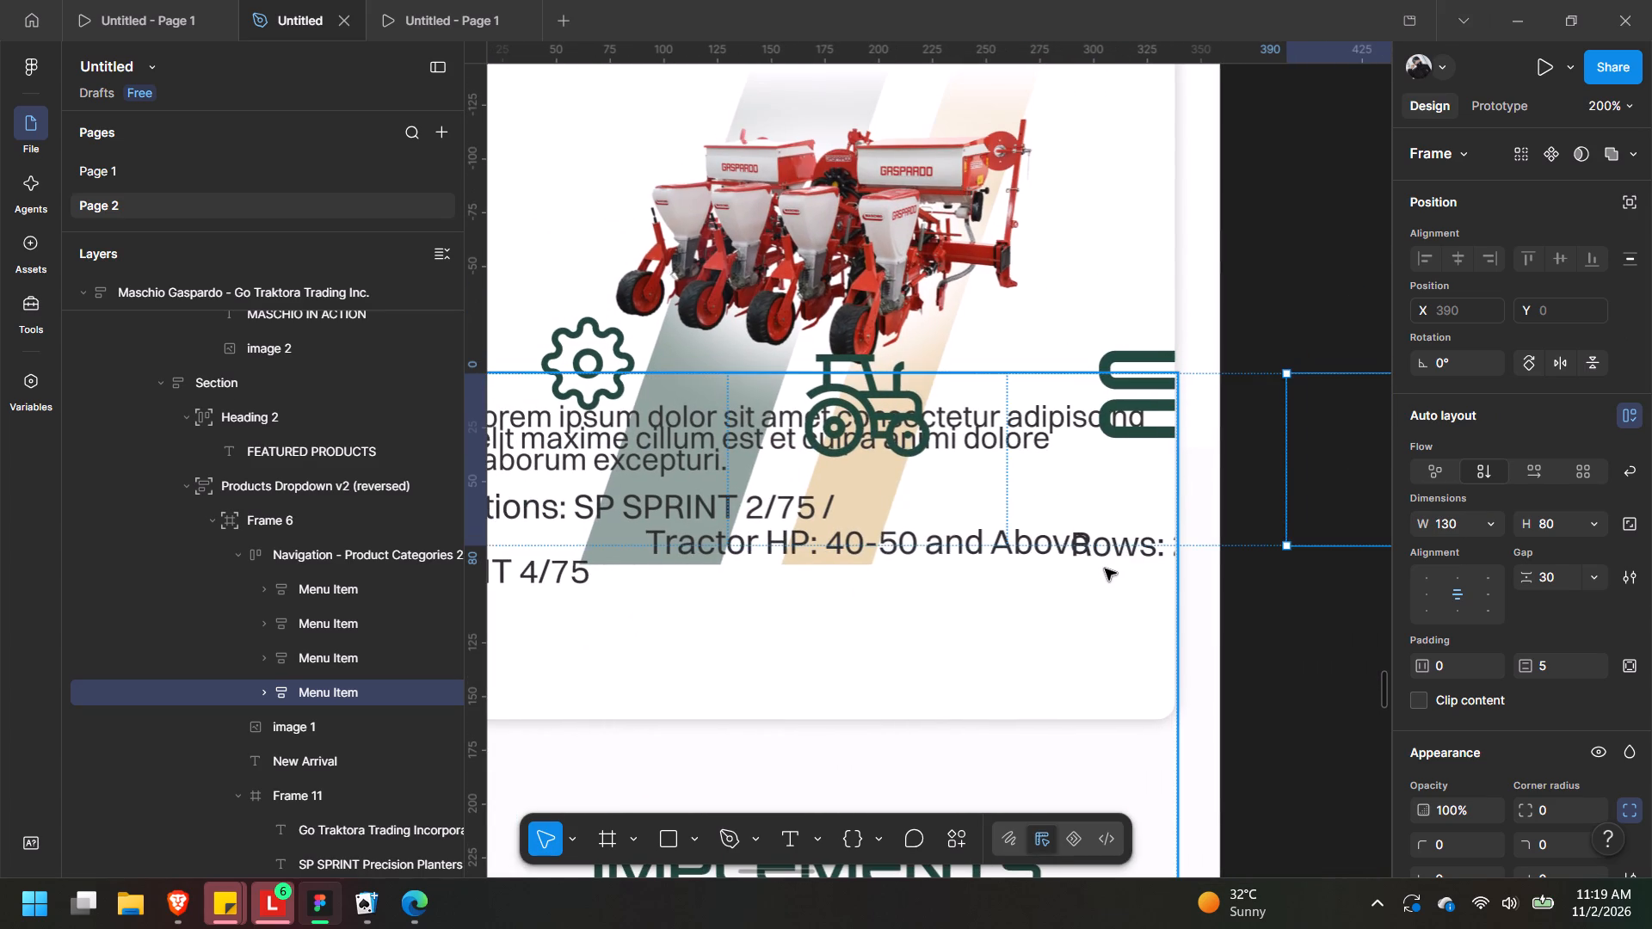
pyautogui.scroll(-4, 1009, 570)
pyautogui.scroll(3, 1009, 570)
pyautogui.hotkey('ctrl', '-')
pyautogui.hotkey('ctrl', '-')
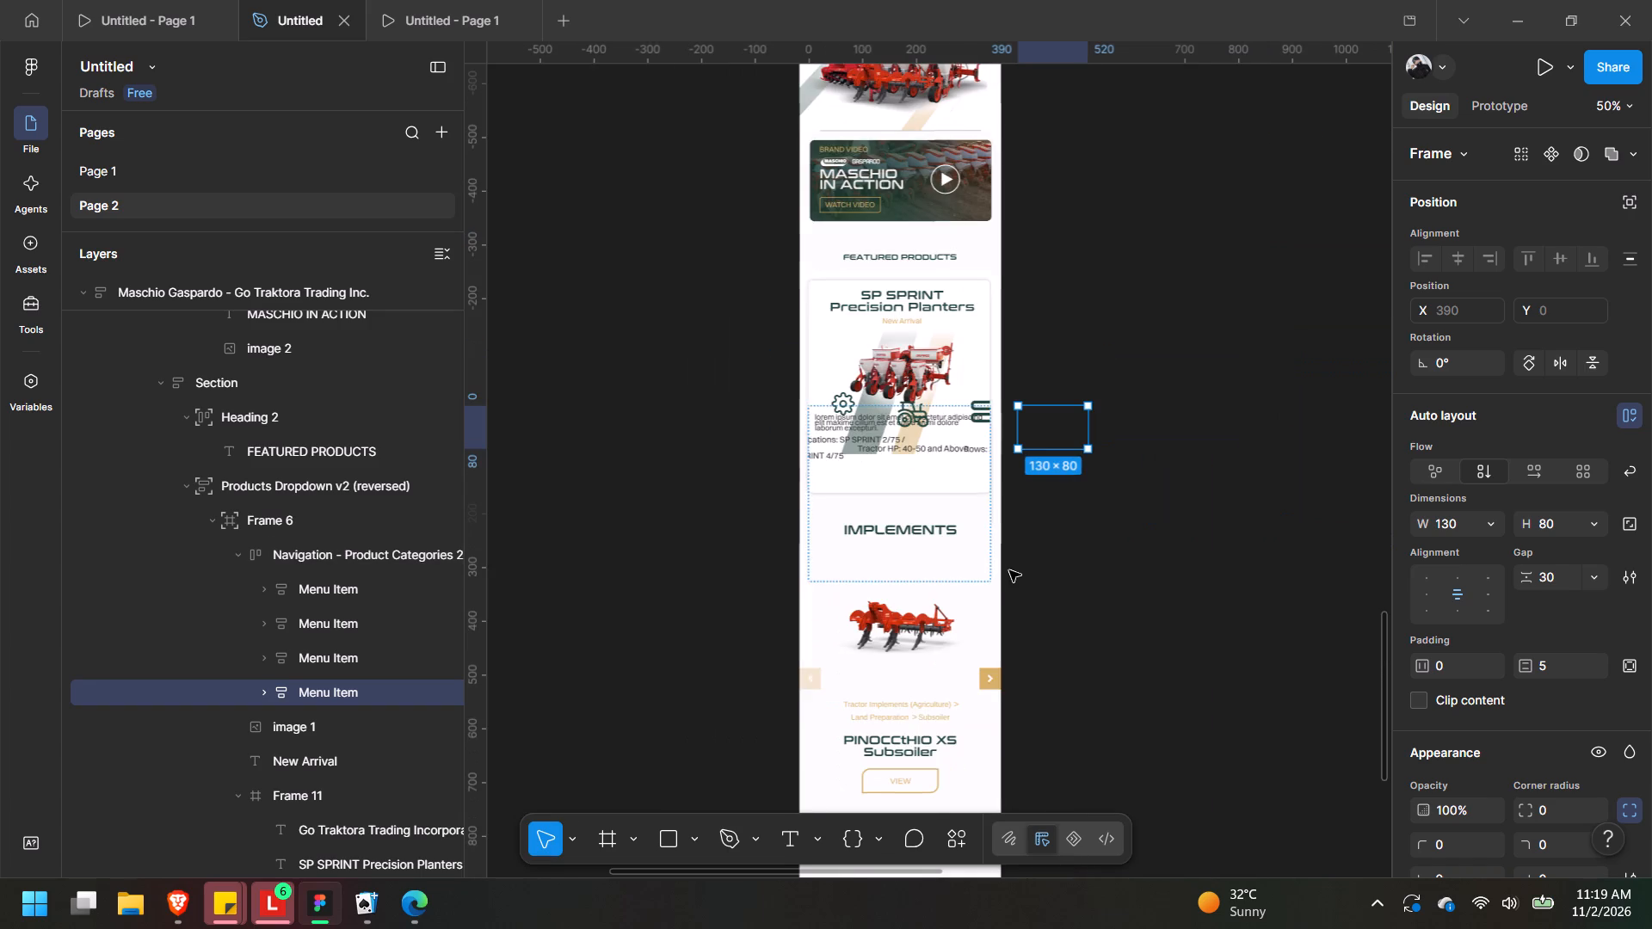
pyautogui.click(849, 397)
pyautogui.click(932, 434)
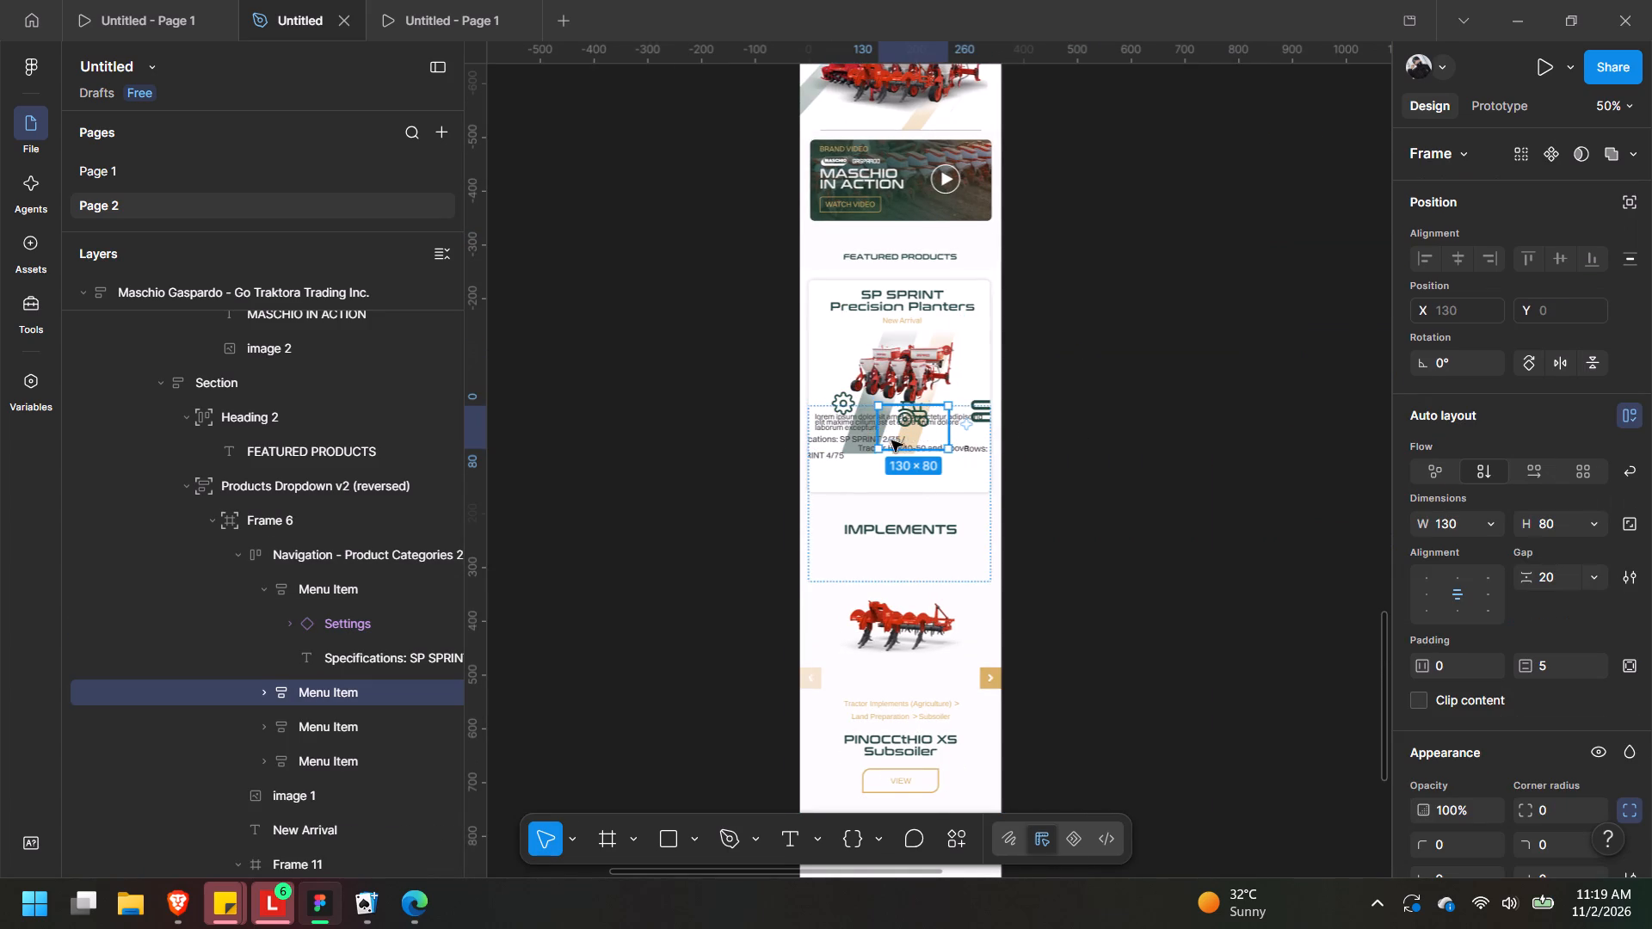
pyautogui.moveTo(913, 427); pyautogui.dragTo(907, 453)
pyautogui.click(855, 409)
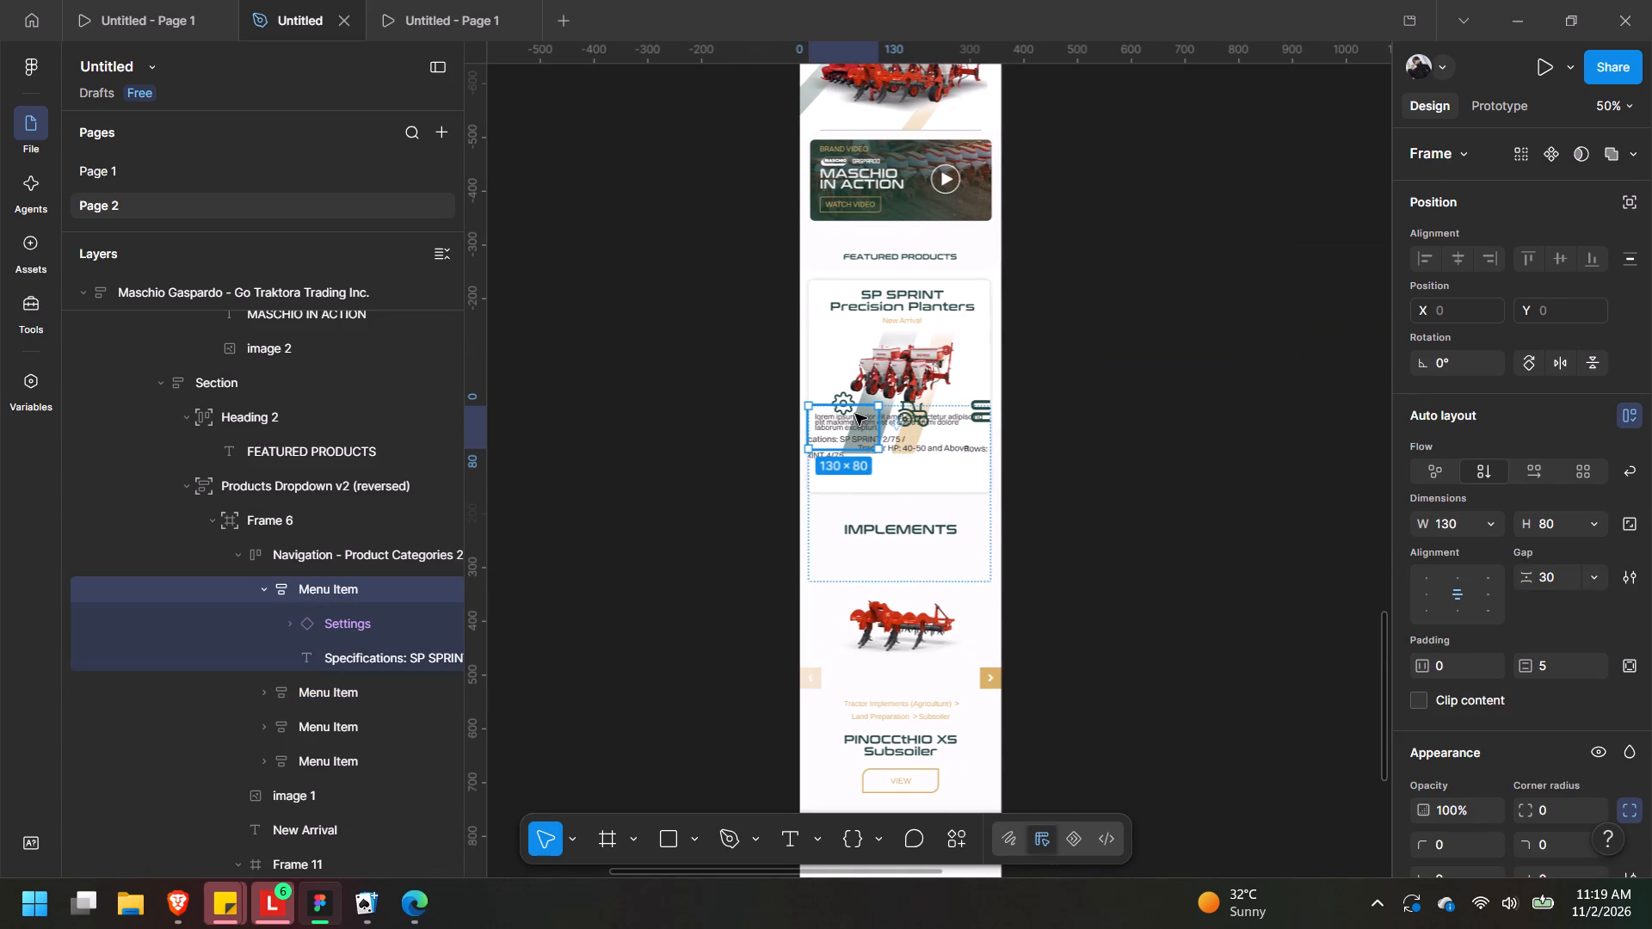
pyautogui.hotkey('ctrl', '=')
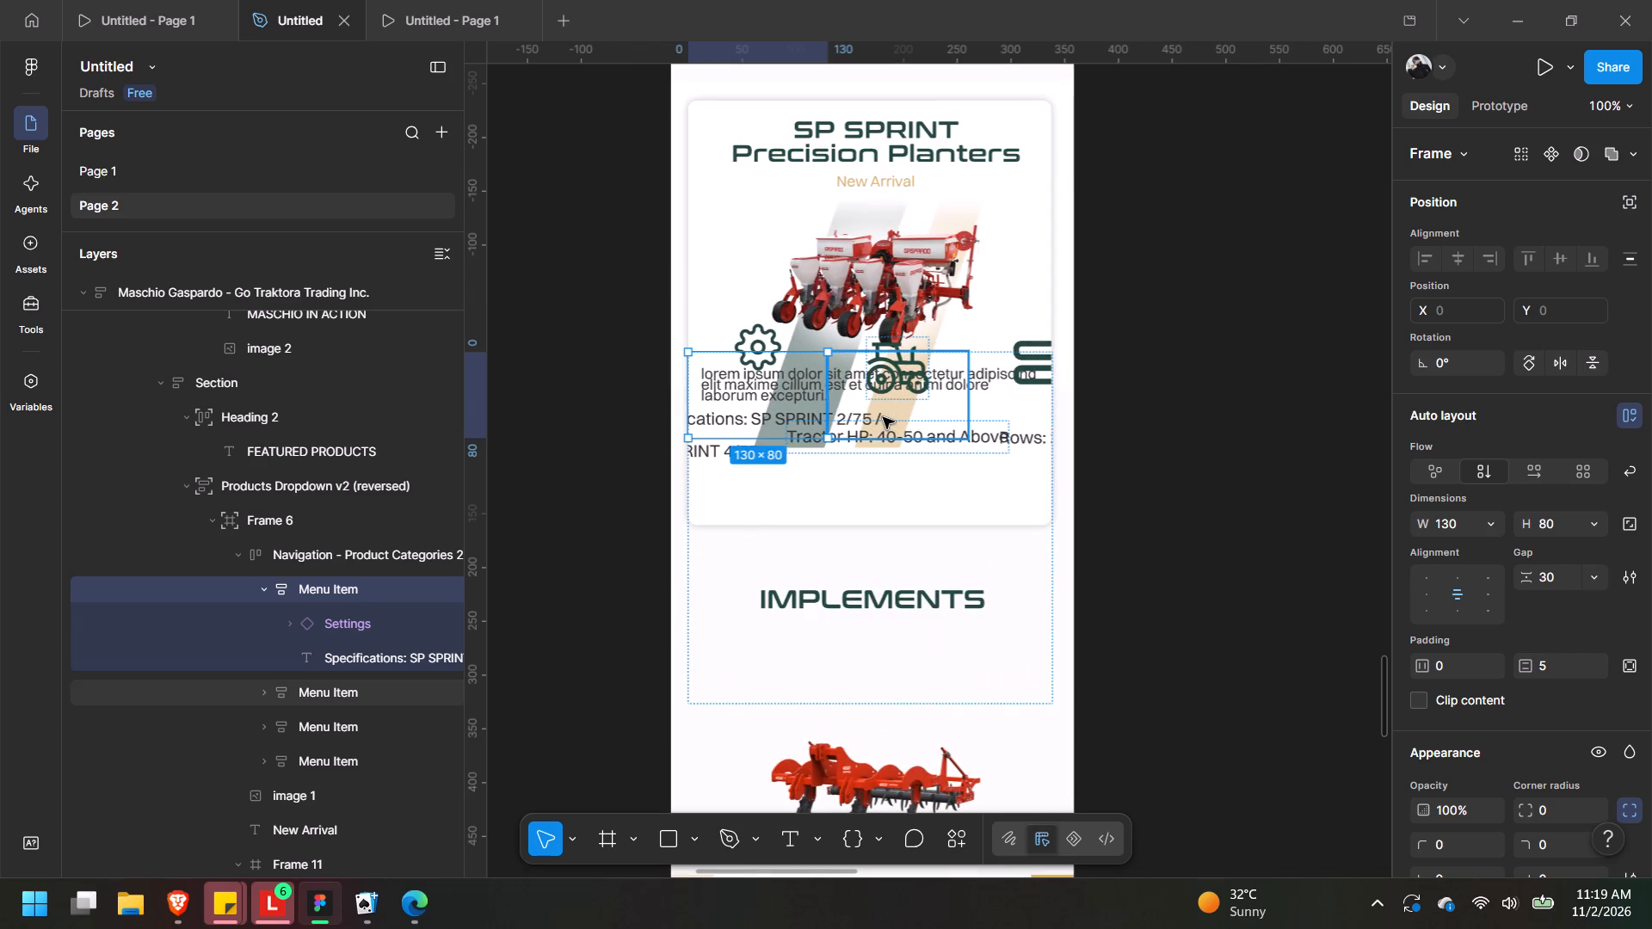
pyautogui.click(907, 409)
pyautogui.click(1008, 397)
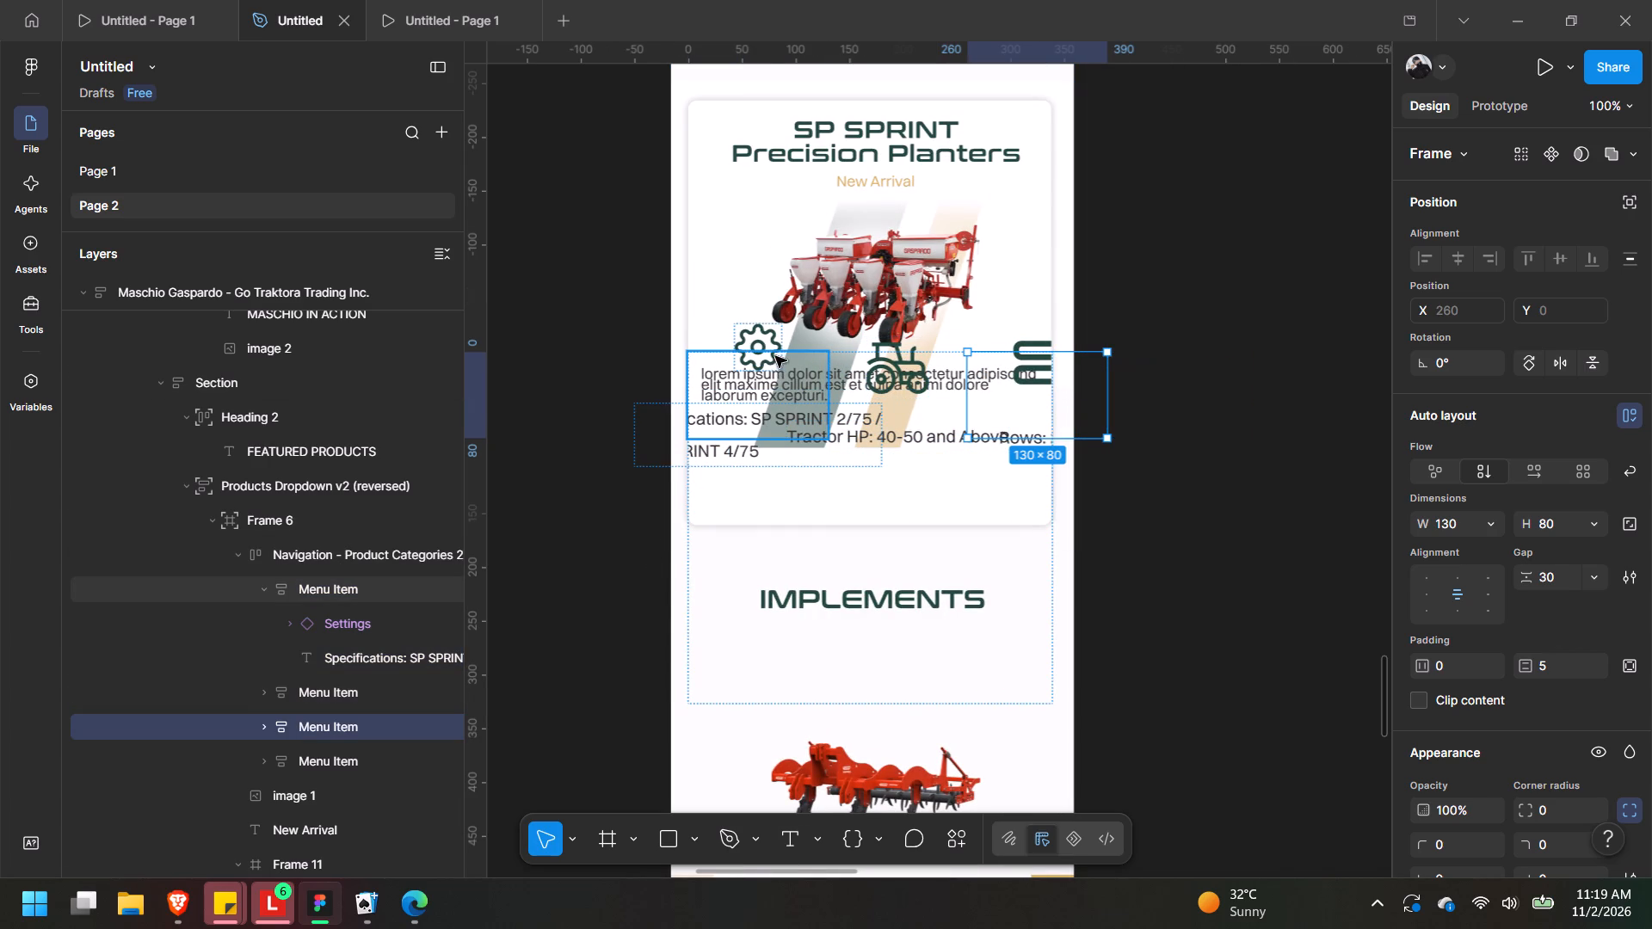
# Insert a line break after "Specifications:" in the first menu item's text so the model names start on a new line.
pyautogui.click(744, 433)
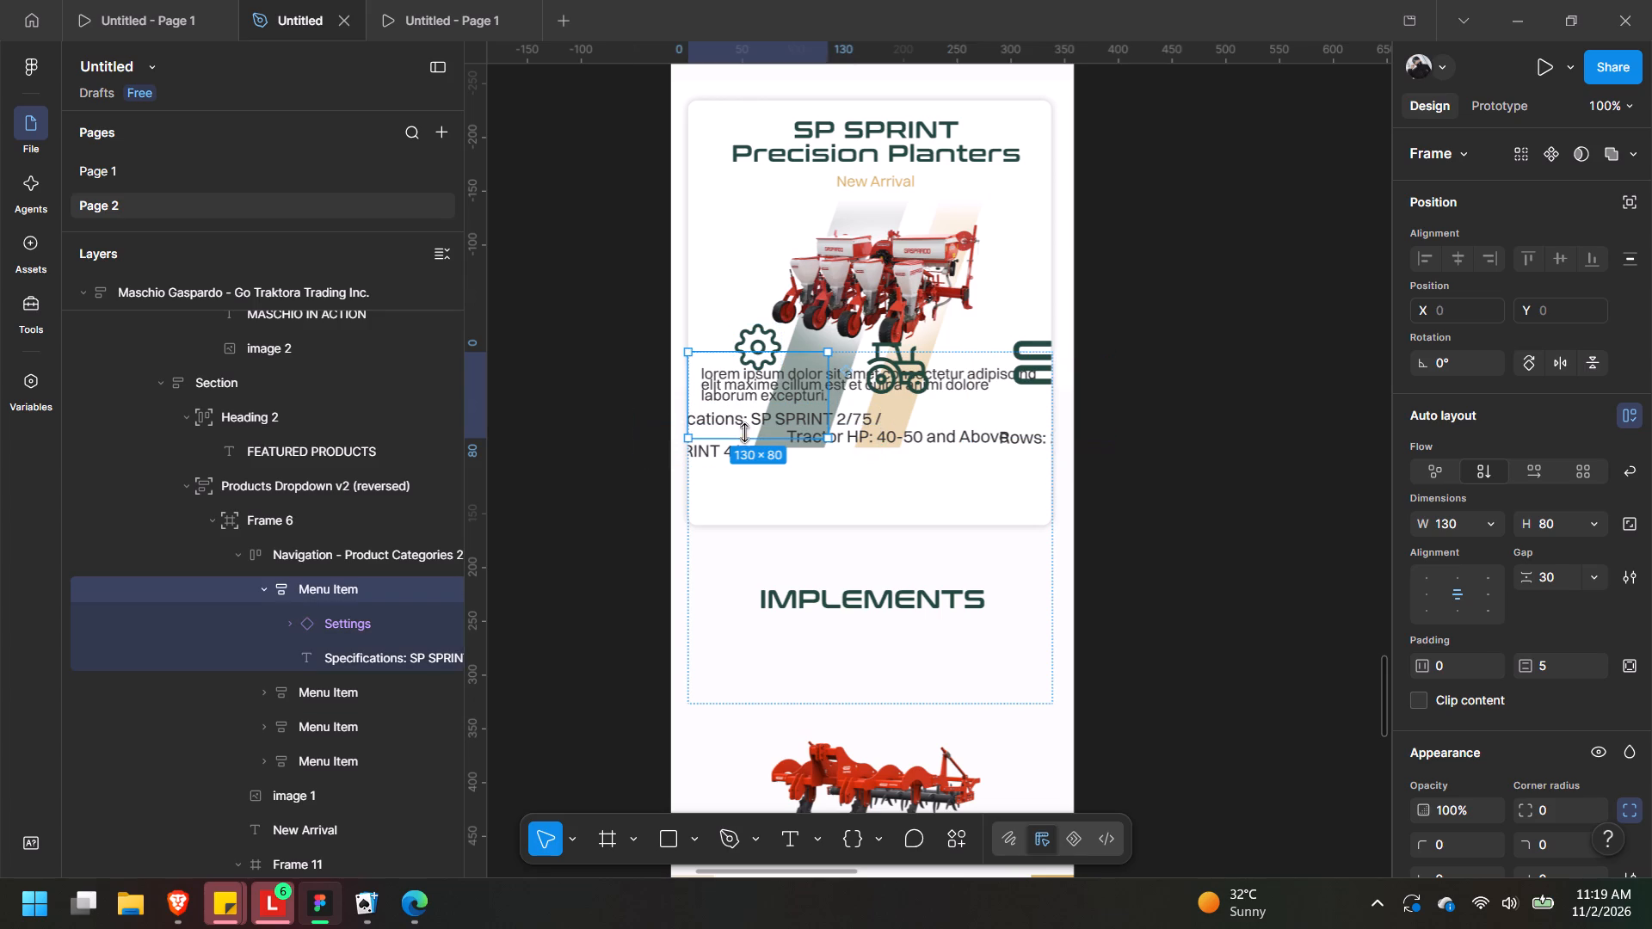
pyautogui.doubleClick(760, 420)
pyautogui.doubleClick(755, 421)
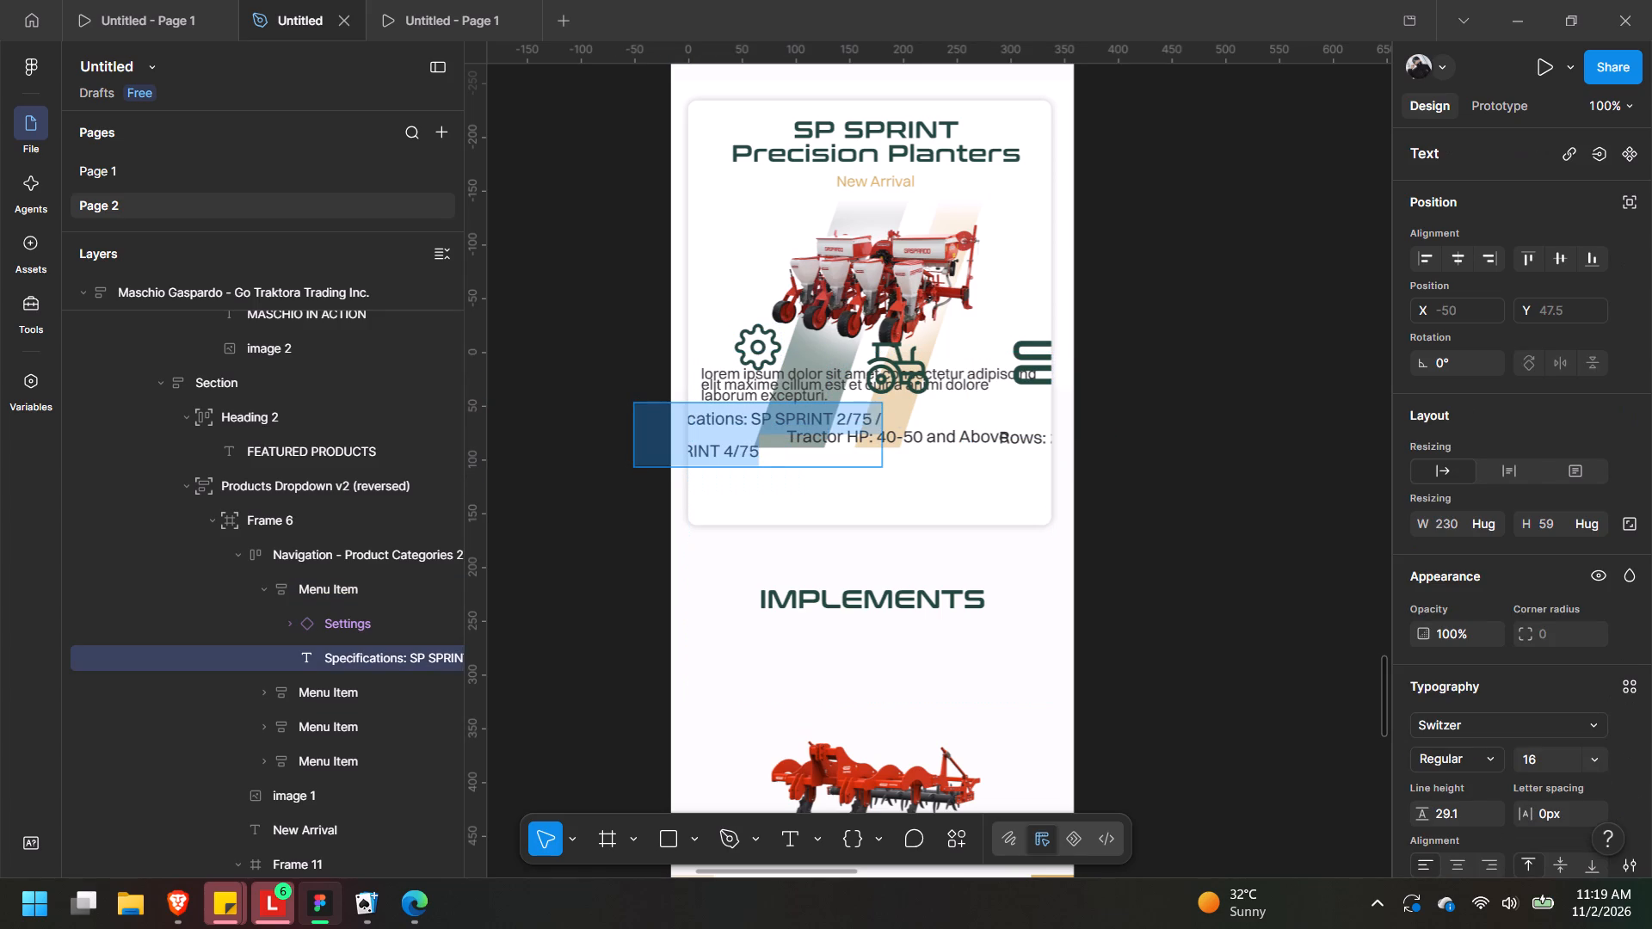
pyautogui.click(755, 421)
pyautogui.click(756, 417)
pyautogui.press('Return')
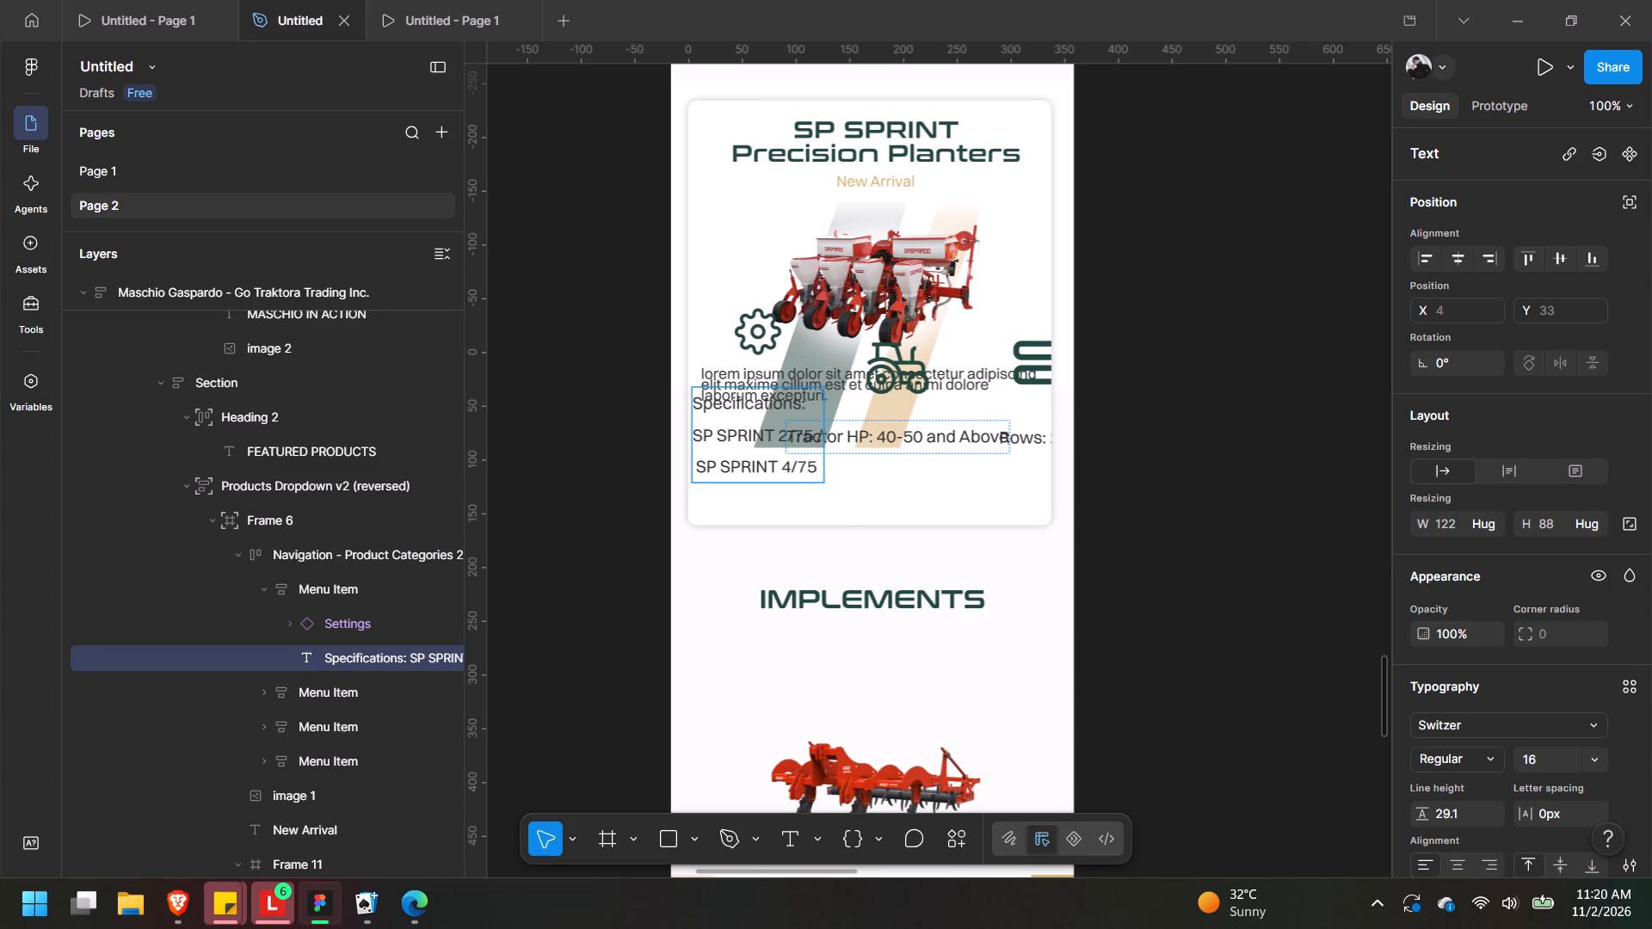
# Centre-align the text of the Specifications label under the gear icon.
pyautogui.click(805, 434)
pyautogui.hotkey('ctrl', 'a')
pyautogui.click(1511, 481)
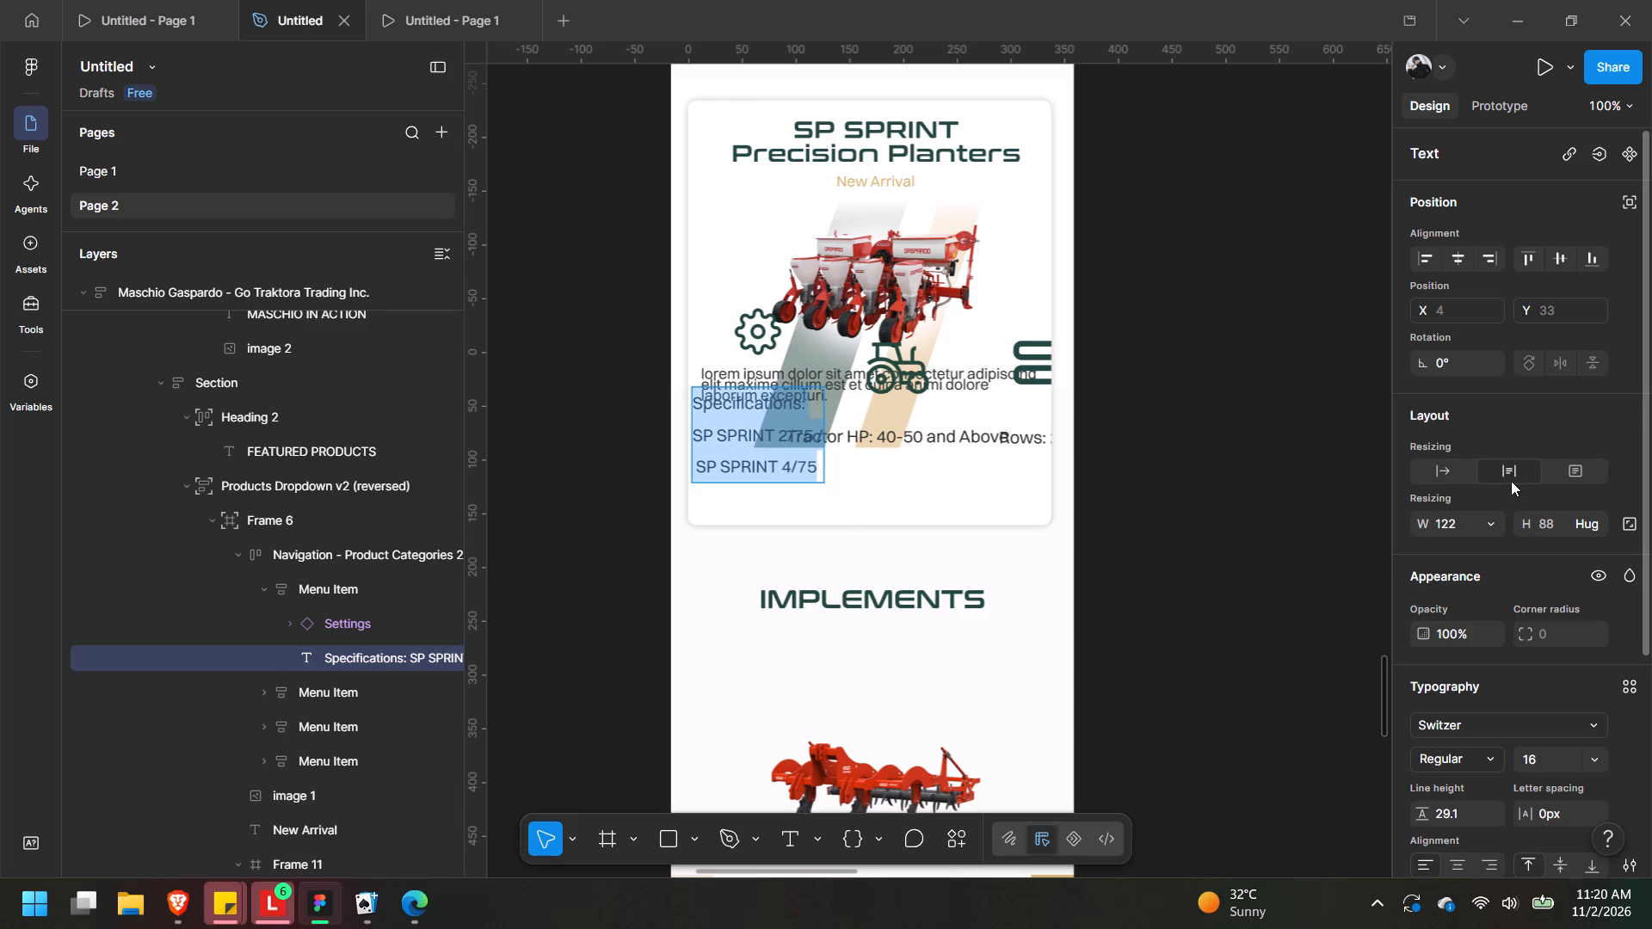
pyautogui.hotkey('ctrl', 'z')
pyautogui.click(1454, 268)
pyautogui.click(1458, 256)
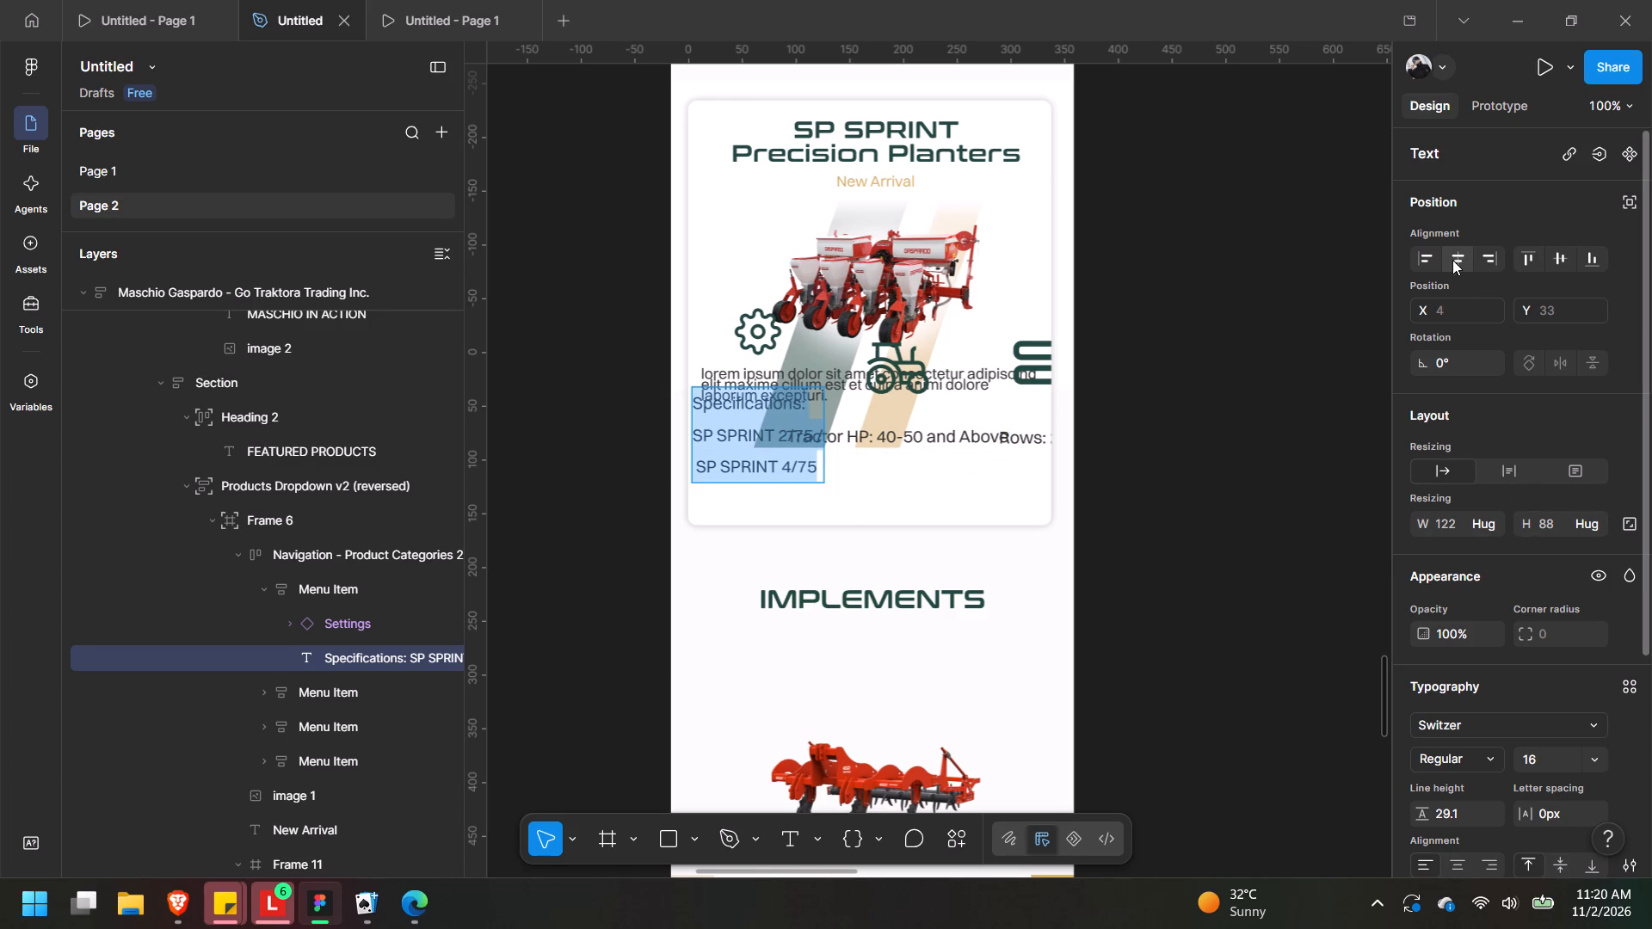
pyautogui.click(1421, 268)
pyautogui.click(1461, 260)
pyautogui.click(1454, 259)
pyautogui.scroll(-2, 1440, 711)
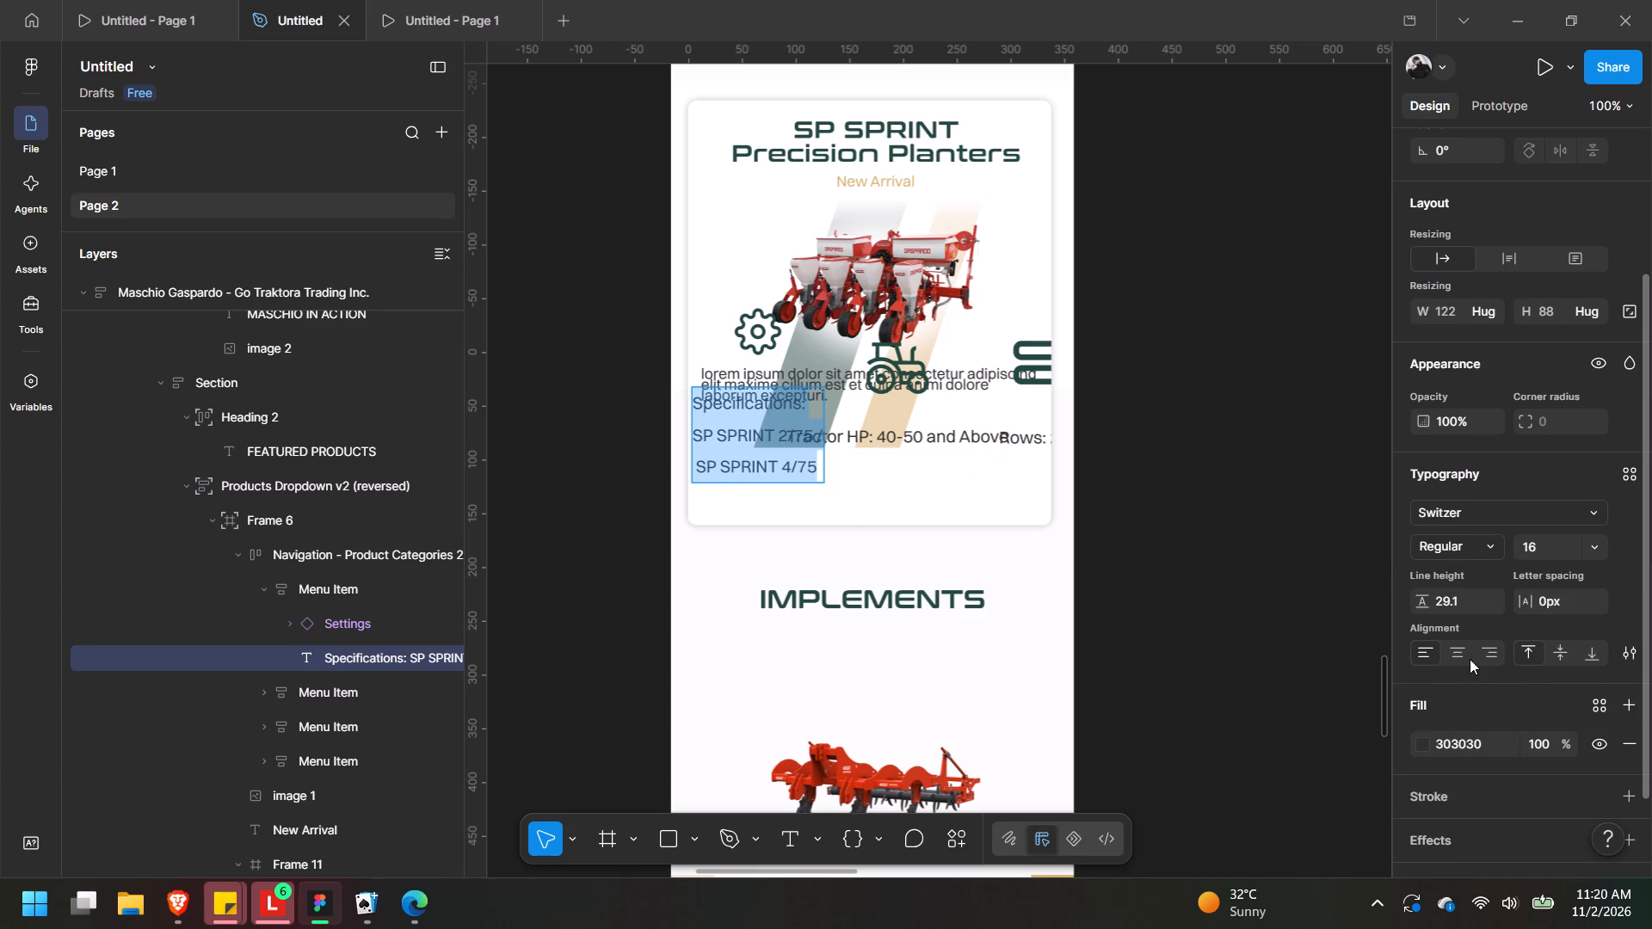
pyautogui.click(1465, 657)
# Centre-align the text of the "Tractor HP: 40-50 and Above" and "Rows: 2/4" labels.
pyautogui.click(901, 438)
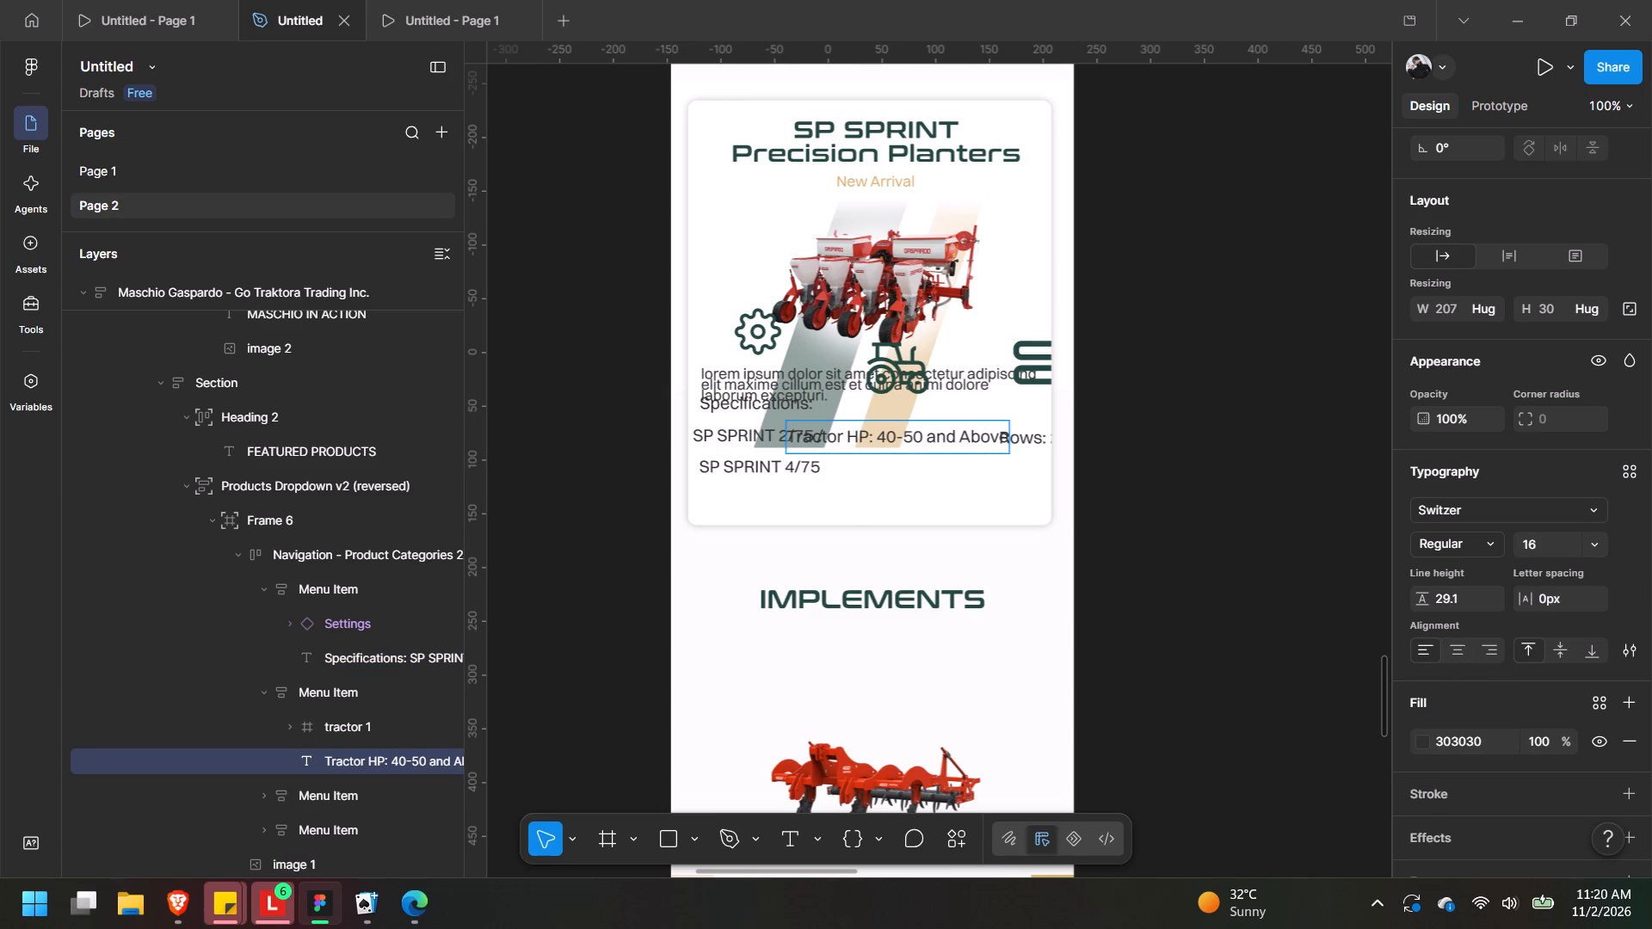
pyautogui.hotkey('ctrl', 'a')
pyautogui.click(1452, 655)
pyautogui.click(929, 438)
pyautogui.click(1035, 433)
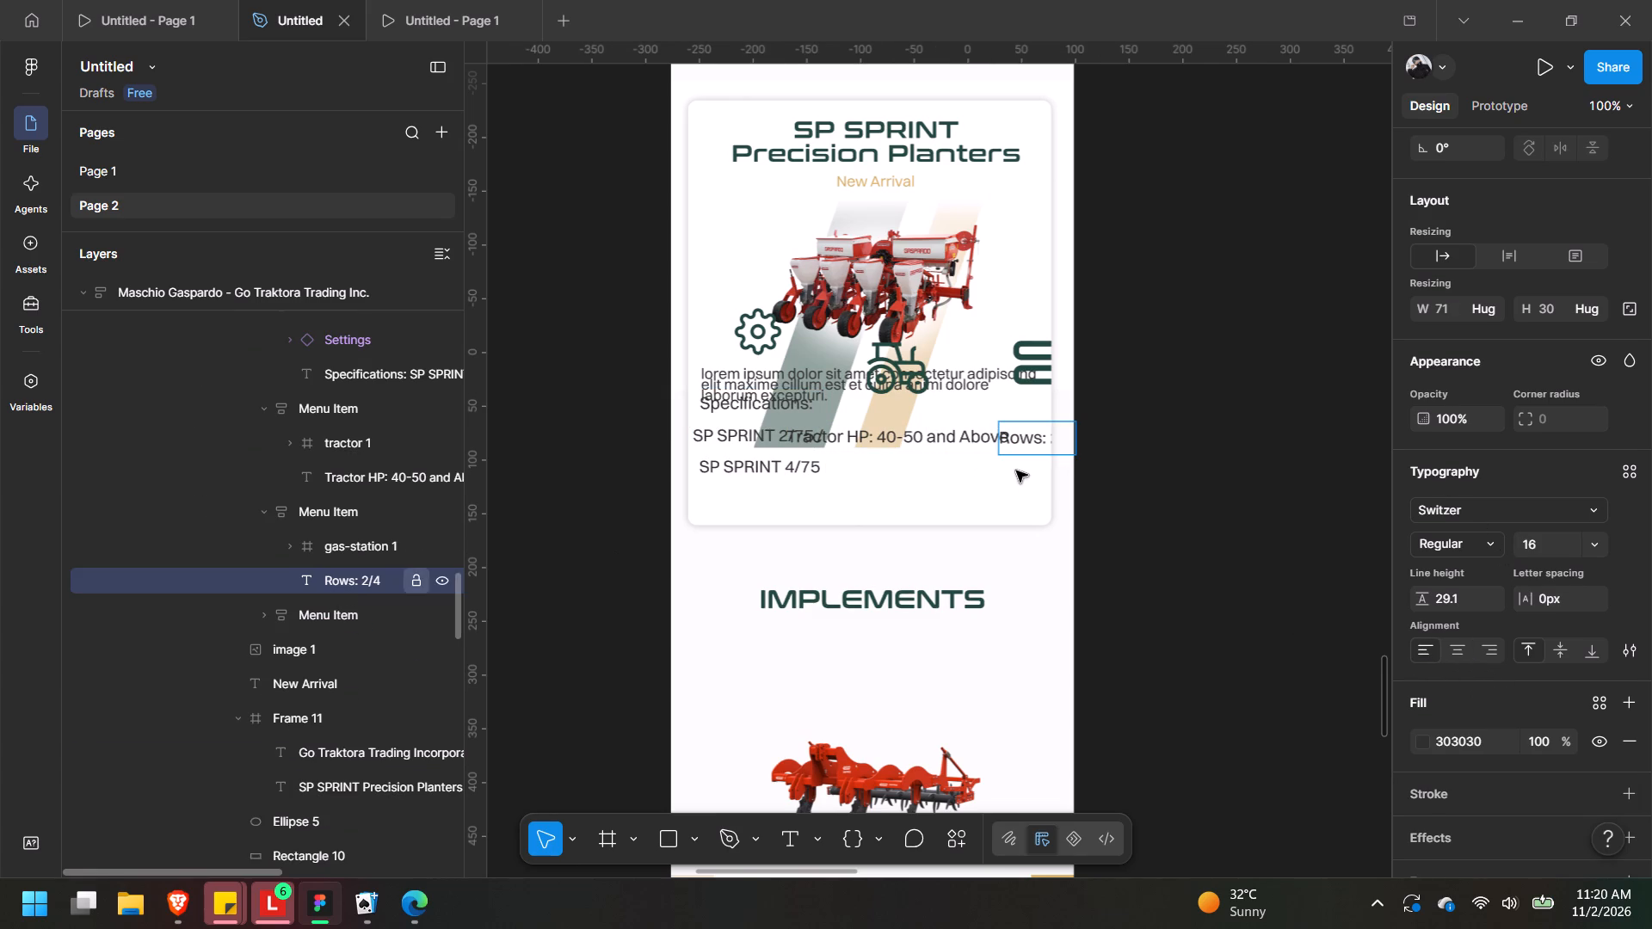
pyautogui.hotkey('ctrl', 'a')
pyautogui.click(1457, 659)
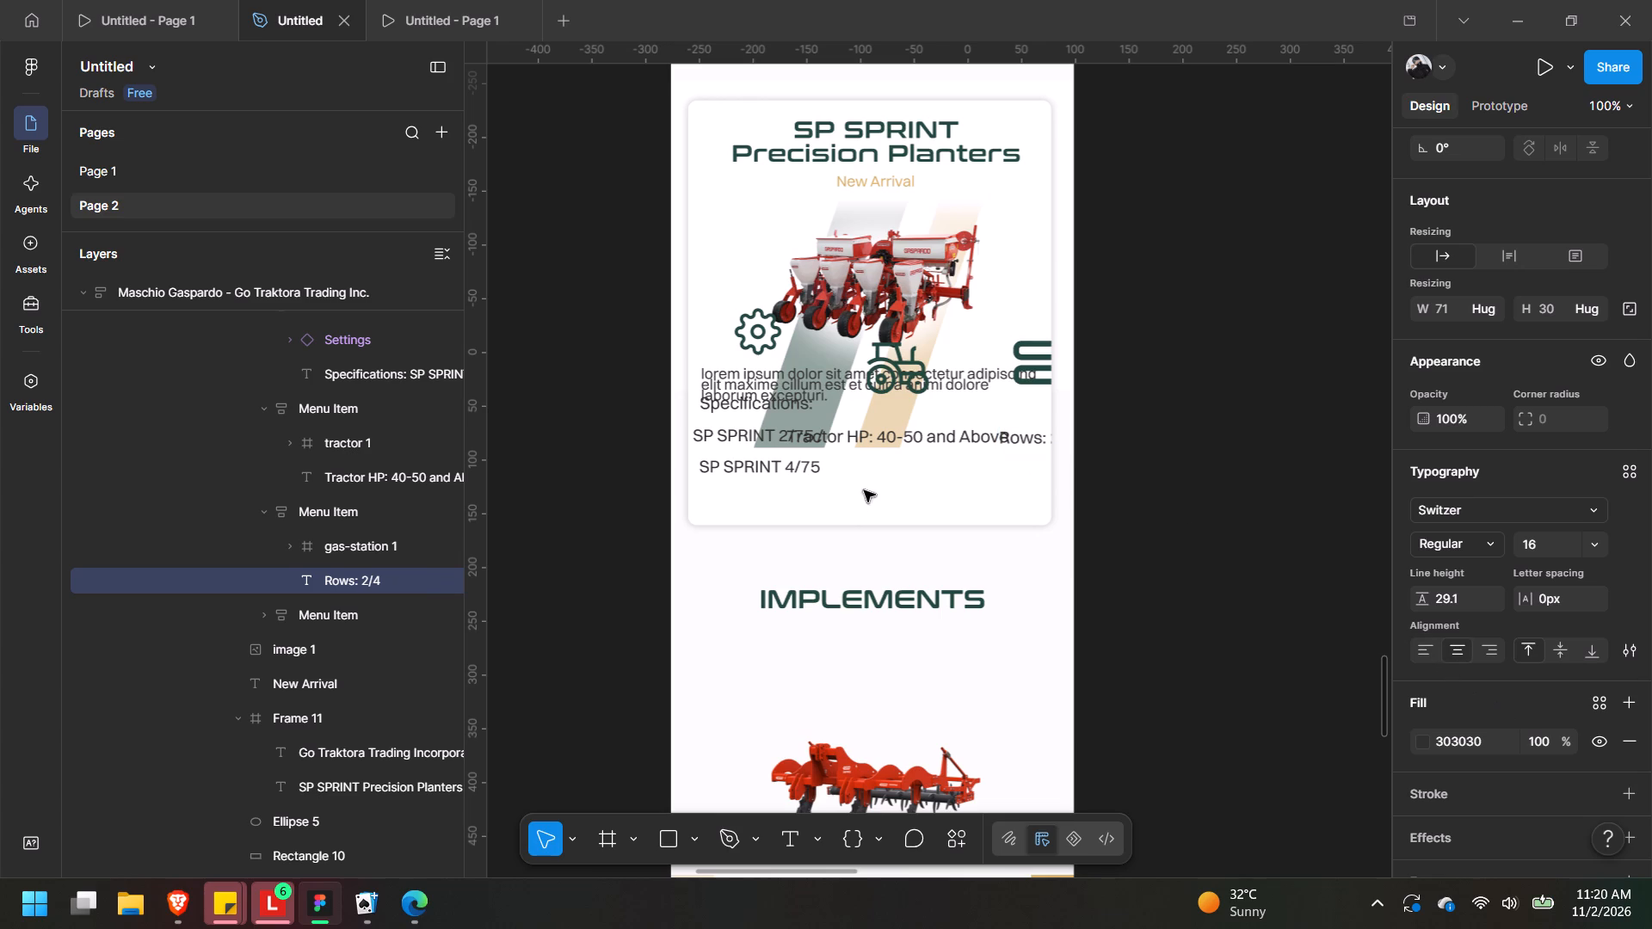
# Insert a line break after "Tractor HP:" so "40-50 and Above" sits on its own line.
pyautogui.click(806, 437)
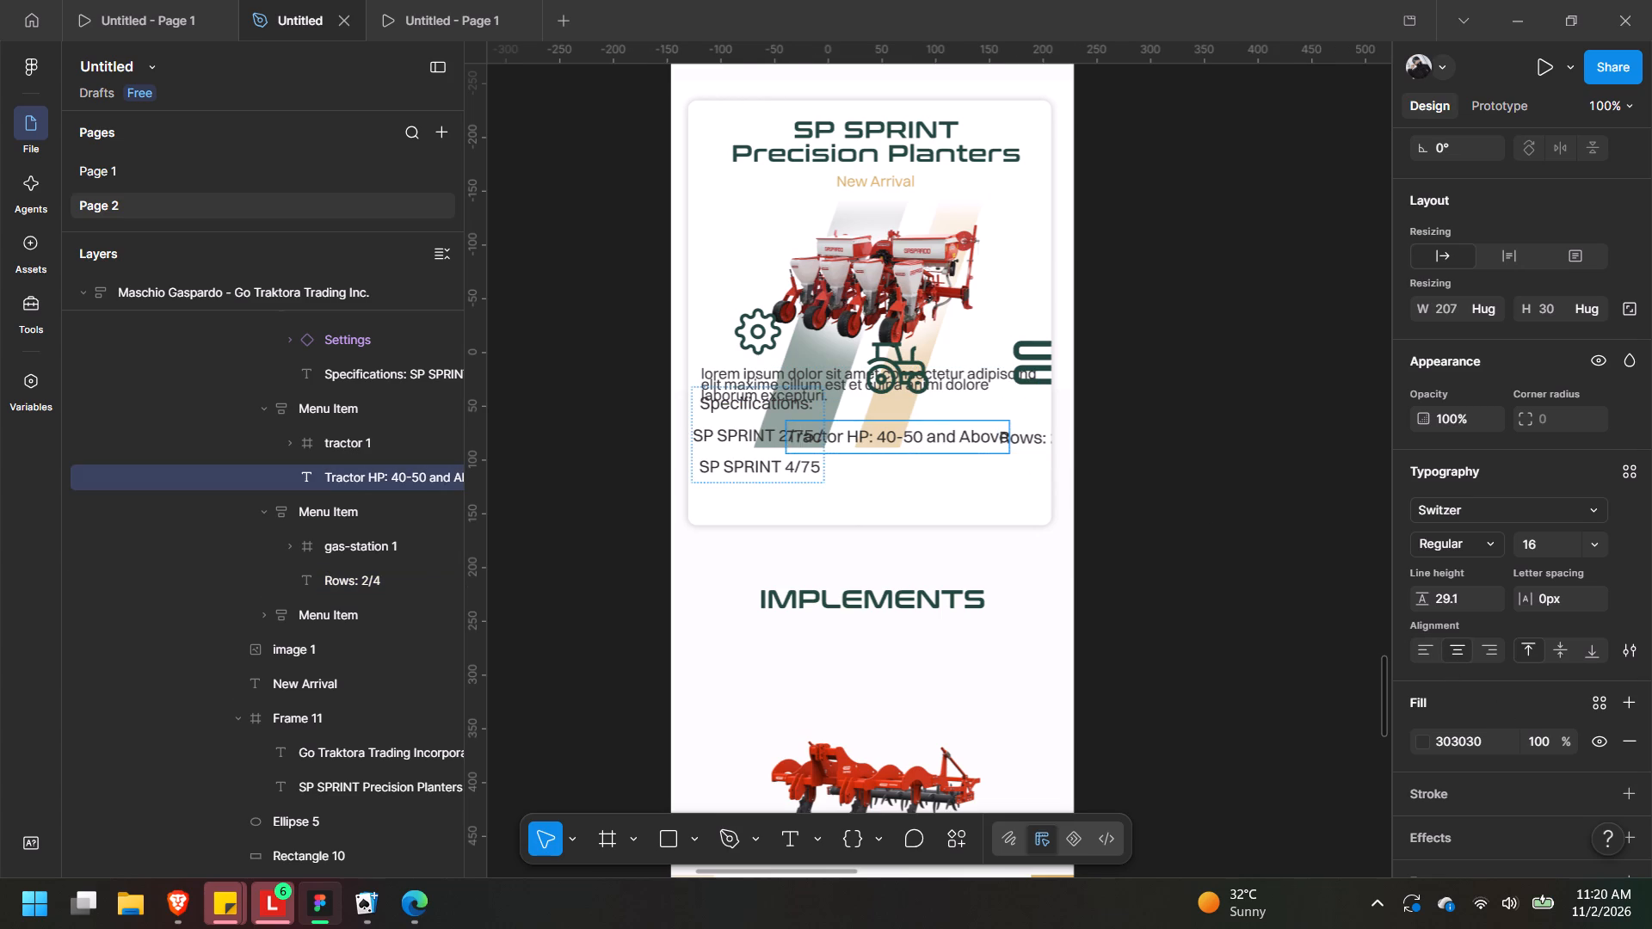
pyautogui.click(780, 421)
pyautogui.click(875, 447)
pyautogui.press('Return')
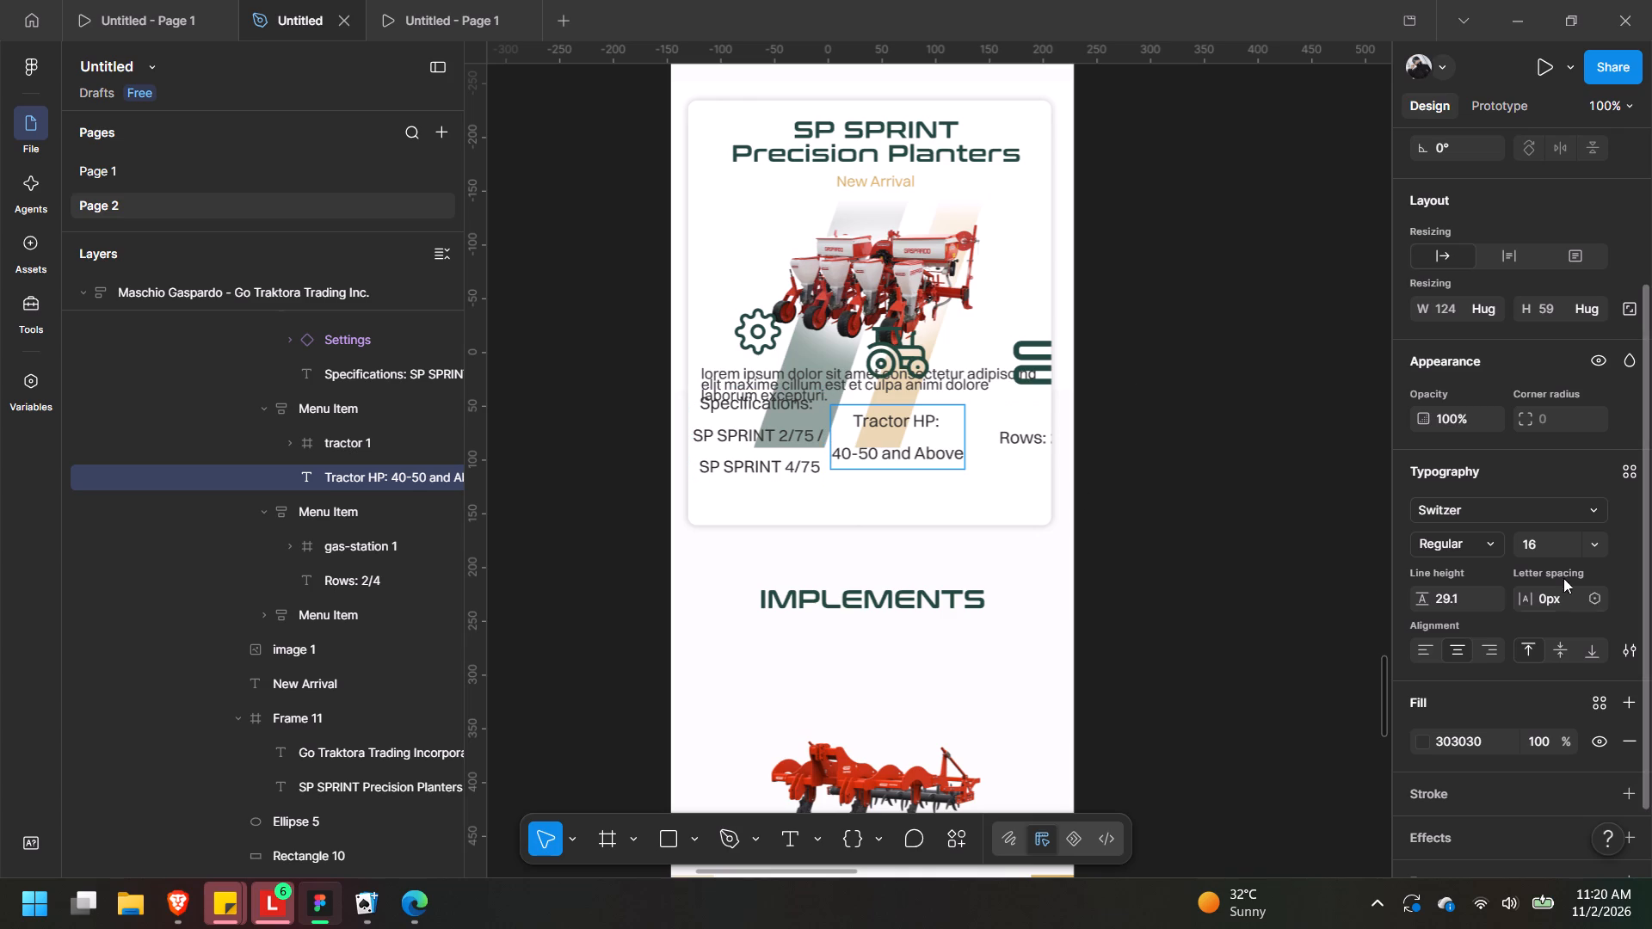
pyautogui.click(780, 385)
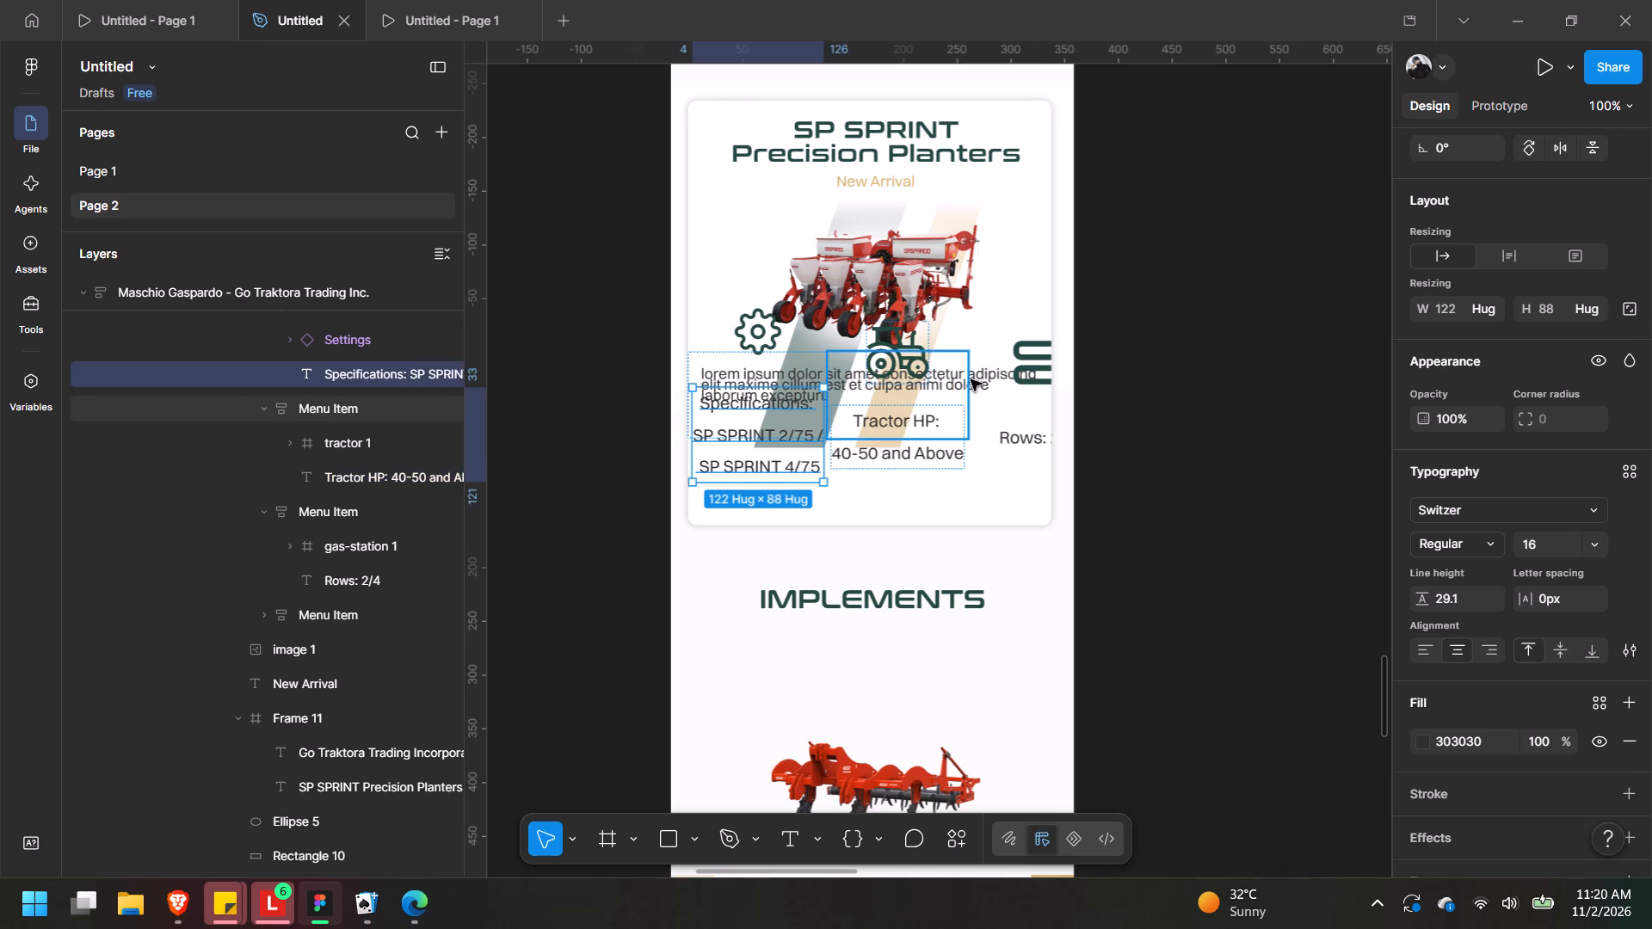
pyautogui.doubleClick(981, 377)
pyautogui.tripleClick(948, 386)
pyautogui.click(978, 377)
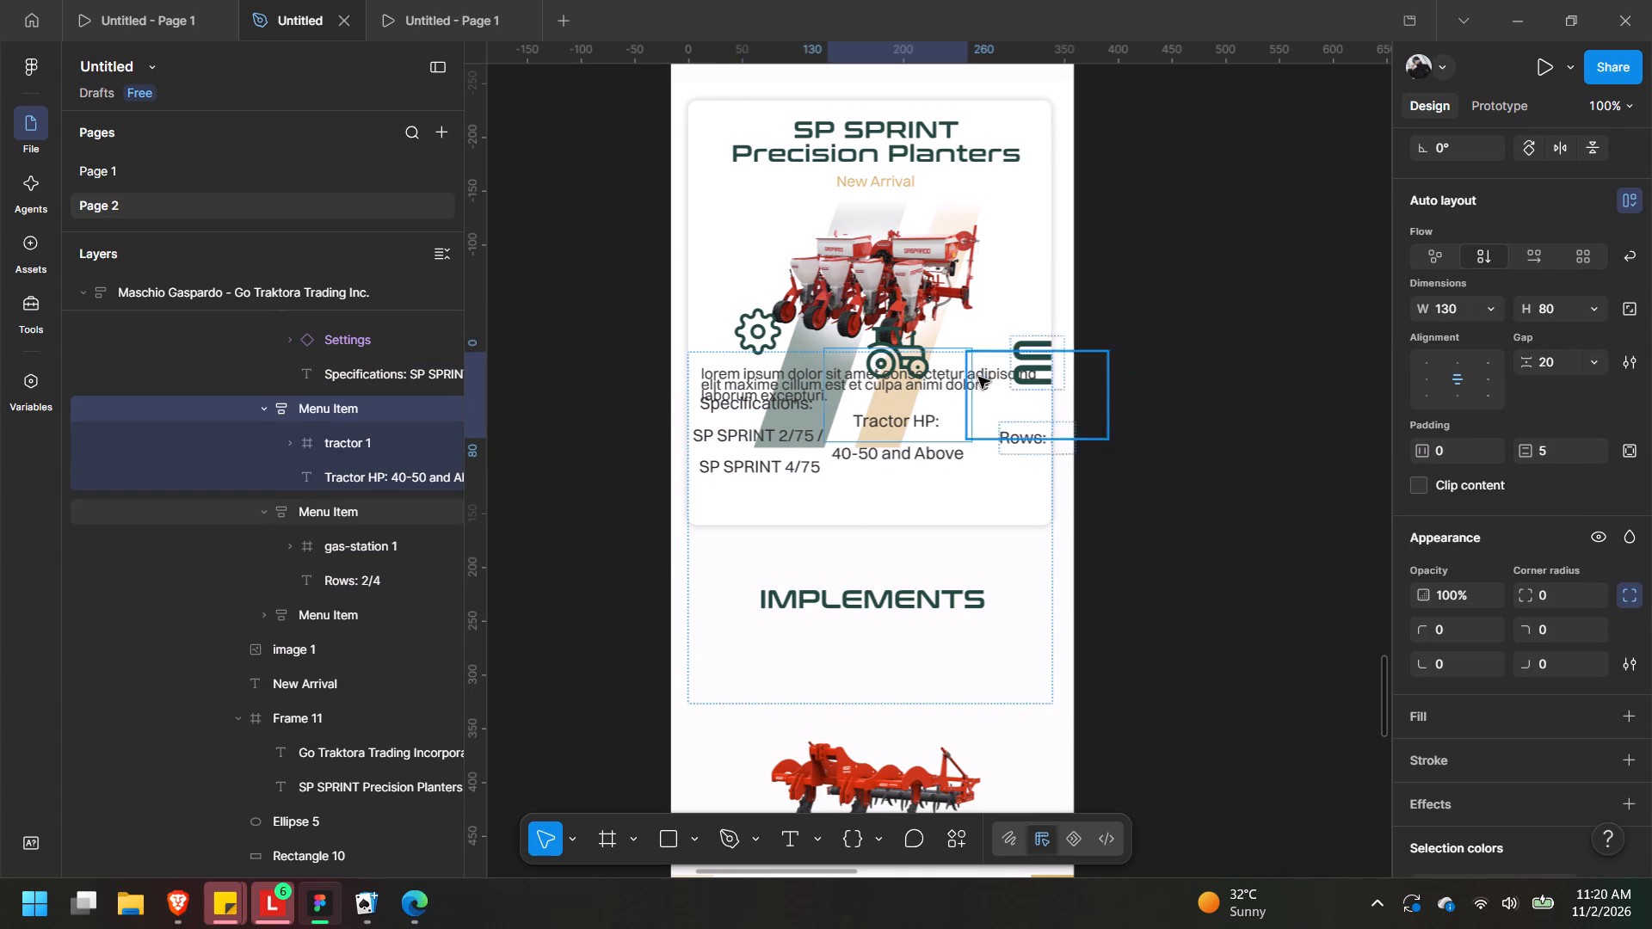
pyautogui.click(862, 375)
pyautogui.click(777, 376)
# Set the font size of the "Tractor HP: 40-50 and Above" text to 14.
pyautogui.press('t')
pyautogui.click(780, 373)
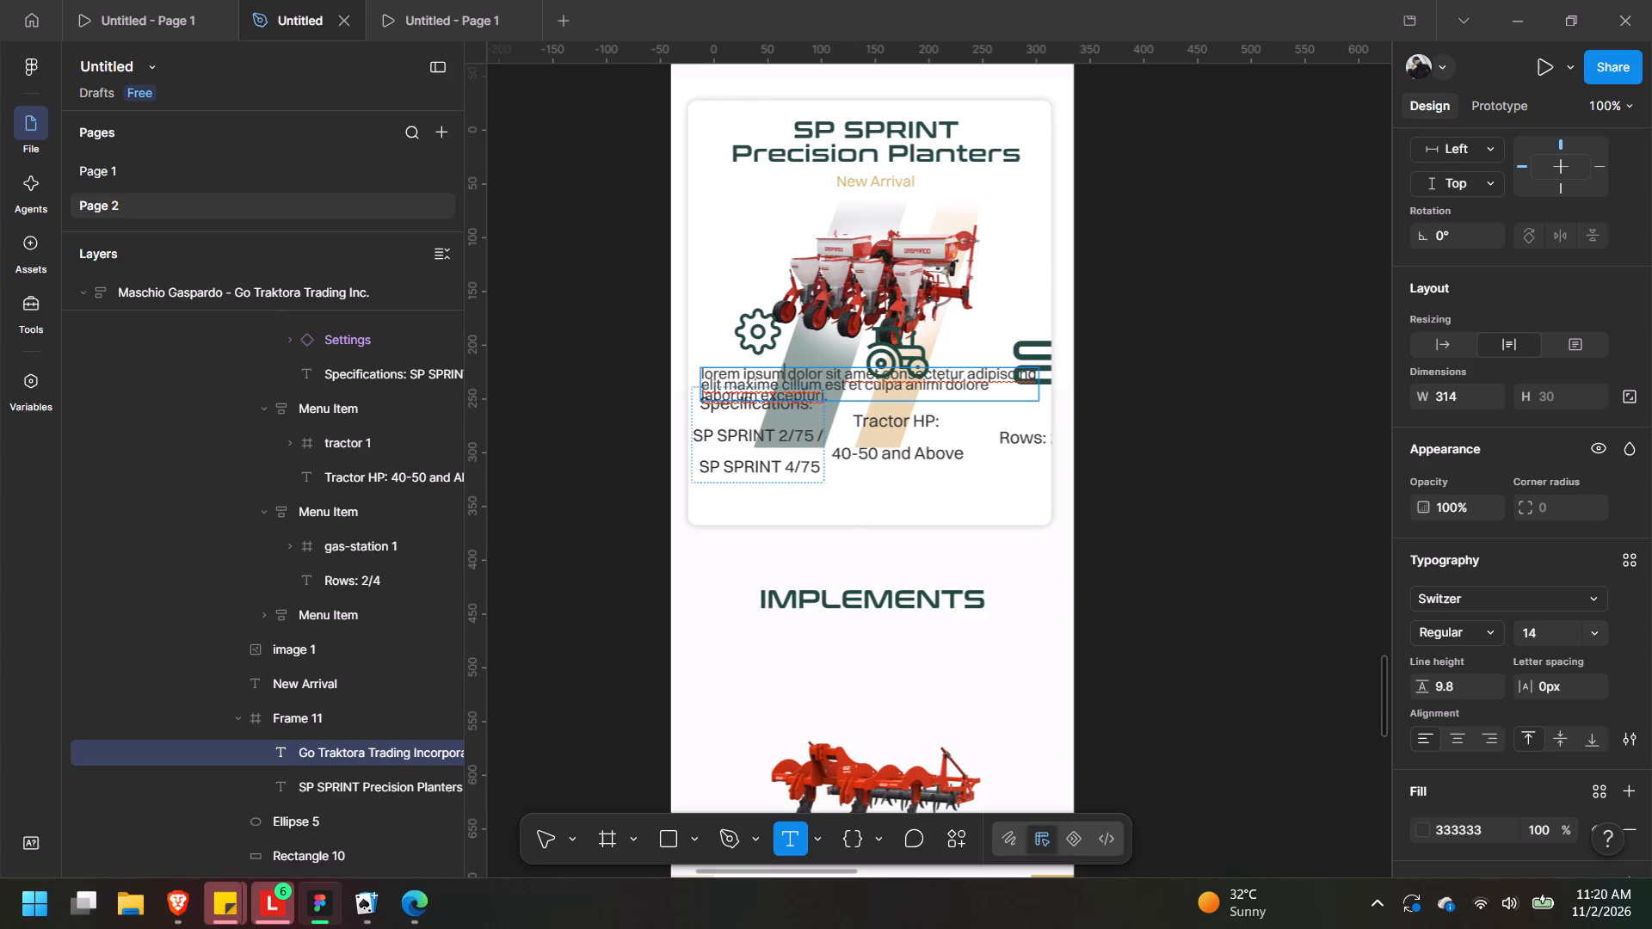
pyautogui.click(864, 448)
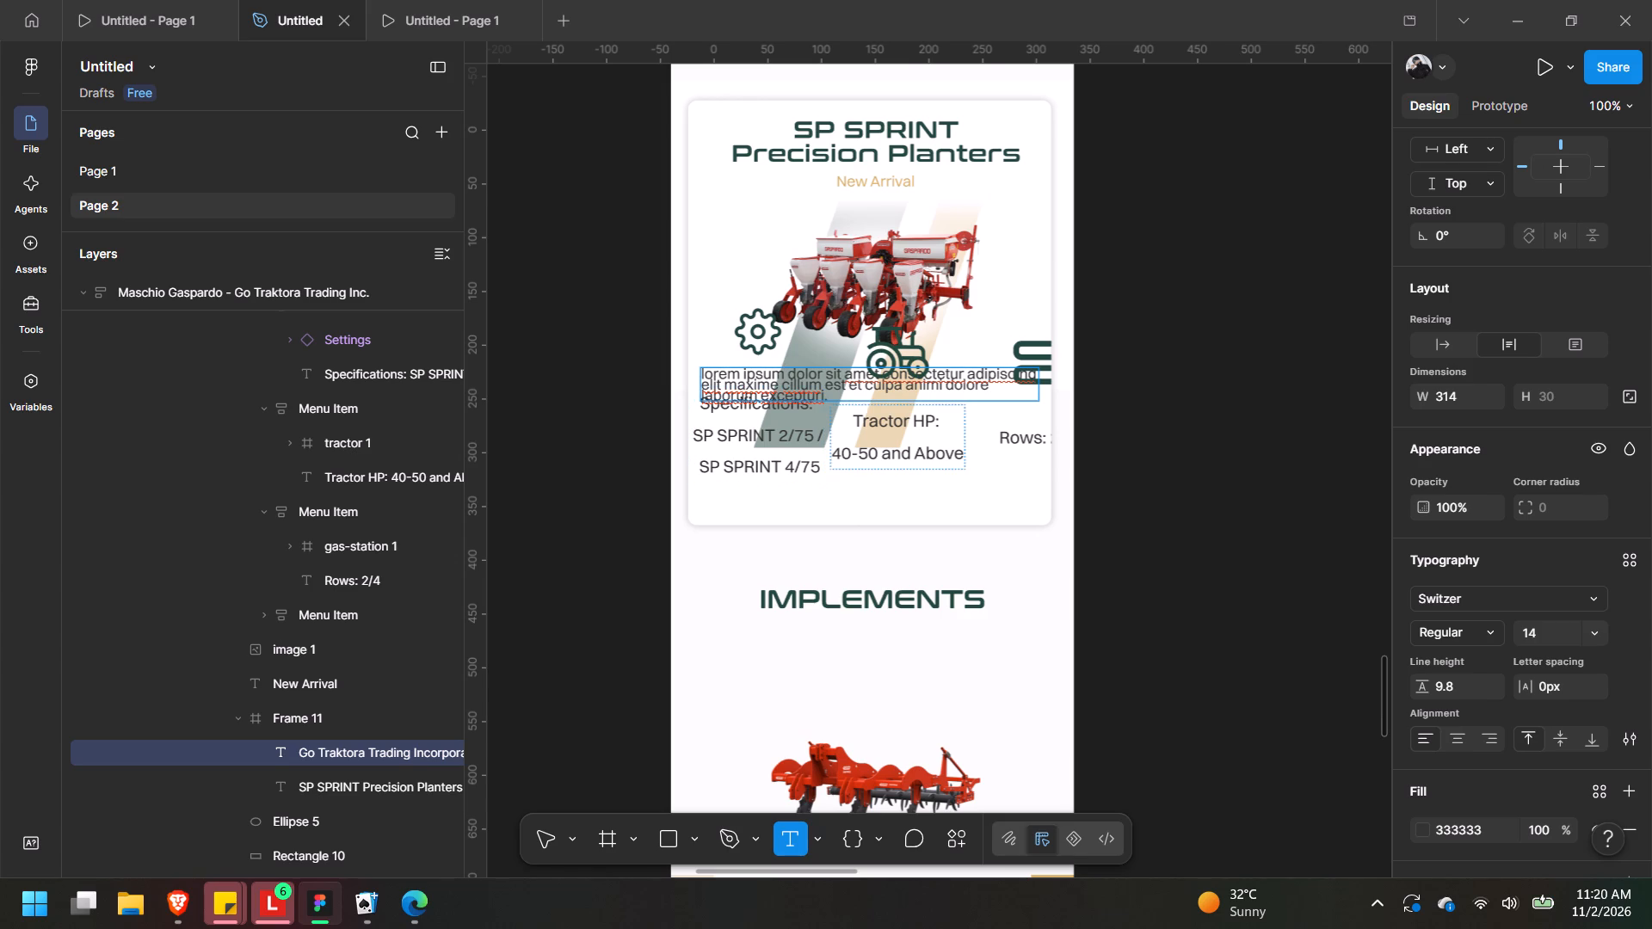
pyautogui.hotkey('ctrl', 'a')
pyautogui.click(1600, 557)
pyautogui.click(1600, 549)
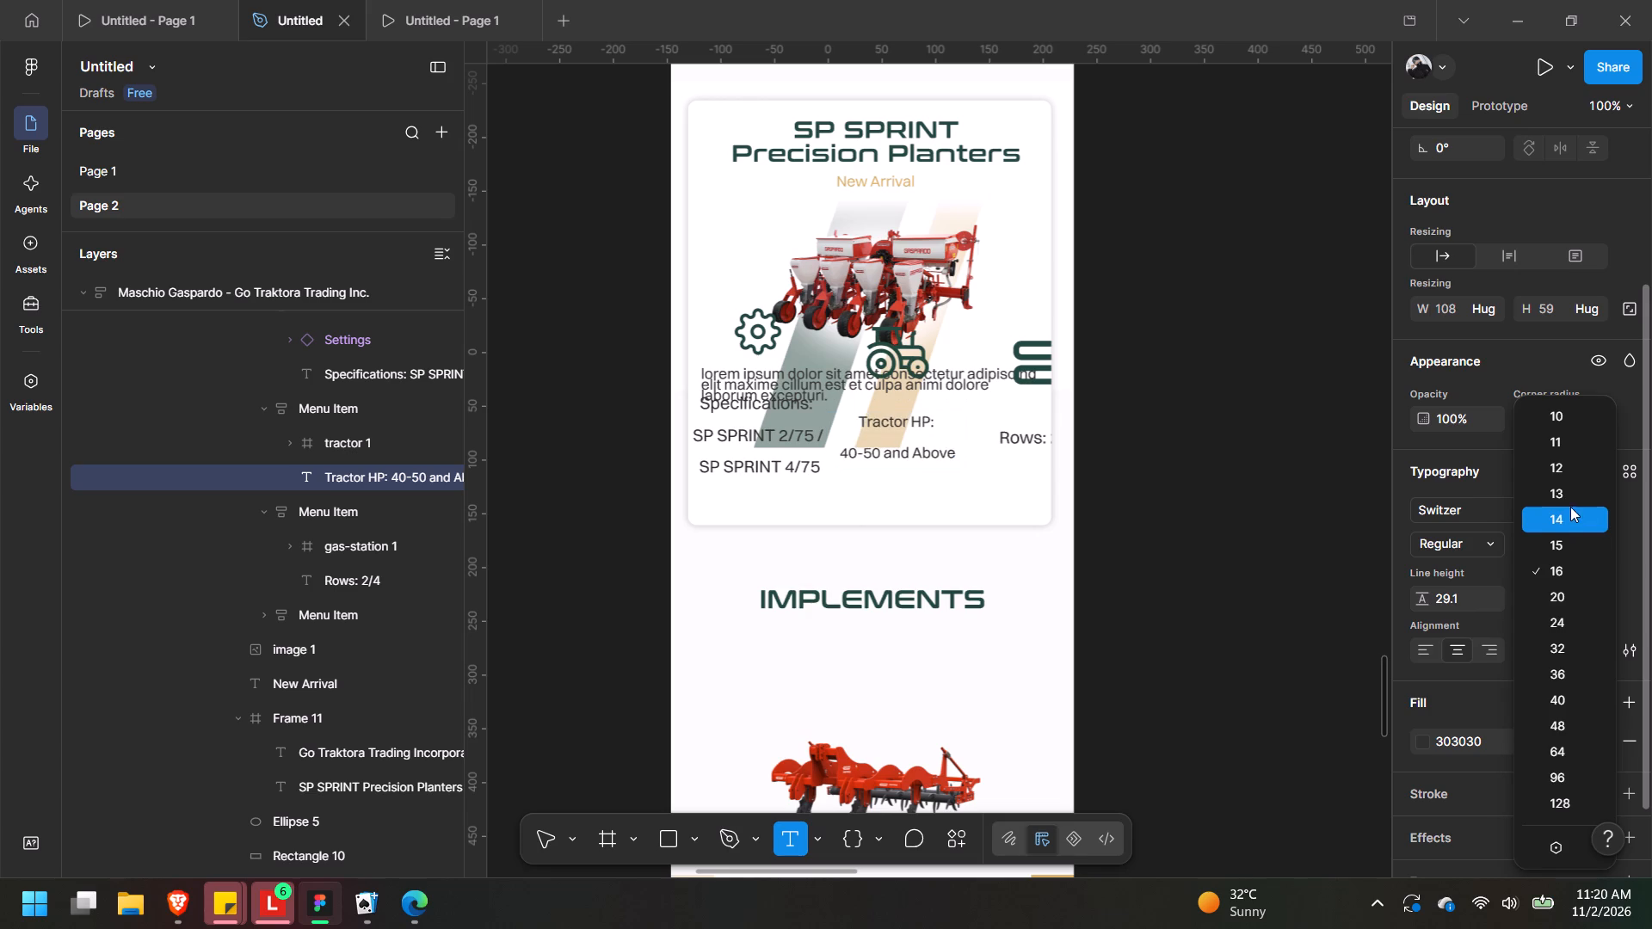
pyautogui.click(1575, 511)
# Set the font size of the Specifications text under the gear icon to 14.
pyautogui.click(783, 444)
pyautogui.hotkey('ctrl', 'a')
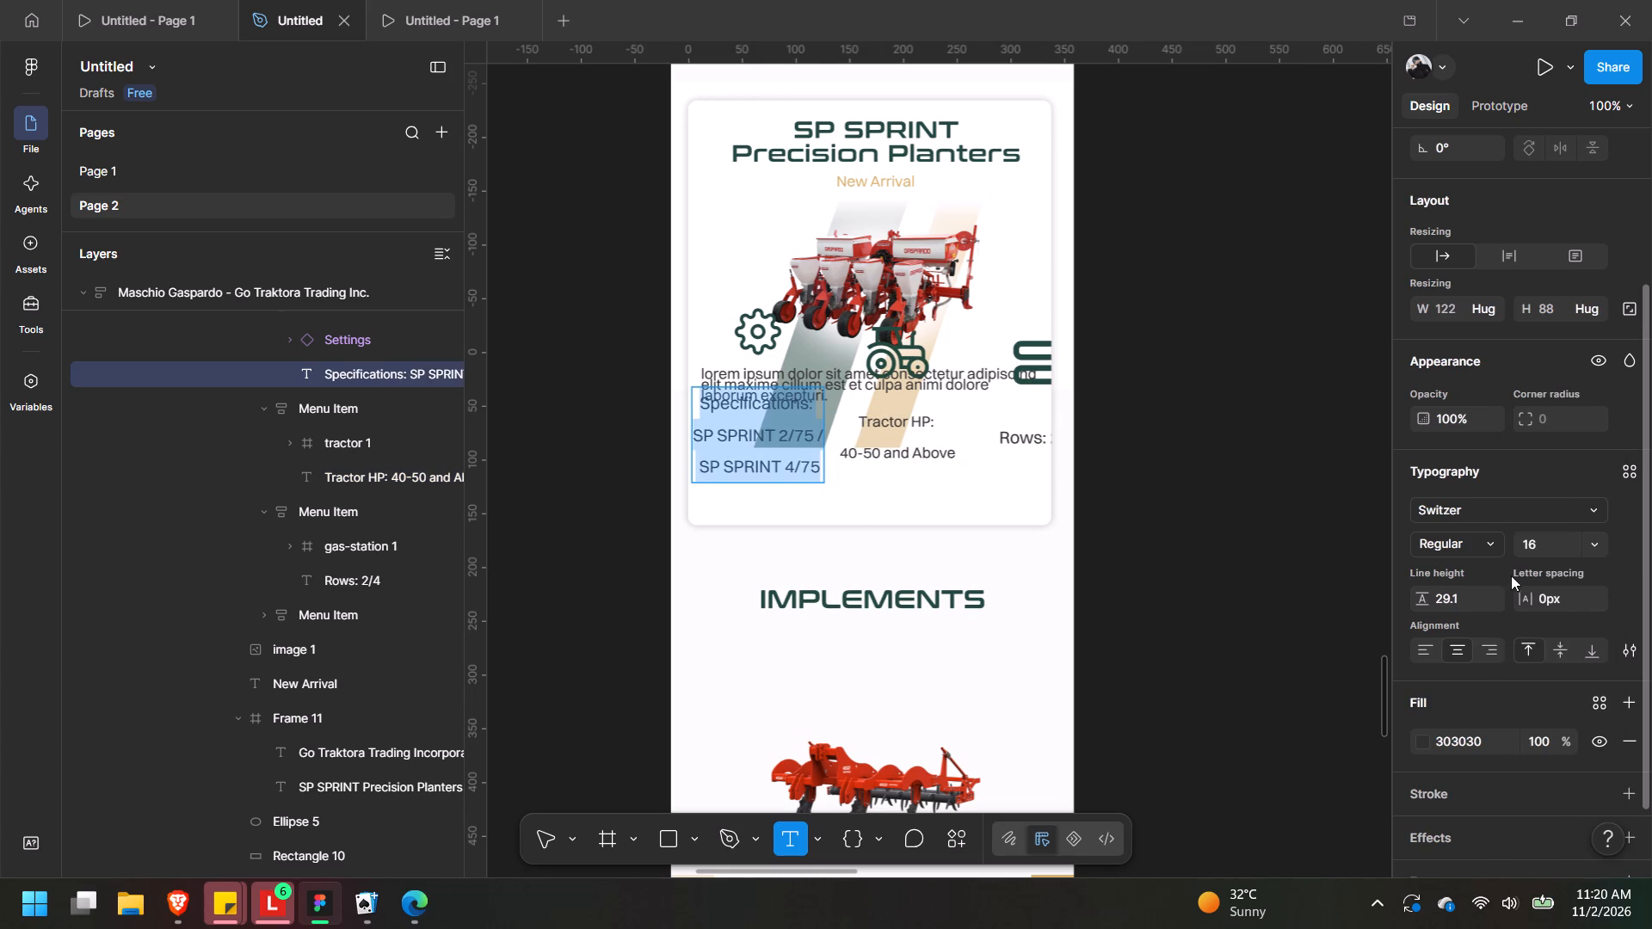
pyautogui.click(1600, 551)
pyautogui.click(1571, 498)
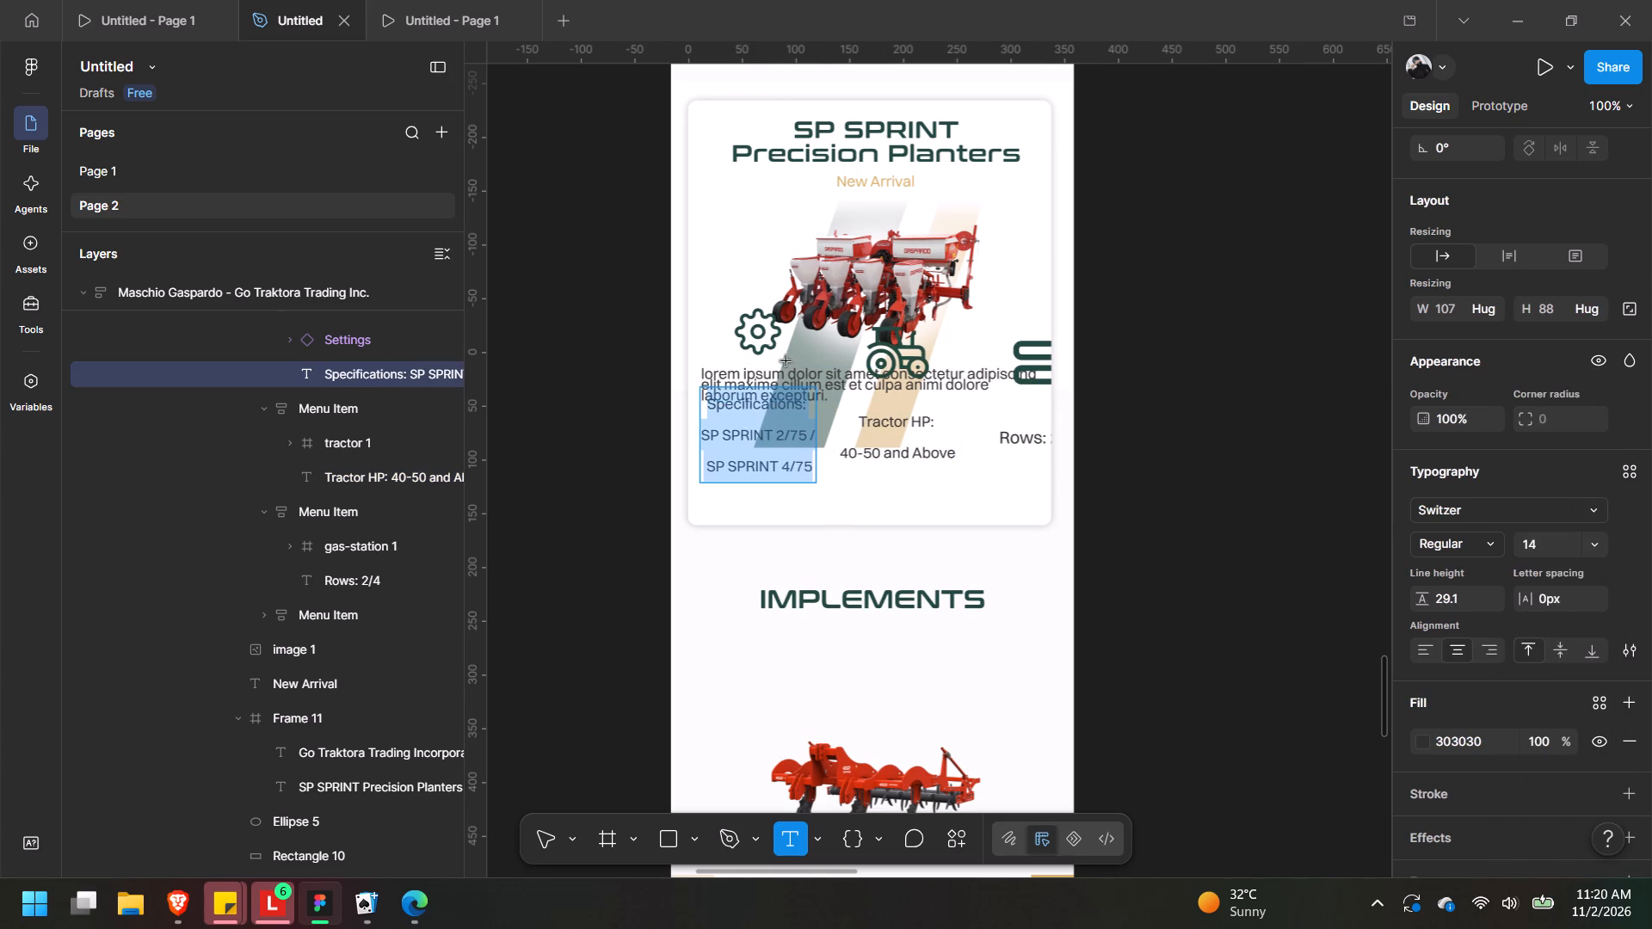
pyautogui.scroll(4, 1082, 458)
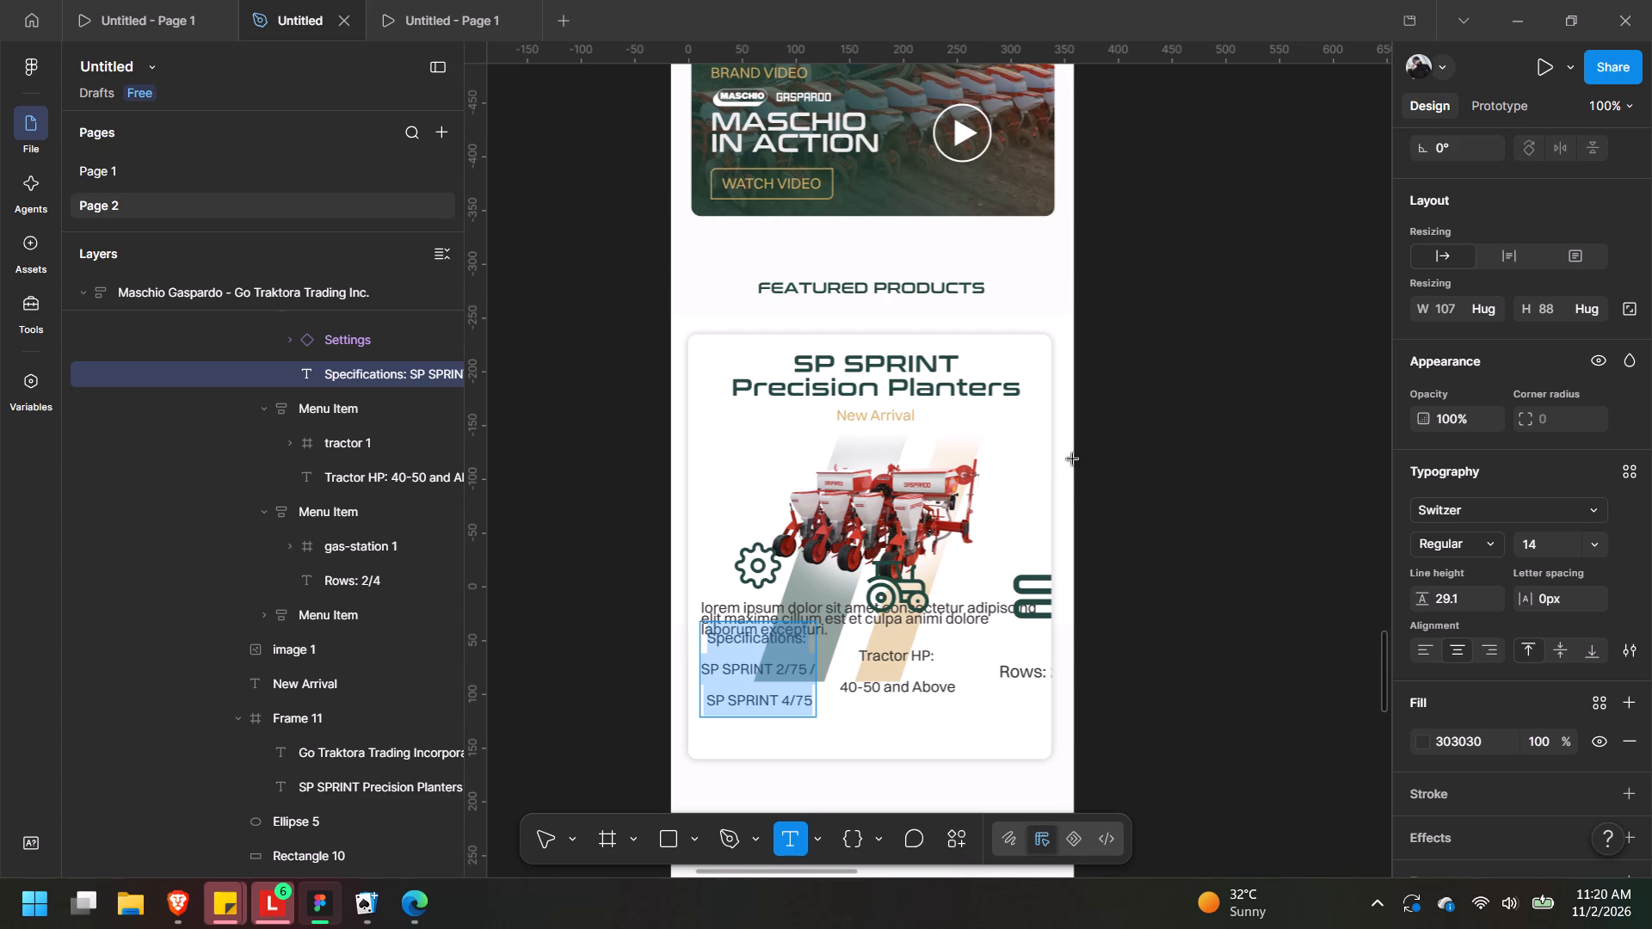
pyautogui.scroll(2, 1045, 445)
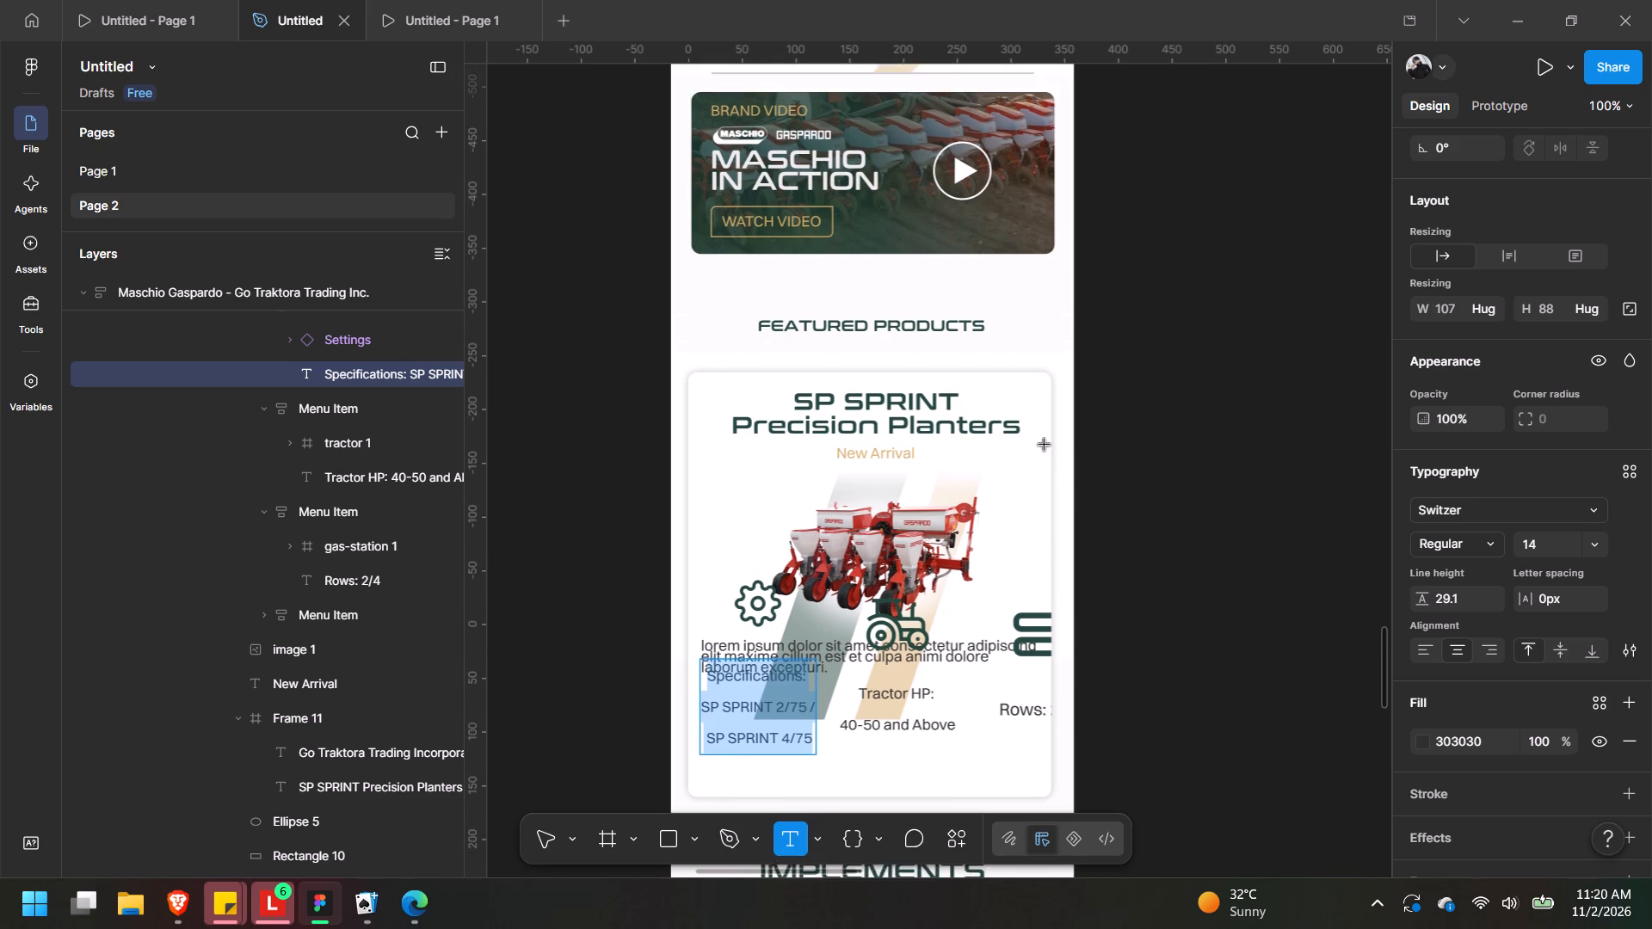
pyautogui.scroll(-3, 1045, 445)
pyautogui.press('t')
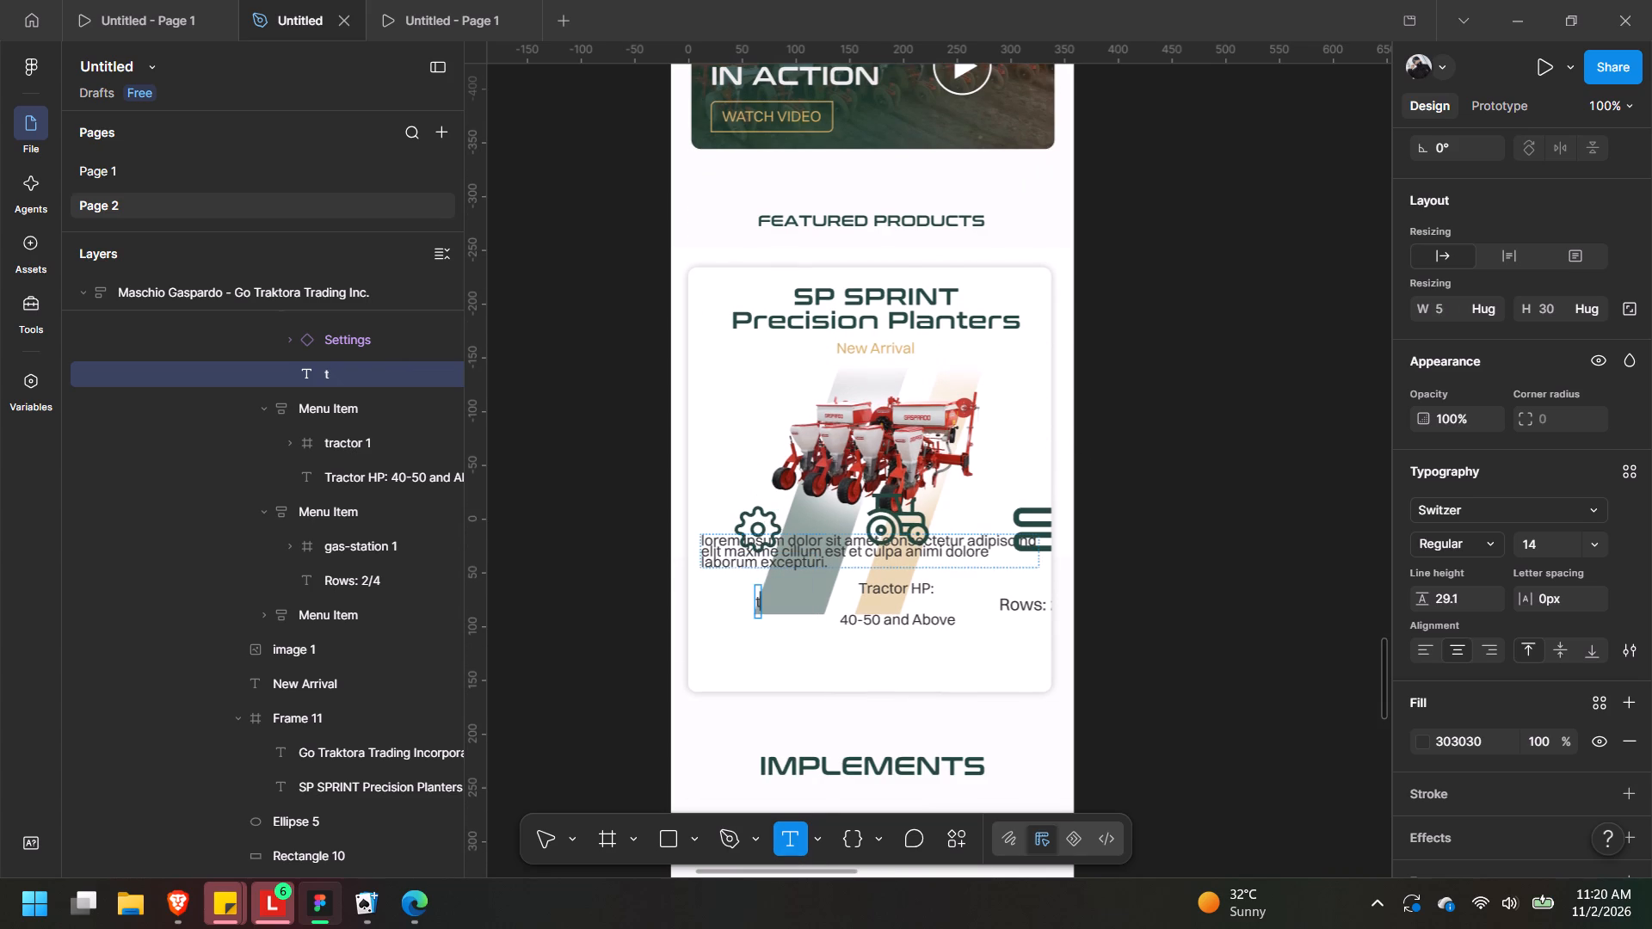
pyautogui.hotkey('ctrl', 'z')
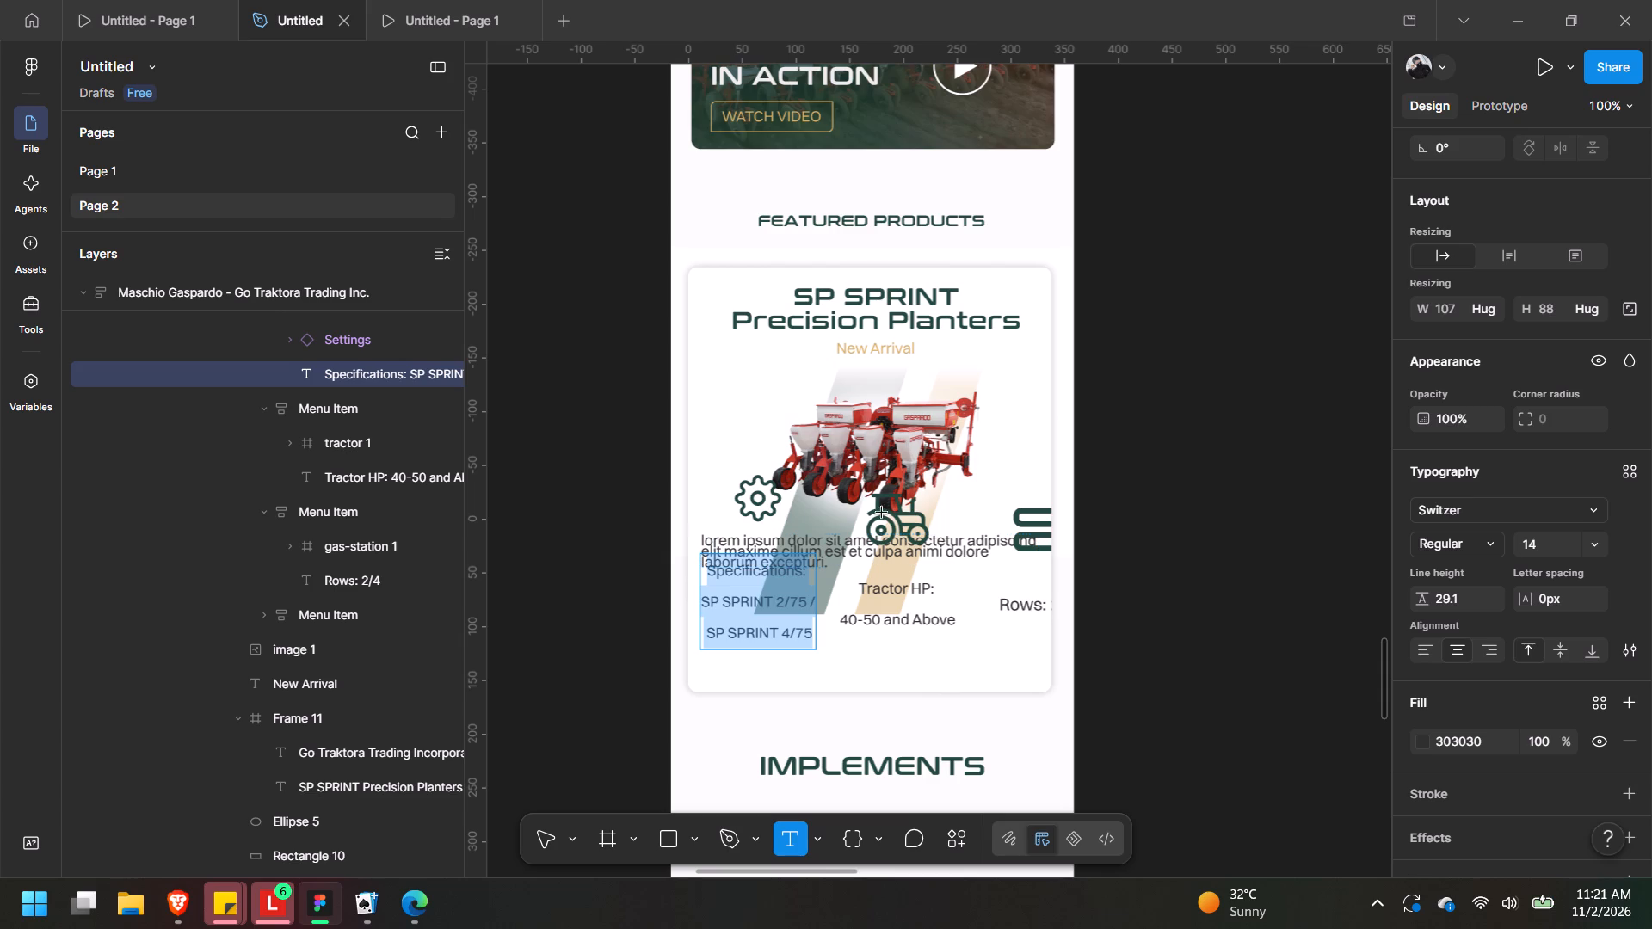
# Switch the auto layout flow of the Navigation - Product Categories 2 frame in the product card to grid.
pyautogui.scroll(2, 330, 406)
pyautogui.click(322, 531)
pyautogui.click(324, 553)
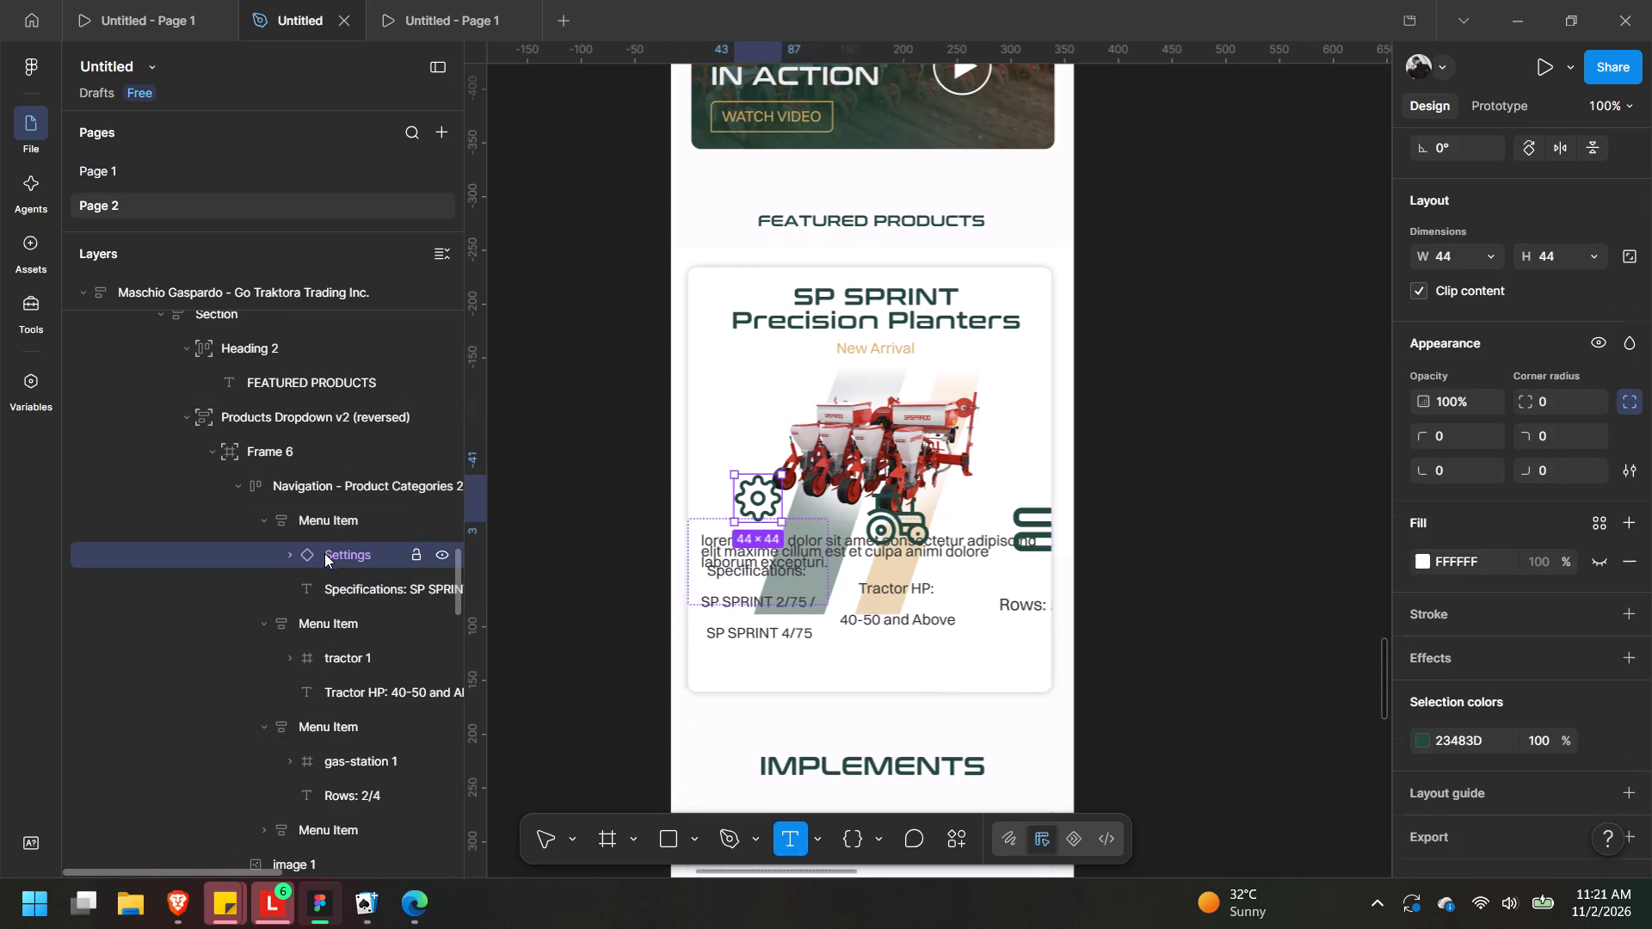
pyautogui.click(341, 485)
pyautogui.click(255, 451)
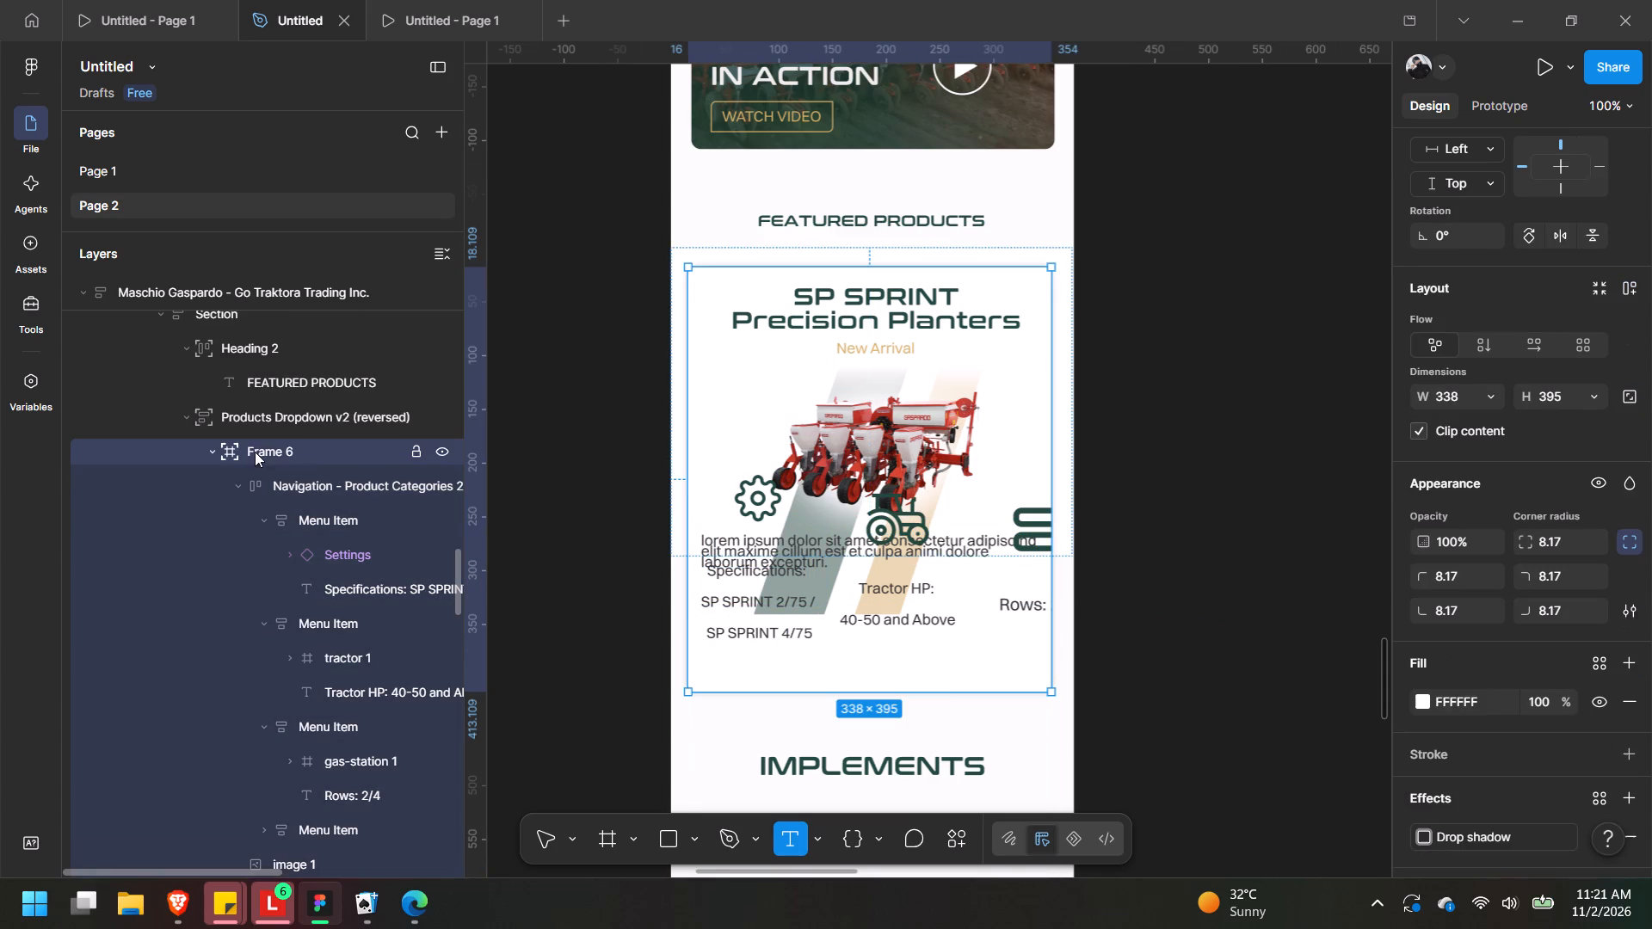
pyautogui.click(267, 479)
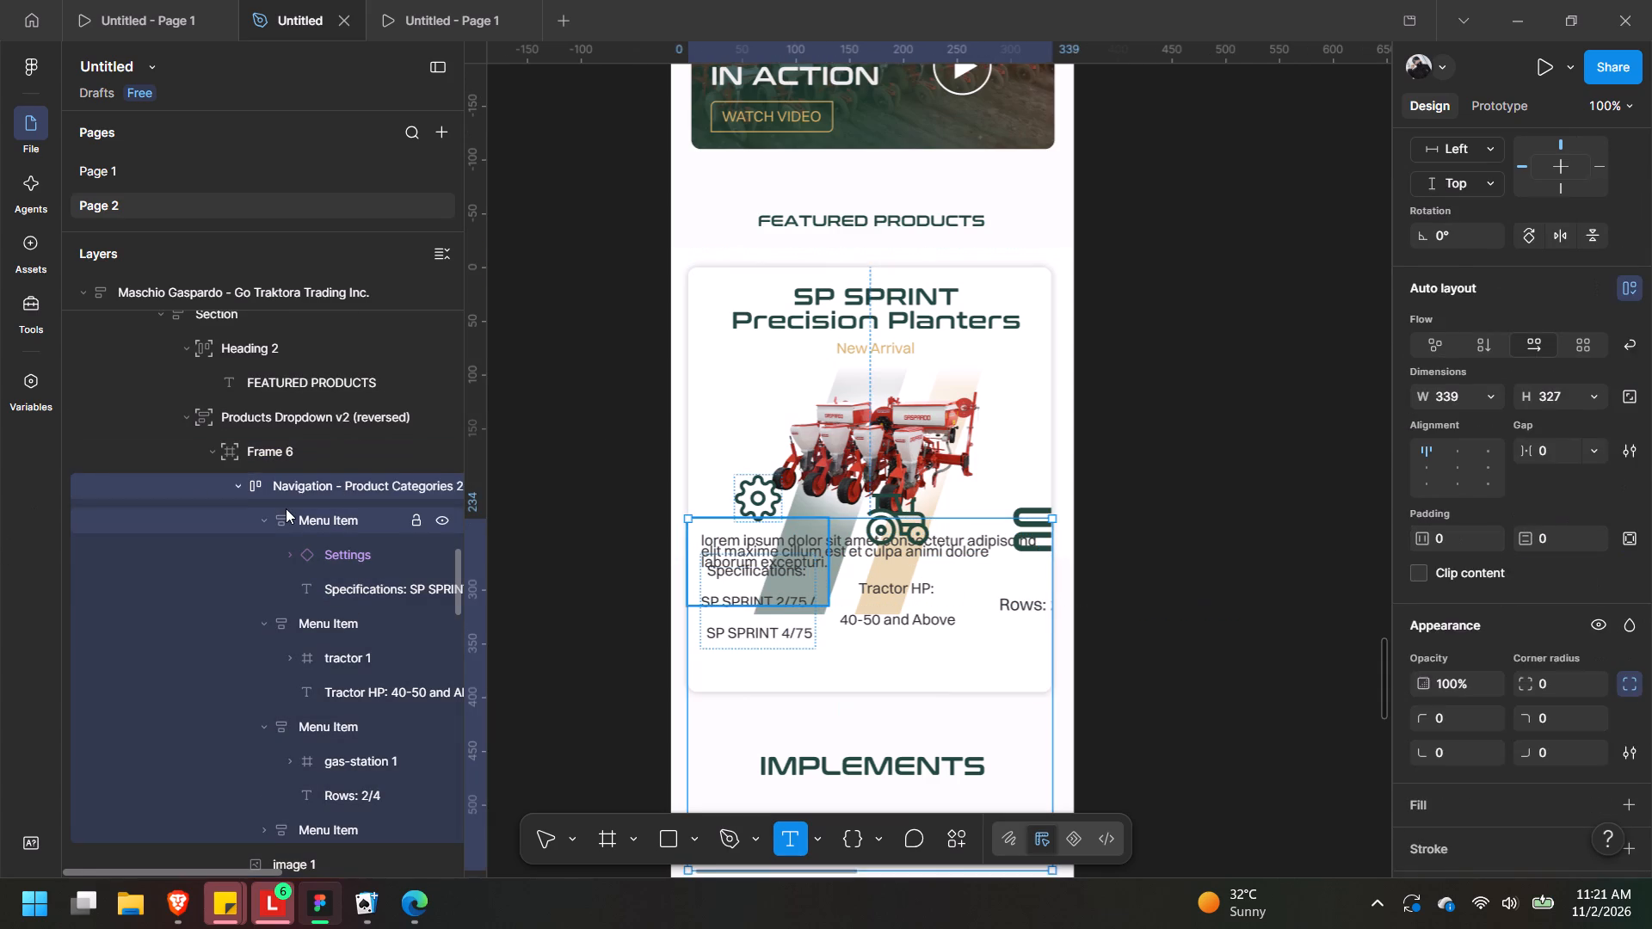
pyautogui.click(286, 508)
pyautogui.click(319, 483)
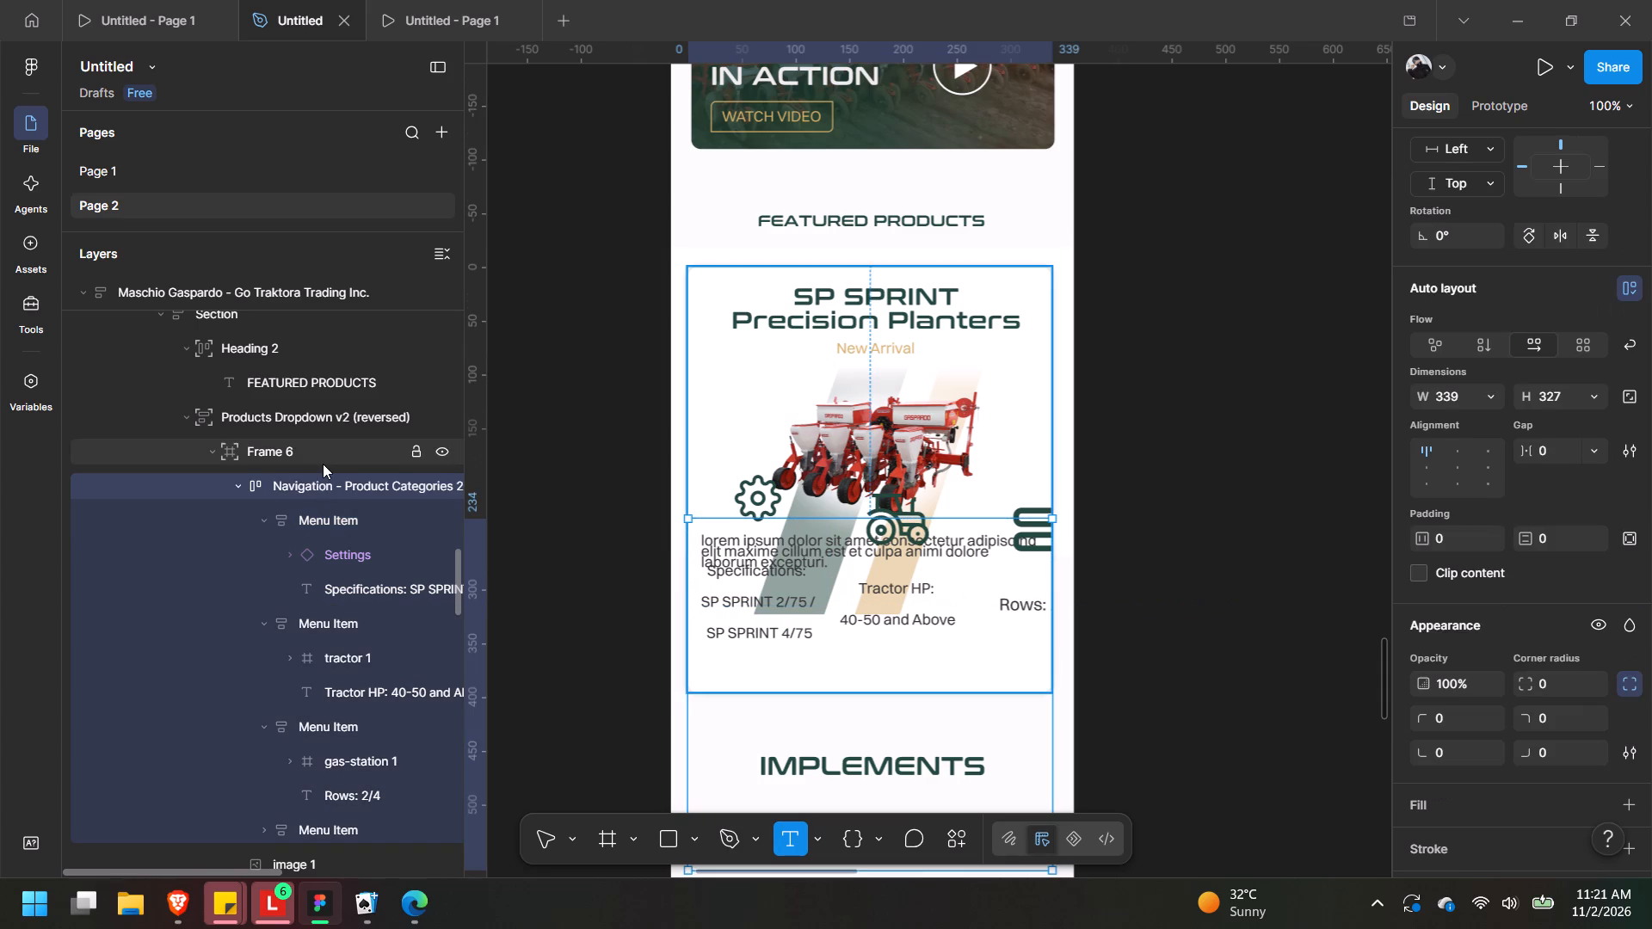
pyautogui.click(276, 515)
pyautogui.click(301, 489)
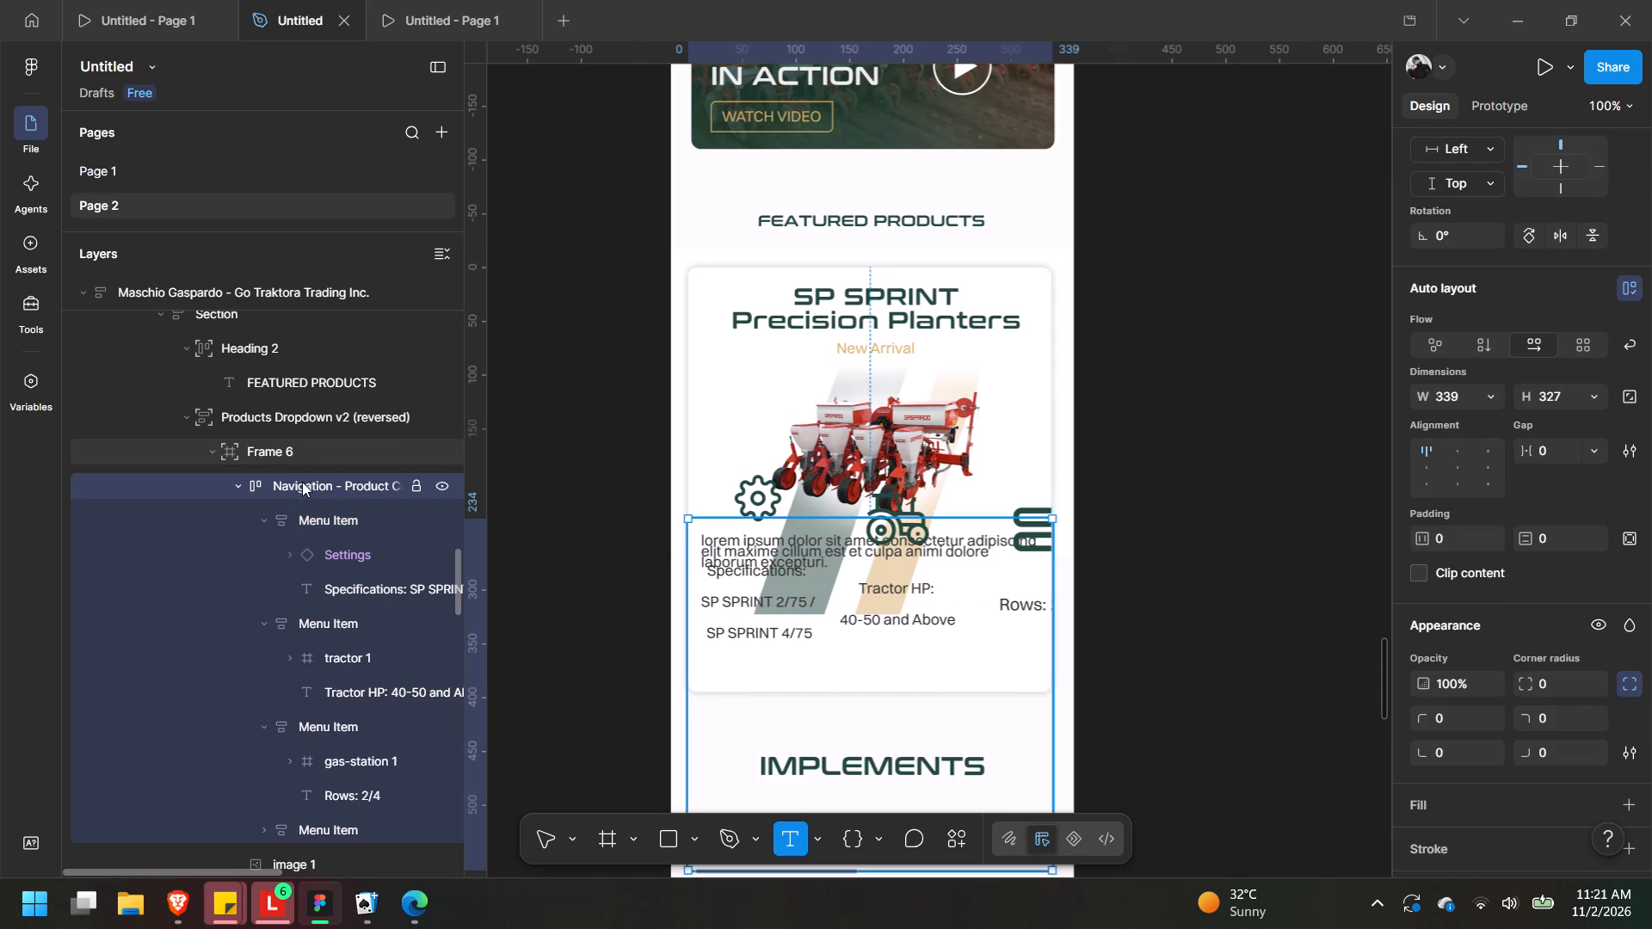
pyautogui.click(205, 452)
pyautogui.click(213, 458)
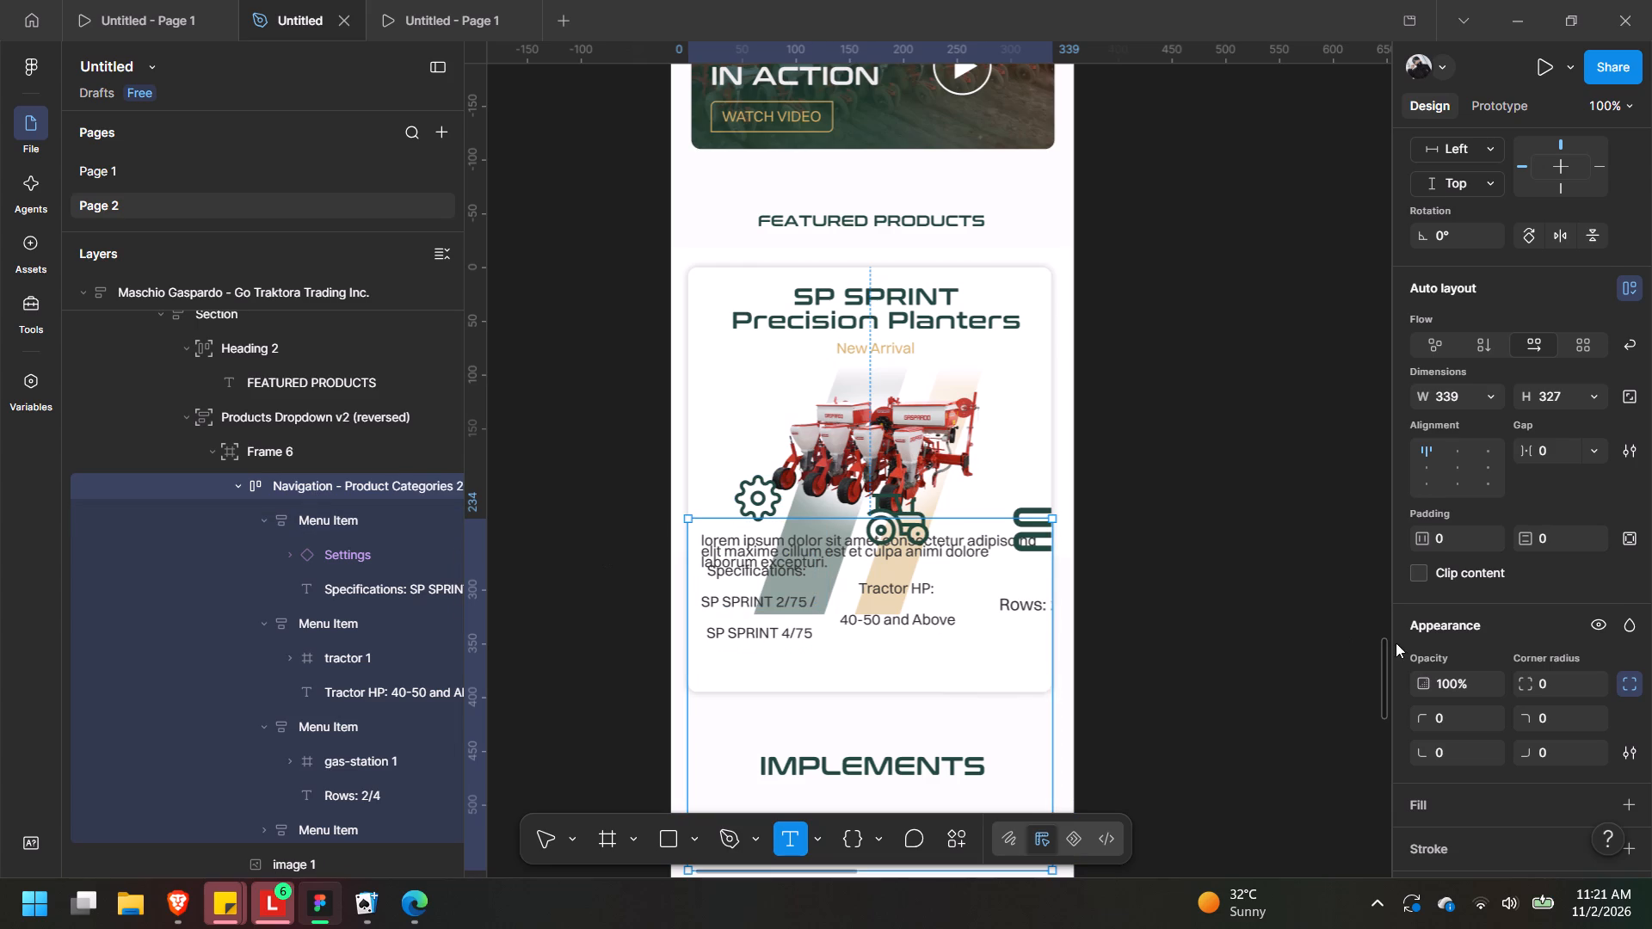
pyautogui.scroll(-1, 1478, 558)
pyautogui.scroll(2, 1476, 483)
pyautogui.click(1576, 452)
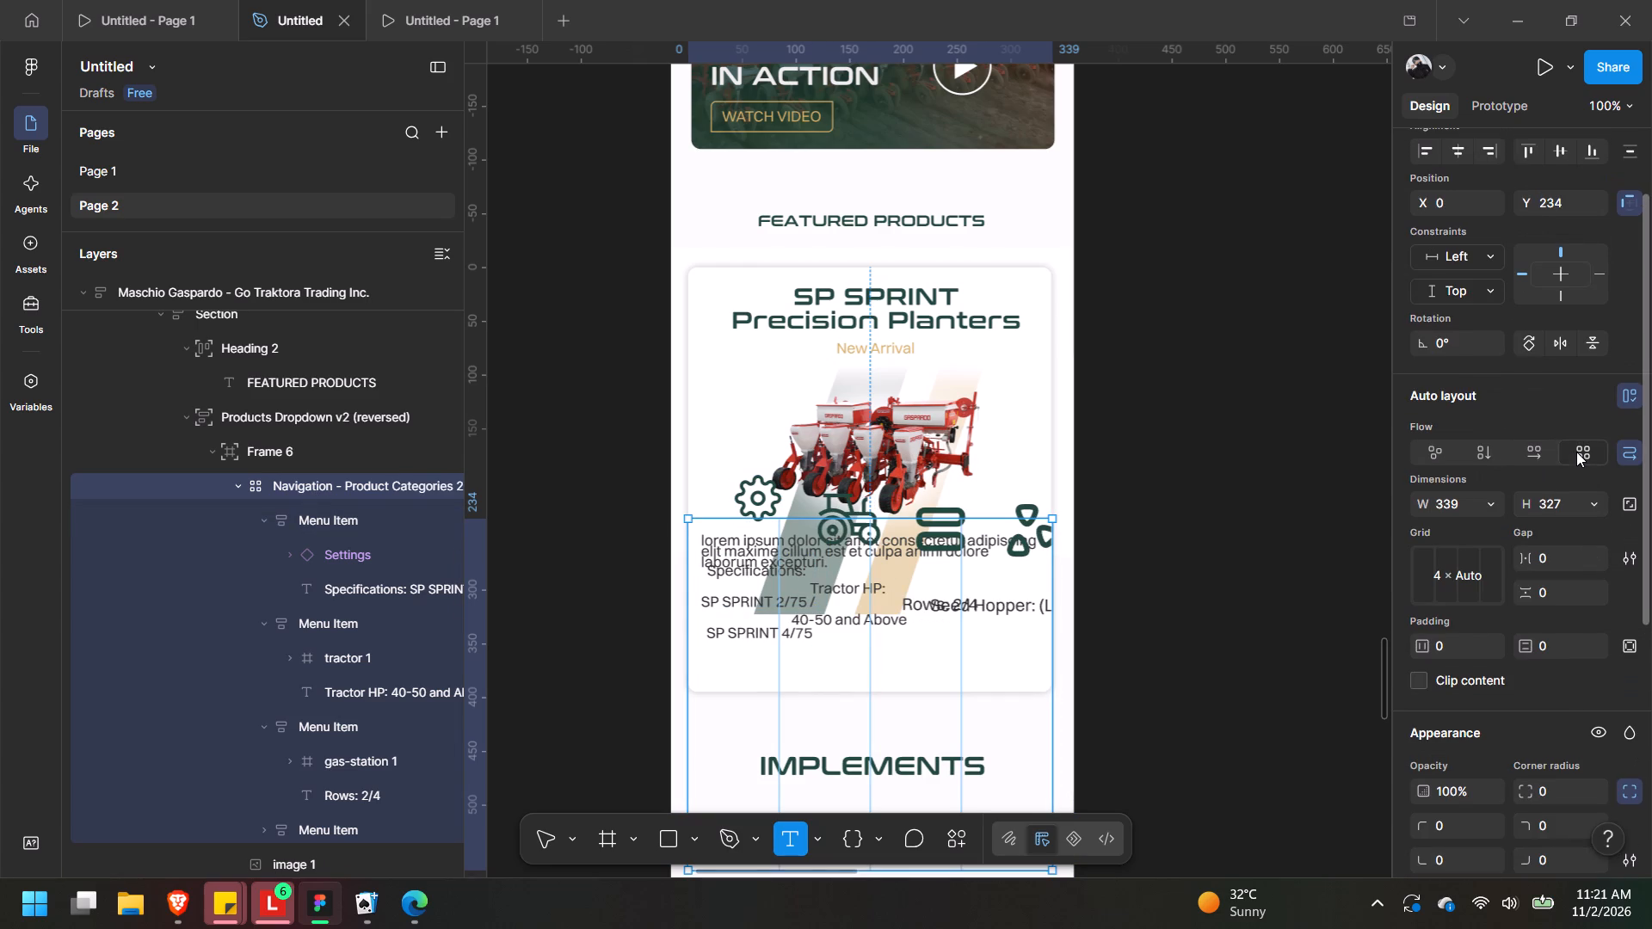
# Set the grid of the specification items to 2 × 2.
pyautogui.scroll(-3, 971, 543)
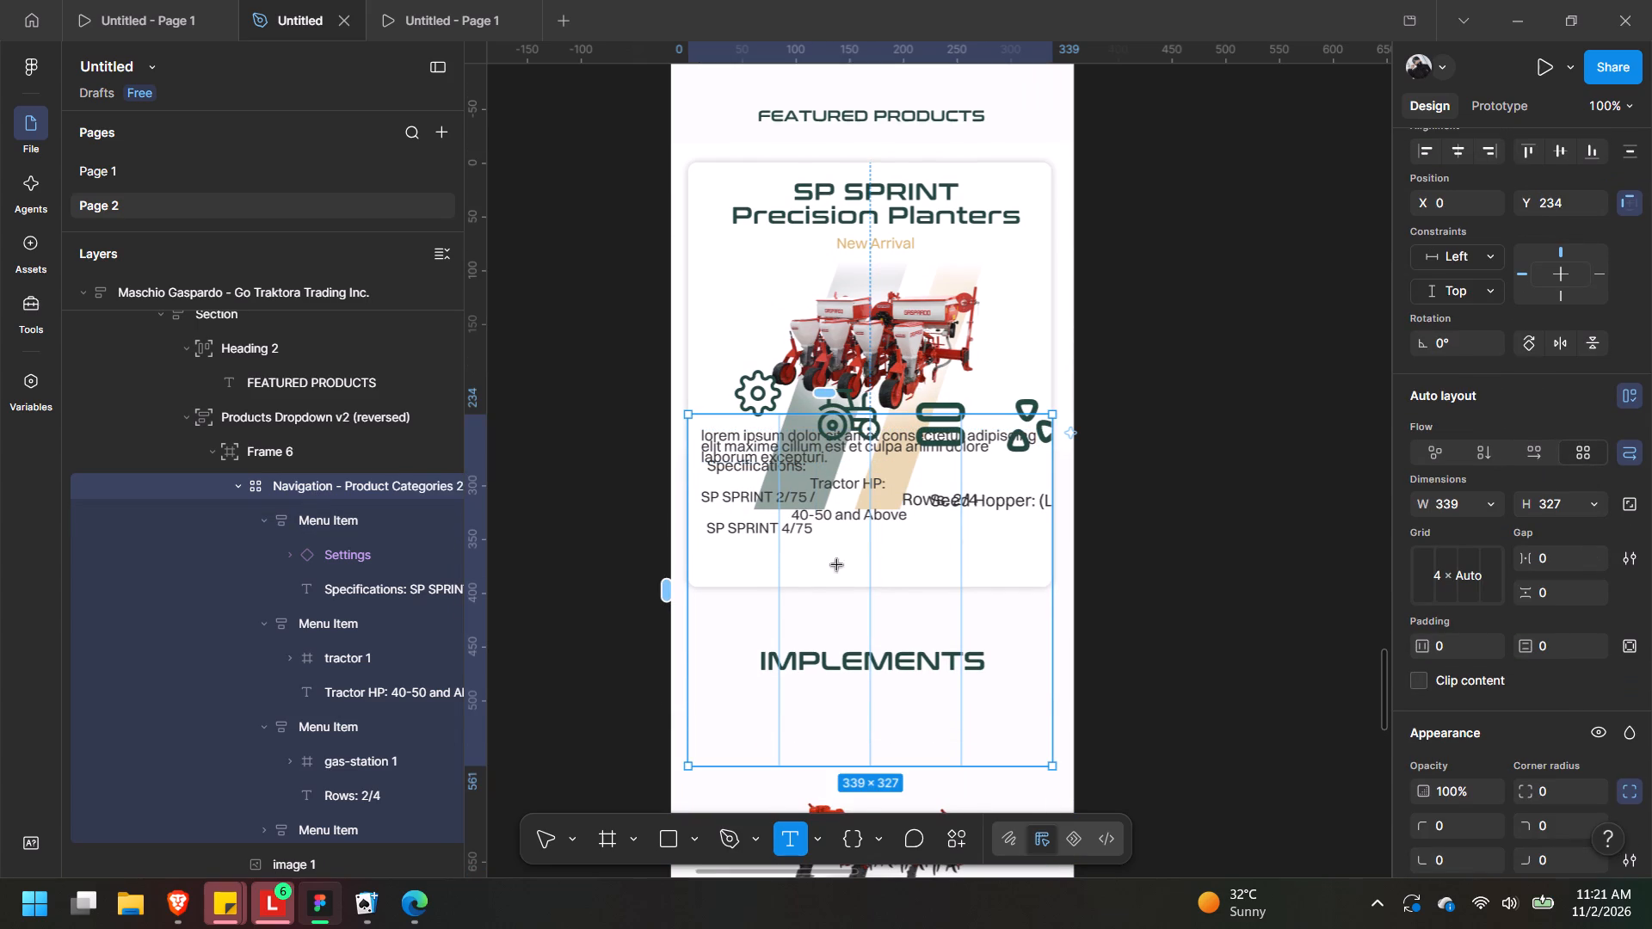
pyautogui.click(1472, 575)
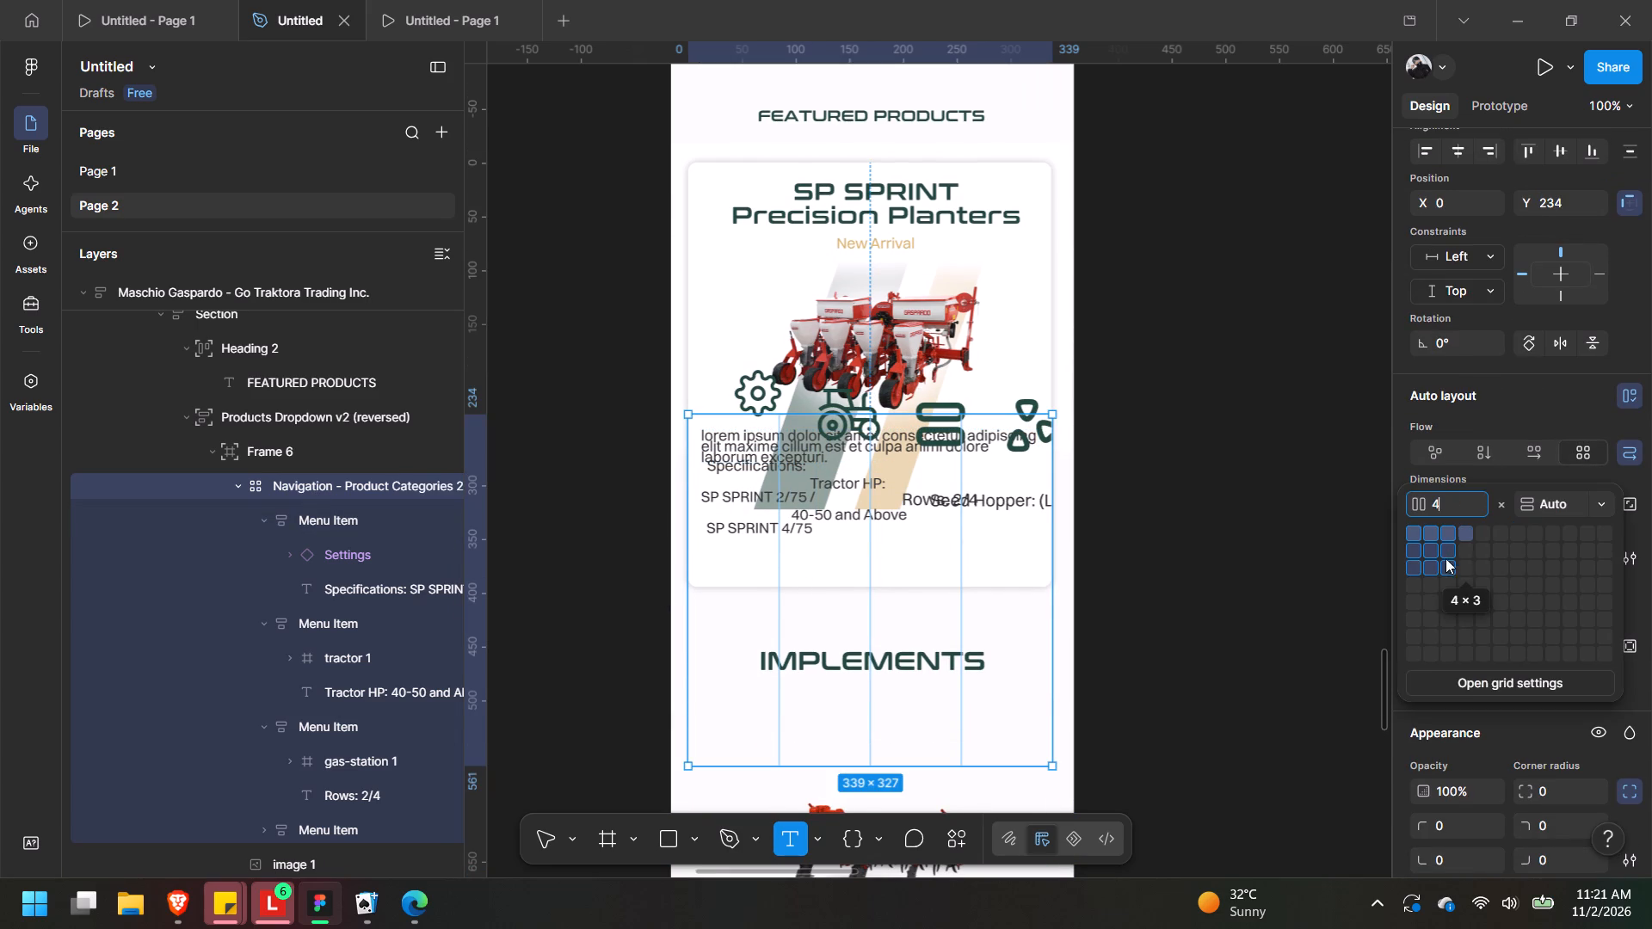
pyautogui.click(1432, 552)
# Resize the specification grid frame to 338 × 161 so it fits the card's width and bottom edge.
pyautogui.scroll(-4, 959, 555)
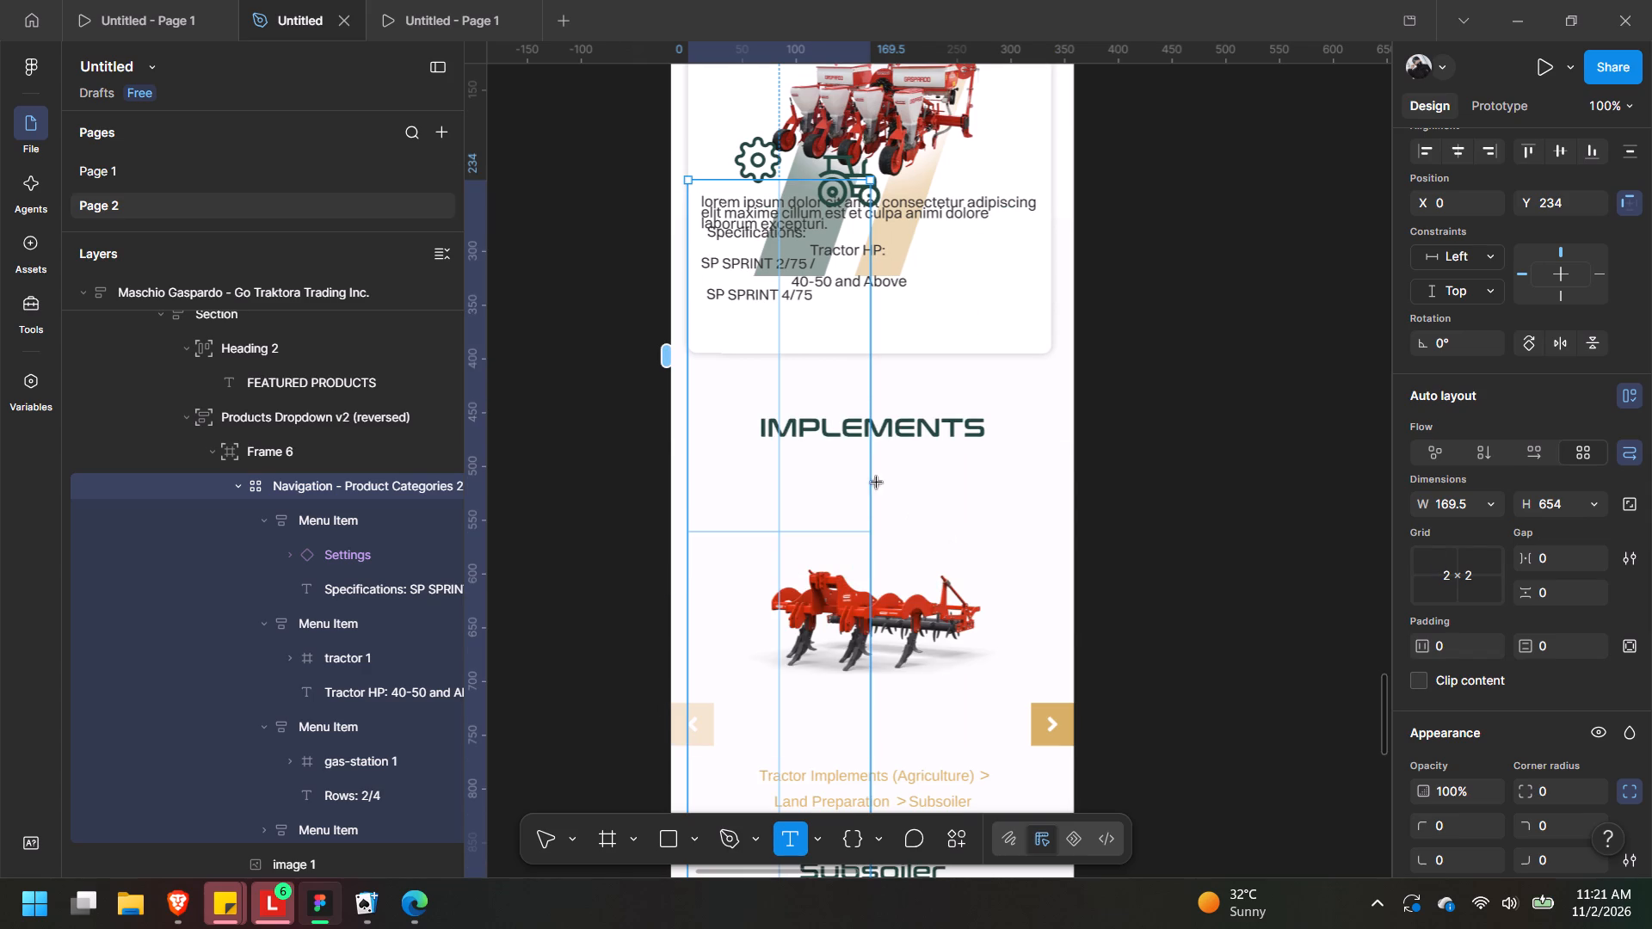
pyautogui.click(527, 843)
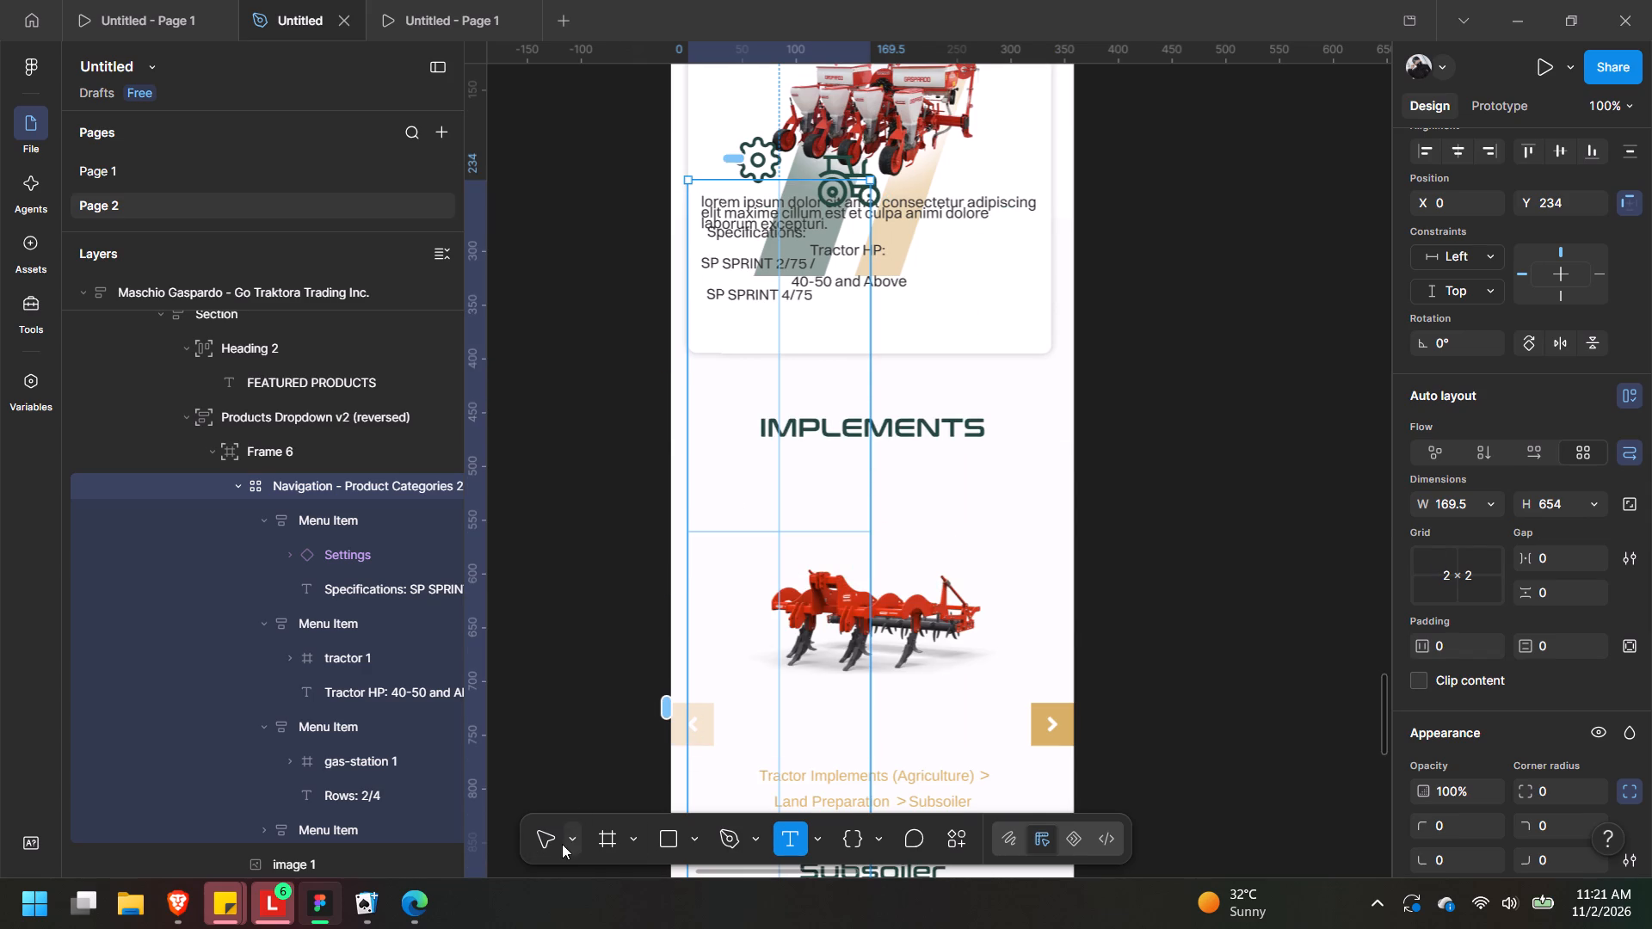
pyautogui.click(540, 844)
pyautogui.moveTo(873, 523); pyautogui.dragTo(1067, 477)
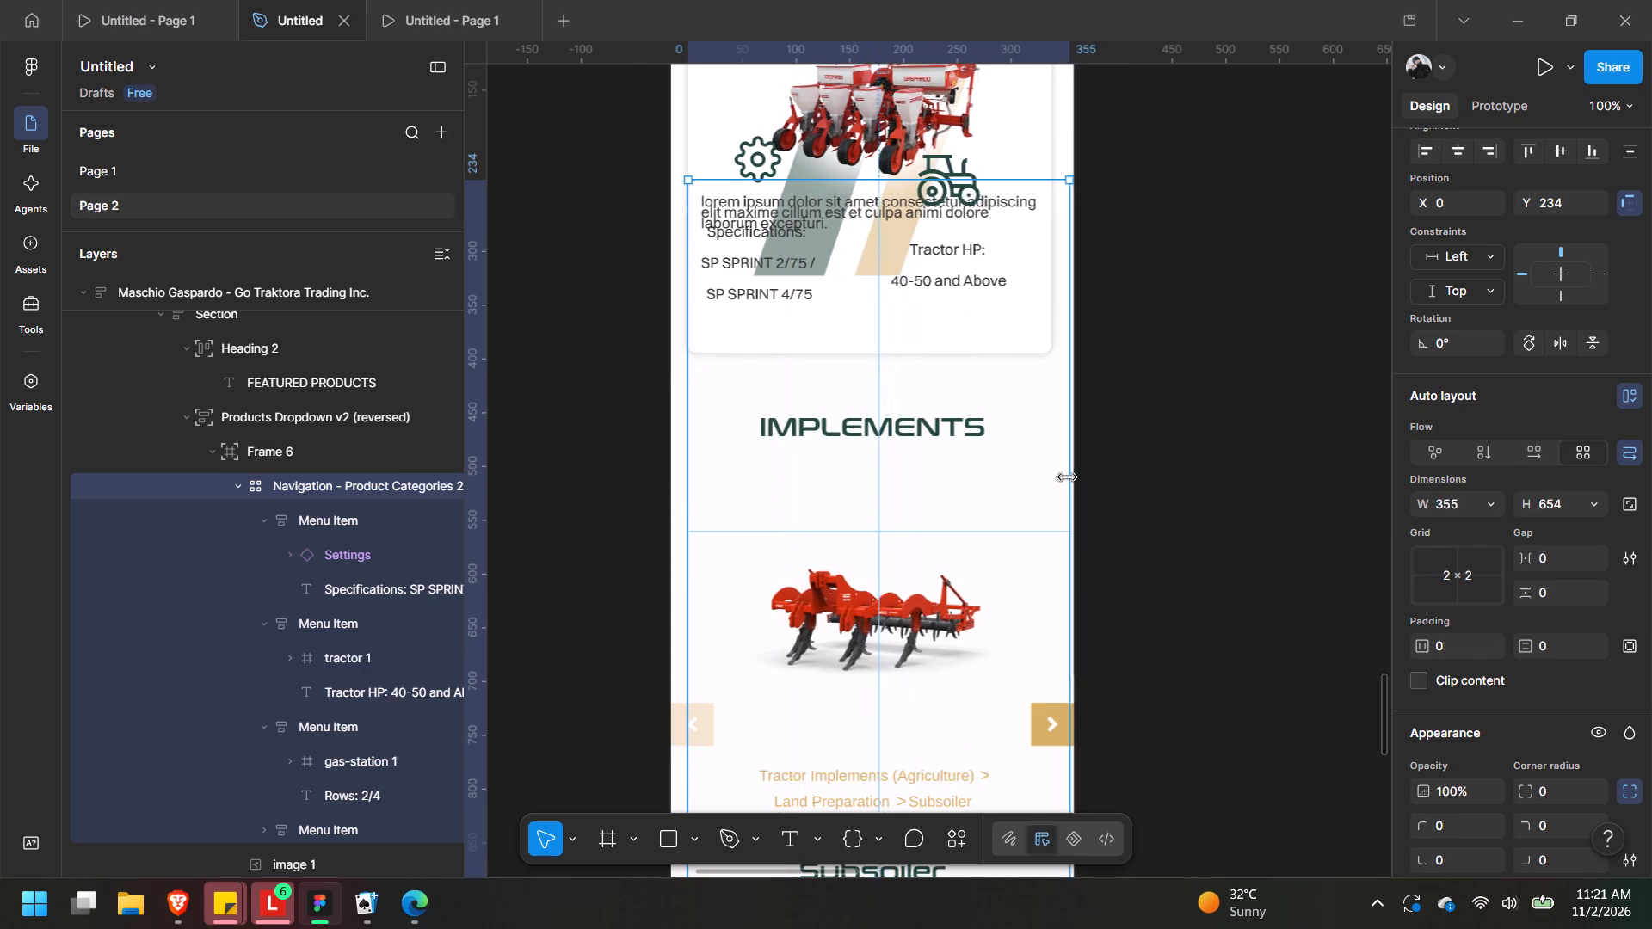
pyautogui.moveTo(1067, 477); pyautogui.dragTo(1055, 483)
pyautogui.scroll(-4, 1032, 474)
pyautogui.moveTo(955, 644); pyautogui.dragTo(939, 230)
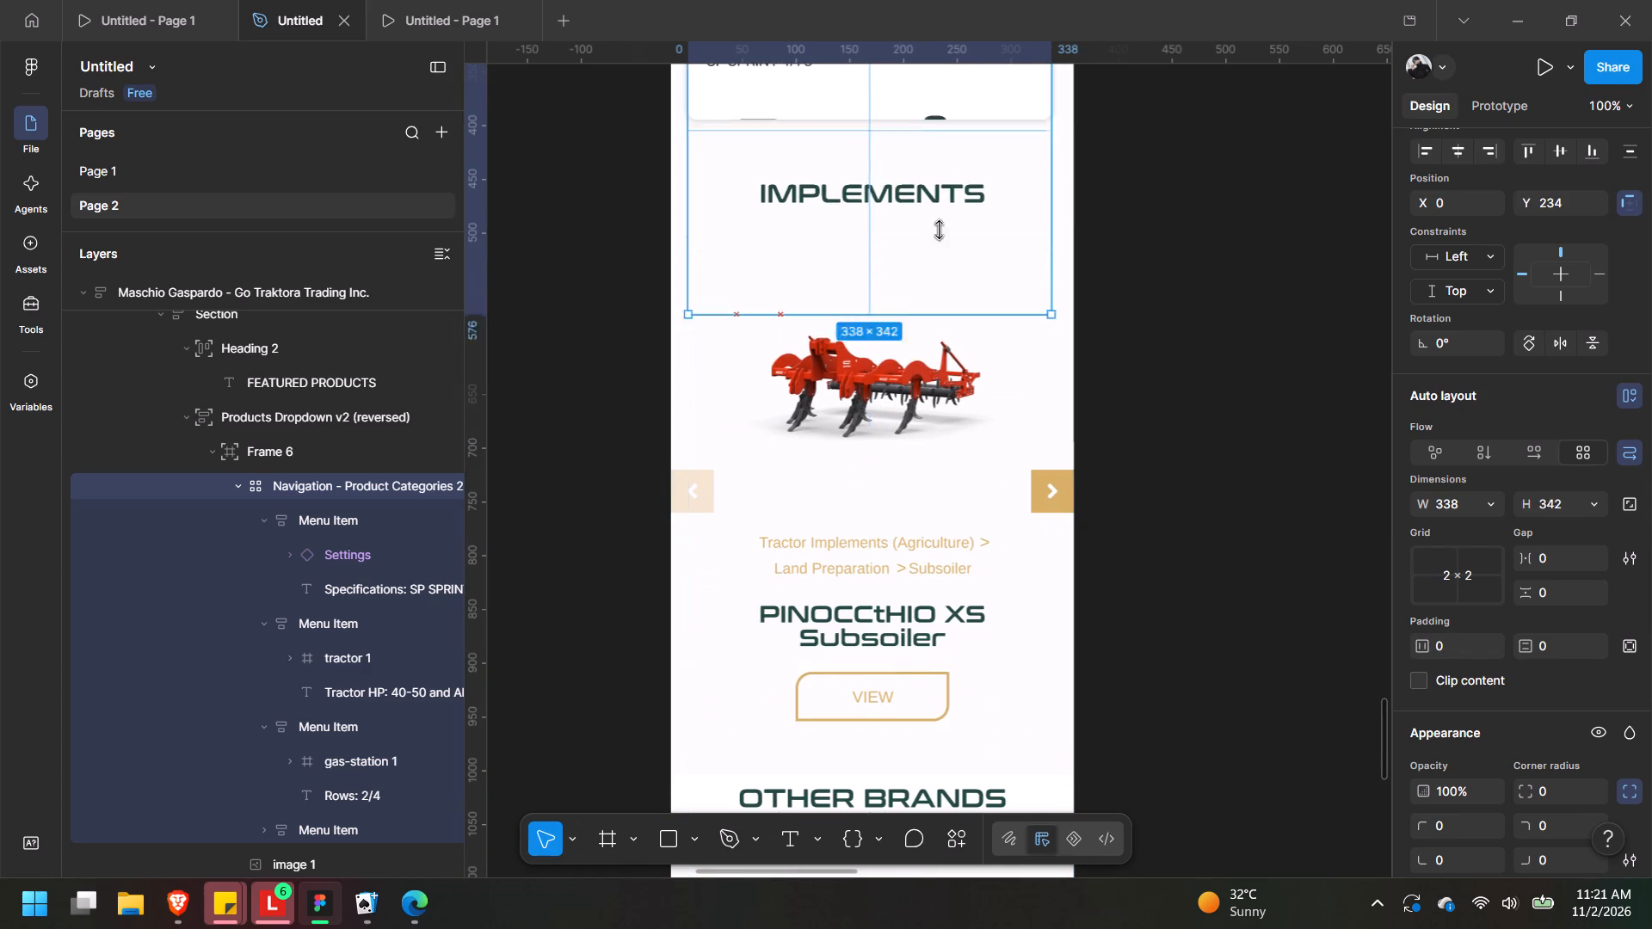
pyautogui.moveTo(939, 230); pyautogui.dragTo(958, 118)
pyautogui.scroll(10, 982, 238)
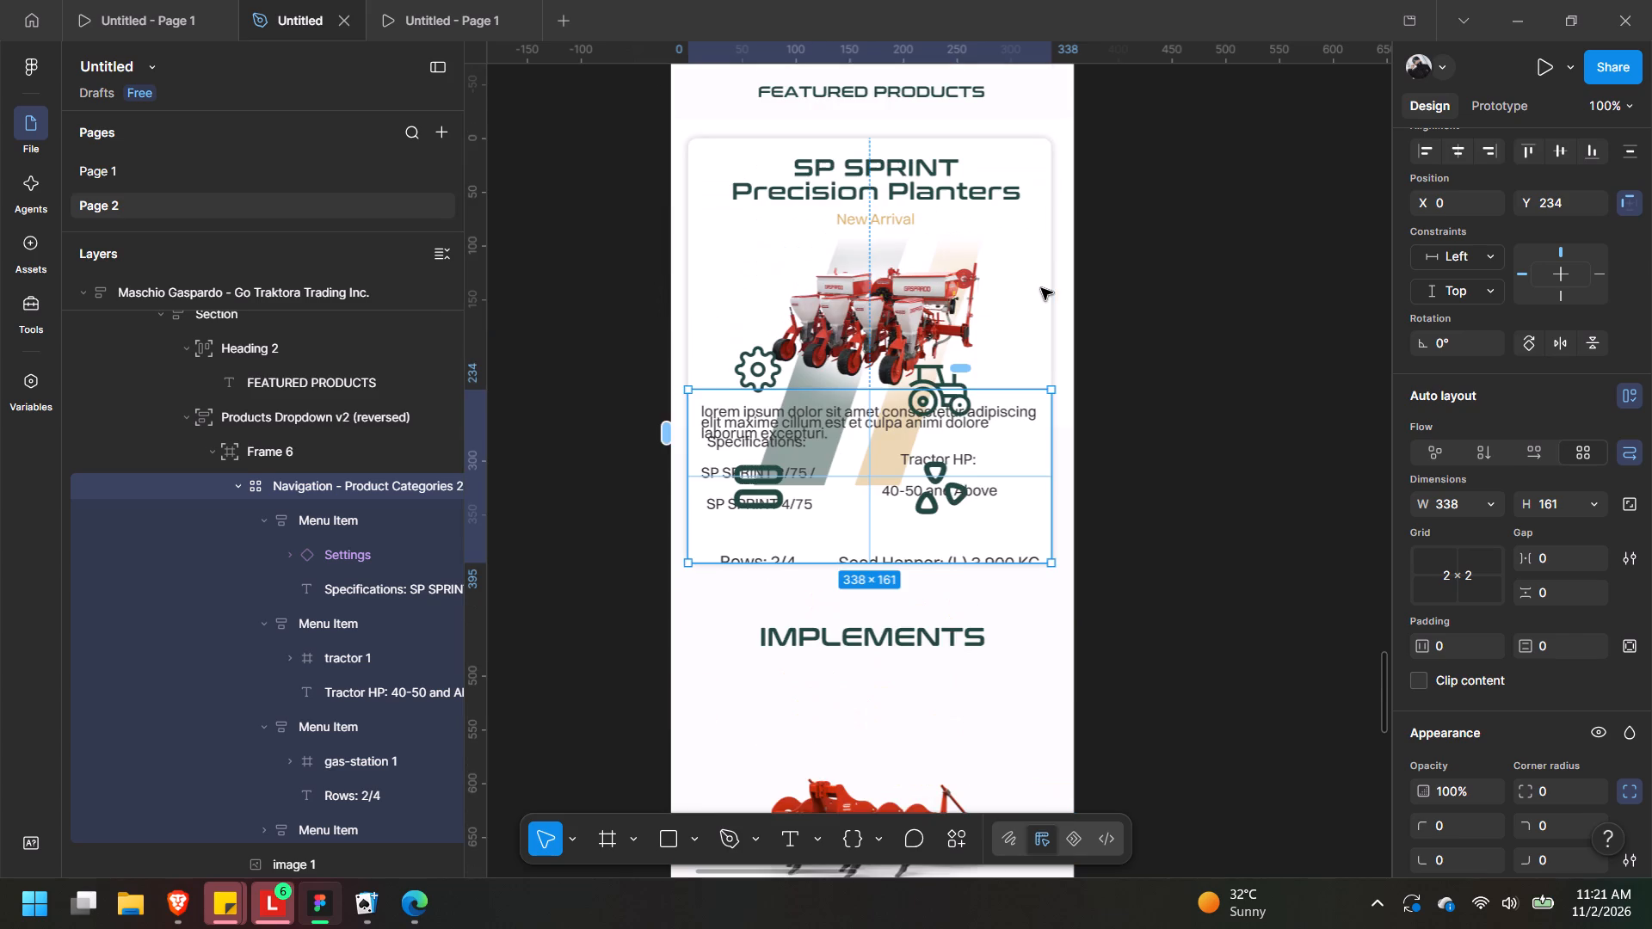
# Extend the Featured Products section's height downward to make room for a taller product card.
pyautogui.scroll(2, 1041, 288)
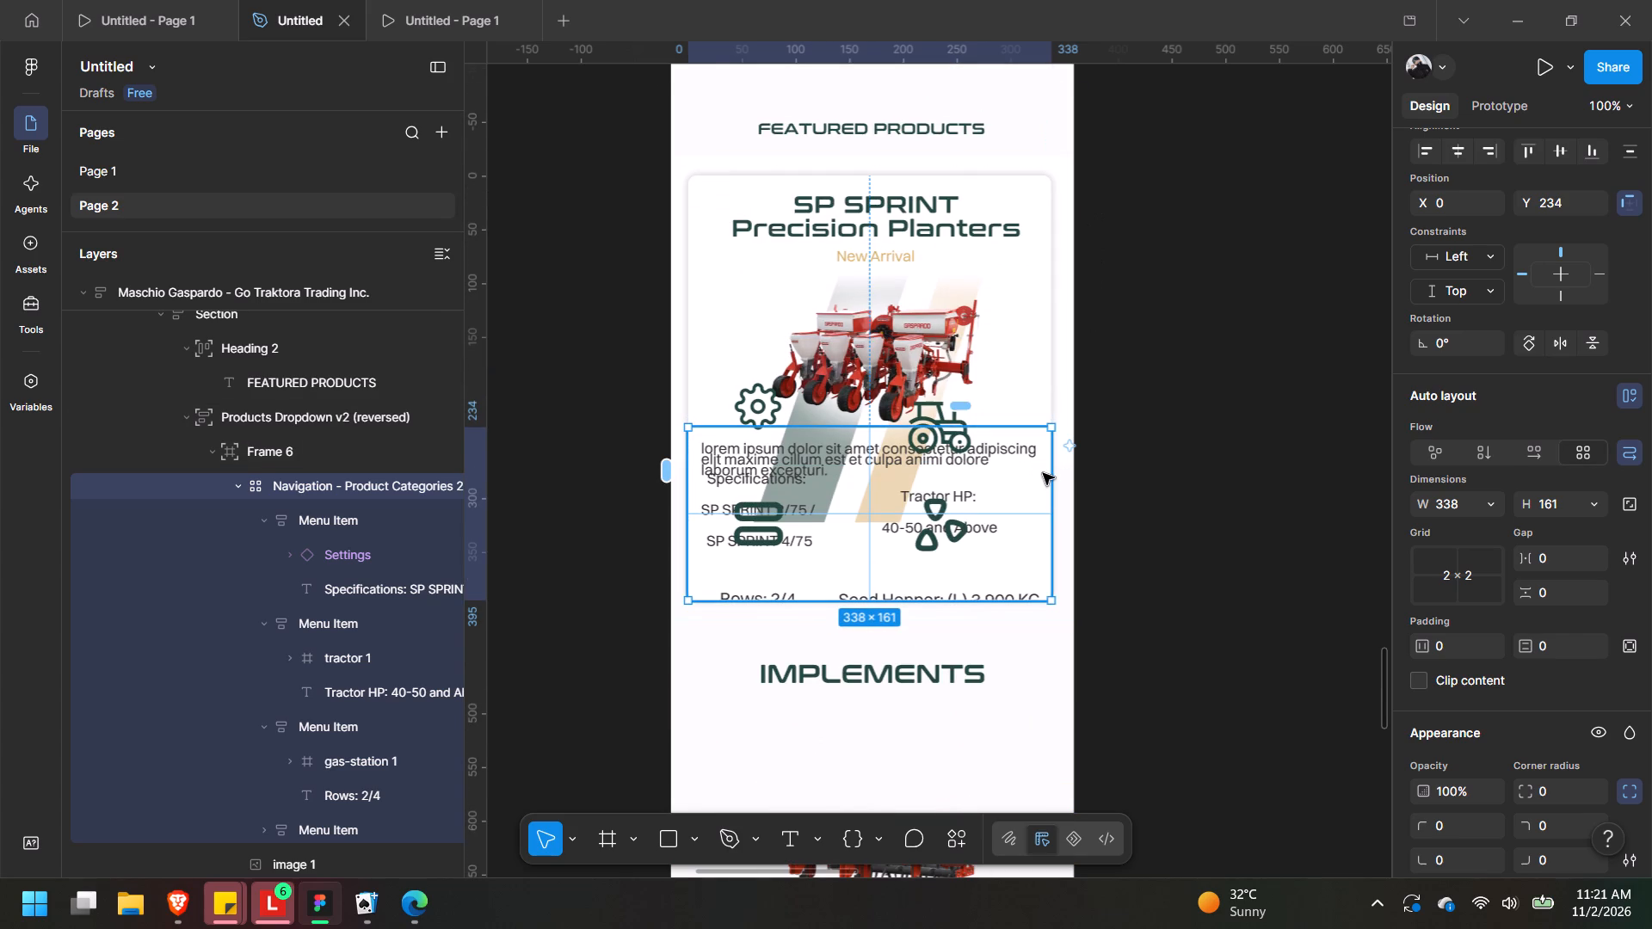
pyautogui.click(749, 395)
pyautogui.click(877, 471)
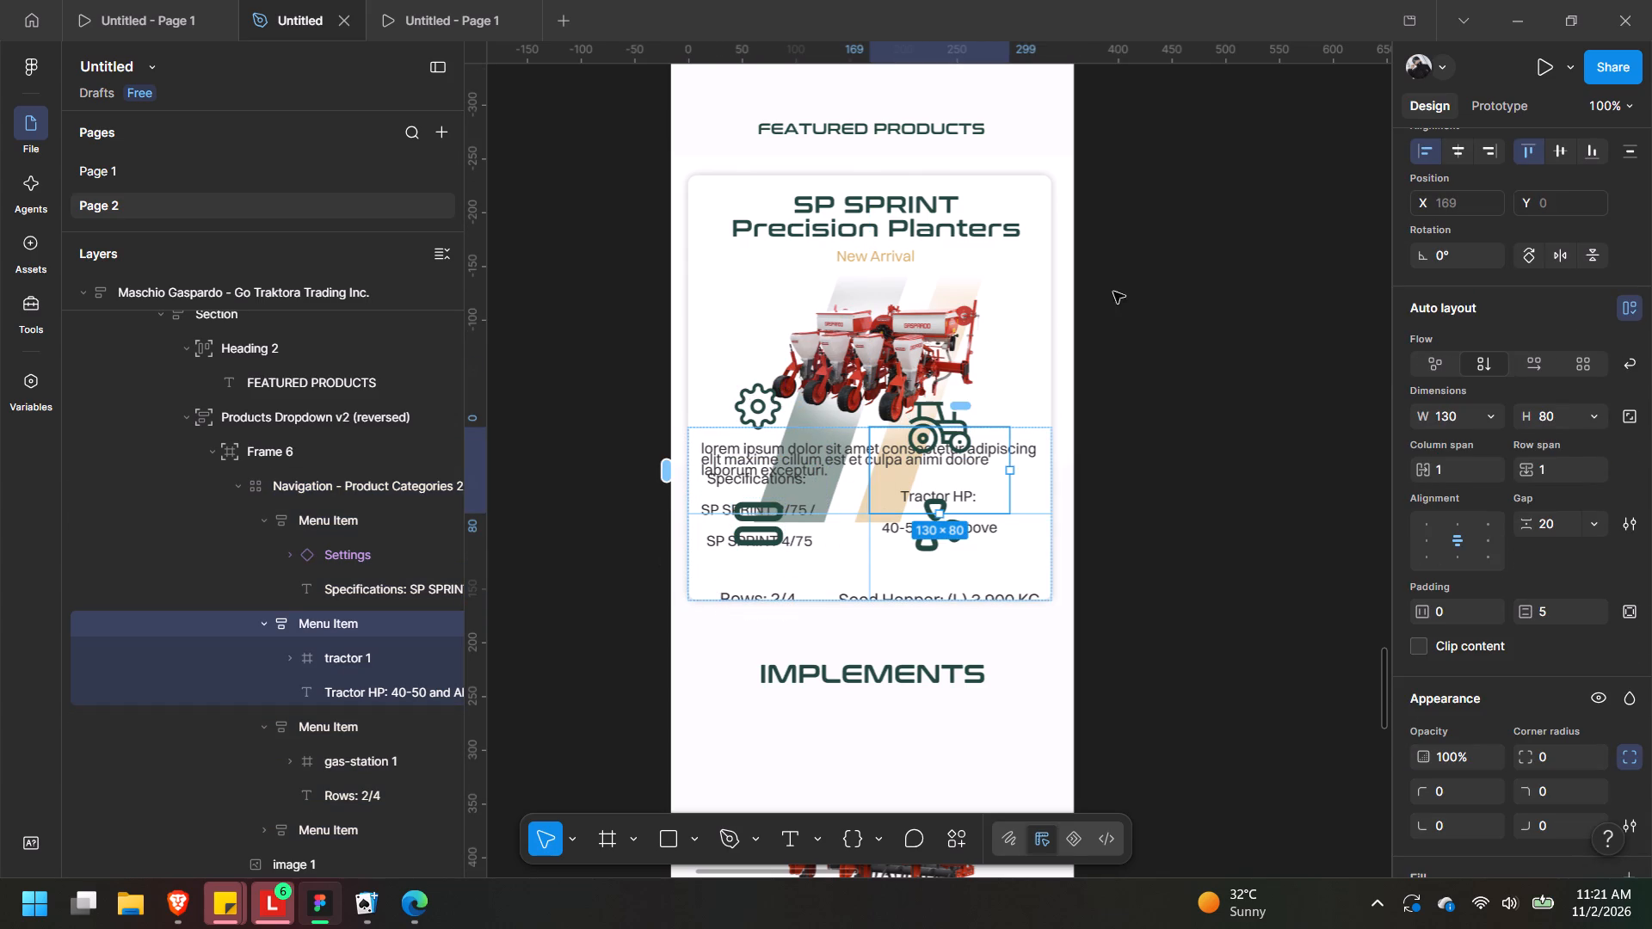
pyautogui.click(1026, 609)
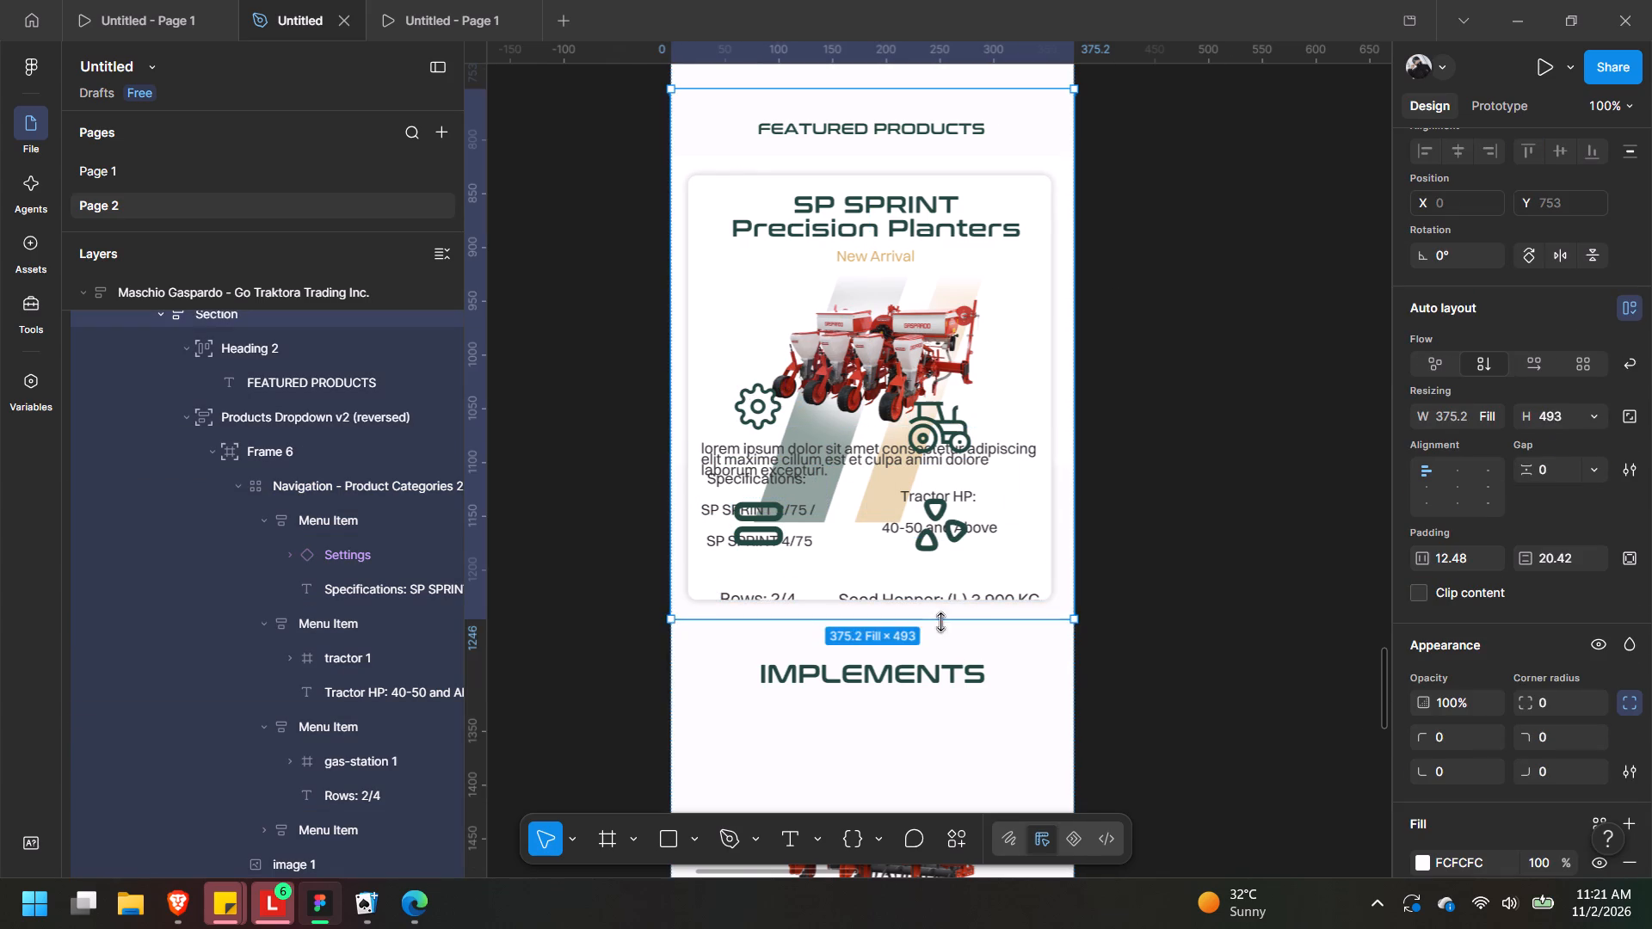
pyautogui.moveTo(940, 622); pyautogui.dragTo(931, 784)
# Increase the height of the product card, Frame 6, to 550.
pyautogui.tripleClick(1051, 575)
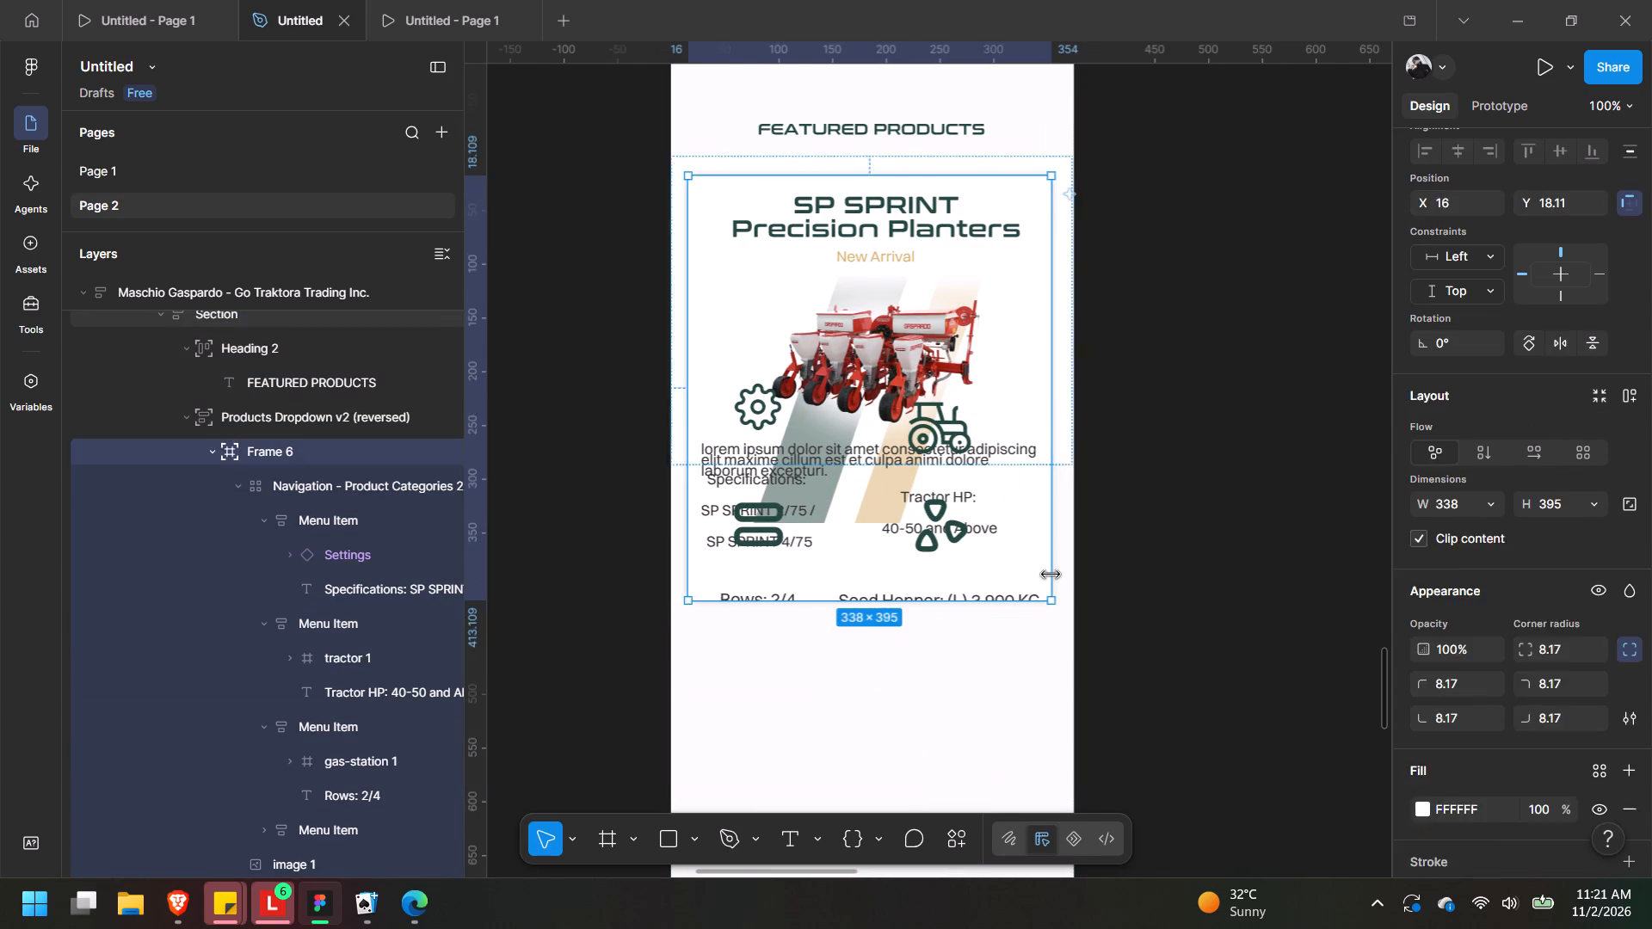
pyautogui.click(1051, 399)
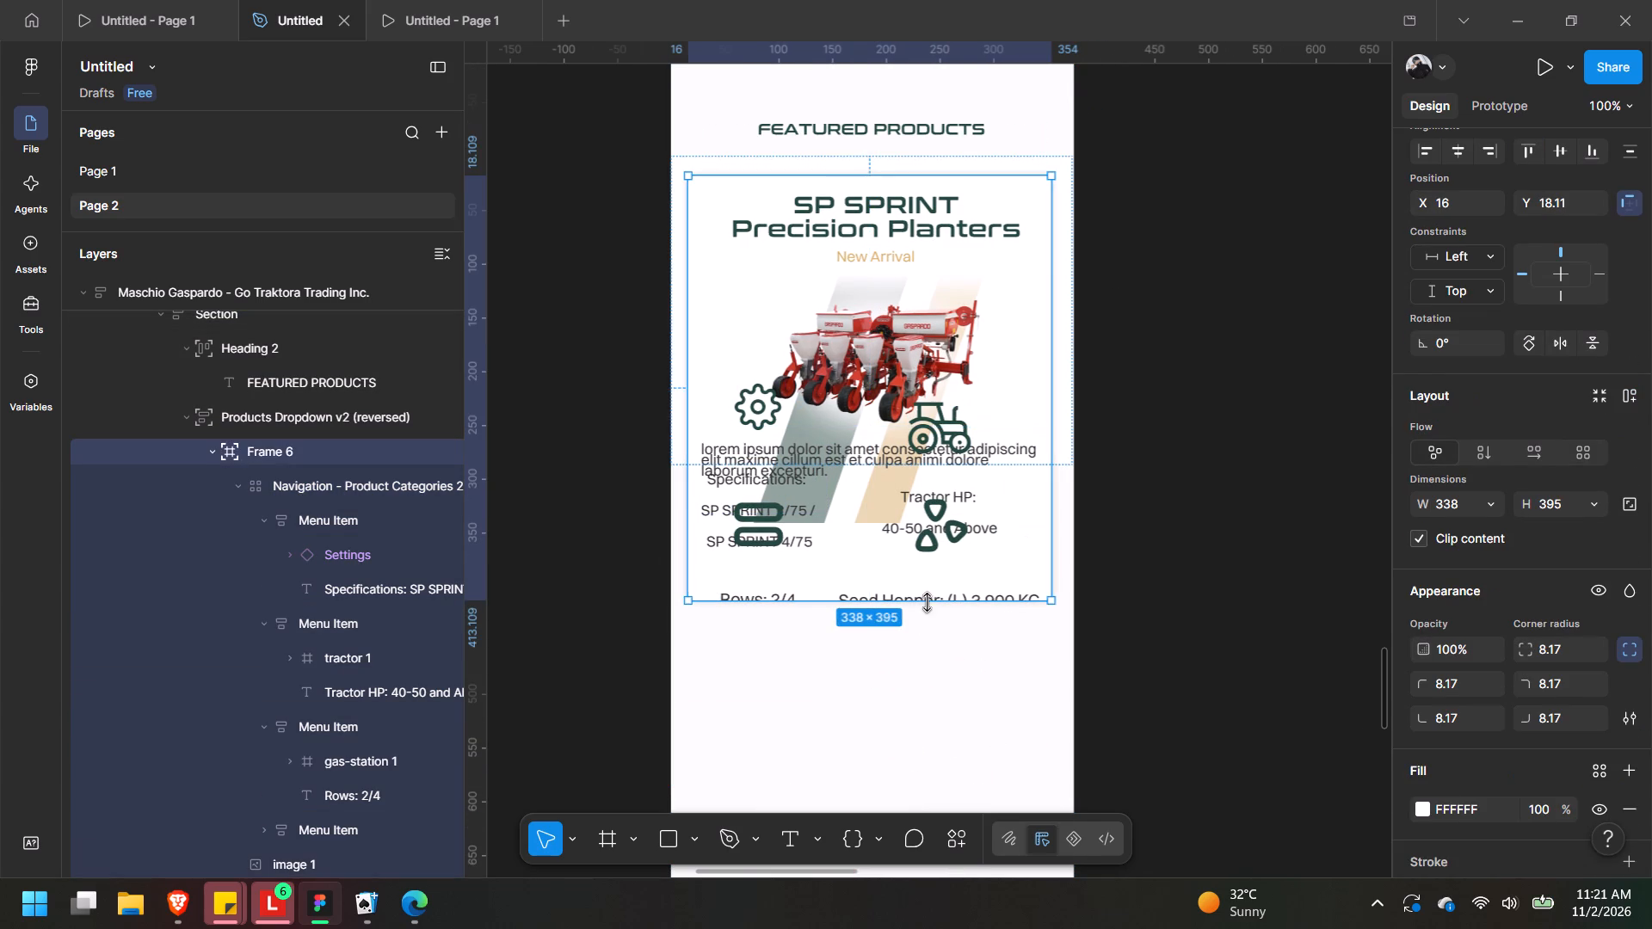
pyautogui.moveTo(927, 602); pyautogui.dragTo(898, 749)
pyautogui.moveTo(898, 750); pyautogui.dragTo(898, 766)
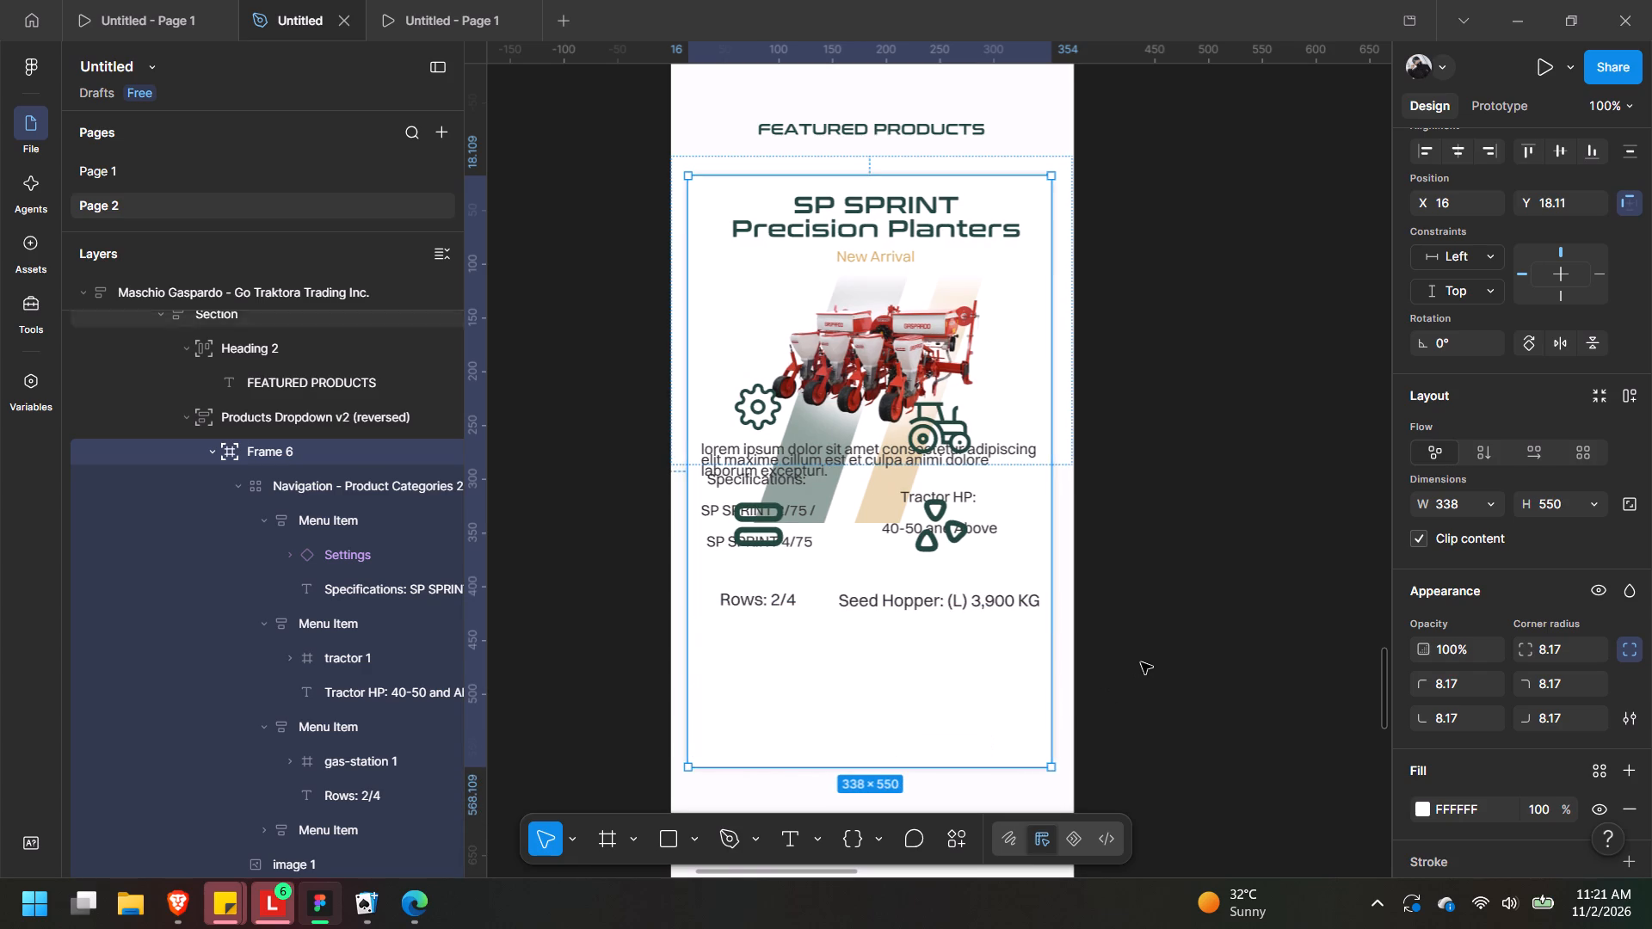
# Move the specification grid down below the lorem ipsum description, to X 6, Y 341 in the card.
pyautogui.doubleClick(782, 424)
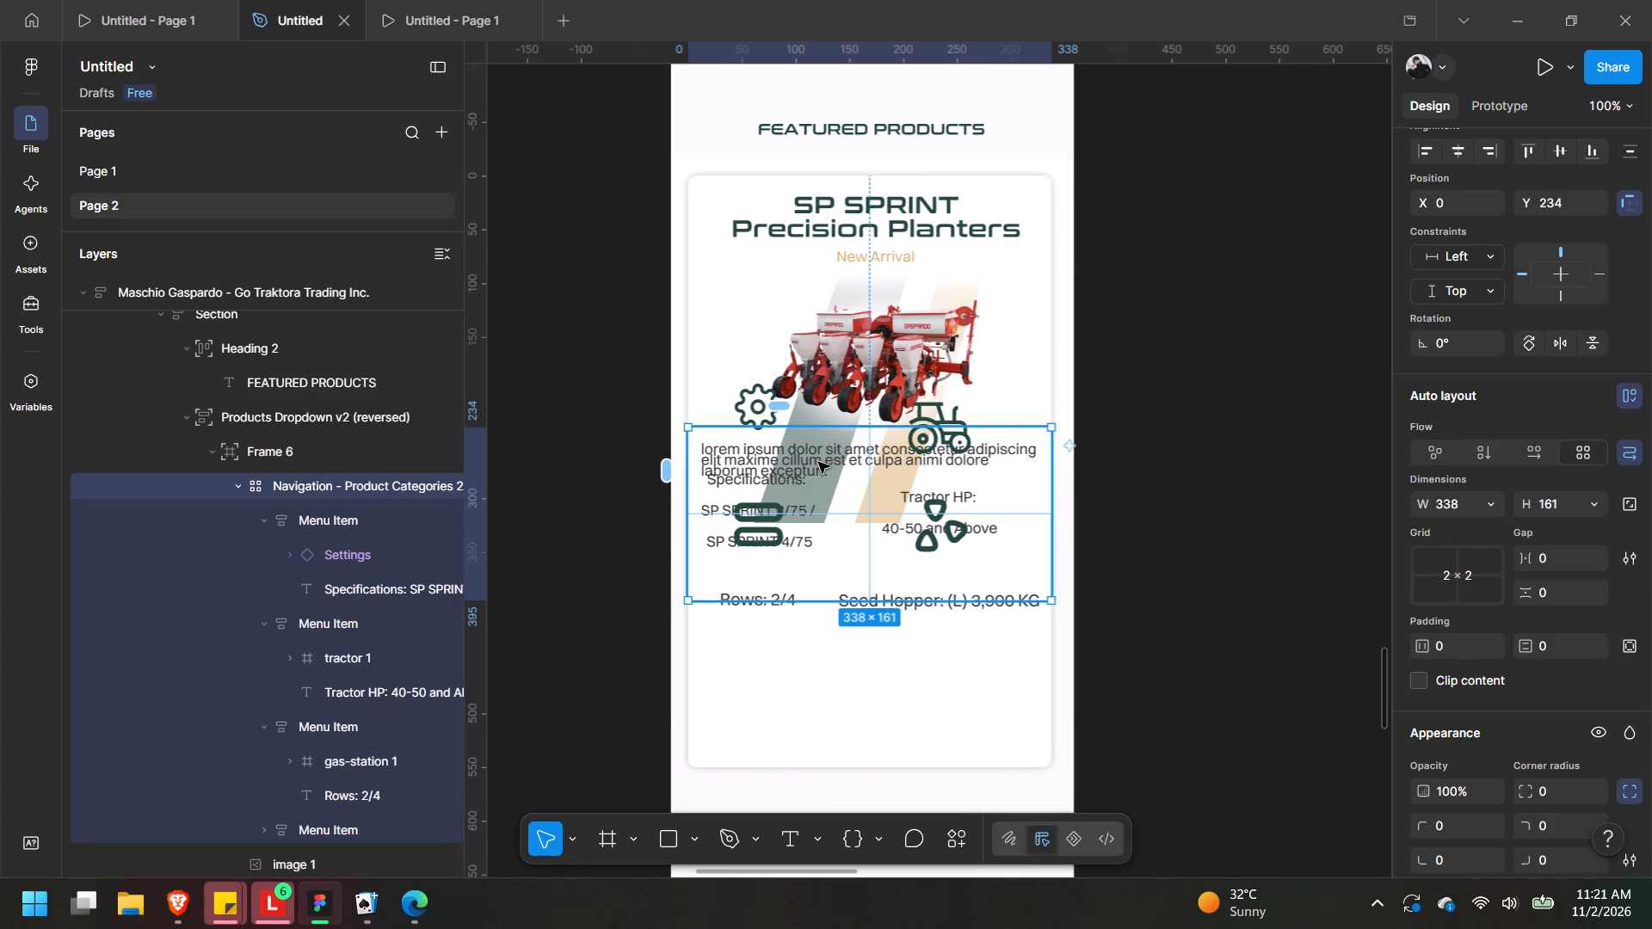
pyautogui.moveTo(818, 464); pyautogui.dragTo(802, 585)
pyautogui.moveTo(803, 581); pyautogui.dragTo(826, 578)
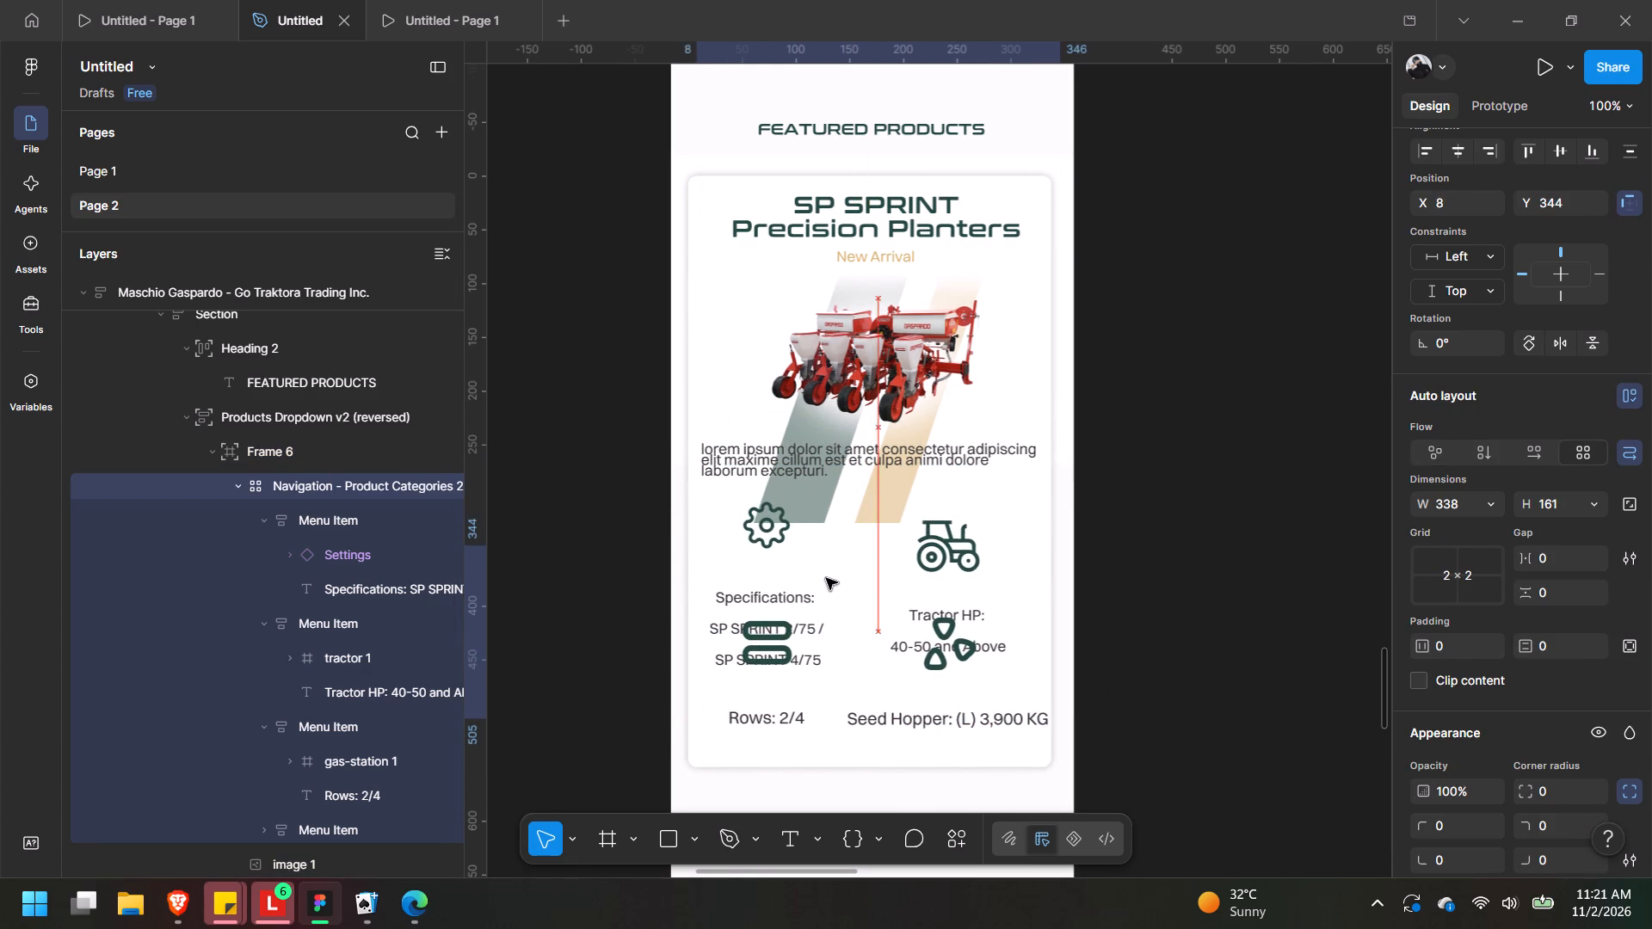
pyautogui.moveTo(826, 578); pyautogui.dragTo(824, 572)
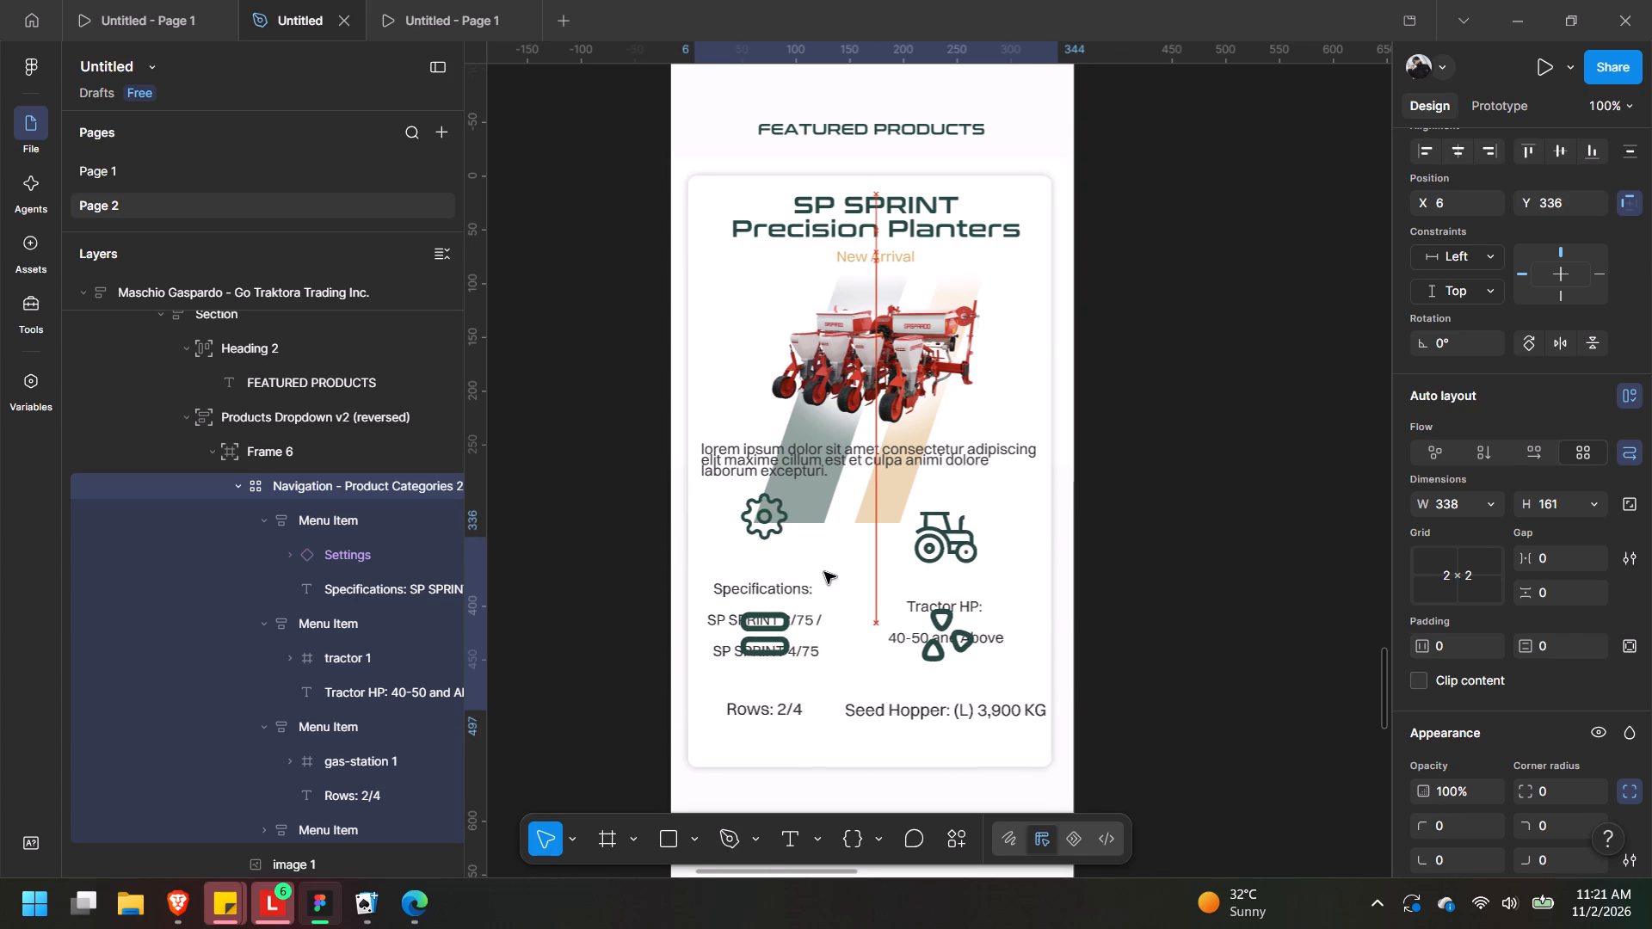
pyautogui.moveTo(824, 572); pyautogui.dragTo(823, 575)
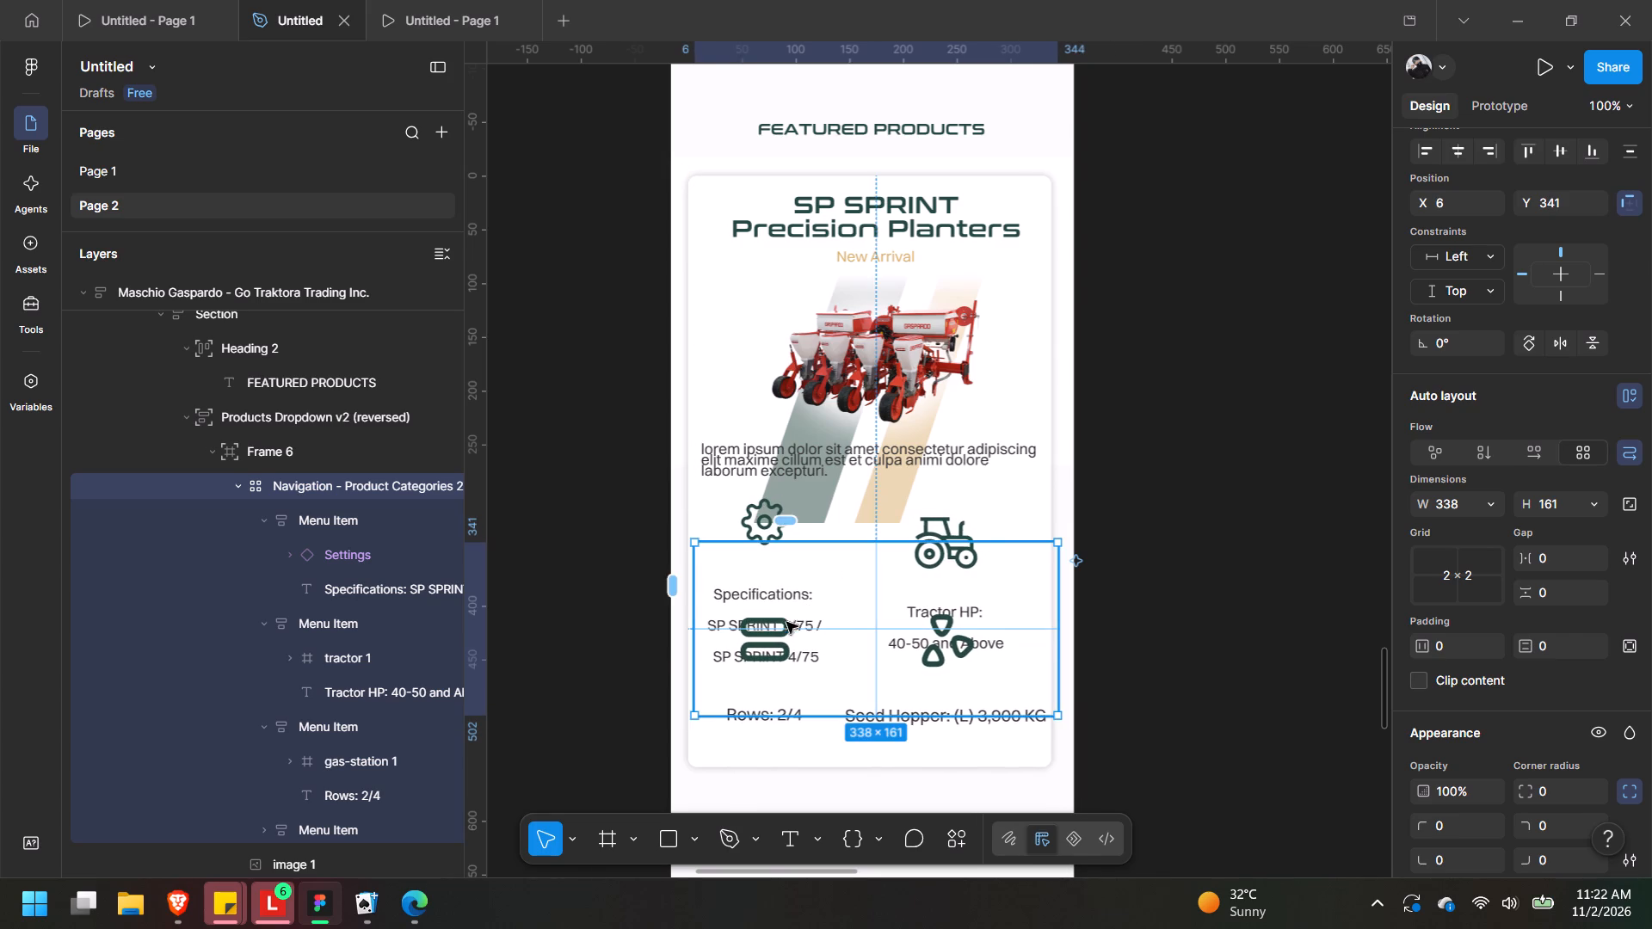
# Resize the specification grid to 338 × 227 and place it at X 0, Y 323, spanning the card's width down to its bottom edge.
pyautogui.click(855, 626)
pyautogui.doubleClick(856, 630)
pyautogui.scroll(-3, 902, 593)
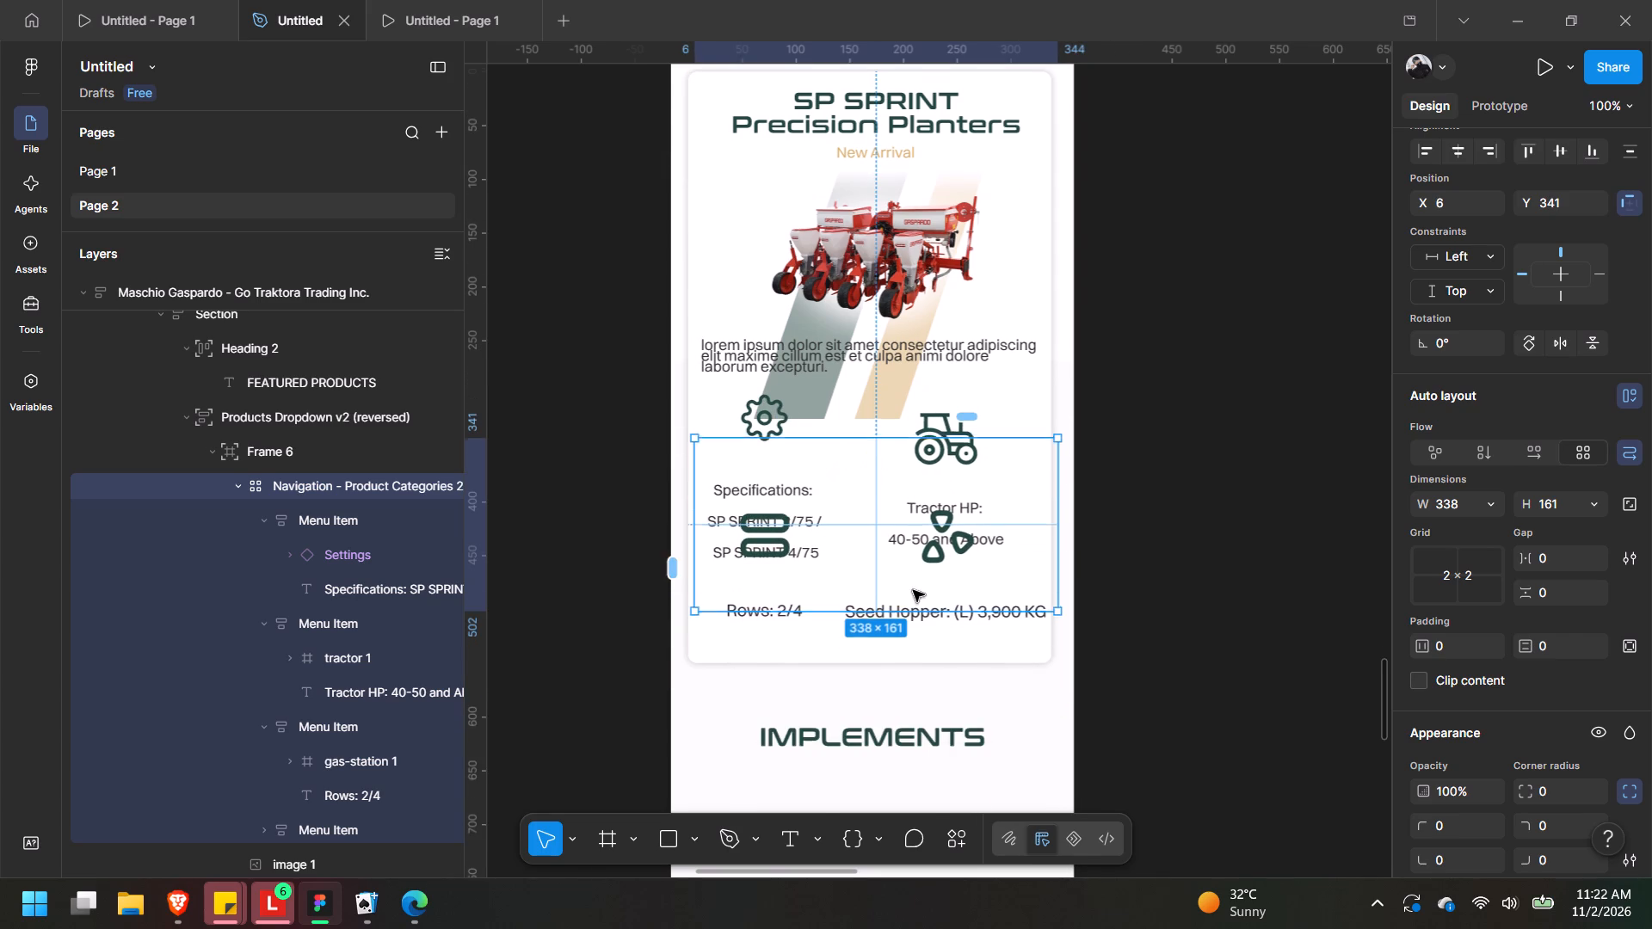
pyautogui.moveTo(921, 609); pyautogui.dragTo(902, 743)
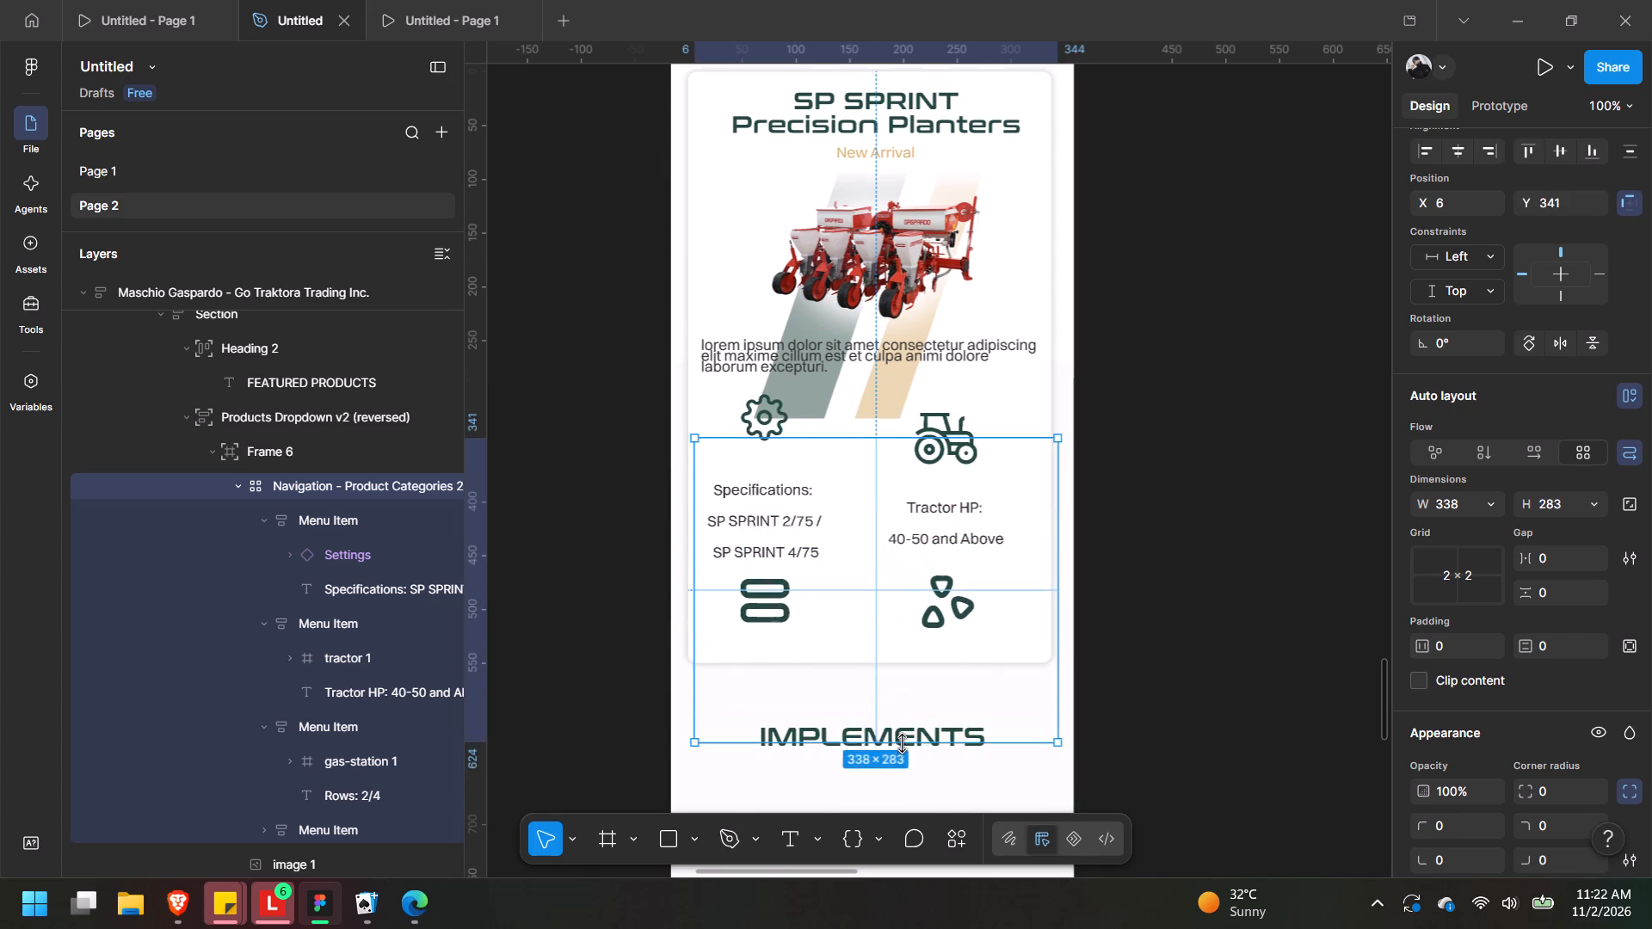
pyautogui.moveTo(902, 743); pyautogui.dragTo(892, 767)
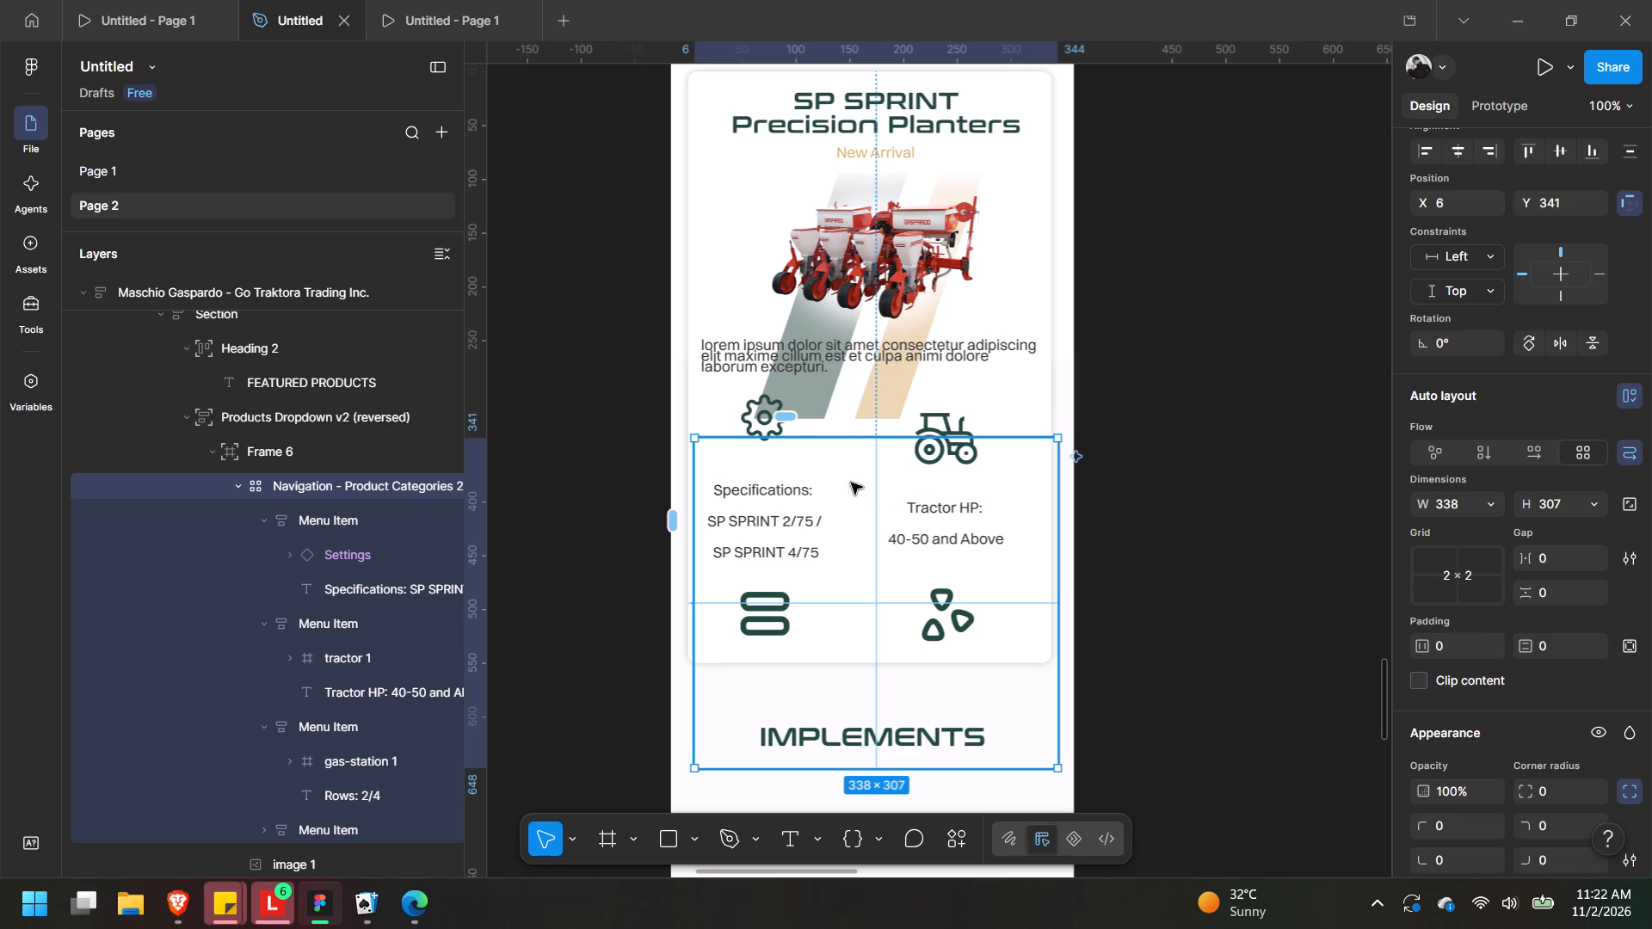
pyautogui.click(788, 419)
pyautogui.doubleClick(823, 508)
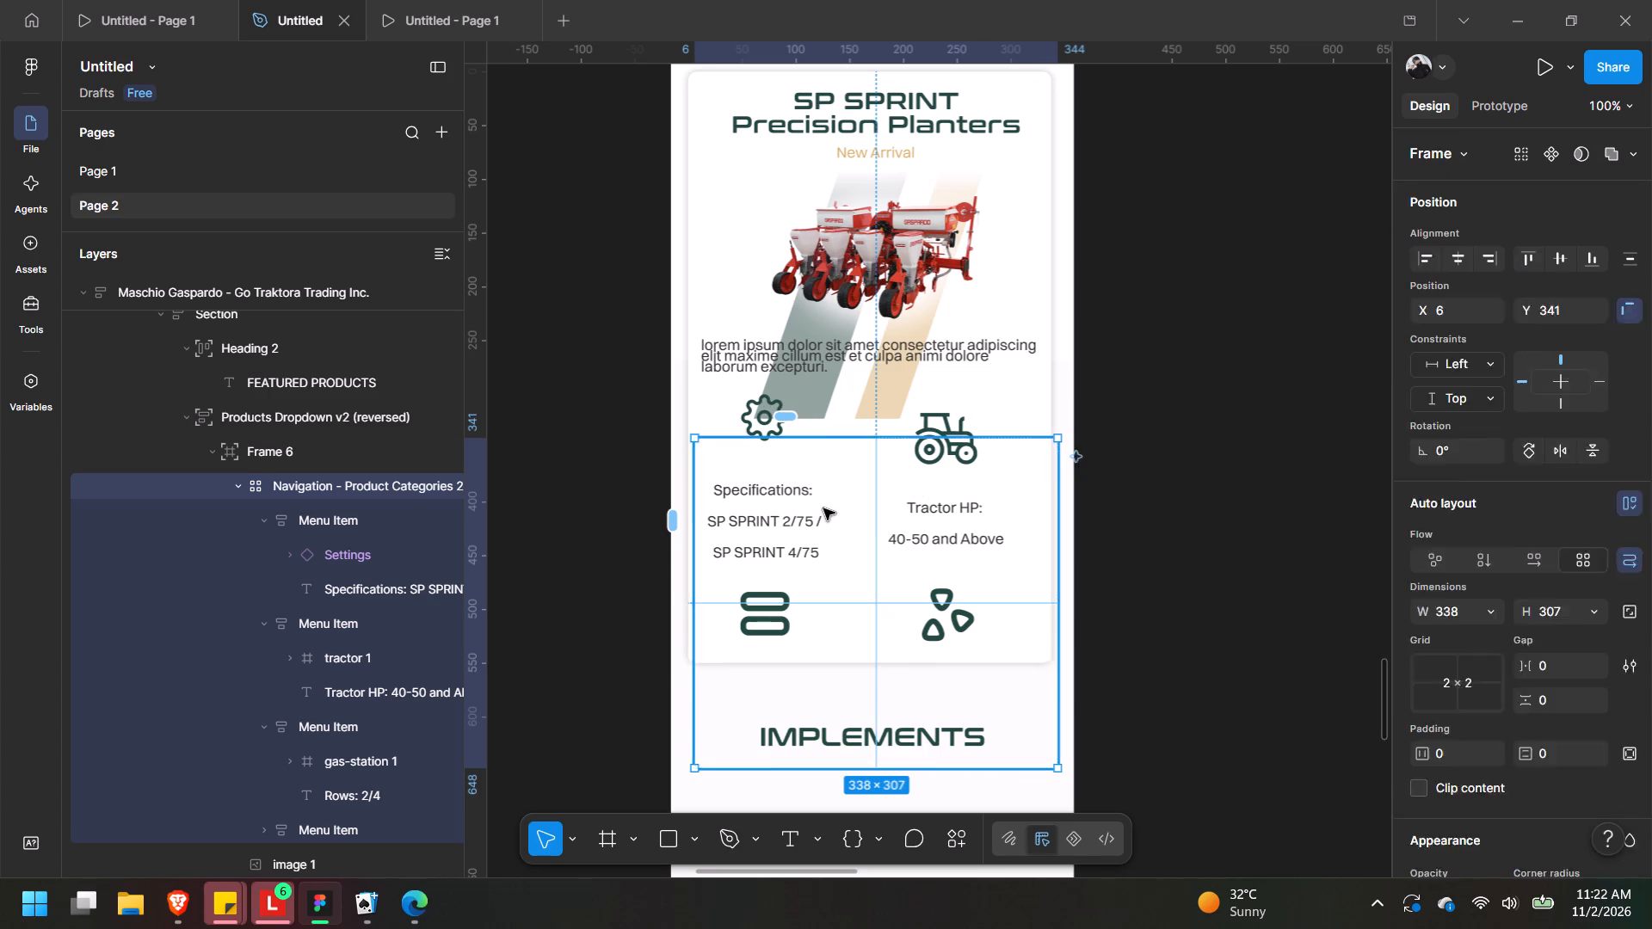
pyautogui.doubleClick(865, 525)
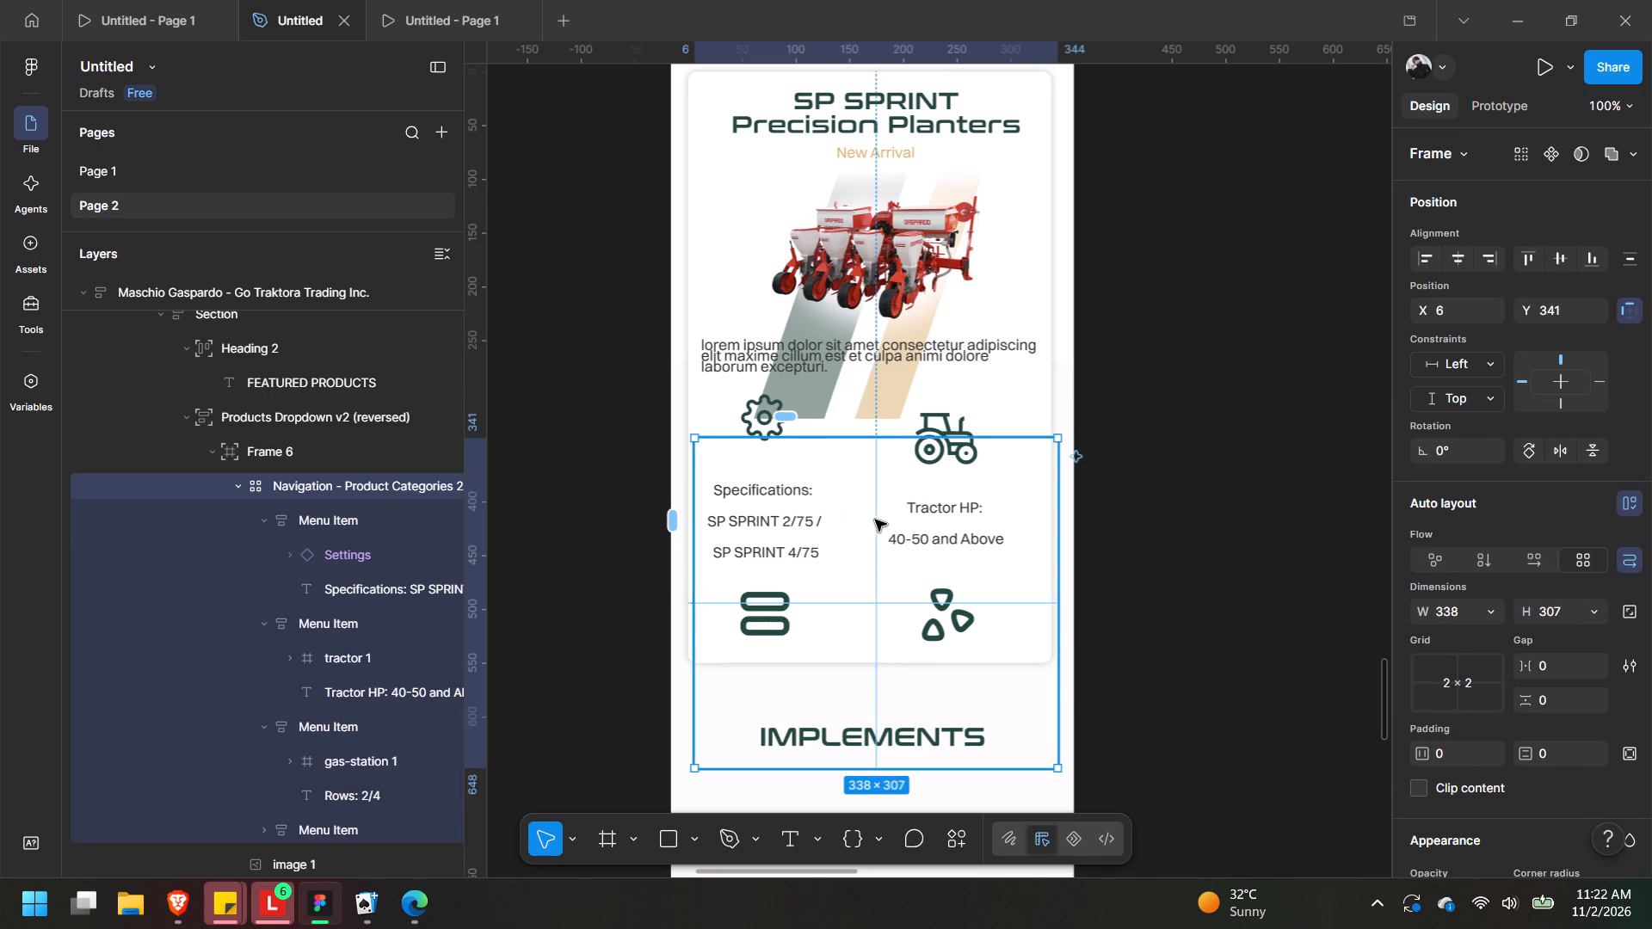
pyautogui.moveTo(874, 541); pyautogui.dragTo(881, 465)
pyautogui.click(881, 465)
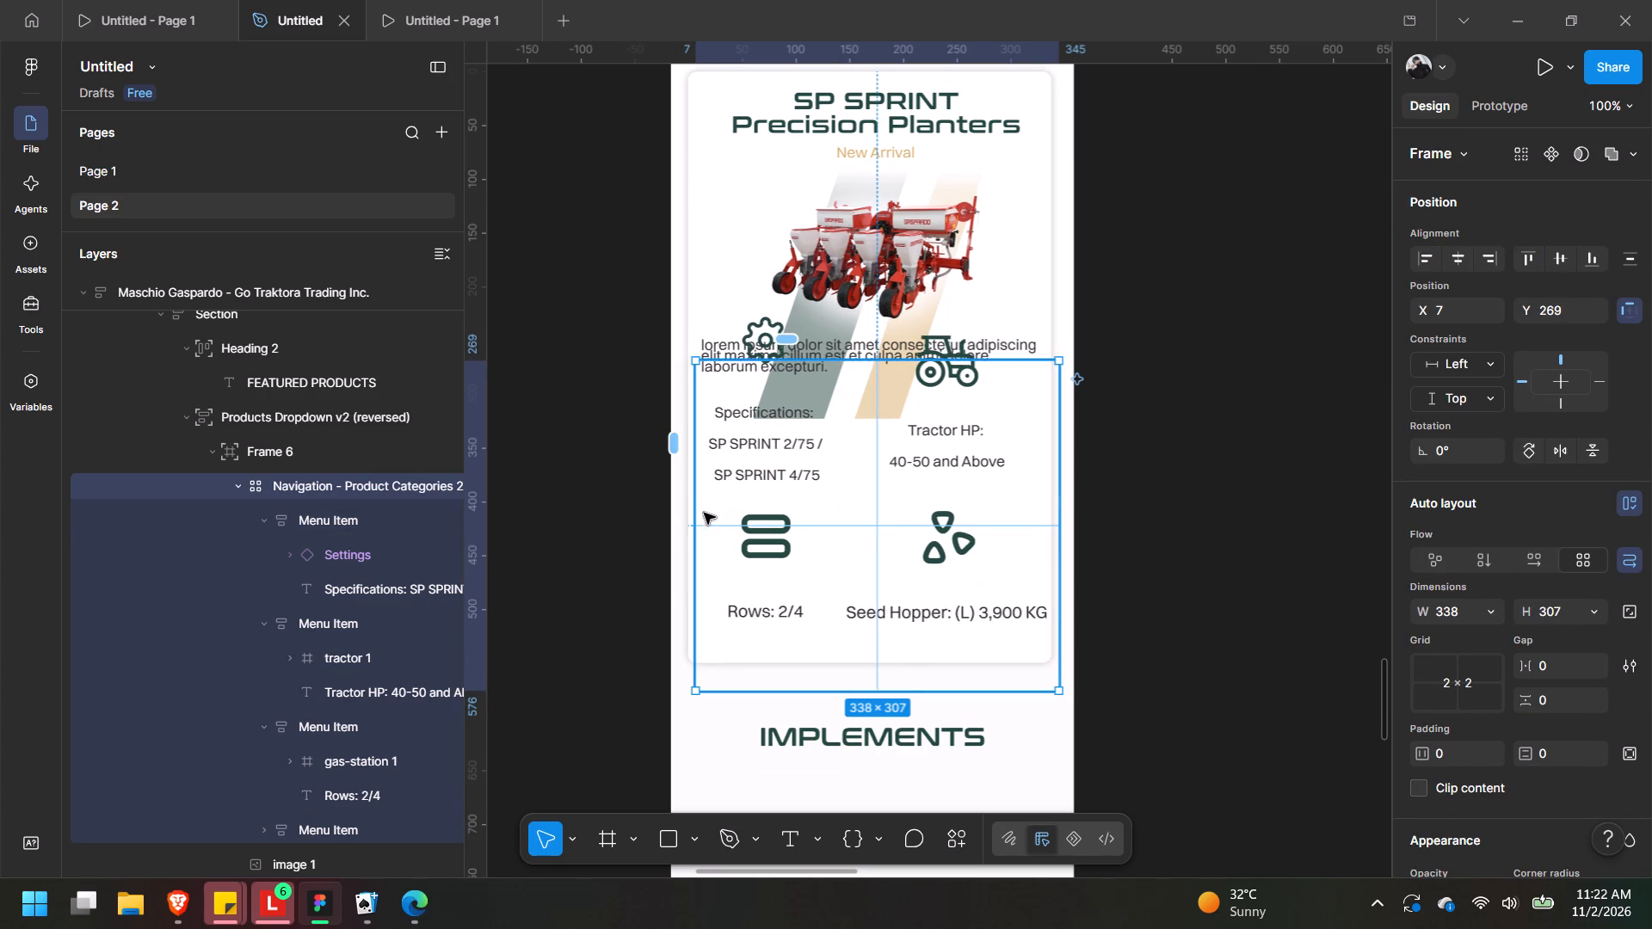
pyautogui.click(694, 516)
pyautogui.moveTo(1063, 522); pyautogui.dragTo(1055, 526)
pyautogui.moveTo(936, 689); pyautogui.dragTo(941, 661)
pyautogui.moveTo(873, 356); pyautogui.dragTo(871, 427)
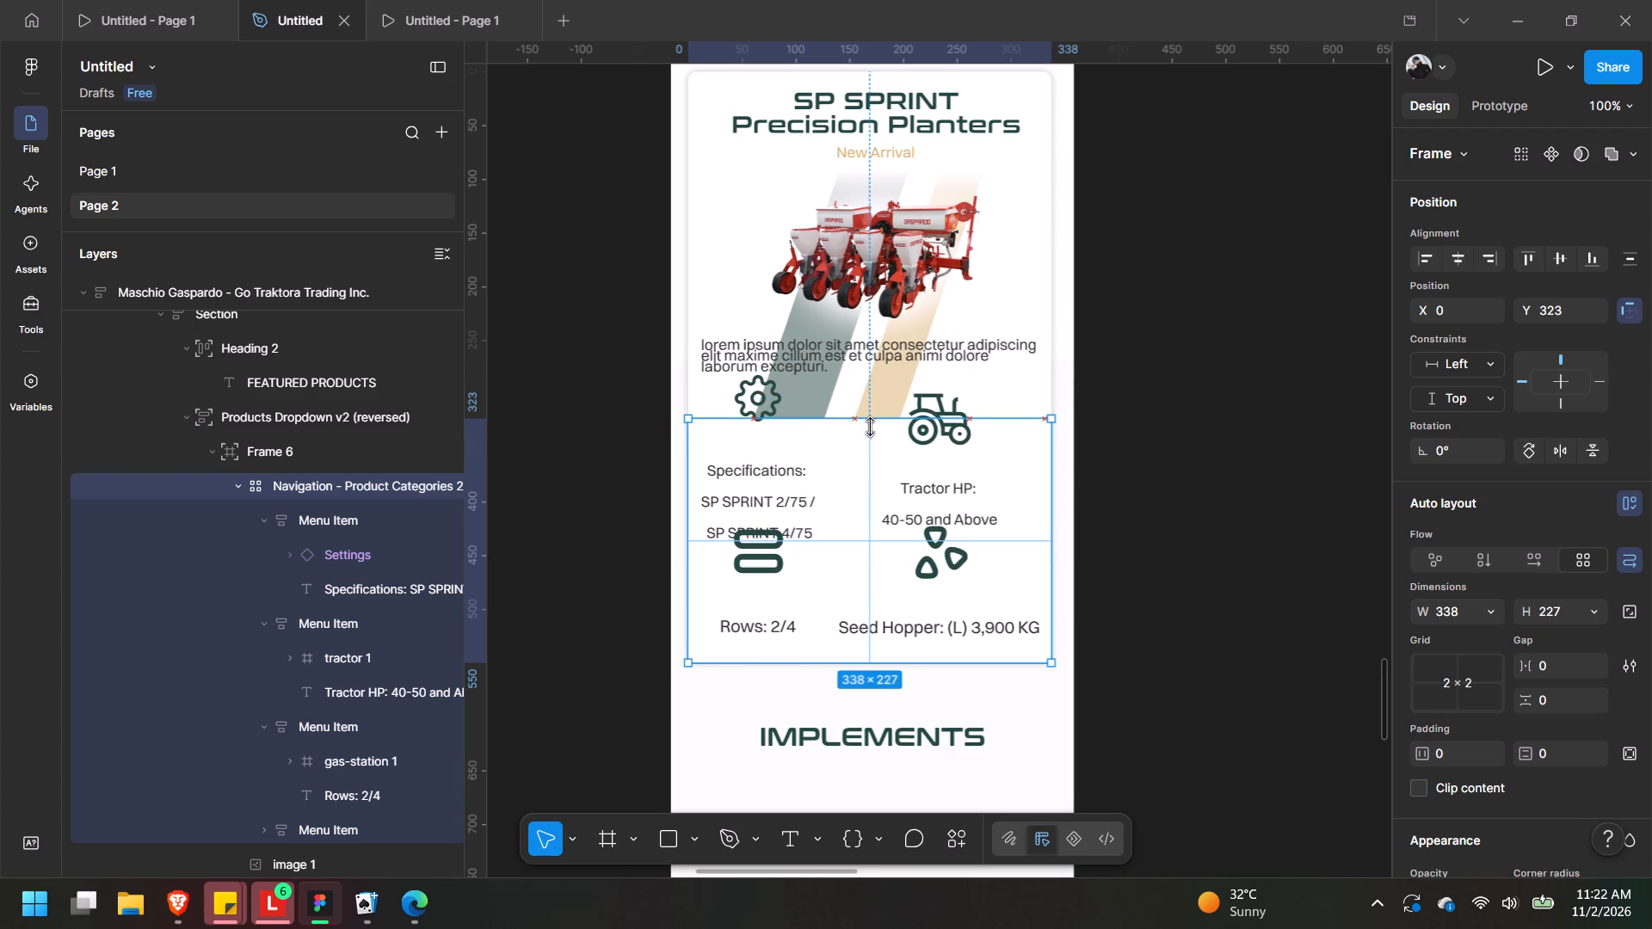
pyautogui.moveTo(871, 427); pyautogui.dragTo(872, 420)
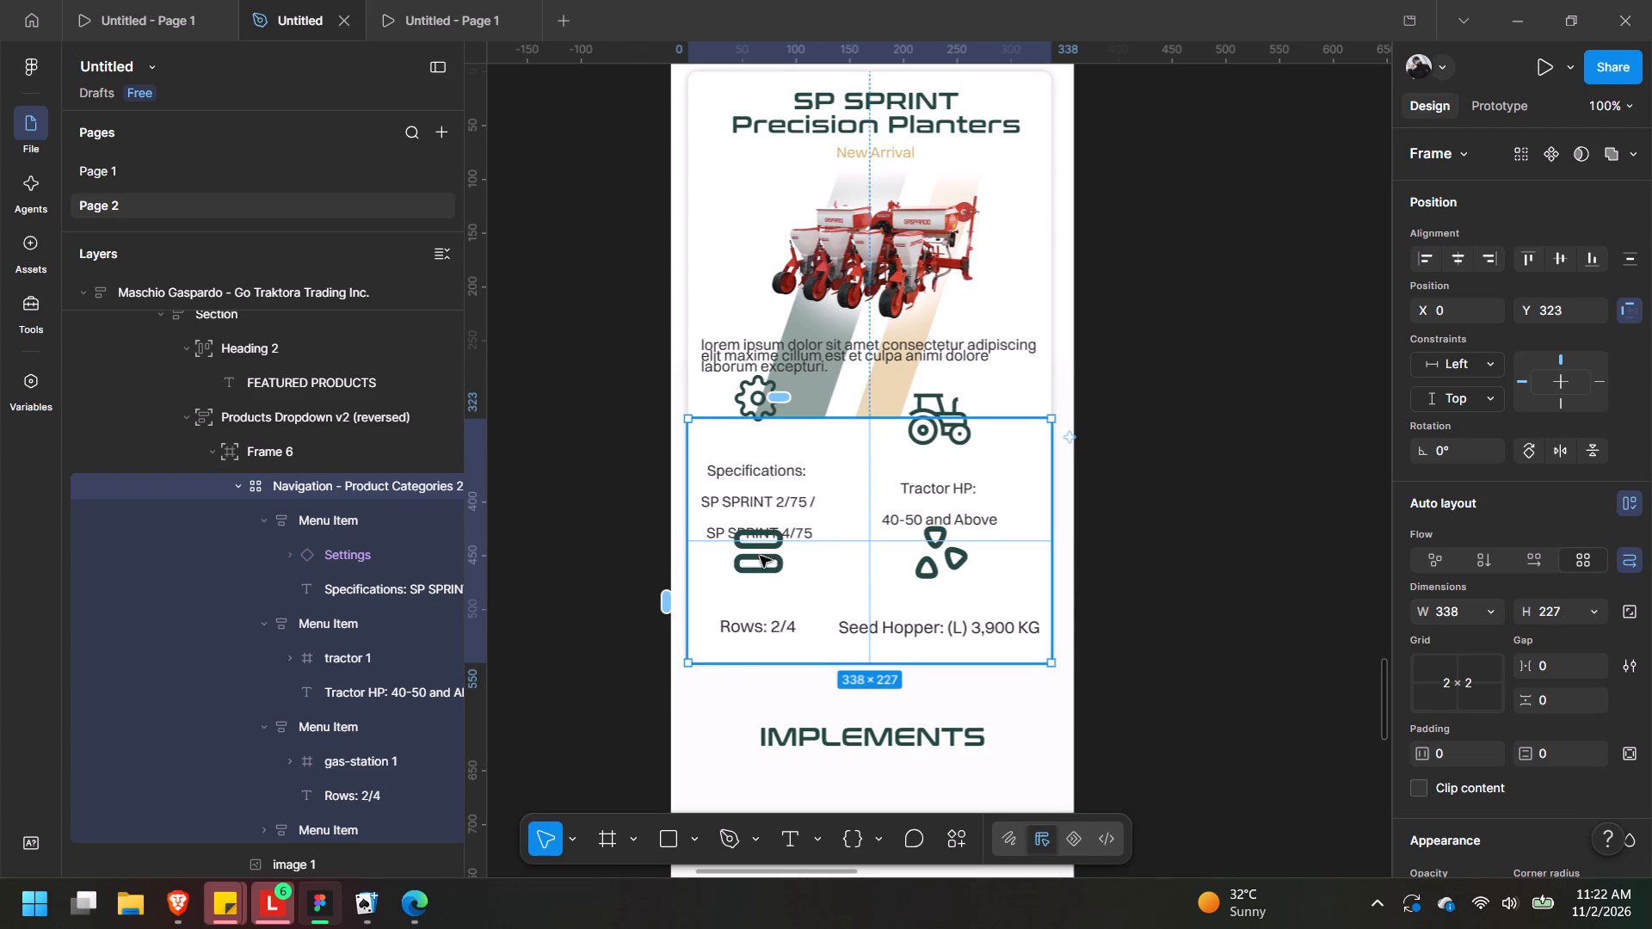
# Resize the gas-station 1 icon above the Rows: 2/4 text to 30 × 30.
pyautogui.doubleClick(760, 556)
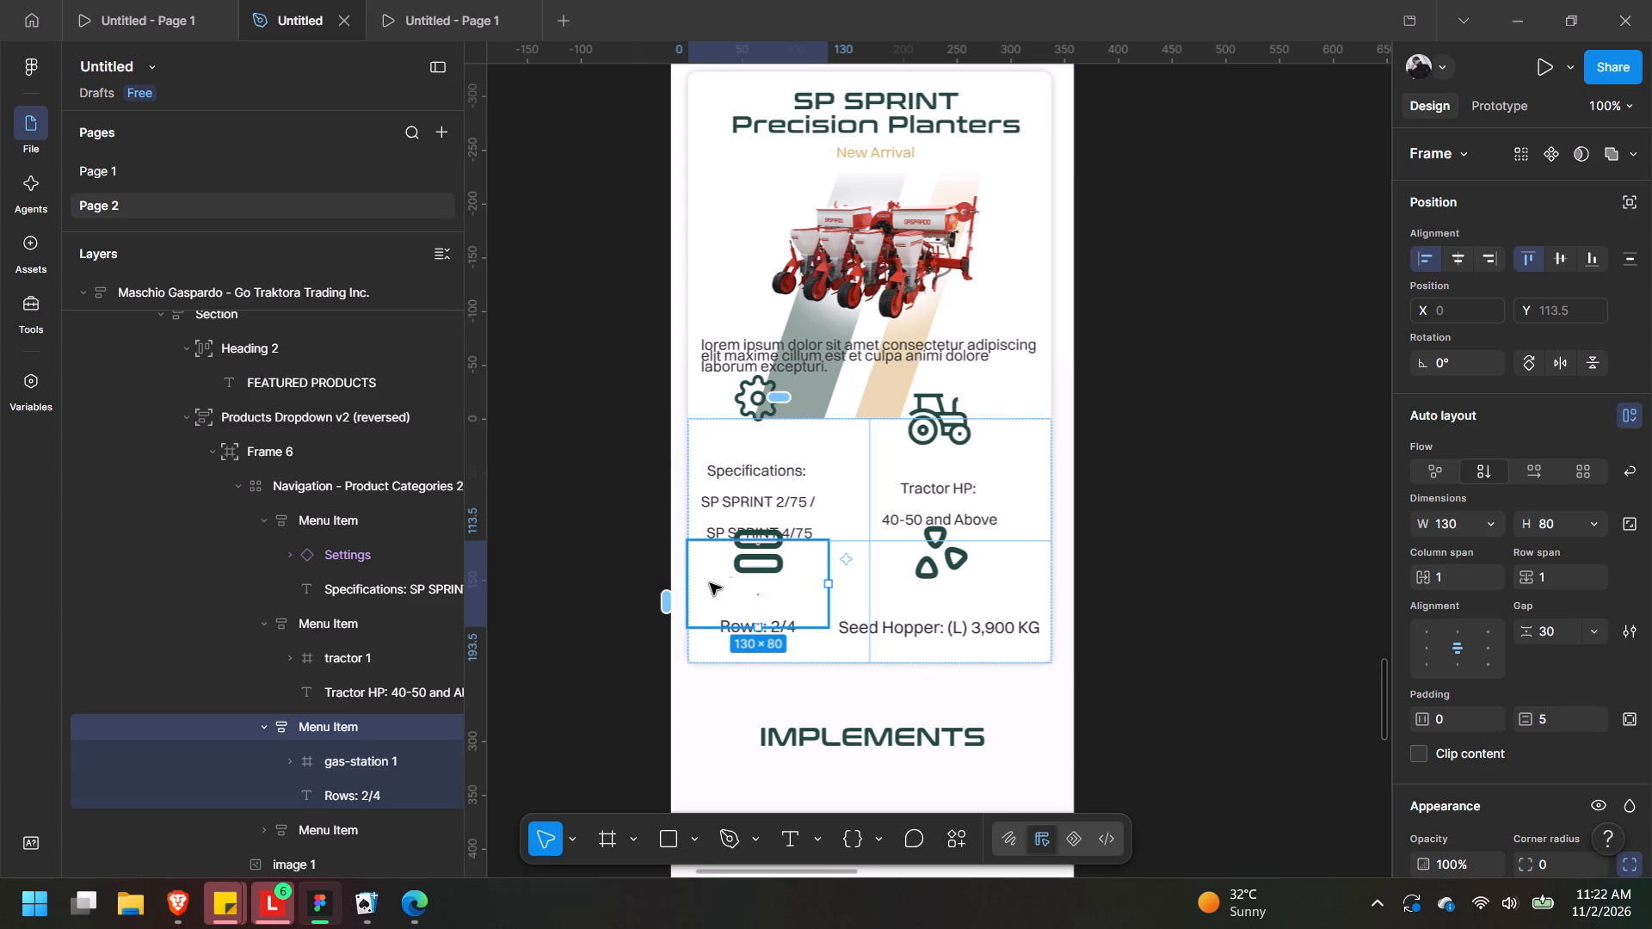
pyautogui.doubleClick(742, 571)
pyautogui.click(1452, 526)
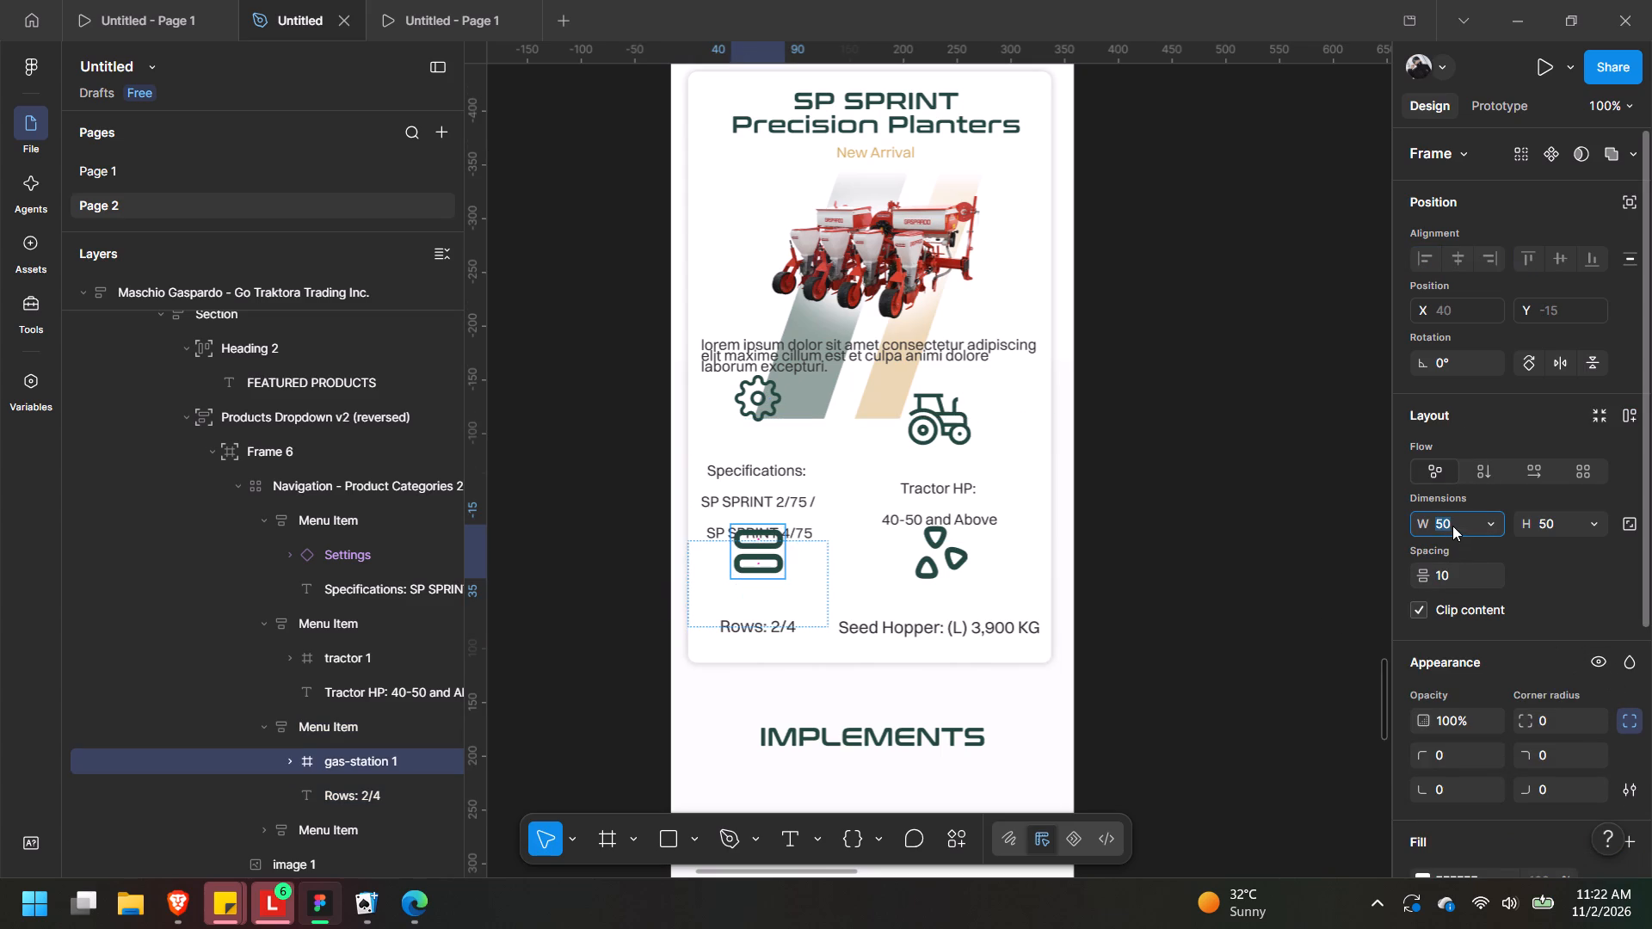
pyautogui.write('30')
pyautogui.press('Return')
pyautogui.click(1548, 530)
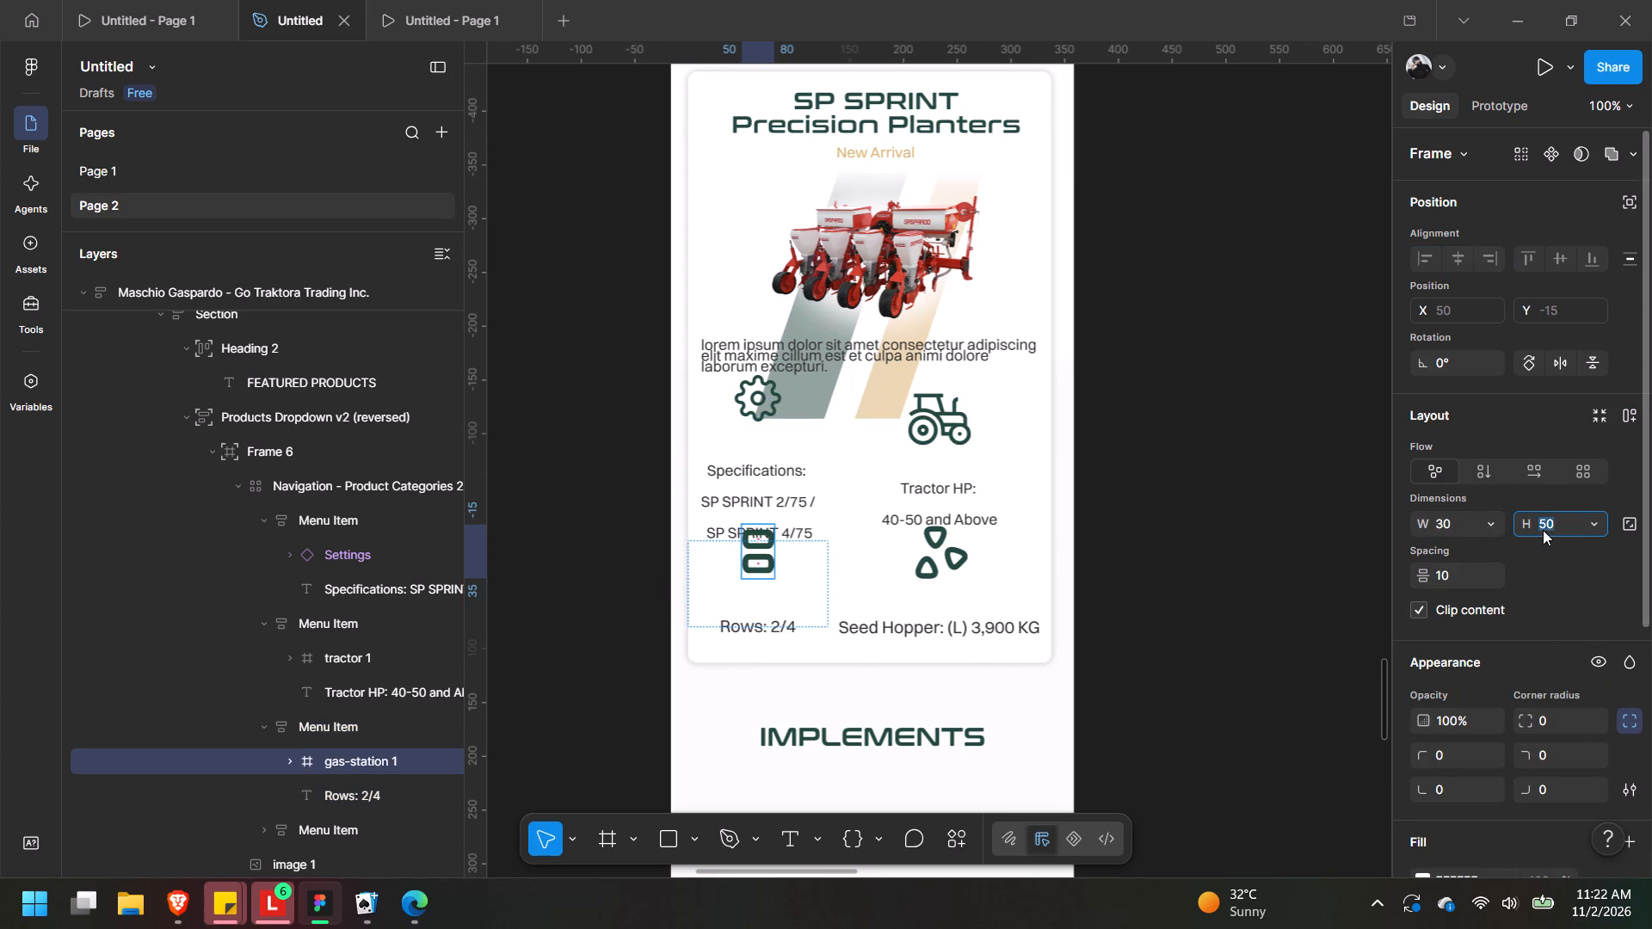
pyautogui.write('30')
pyautogui.press('Return')
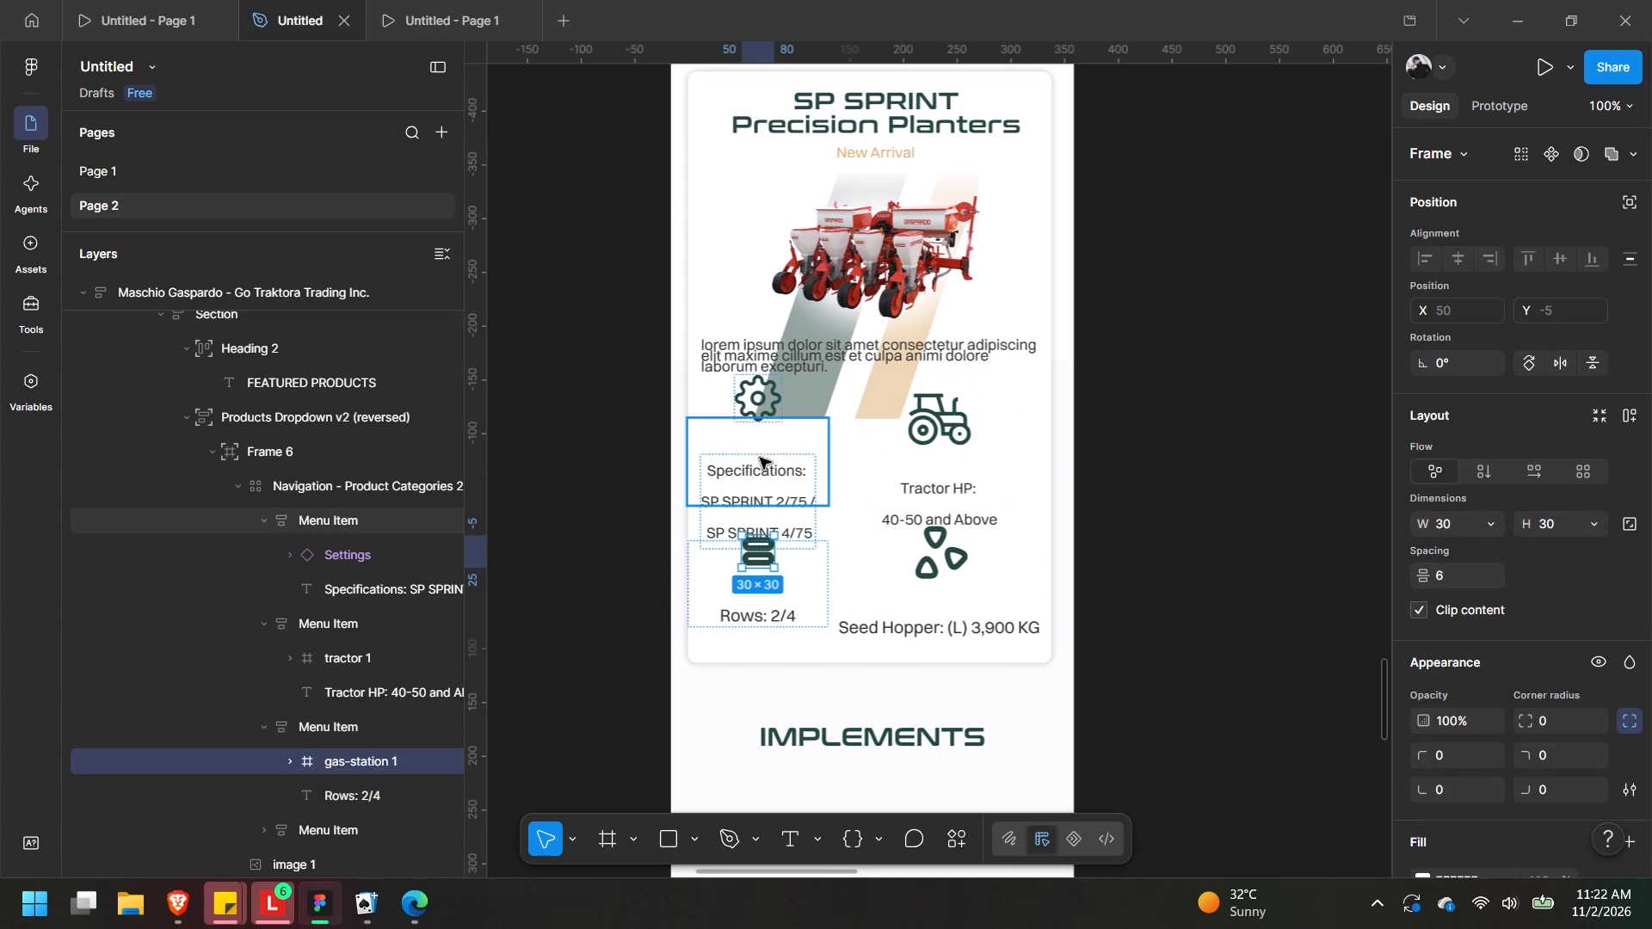
# Resize the Settings gear icon above the Specifications text to 30 × 30.
pyautogui.click(767, 403)
pyautogui.click(1447, 501)
pyautogui.write('30')
pyautogui.press('Return')
pyautogui.click(1563, 512)
pyautogui.write('30')
pyautogui.press('Return')
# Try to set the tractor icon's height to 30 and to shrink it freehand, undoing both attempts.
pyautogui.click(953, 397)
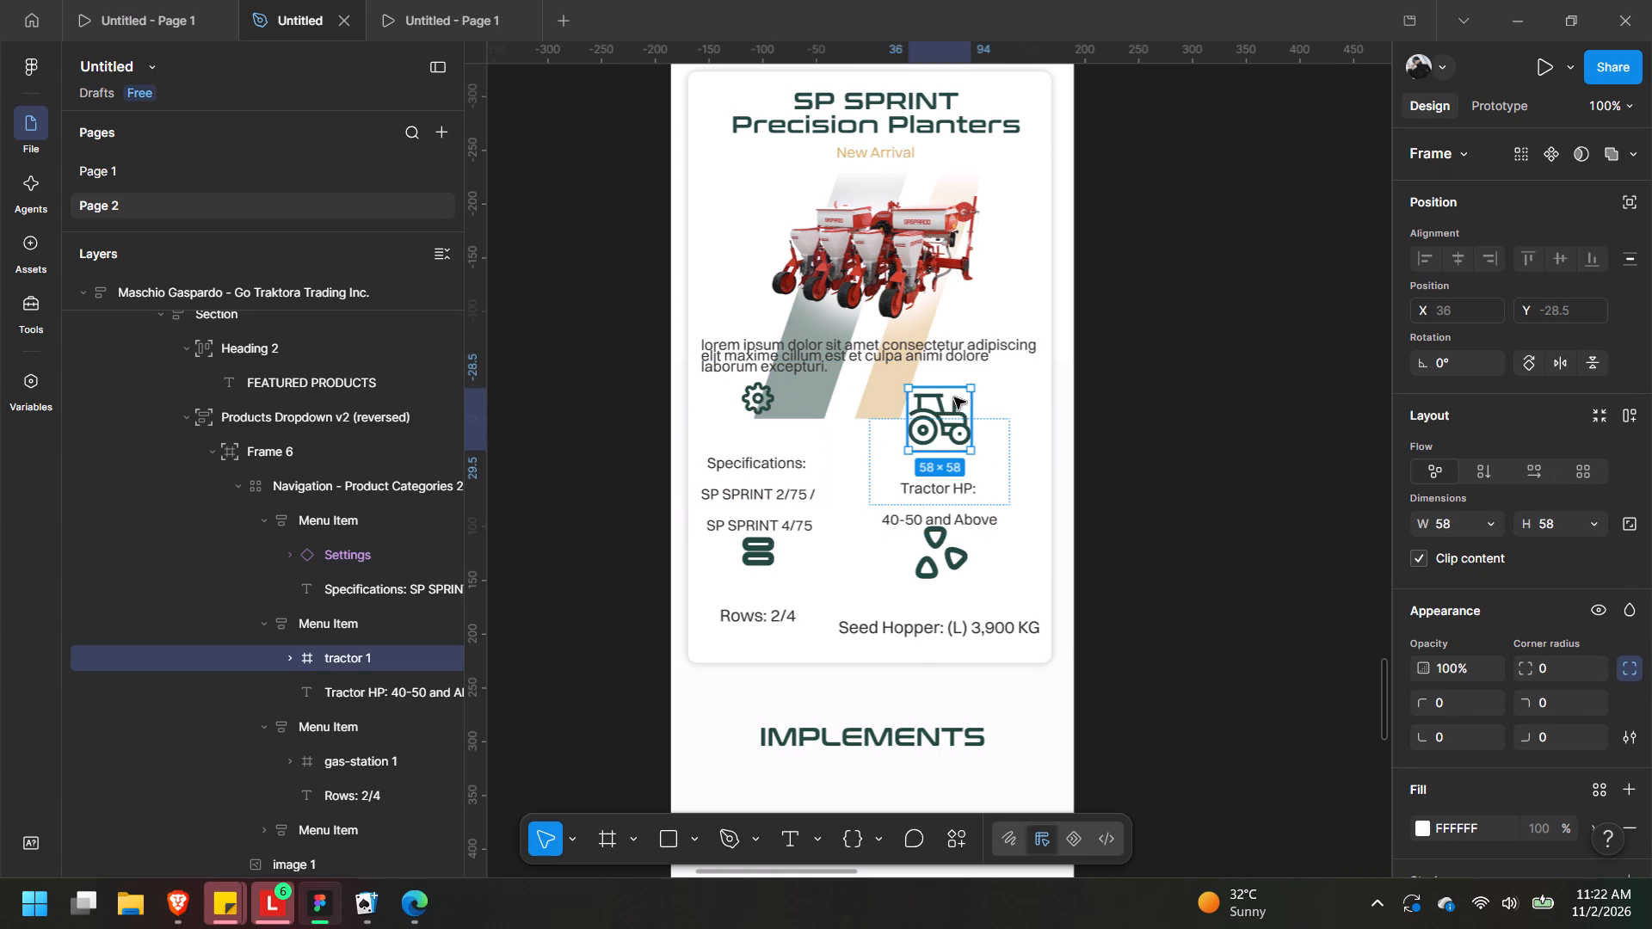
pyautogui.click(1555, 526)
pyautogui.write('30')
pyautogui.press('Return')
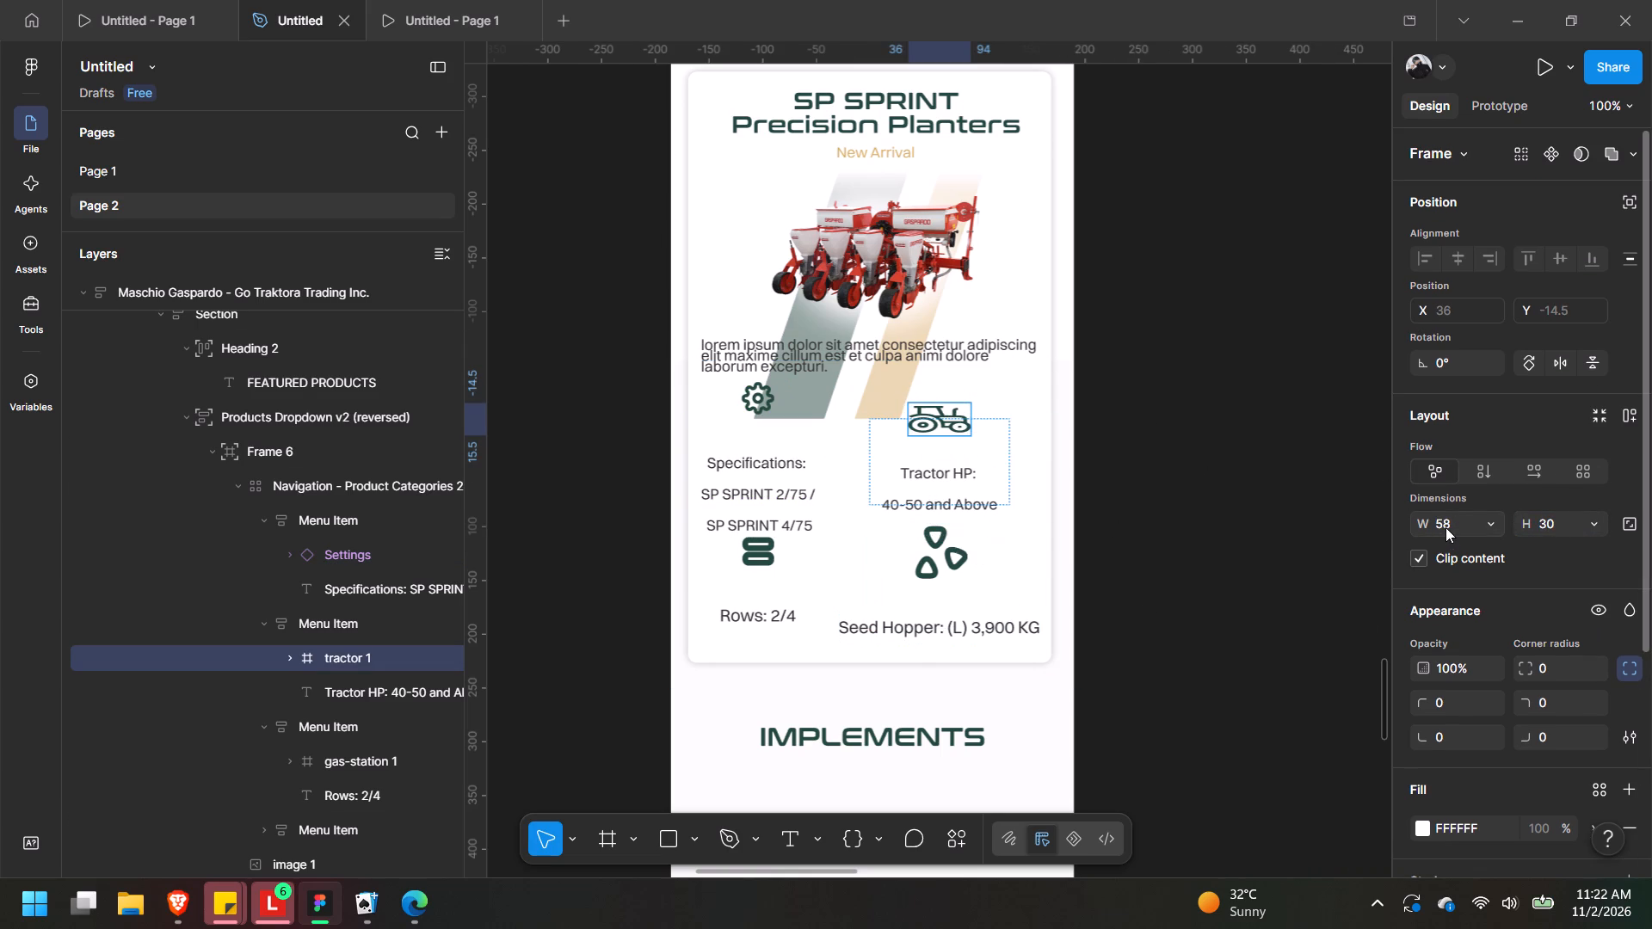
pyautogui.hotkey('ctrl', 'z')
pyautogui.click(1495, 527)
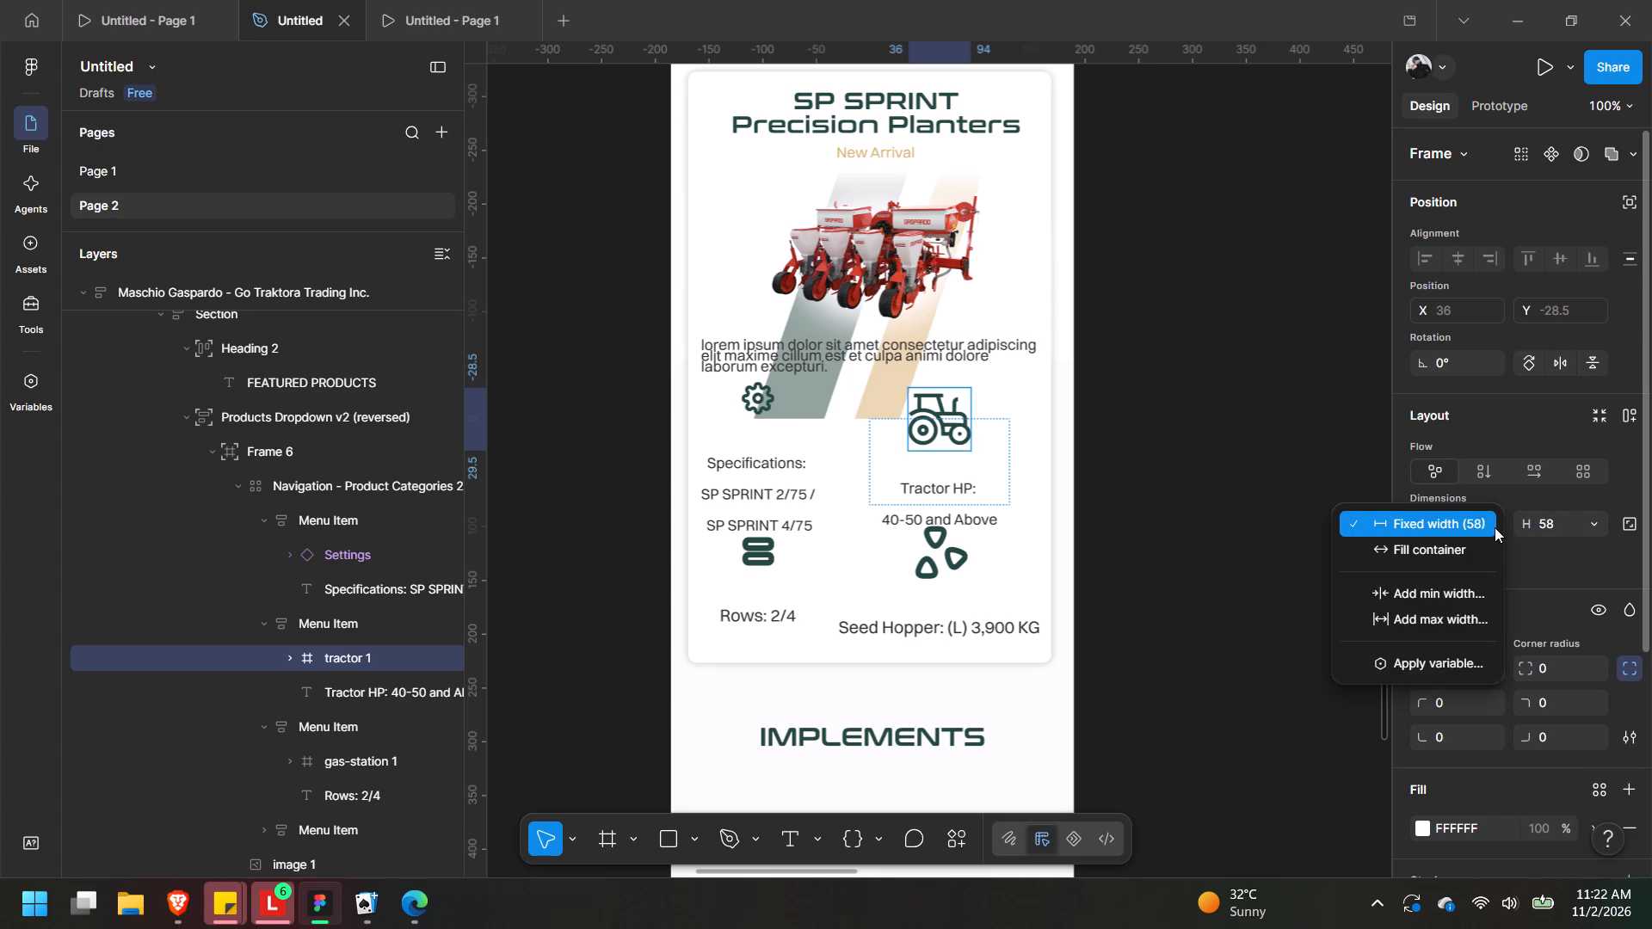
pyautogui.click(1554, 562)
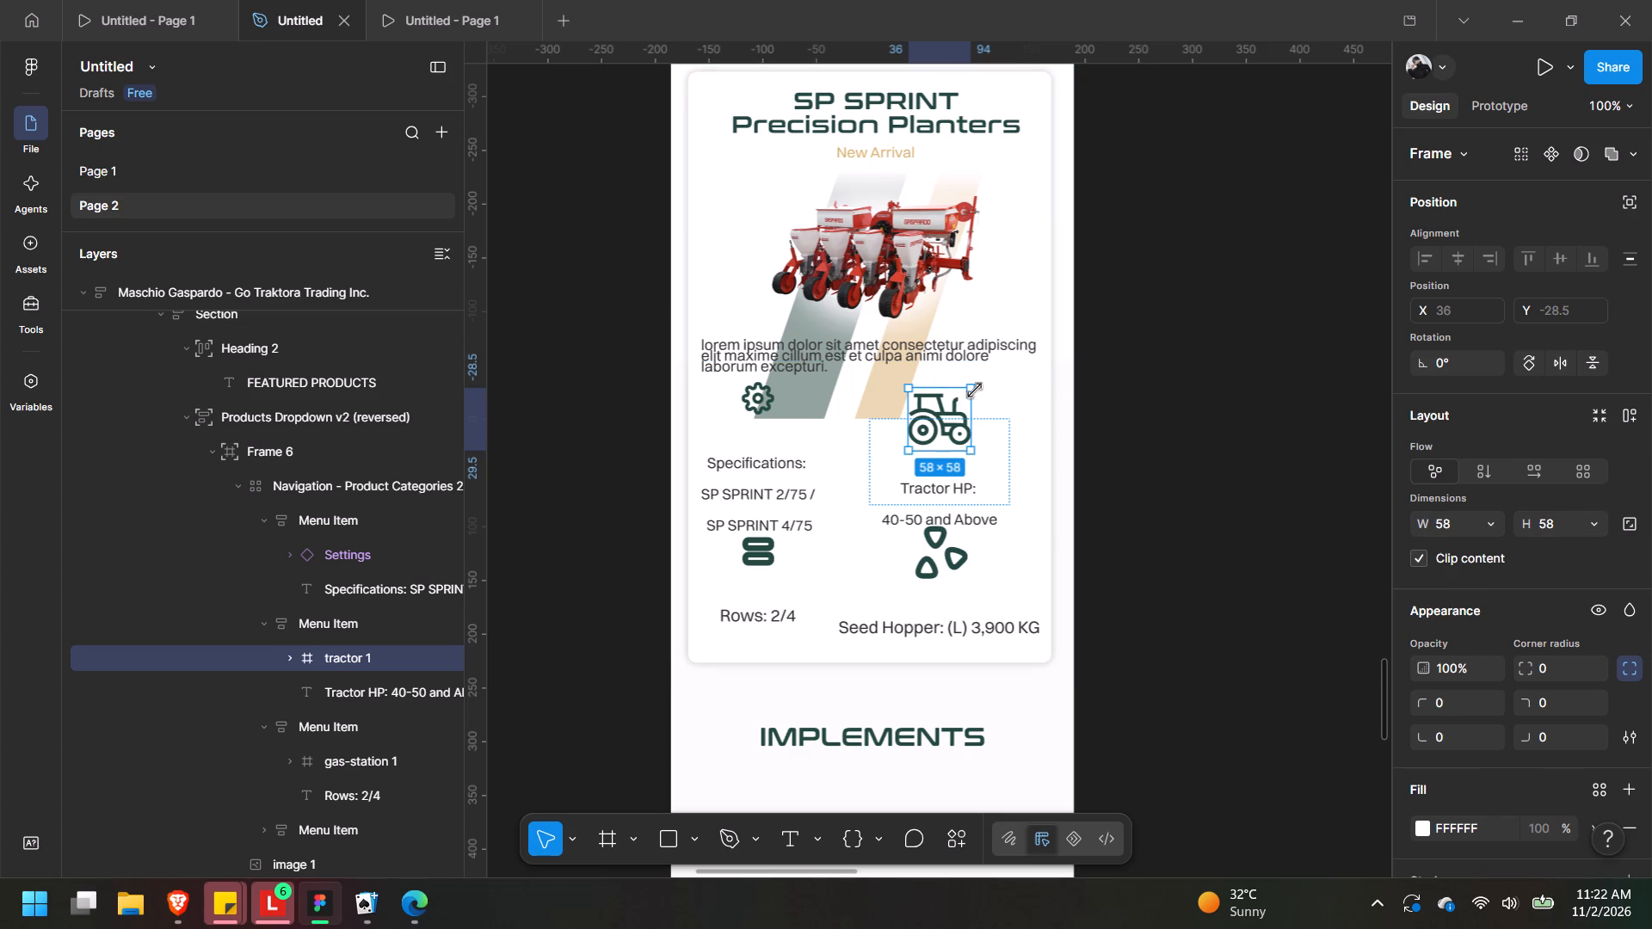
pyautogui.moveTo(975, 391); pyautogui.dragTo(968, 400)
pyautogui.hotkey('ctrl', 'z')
# Shrink the tractor icon above the Tractor HP text freehand, keeping it square.
pyautogui.keyDown('shift'); pyautogui.moveTo(972, 447); pyautogui.dragTo(971, 447); pyautogui.keyUp('shift')
pyautogui.keyDown('shift'); pyautogui.moveTo(971, 447); pyautogui.dragTo(961, 435); pyautogui.keyUp('shift')
# Resize the weight icon above the Seed Hopper text to 38 × 38.
pyautogui.click(943, 549)
pyautogui.click(959, 530)
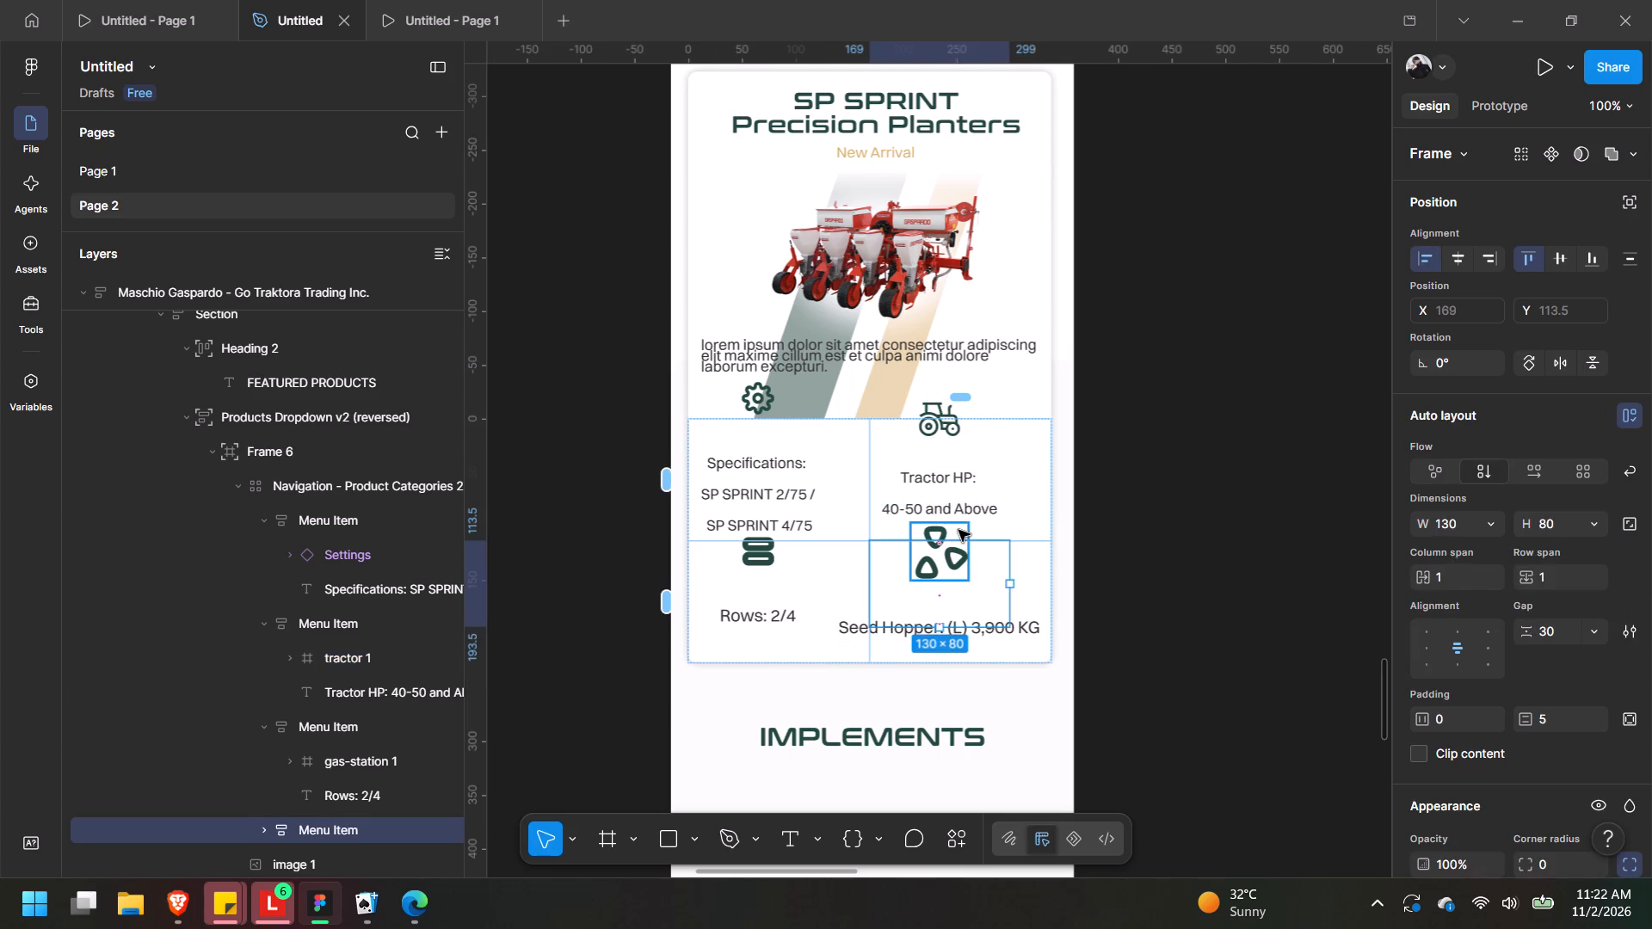
pyautogui.keyDown('shift'); pyautogui.click(965, 575); pyautogui.keyUp('shift')
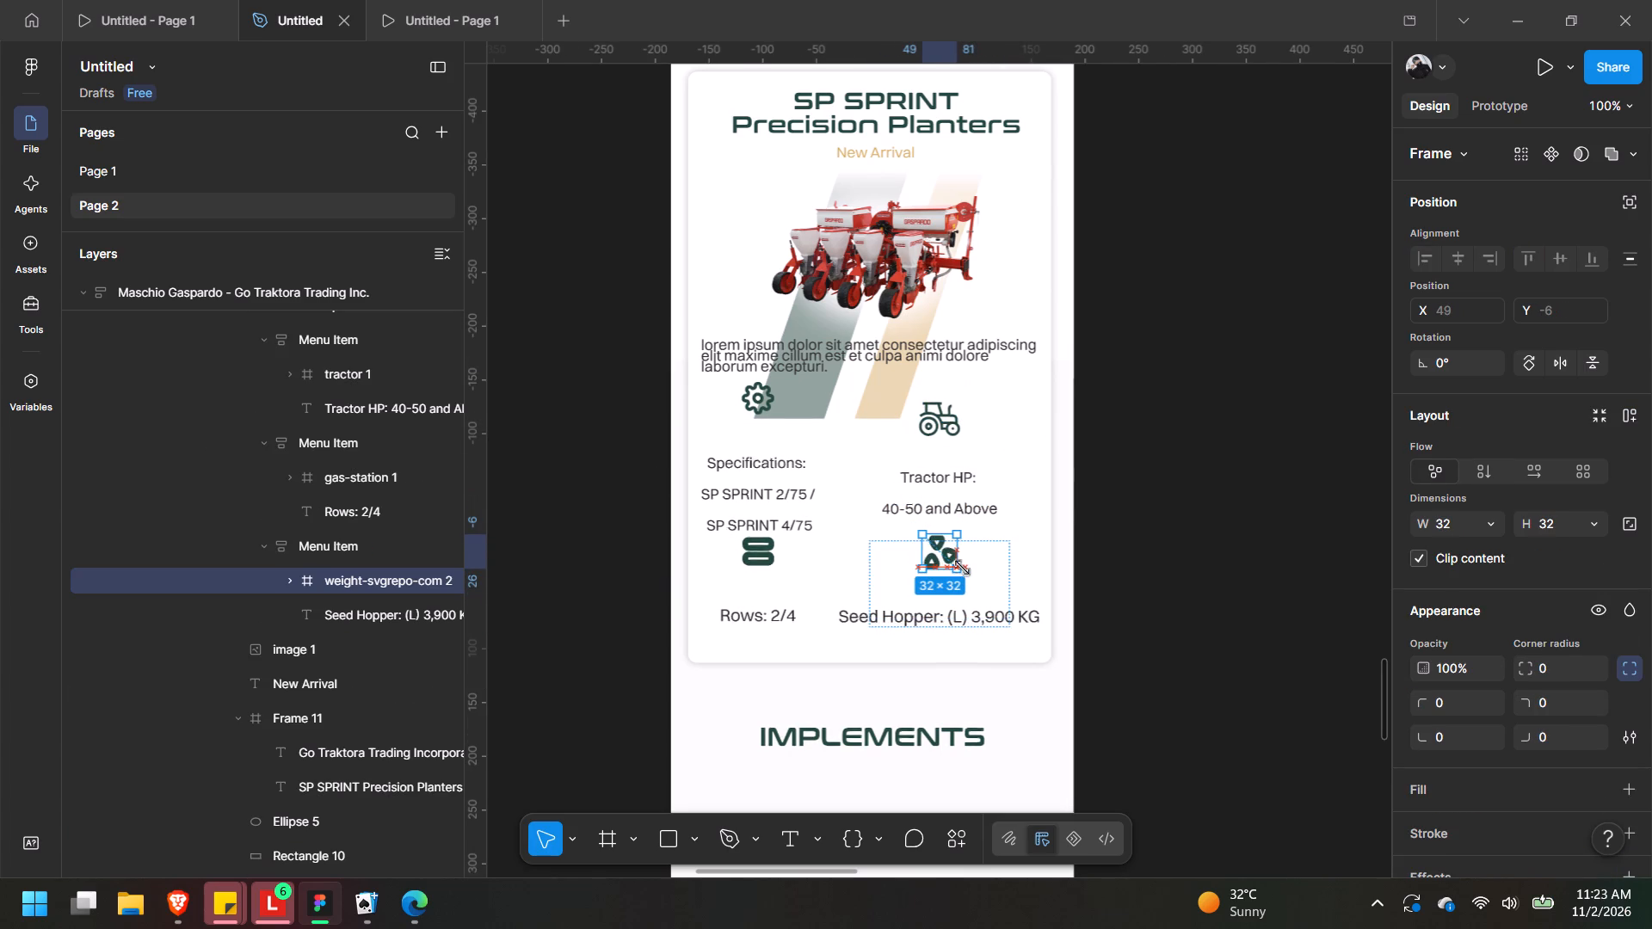
pyautogui.click(1465, 524)
pyautogui.write('38')
pyautogui.press('Return')
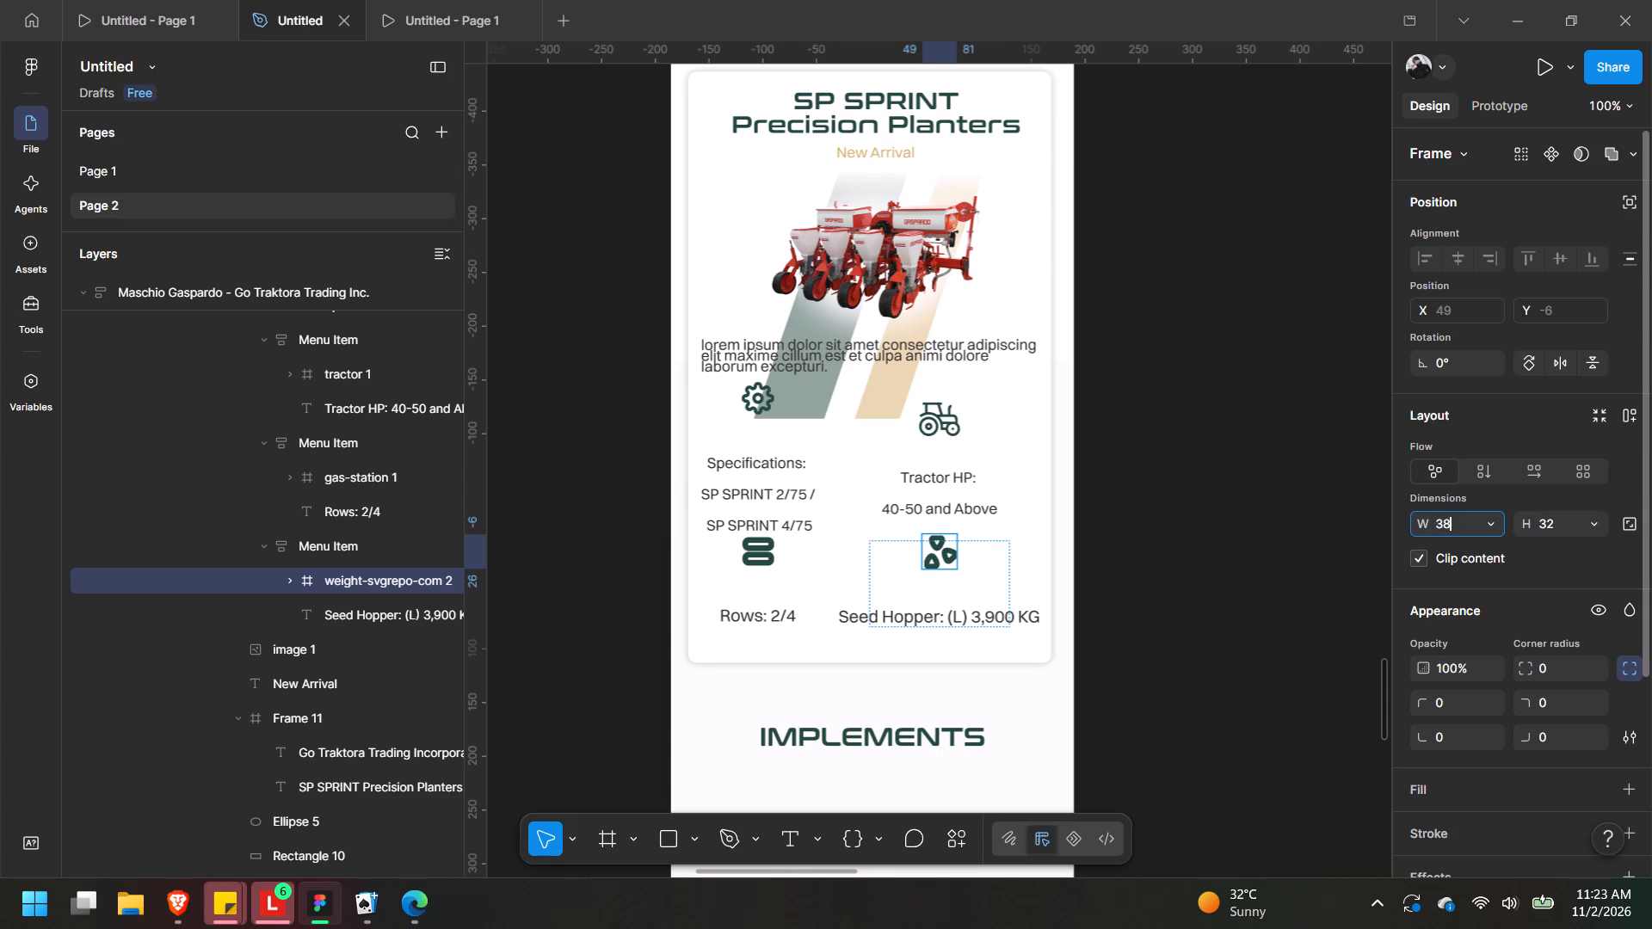
pyautogui.click(1570, 527)
pyautogui.write('38')
pyautogui.press('Return')
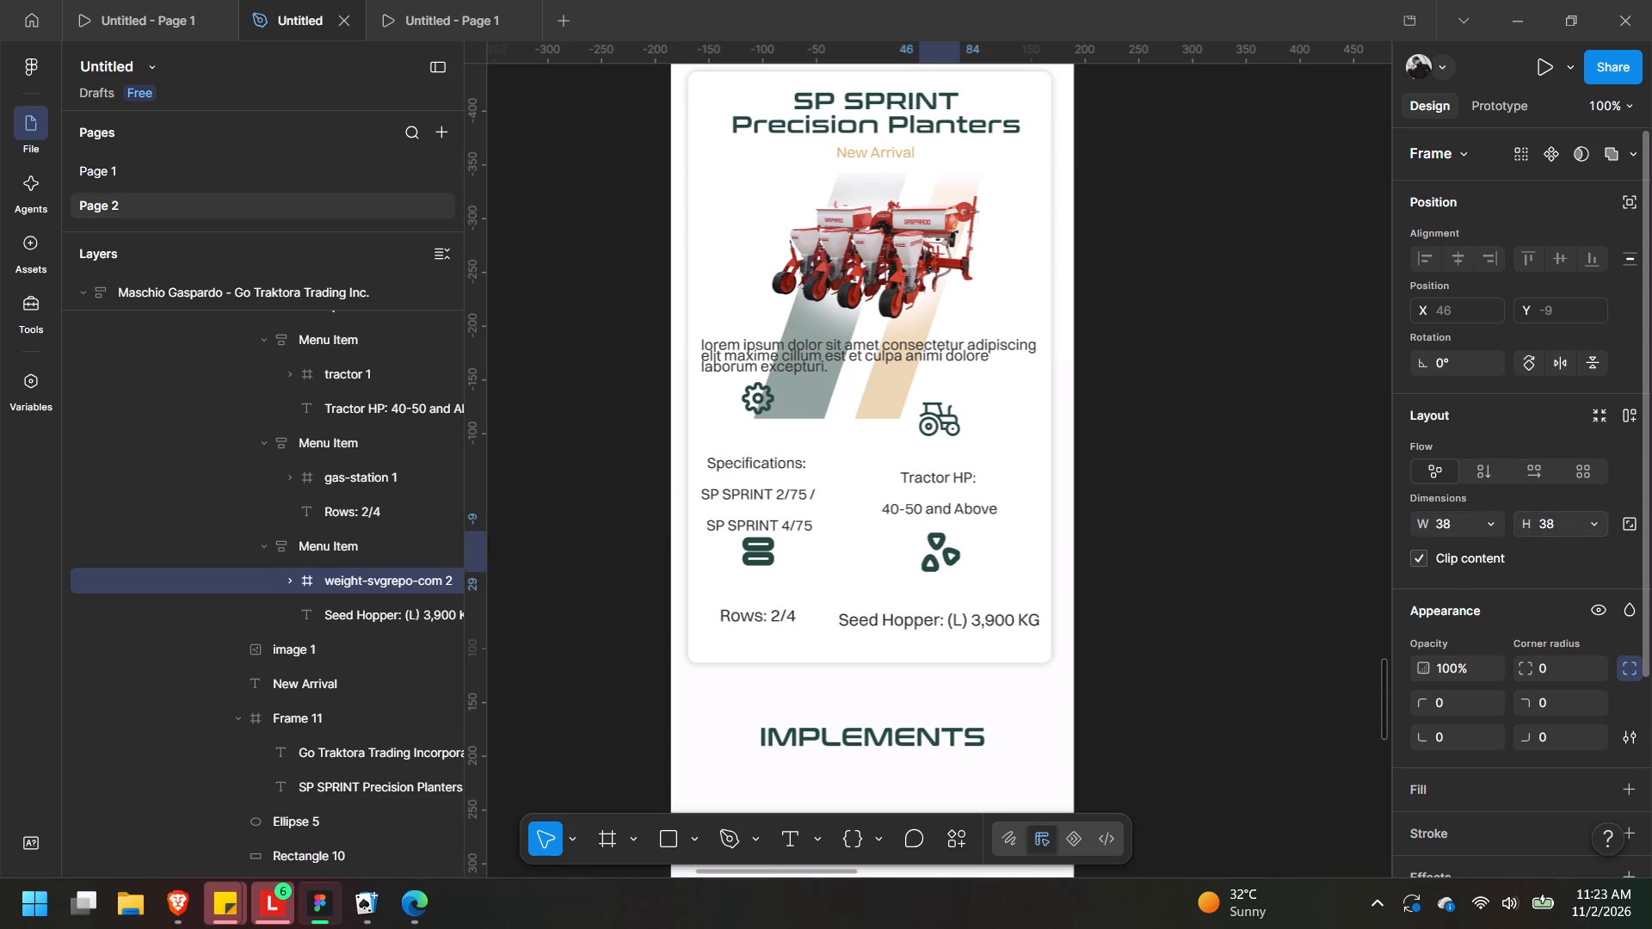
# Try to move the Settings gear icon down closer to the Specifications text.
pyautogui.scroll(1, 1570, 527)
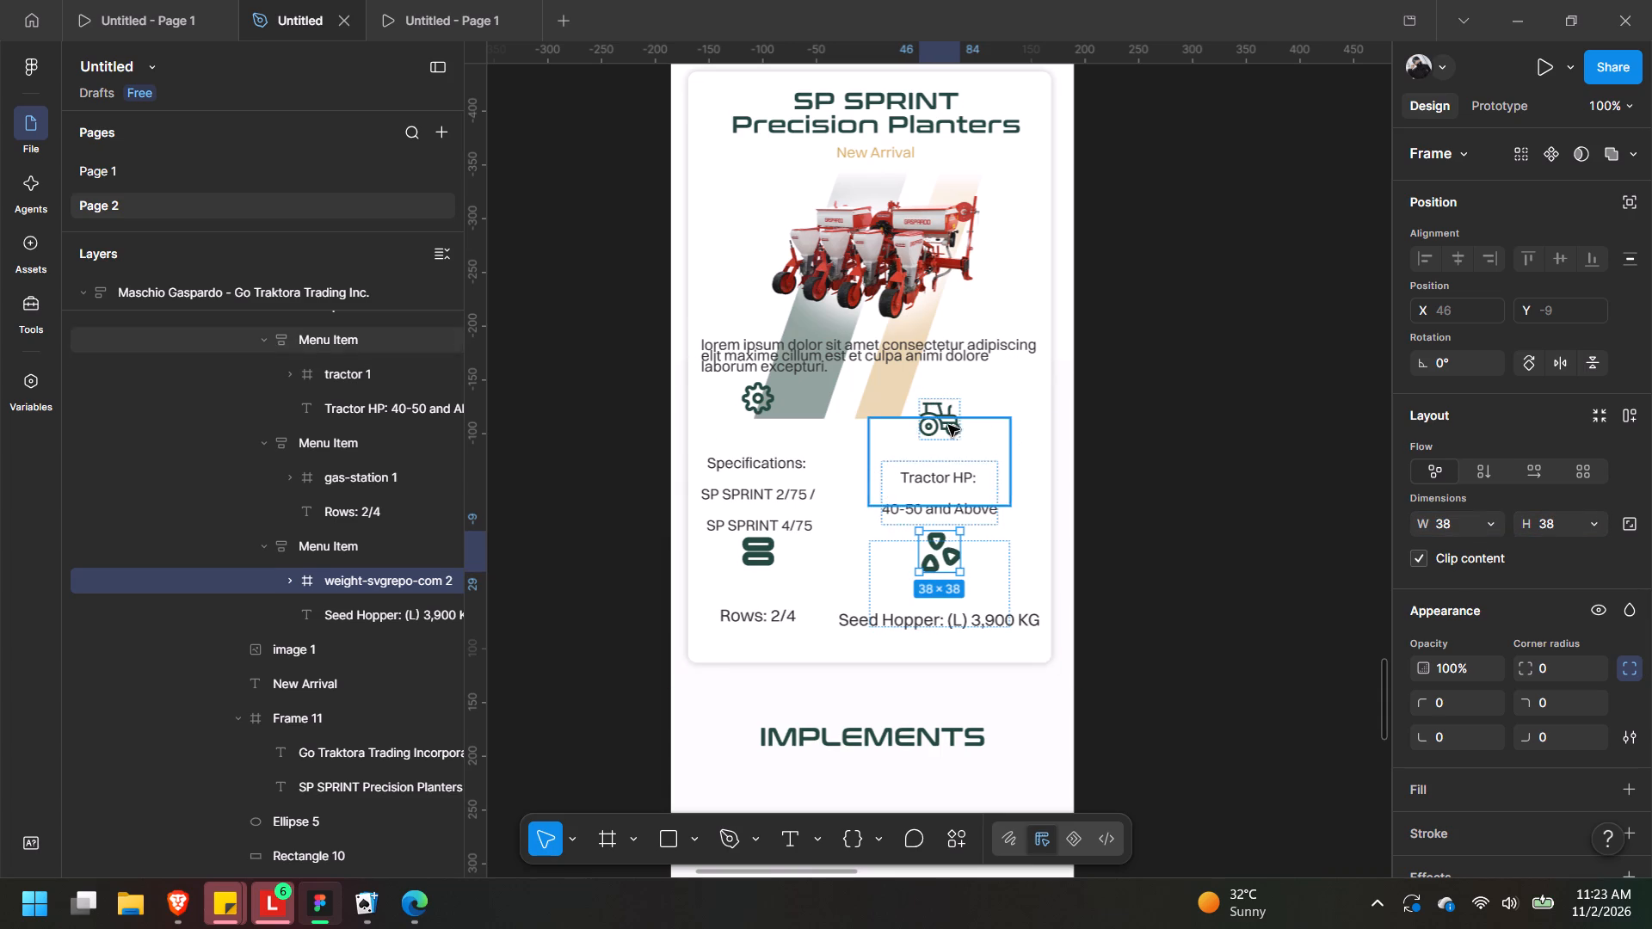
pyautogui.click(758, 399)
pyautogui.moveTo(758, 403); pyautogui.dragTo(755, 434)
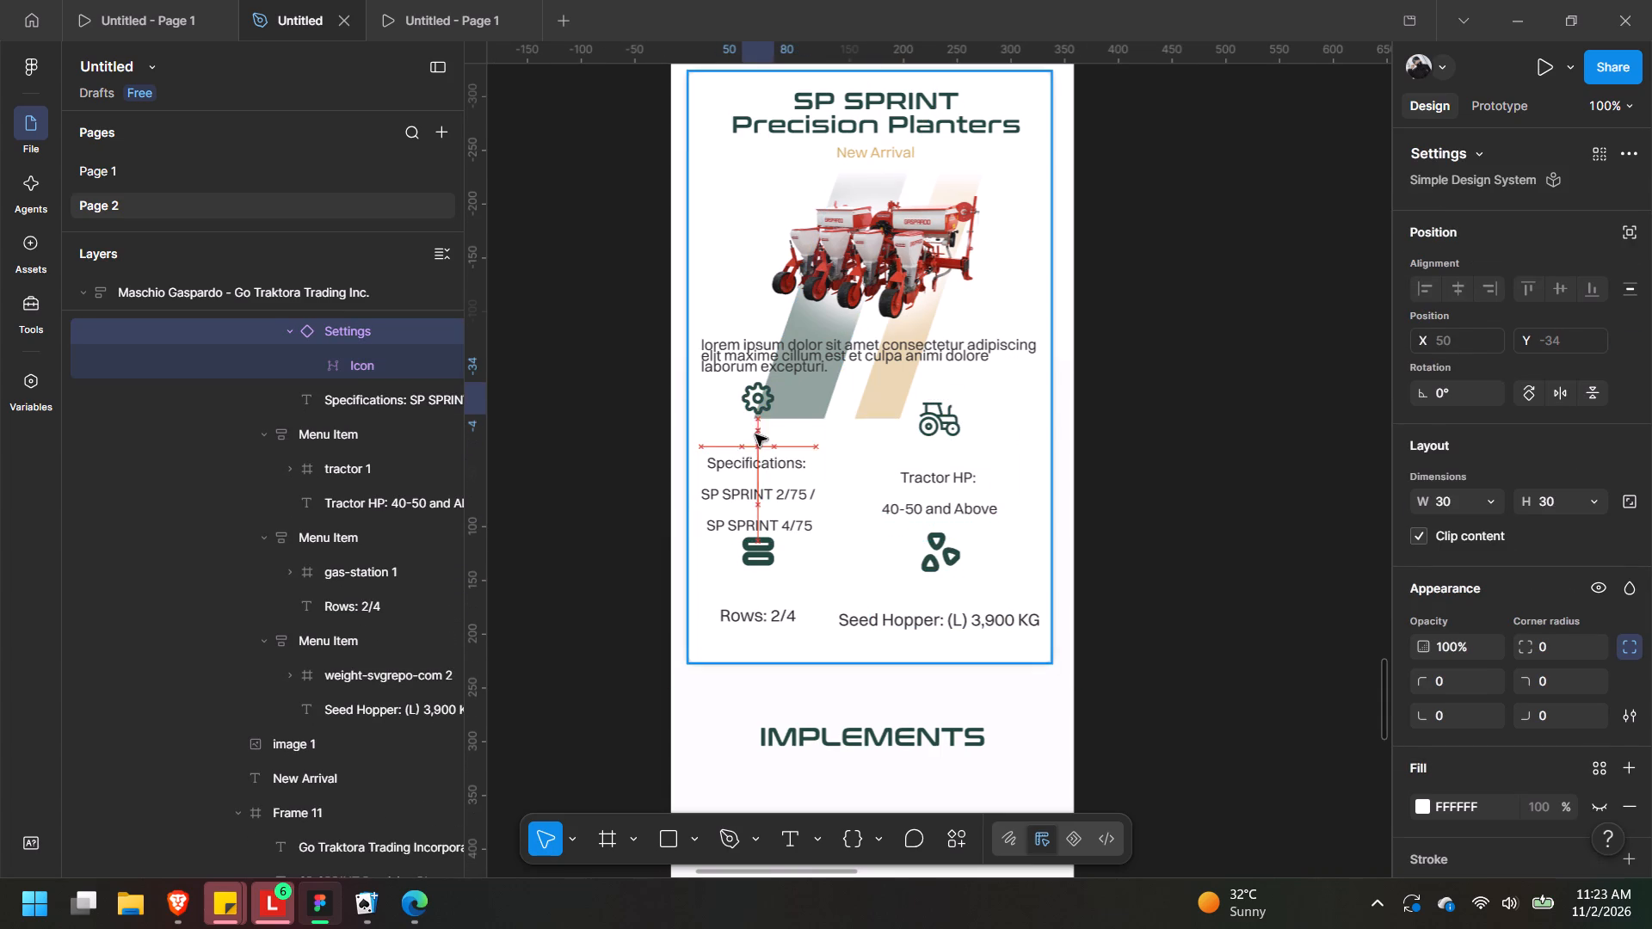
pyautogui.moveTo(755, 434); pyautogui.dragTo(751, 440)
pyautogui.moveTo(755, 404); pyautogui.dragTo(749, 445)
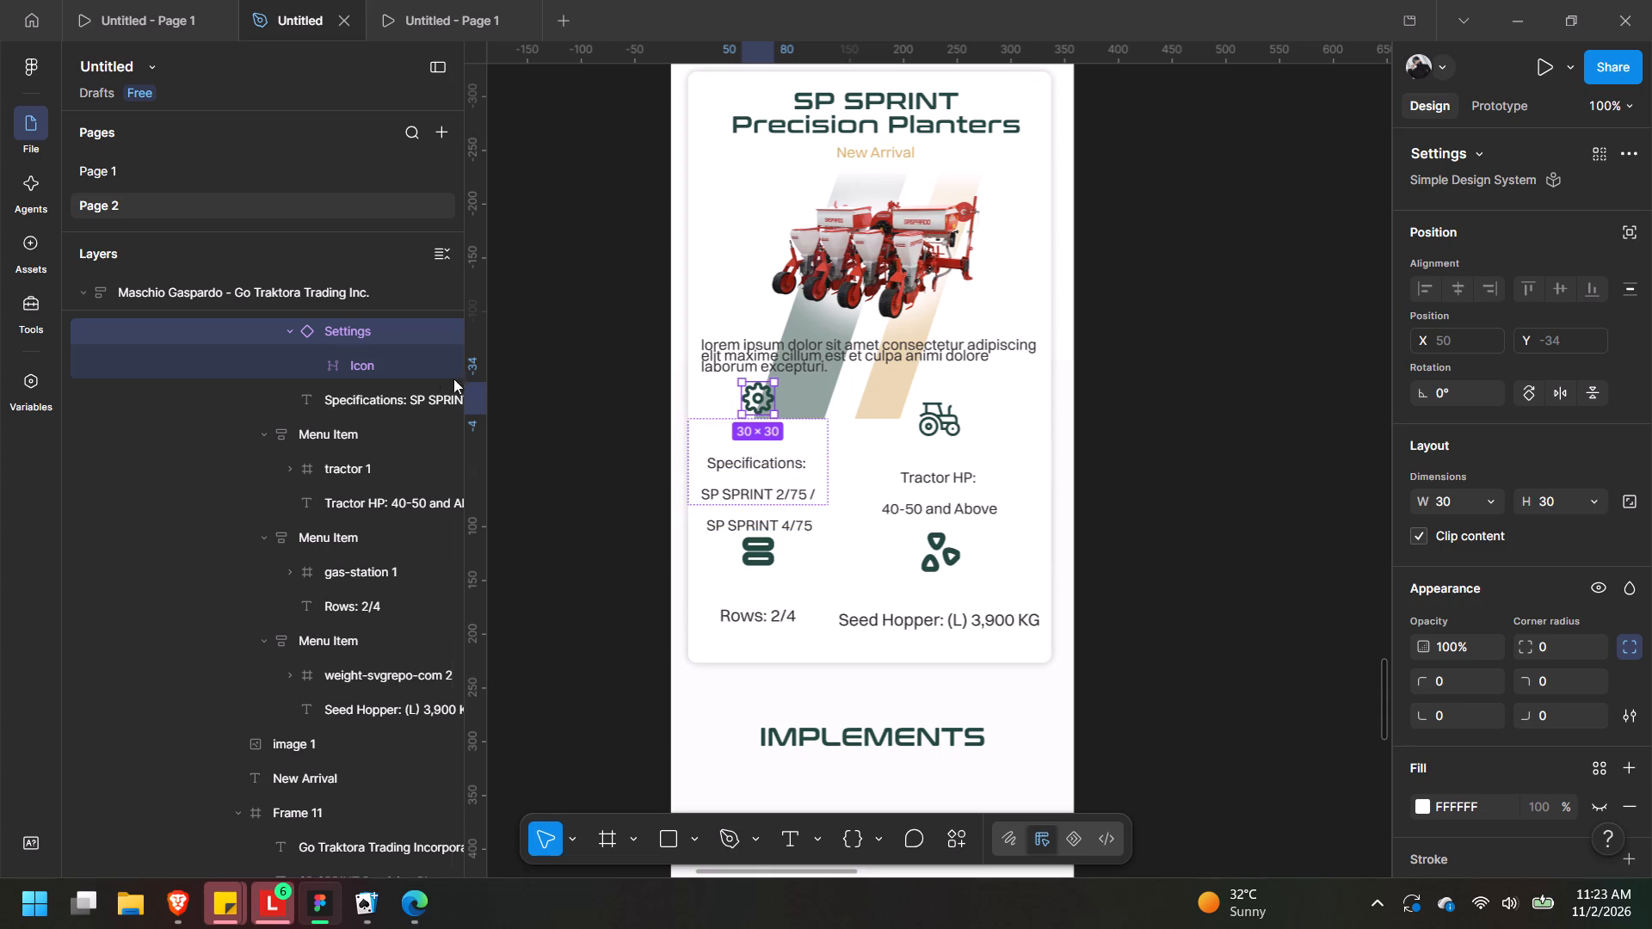
# Stretch the Specifications menu item to fill its grid cell's width and height, 169 × 113.5.
pyautogui.scroll(2, 407, 371)
pyautogui.click(353, 522)
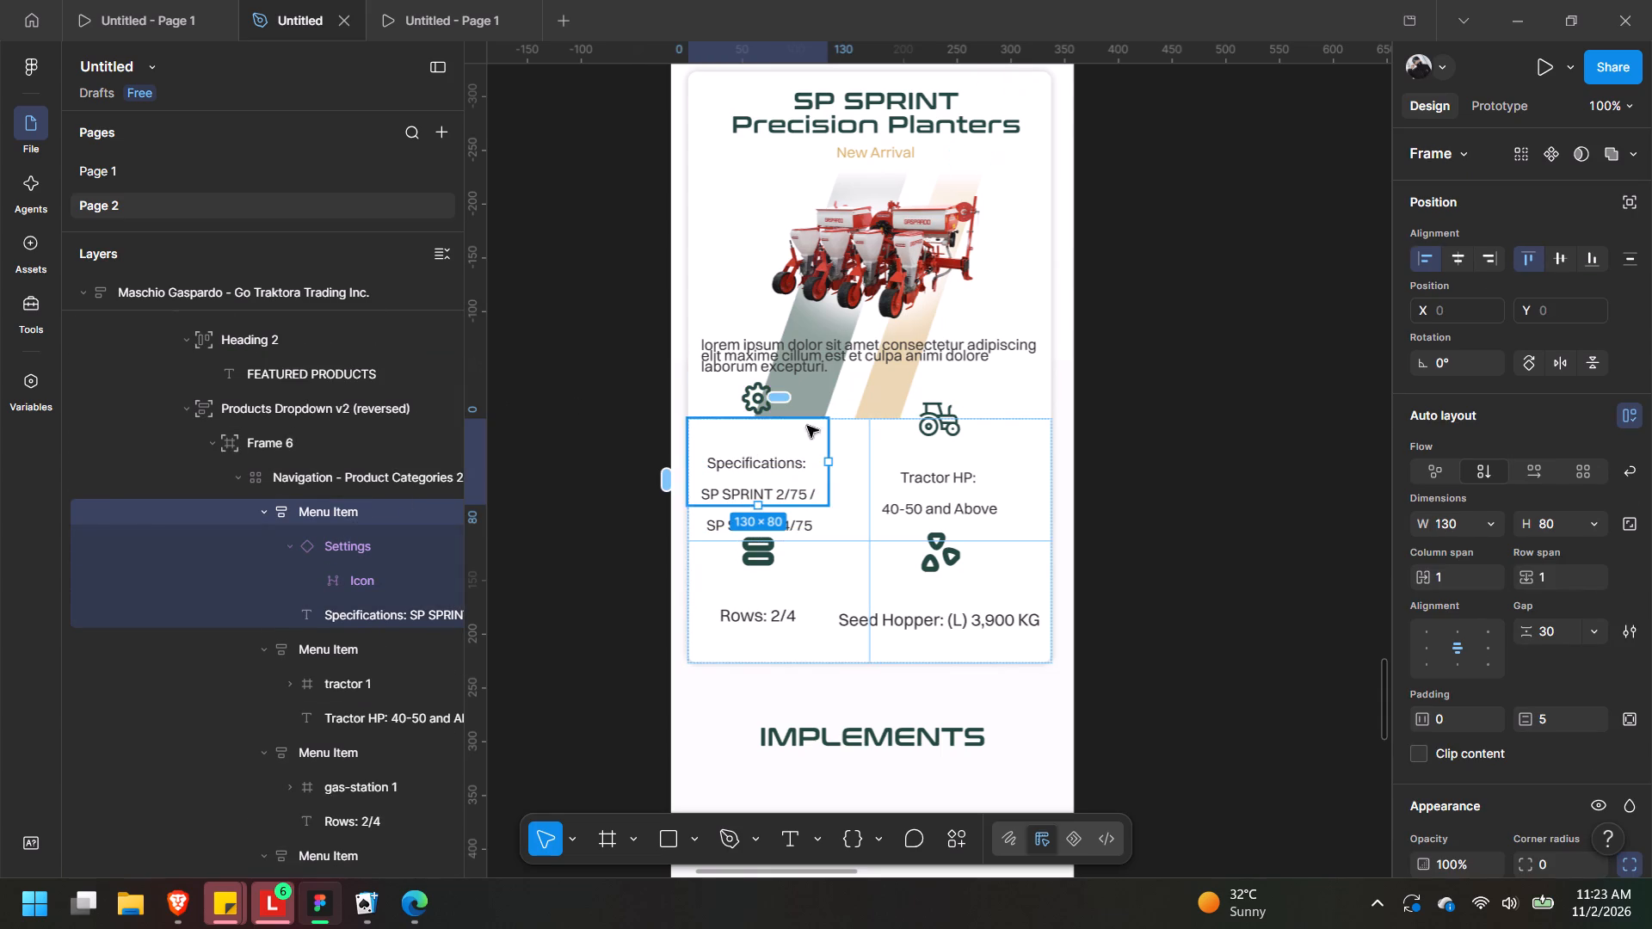
pyautogui.moveTo(785, 443); pyautogui.dragTo(804, 458)
pyautogui.moveTo(824, 458); pyautogui.dragTo(866, 458)
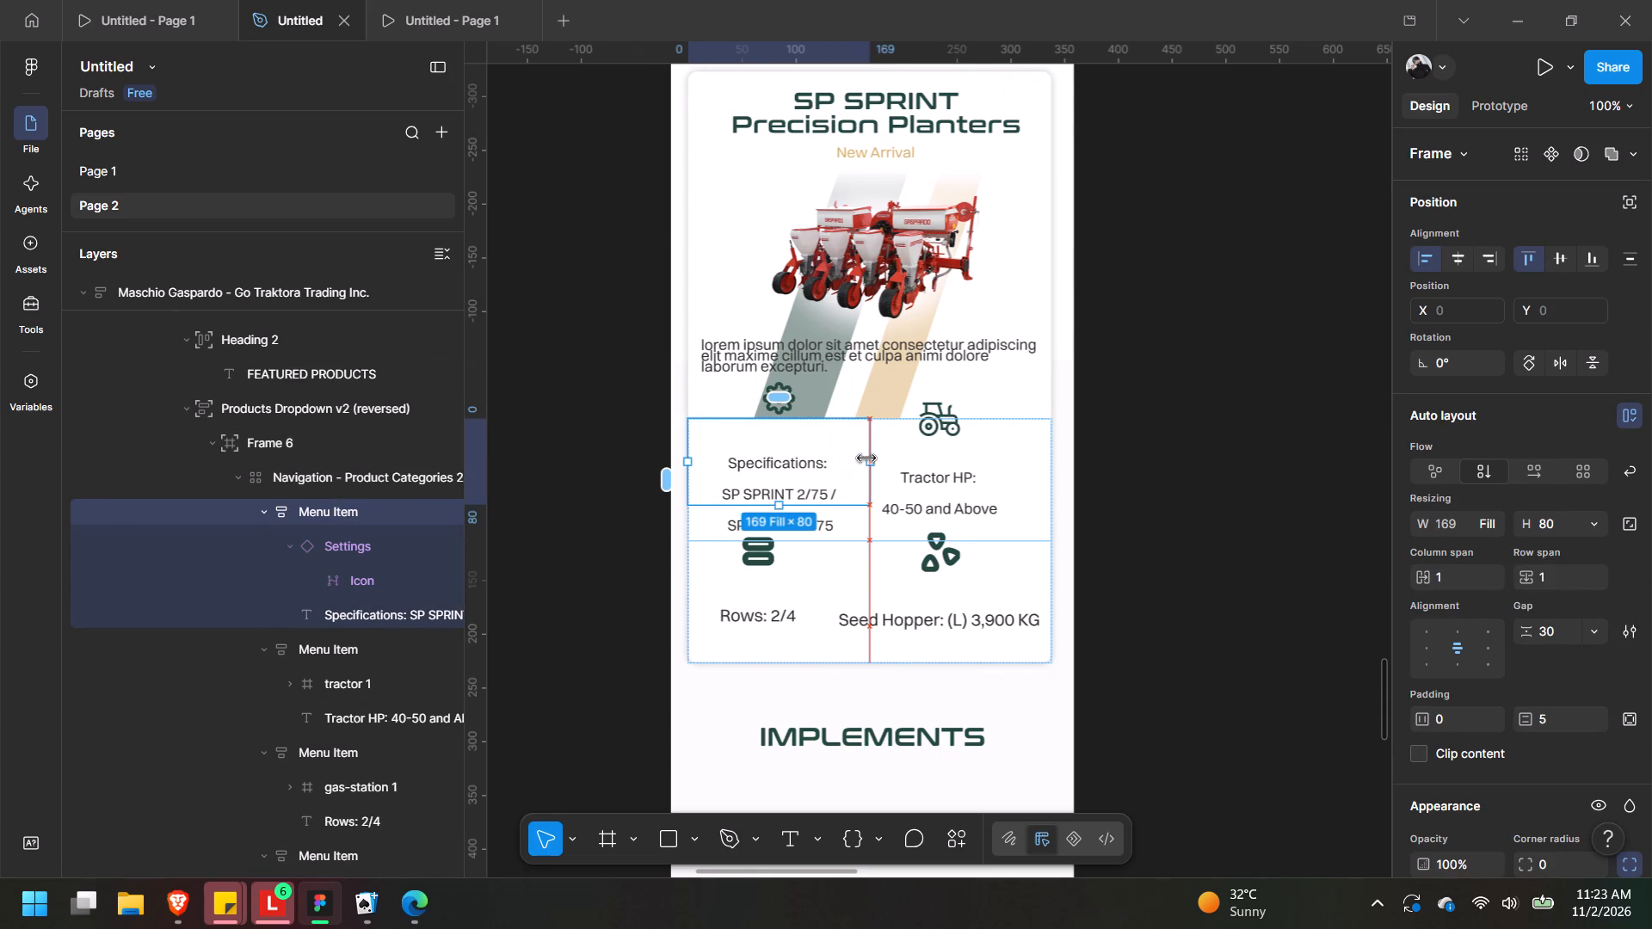
pyautogui.moveTo(866, 458); pyautogui.dragTo(869, 459)
pyautogui.moveTo(807, 501); pyautogui.dragTo(815, 544)
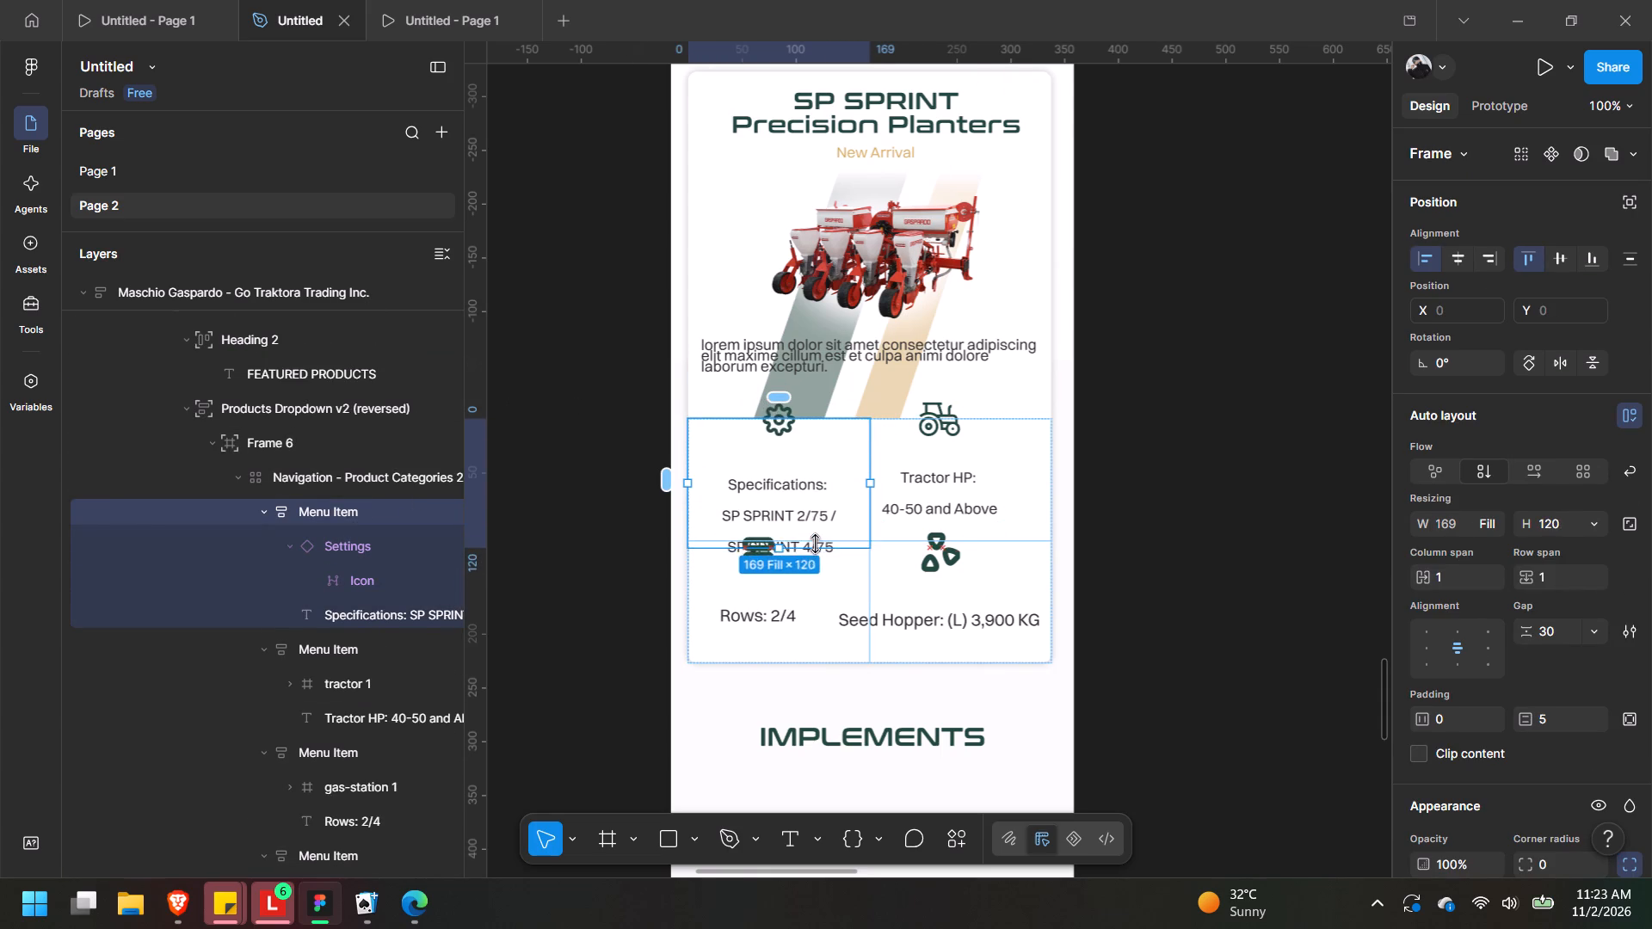
pyautogui.moveTo(815, 544); pyautogui.dragTo(818, 537)
# Set the gap between the gear icon and the Specifications text to 0.
pyautogui.click(785, 425)
pyautogui.click(780, 447)
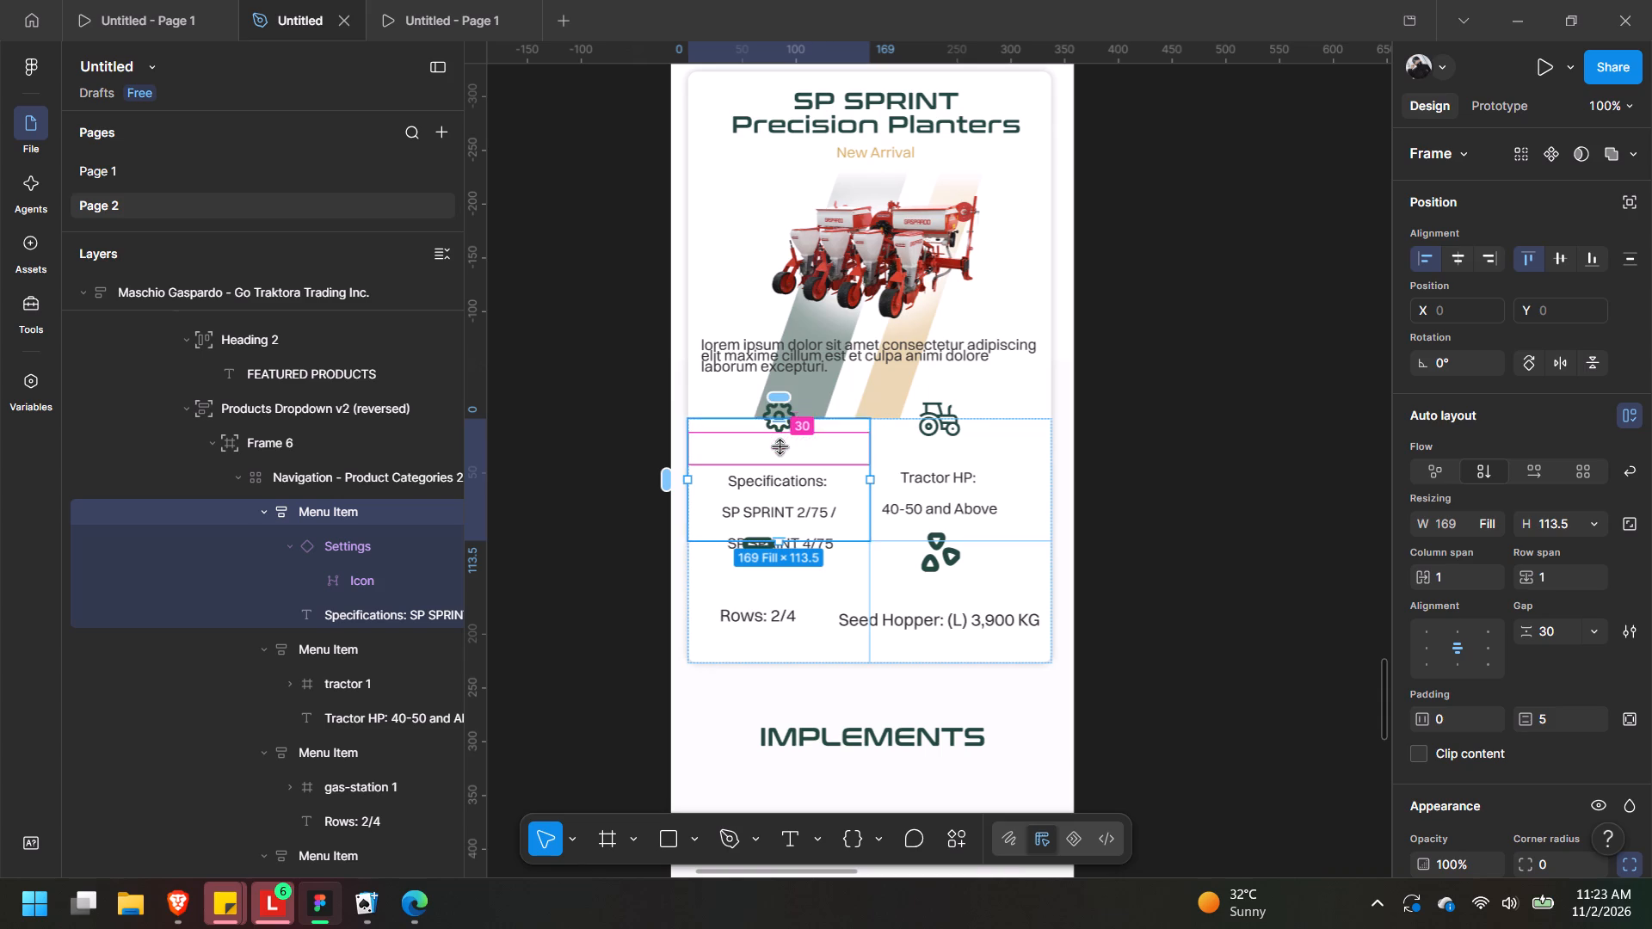
pyautogui.press('0')
pyautogui.press('Return')
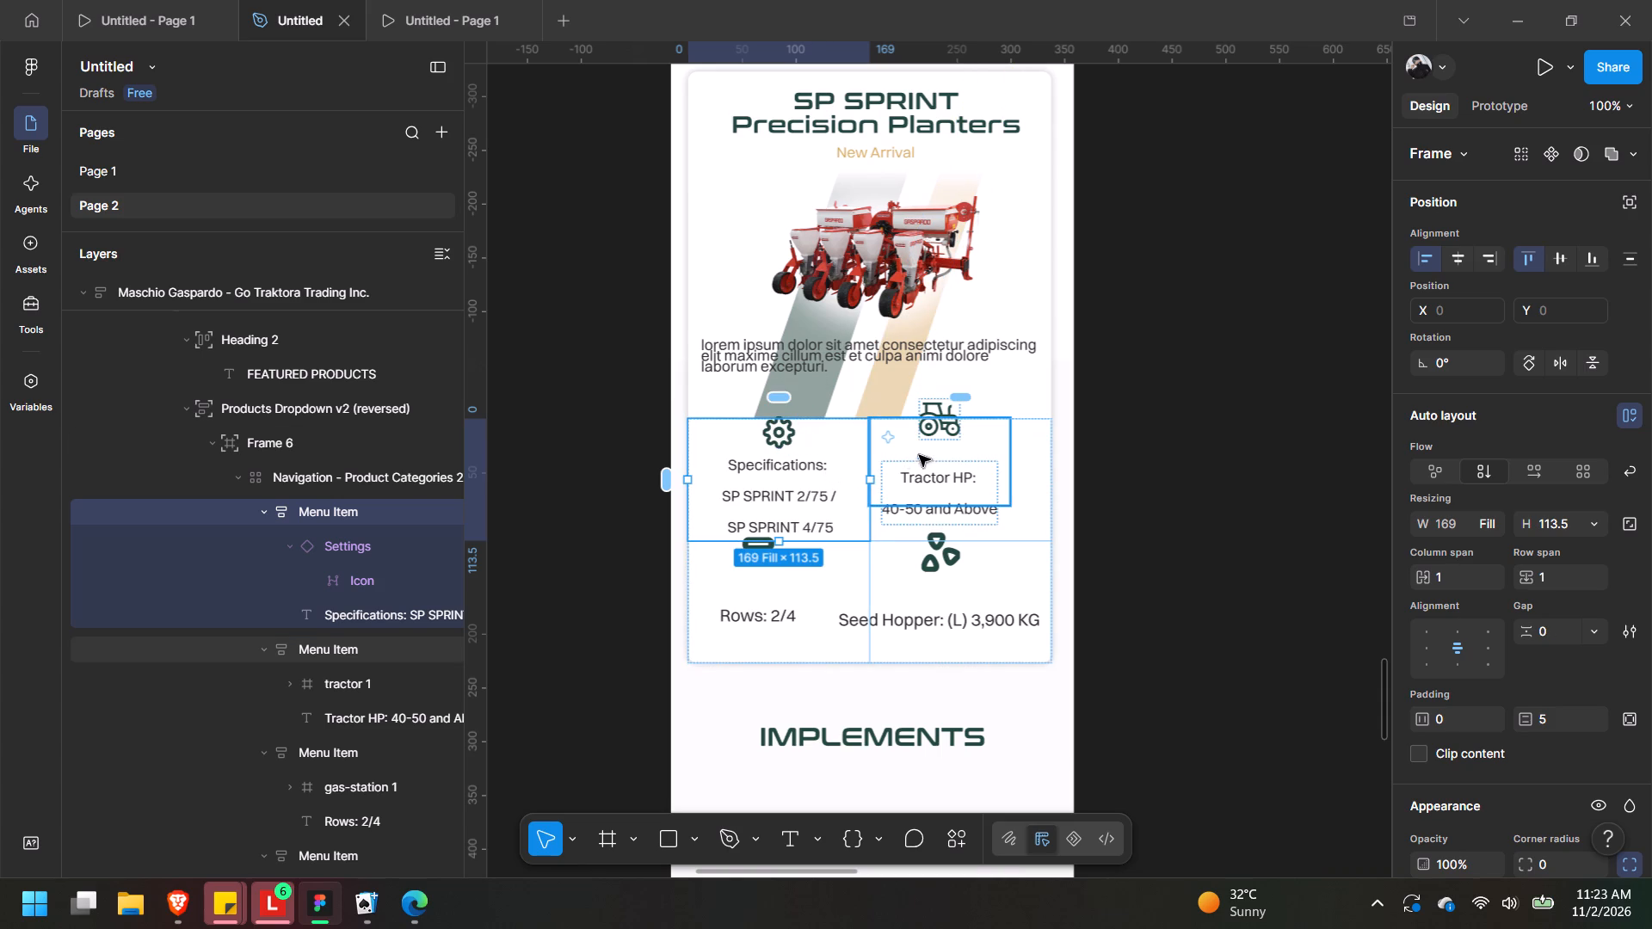
# Stretch the Tractor HP menu item to fill its grid cell's width and height, 169 × 113.5.
pyautogui.doubleClick(951, 450)
pyautogui.moveTo(1010, 467); pyautogui.dragTo(1049, 462)
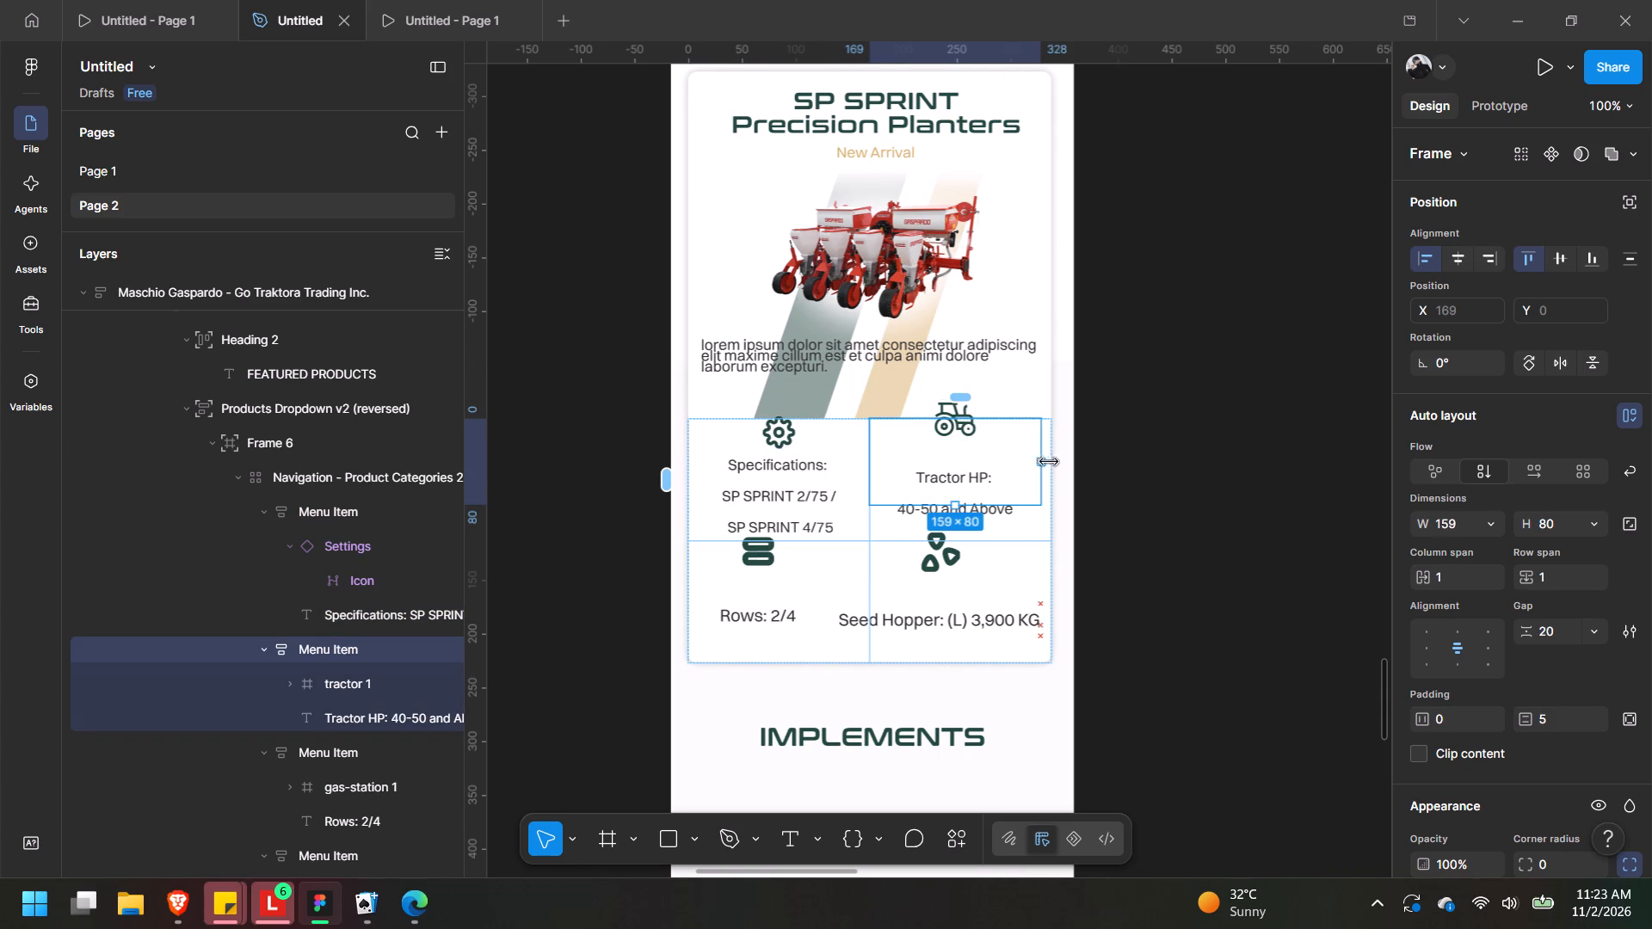
pyautogui.moveTo(1049, 462); pyautogui.dragTo(1053, 463)
pyautogui.moveTo(1016, 508); pyautogui.dragTo(1008, 544)
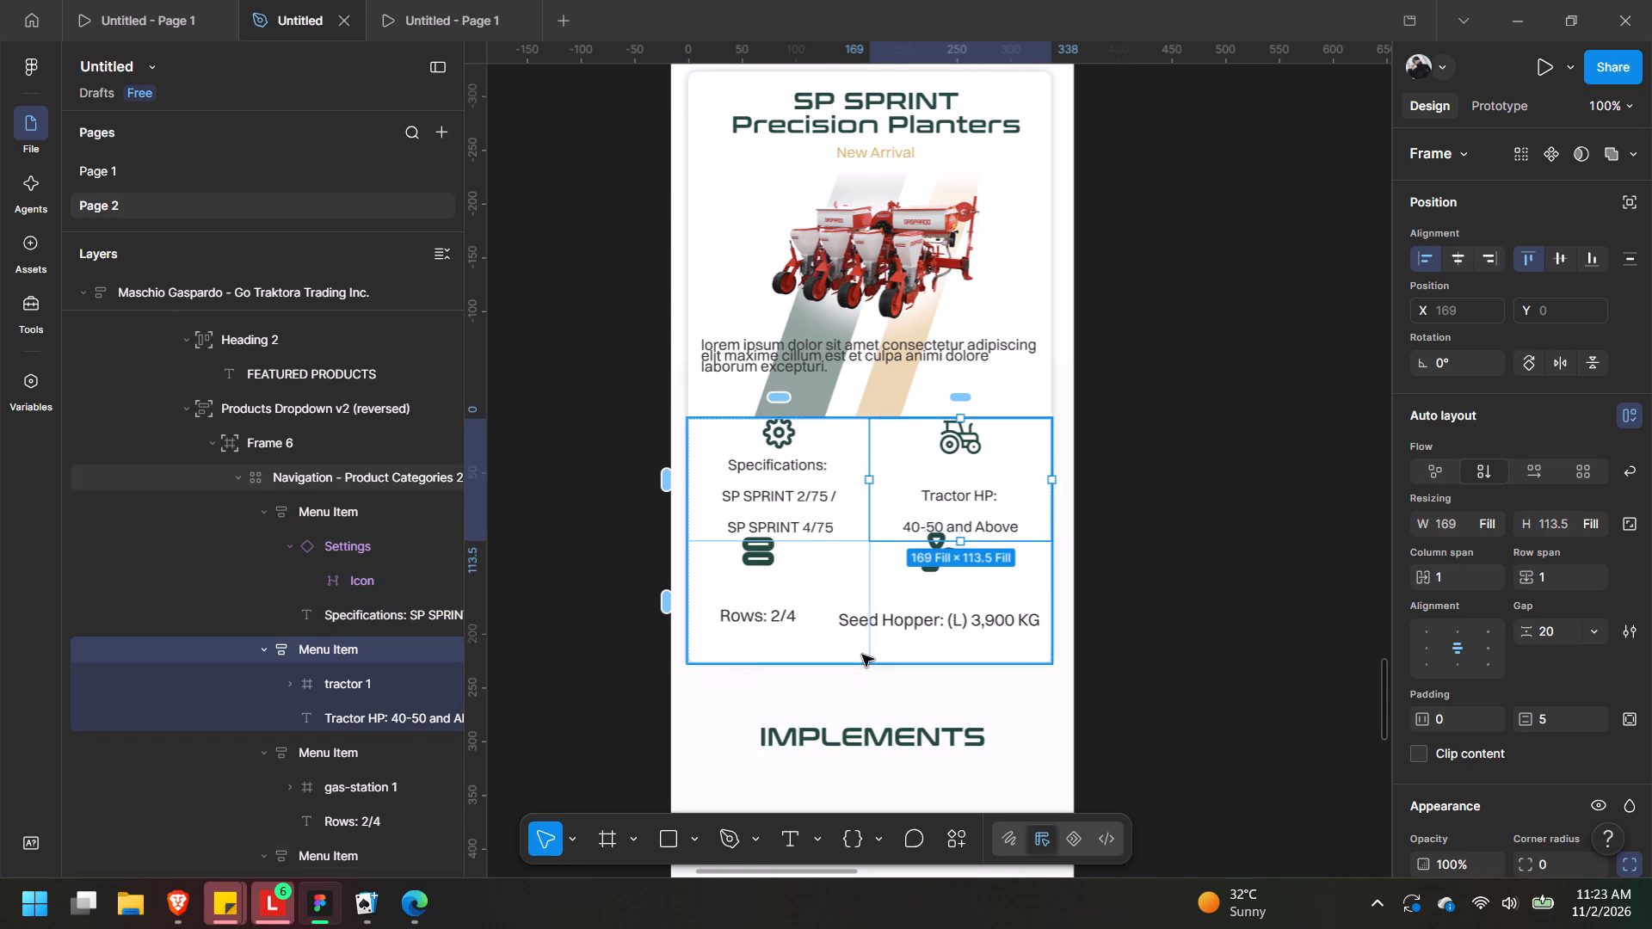
# Stretch the Rows: 2/4 menu item to fill its grid cell's width and height, 169 × 113.5.
pyautogui.click(764, 559)
pyautogui.moveTo(825, 576); pyautogui.dragTo(851, 577)
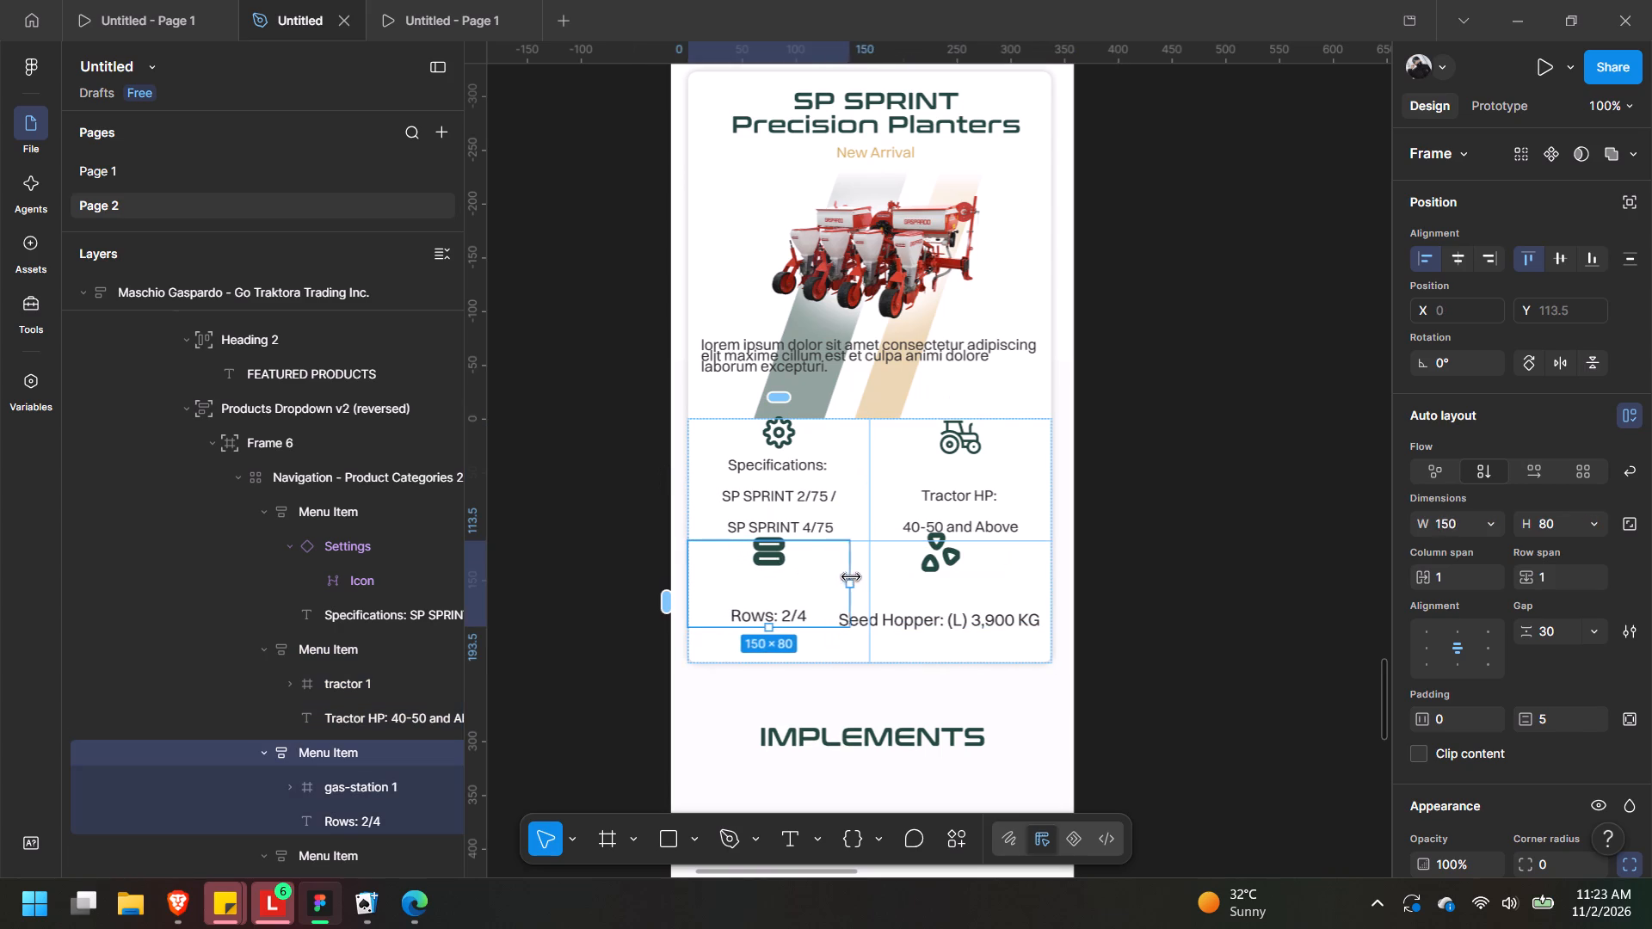
pyautogui.moveTo(851, 577); pyautogui.dragTo(868, 582)
pyautogui.moveTo(801, 627); pyautogui.dragTo(794, 660)
# Stretch the Seed Hopper menu item to fill its grid cell's width and height, 169 × 113.5.
pyautogui.click(982, 574)
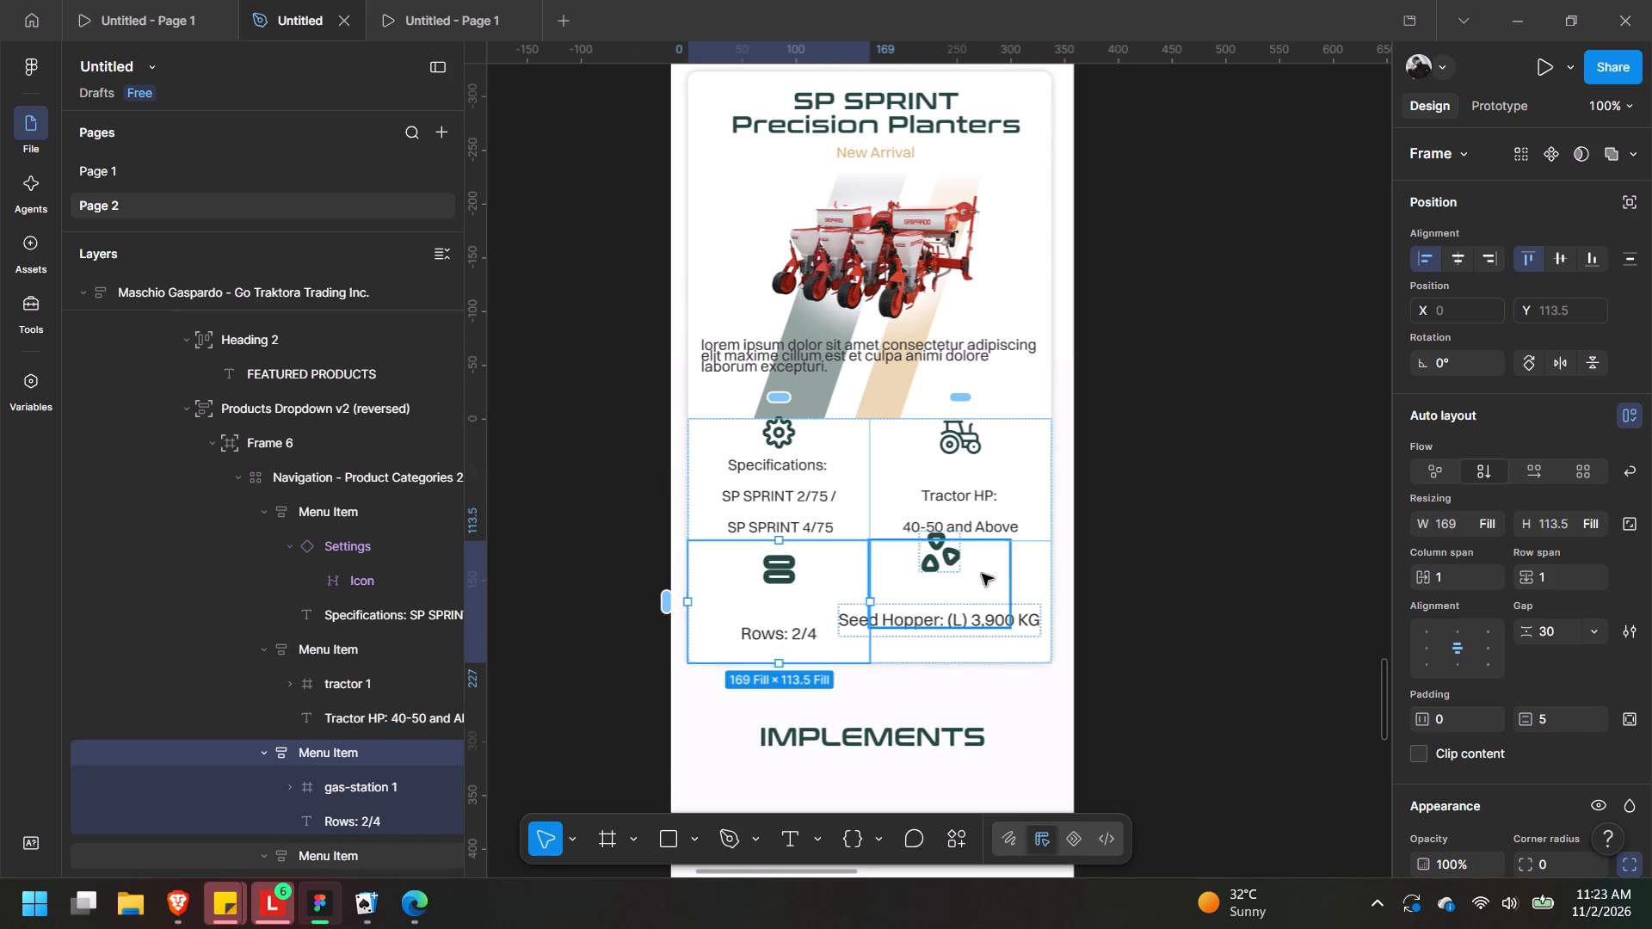
pyautogui.moveTo(1020, 583); pyautogui.dragTo(1045, 593)
pyautogui.hotkey('ctrl', 'z')
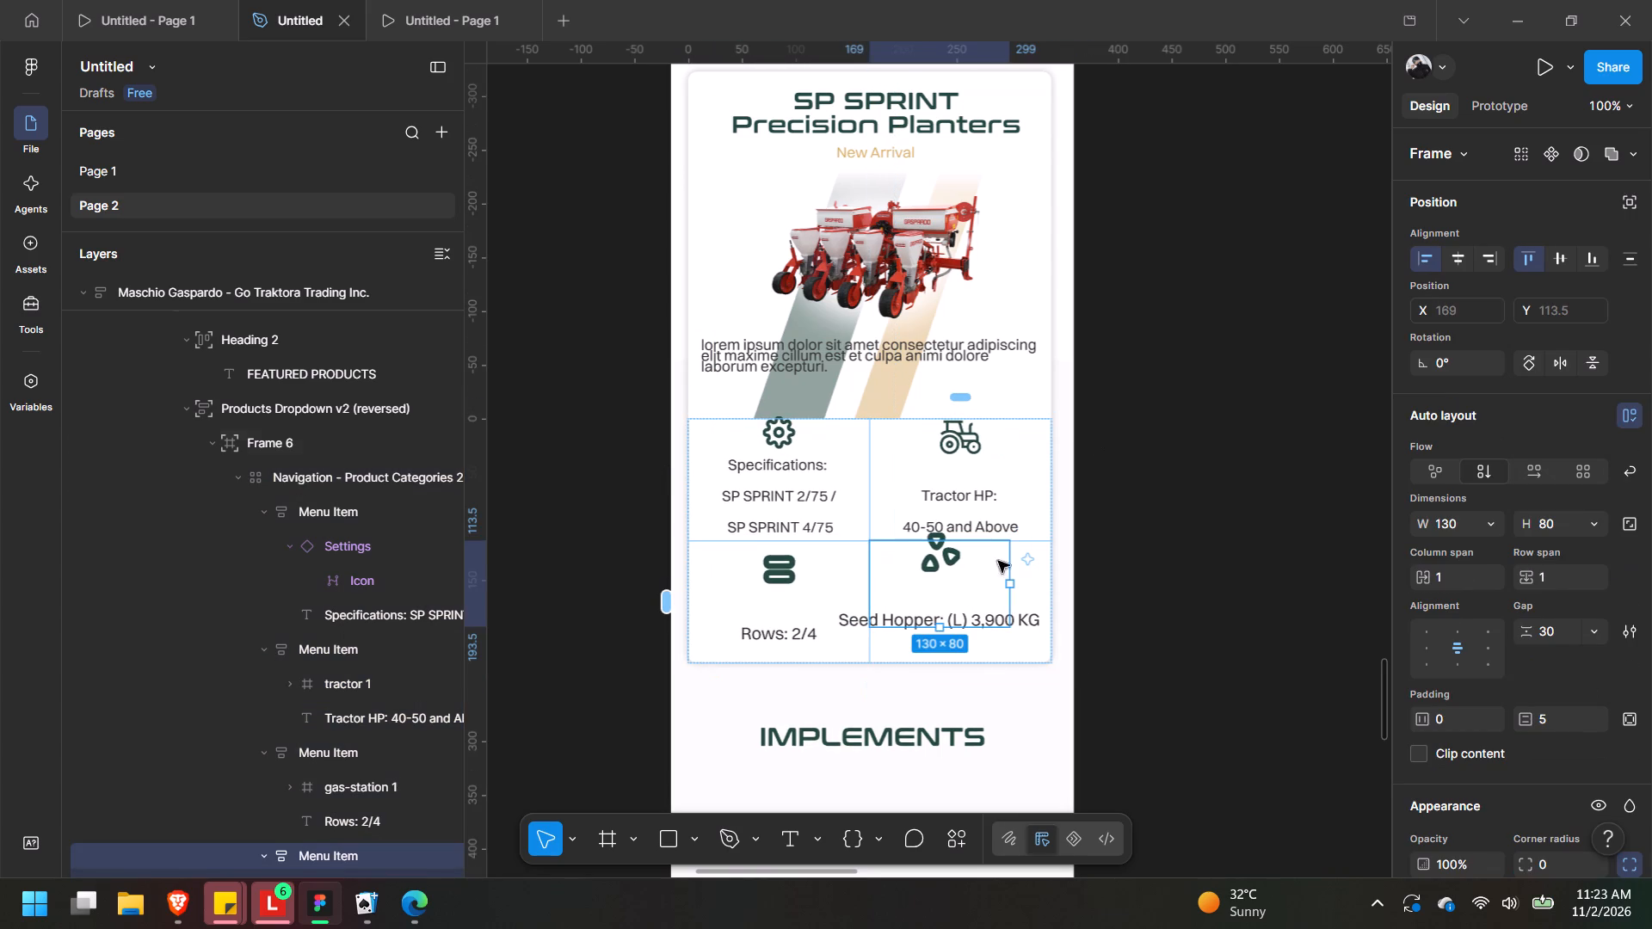
pyautogui.click(973, 561)
pyautogui.moveTo(1012, 576); pyautogui.dragTo(1058, 611)
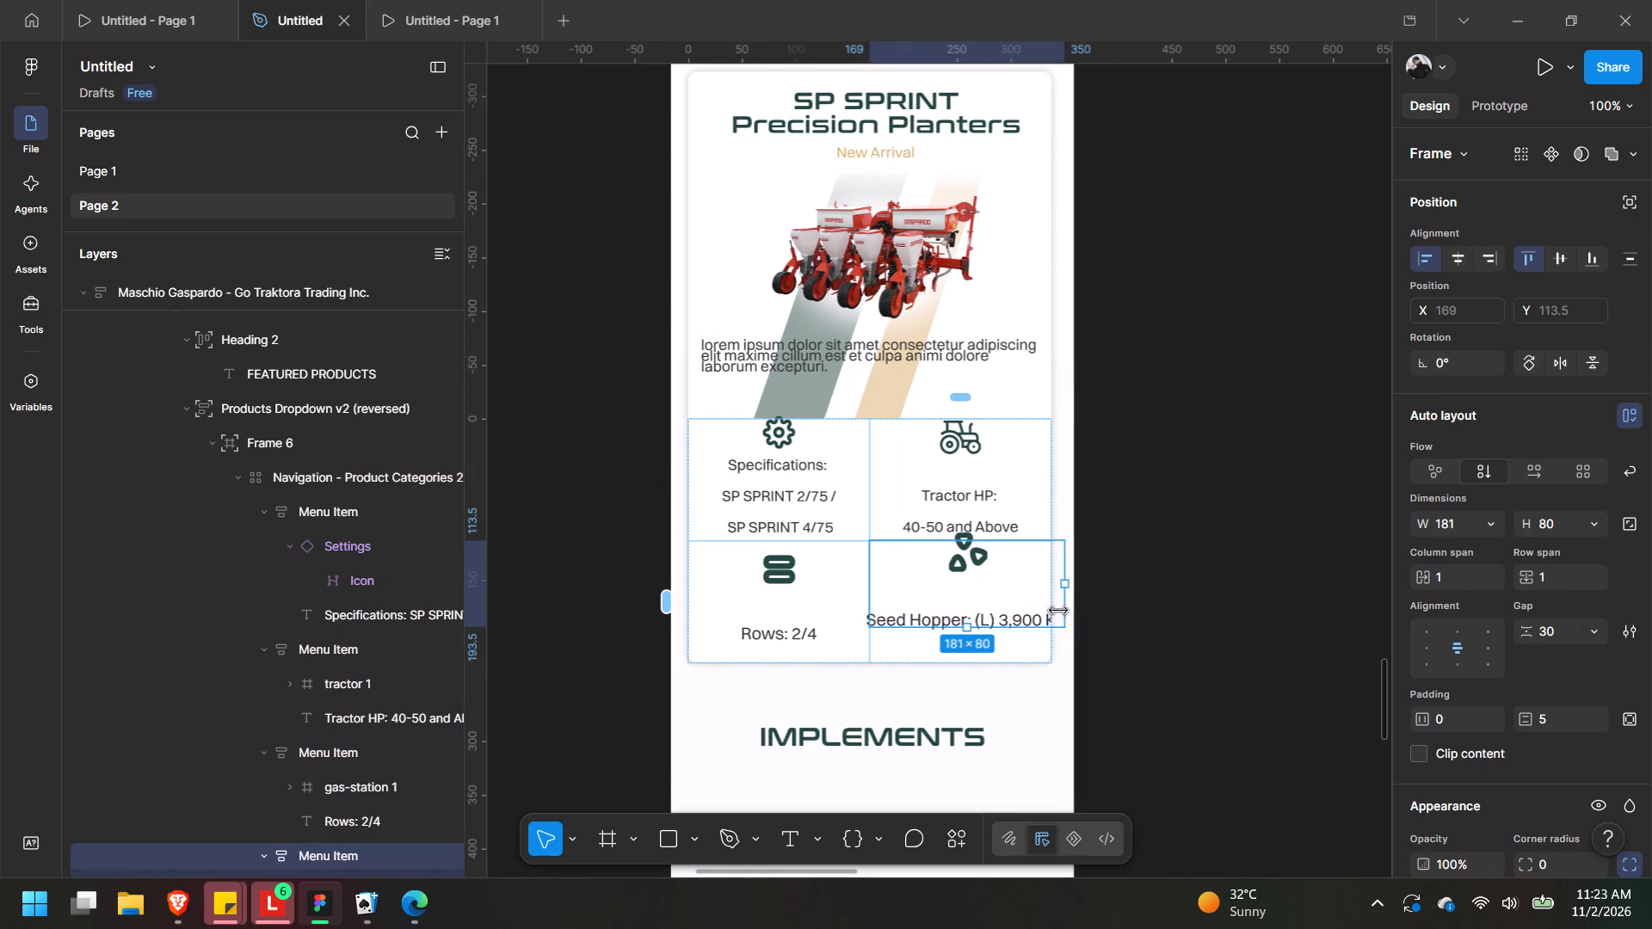
pyautogui.moveTo(1058, 611); pyautogui.dragTo(1050, 614)
pyautogui.moveTo(1009, 629); pyautogui.dragTo(1007, 659)
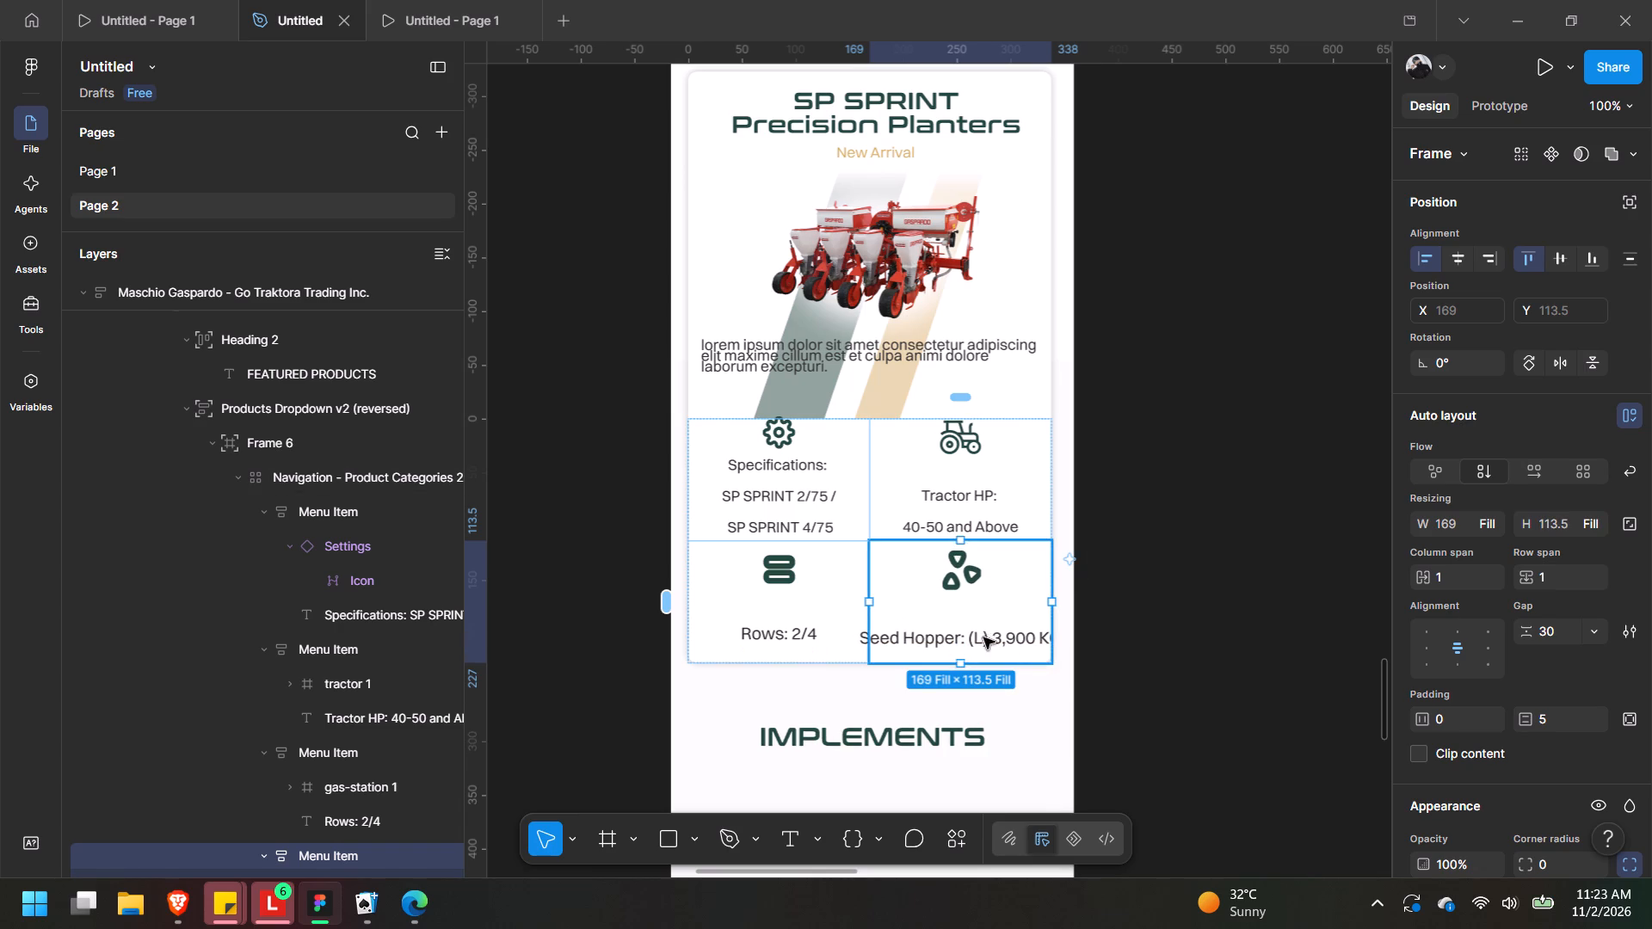
# Break the Seed Hopper text into two lines so that "(L) 3,900 KG" starts the second line.
pyautogui.doubleClick(971, 636)
pyautogui.doubleClick(970, 637)
pyautogui.click(970, 637)
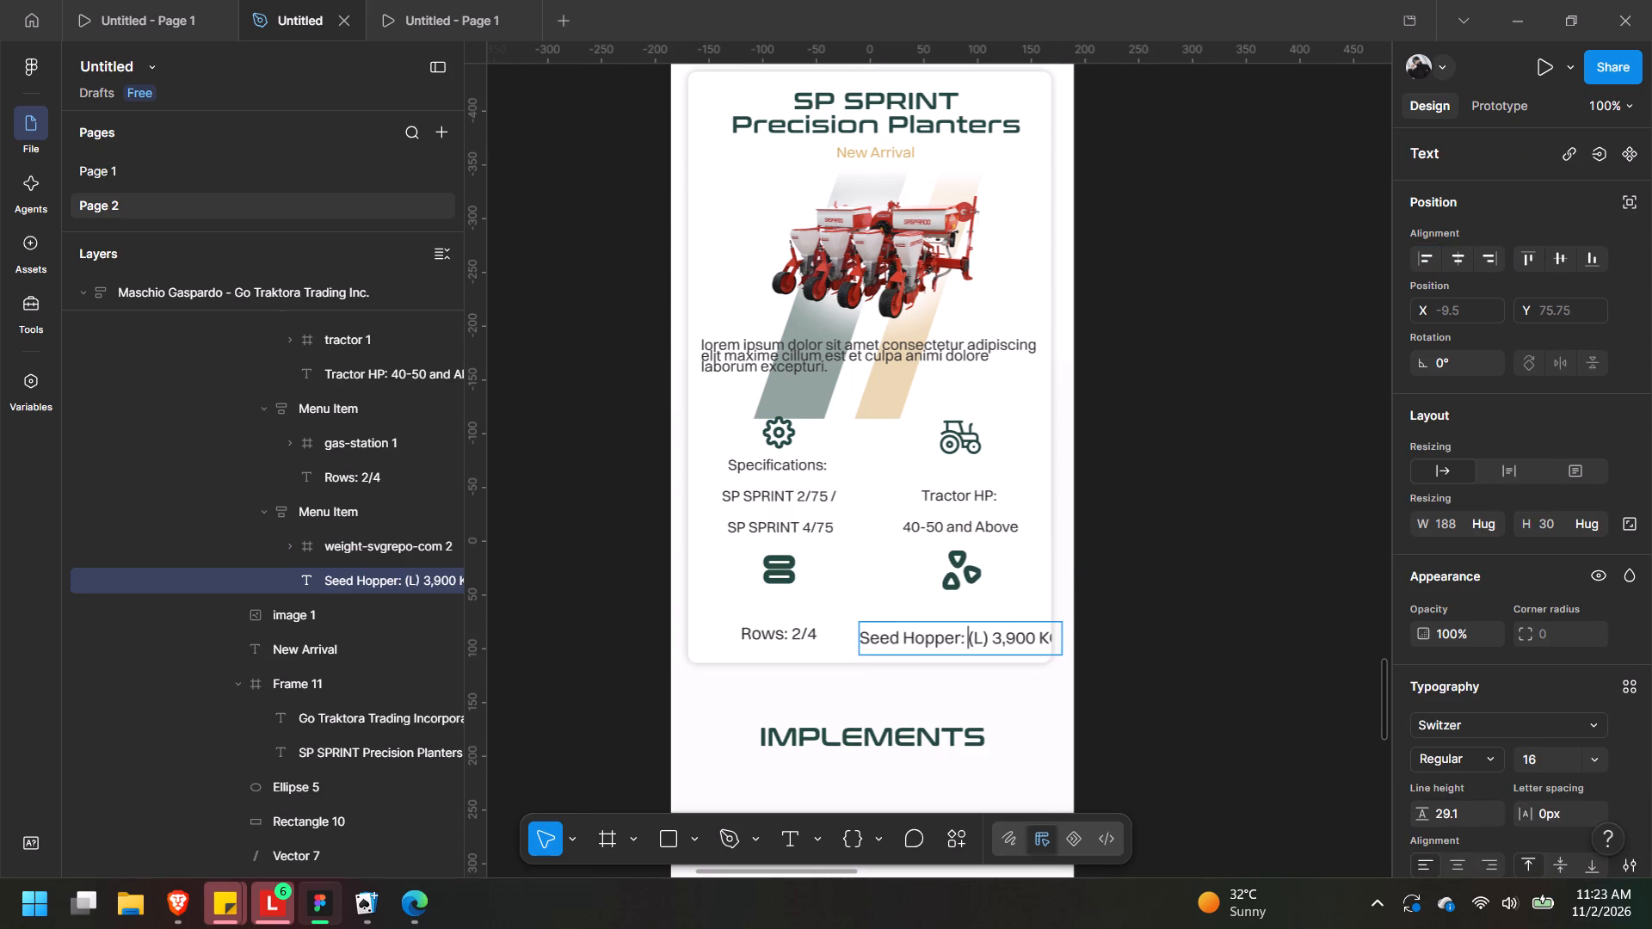
pyautogui.click(964, 637)
pyautogui.click(967, 637)
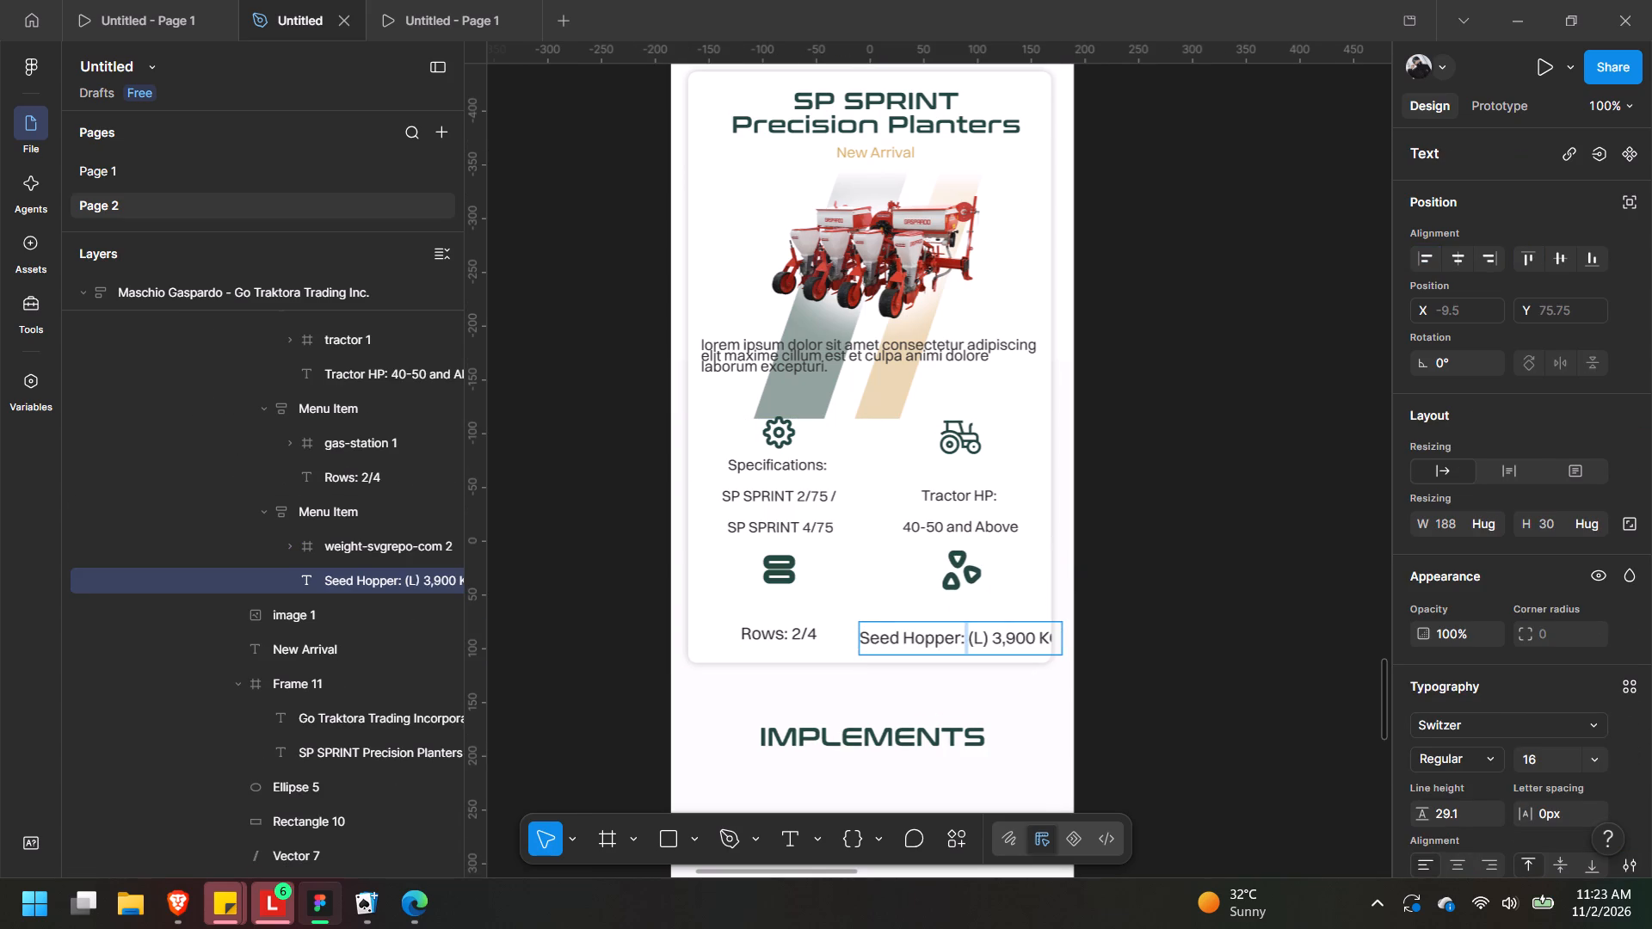
pyautogui.click(996, 642)
pyautogui.click(966, 640)
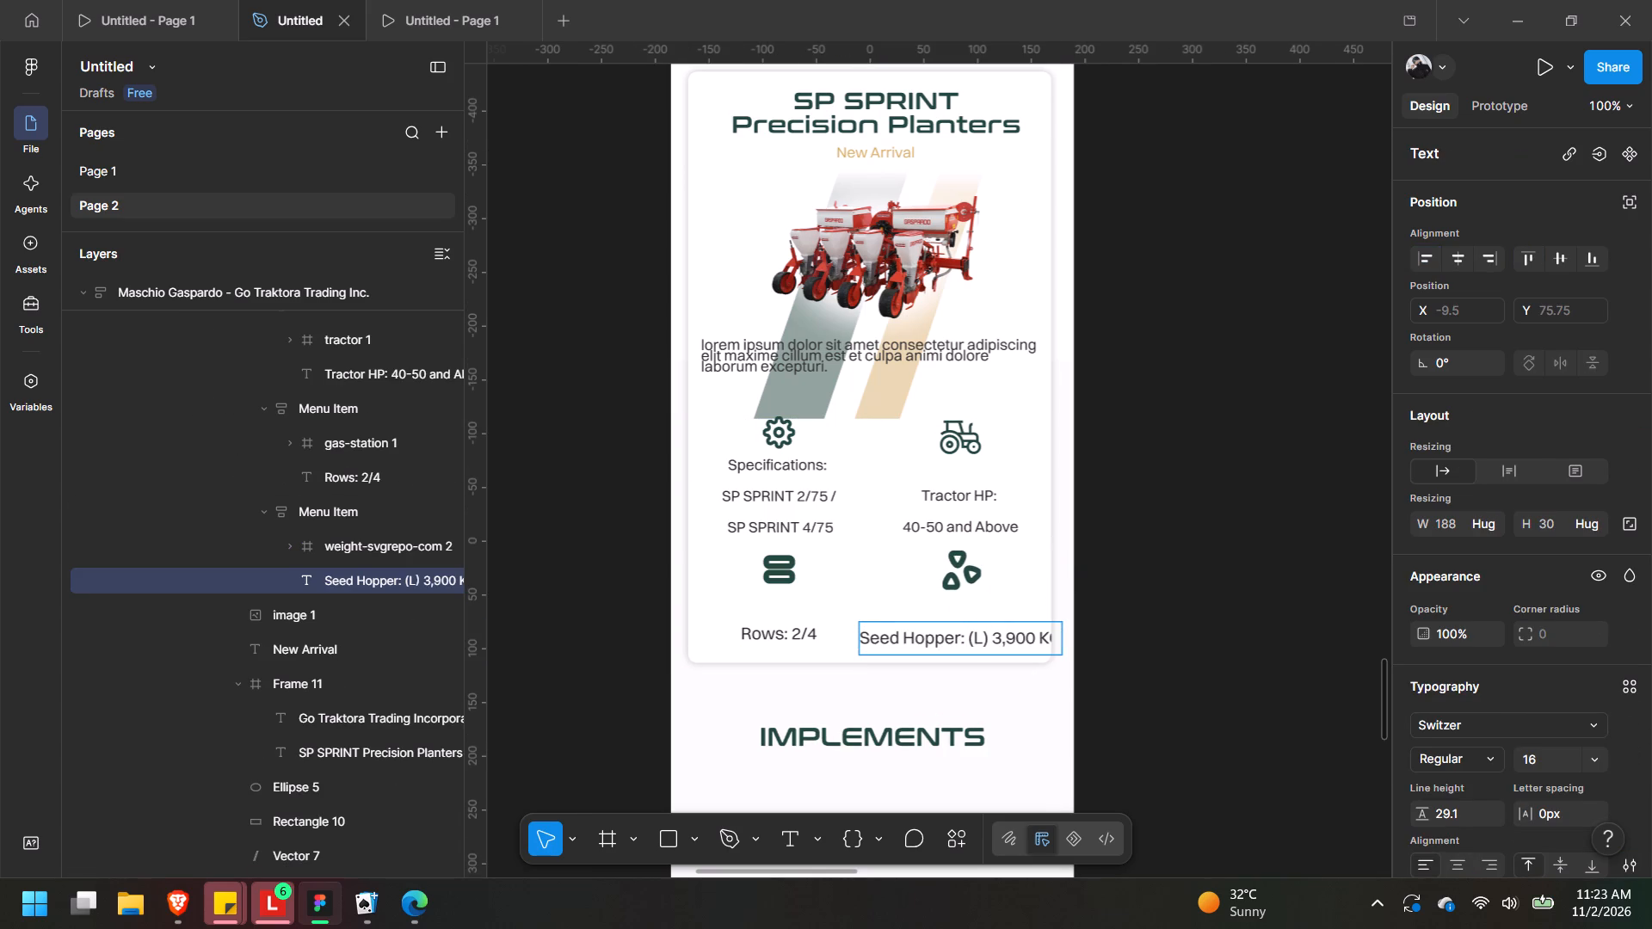
pyautogui.click(971, 641)
pyautogui.press('Return')
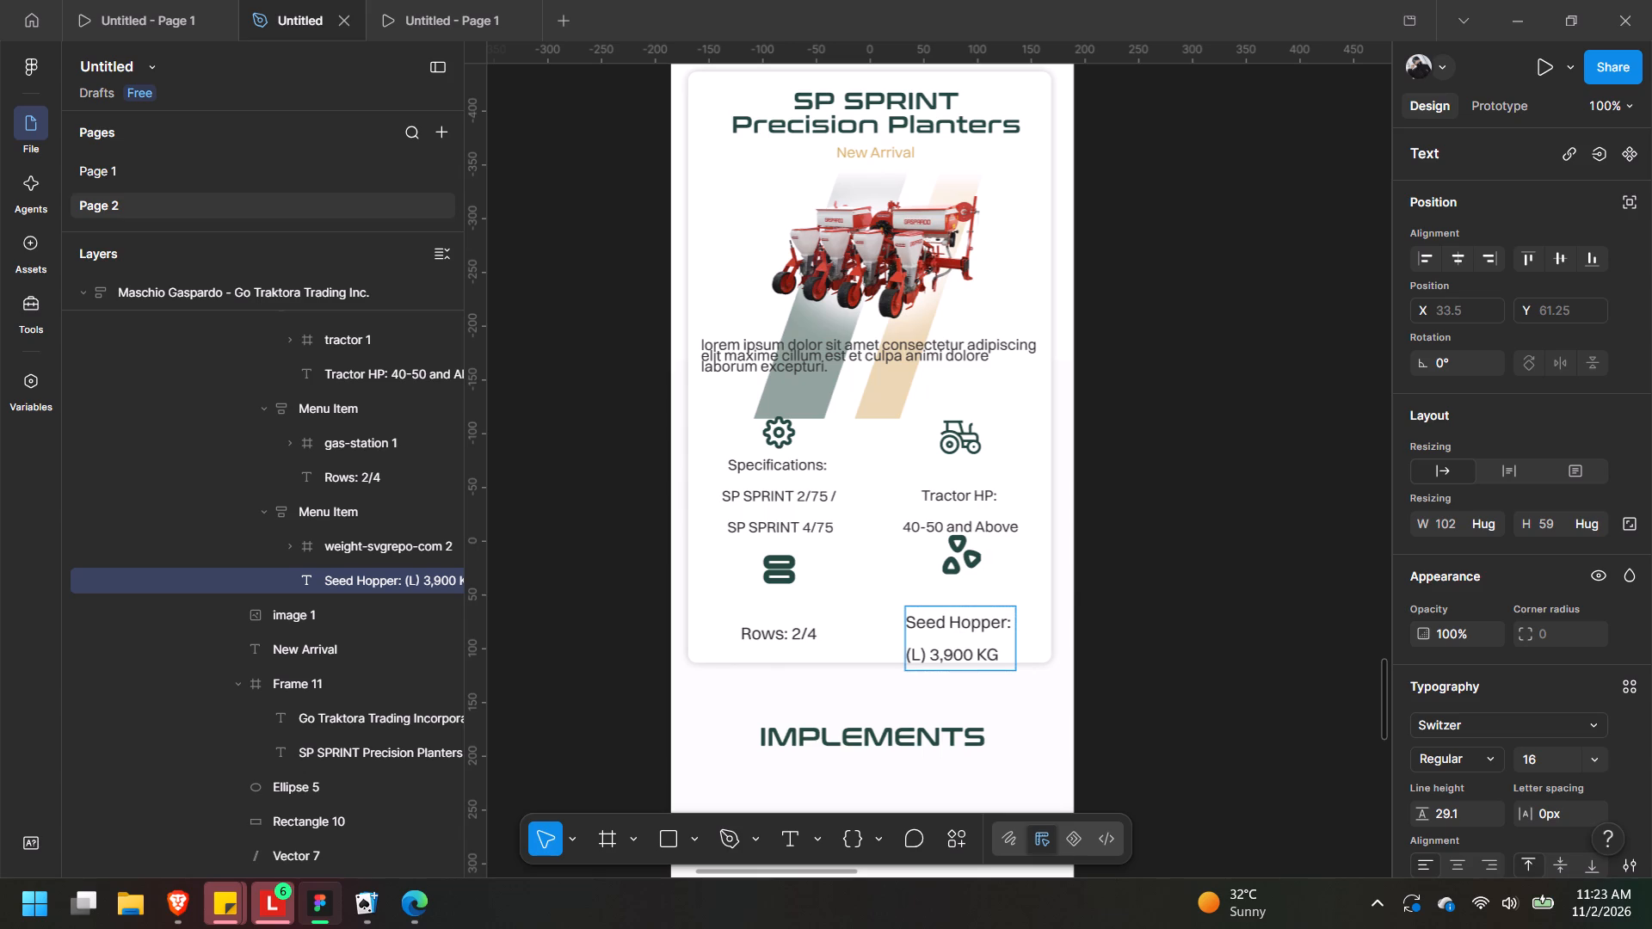
pyautogui.click(980, 565)
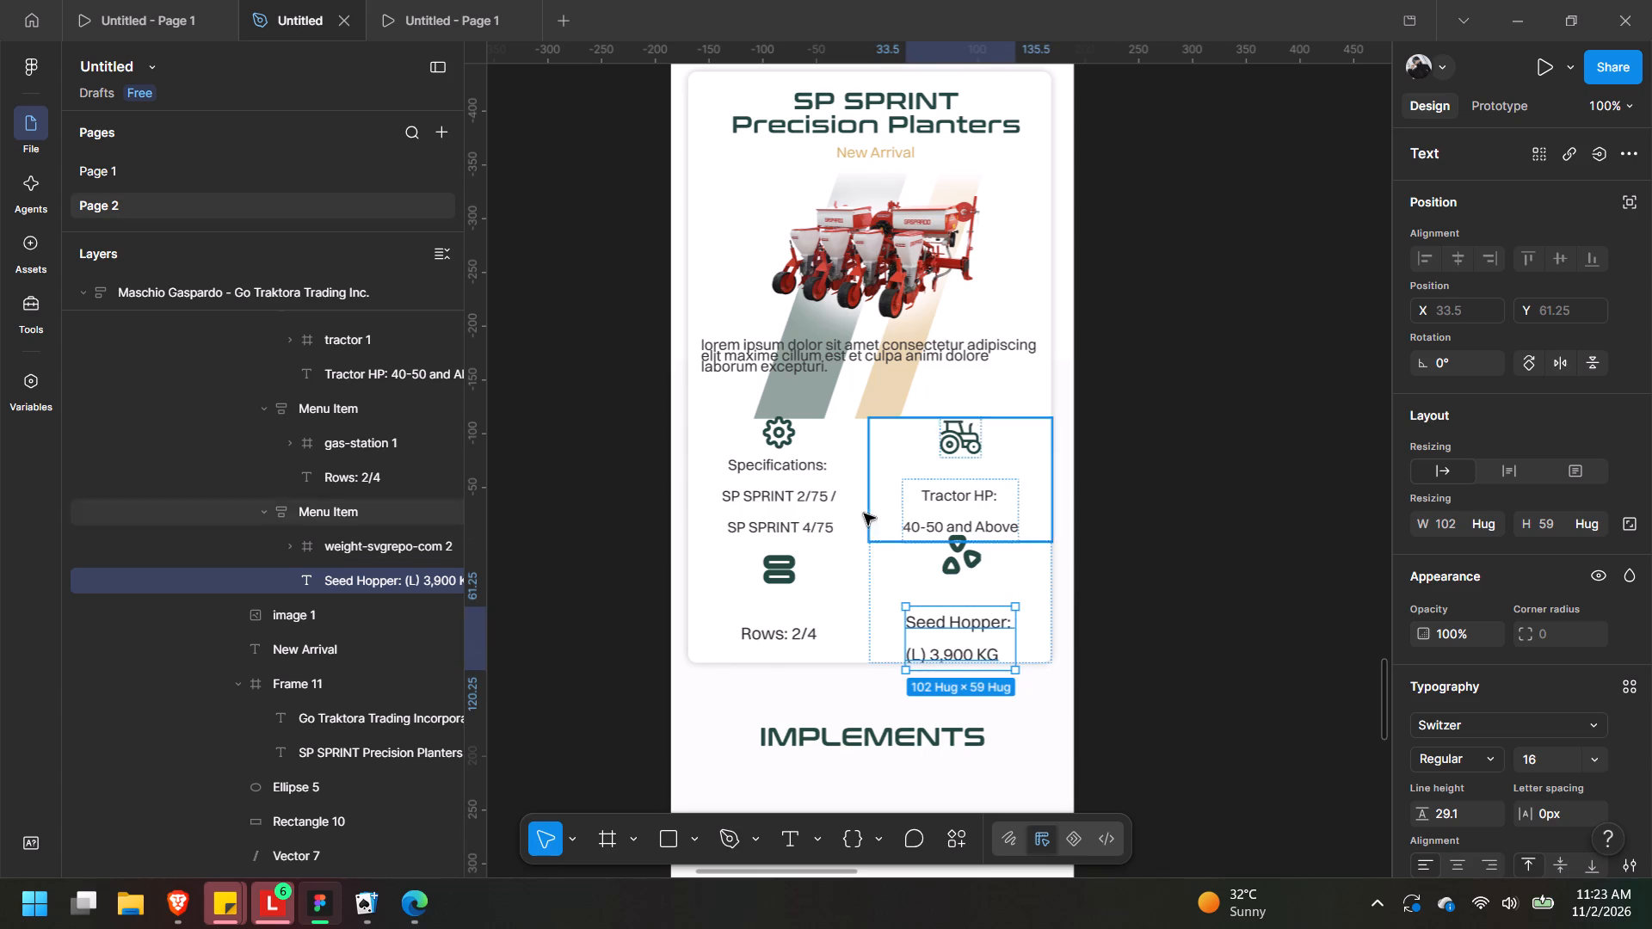
# Set the line height of the whole Specifications text to 20.
pyautogui.tripleClick(805, 501)
pyautogui.click(805, 503)
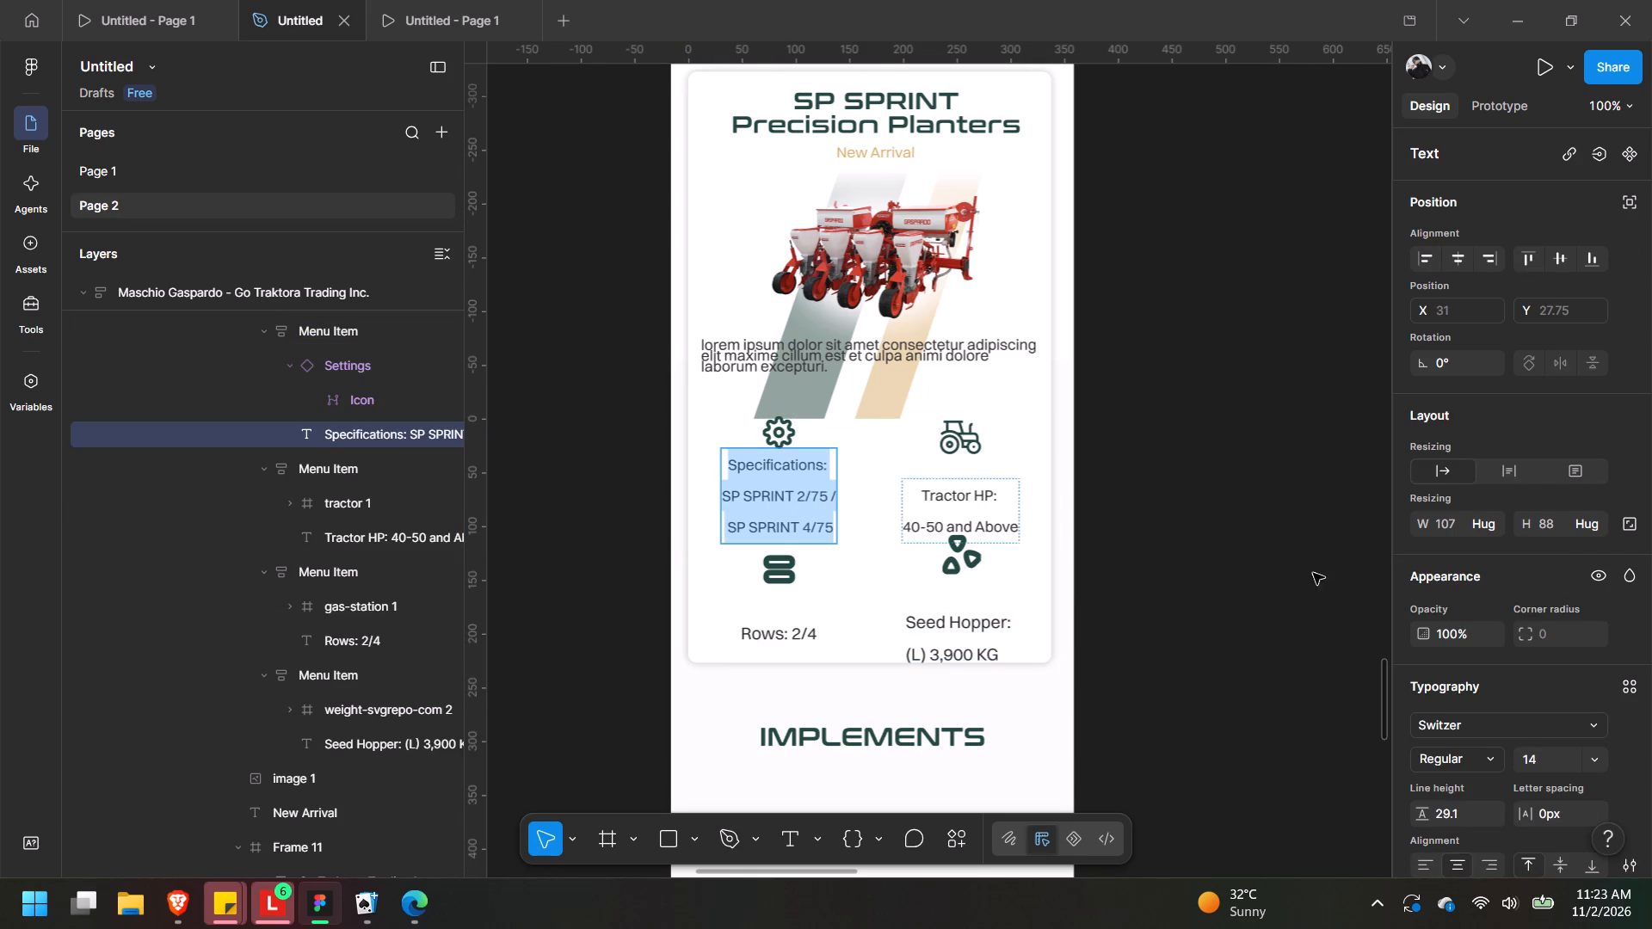
pyautogui.scroll(-1, 1505, 581)
pyautogui.click(1471, 700)
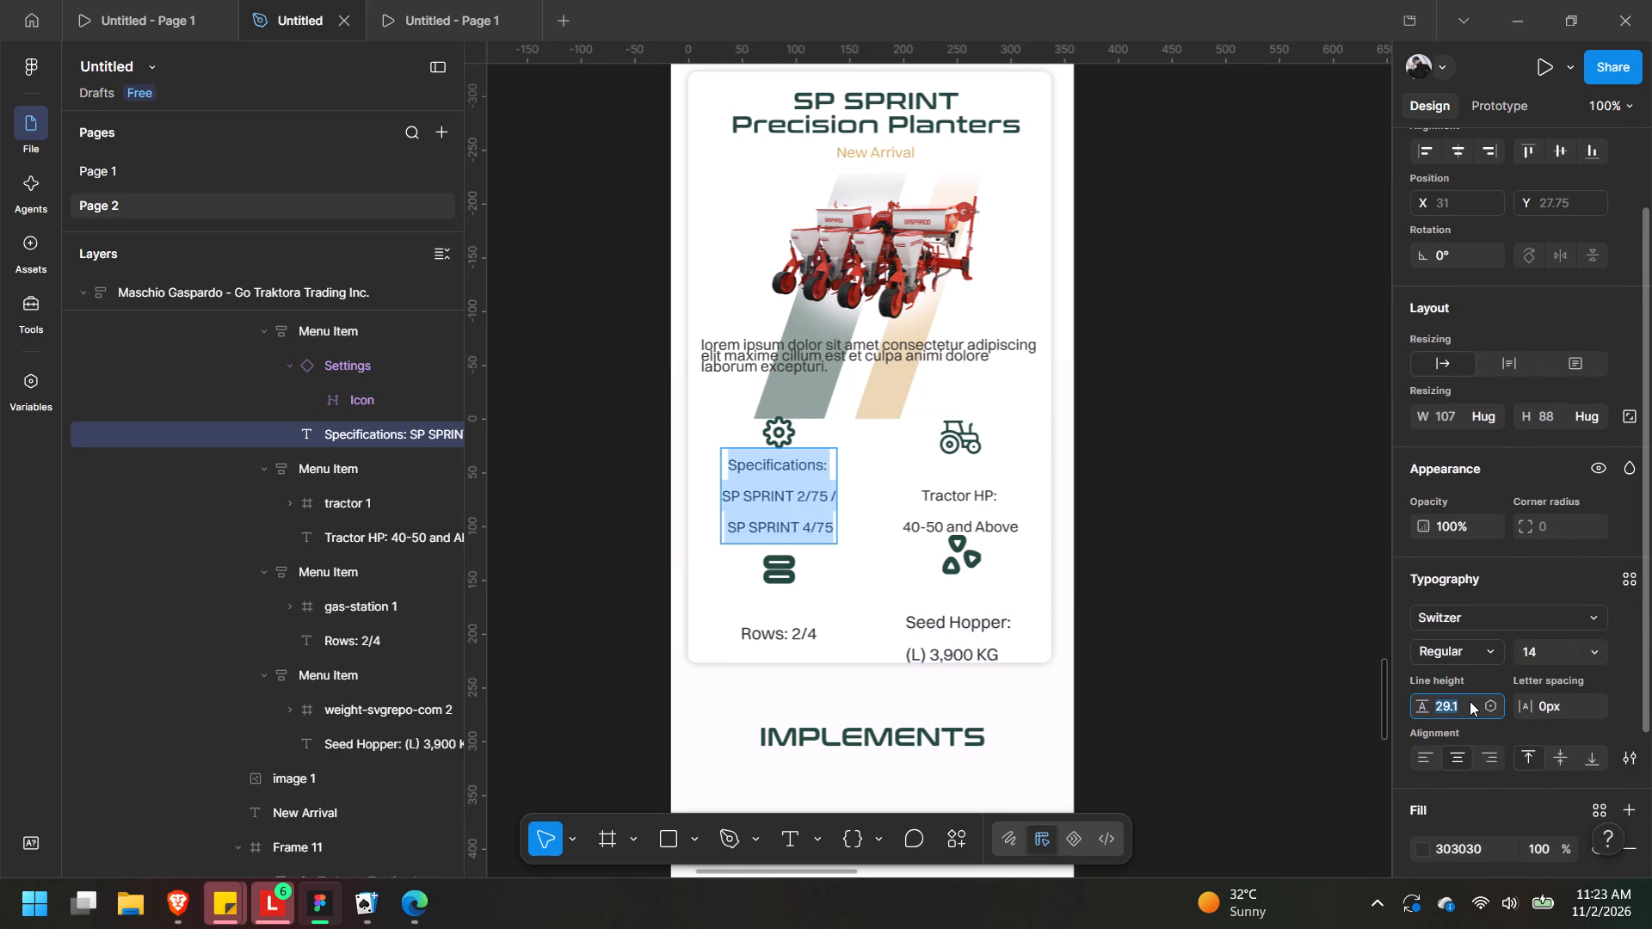
pyautogui.write('20')
pyautogui.press('Return')
# Set the line height of the whole Tractor HP text to 20.
pyautogui.click(983, 501)
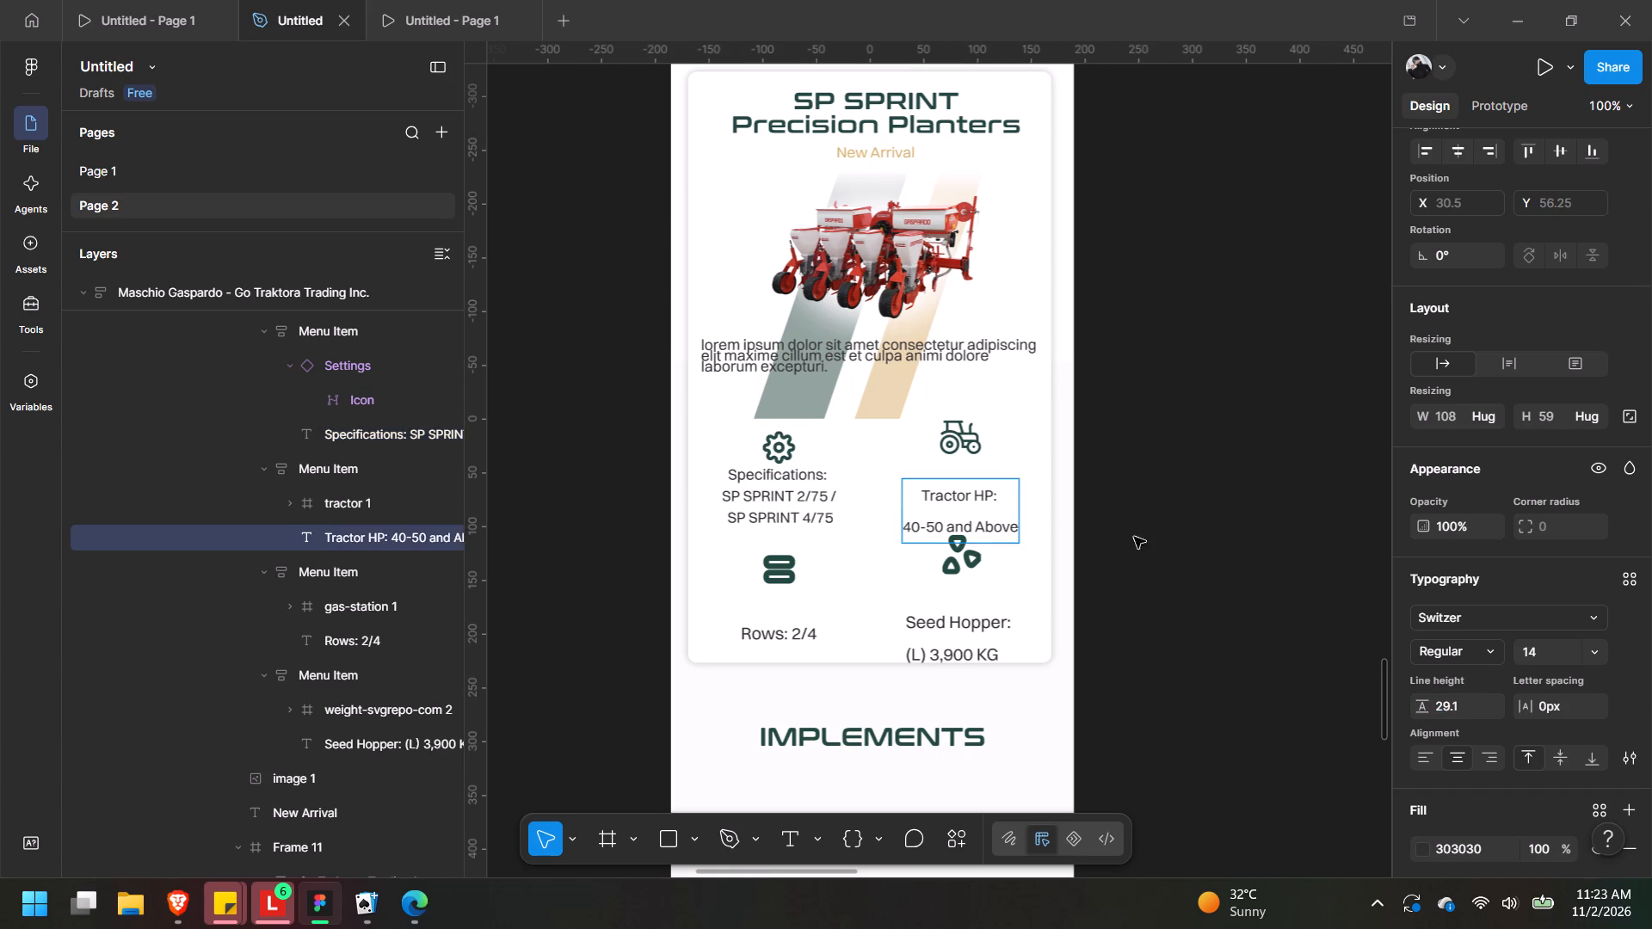
pyautogui.hotkey('ctrl', 'a')
pyautogui.click(1470, 718)
pyautogui.click(1462, 710)
pyautogui.write('20')
pyautogui.press('Return')
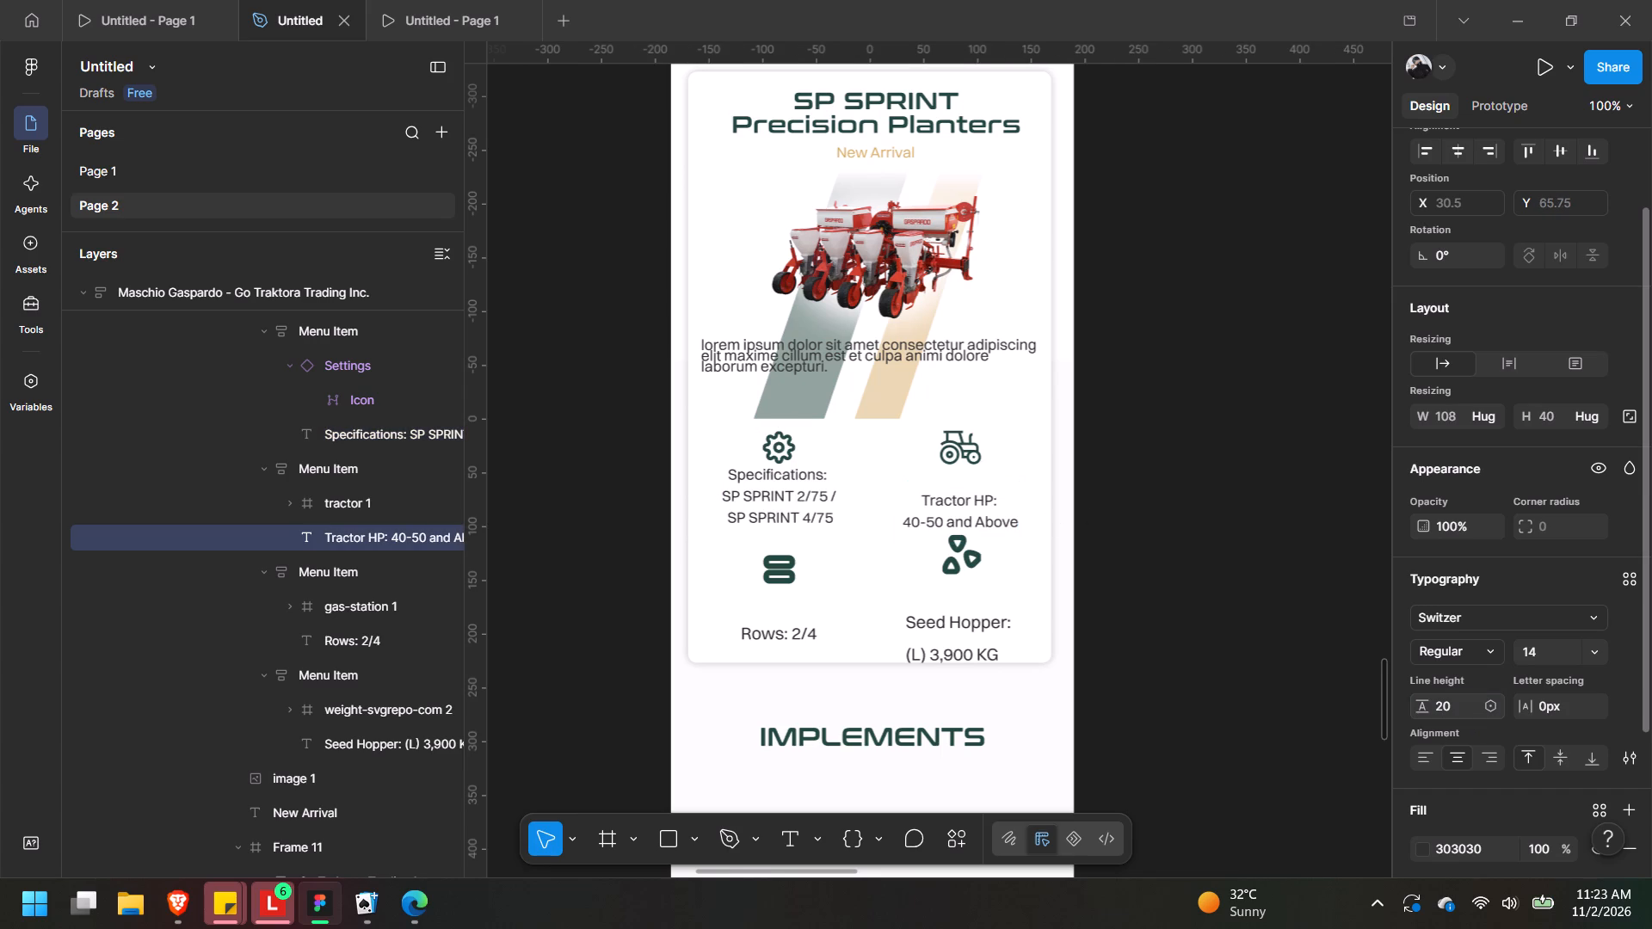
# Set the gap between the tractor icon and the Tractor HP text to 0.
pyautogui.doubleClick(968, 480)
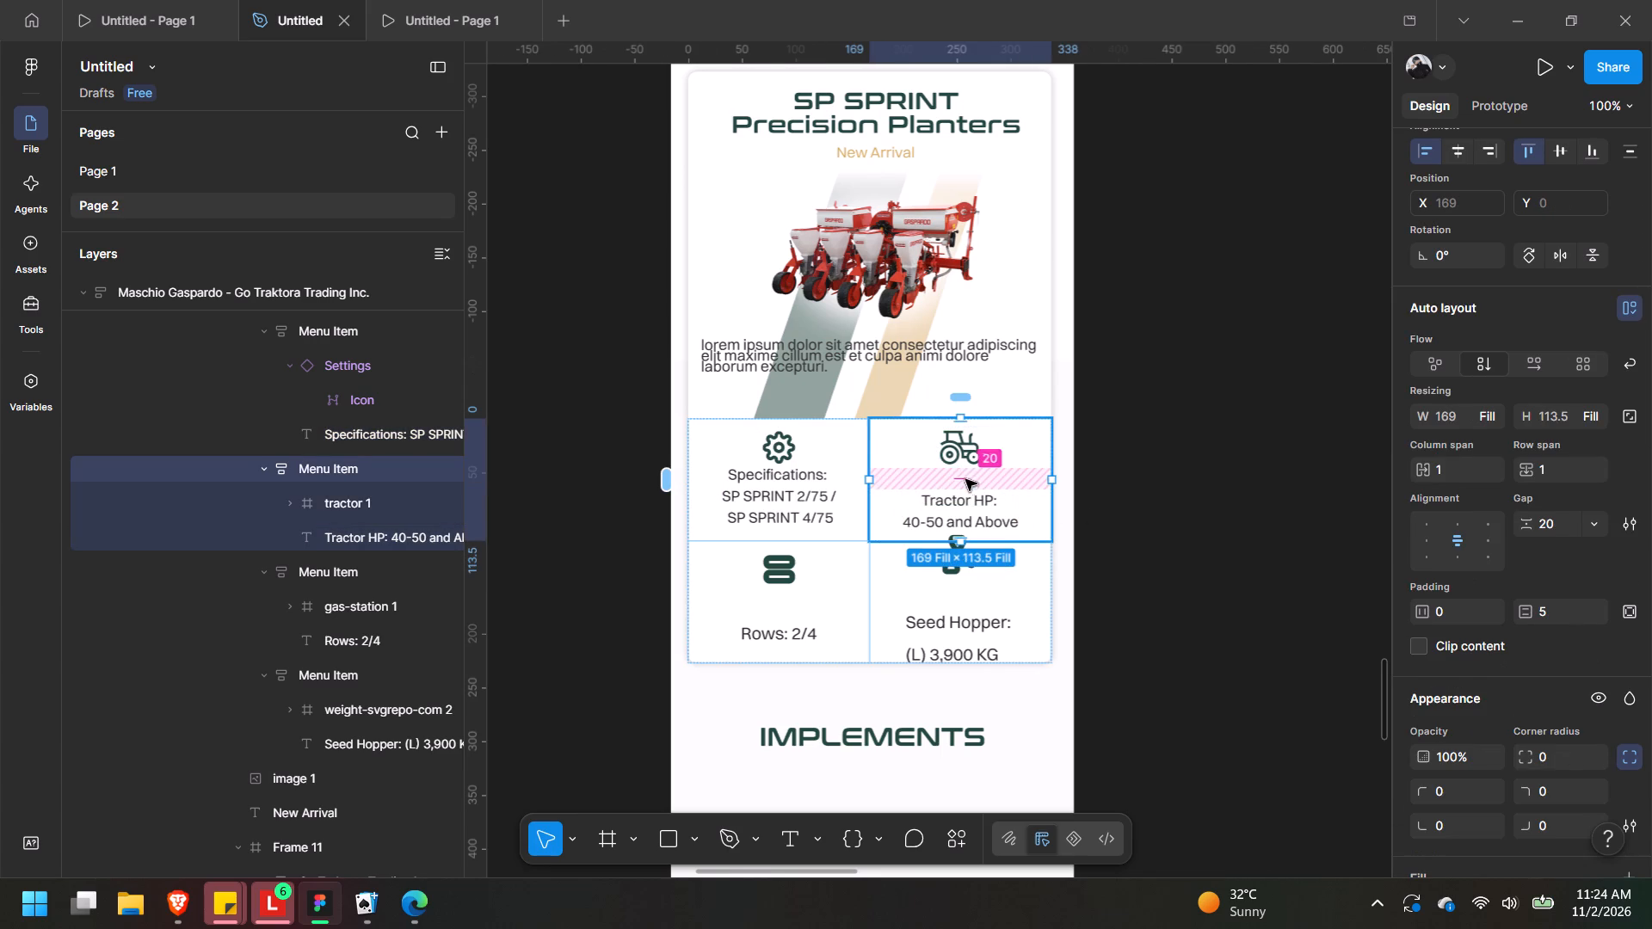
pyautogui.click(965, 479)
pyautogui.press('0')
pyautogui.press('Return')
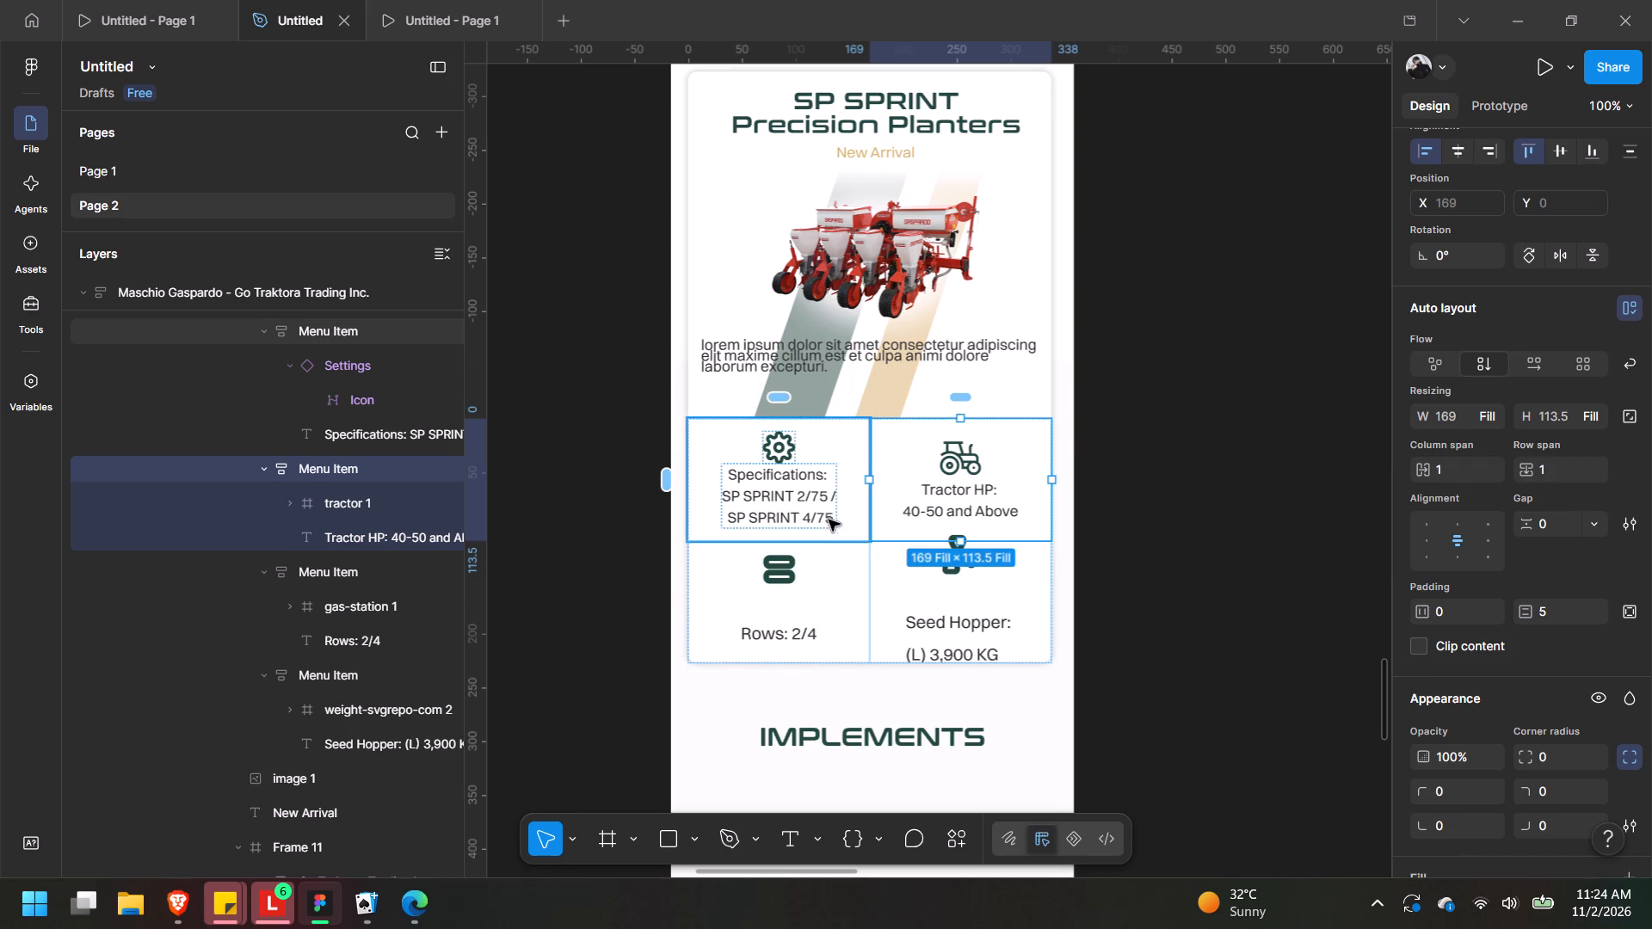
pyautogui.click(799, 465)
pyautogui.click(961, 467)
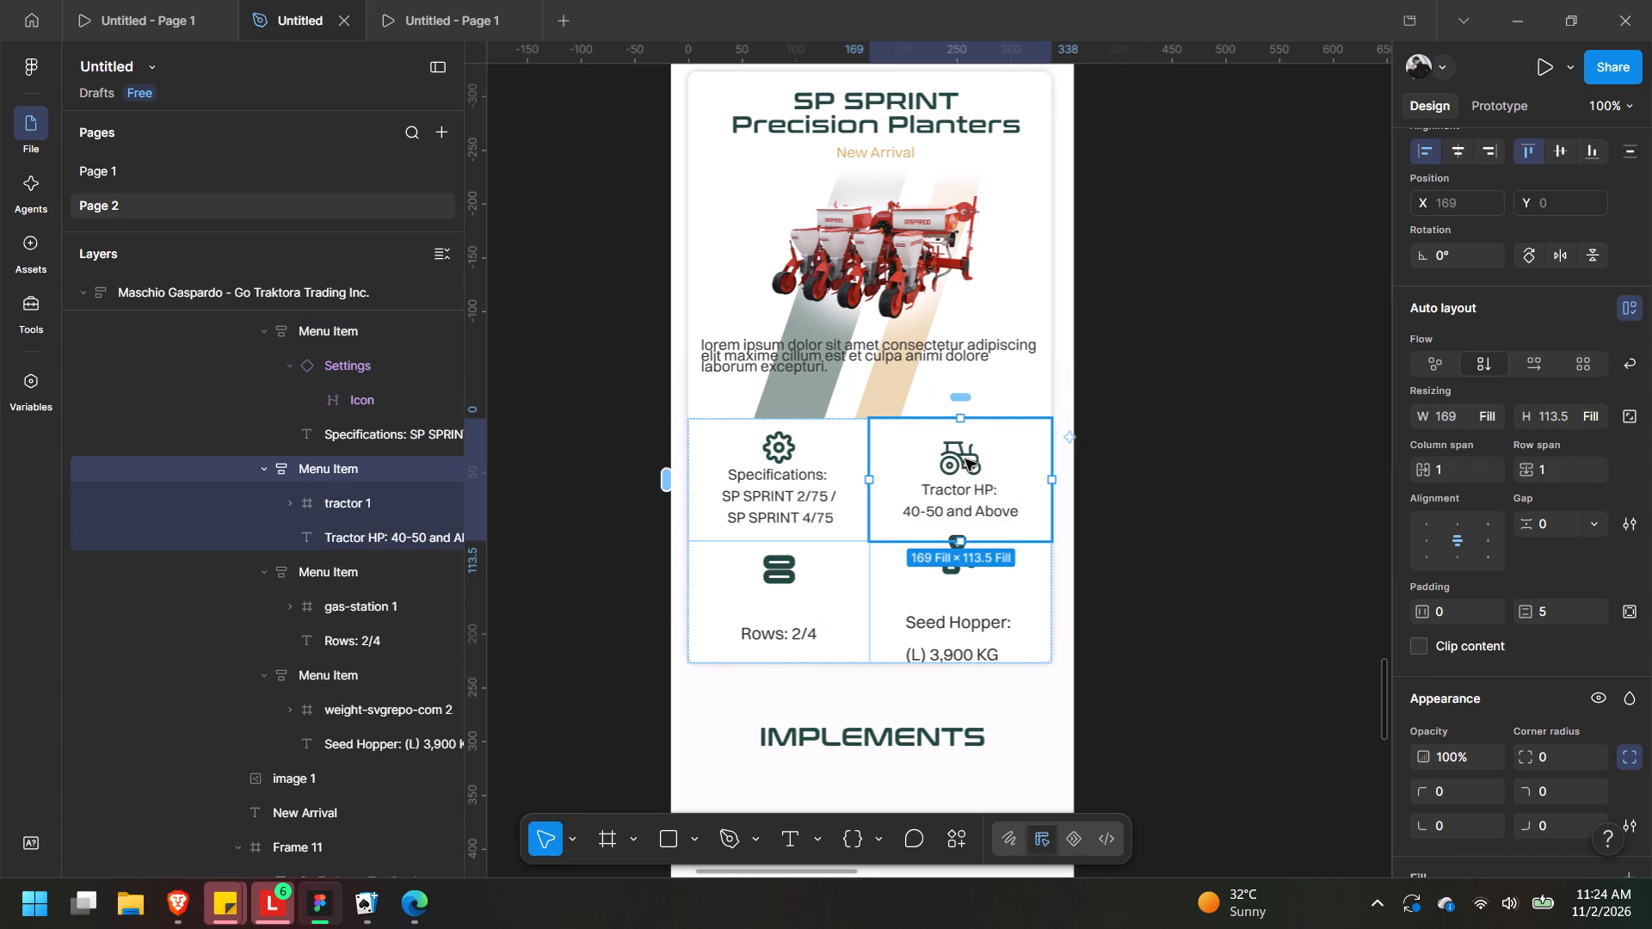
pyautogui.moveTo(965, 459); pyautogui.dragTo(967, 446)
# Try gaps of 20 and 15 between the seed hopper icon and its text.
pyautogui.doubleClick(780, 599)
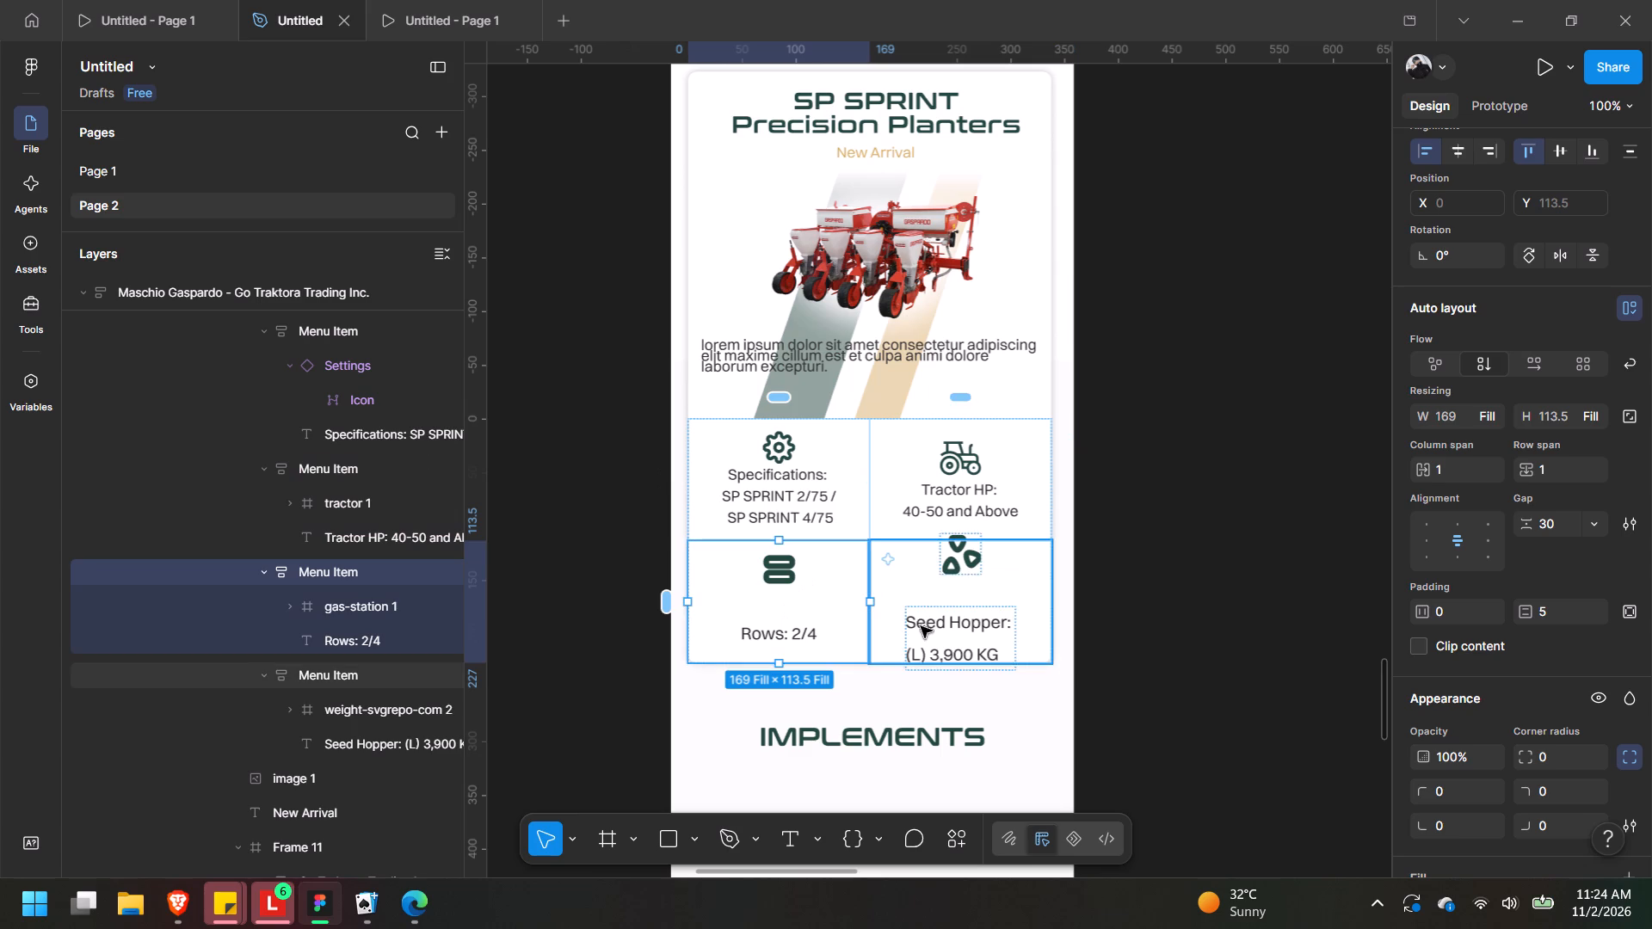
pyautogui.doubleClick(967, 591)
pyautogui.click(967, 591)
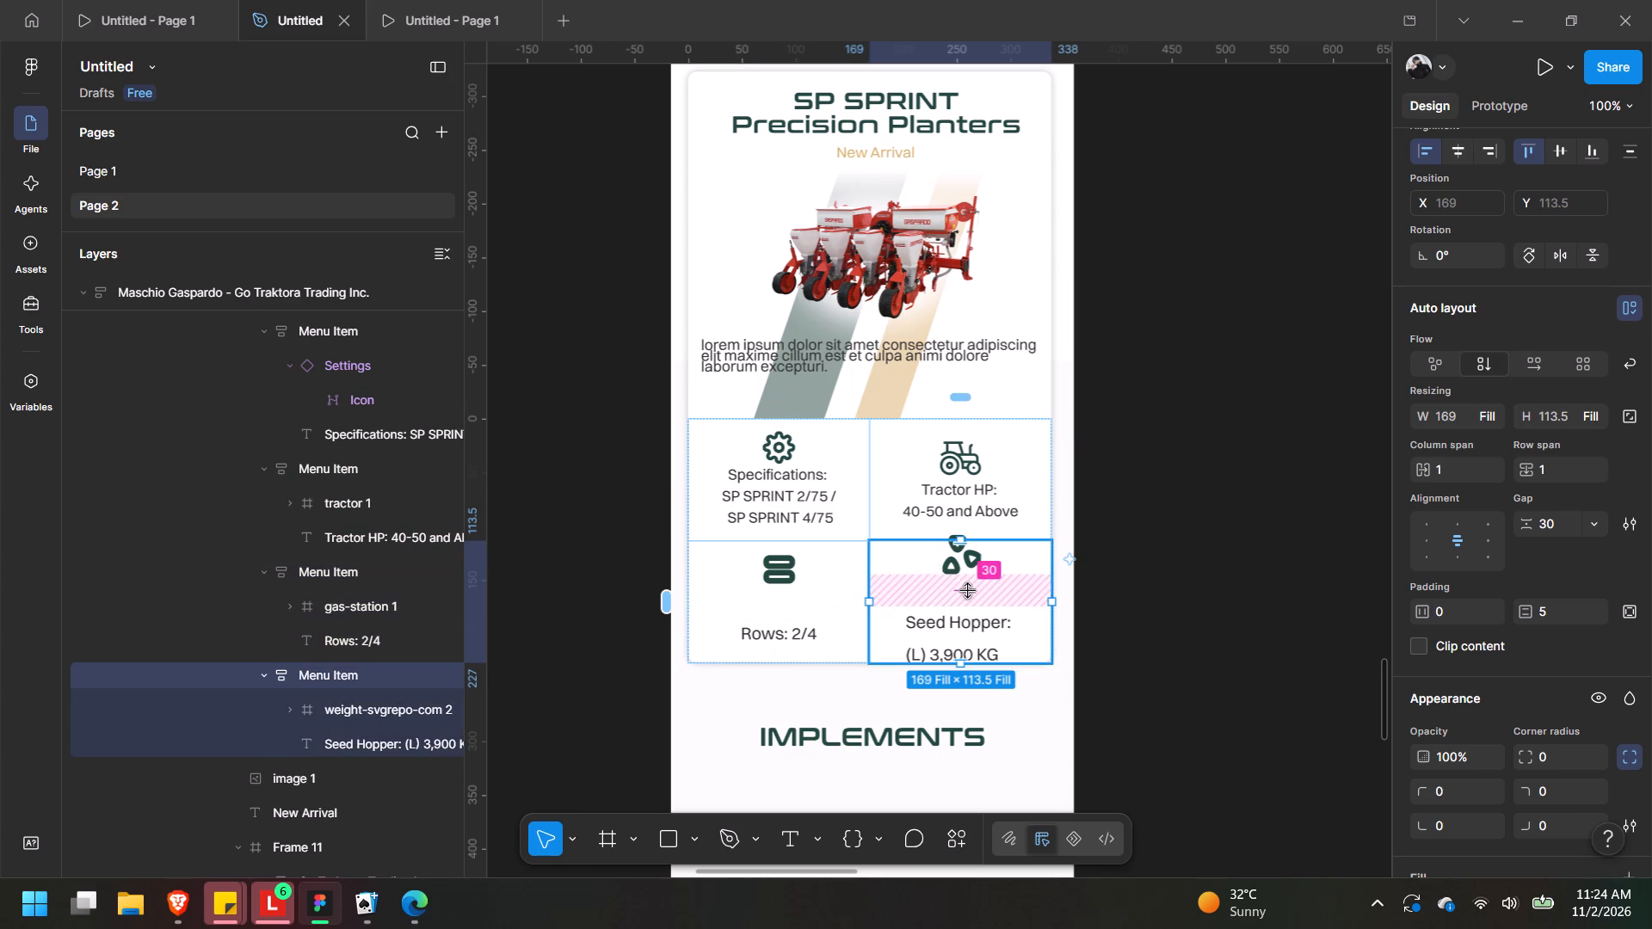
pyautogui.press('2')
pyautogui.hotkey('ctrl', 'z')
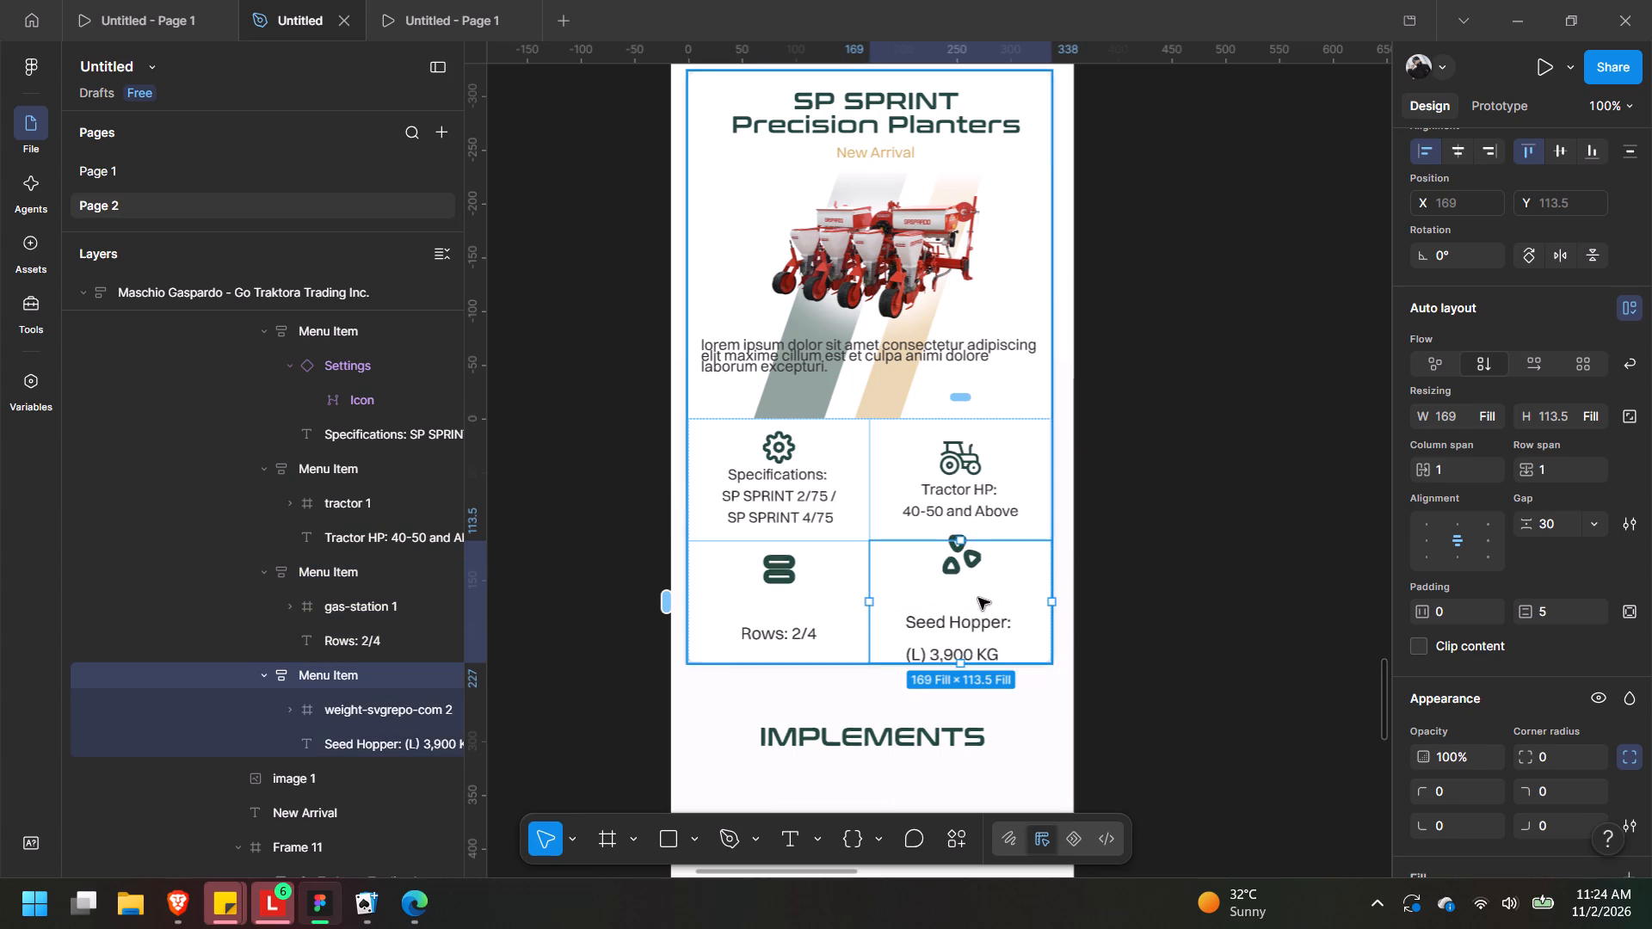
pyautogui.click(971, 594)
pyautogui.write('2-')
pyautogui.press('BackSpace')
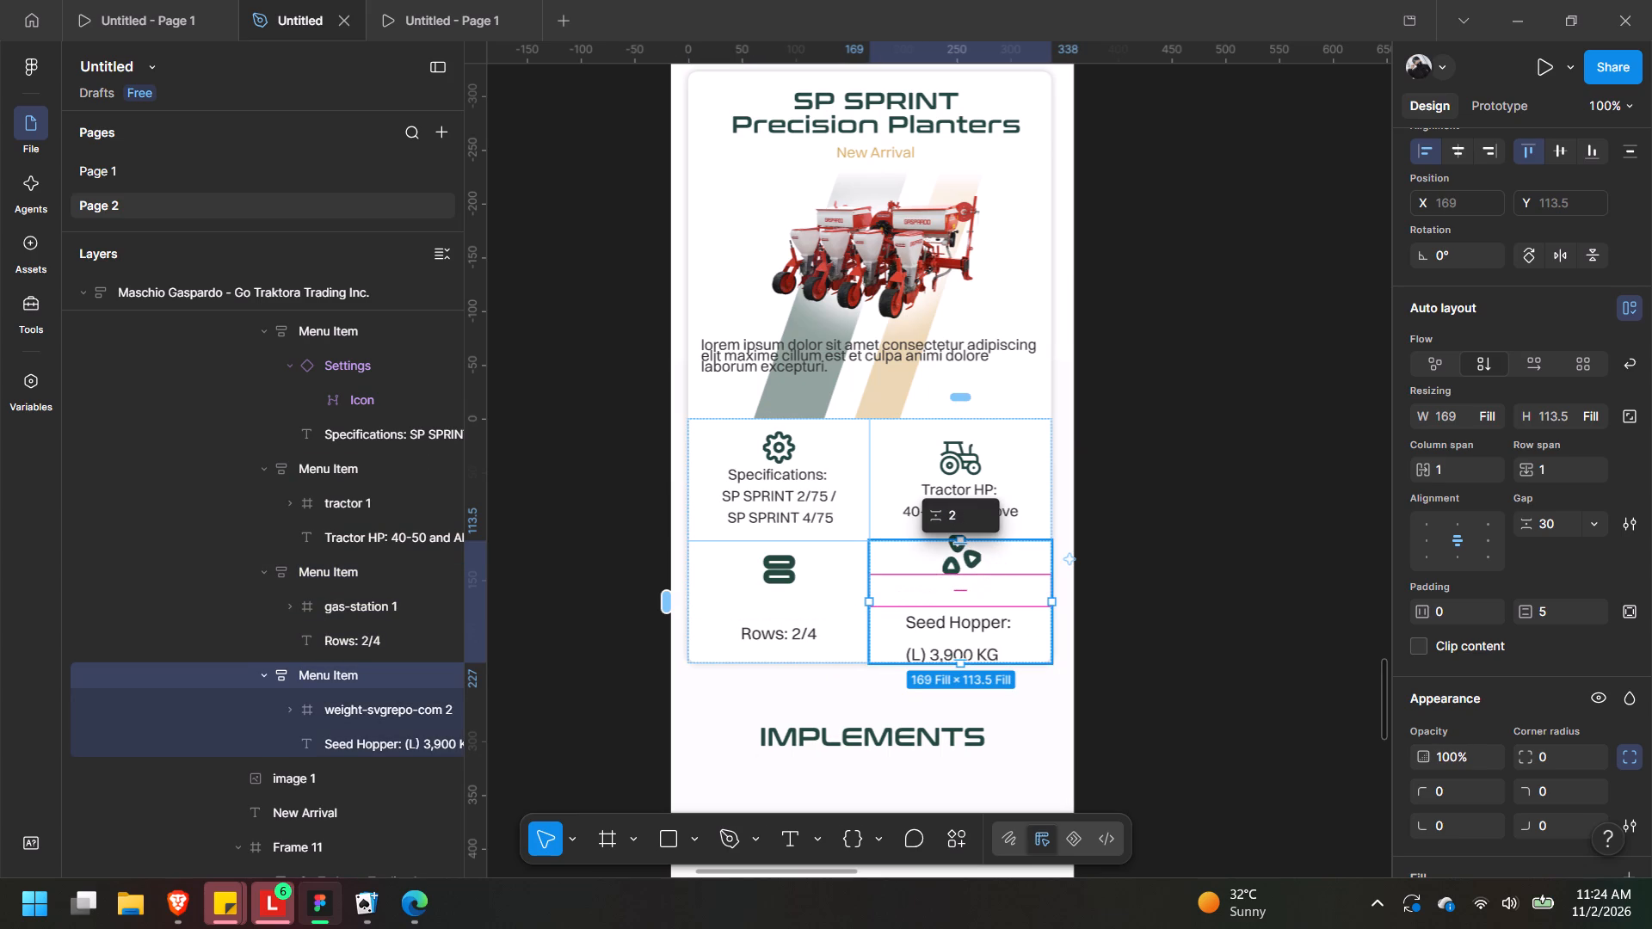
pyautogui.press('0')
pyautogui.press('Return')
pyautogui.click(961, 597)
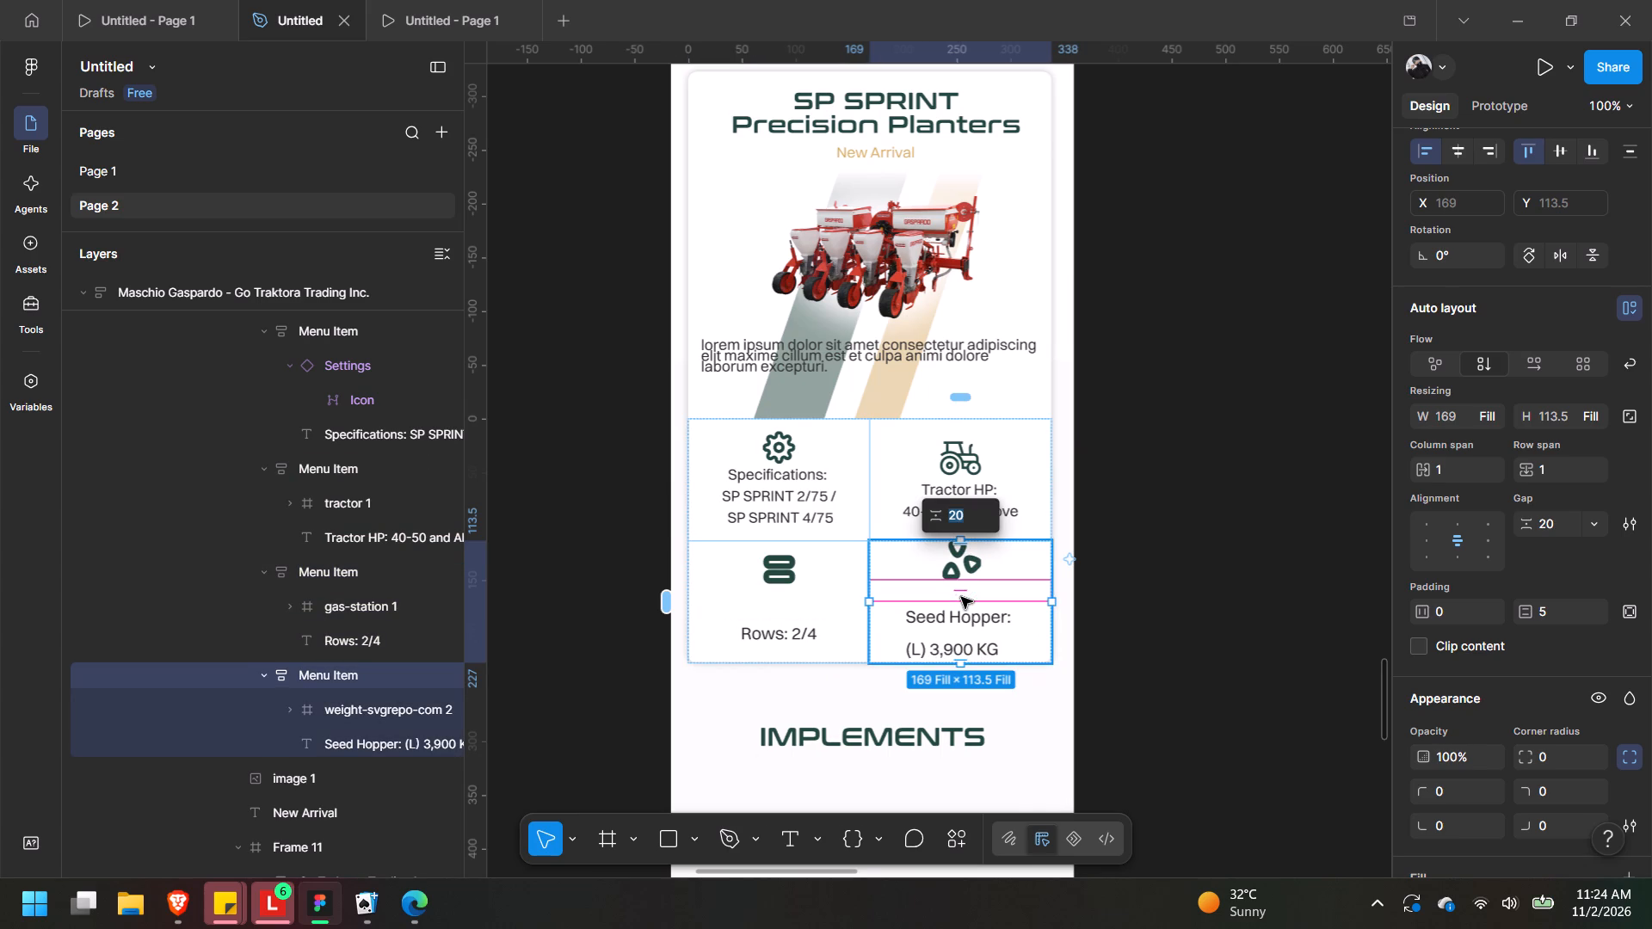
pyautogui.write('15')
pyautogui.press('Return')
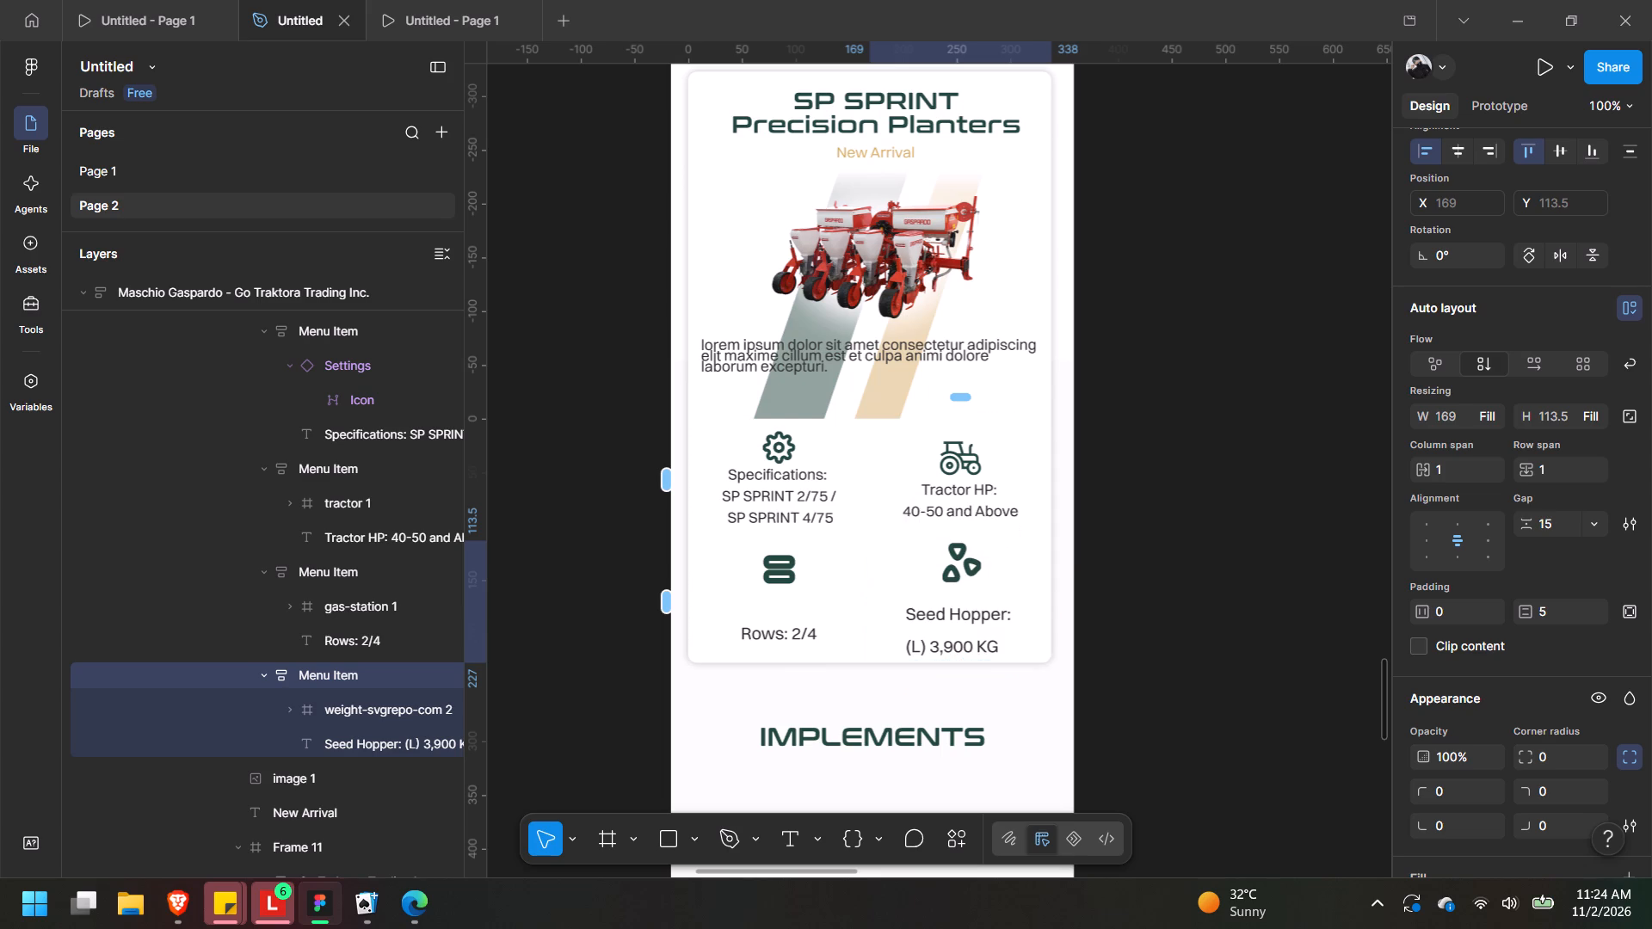
# Set the gap between the seed hopper icon and its text to 10.
pyautogui.click(963, 602)
pyautogui.click(966, 596)
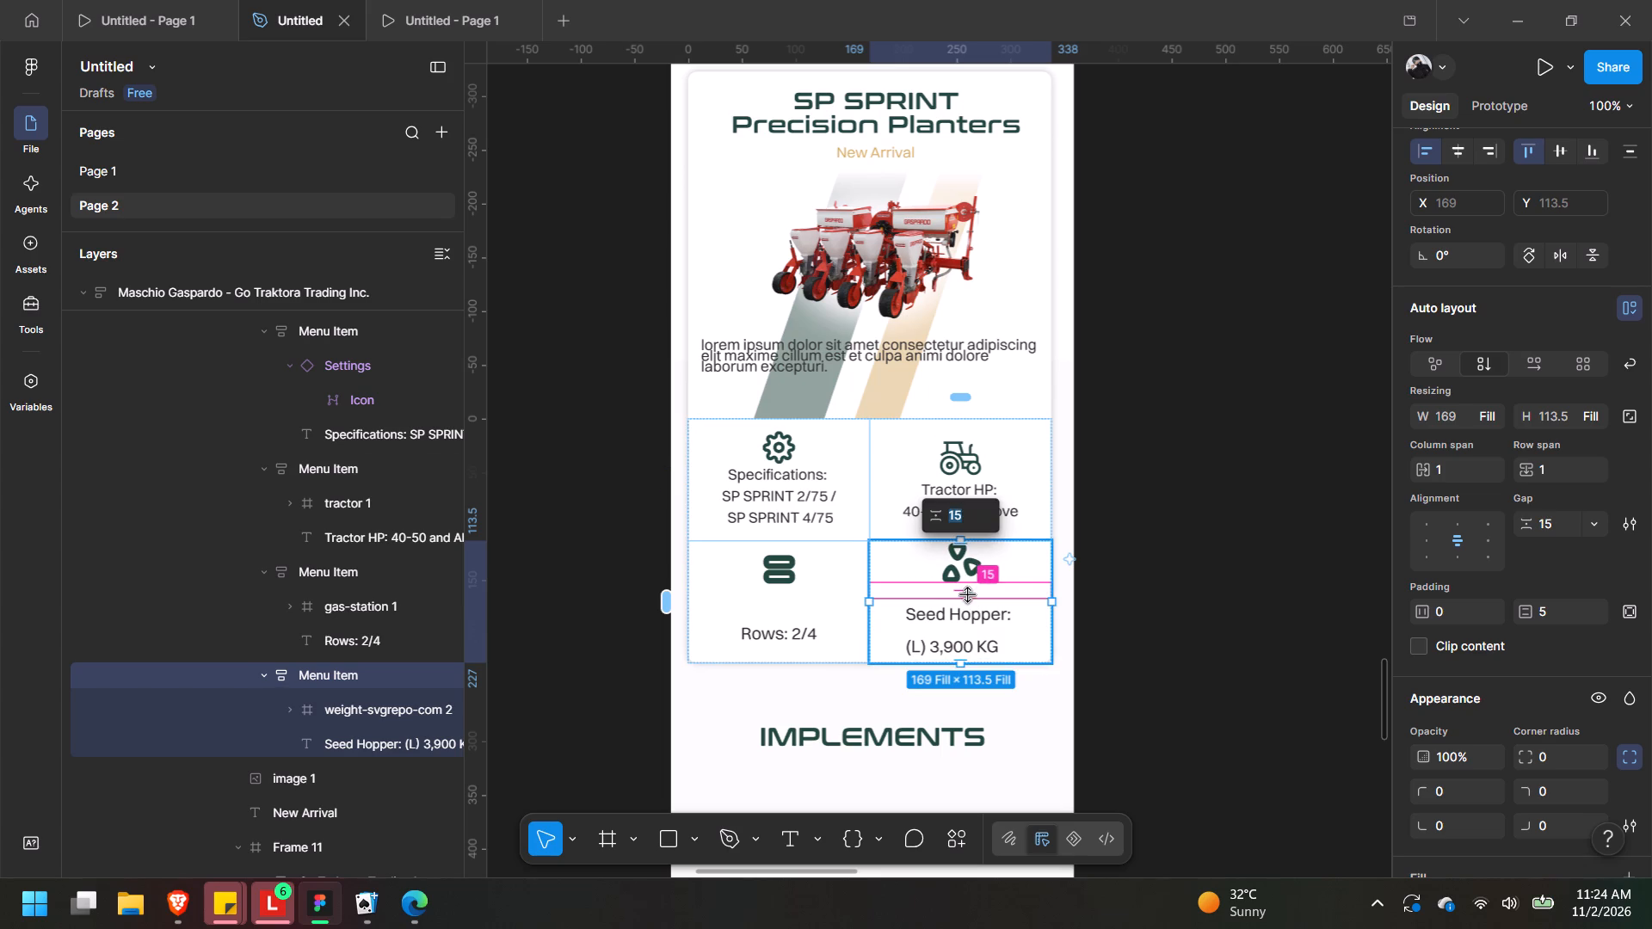
pyautogui.write('10')
pyautogui.press('Return')
# Set the gap between the tractor icon and the Tractor HP text to 10.
pyautogui.click(972, 489)
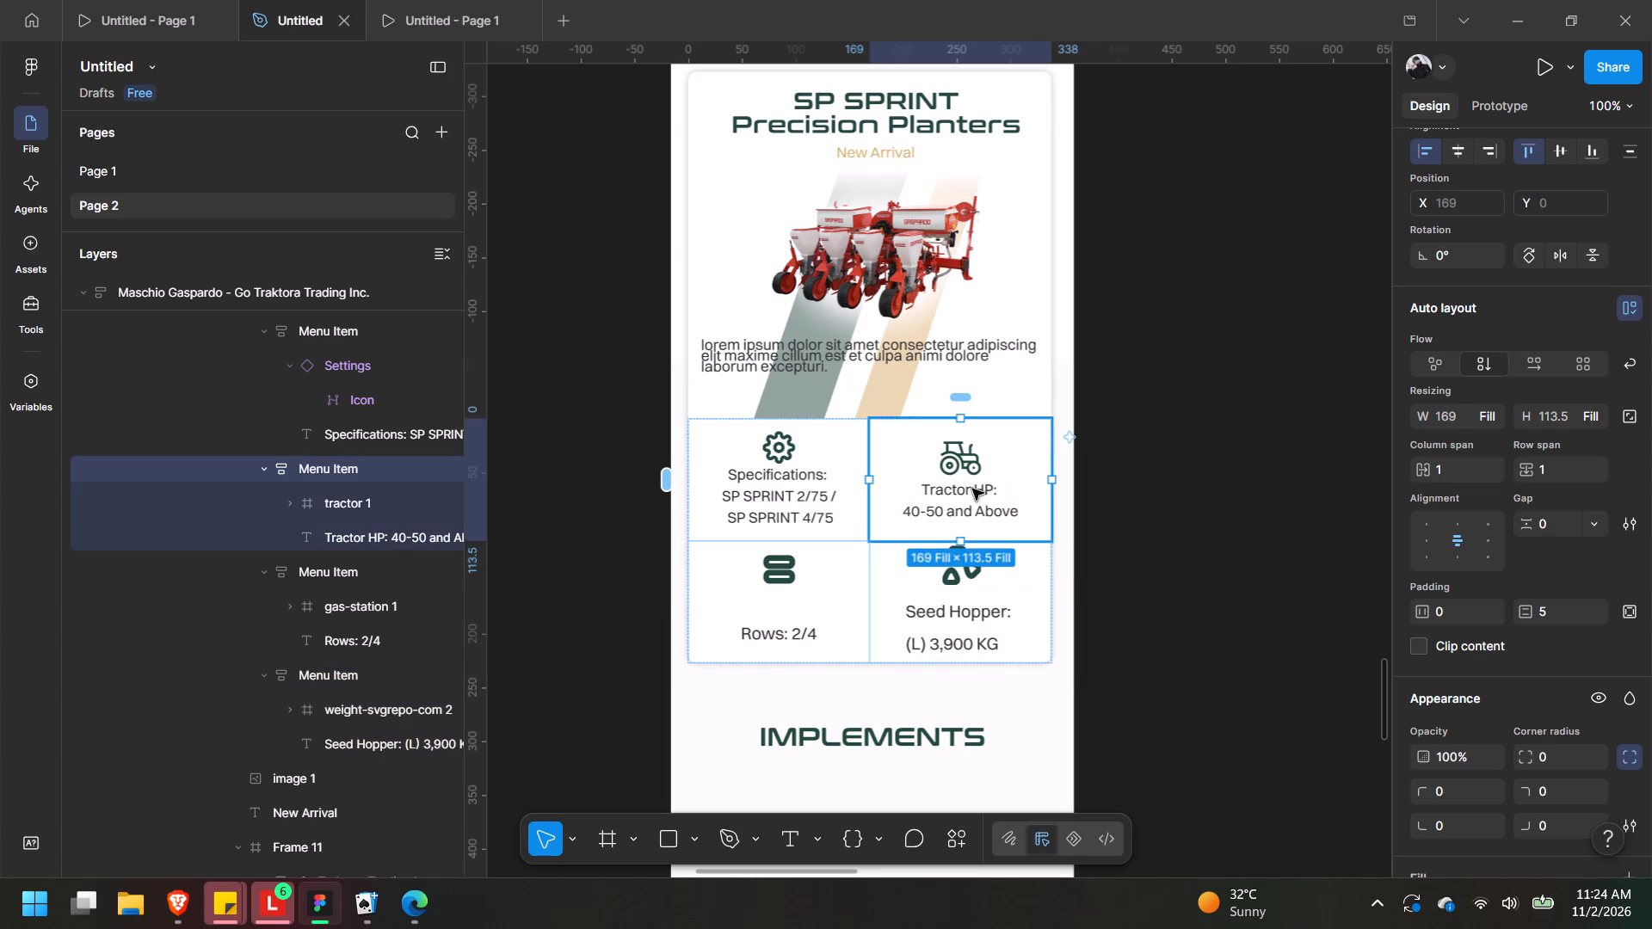
pyautogui.doubleClick(977, 479)
pyautogui.click(973, 476)
pyautogui.click(990, 465)
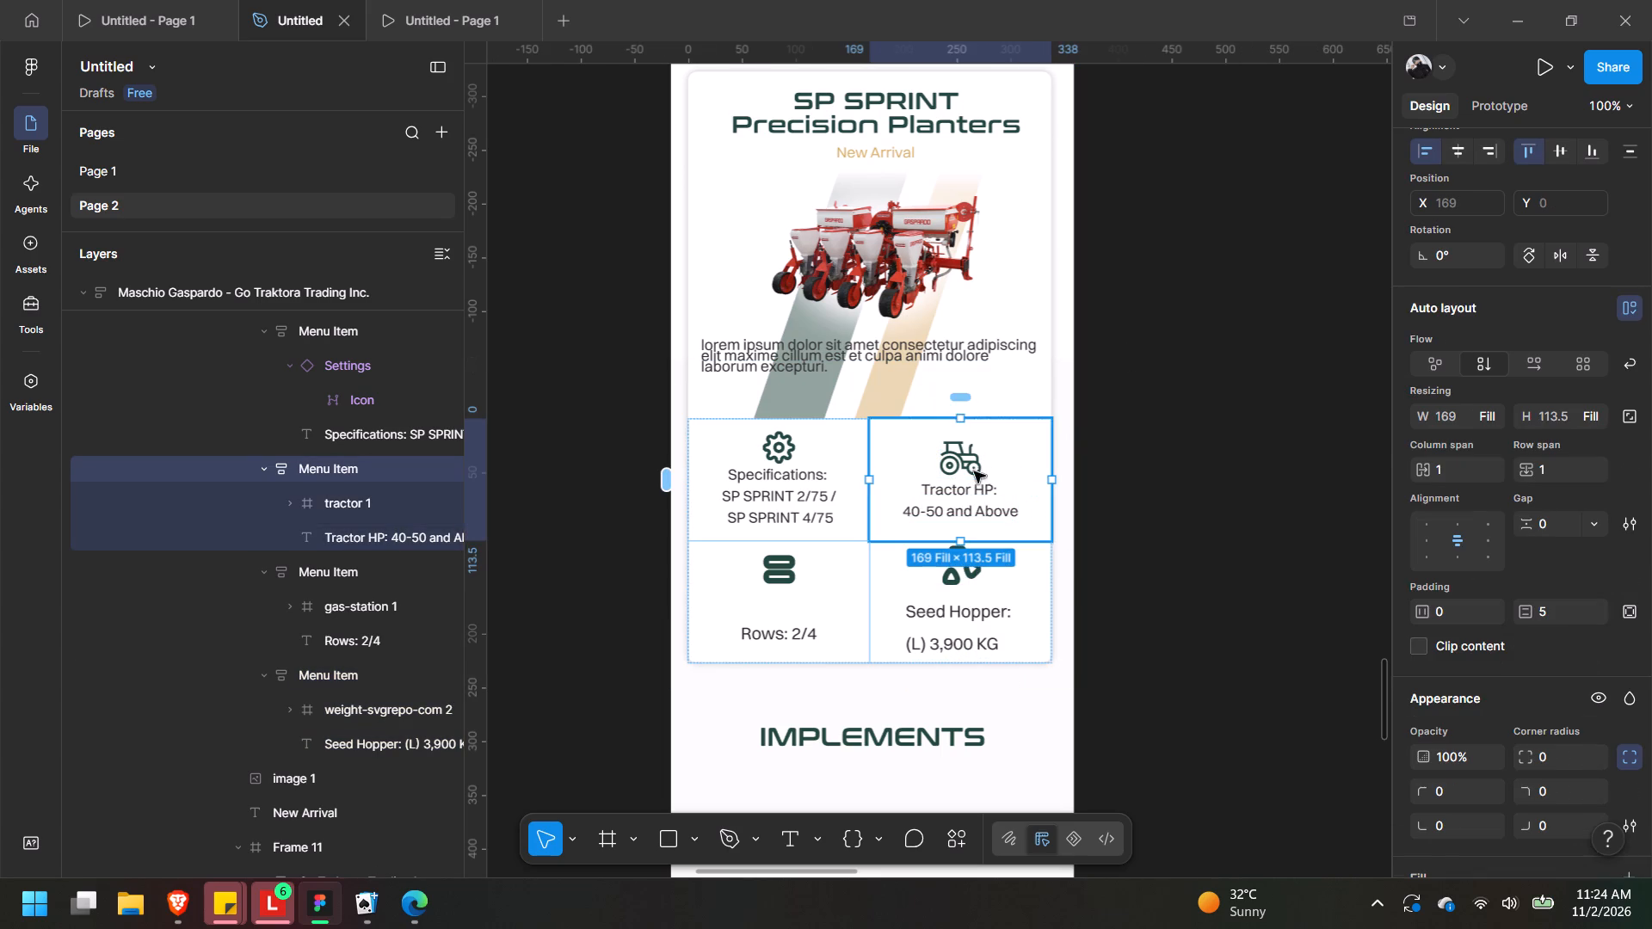
pyautogui.click(968, 477)
pyautogui.write('10')
pyautogui.press('Return')
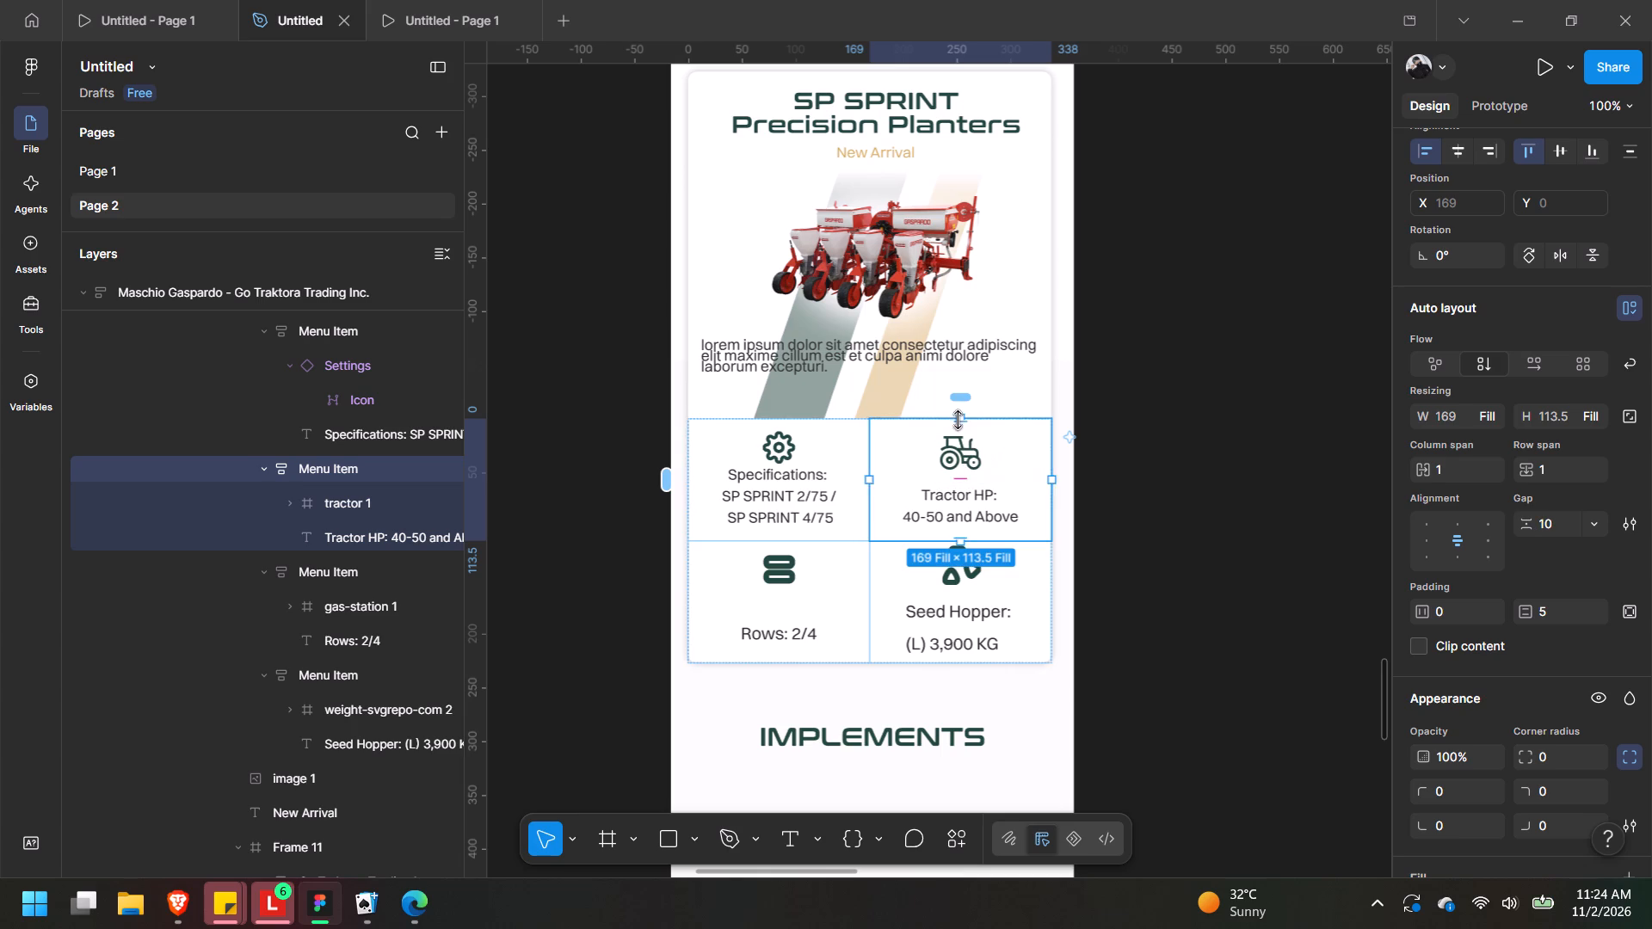
pyautogui.click(1221, 453)
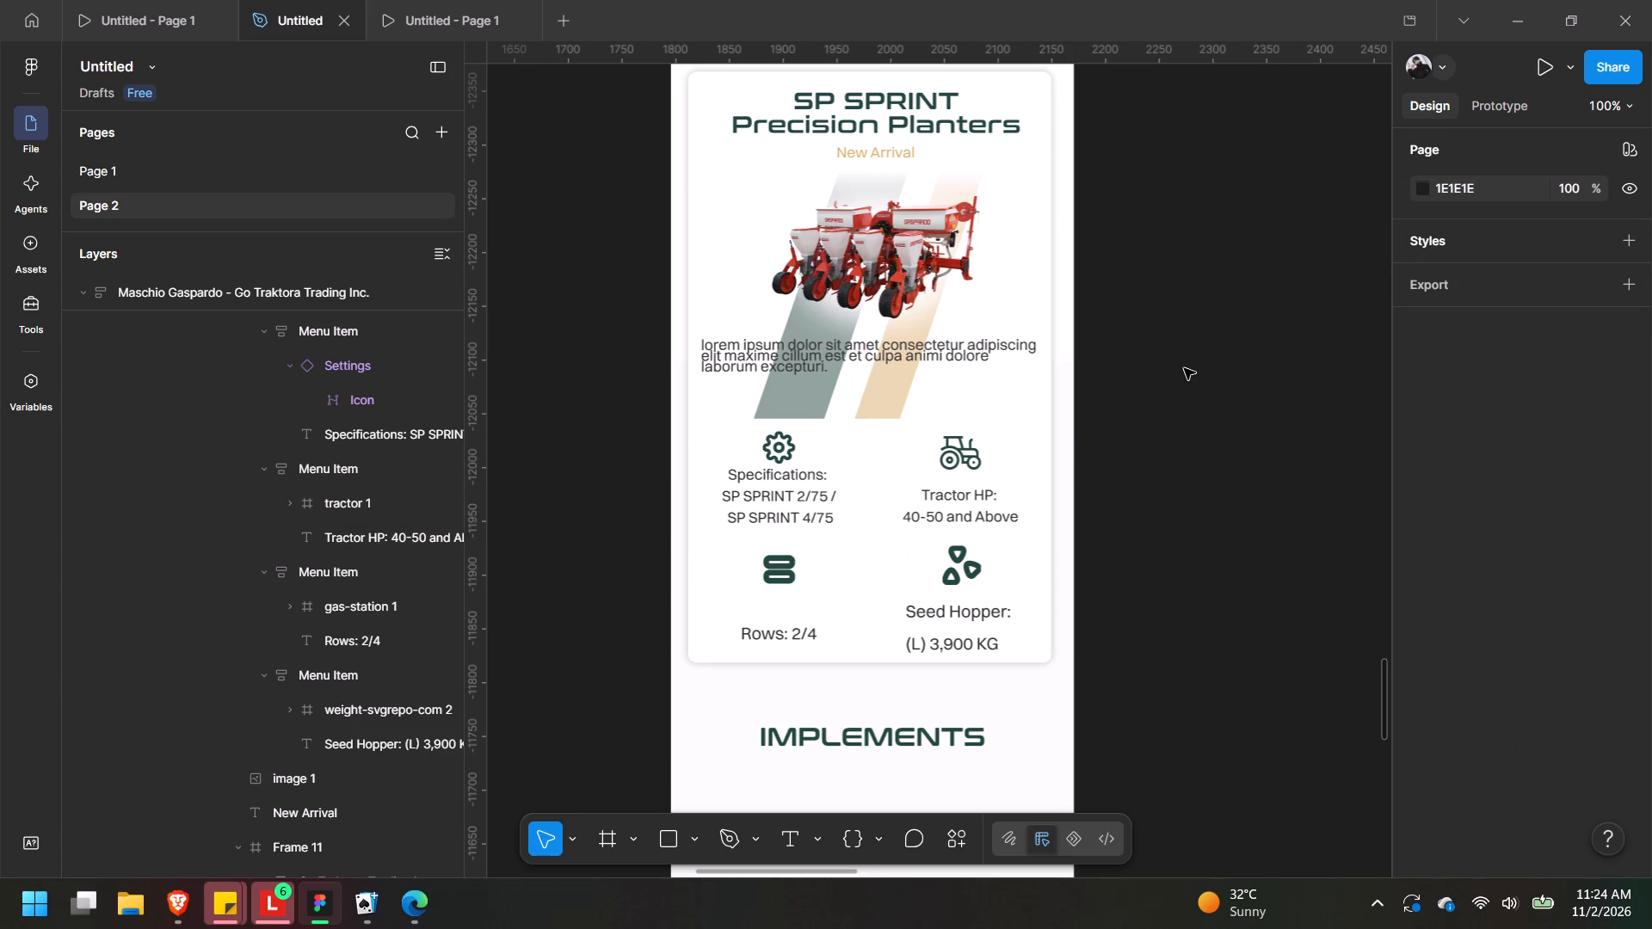
# Review the mobile page layout from the brand introduction down to the Featured Products card.
pyautogui.hotkey('ctrl', '-')
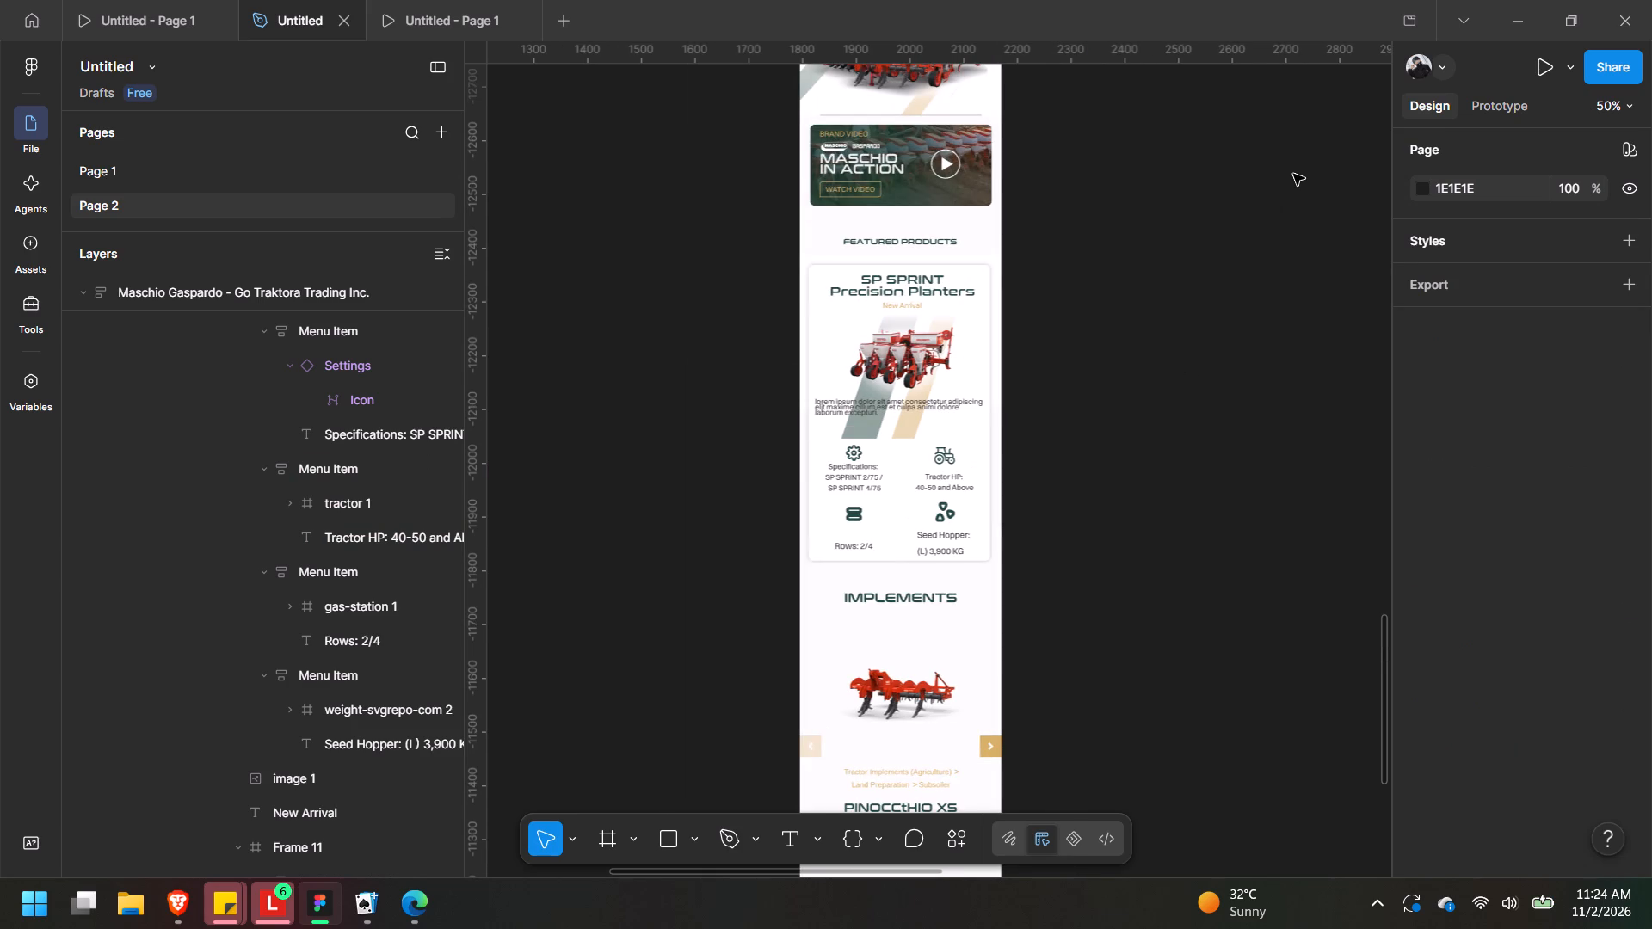
pyautogui.hotkey('ctrl', '=')
pyautogui.scroll(1, 1506, 68)
pyautogui.scroll(20, 1190, 292)
pyautogui.scroll(-6, 1190, 292)
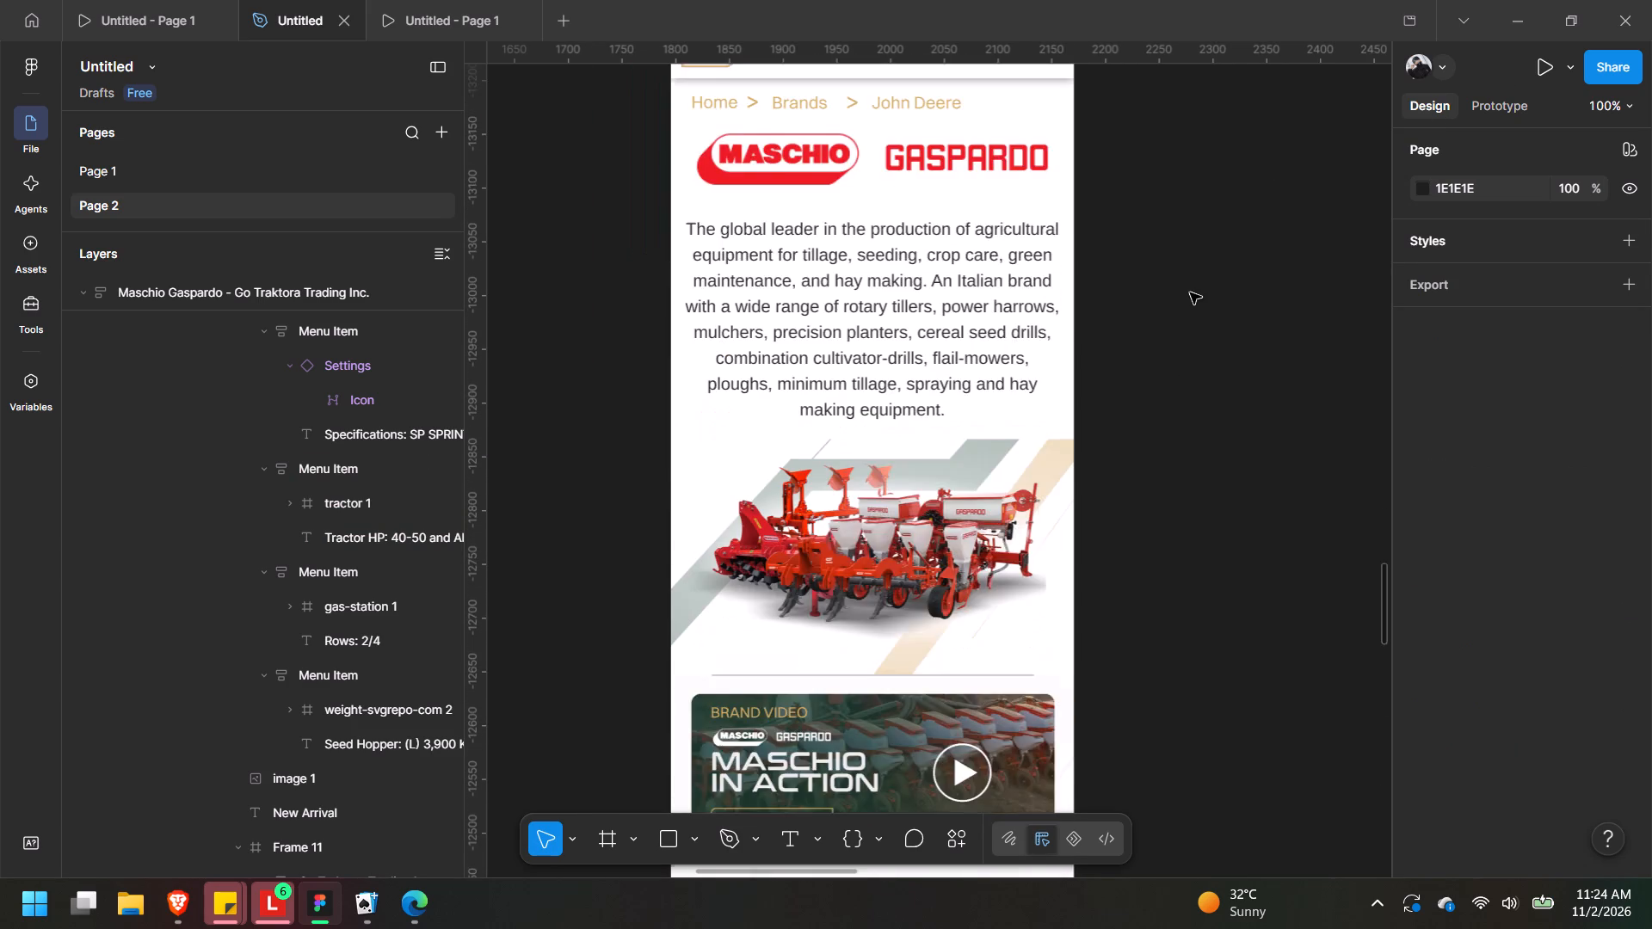
pyautogui.scroll(-5, 1190, 292)
pyautogui.scroll(7, 1190, 292)
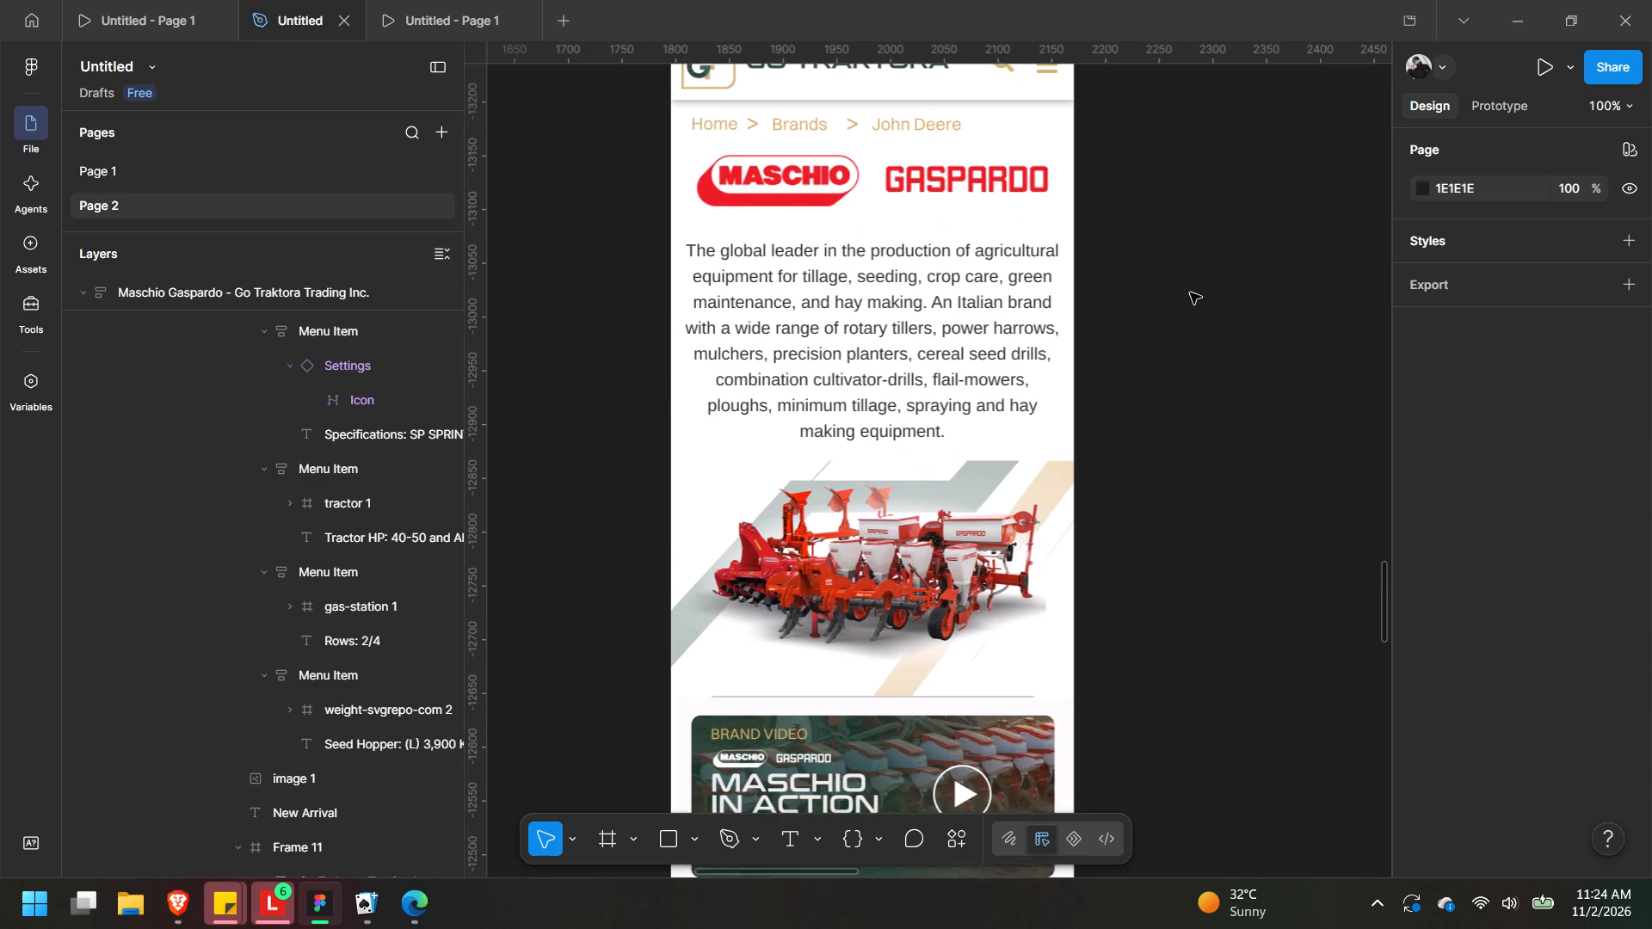
pyautogui.scroll(3, 1190, 292)
pyautogui.scroll(-11, 1190, 292)
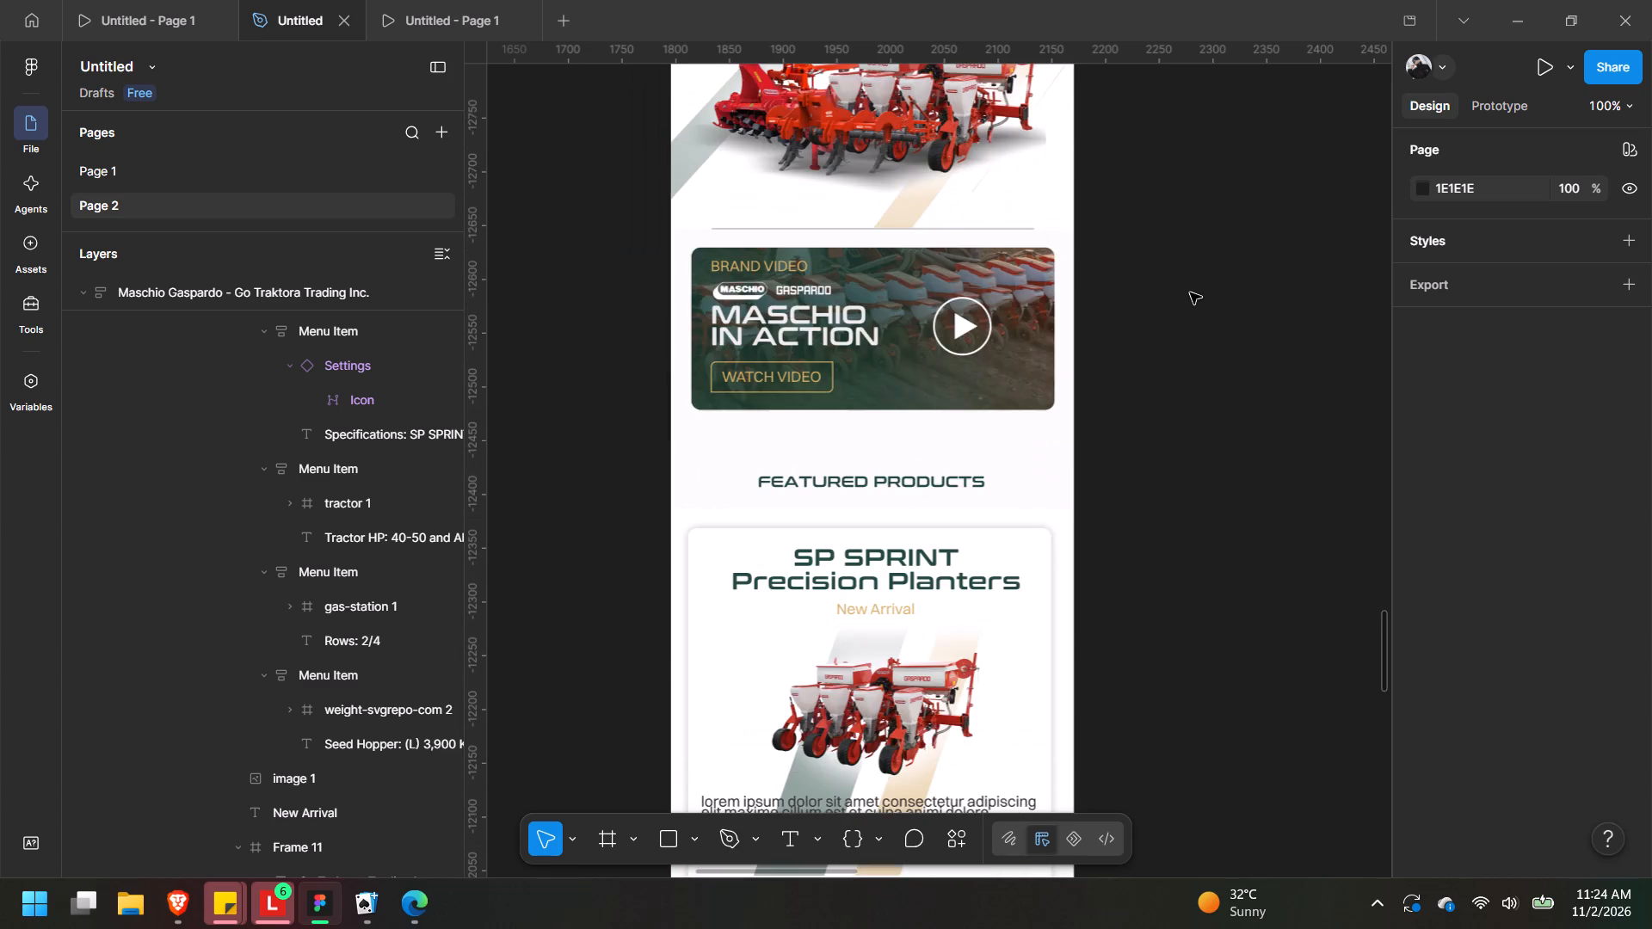
pyautogui.scroll(-10, 1190, 292)
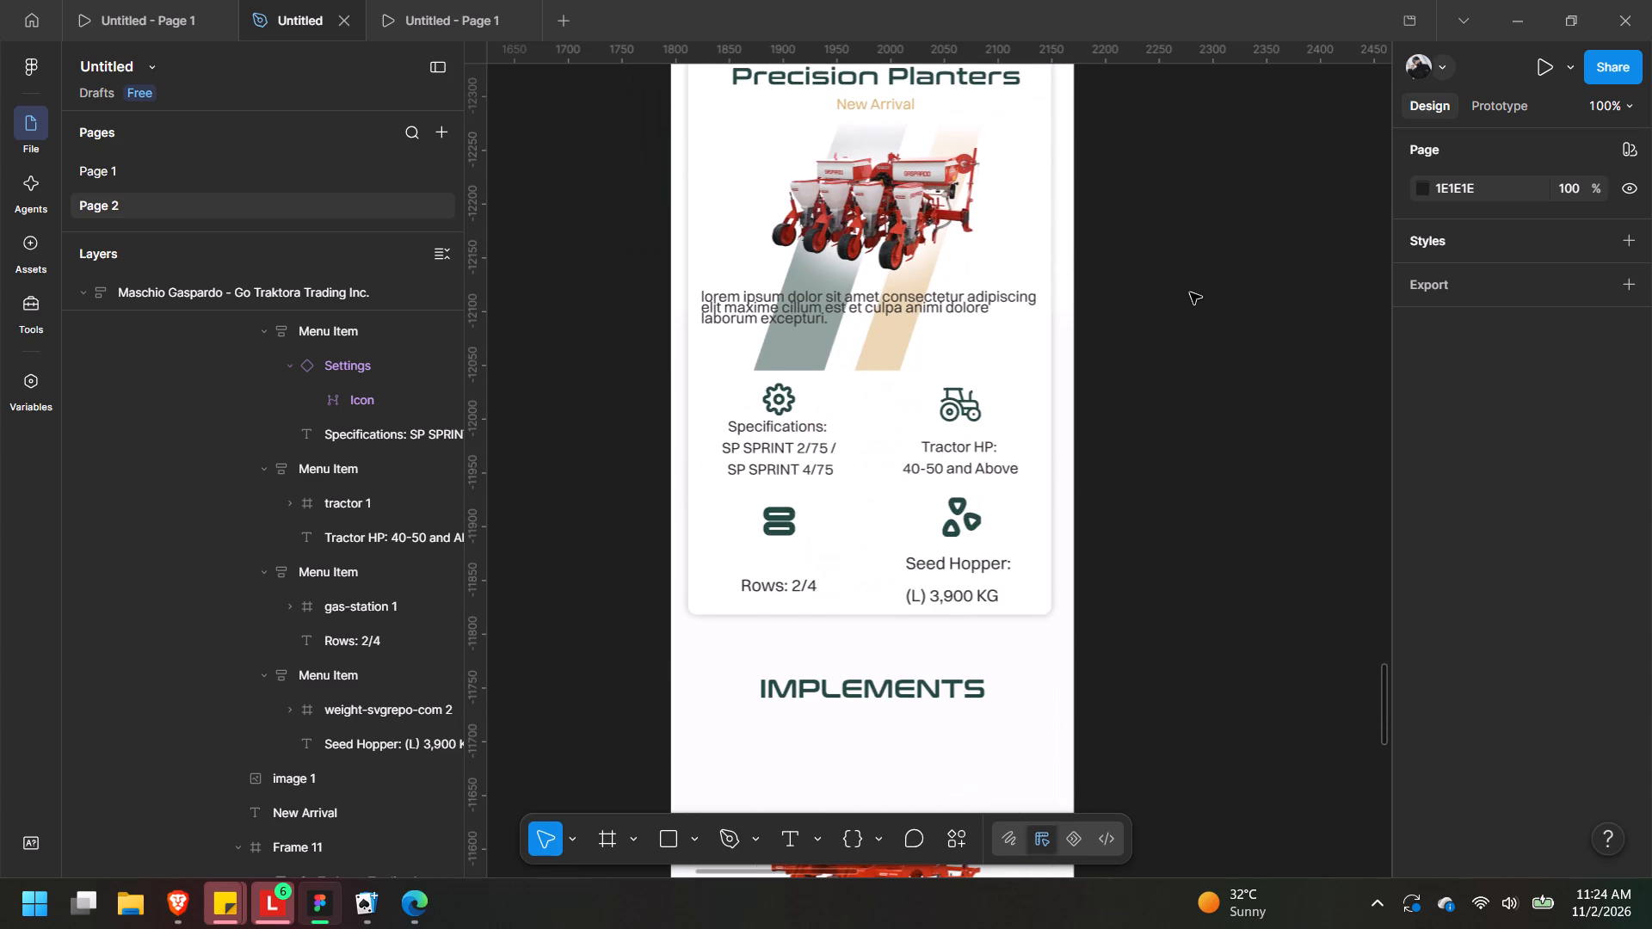
# Extend the 2 × 2 specifications grid upward to 338 × 265, with its top edge at Y 285.
pyautogui.doubleClick(766, 411)
pyautogui.doubleClick(790, 401)
pyautogui.tripleClick(885, 345)
pyautogui.click(885, 345)
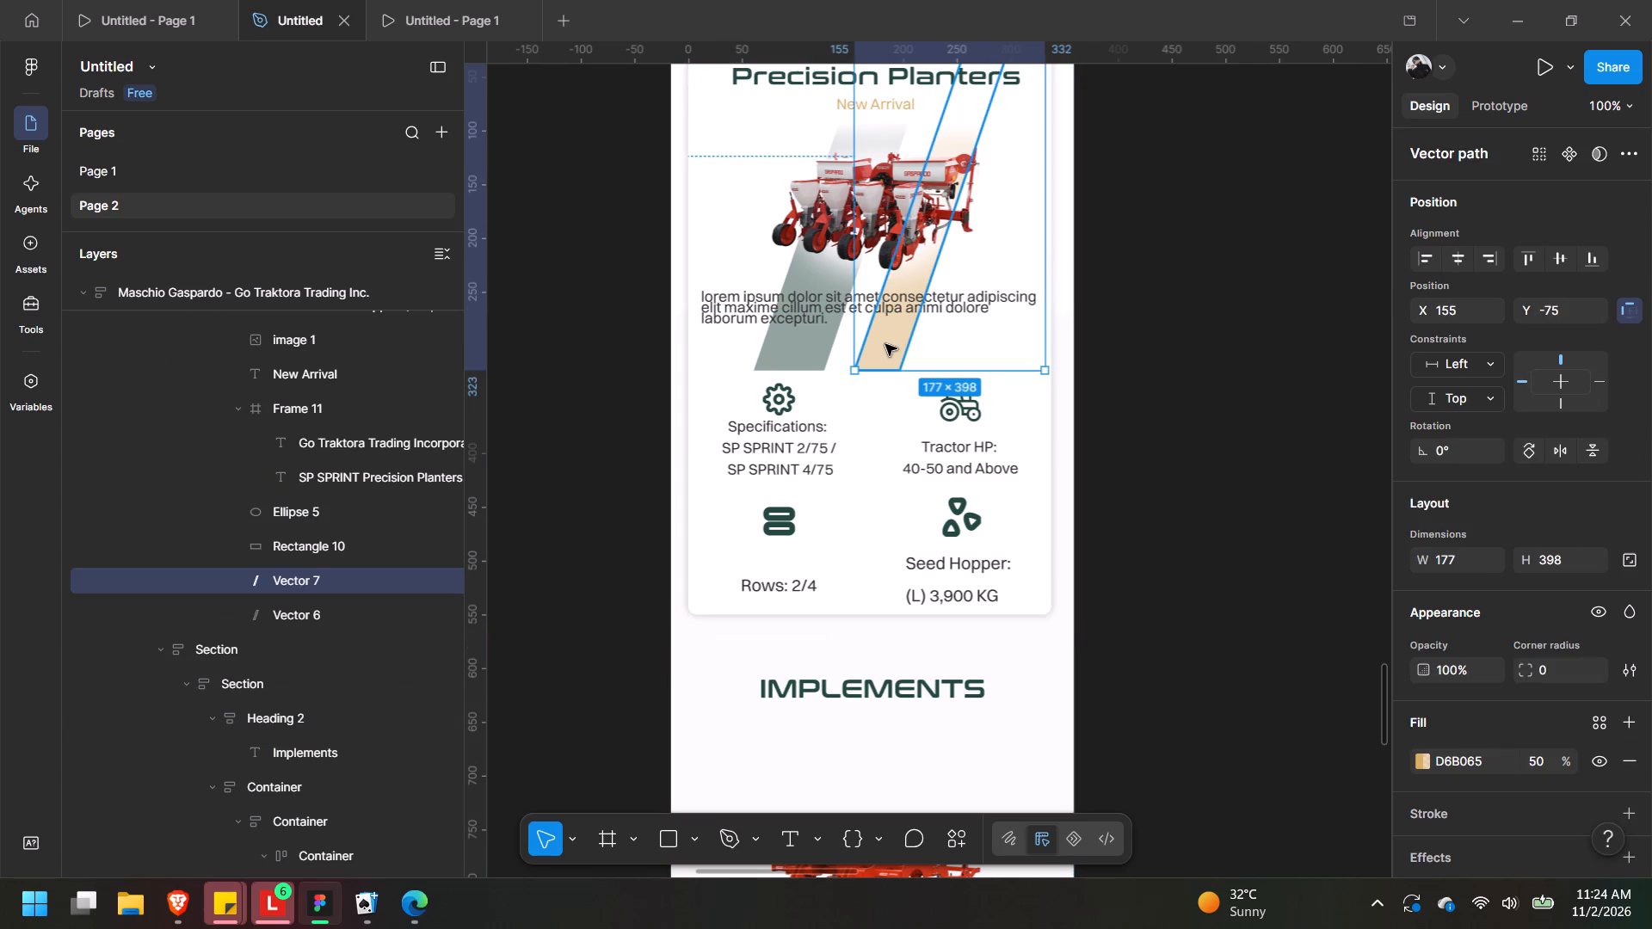
pyautogui.click(724, 354)
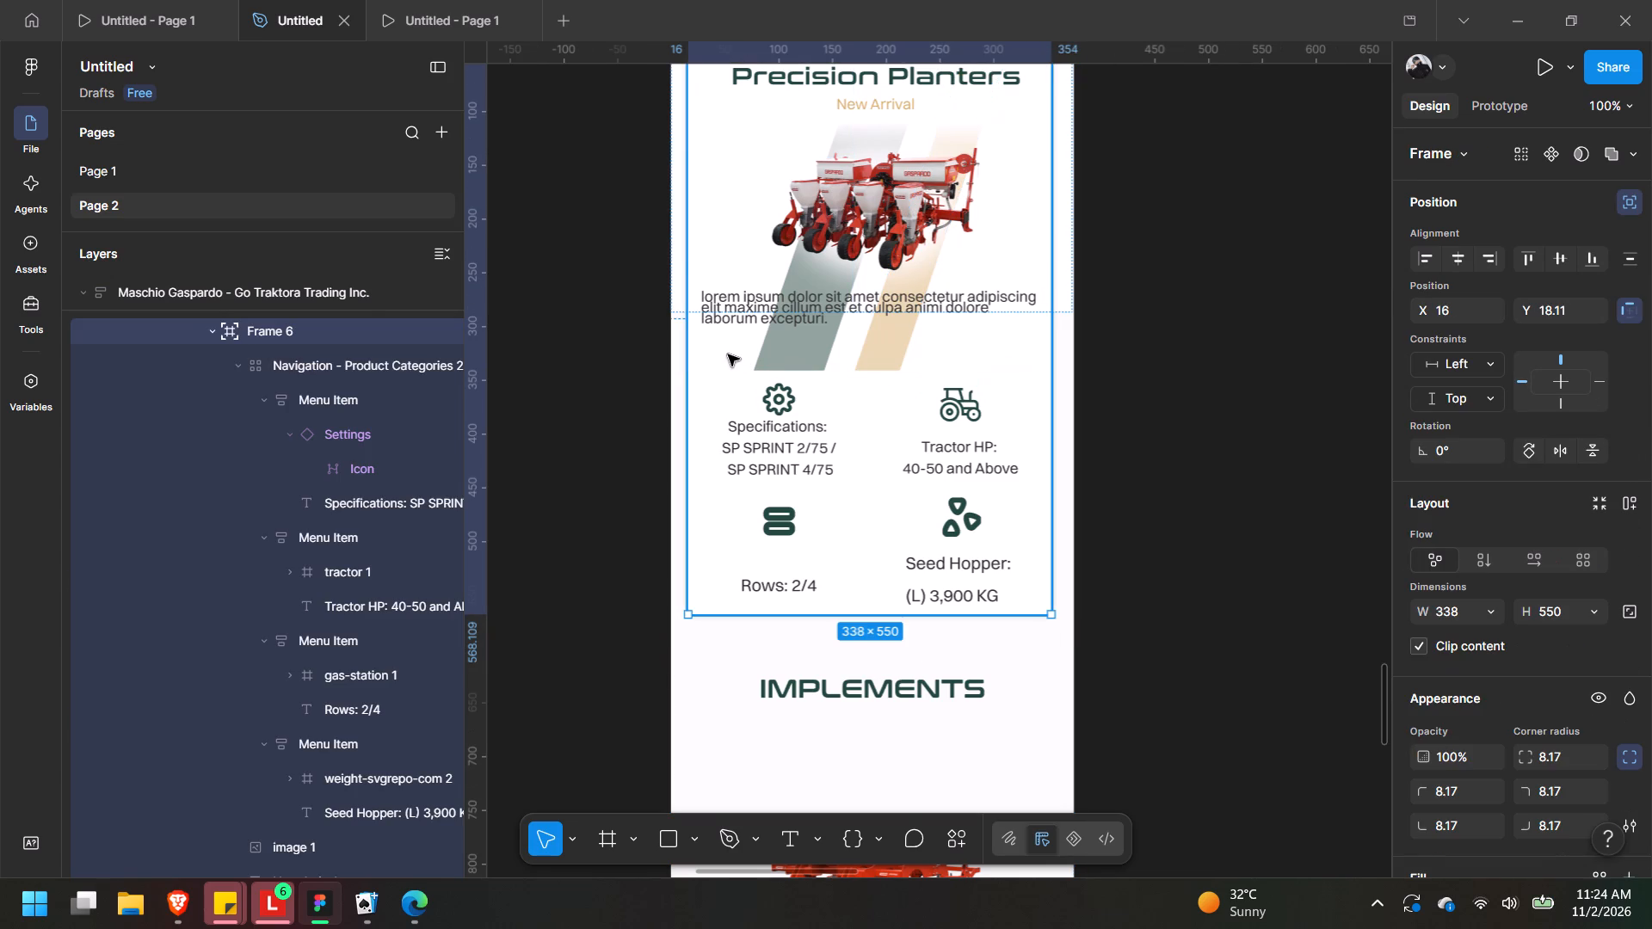
pyautogui.doubleClick(728, 354)
pyautogui.doubleClick(813, 369)
pyautogui.moveTo(839, 368); pyautogui.dragTo(850, 329)
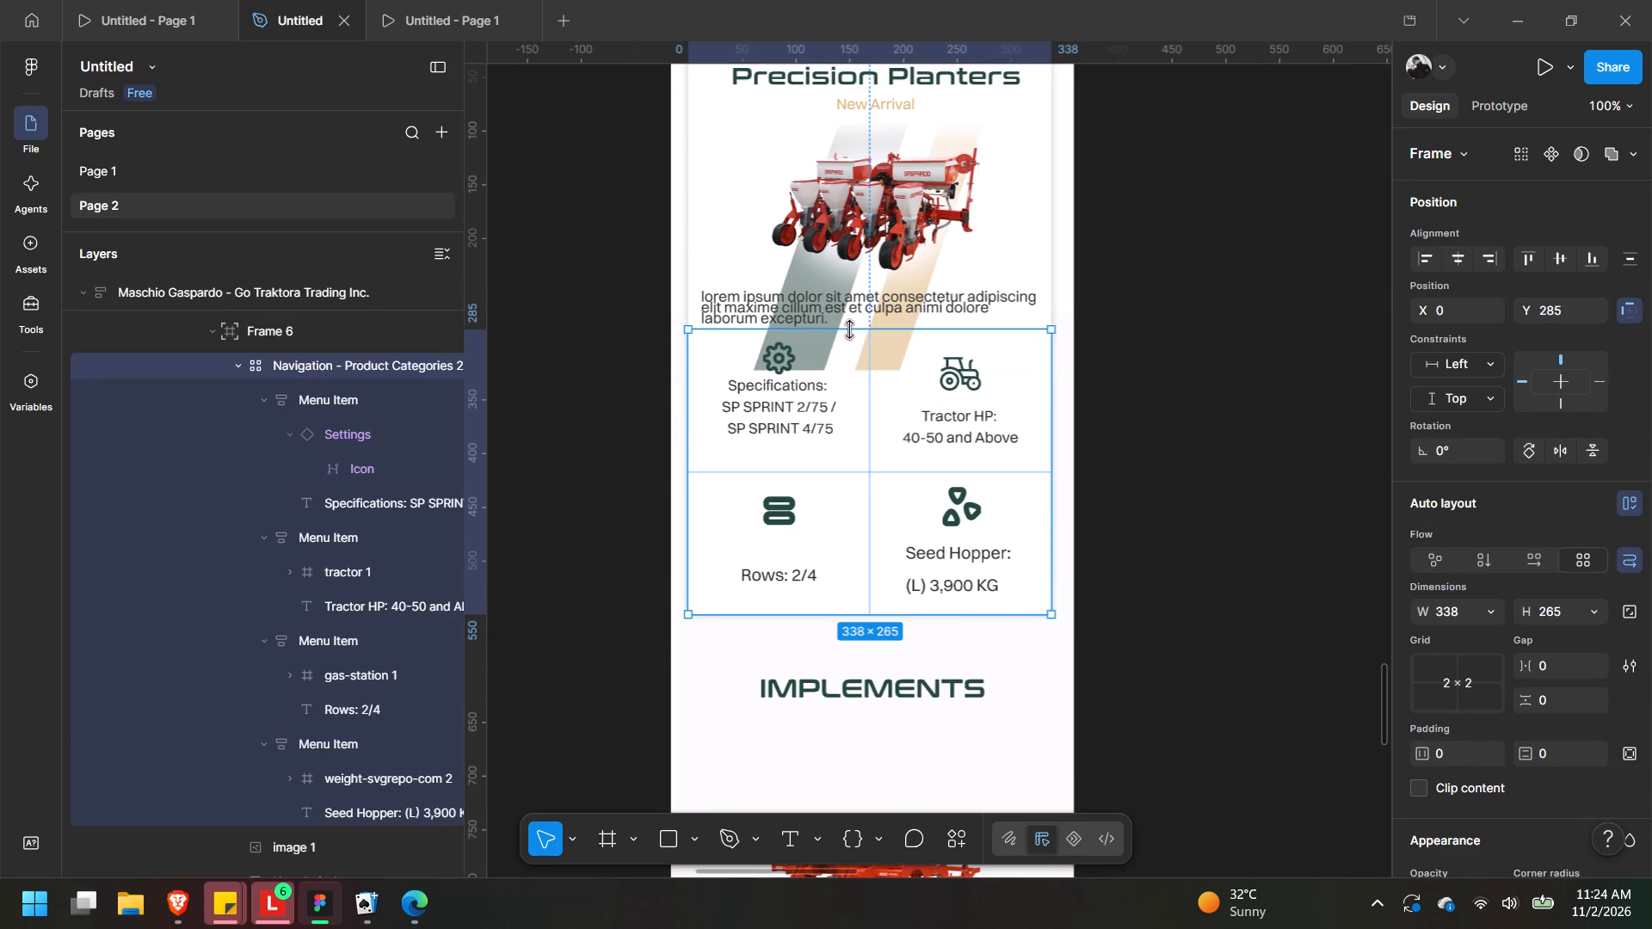
# Lower the top edge of the 2 × 2 specifications grid slightly, away from the description text.
pyautogui.moveTo(850, 329); pyautogui.dragTo(851, 335)
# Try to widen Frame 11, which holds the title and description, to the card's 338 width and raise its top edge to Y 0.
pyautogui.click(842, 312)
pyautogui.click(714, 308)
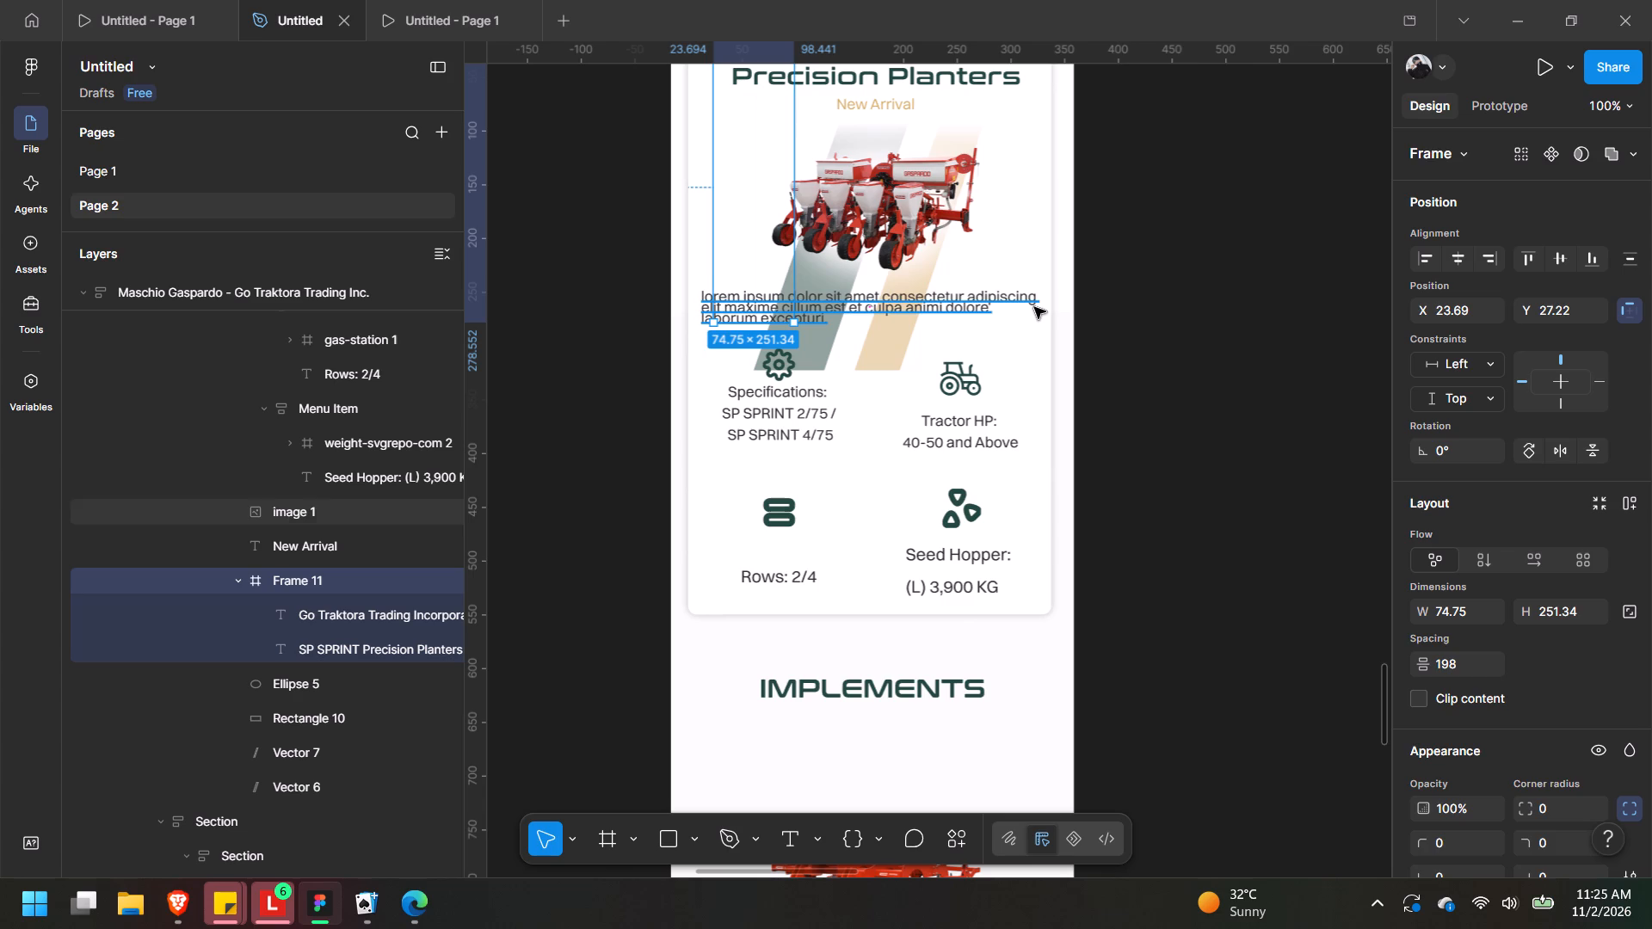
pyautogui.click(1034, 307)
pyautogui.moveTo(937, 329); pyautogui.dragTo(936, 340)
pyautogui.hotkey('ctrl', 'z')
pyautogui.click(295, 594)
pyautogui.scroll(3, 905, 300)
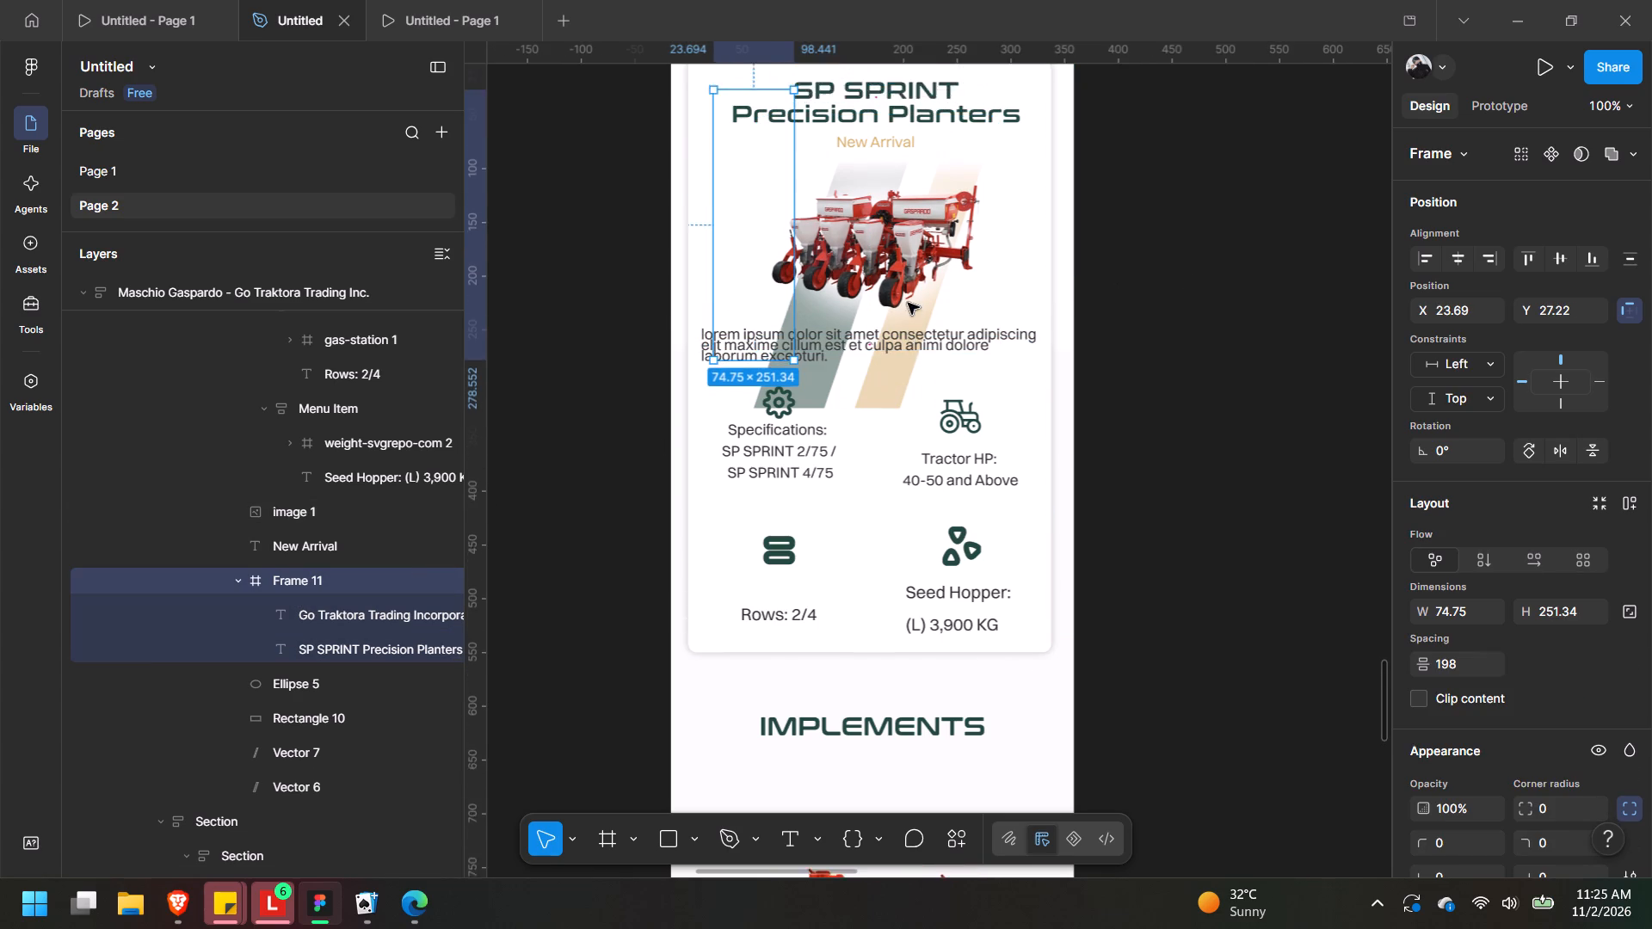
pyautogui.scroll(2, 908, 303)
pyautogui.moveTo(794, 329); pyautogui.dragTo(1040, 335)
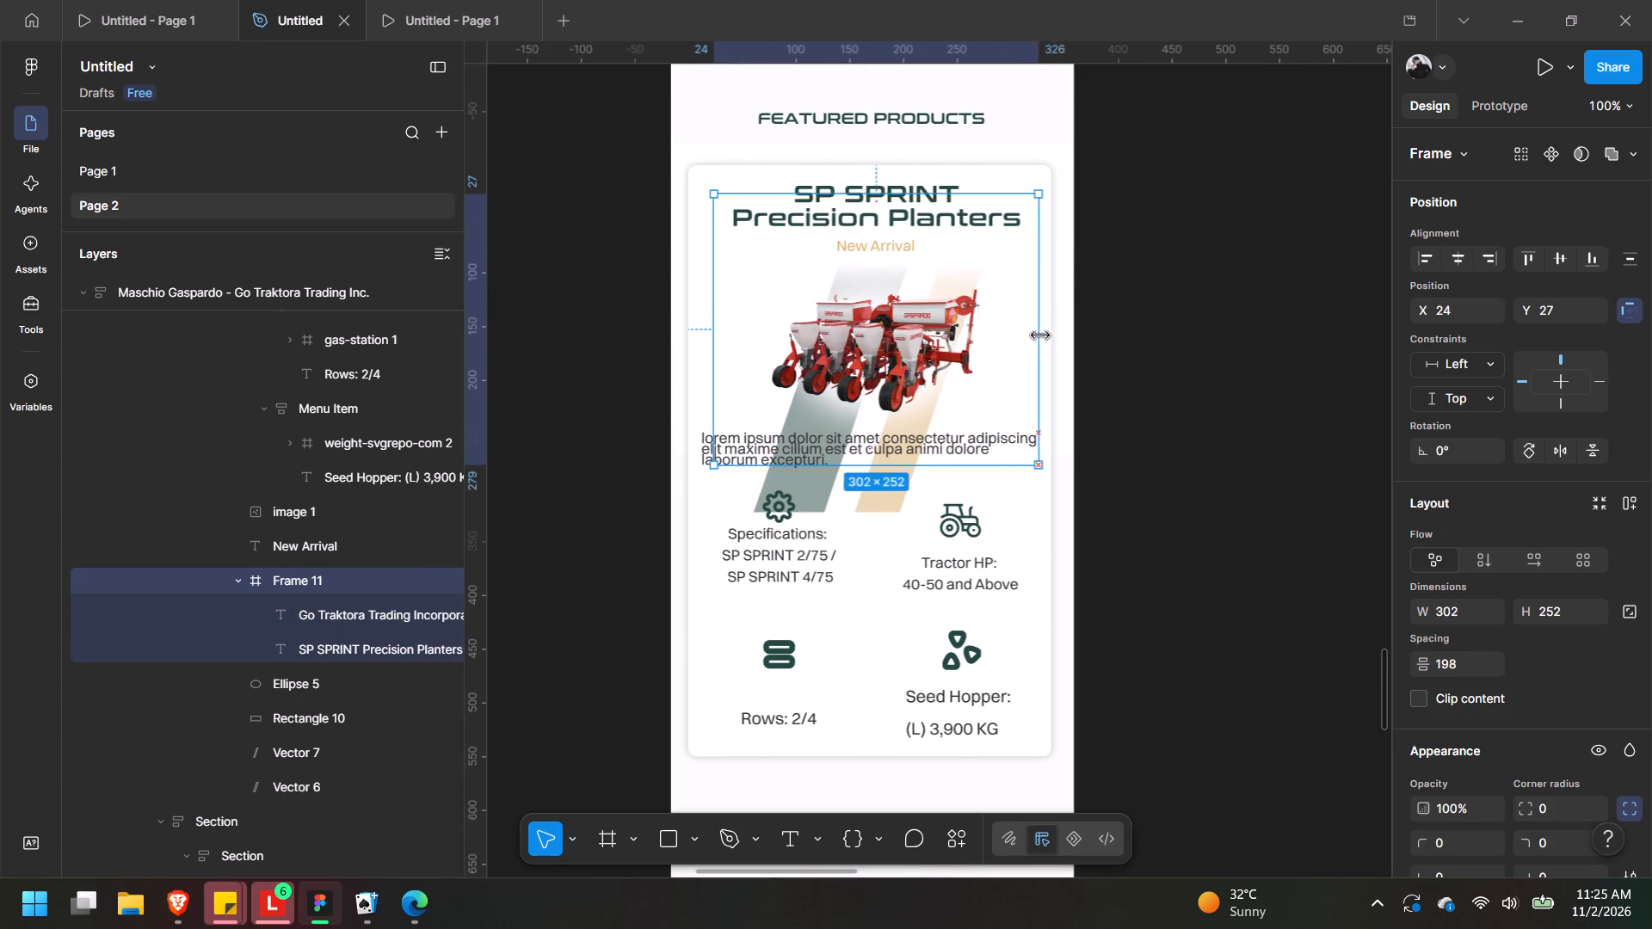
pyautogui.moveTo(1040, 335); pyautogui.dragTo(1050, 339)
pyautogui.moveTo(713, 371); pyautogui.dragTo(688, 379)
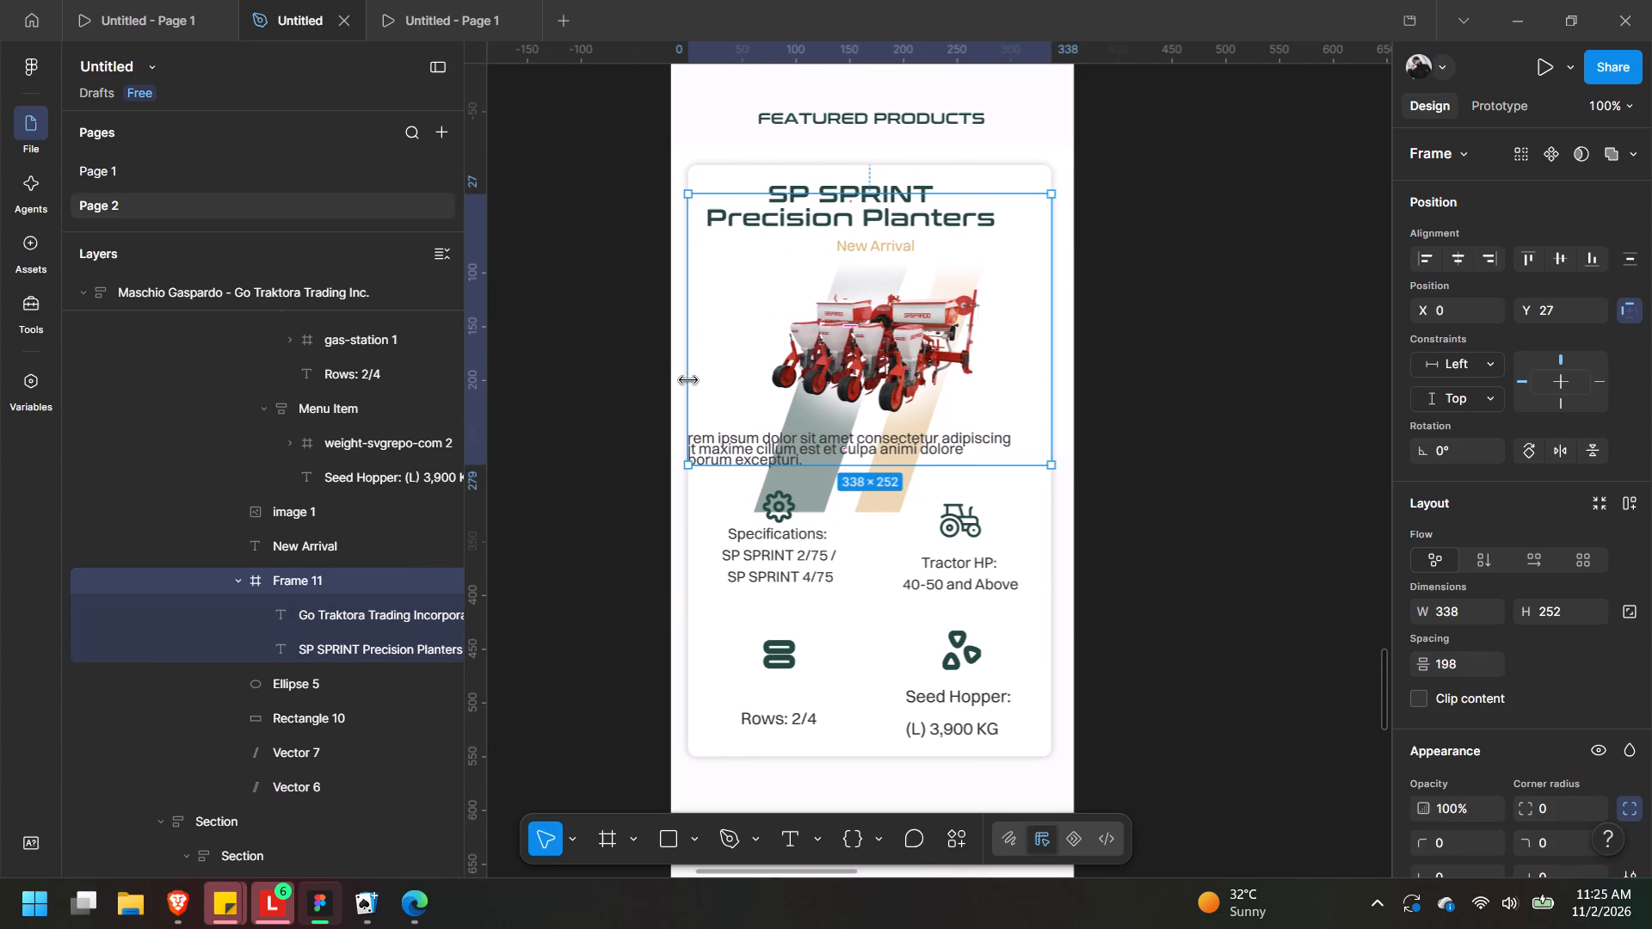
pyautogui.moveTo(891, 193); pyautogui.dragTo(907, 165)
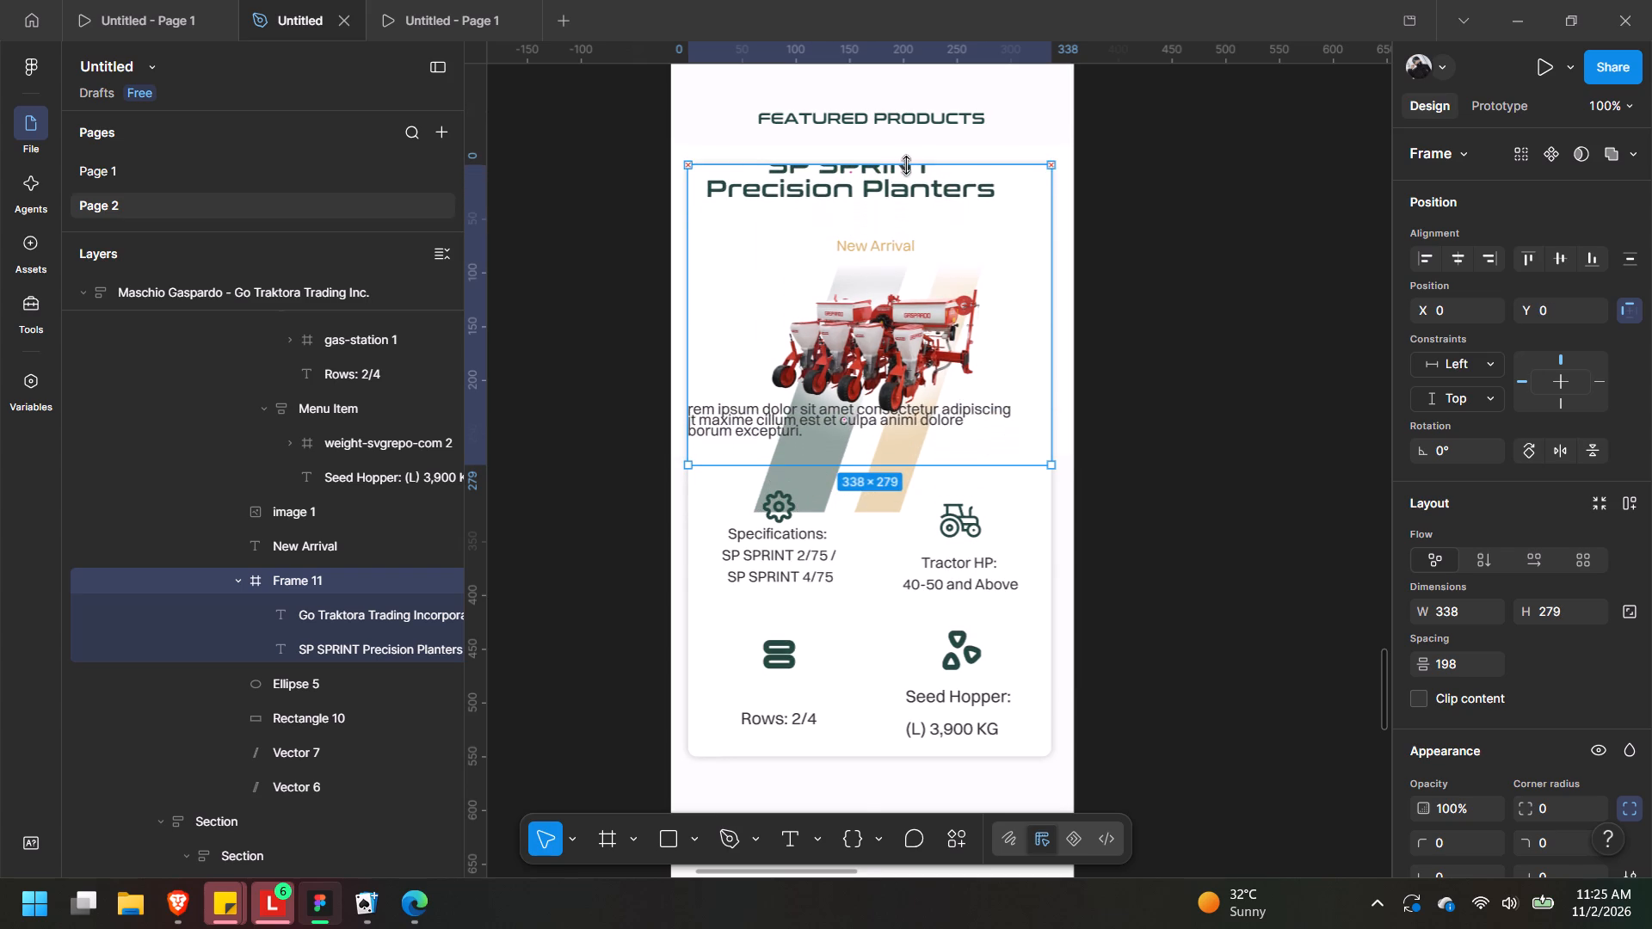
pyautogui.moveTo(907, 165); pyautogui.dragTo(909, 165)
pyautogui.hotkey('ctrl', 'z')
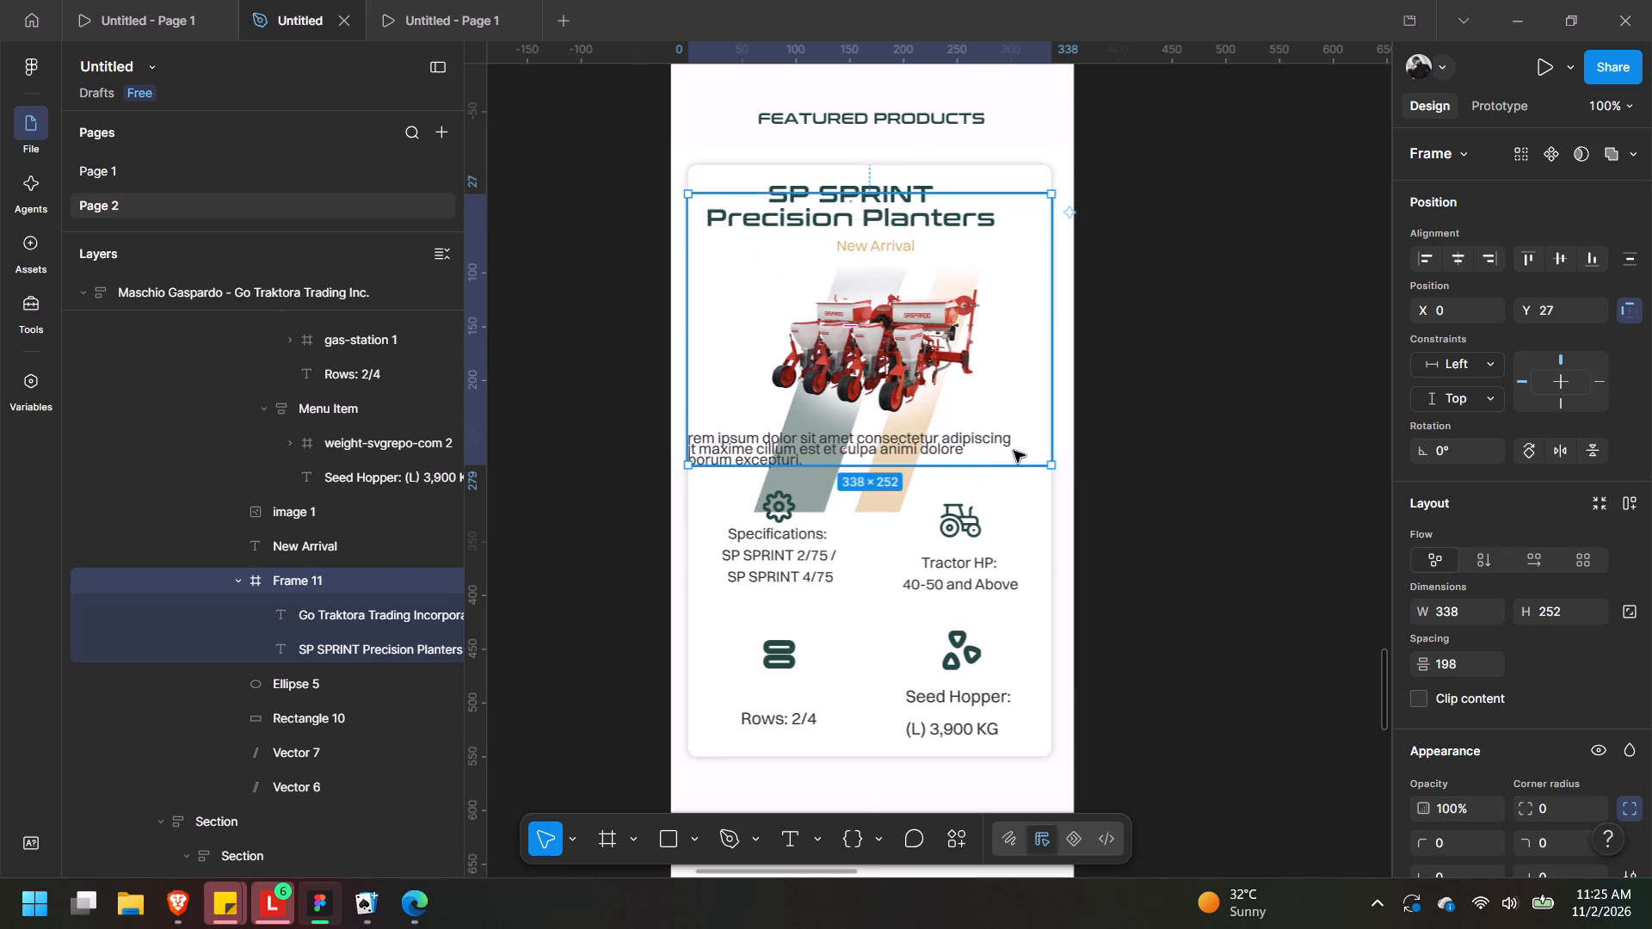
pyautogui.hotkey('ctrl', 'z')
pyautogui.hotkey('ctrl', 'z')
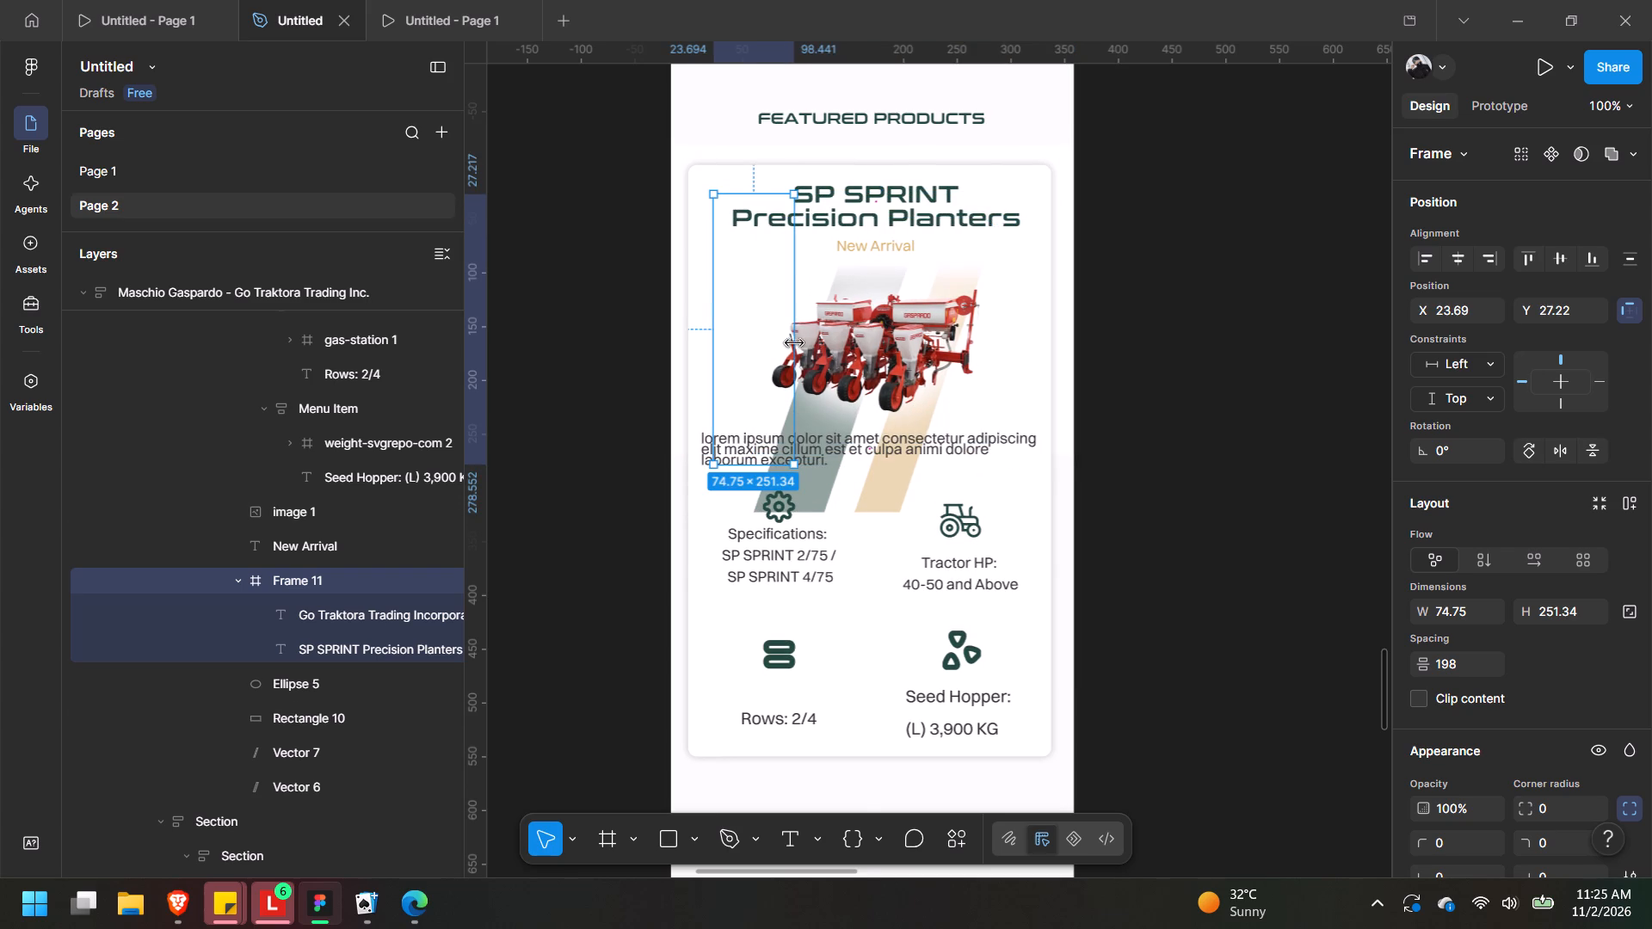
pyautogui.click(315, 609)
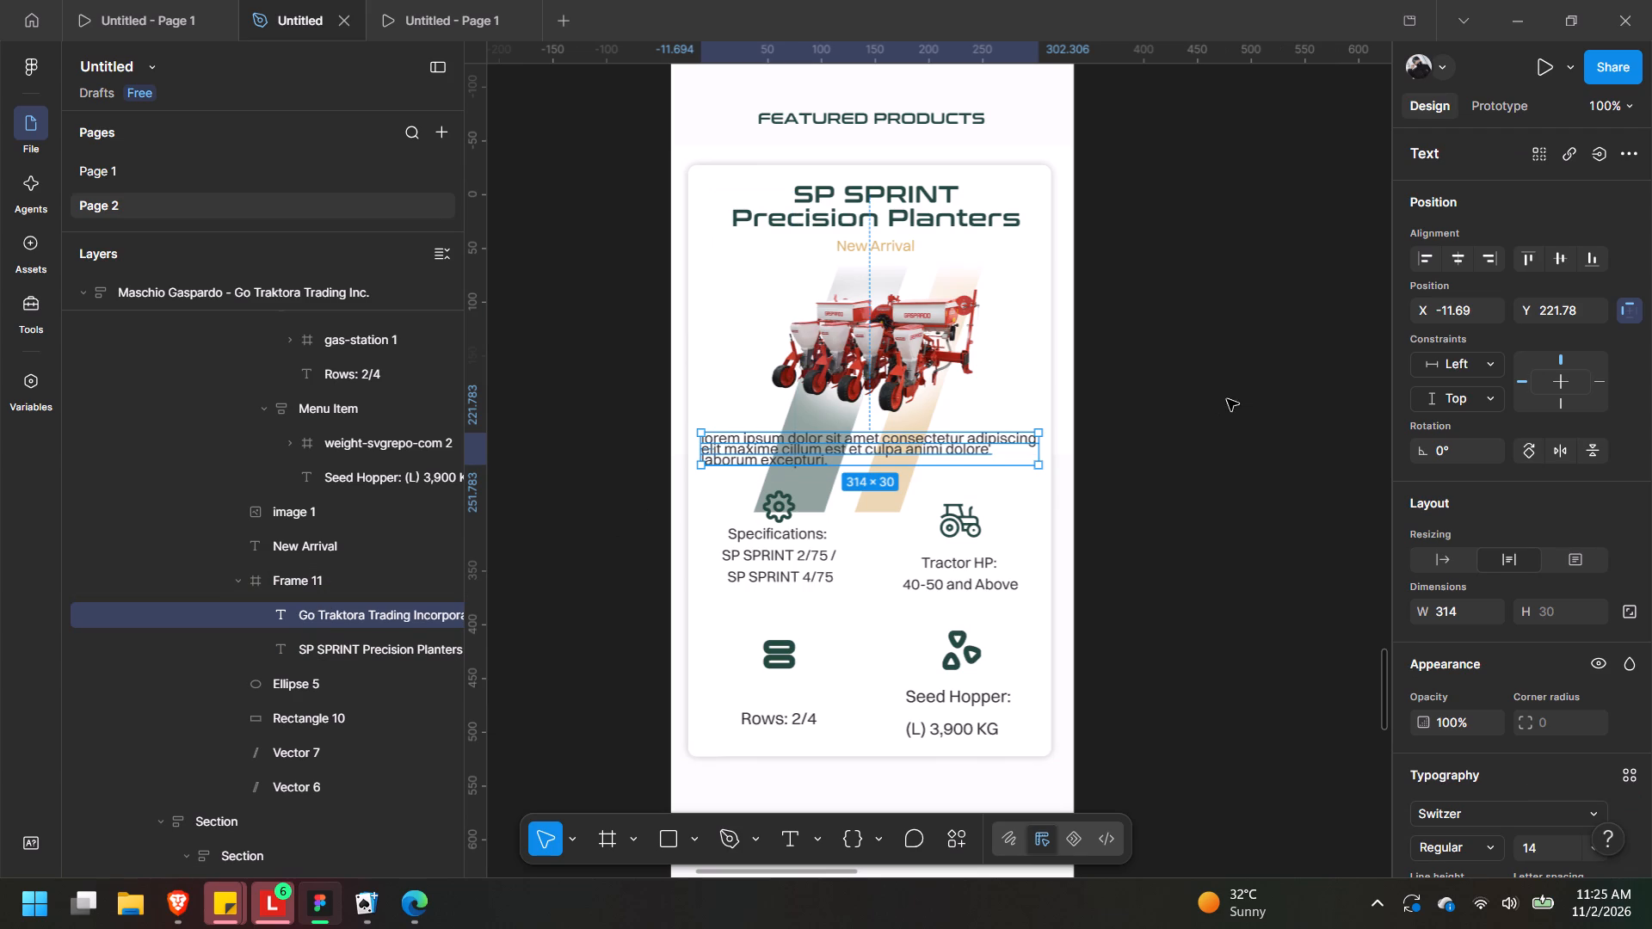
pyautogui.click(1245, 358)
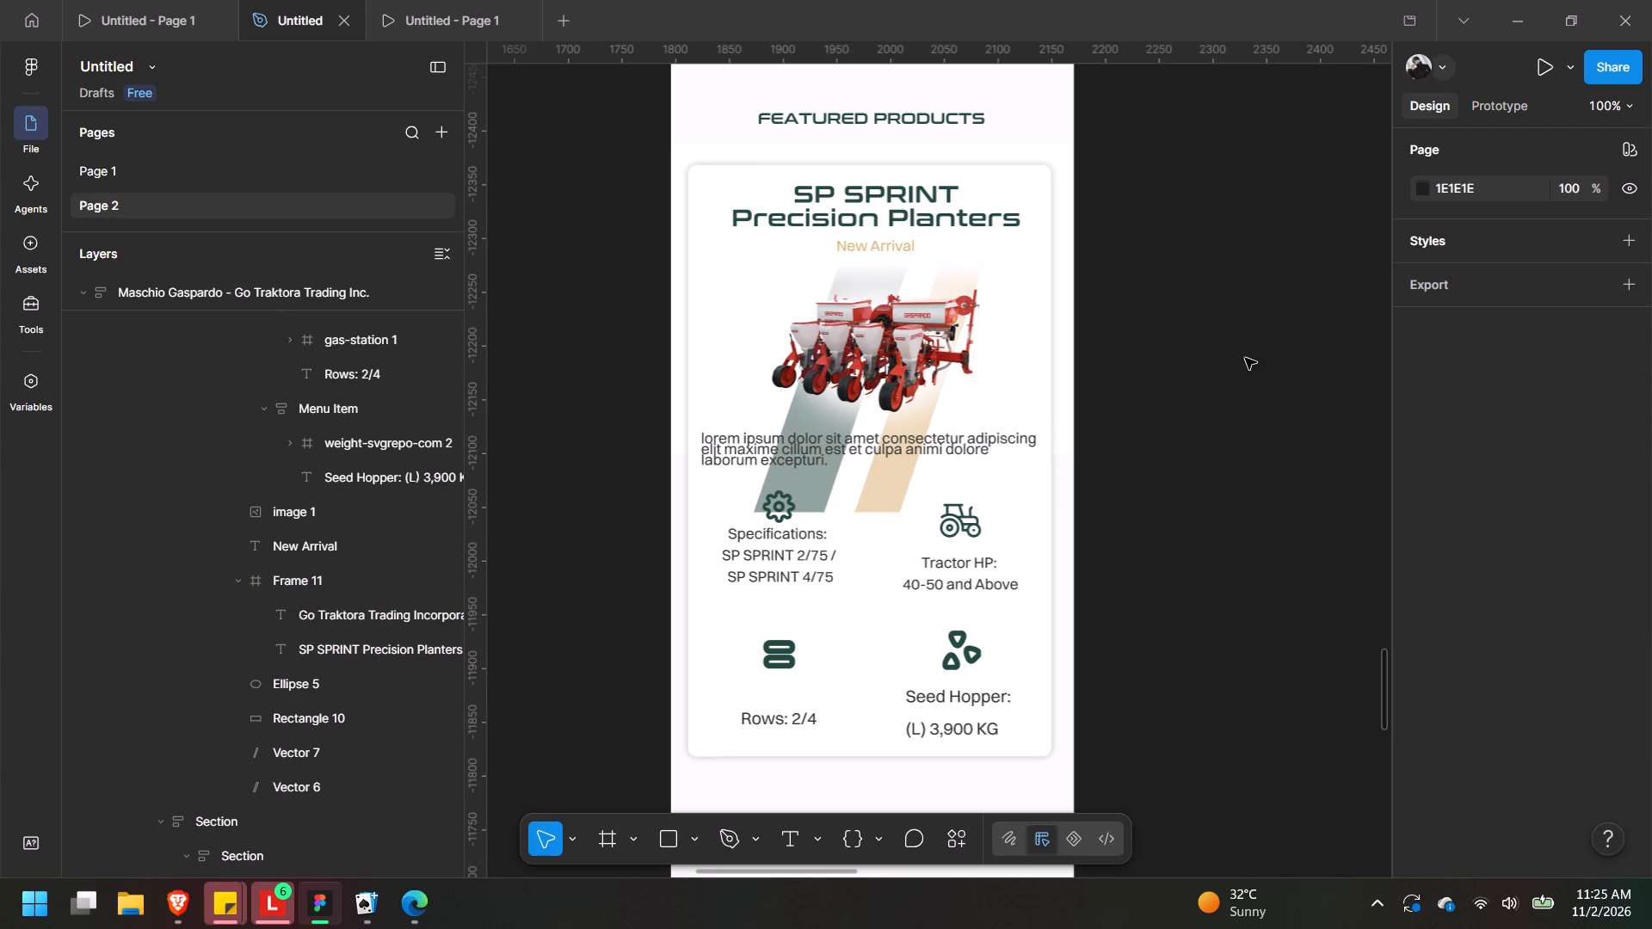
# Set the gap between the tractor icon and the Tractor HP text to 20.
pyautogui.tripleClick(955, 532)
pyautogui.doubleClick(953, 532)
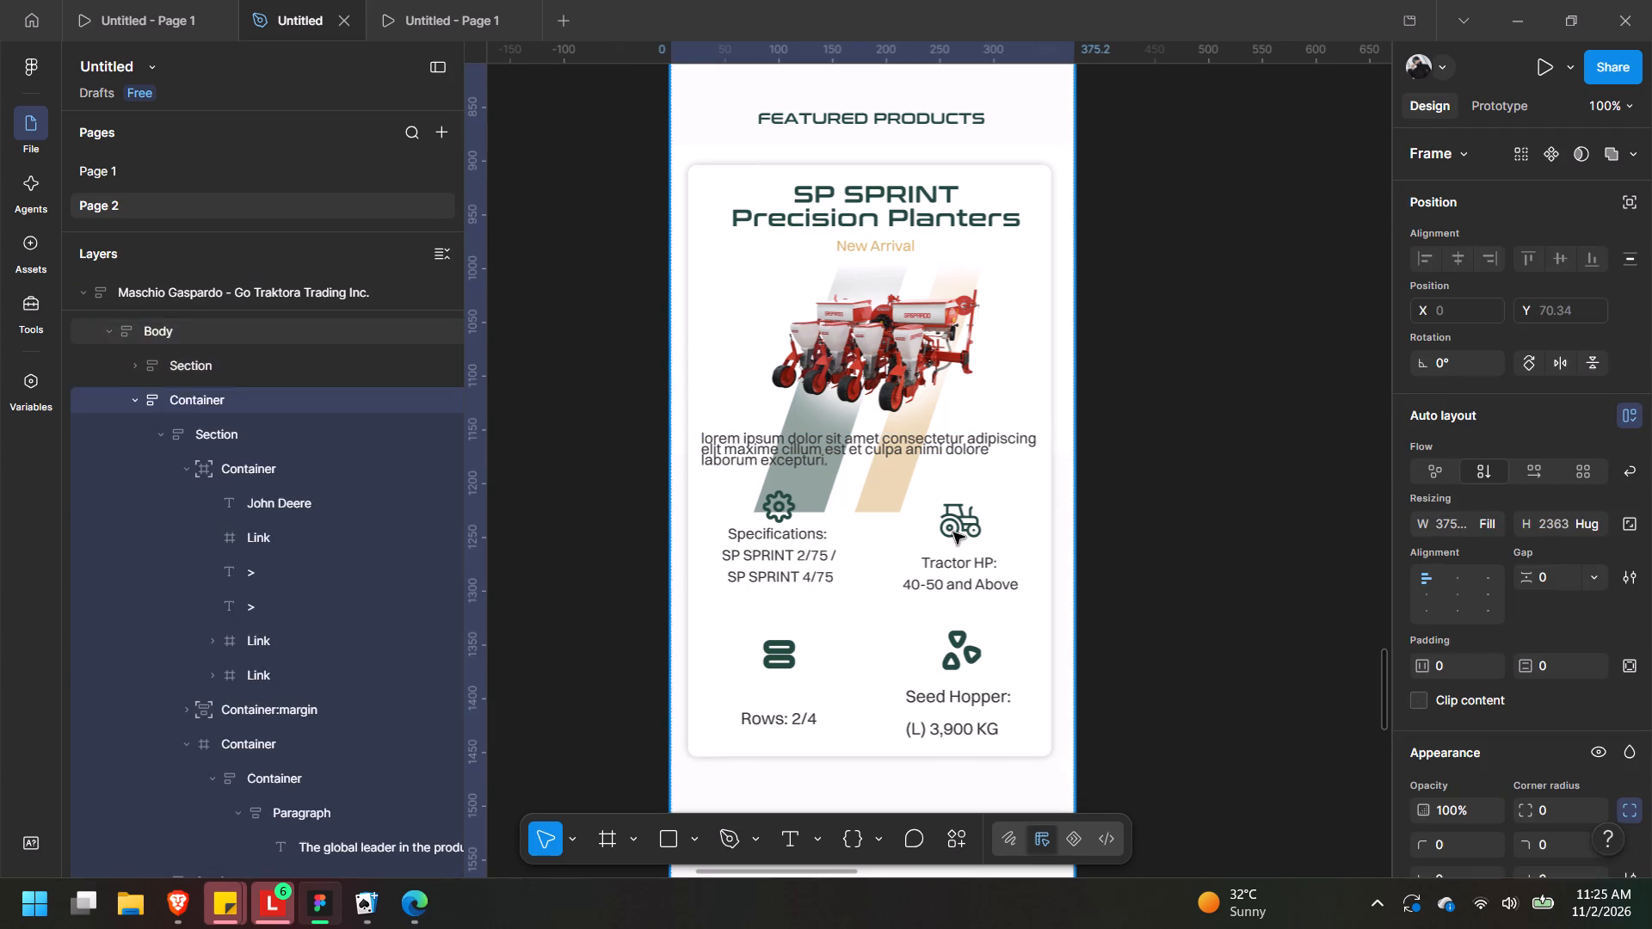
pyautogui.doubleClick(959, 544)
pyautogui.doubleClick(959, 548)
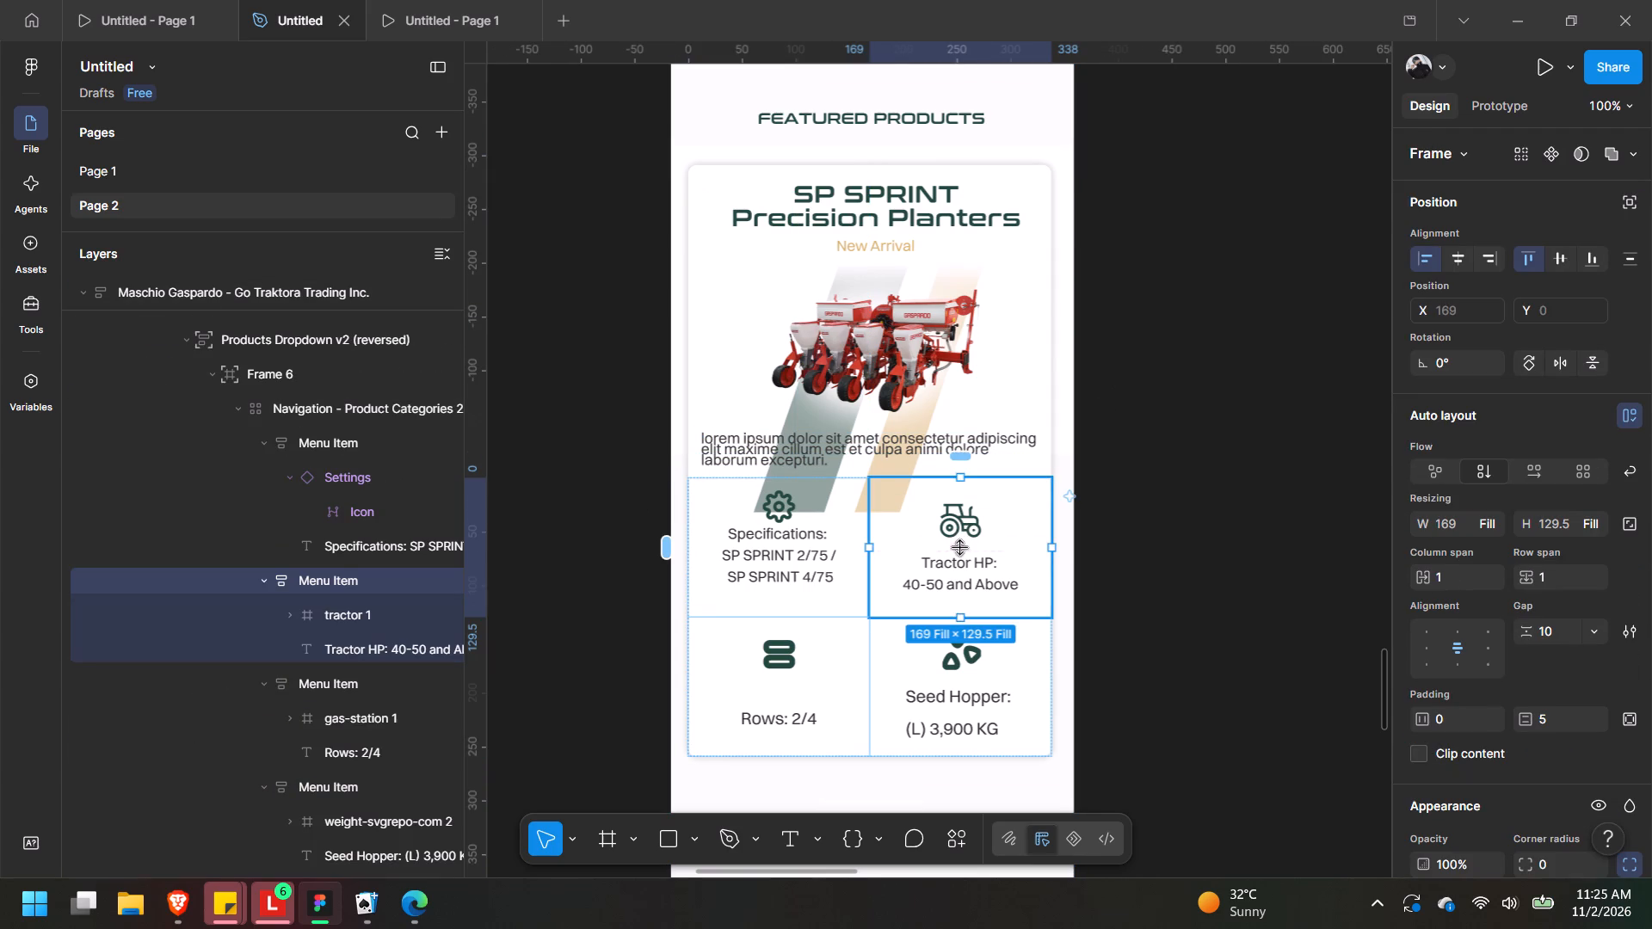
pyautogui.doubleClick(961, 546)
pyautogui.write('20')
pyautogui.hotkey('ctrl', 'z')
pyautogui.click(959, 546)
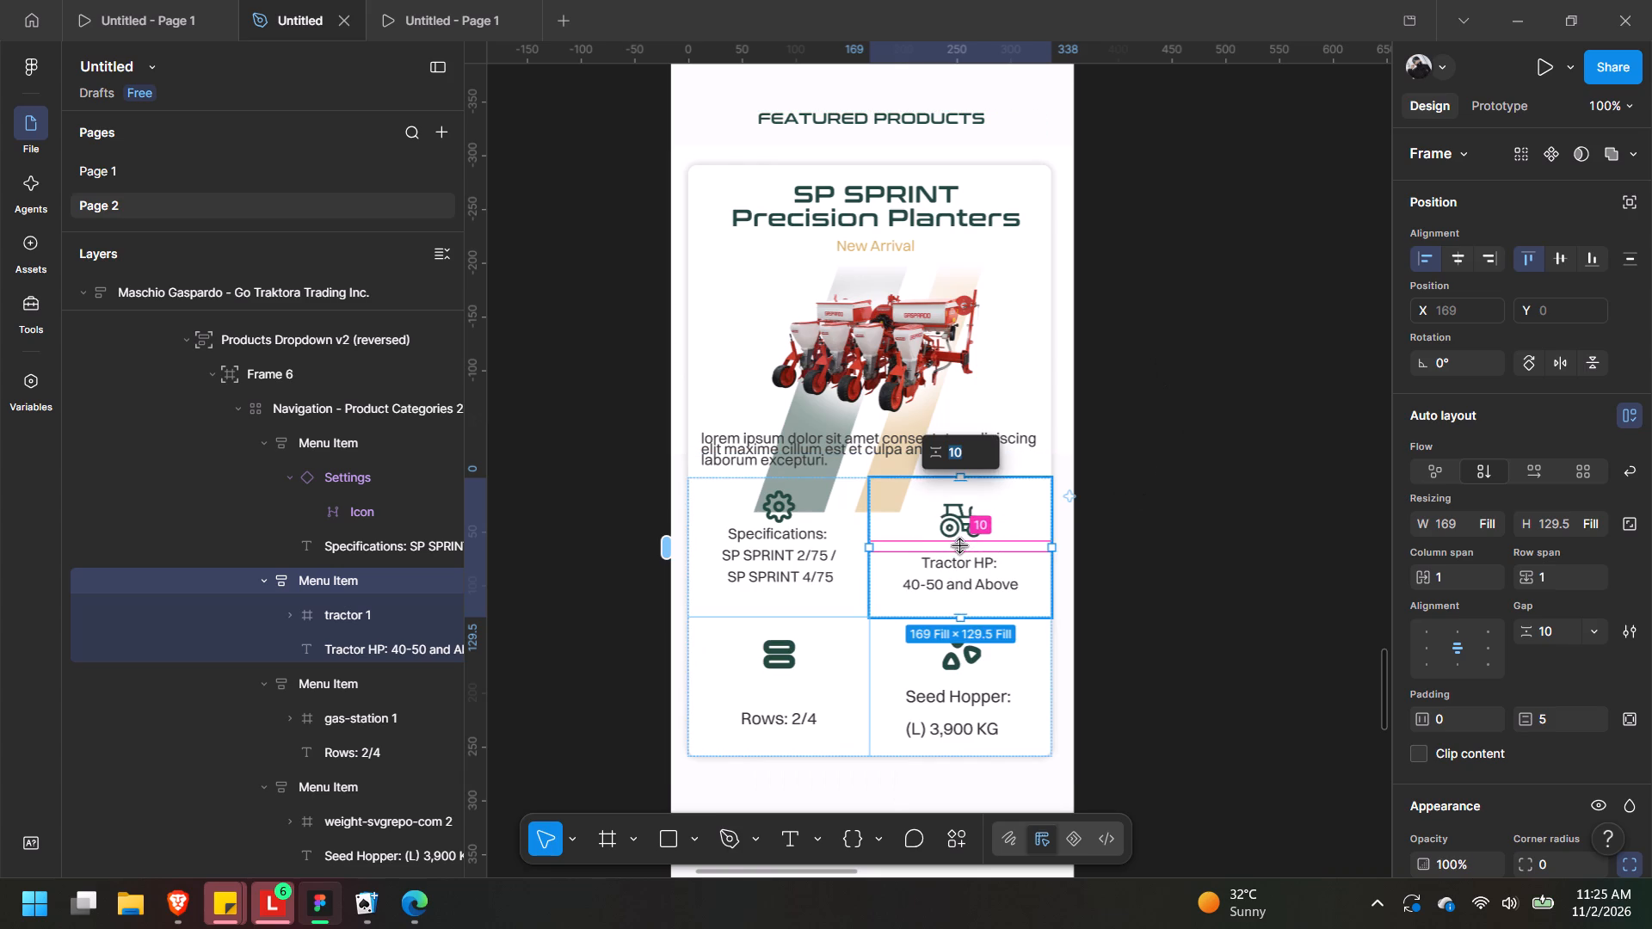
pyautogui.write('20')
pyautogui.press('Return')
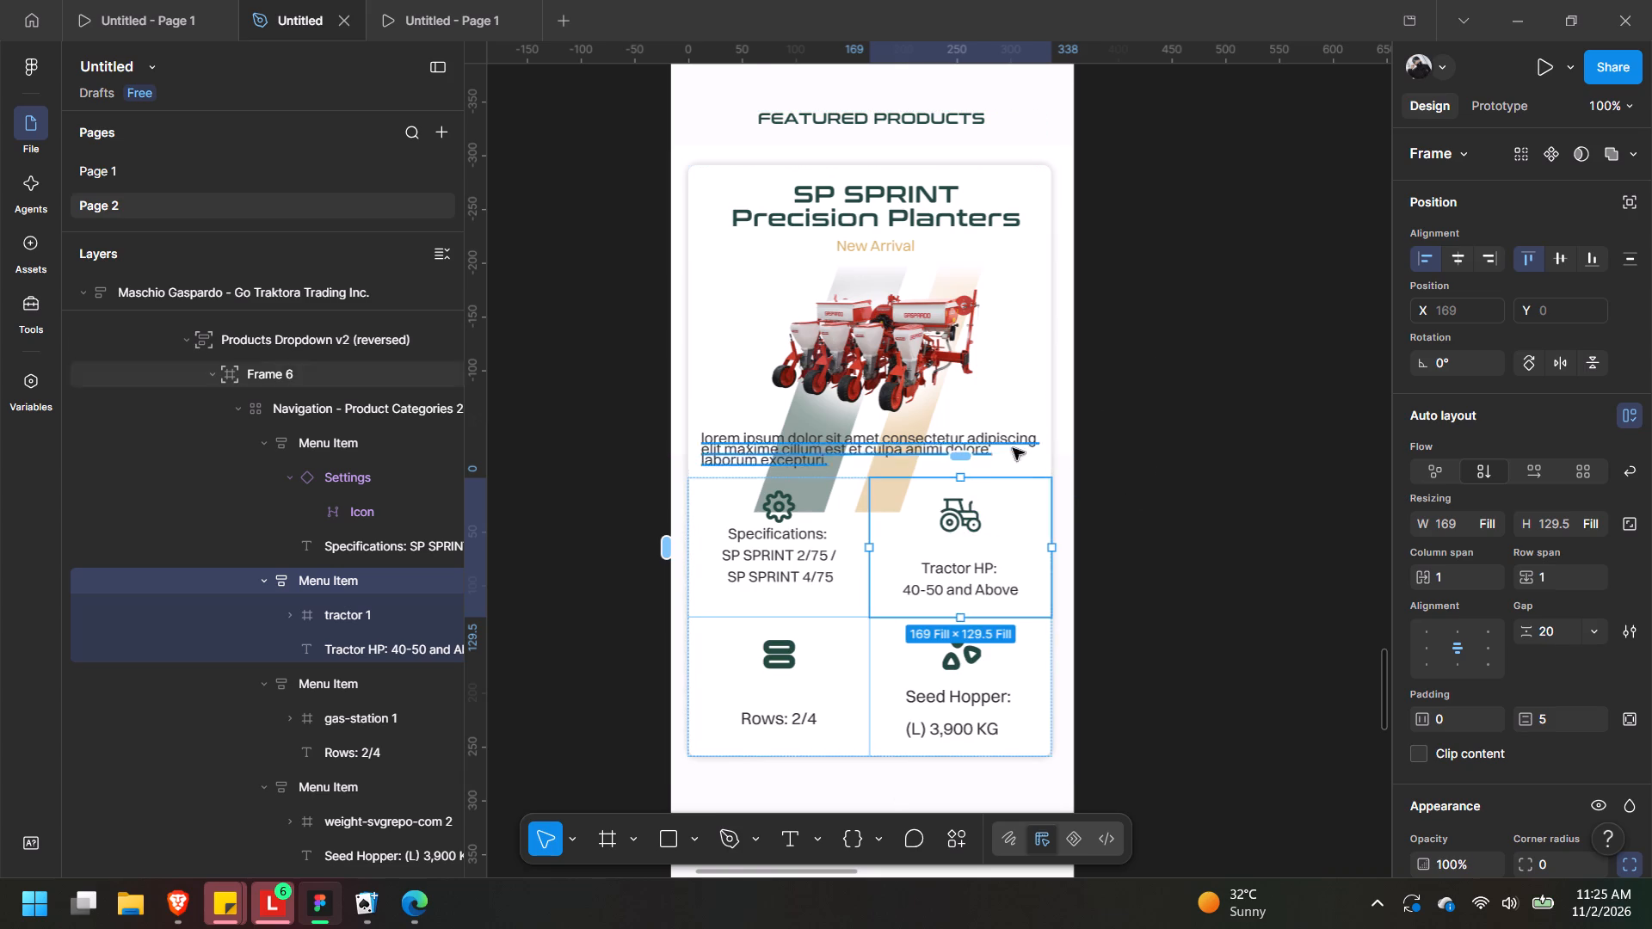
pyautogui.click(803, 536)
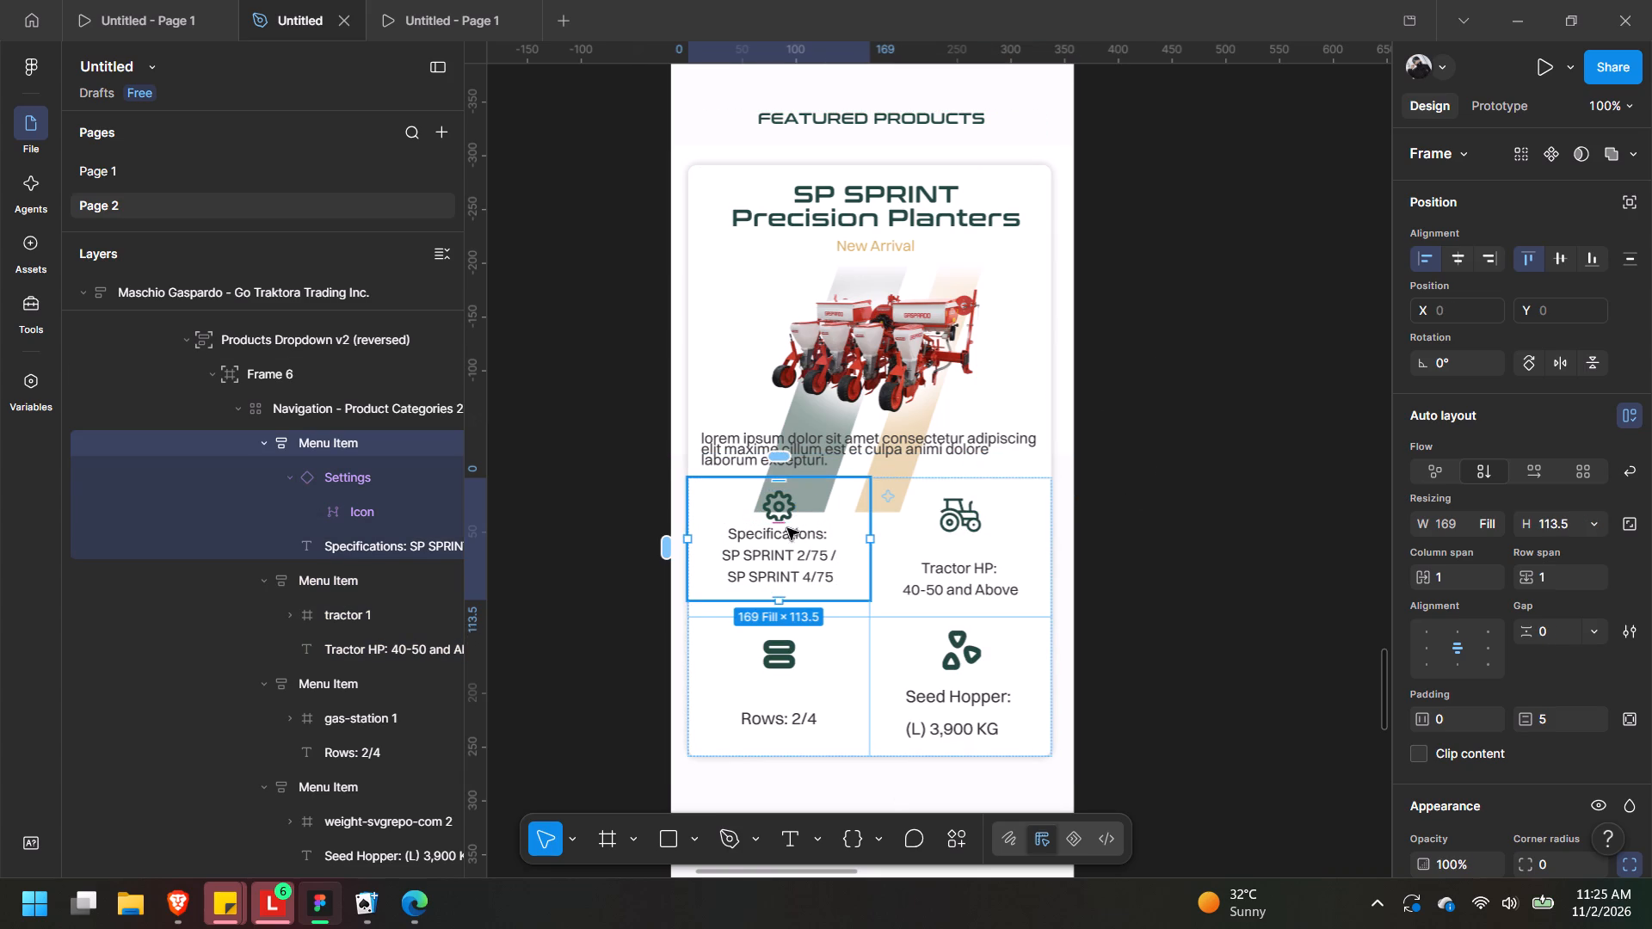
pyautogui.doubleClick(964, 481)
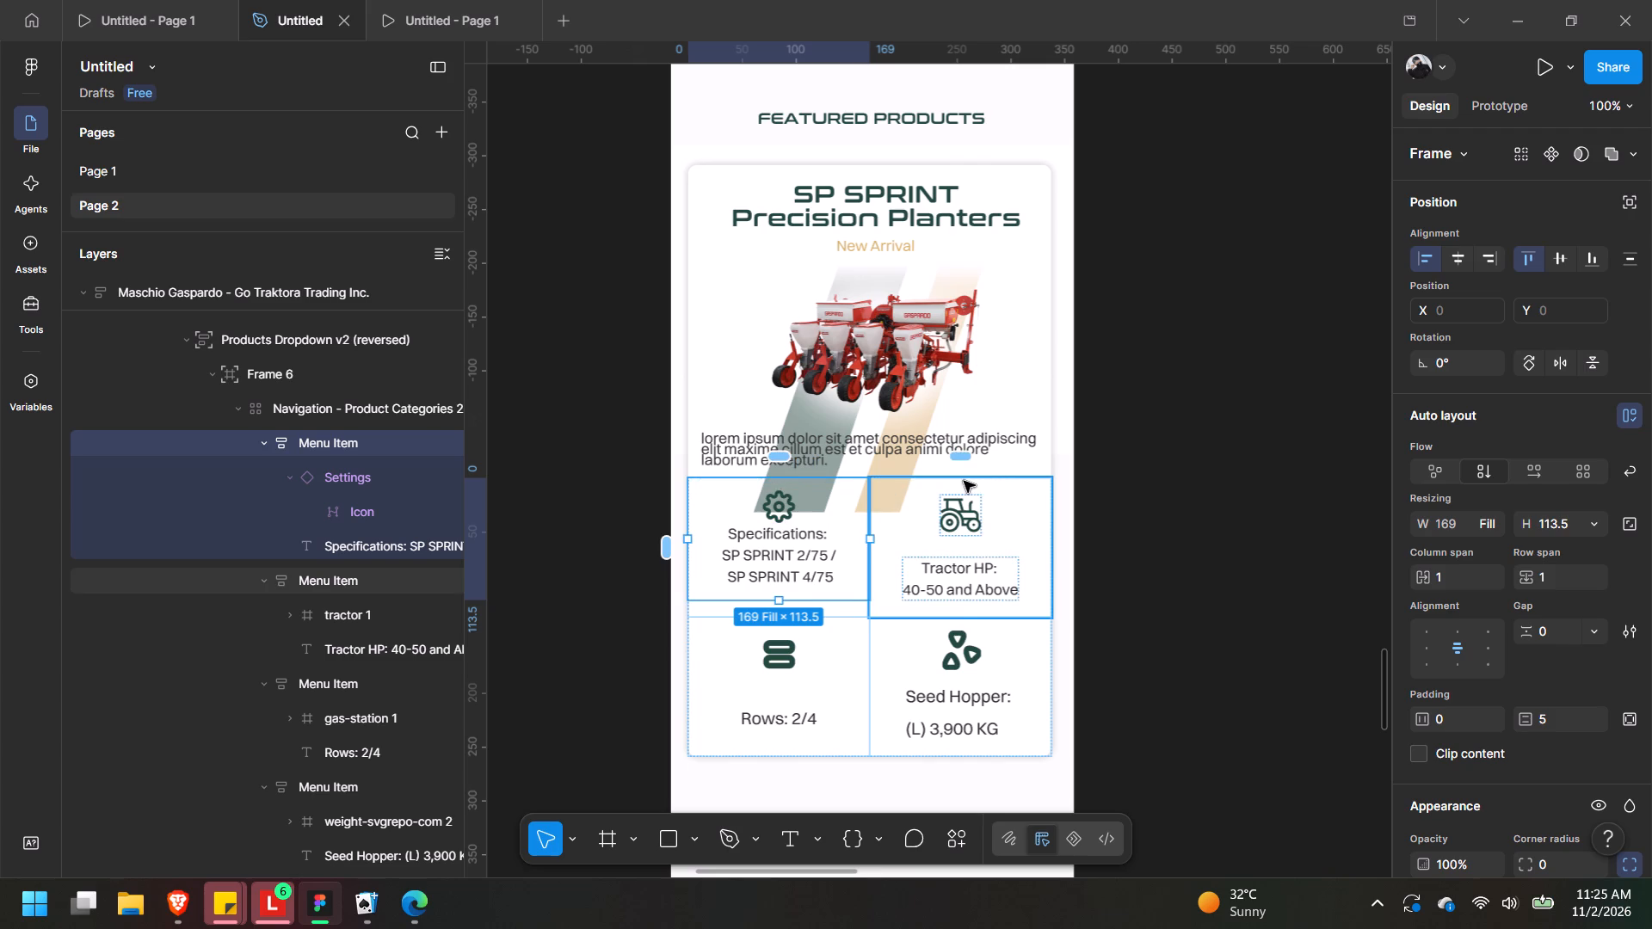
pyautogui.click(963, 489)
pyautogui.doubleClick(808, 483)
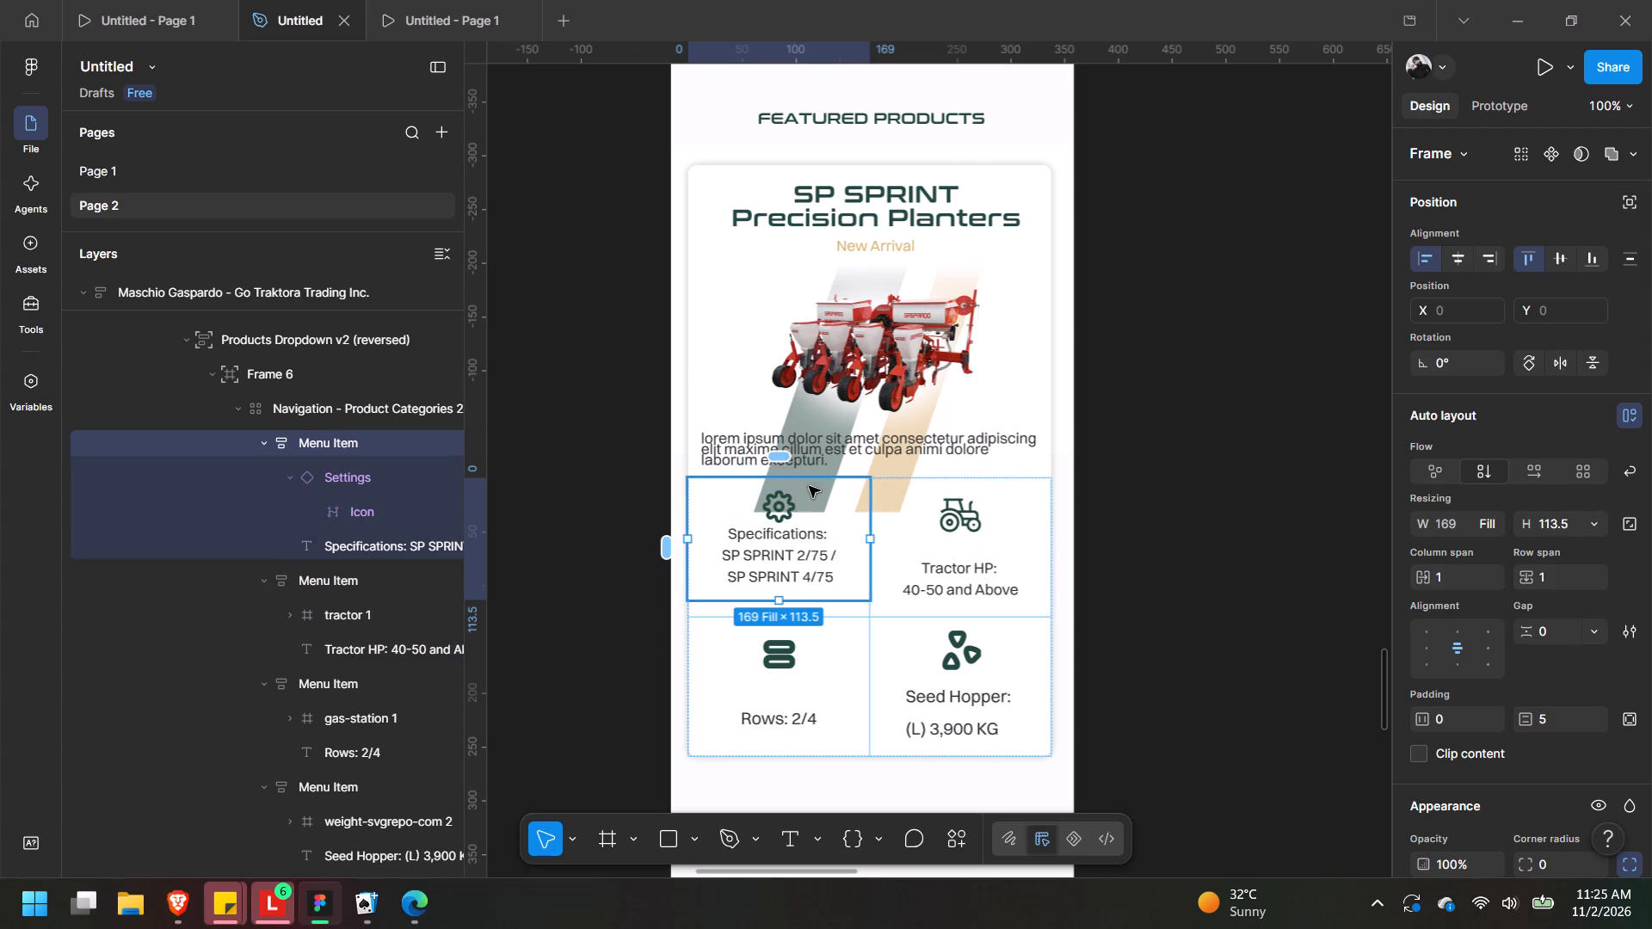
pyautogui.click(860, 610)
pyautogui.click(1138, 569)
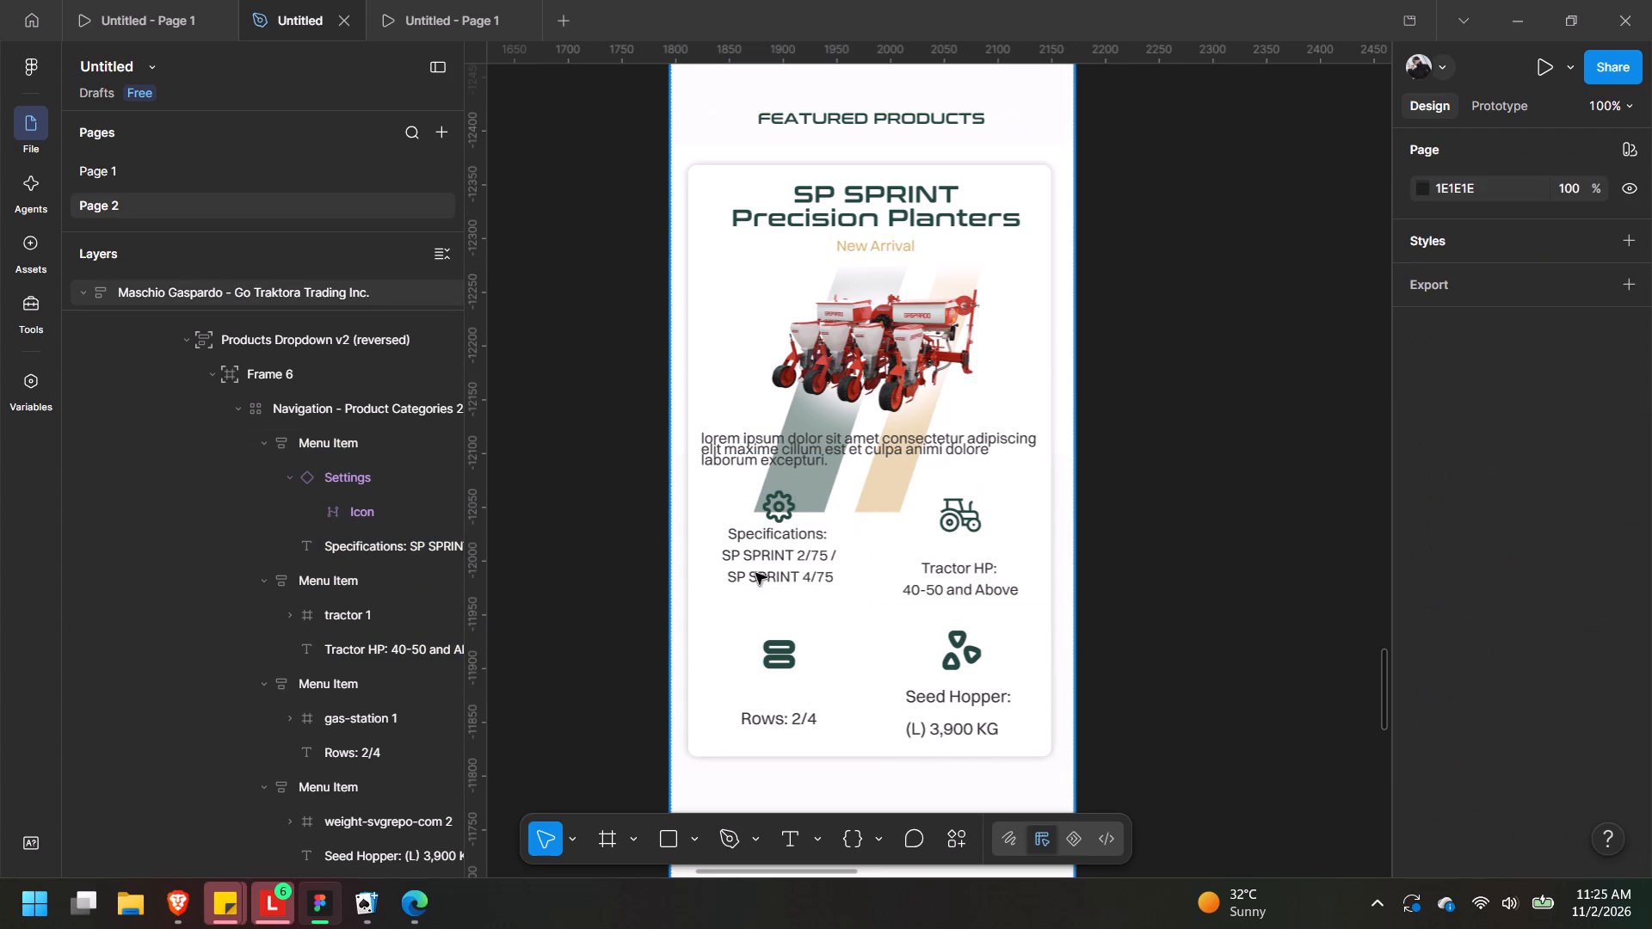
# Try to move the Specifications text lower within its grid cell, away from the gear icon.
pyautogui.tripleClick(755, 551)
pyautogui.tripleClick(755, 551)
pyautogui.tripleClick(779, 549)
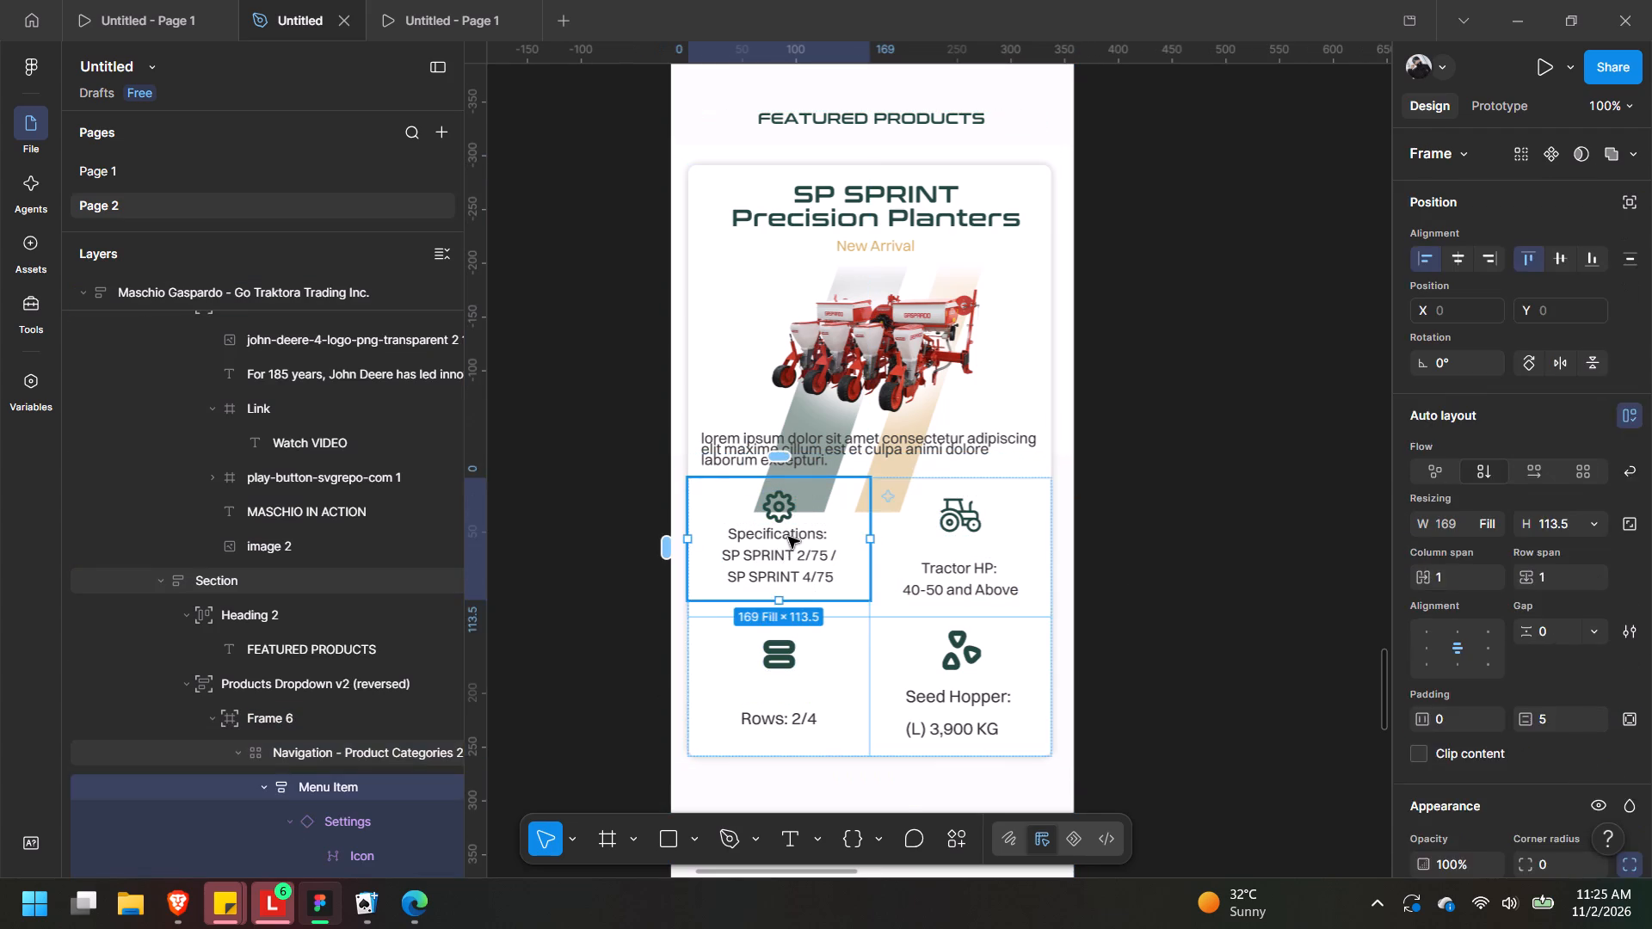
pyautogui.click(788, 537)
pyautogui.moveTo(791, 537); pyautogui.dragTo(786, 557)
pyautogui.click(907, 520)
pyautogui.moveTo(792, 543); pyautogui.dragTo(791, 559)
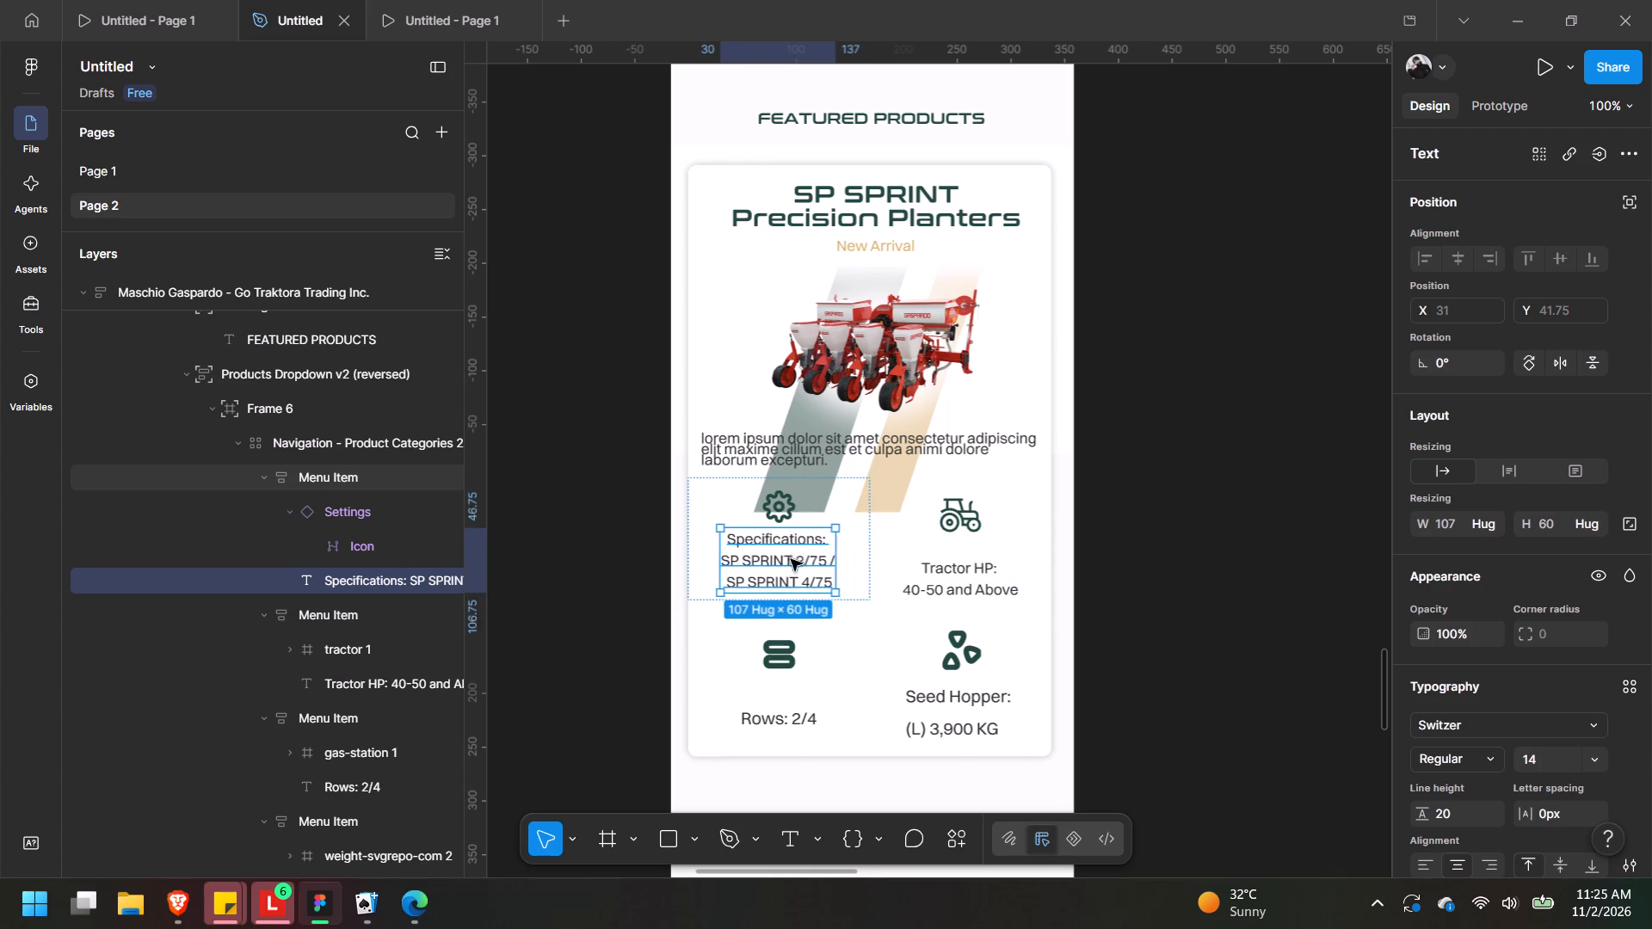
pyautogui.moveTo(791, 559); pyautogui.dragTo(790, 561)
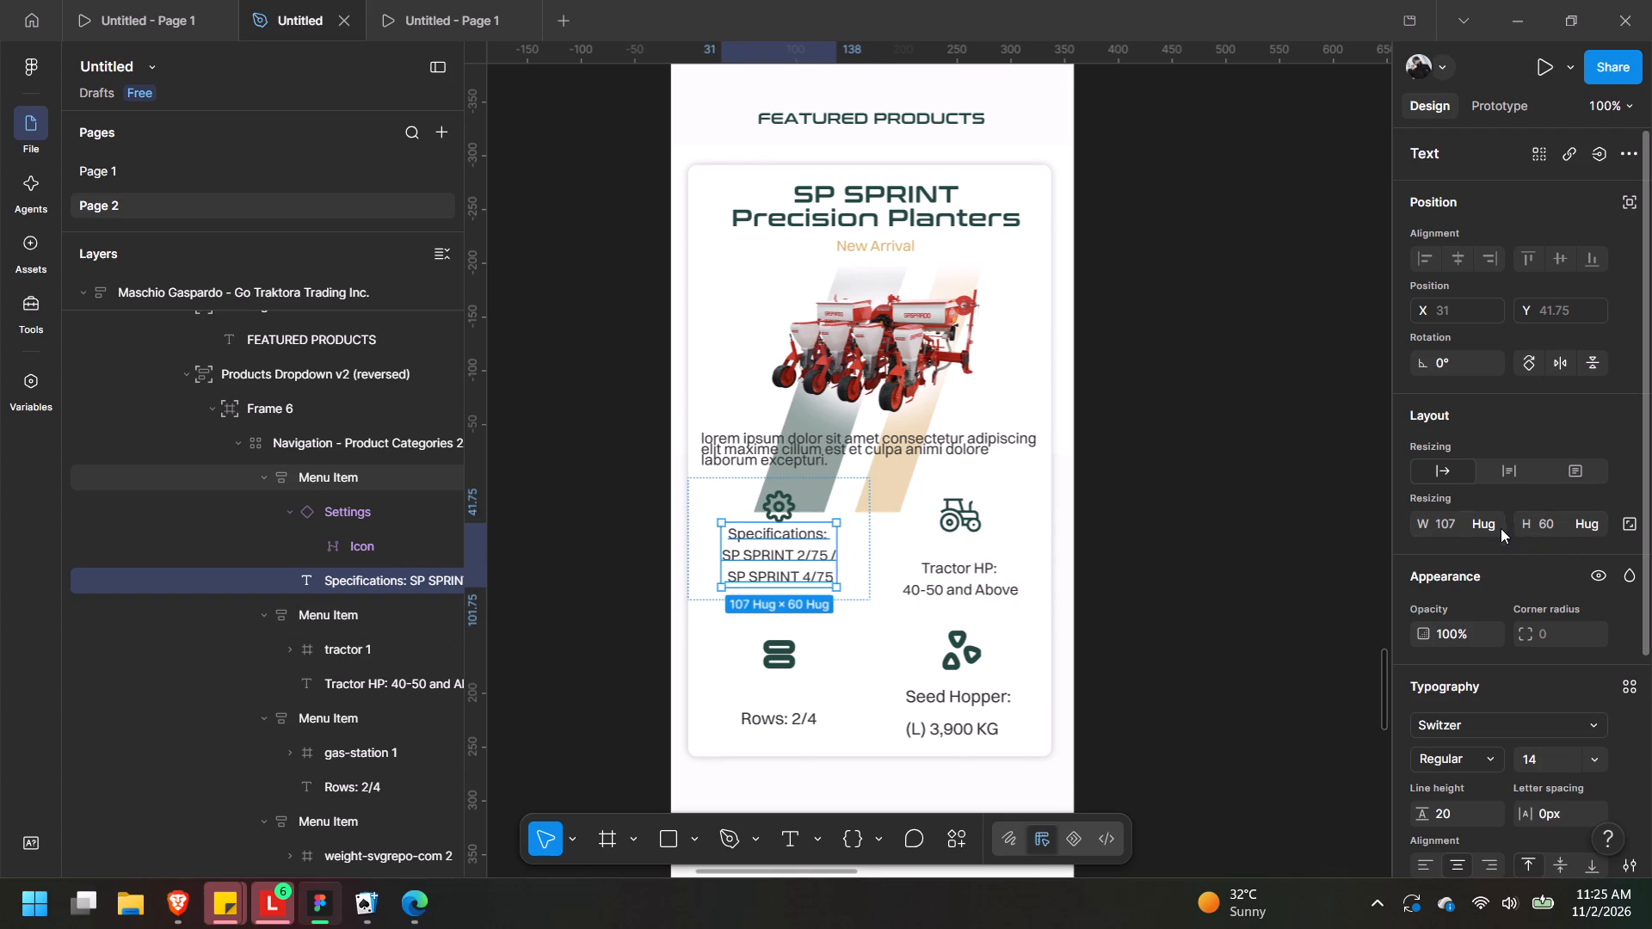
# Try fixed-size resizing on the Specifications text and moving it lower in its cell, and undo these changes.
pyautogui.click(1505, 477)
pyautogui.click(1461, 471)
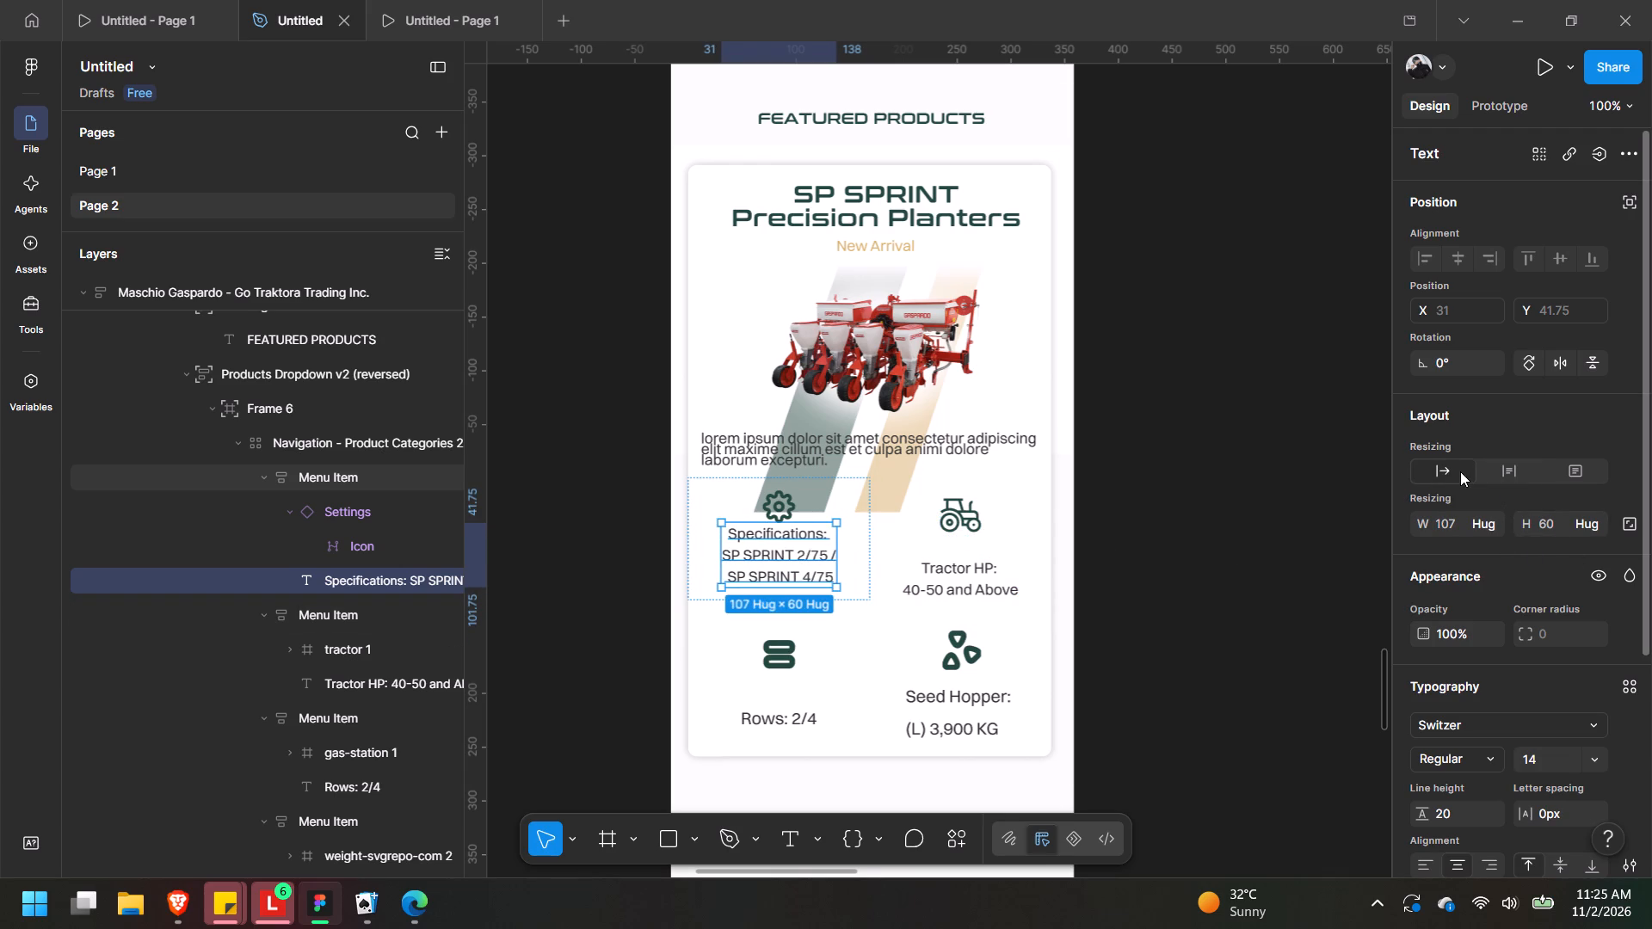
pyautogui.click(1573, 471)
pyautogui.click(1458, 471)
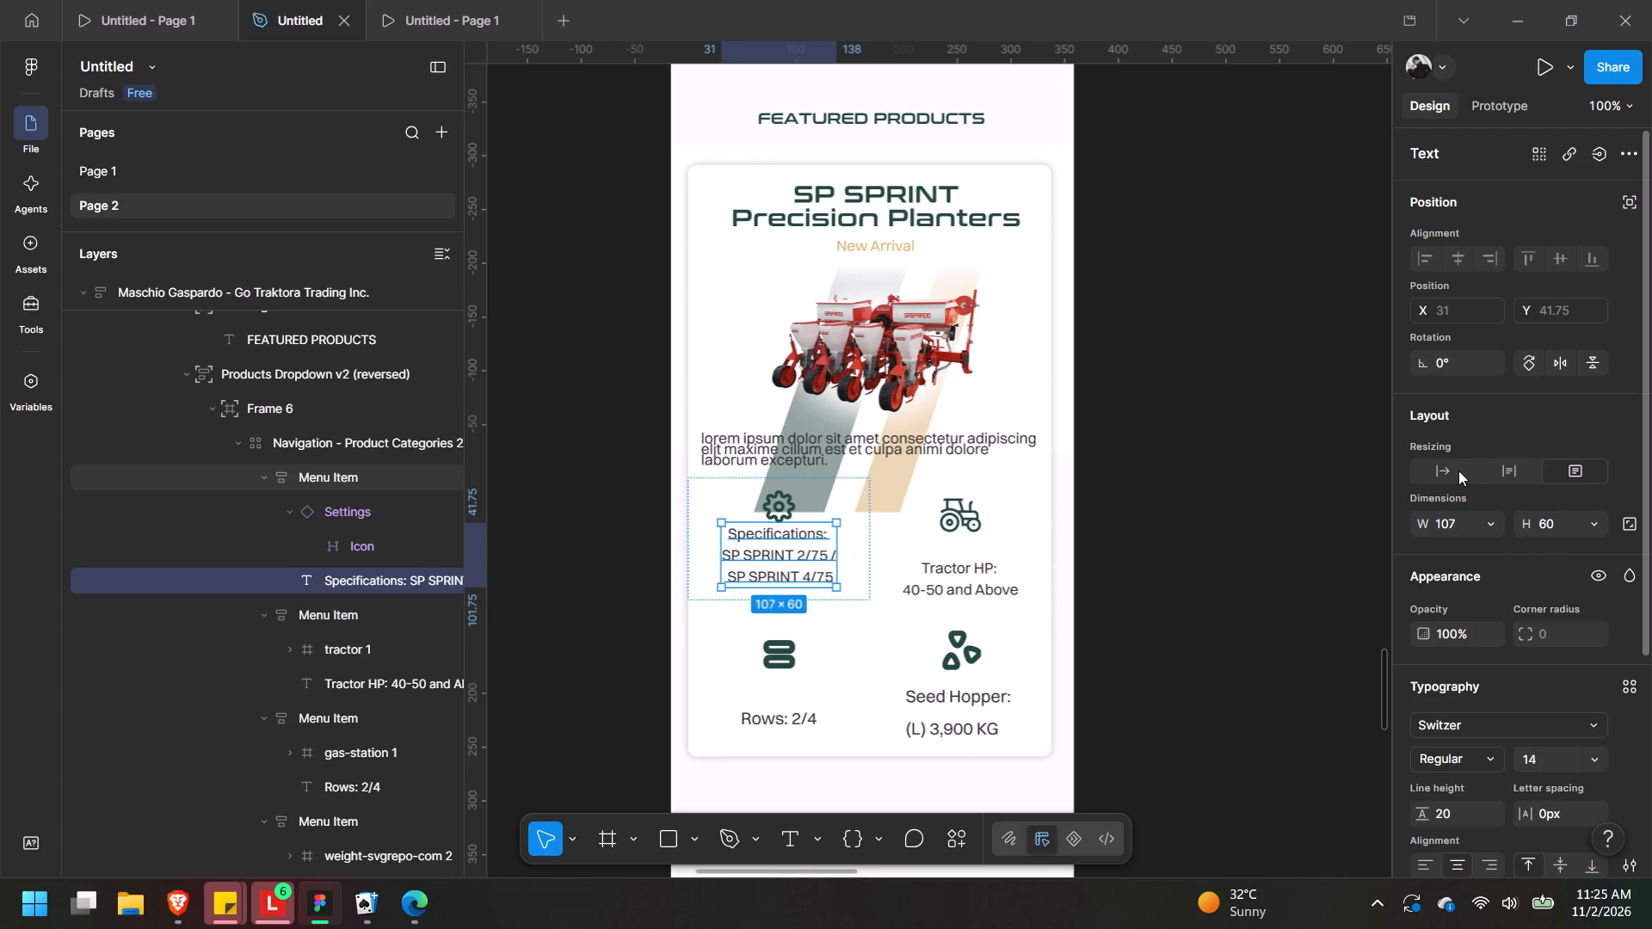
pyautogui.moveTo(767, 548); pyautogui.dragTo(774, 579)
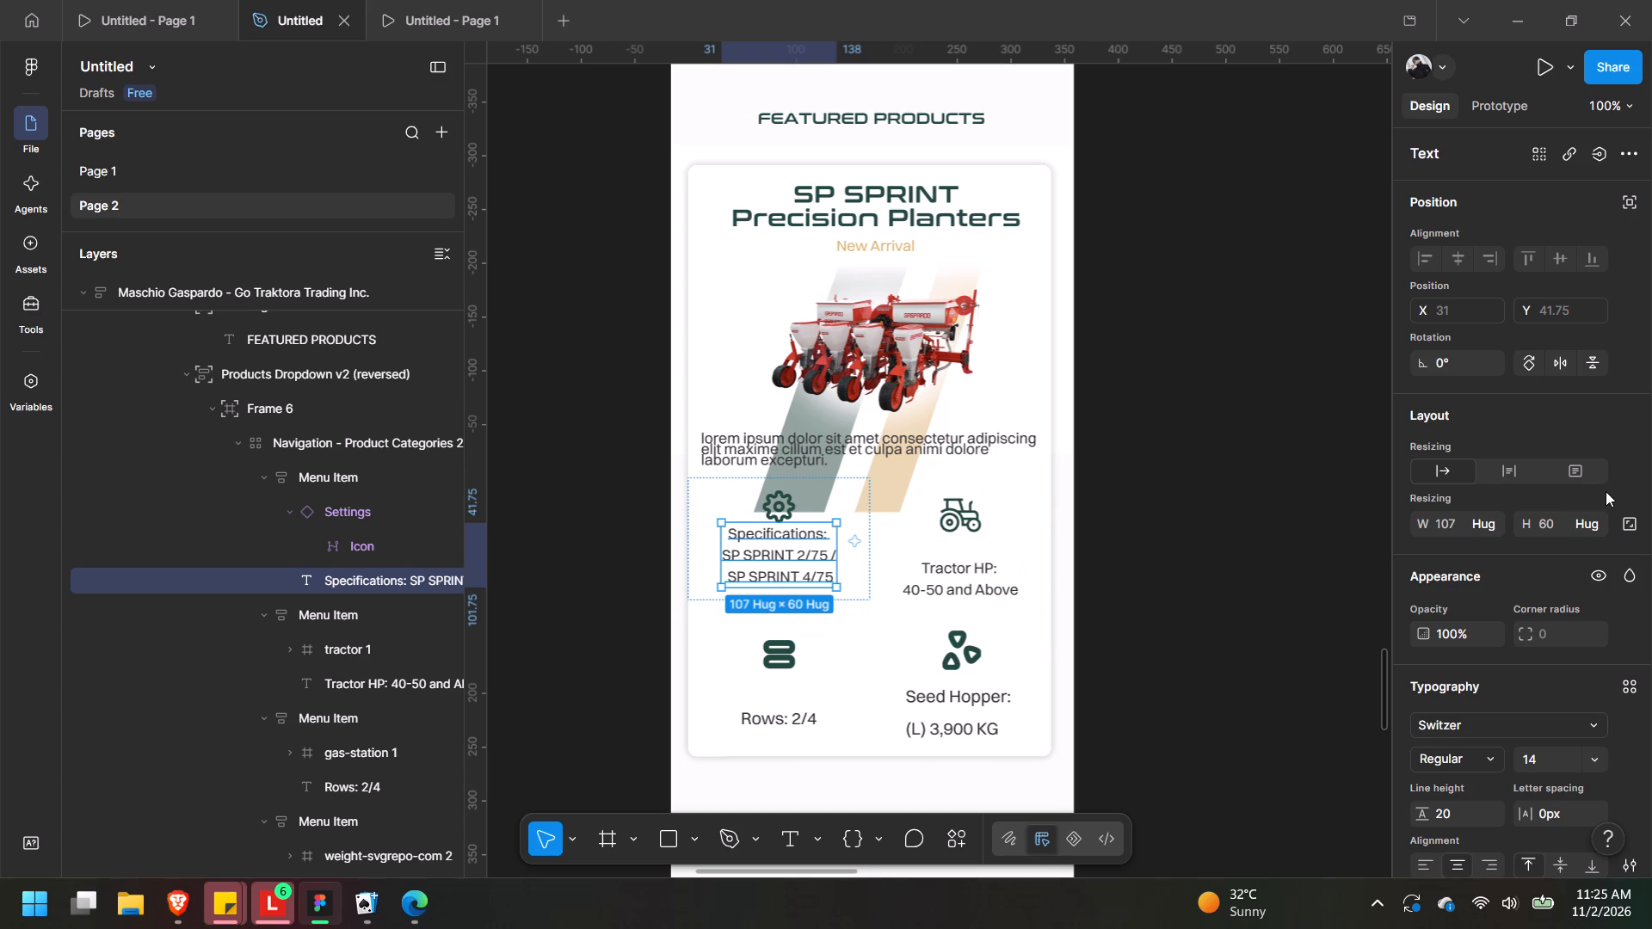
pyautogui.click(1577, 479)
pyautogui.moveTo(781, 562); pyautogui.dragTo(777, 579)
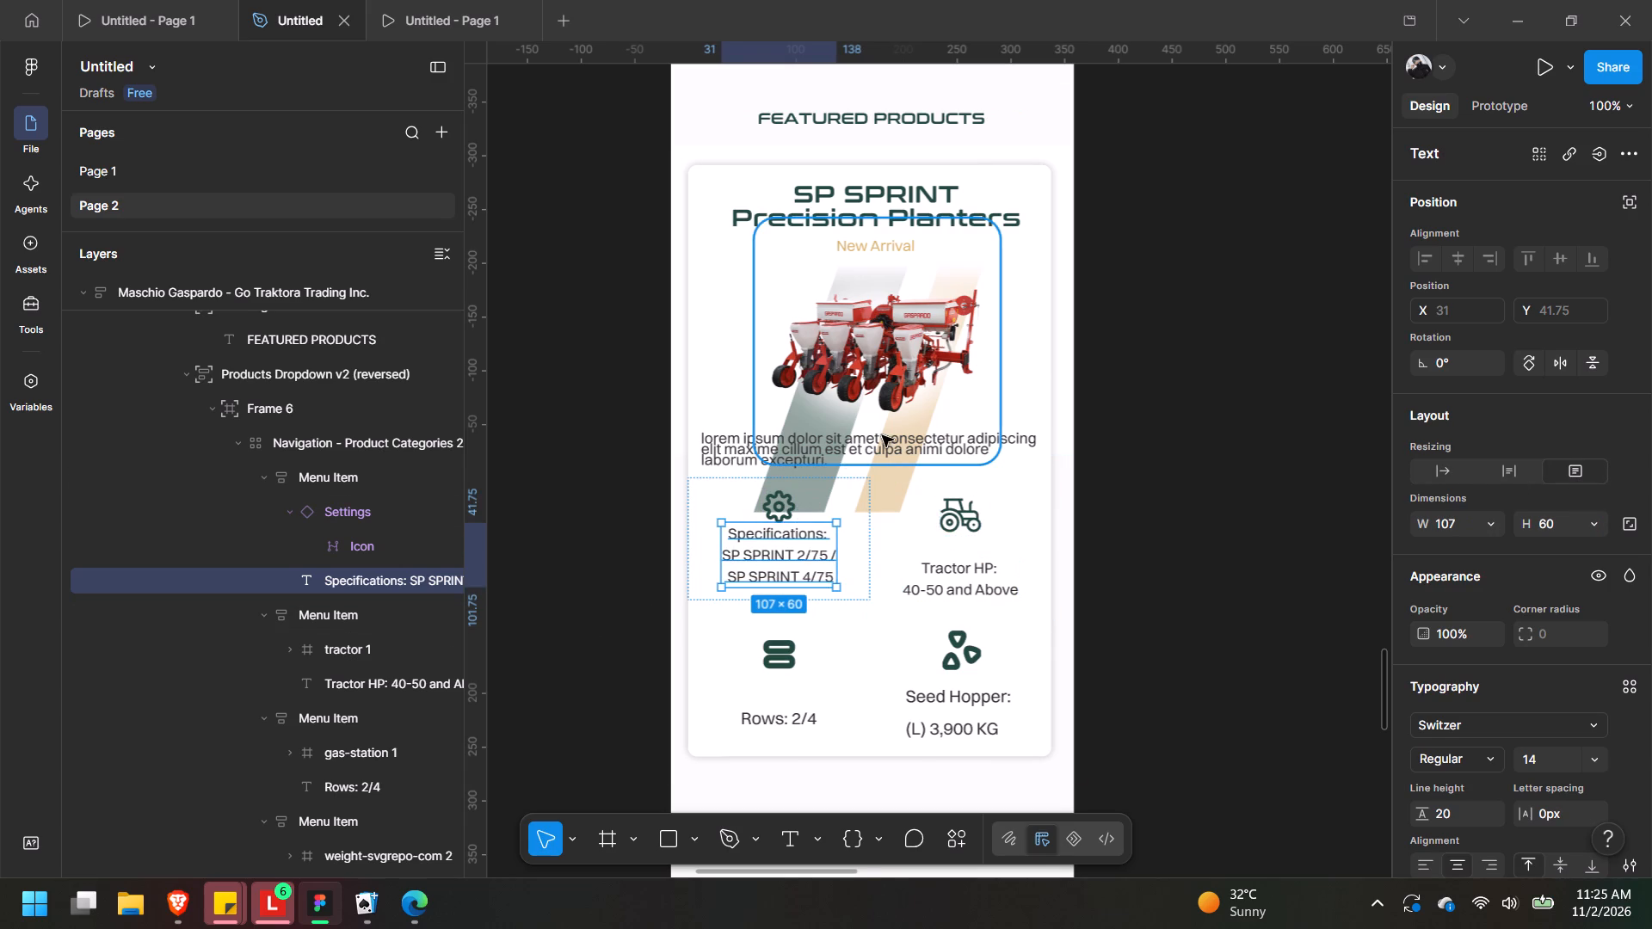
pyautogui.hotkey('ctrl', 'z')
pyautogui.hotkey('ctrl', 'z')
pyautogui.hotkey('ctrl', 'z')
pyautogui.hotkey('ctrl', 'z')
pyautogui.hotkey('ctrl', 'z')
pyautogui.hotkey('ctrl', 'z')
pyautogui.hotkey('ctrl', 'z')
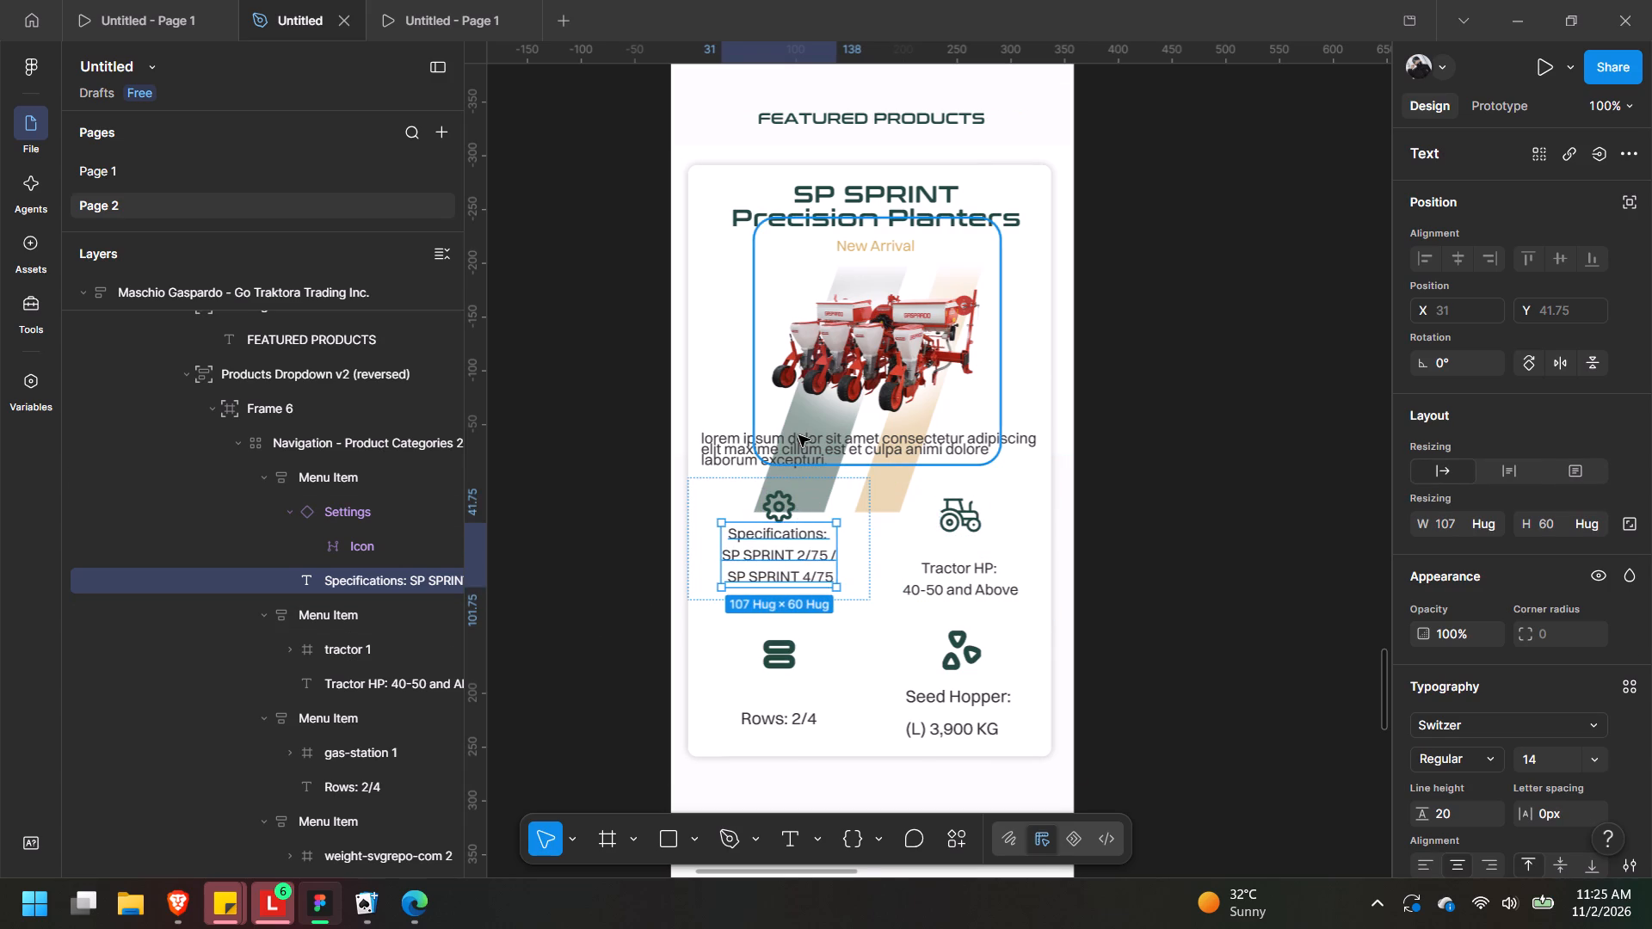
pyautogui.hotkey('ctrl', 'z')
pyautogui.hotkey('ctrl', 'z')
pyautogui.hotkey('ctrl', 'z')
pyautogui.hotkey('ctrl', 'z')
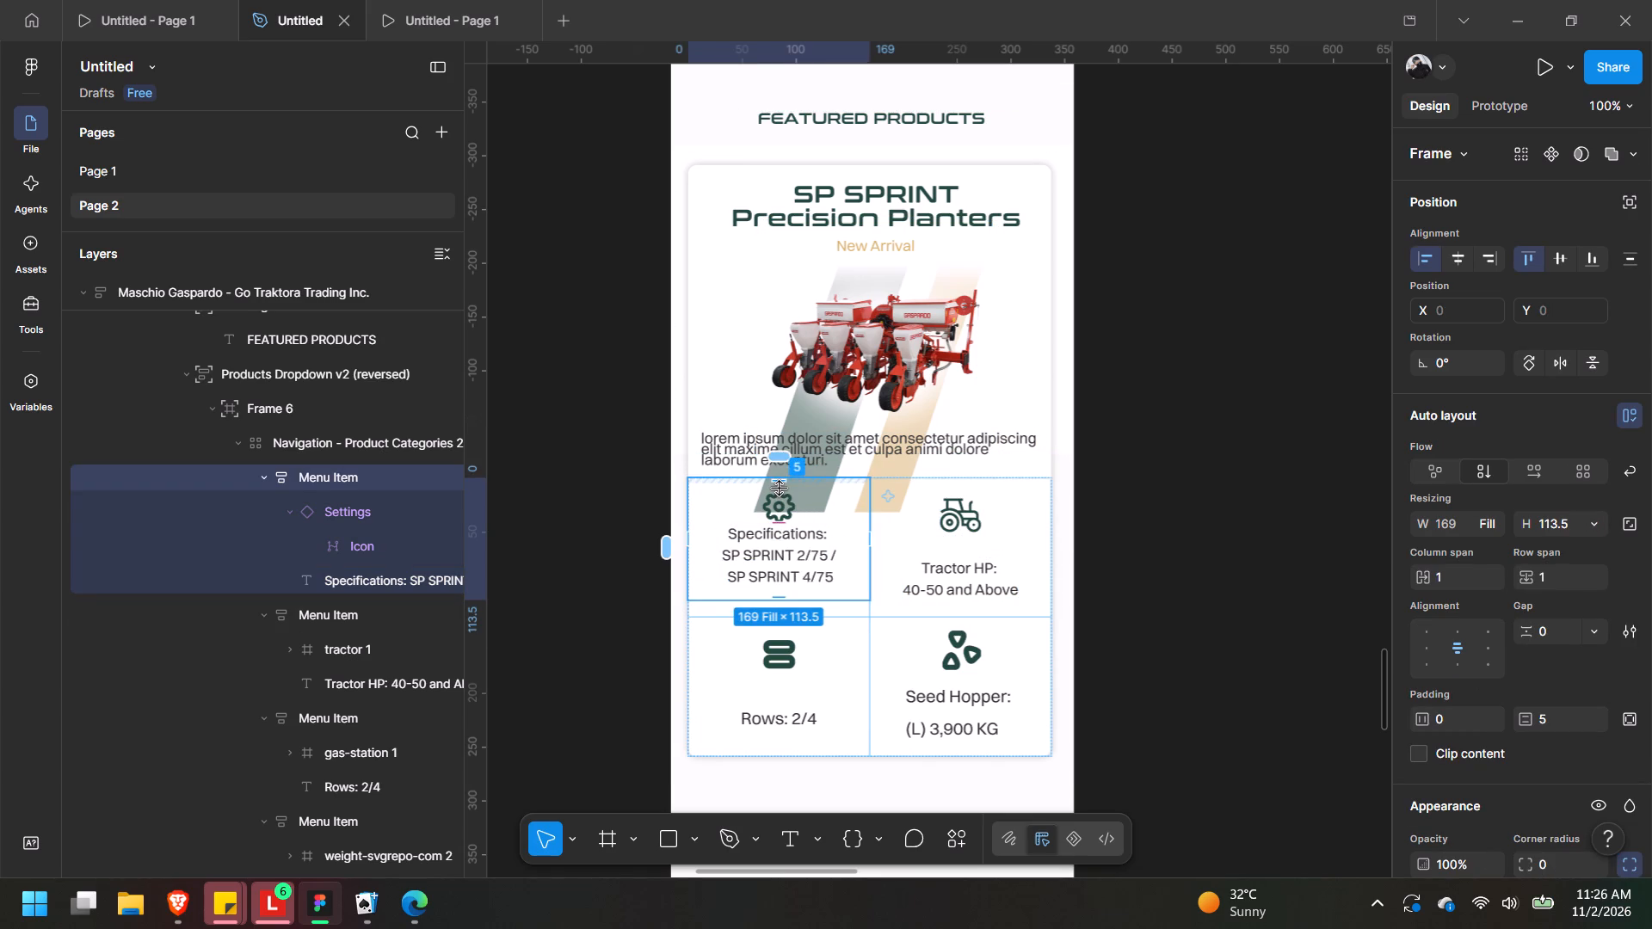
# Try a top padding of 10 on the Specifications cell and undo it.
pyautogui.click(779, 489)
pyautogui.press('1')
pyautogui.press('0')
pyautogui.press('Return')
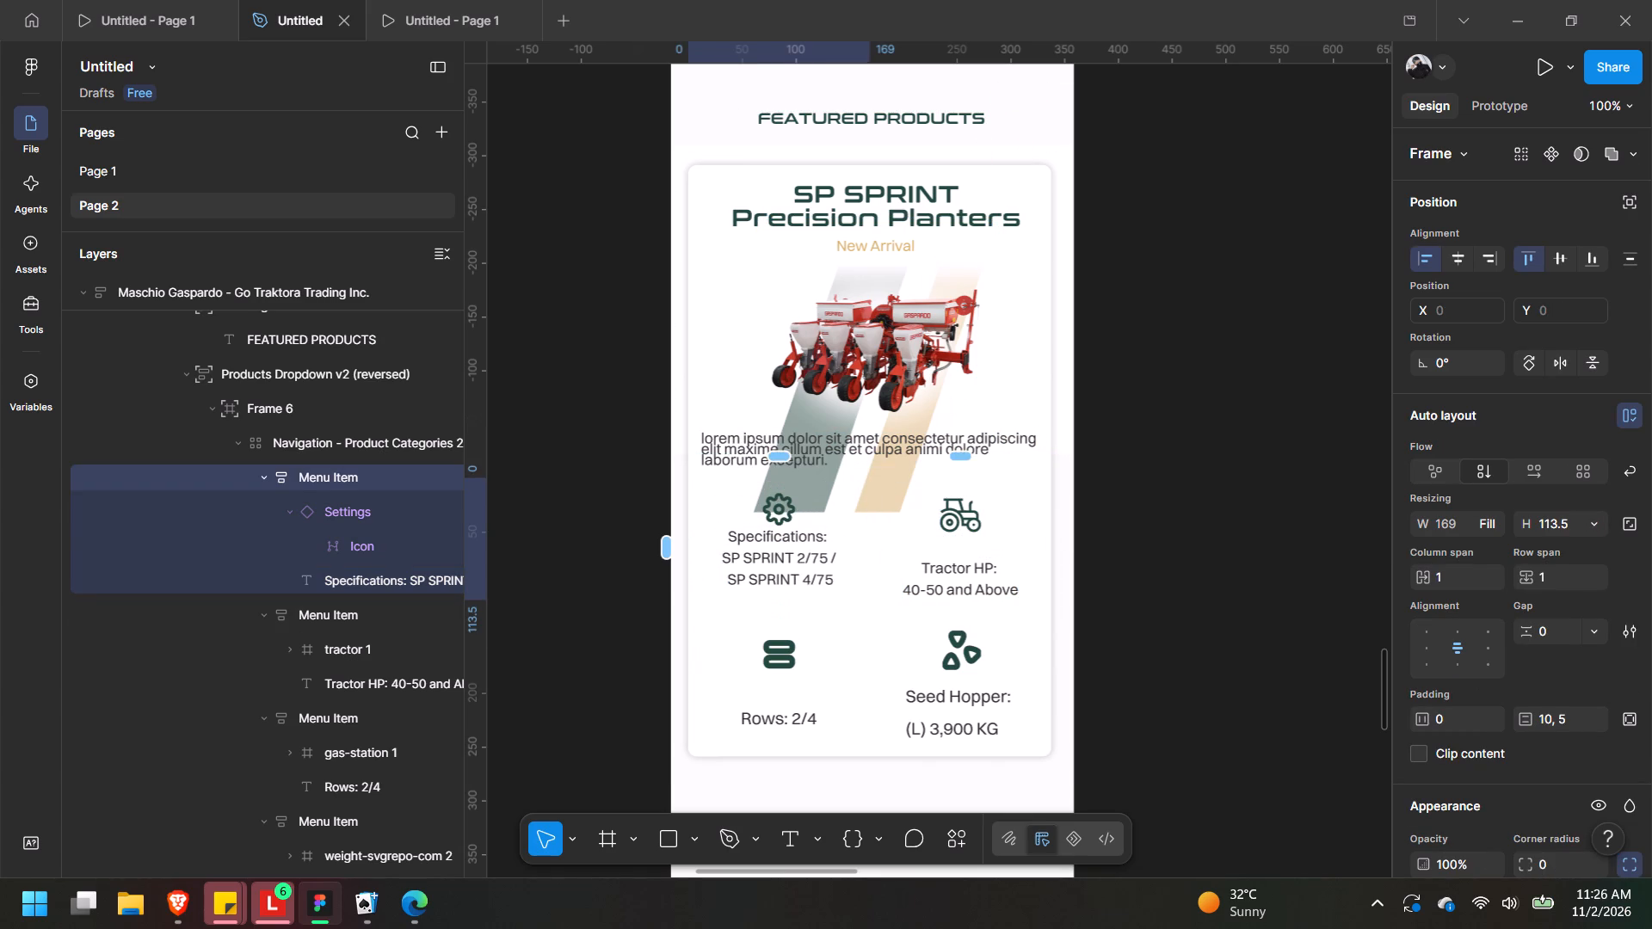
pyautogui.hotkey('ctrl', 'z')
# Set the gap between the tractor icon and the Tractor HP text to 0.
pyautogui.click(961, 498)
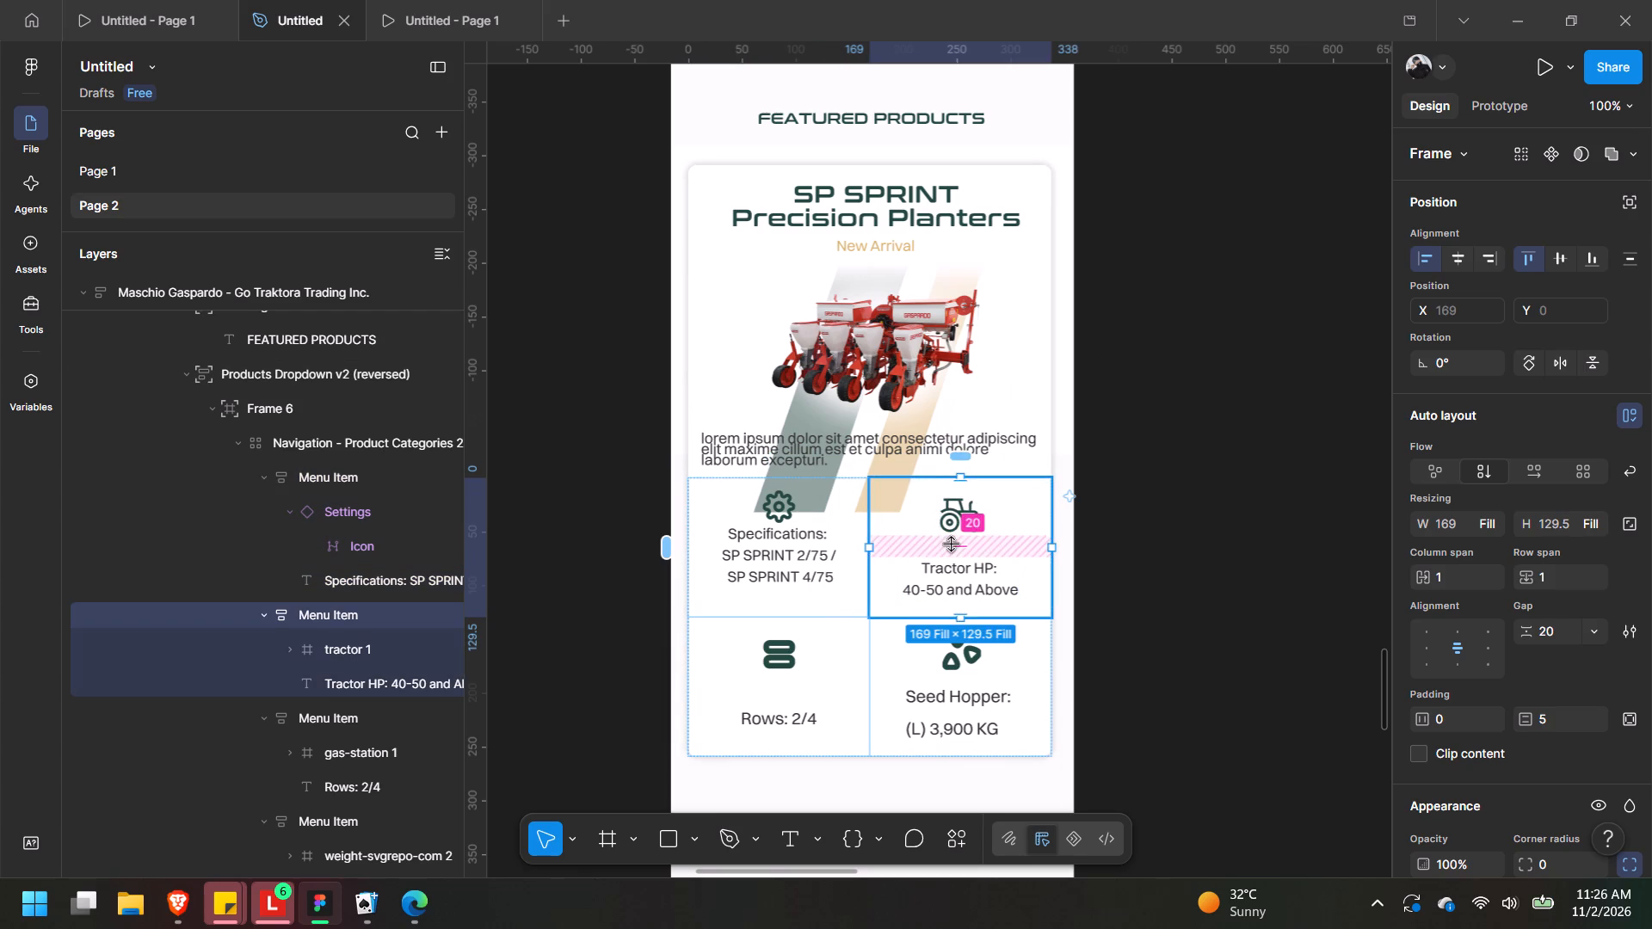
pyautogui.click(951, 544)
pyautogui.press('0')
pyautogui.press('Return')
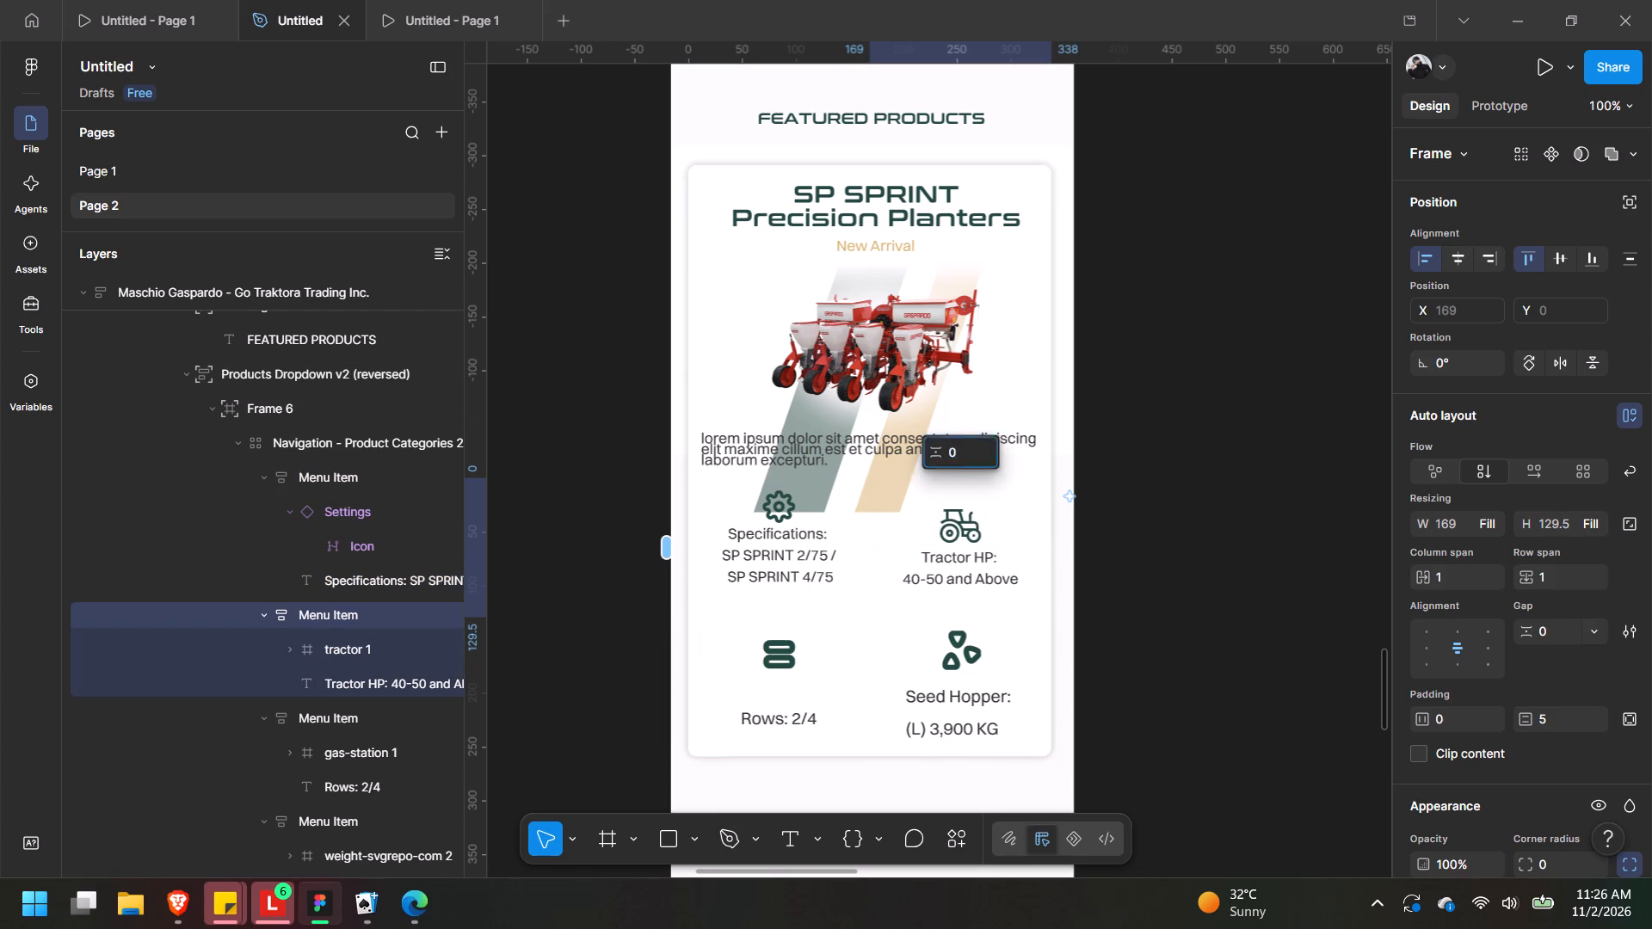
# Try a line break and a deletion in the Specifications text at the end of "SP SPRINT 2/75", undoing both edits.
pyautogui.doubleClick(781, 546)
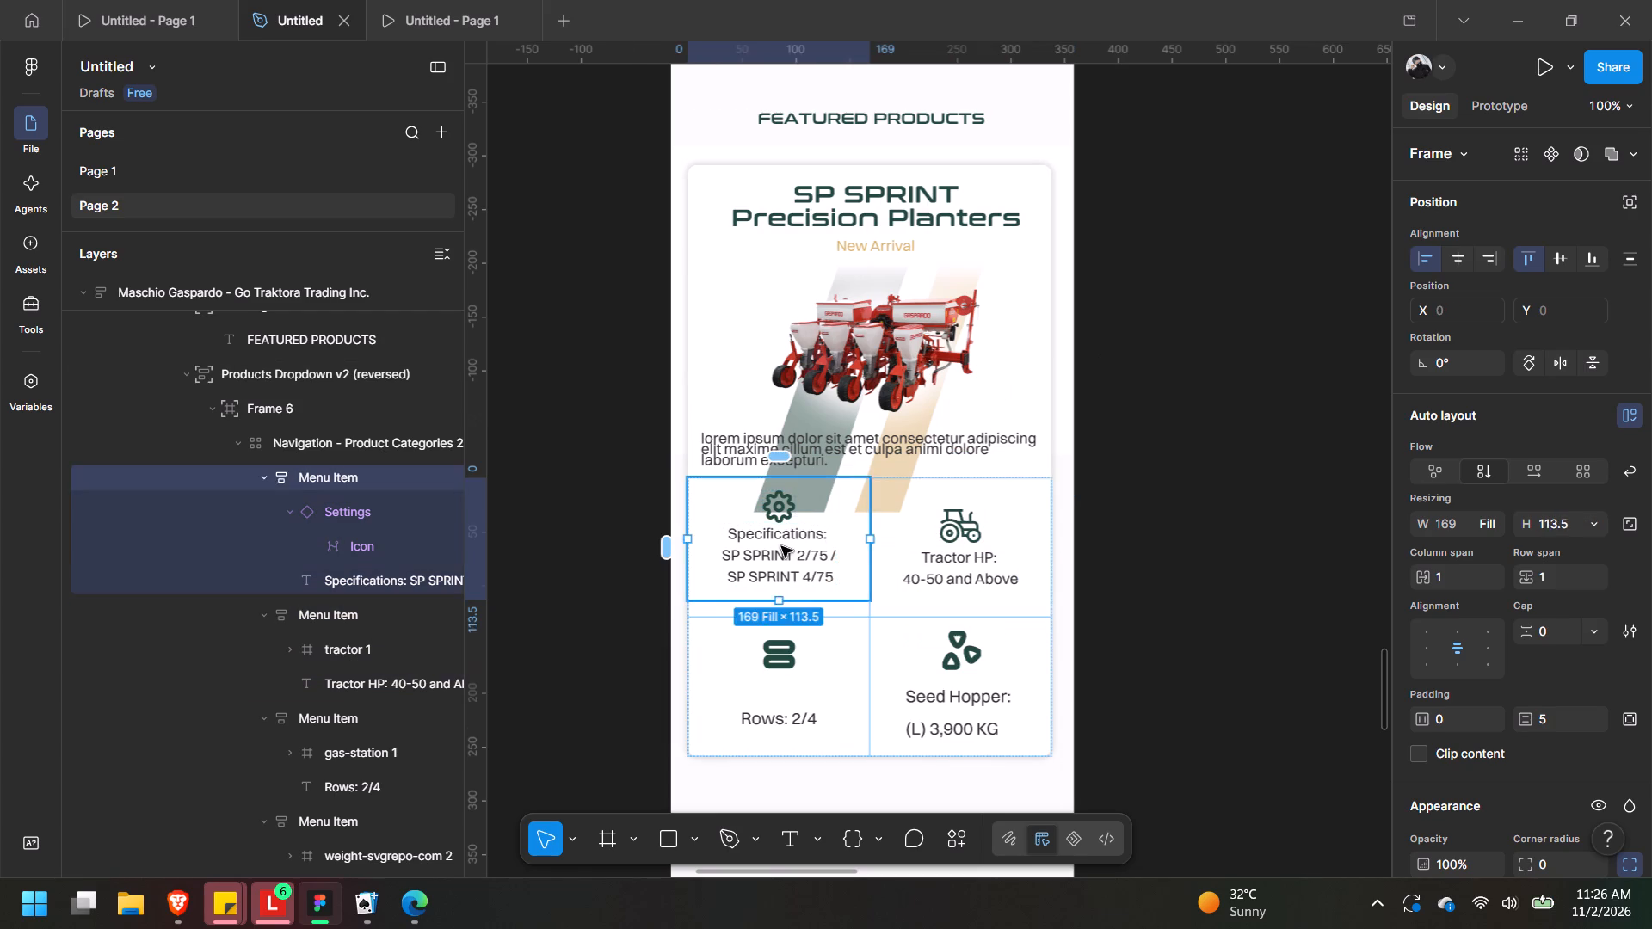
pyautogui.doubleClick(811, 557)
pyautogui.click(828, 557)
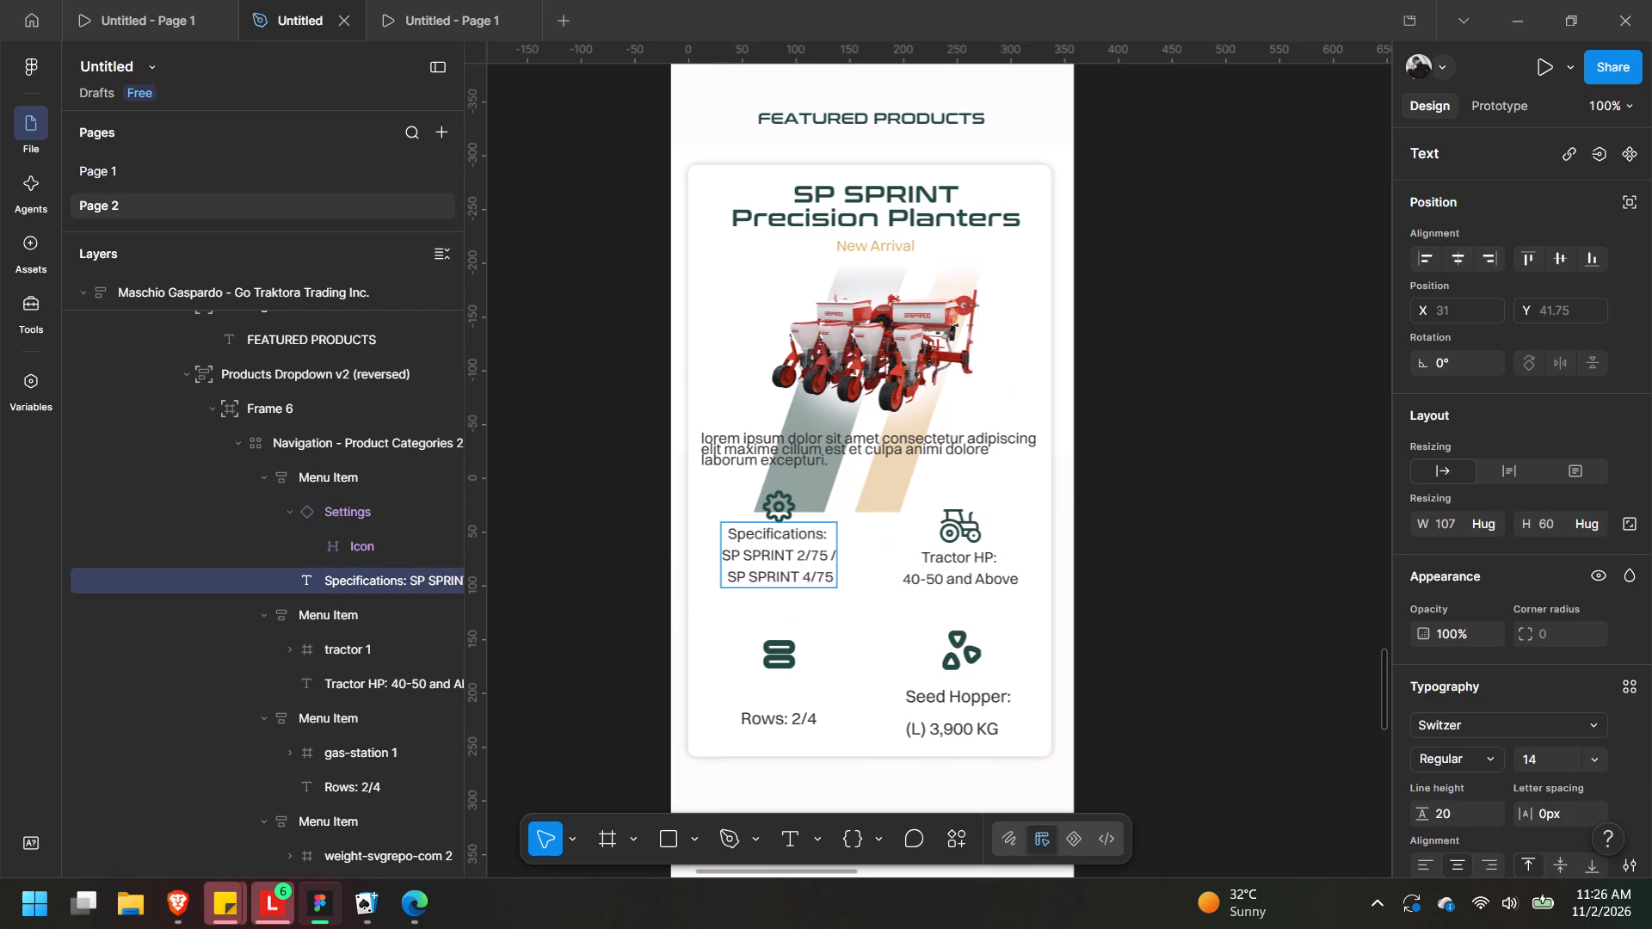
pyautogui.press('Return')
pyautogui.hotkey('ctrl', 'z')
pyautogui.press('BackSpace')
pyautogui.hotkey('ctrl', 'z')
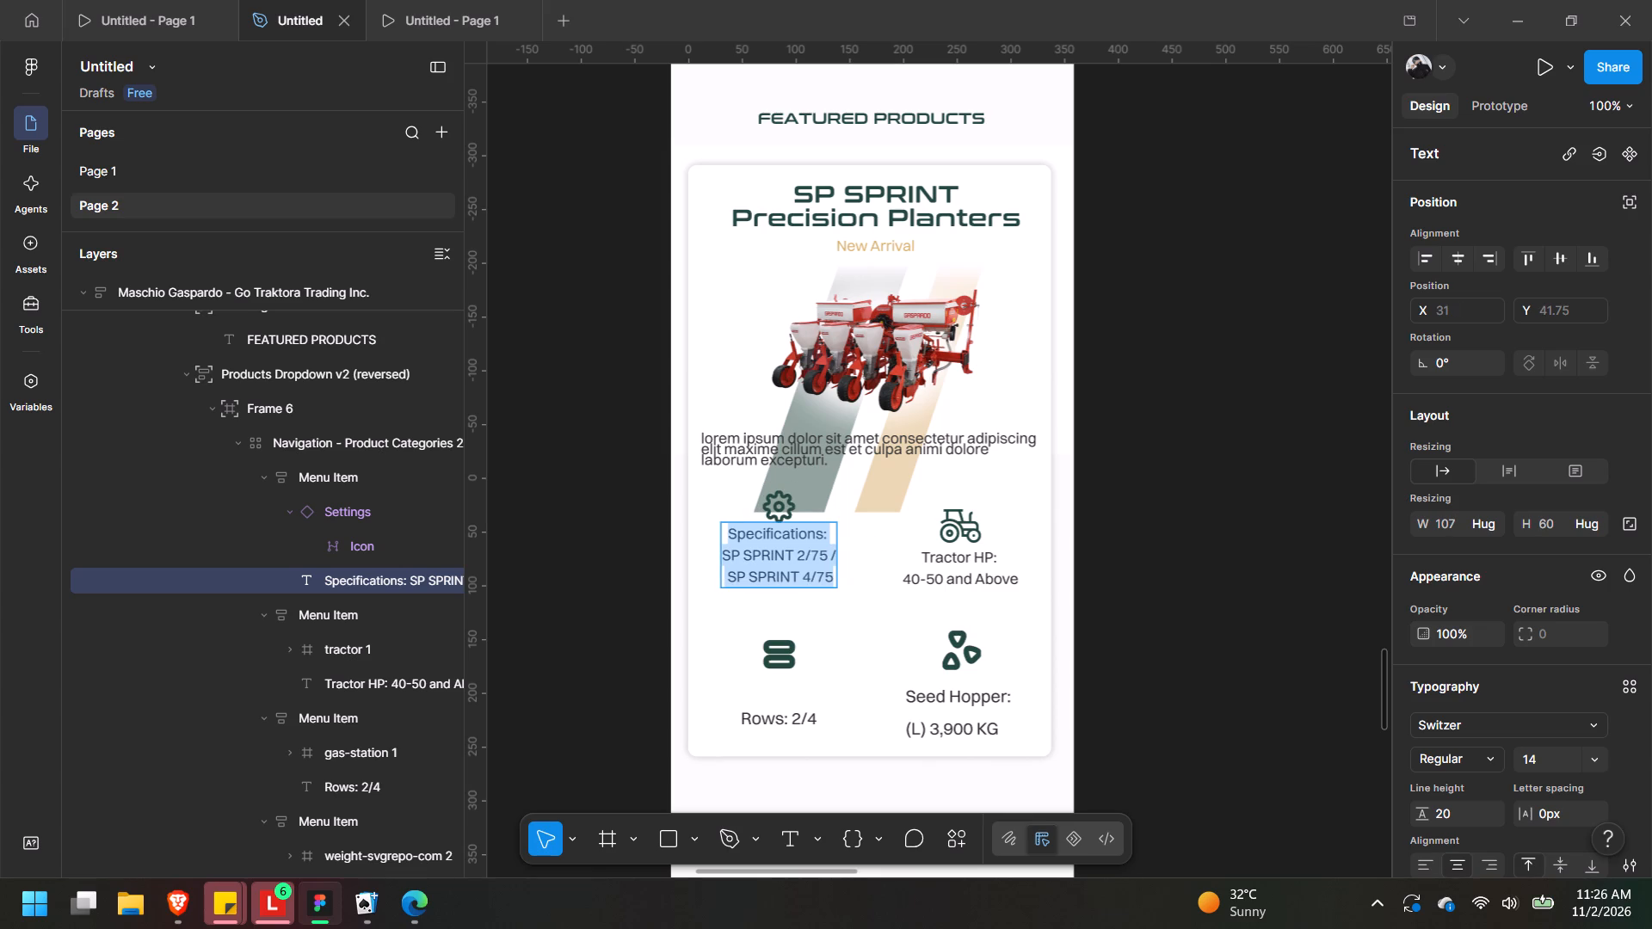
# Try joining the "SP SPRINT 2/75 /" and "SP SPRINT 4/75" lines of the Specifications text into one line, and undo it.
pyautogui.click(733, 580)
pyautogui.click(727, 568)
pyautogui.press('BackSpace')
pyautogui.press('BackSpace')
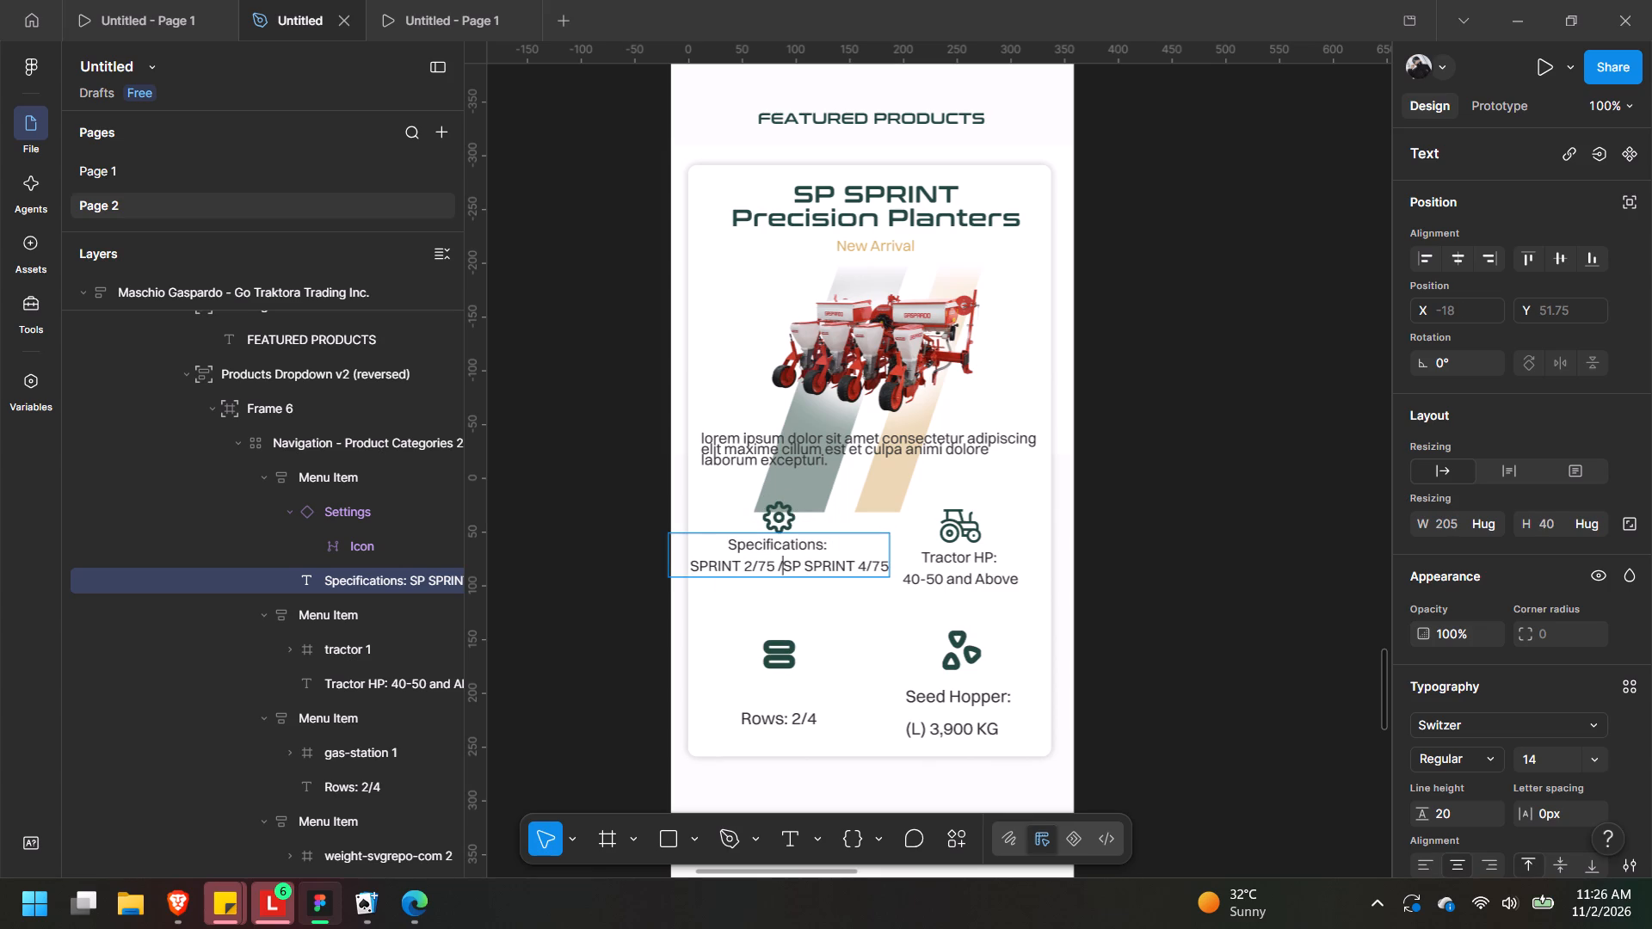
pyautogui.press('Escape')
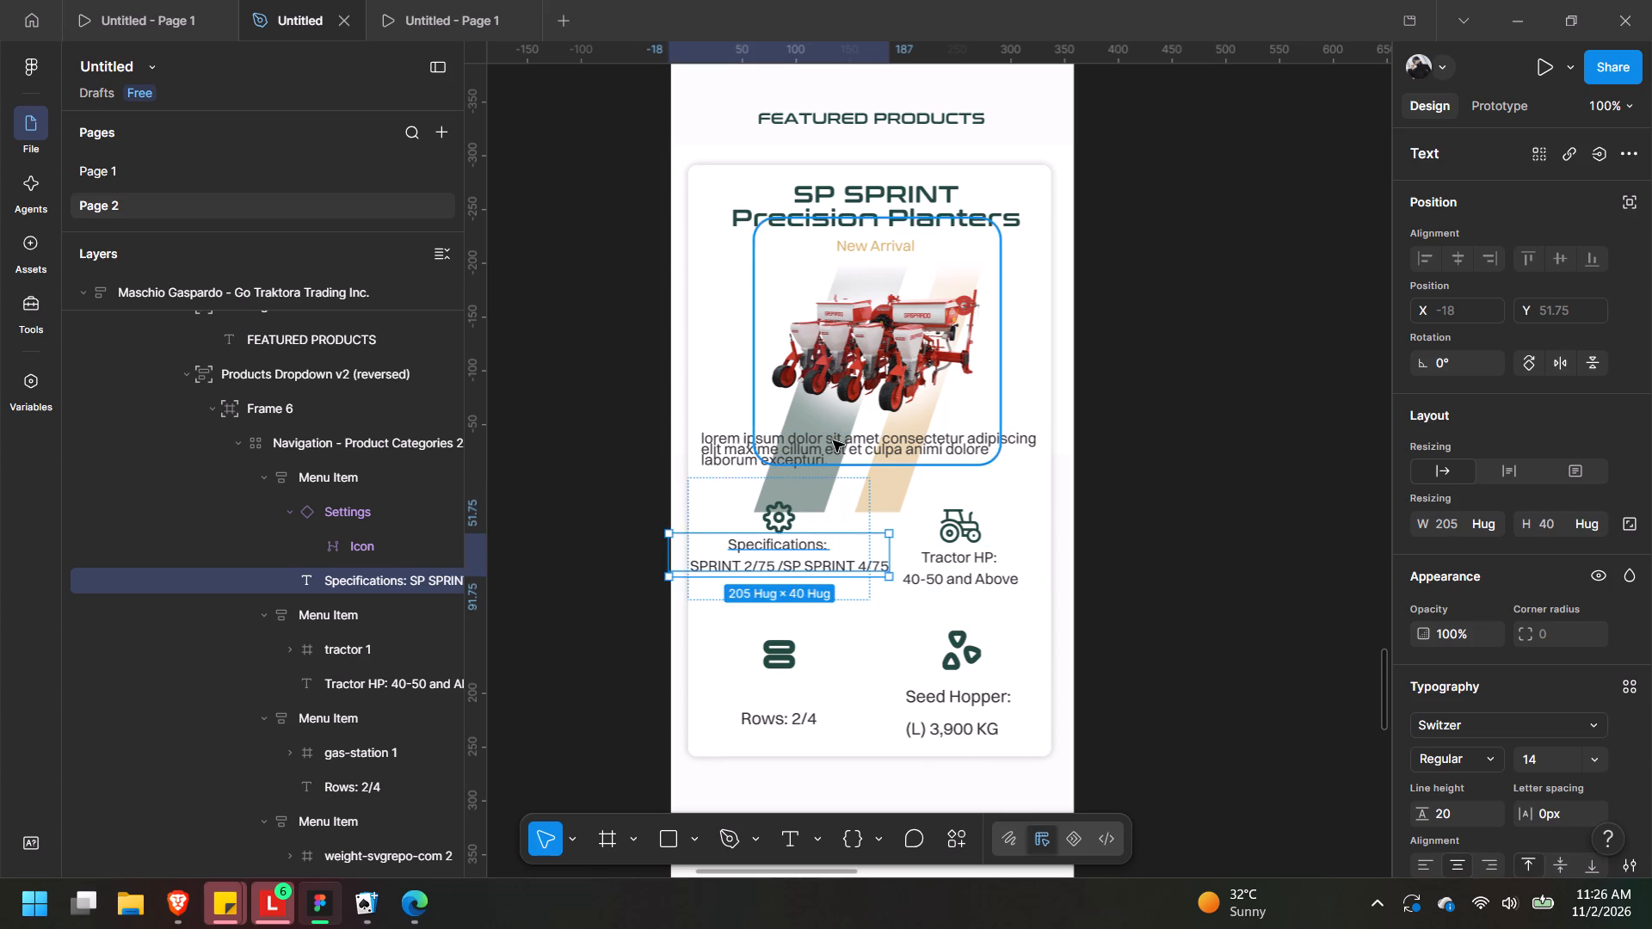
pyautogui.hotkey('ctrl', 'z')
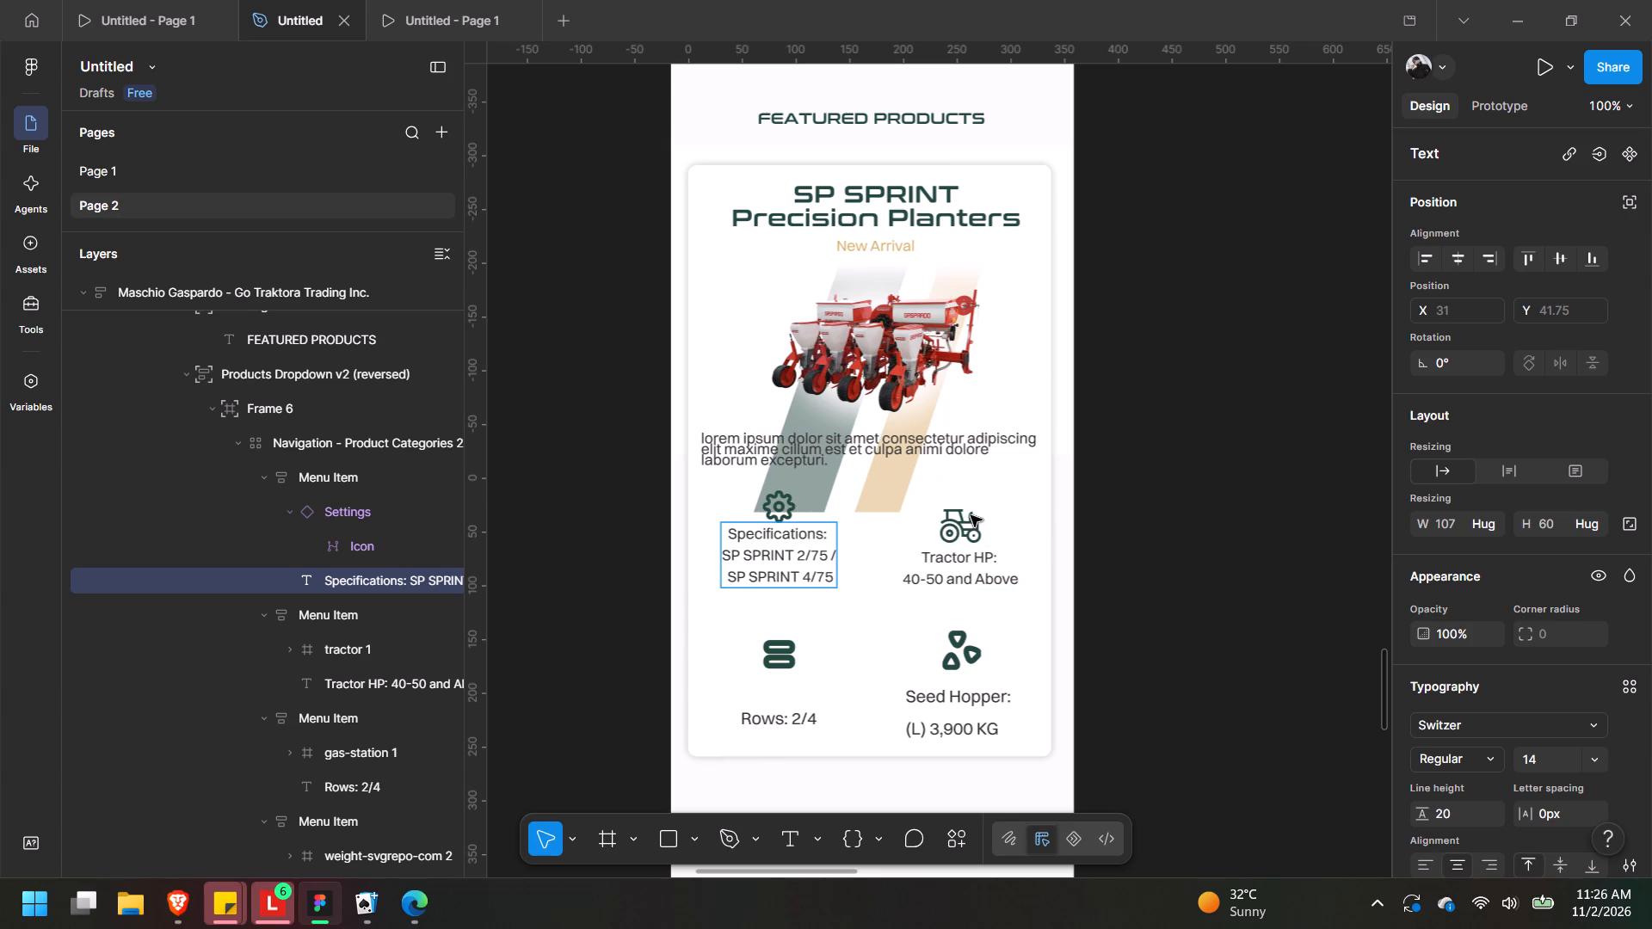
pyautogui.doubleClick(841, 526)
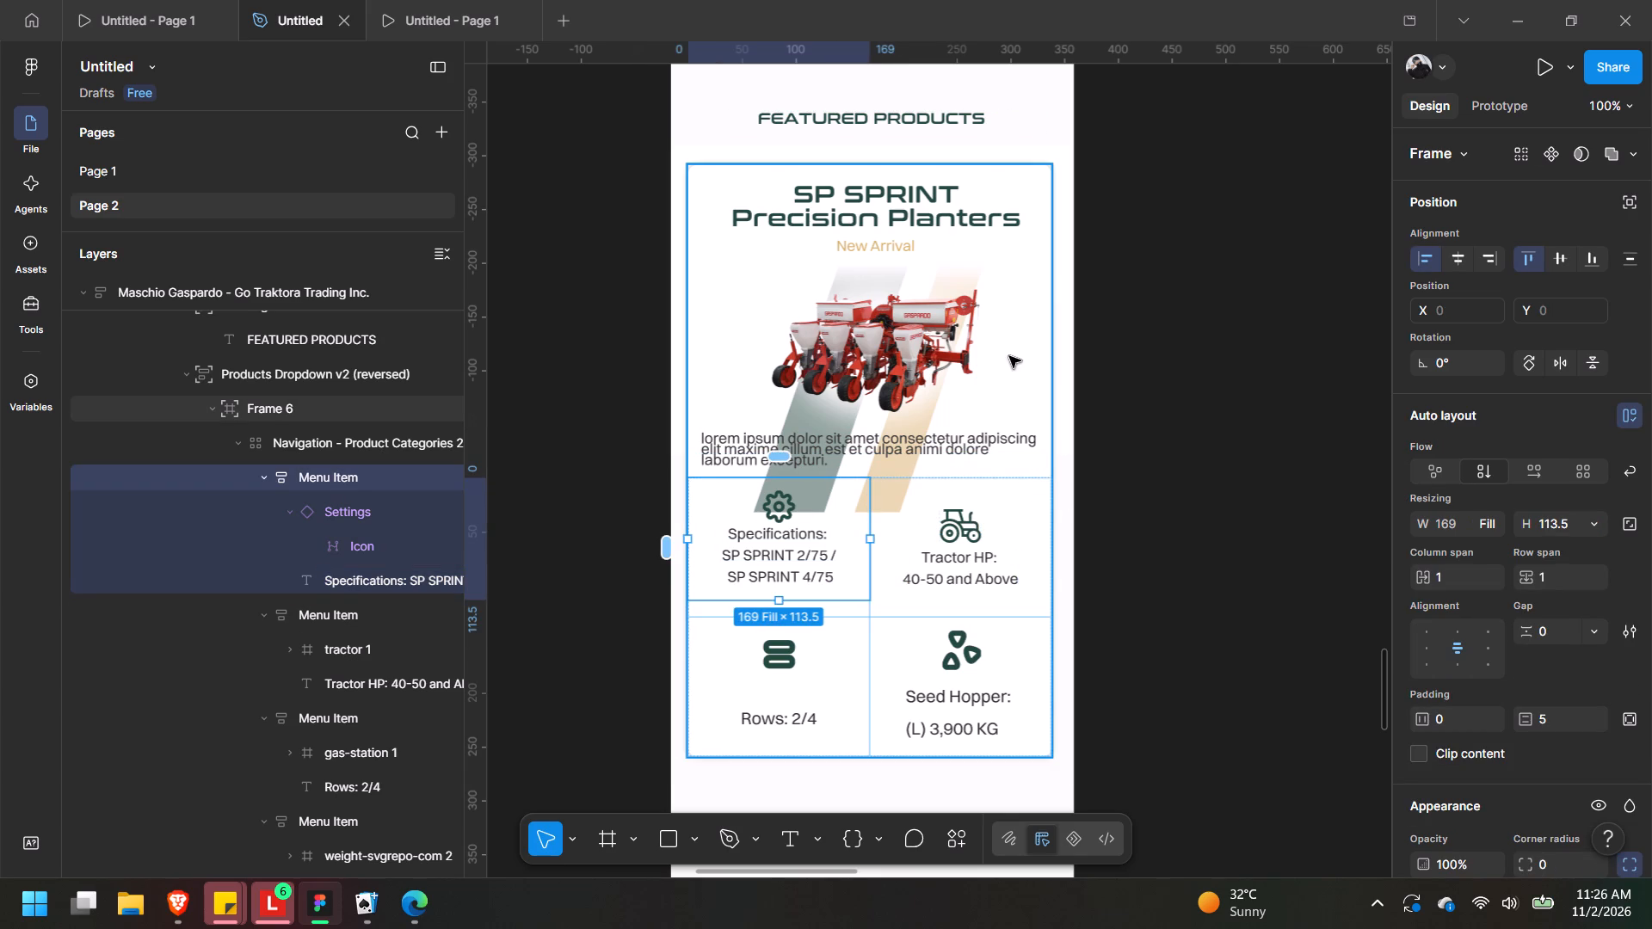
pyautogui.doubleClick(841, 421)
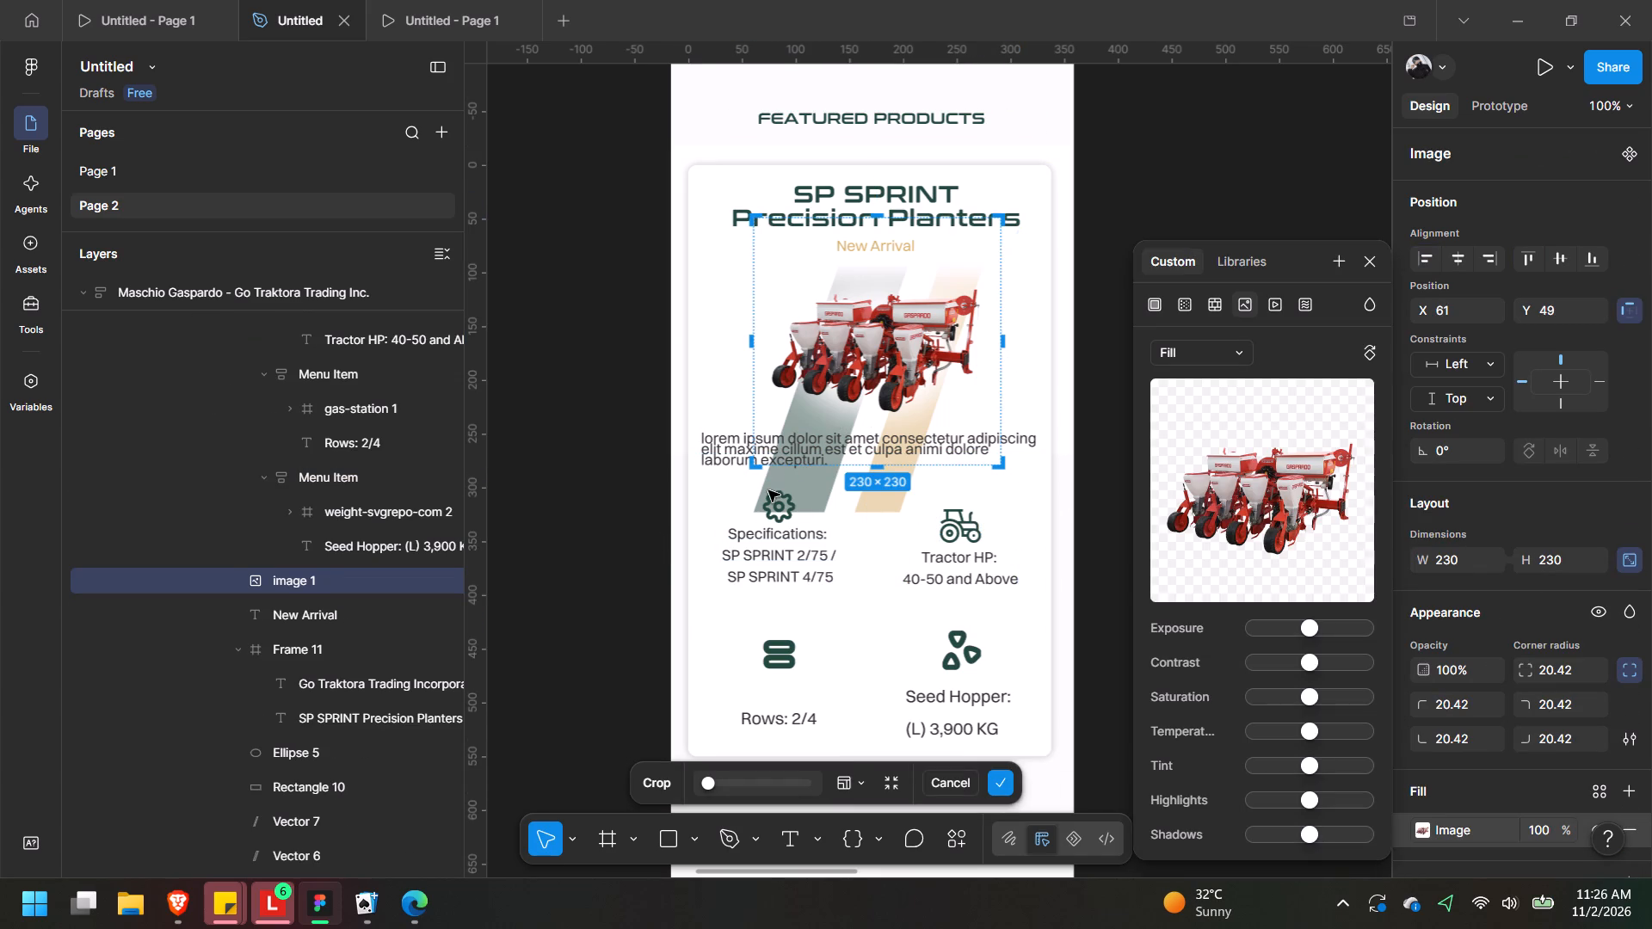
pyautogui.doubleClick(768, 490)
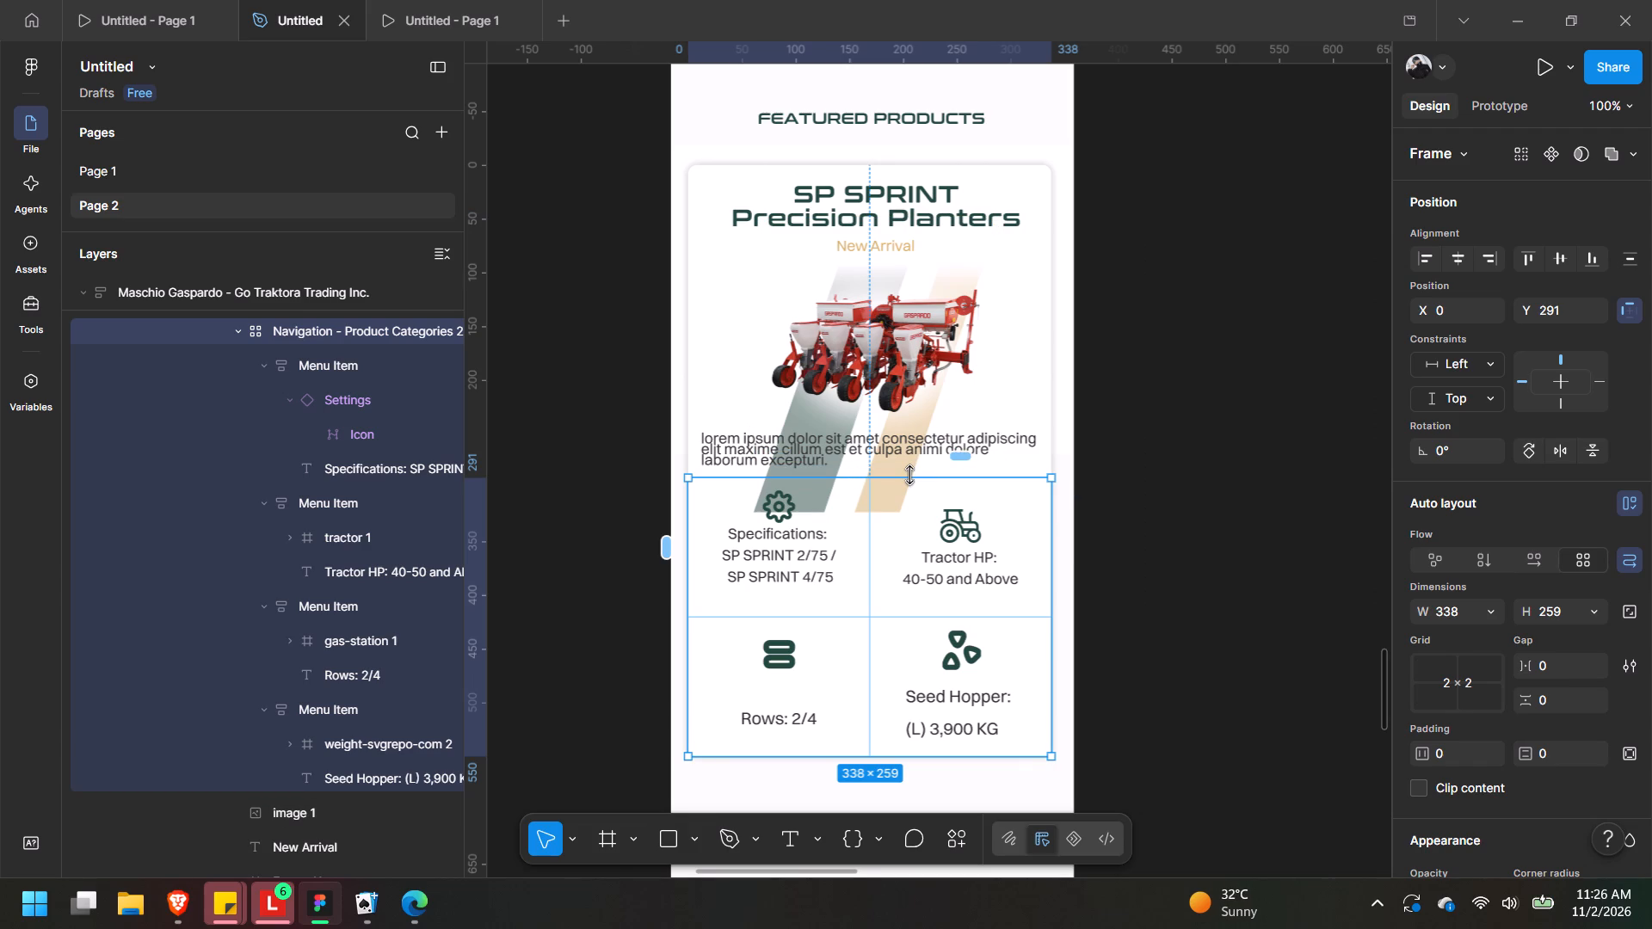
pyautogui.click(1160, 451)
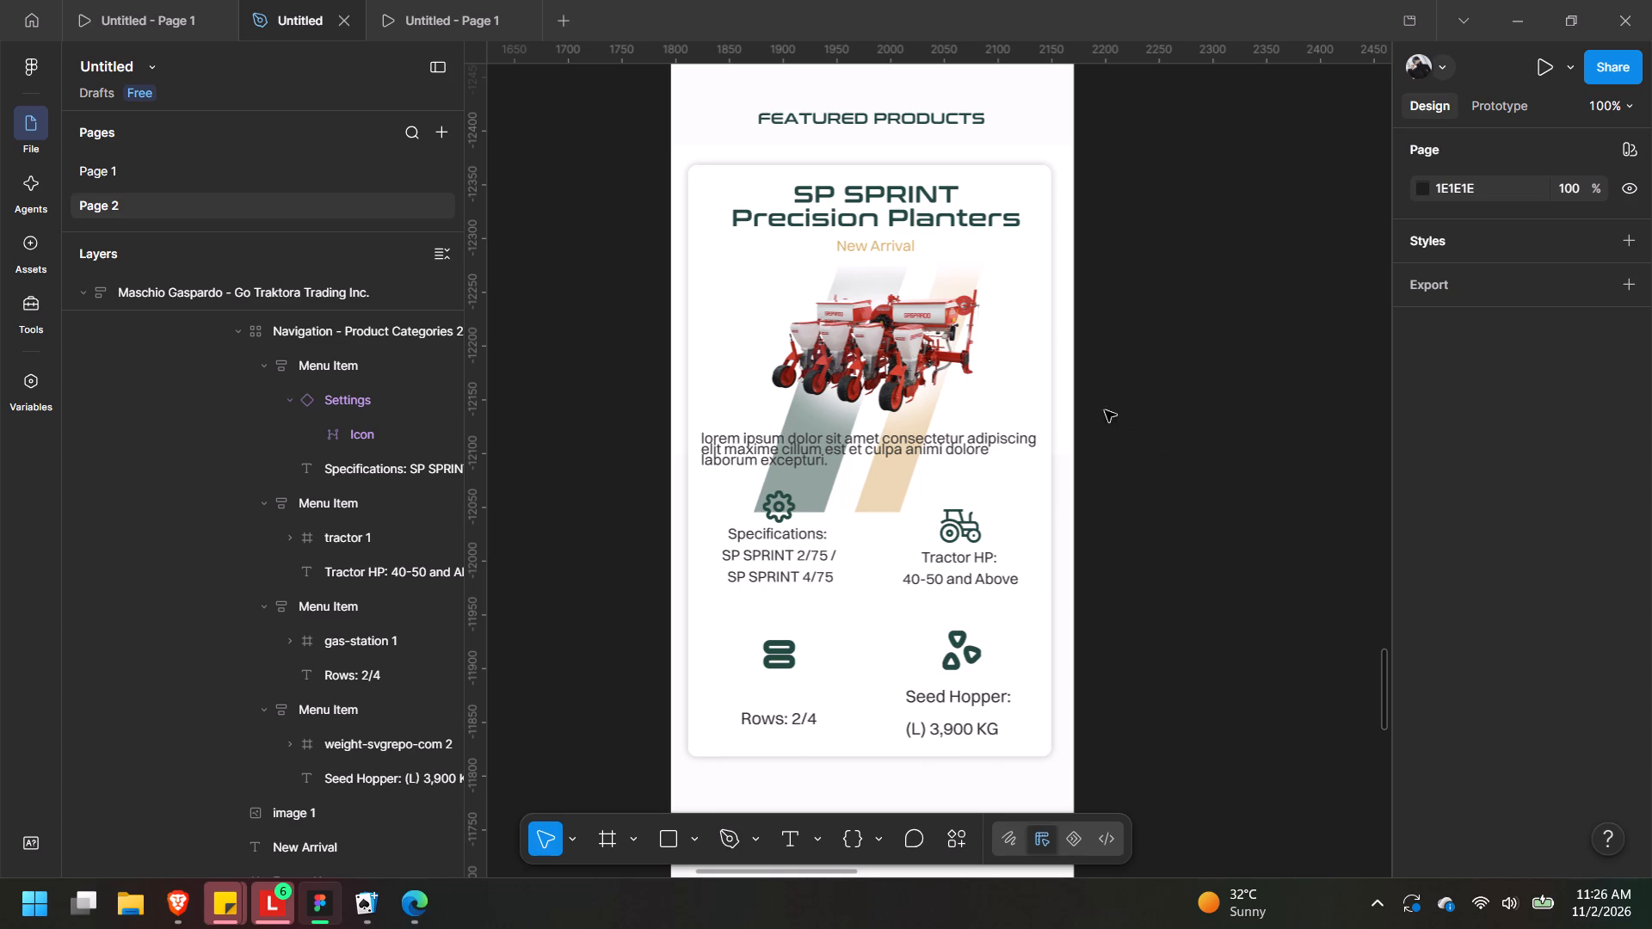
# Check the typography of the Specifications text and set the Seed Hopper text's line height to 20 to match.
pyautogui.press('t')
pyautogui.click(860, 247)
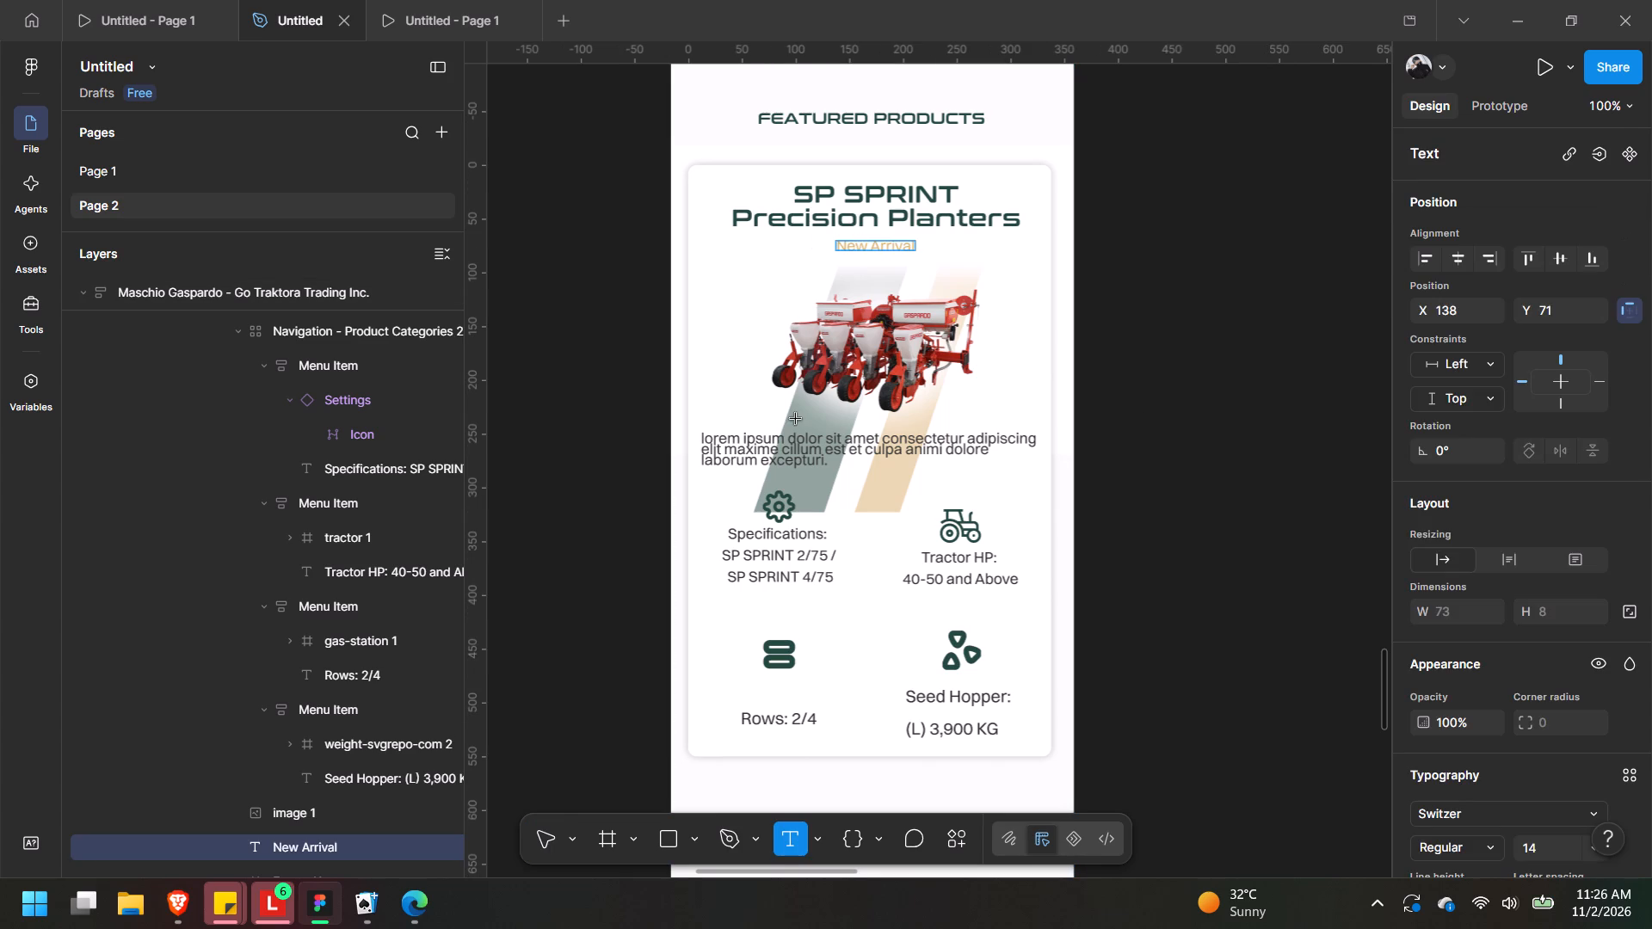
pyautogui.click(717, 437)
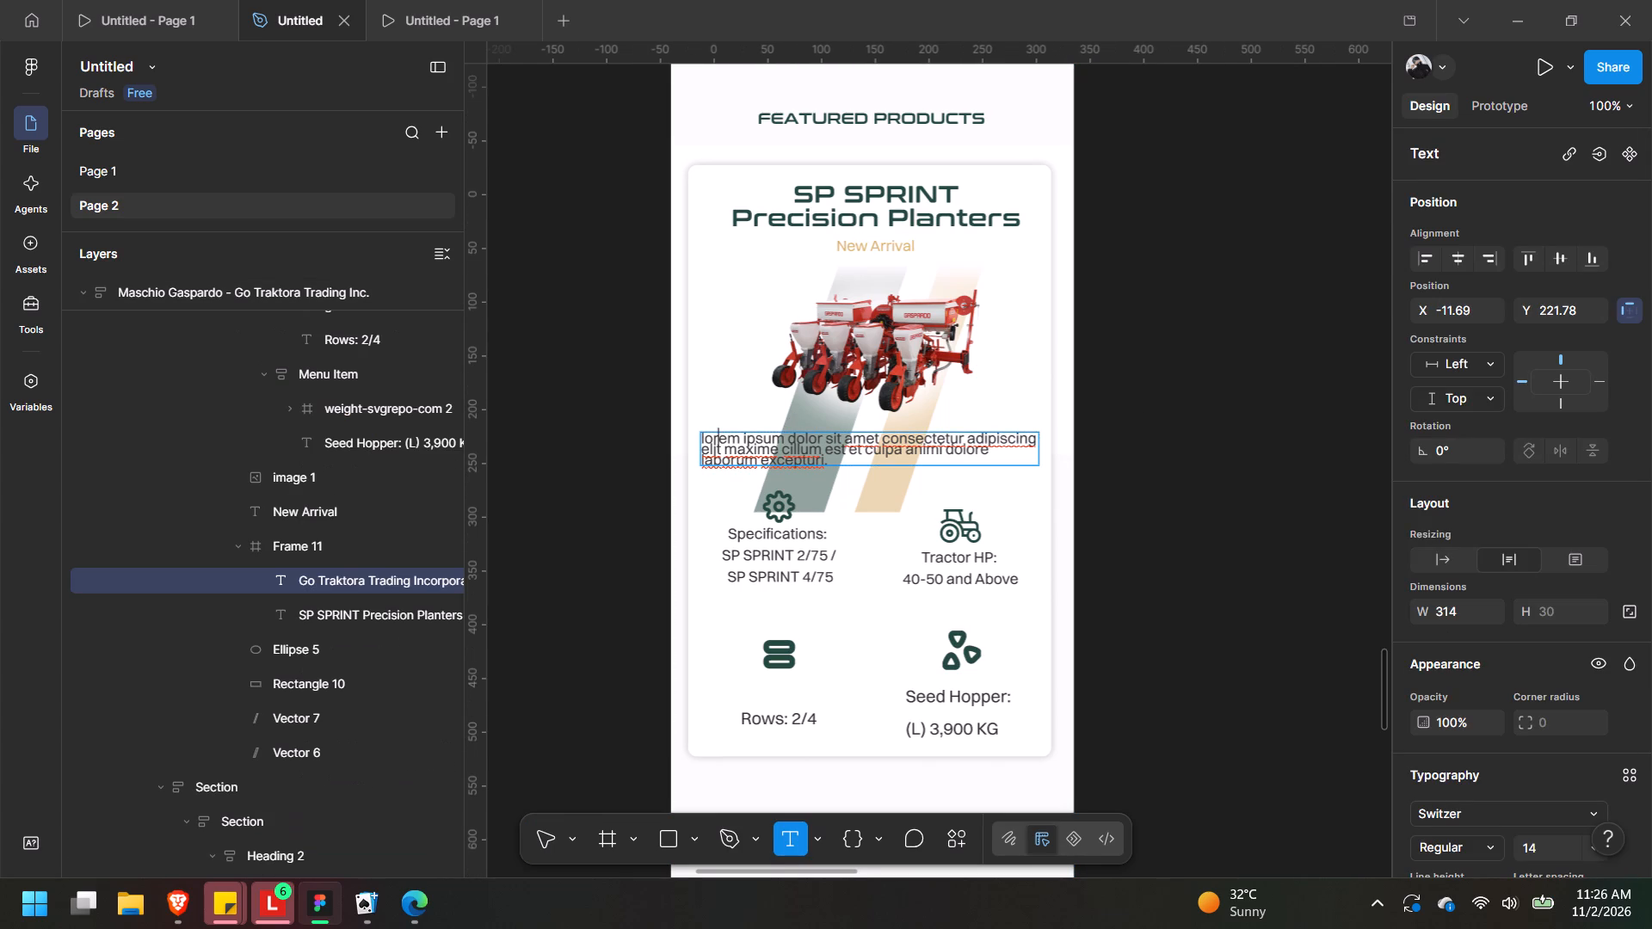
pyautogui.click(801, 569)
pyautogui.scroll(-1, 1645, 748)
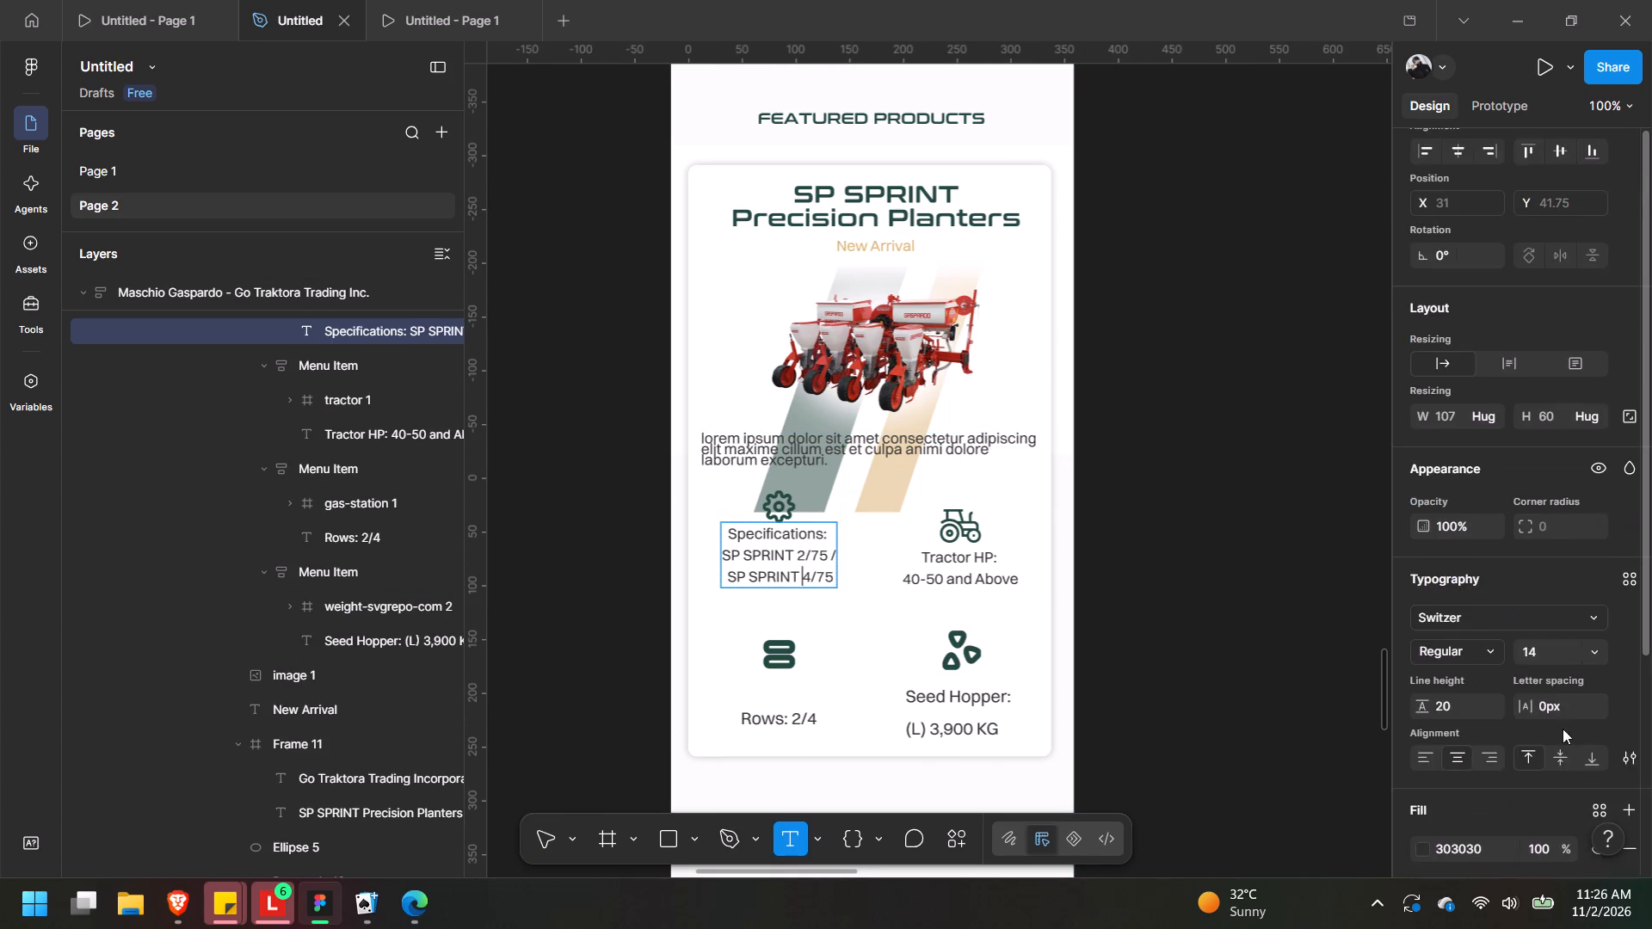
pyautogui.scroll(-1, 1563, 729)
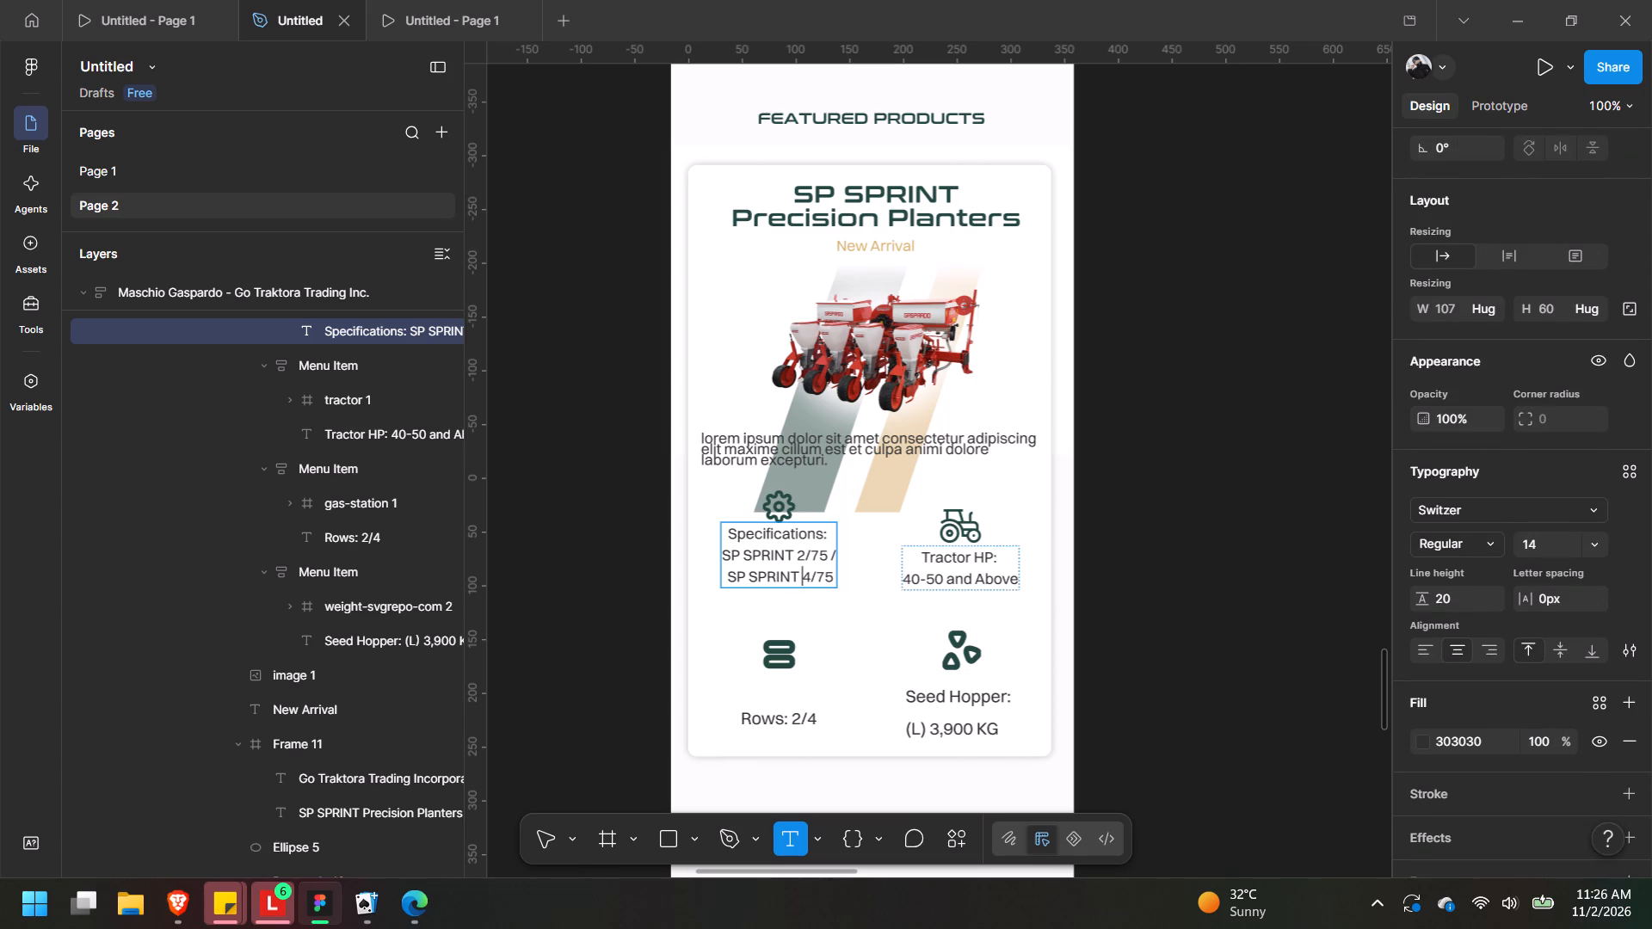
pyautogui.click(988, 708)
pyautogui.hotkey('ctrl', 'a')
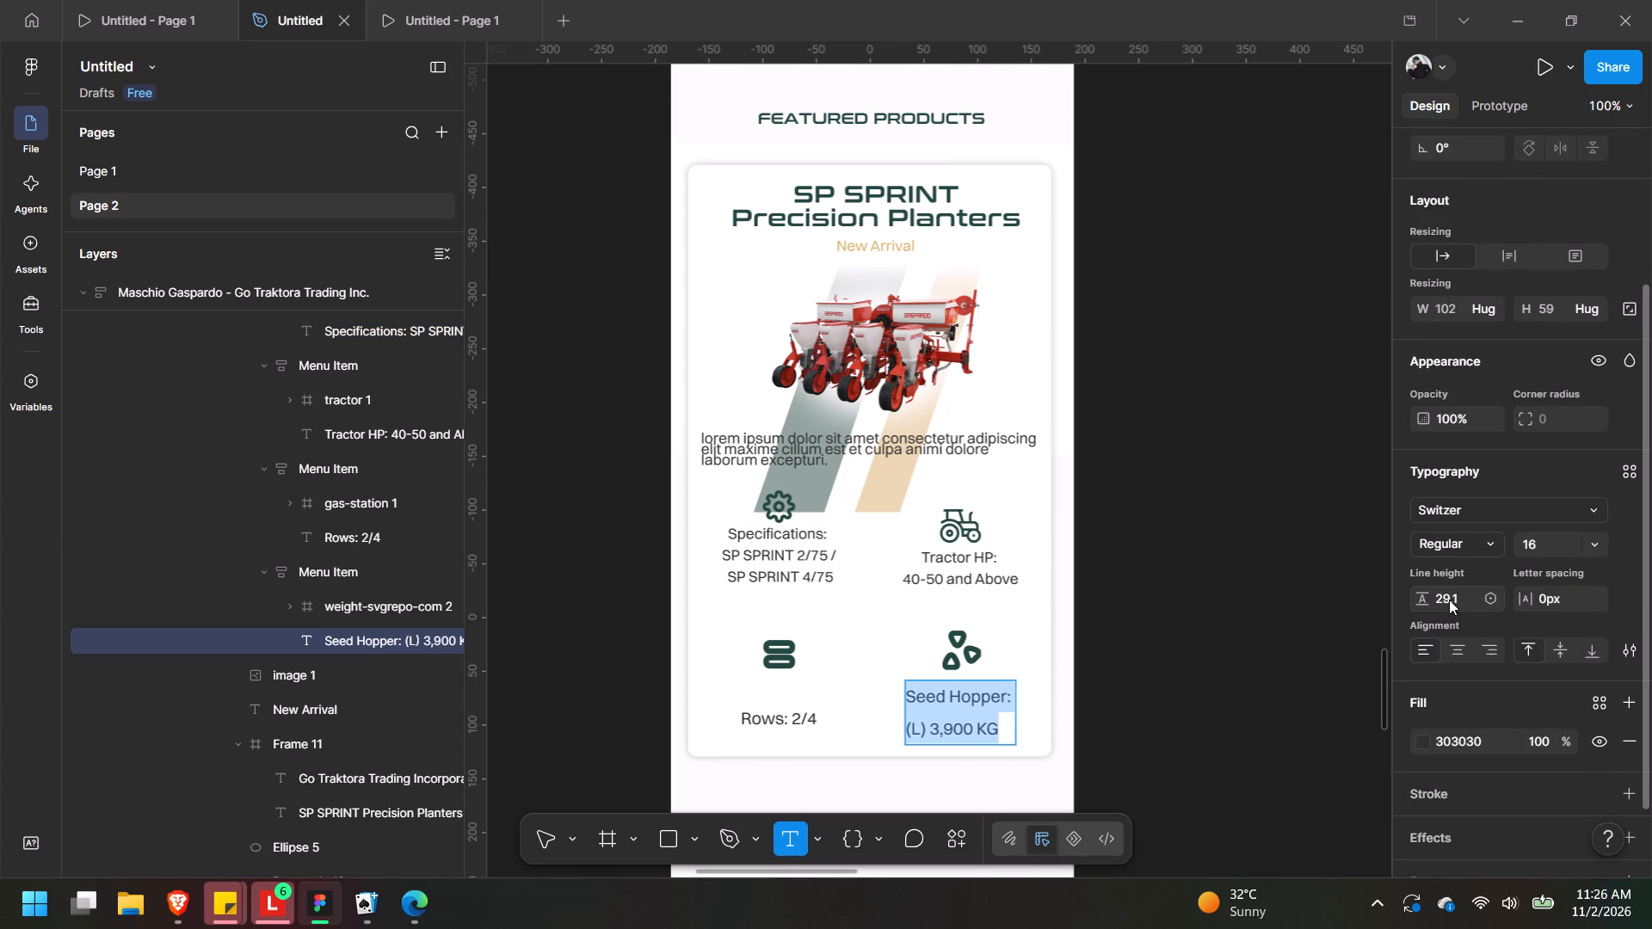
pyautogui.click(1449, 600)
pyautogui.write('20')
pyautogui.press('Return')
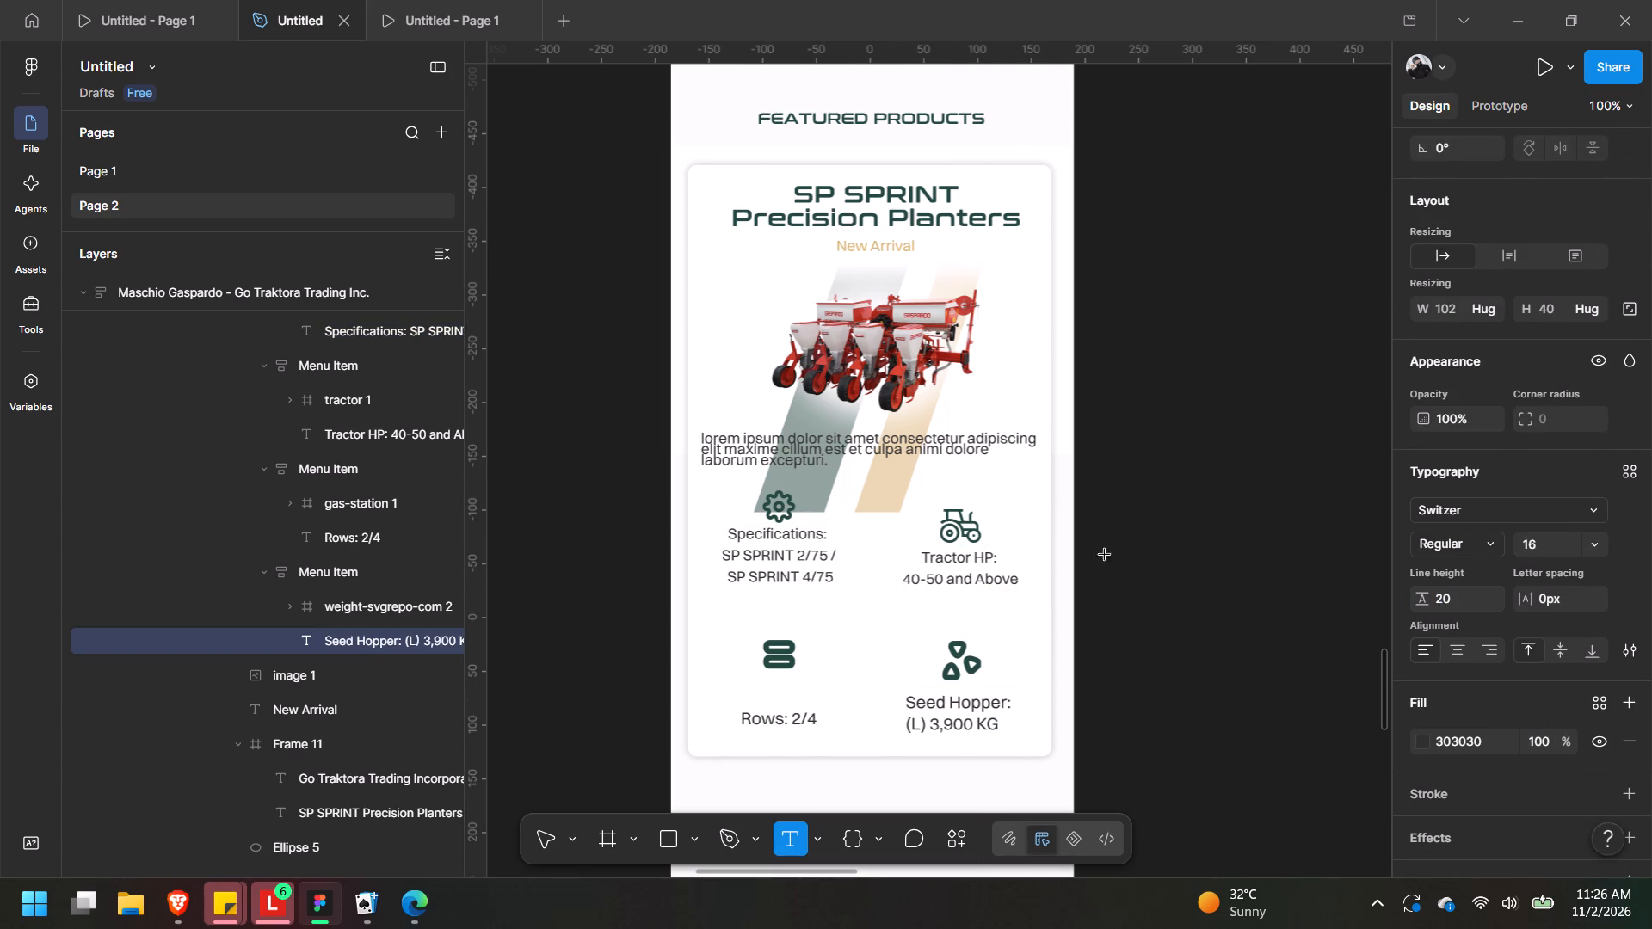
pyautogui.click(1109, 504)
pyautogui.hotkey('ctrl', 'z')
pyautogui.press('Escape')
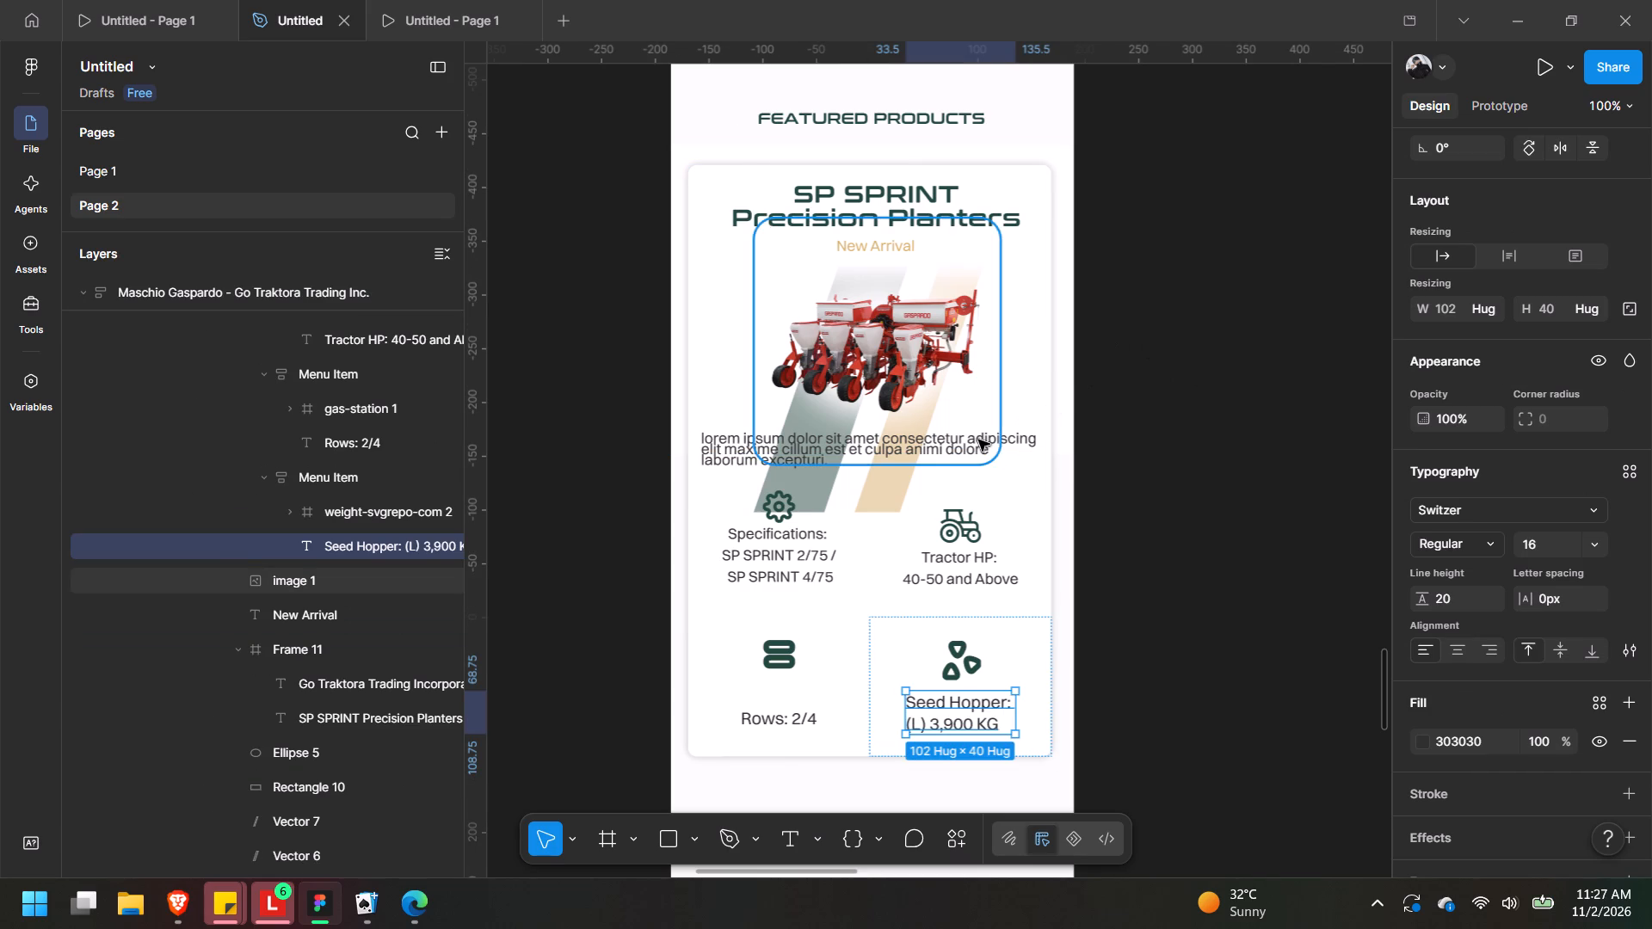
# Move the lorem ipsum description under the planter image about 10 px down, to Y 231.78.
pyautogui.click(825, 471)
pyautogui.click(1025, 450)
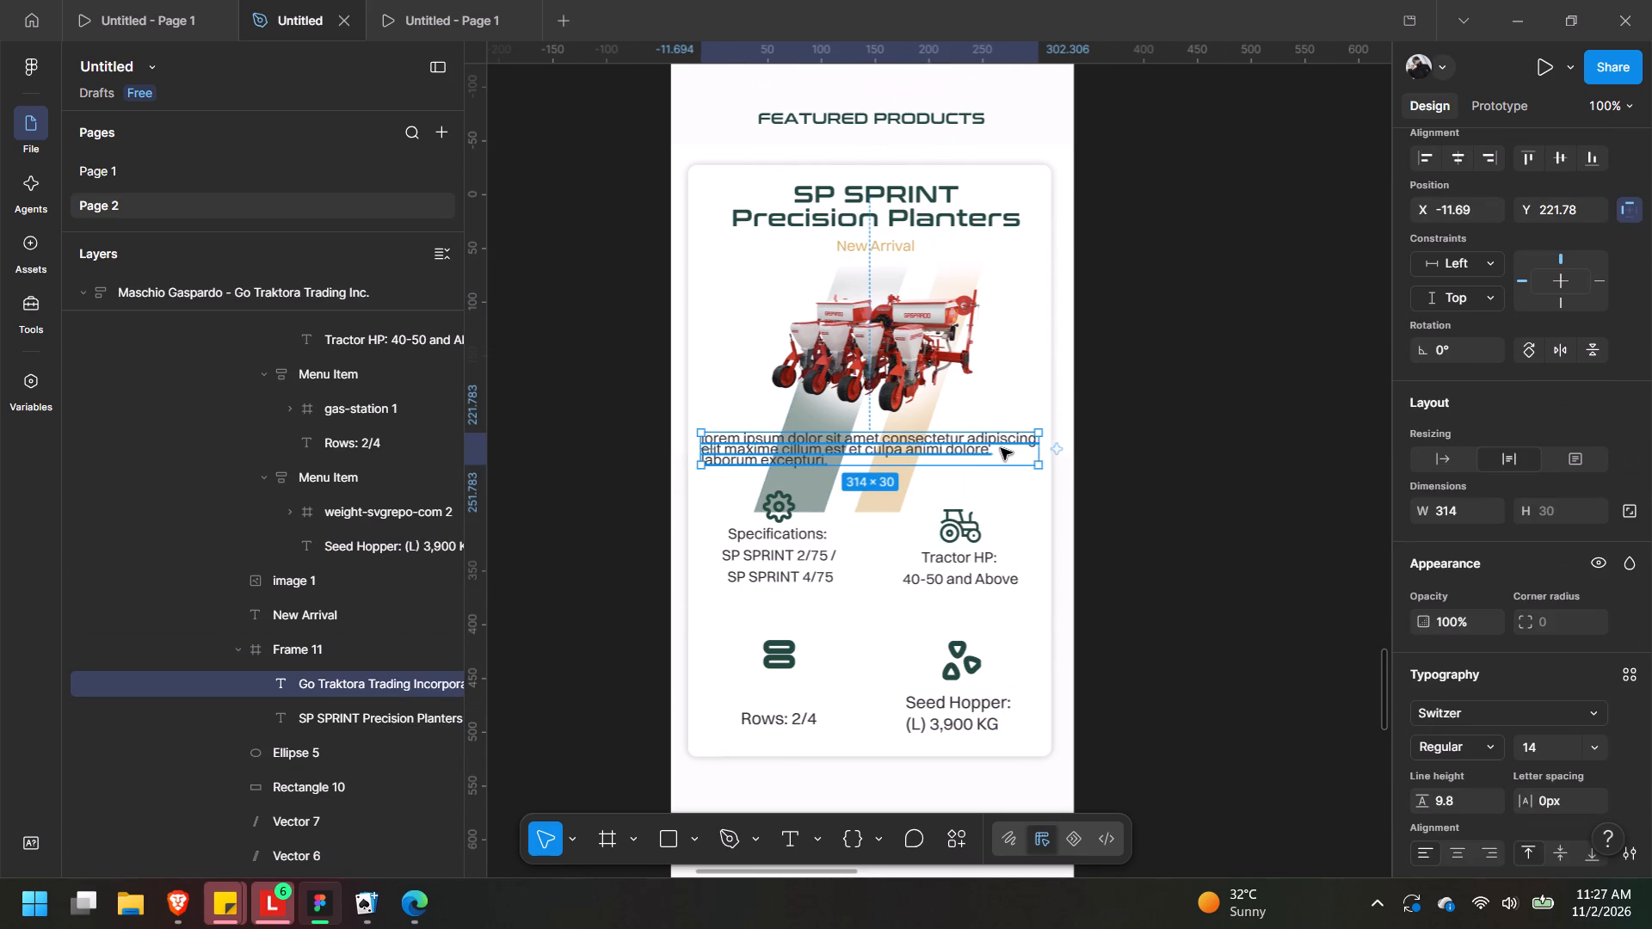
pyautogui.keyDown('shift'); pyautogui.moveTo(1011, 451); pyautogui.dragTo(1017, 459); pyautogui.keyUp('shift')
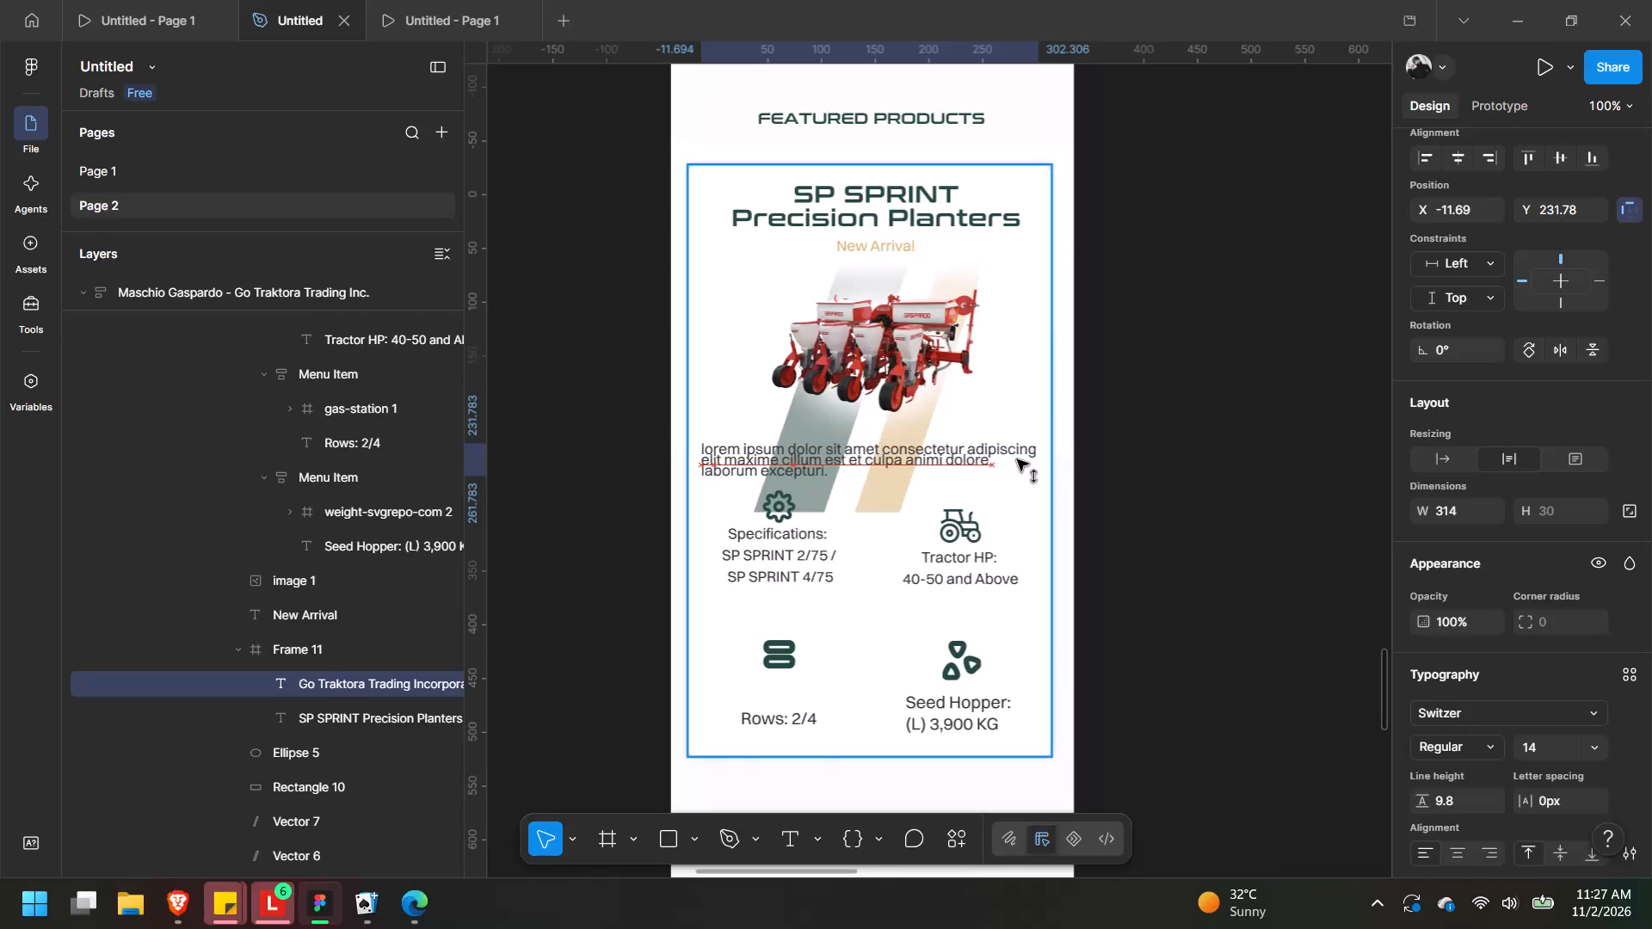
pyautogui.keyDown('shift'); pyautogui.moveTo(1017, 459); pyautogui.dragTo(1019, 464); pyautogui.keyUp('shift')
pyautogui.click(1137, 456)
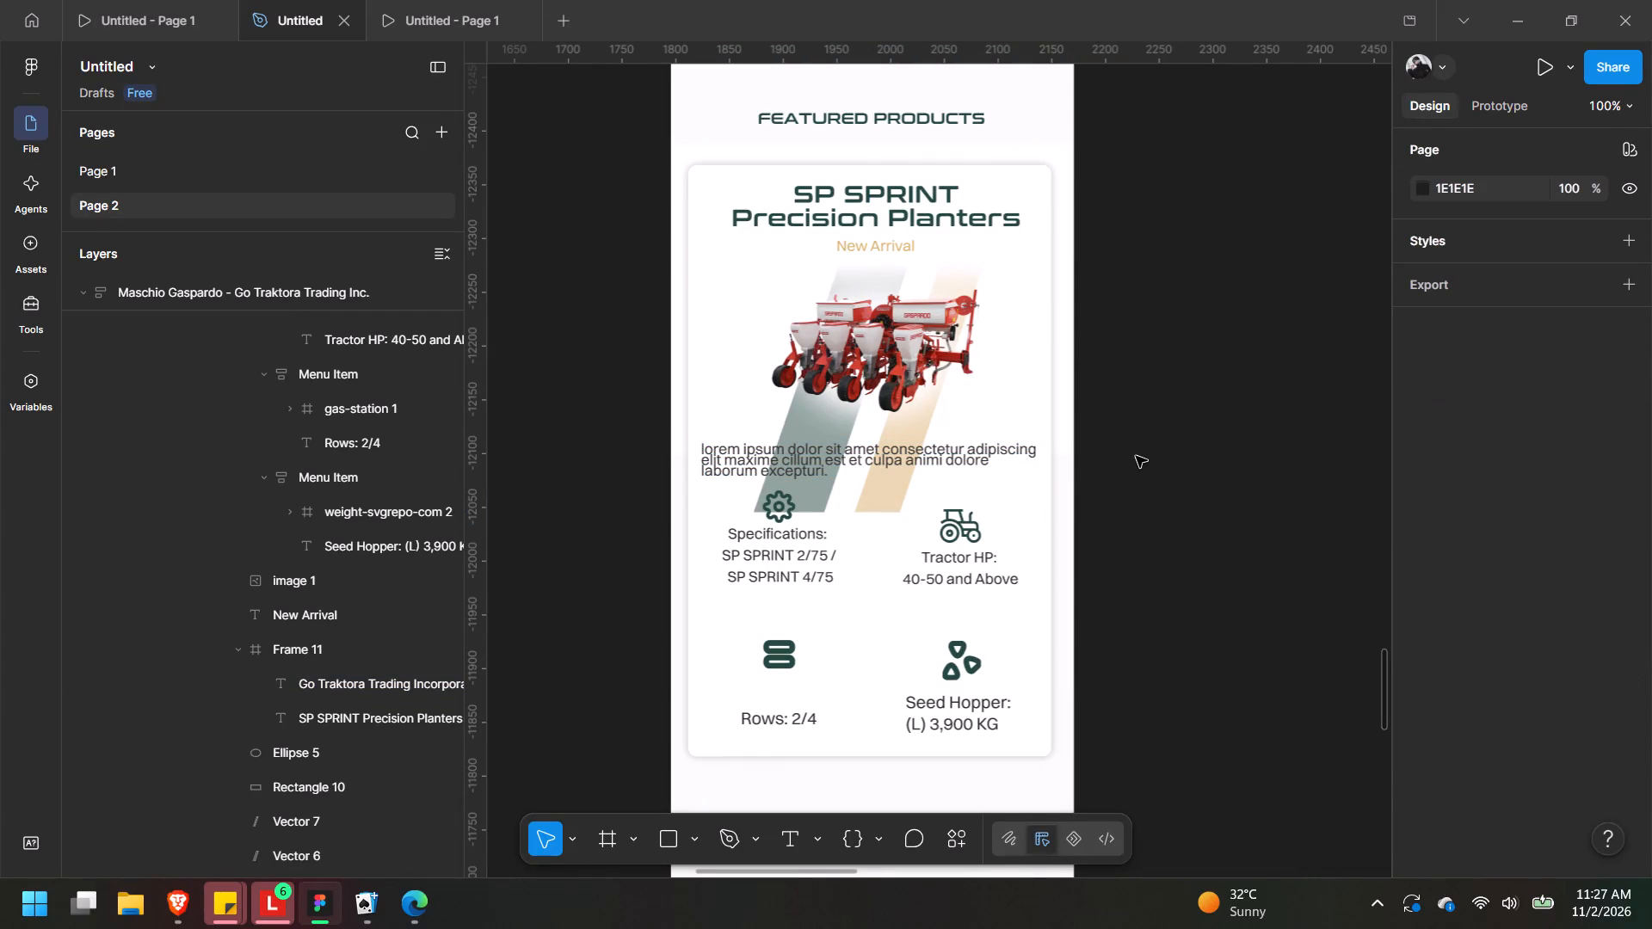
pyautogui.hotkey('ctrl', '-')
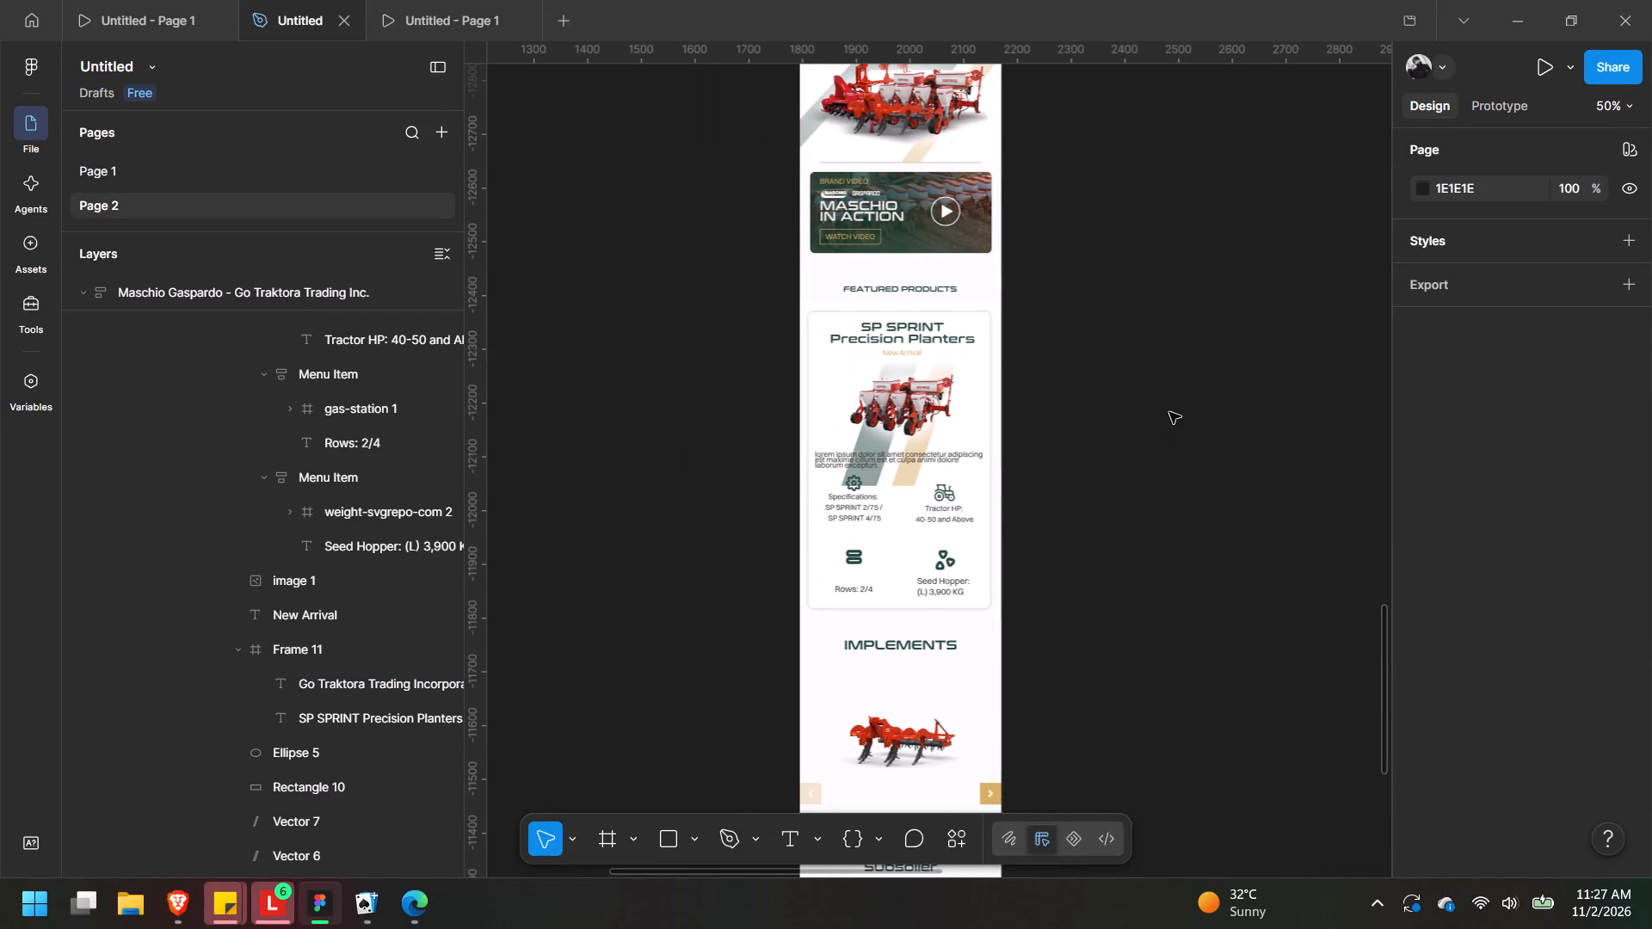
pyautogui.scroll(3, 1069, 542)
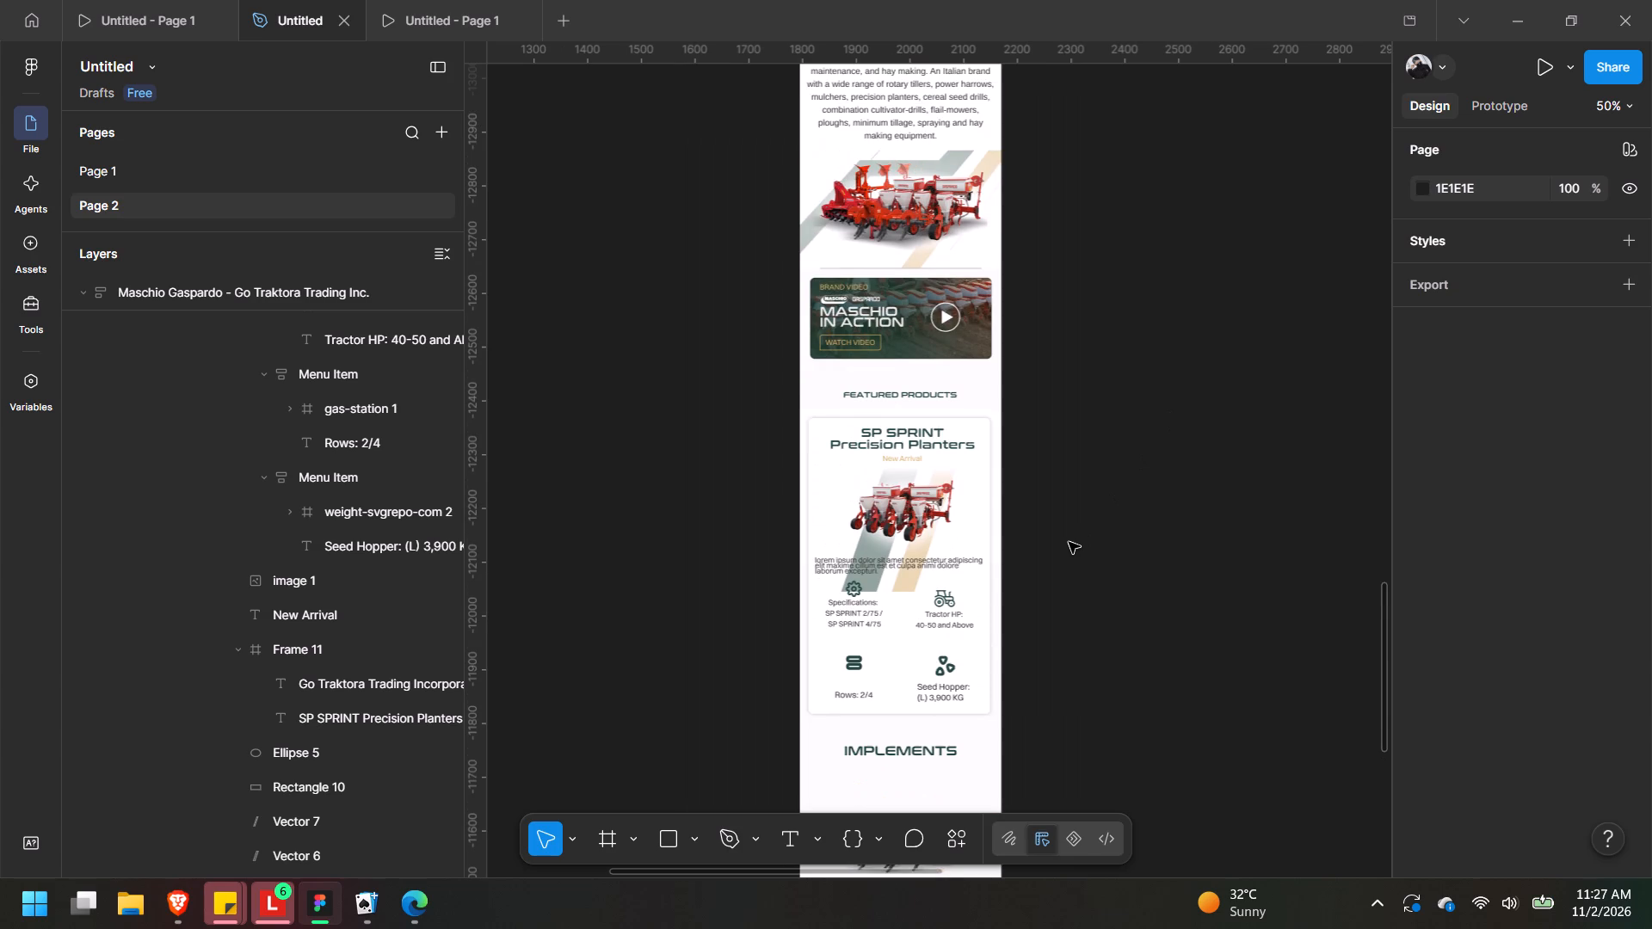
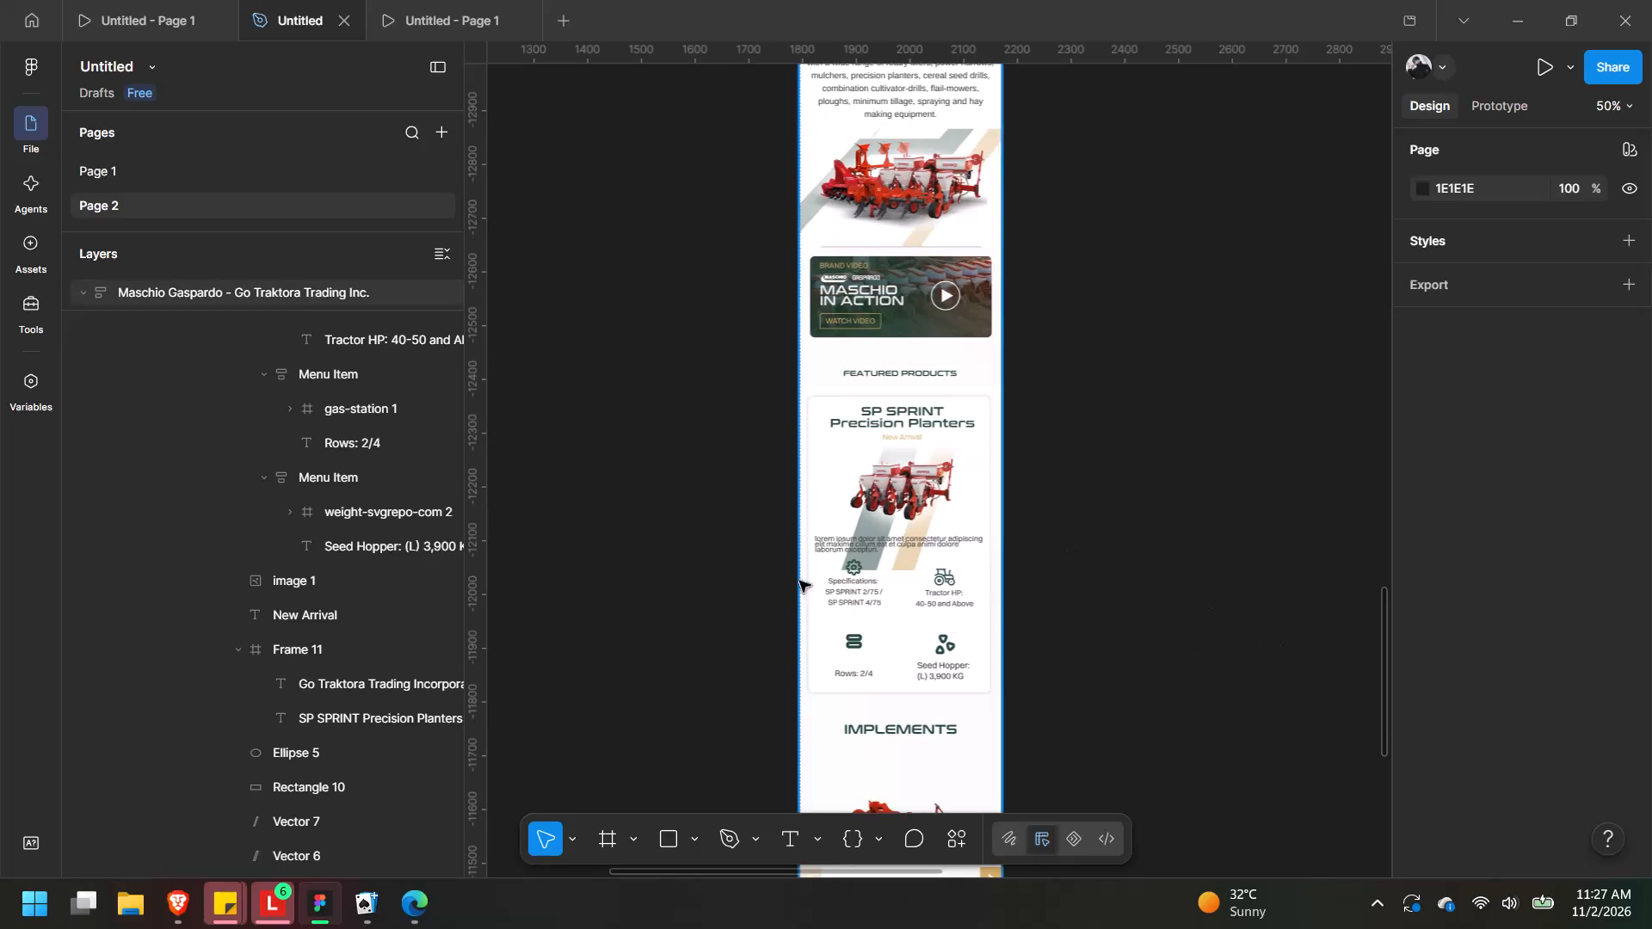
# Reduce the height of the 2 × 2 specification grid under the description to 196 px.
pyautogui.tripleClick(906, 564)
pyautogui.tripleClick(906, 564)
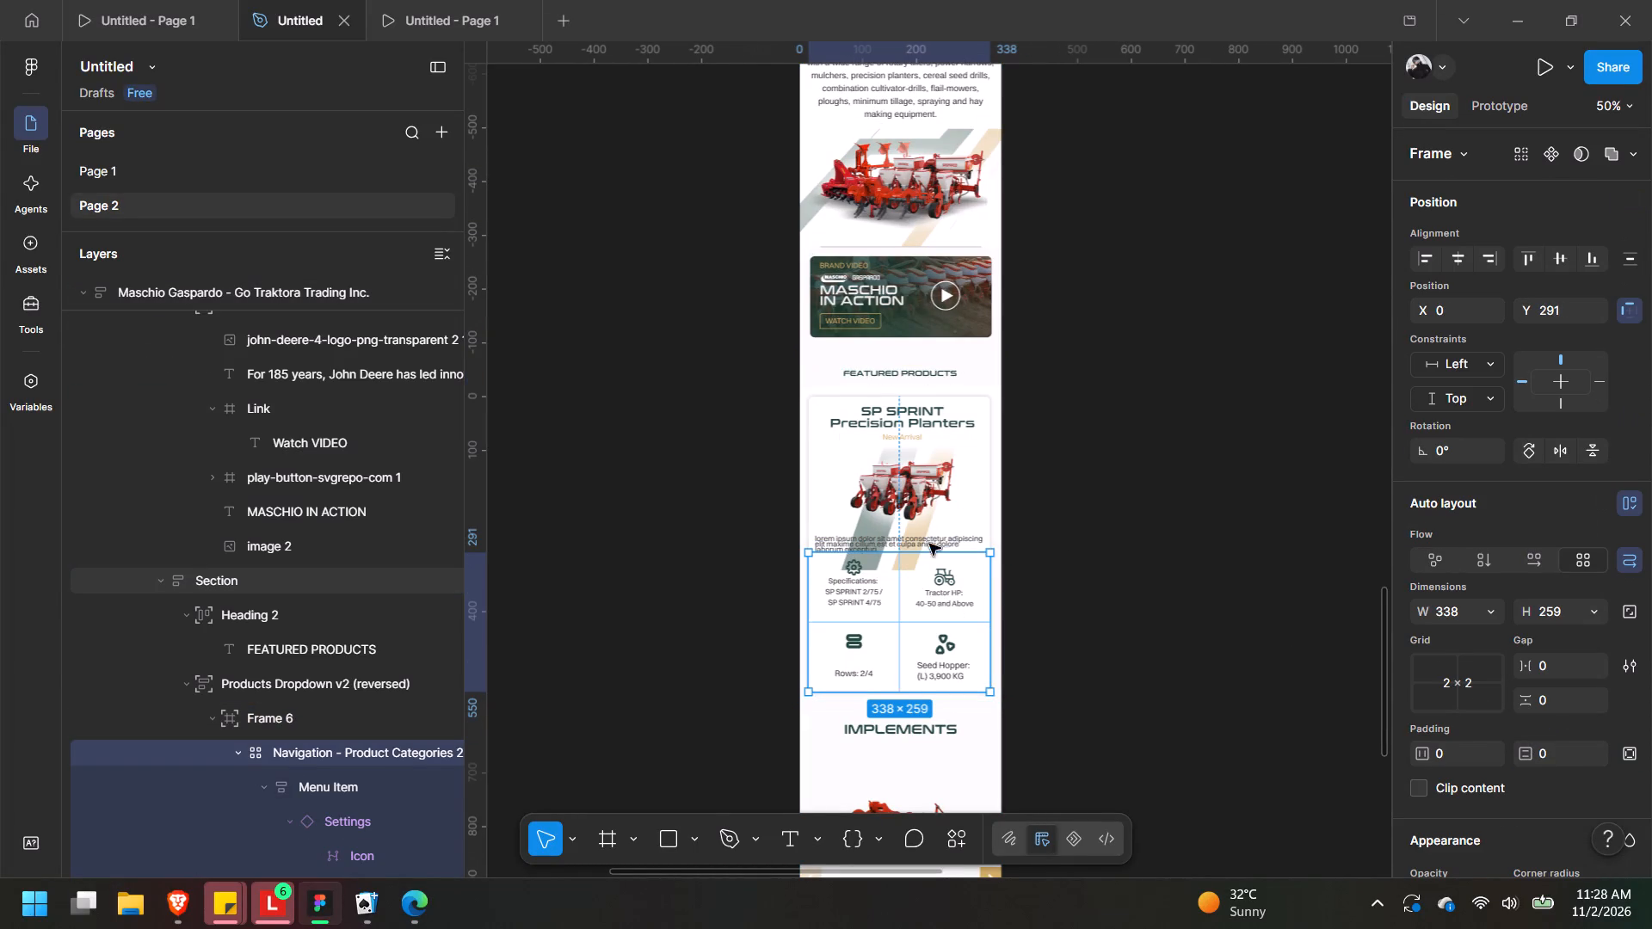
pyautogui.doubleClick(908, 564)
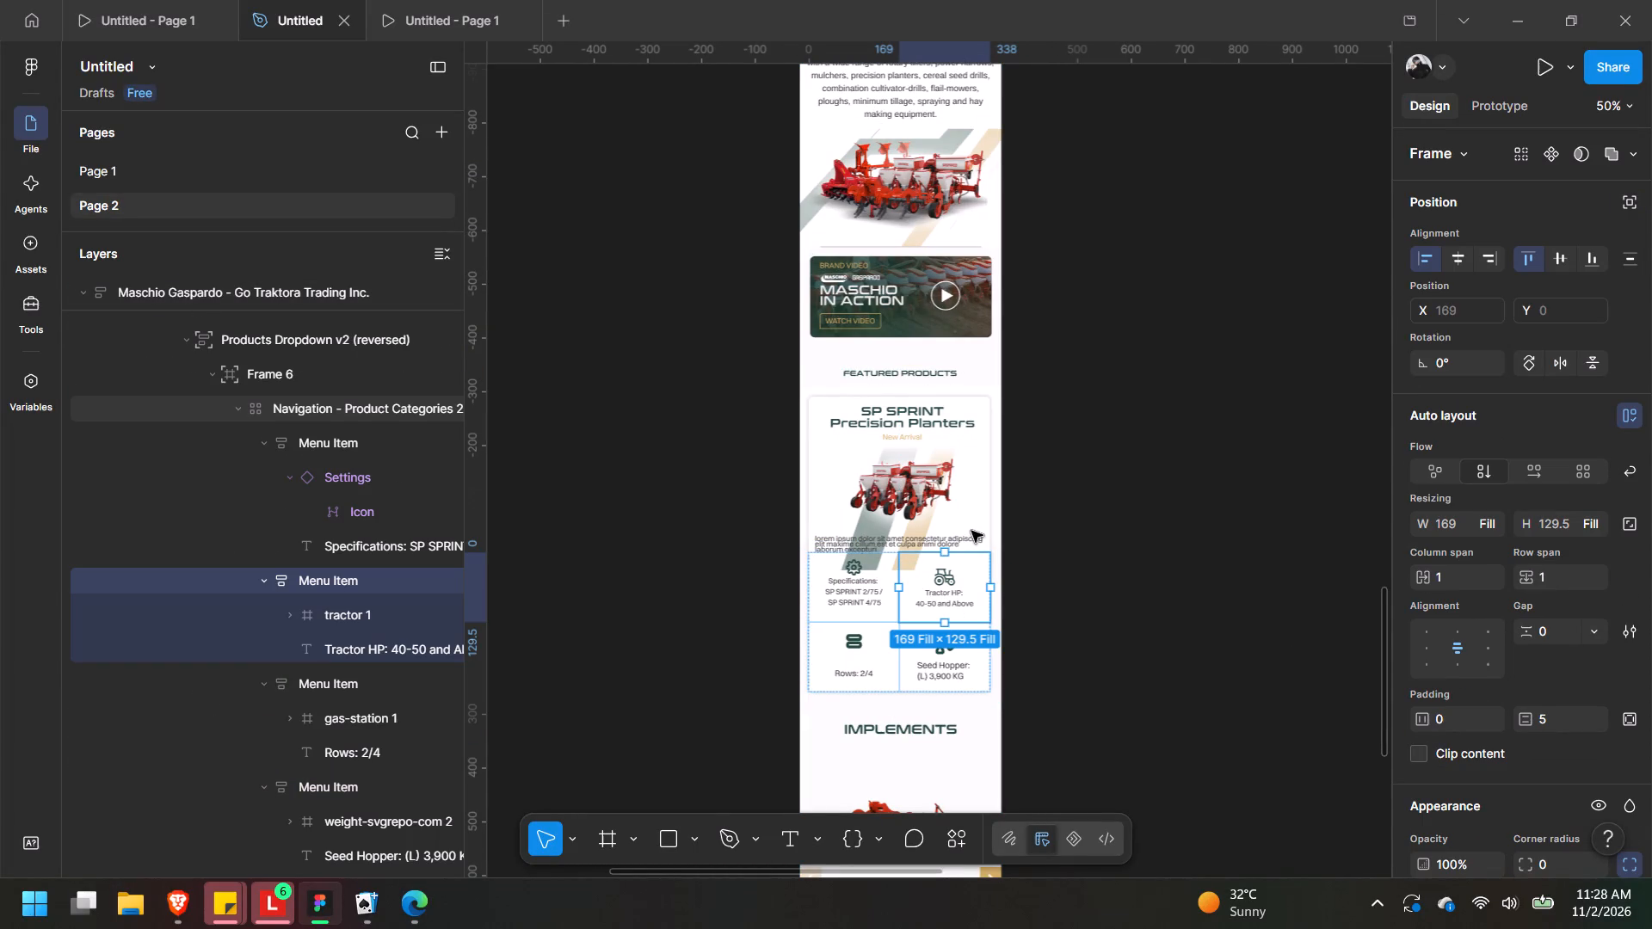
pyautogui.click(971, 531)
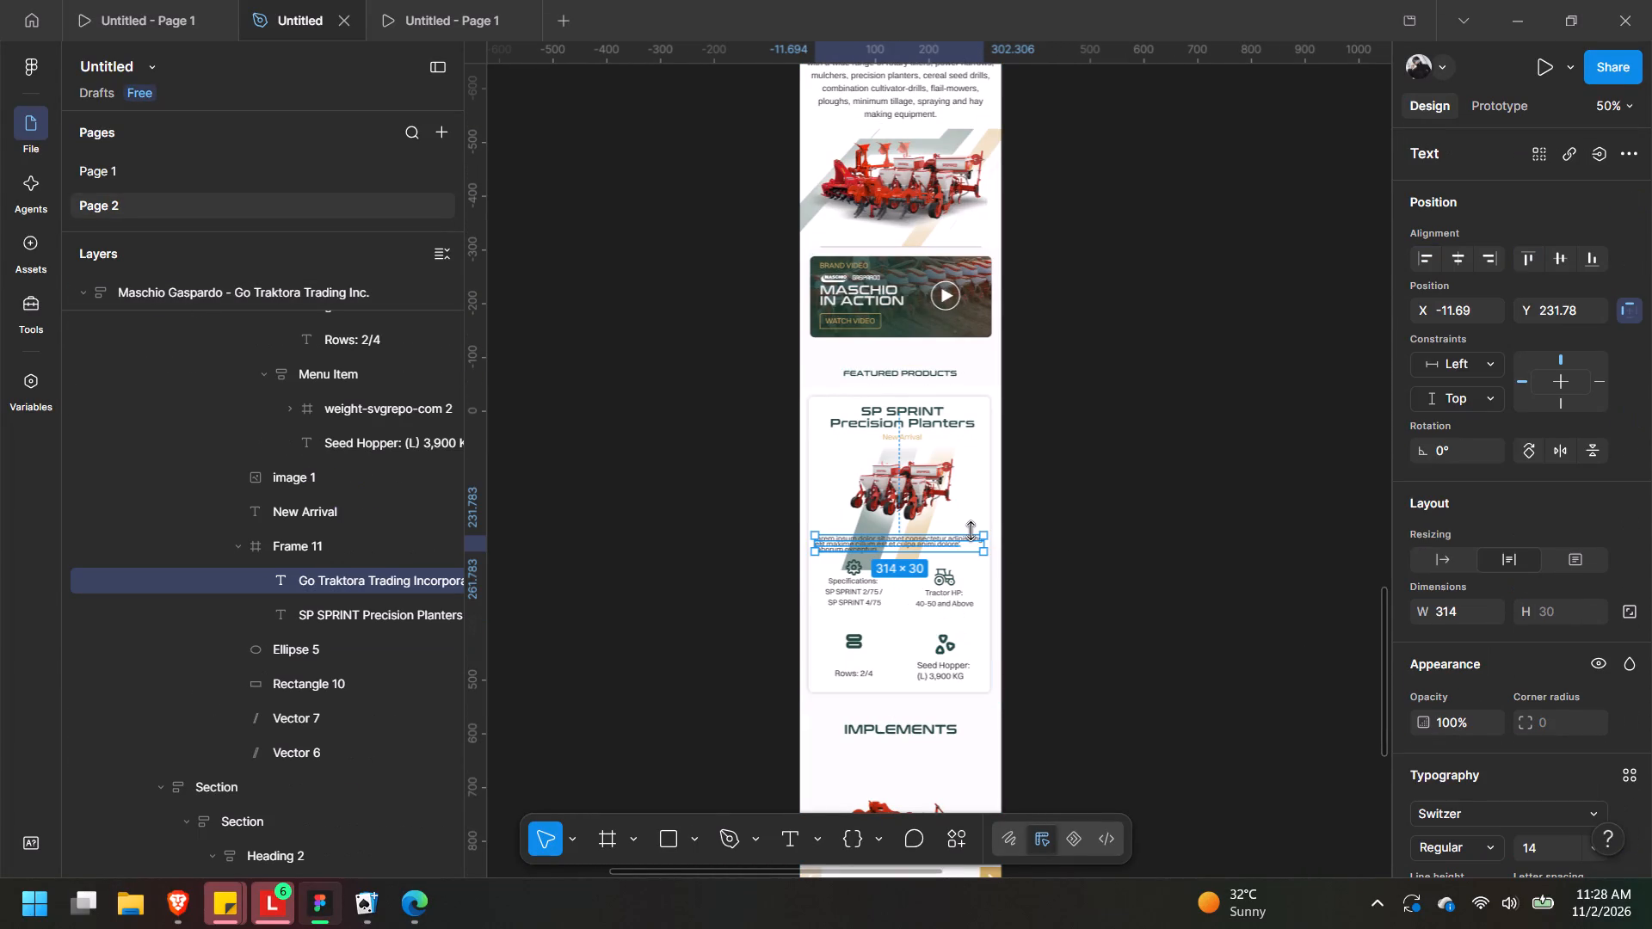
pyautogui.tripleClick(936, 618)
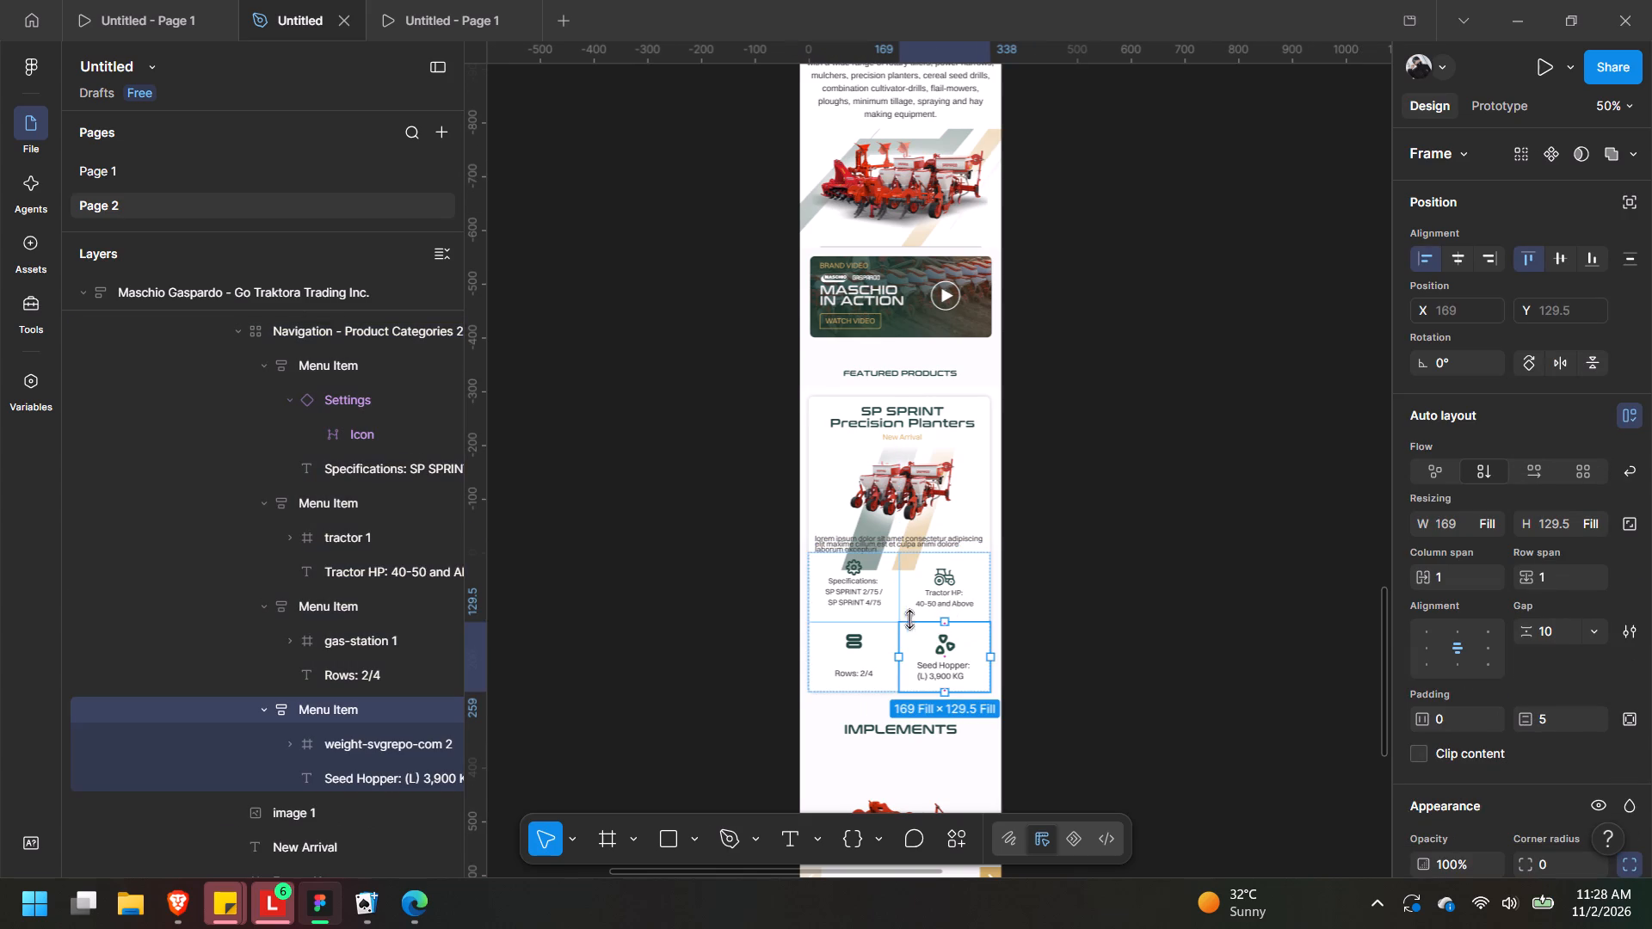
pyautogui.click(873, 691)
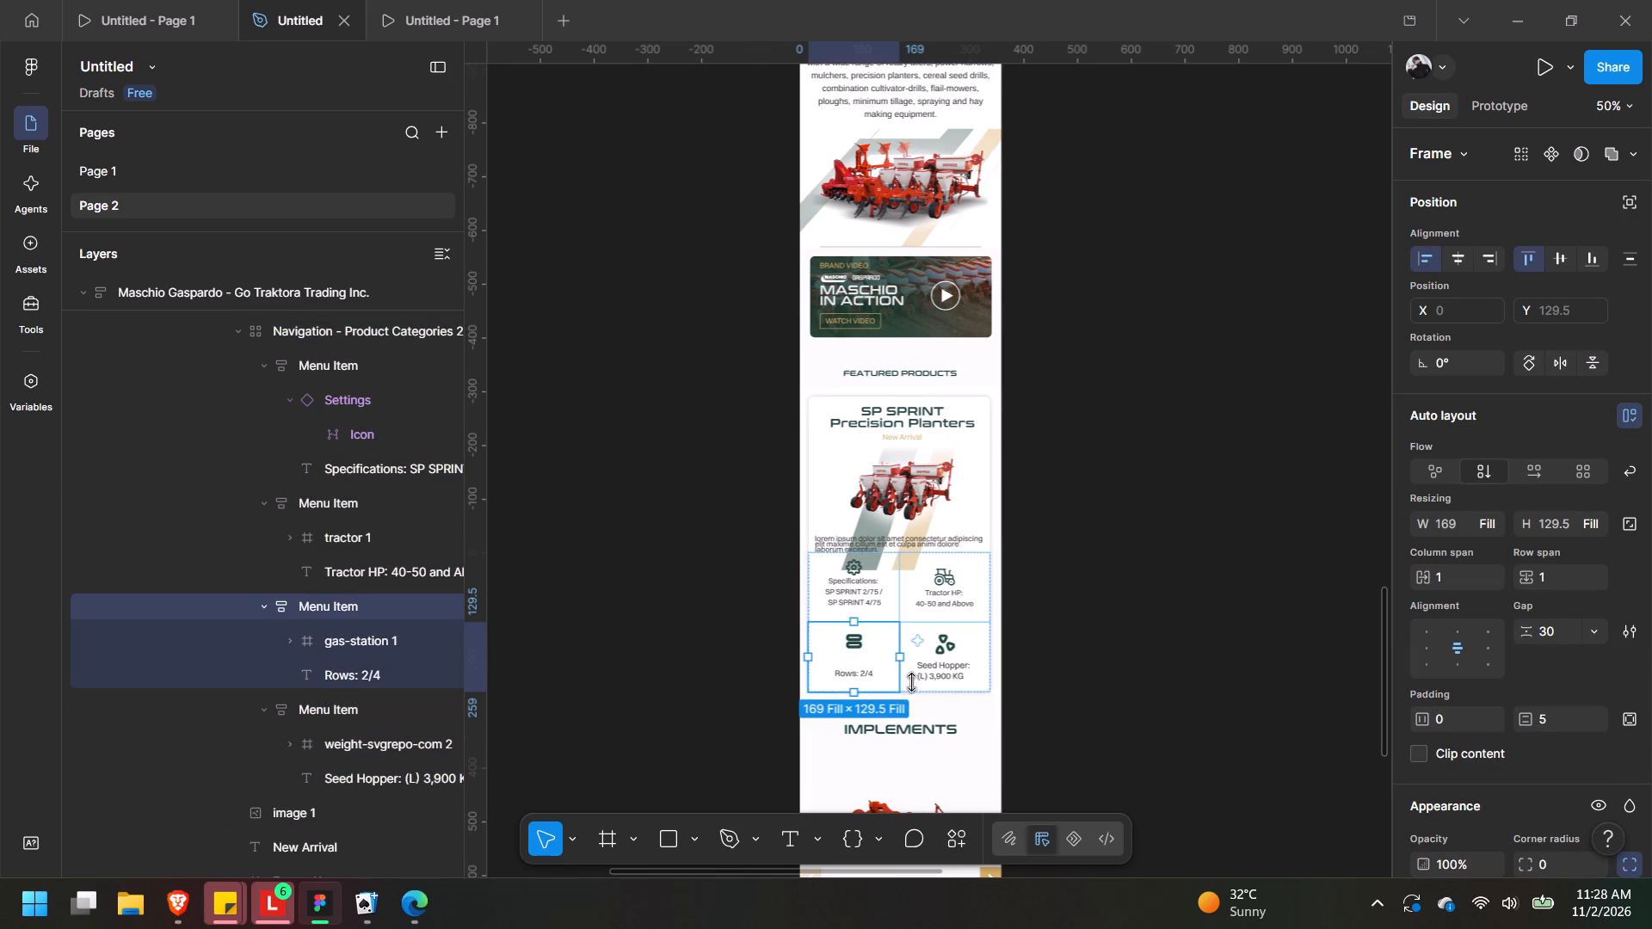
pyautogui.scroll(3, 343, 563)
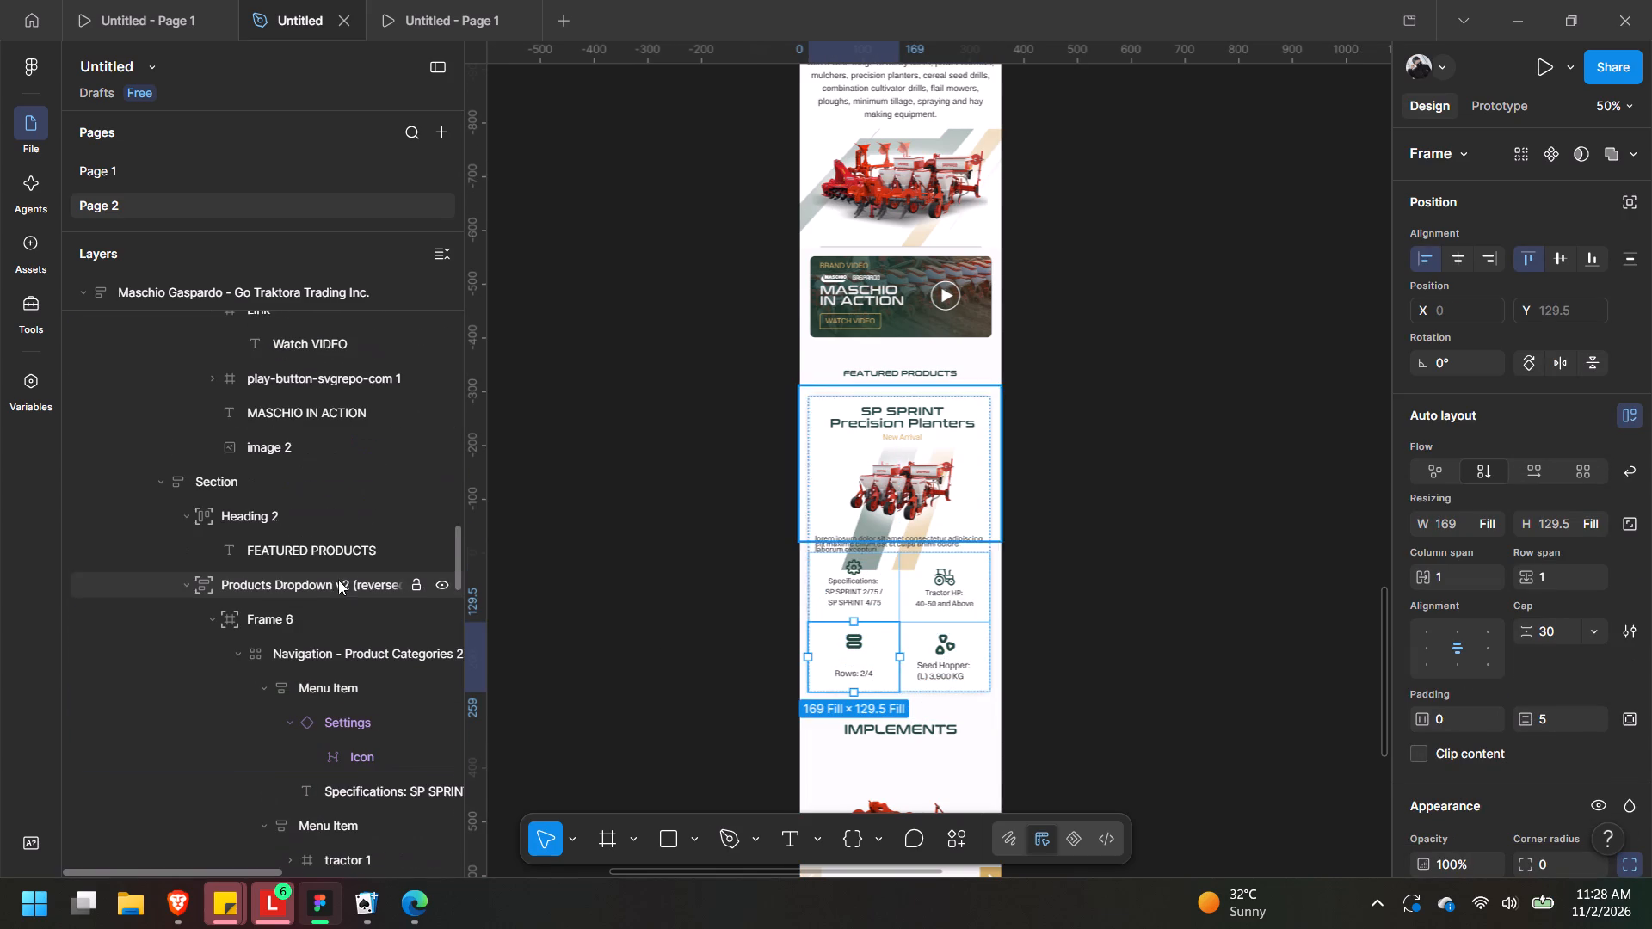
pyautogui.click(307, 650)
pyautogui.moveTo(921, 689); pyautogui.dragTo(916, 676)
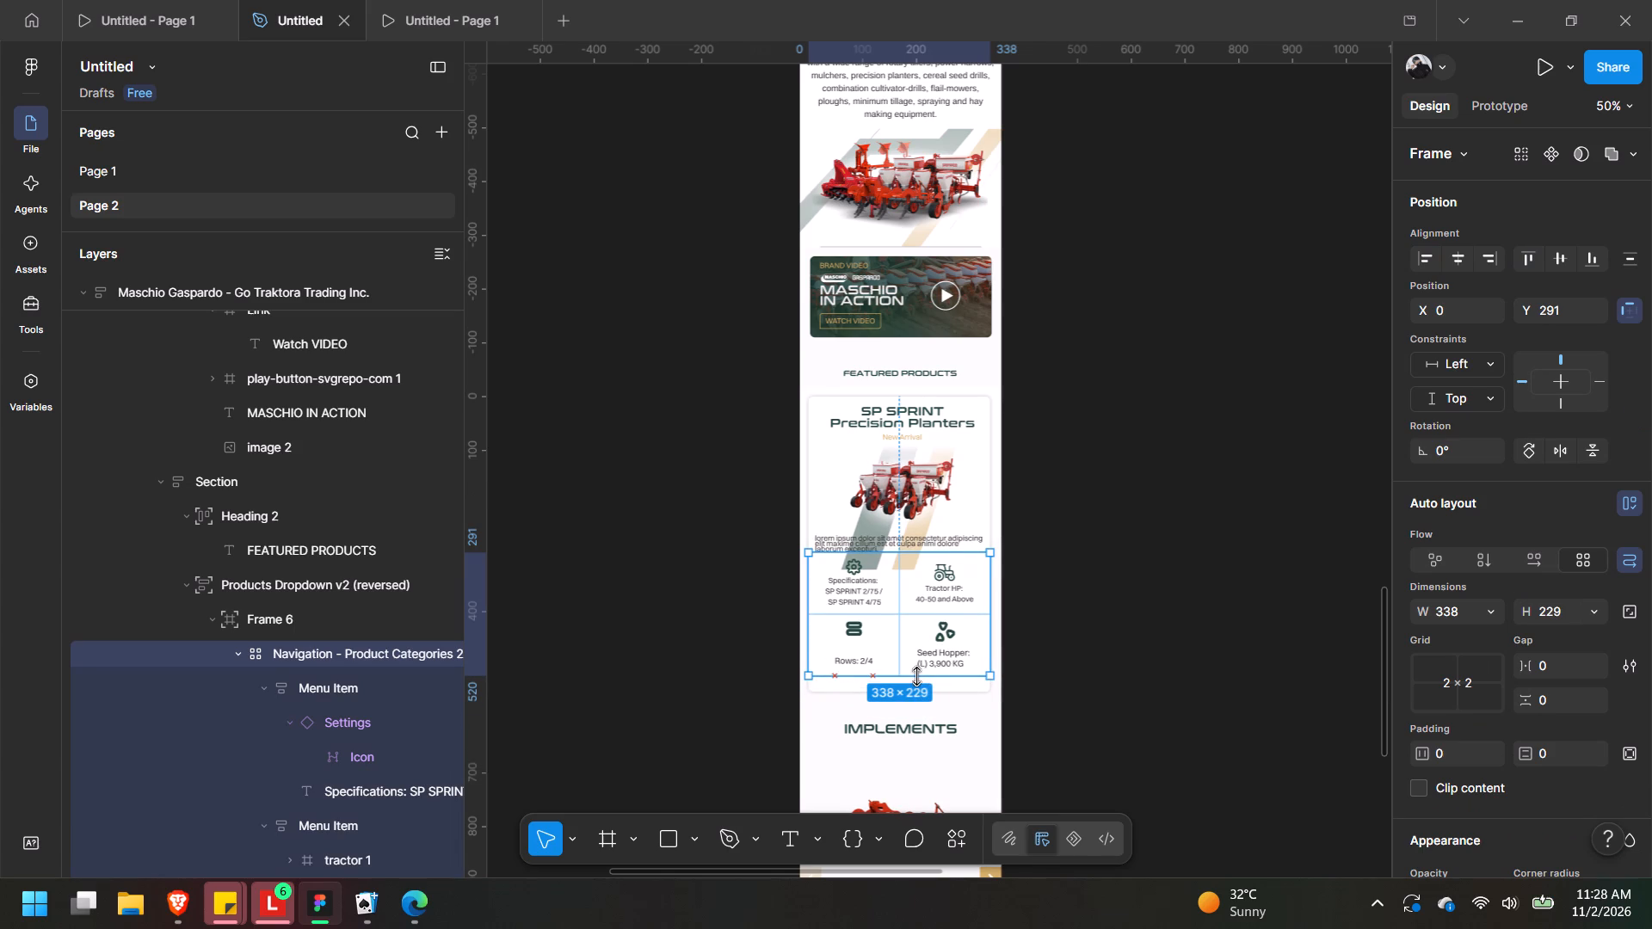
pyautogui.moveTo(916, 676); pyautogui.dragTo(920, 672)
pyautogui.moveTo(920, 672); pyautogui.dragTo(920, 670)
pyautogui.click(916, 555)
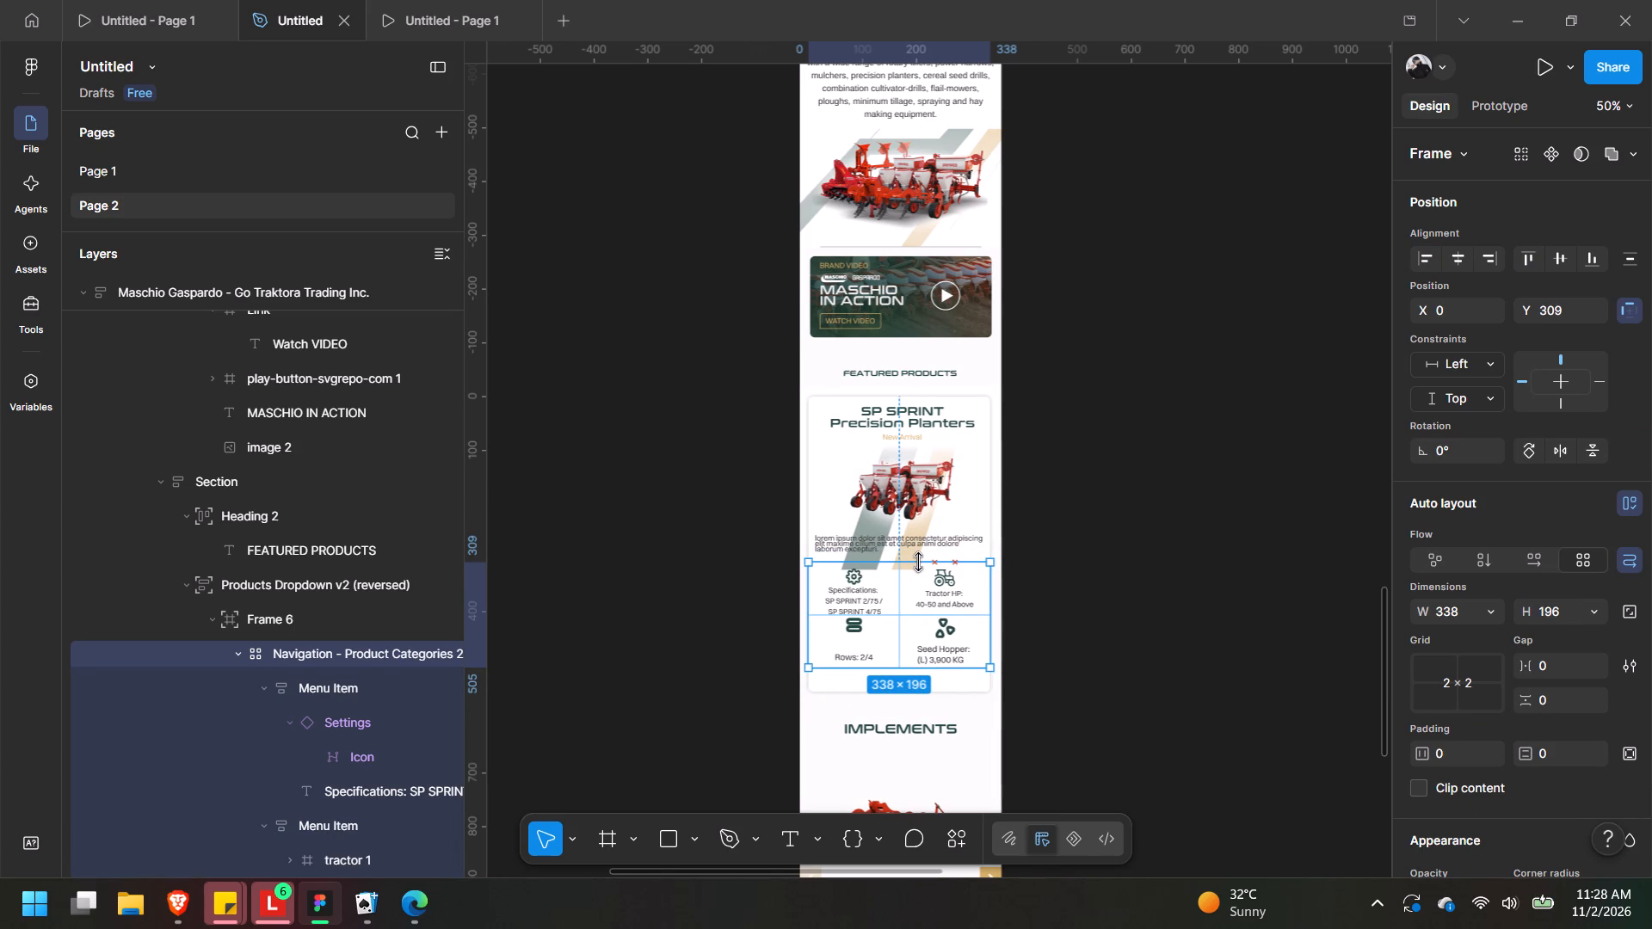
# Move the specification grid about 20 px up, to X 0, Y 289.
pyautogui.moveTo(911, 588); pyautogui.dragTo(913, 580)
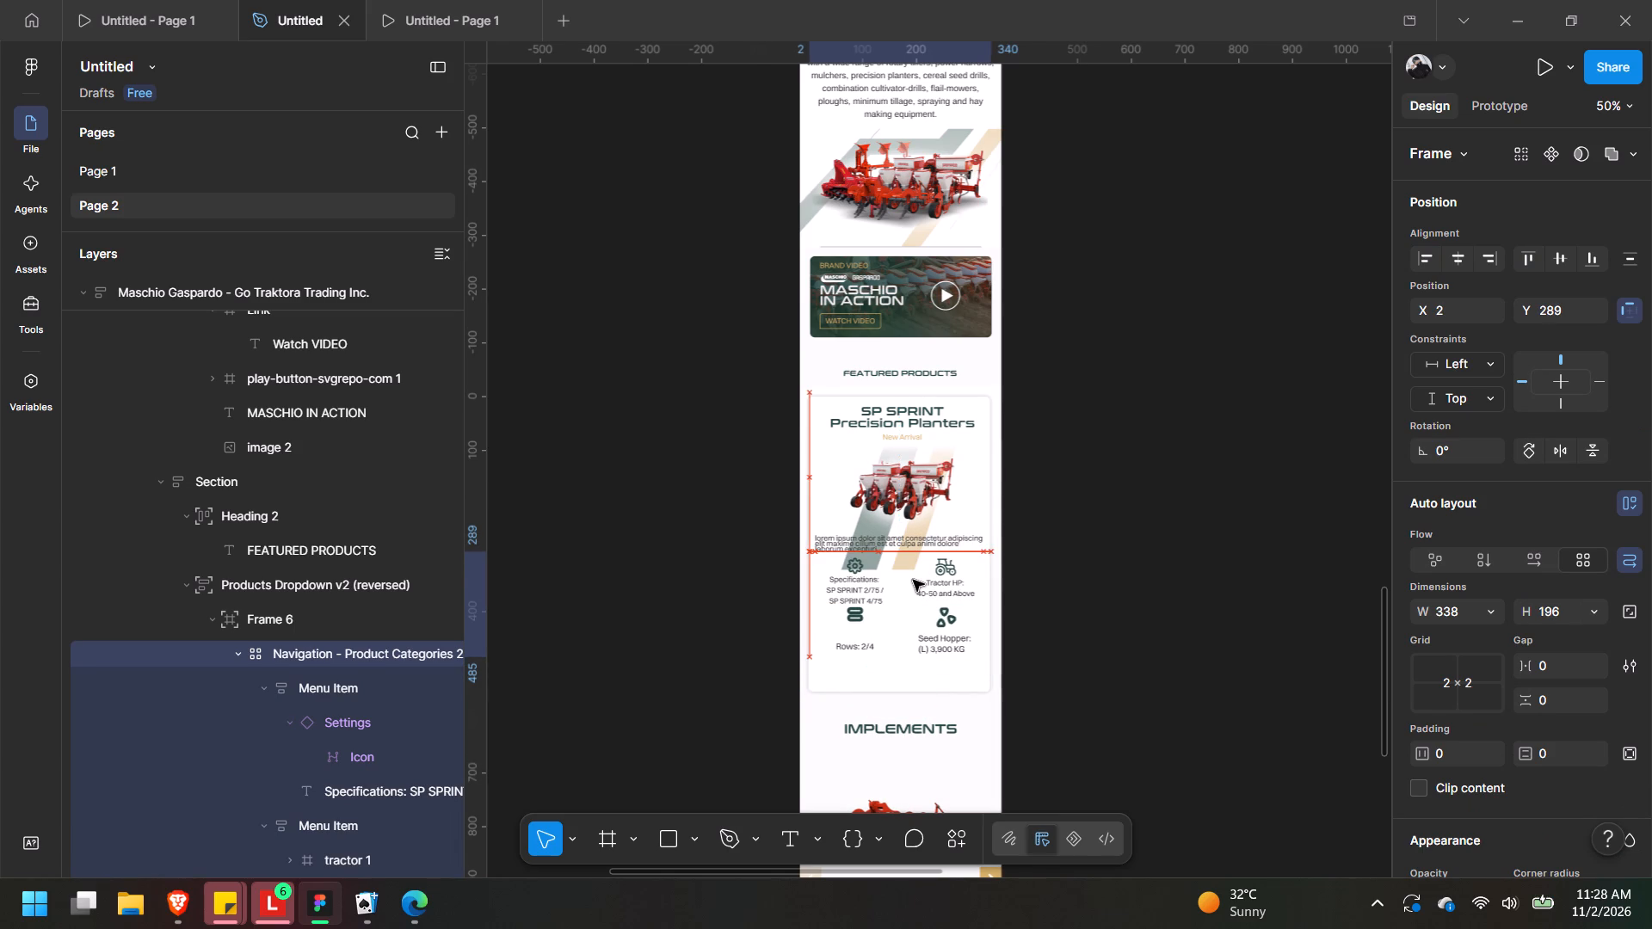
pyautogui.moveTo(913, 580); pyautogui.dragTo(909, 581)
# Set the Seed Hopper cell's height to hug its content.
pyautogui.doubleClick(863, 606)
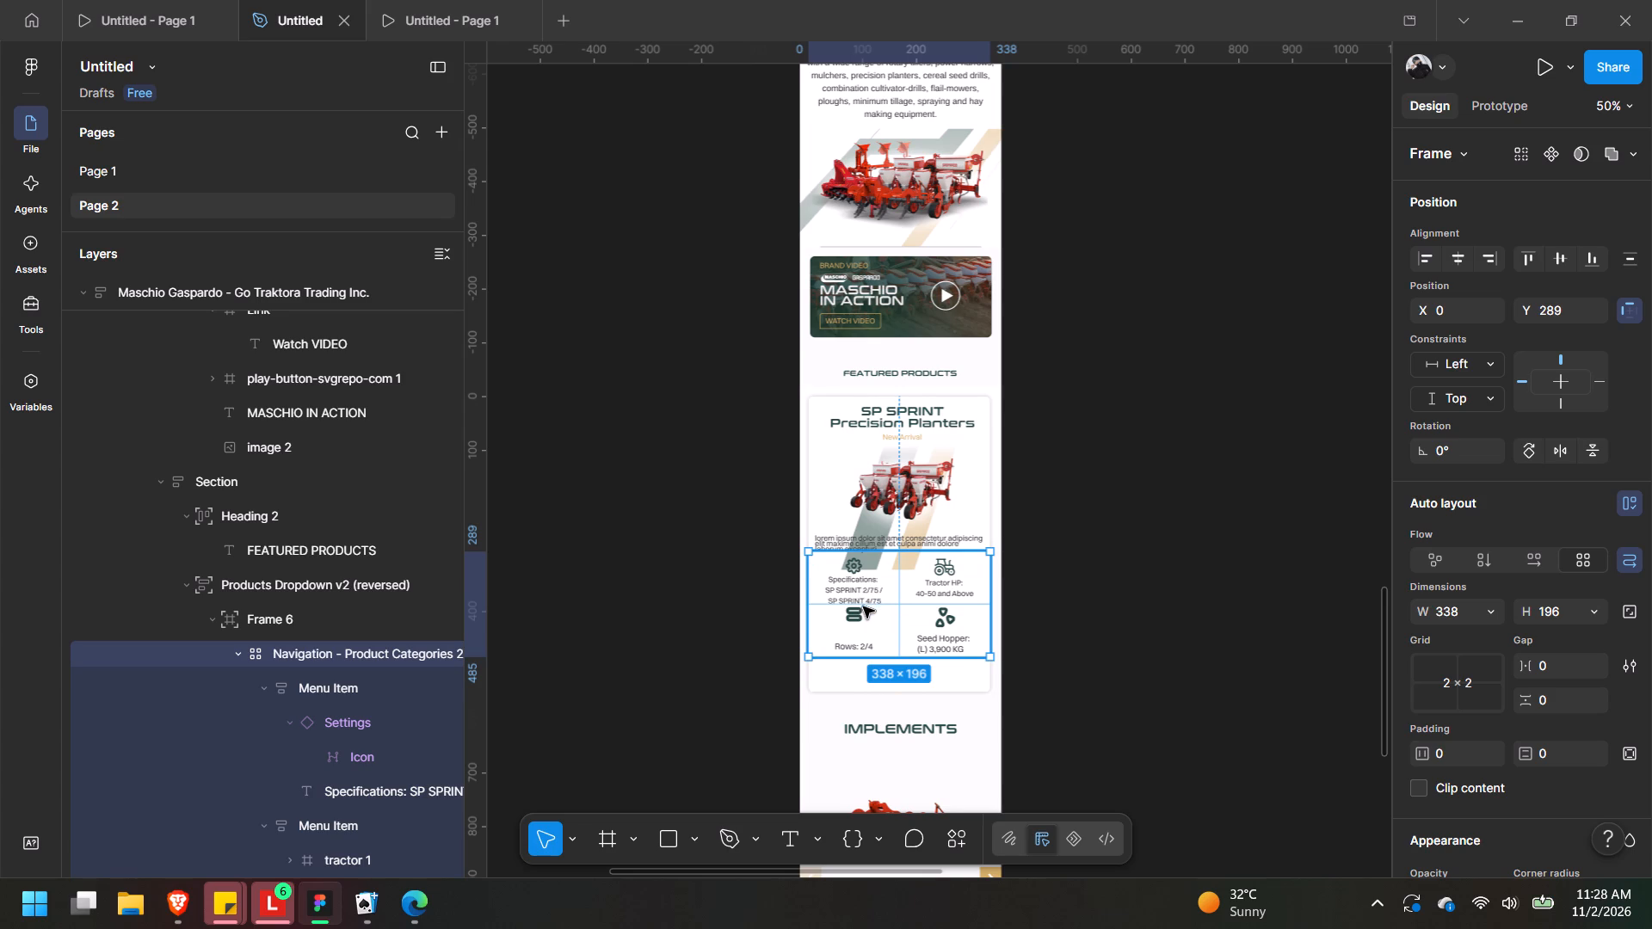
pyautogui.hotkey('ctrl', '=')
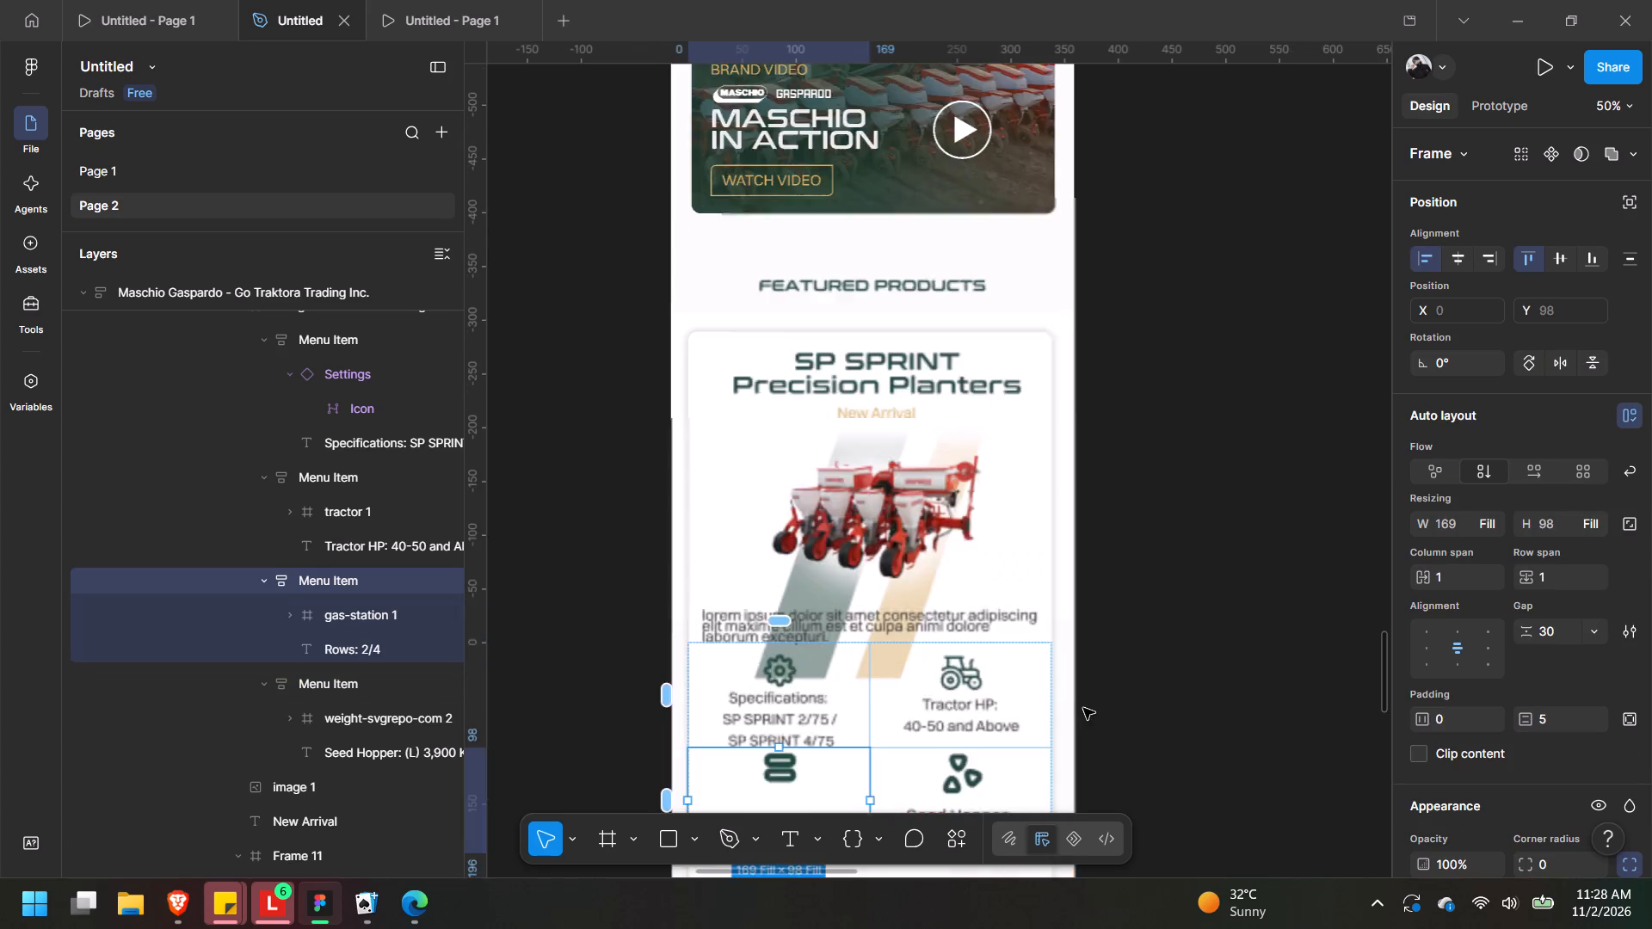
pyautogui.hotkey('ctrl', '=')
pyautogui.moveTo(1026, 649); pyautogui.dragTo(1312, 8, button='middle')
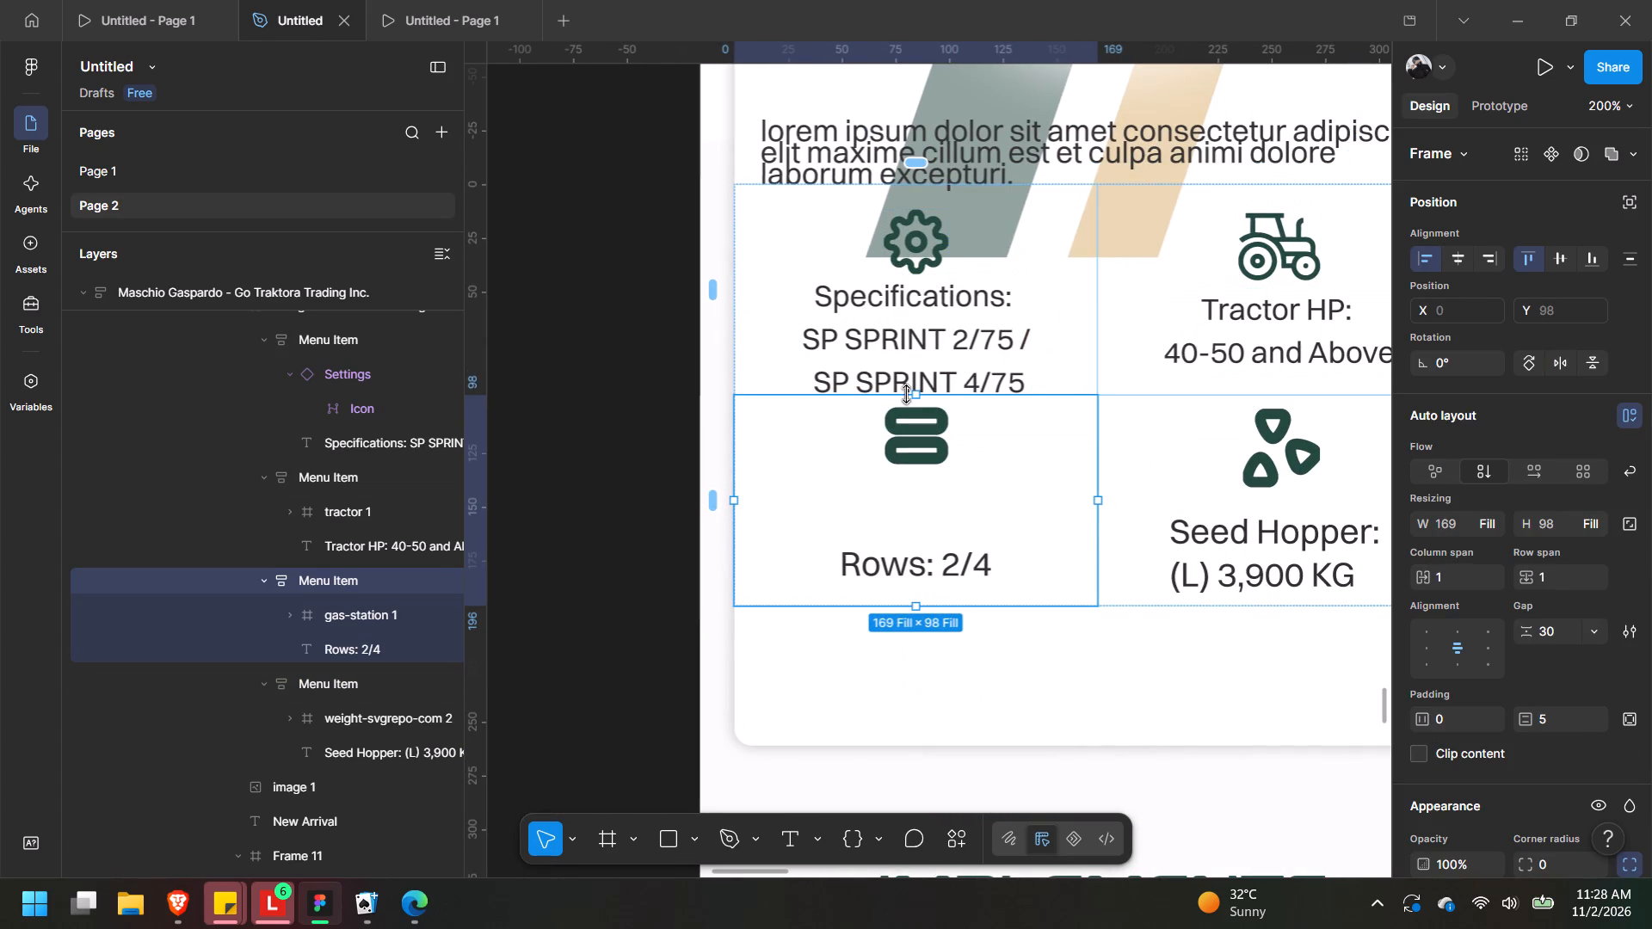
pyautogui.click(934, 403)
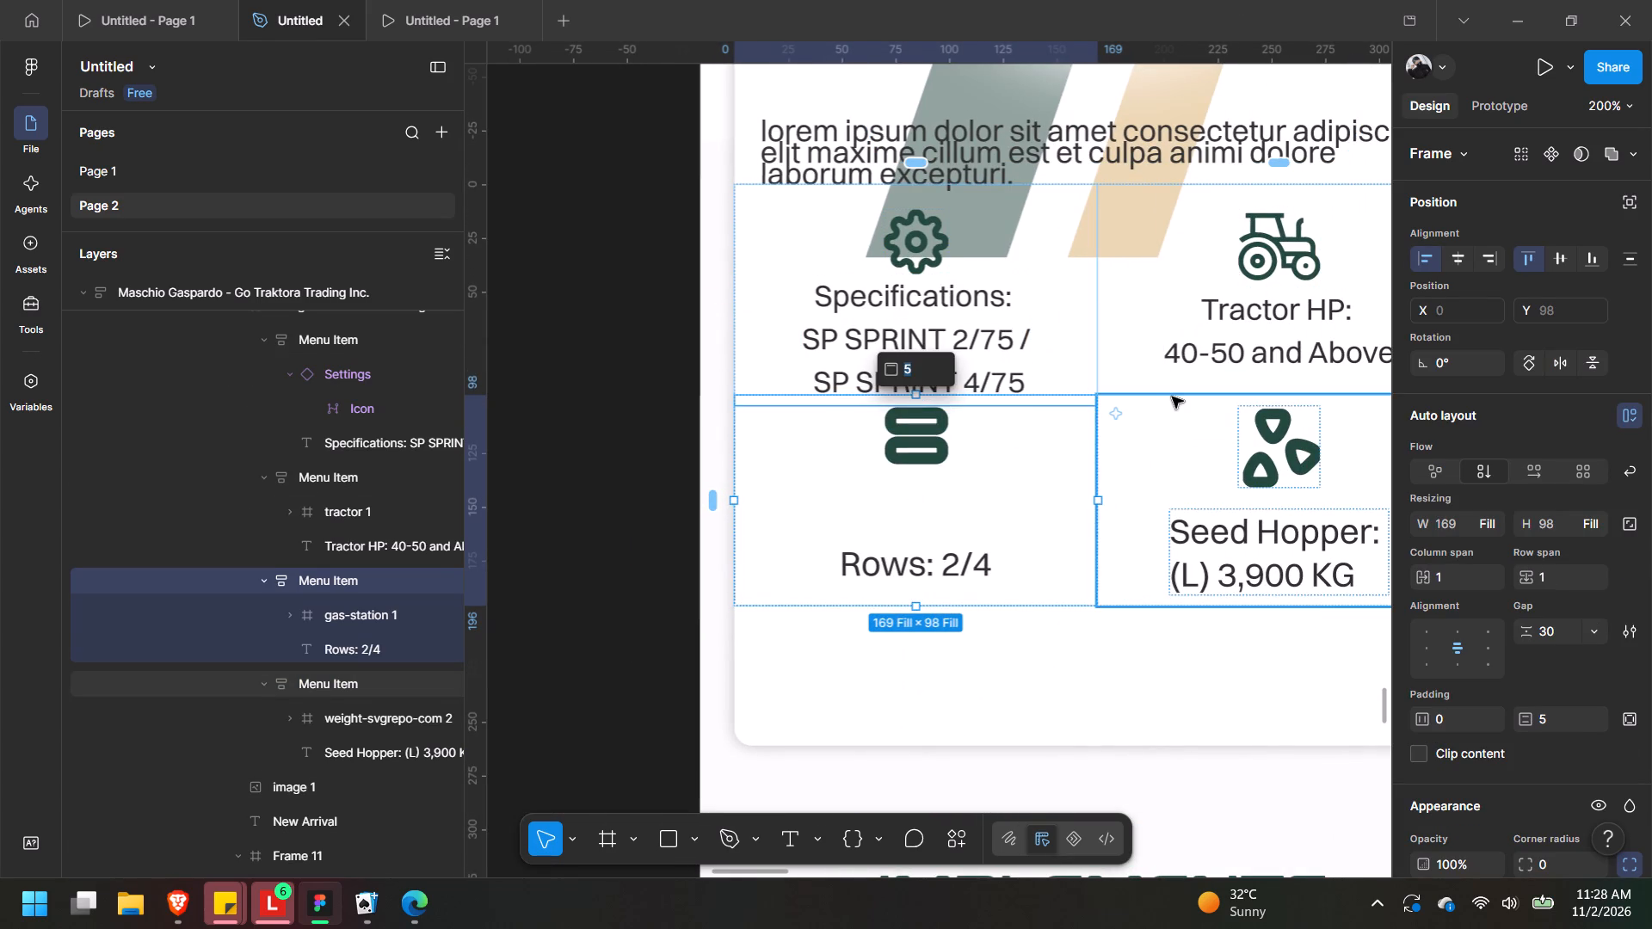
pyautogui.click(1172, 397)
pyautogui.doubleClick(1167, 402)
pyautogui.doubleClick(1167, 402)
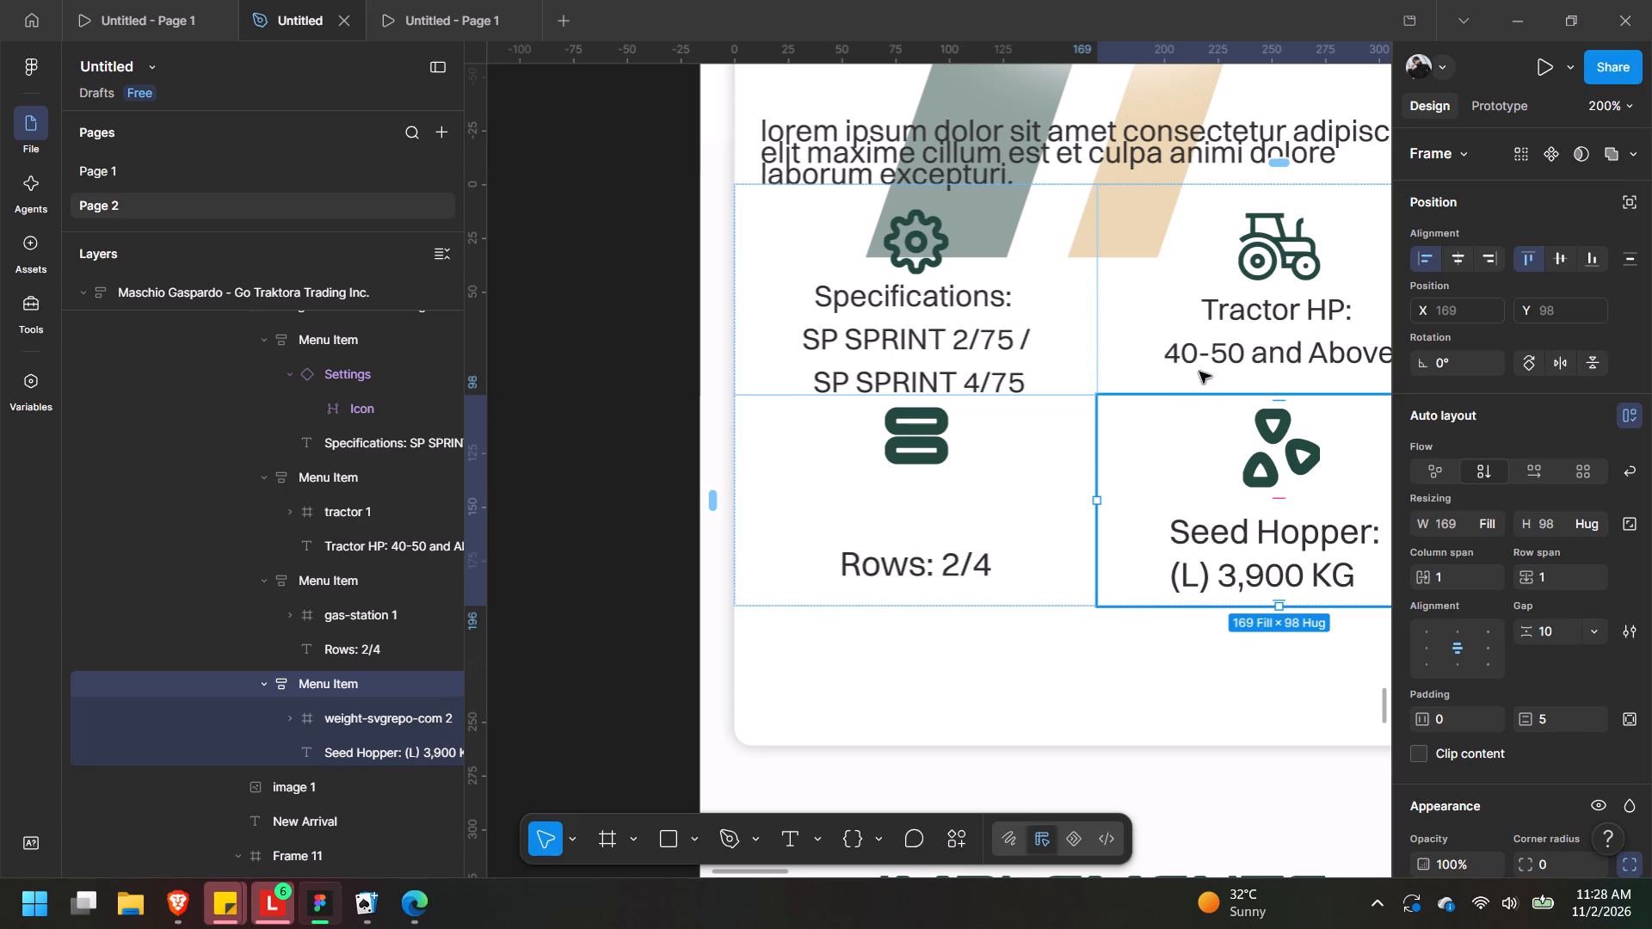
# Resize the Specifications cell to a height of 98 px so that it fills its grid row.
pyautogui.moveTo(1205, 361); pyautogui.dragTo(1044, 406, button='middle')
pyautogui.tripleClick(771, 244)
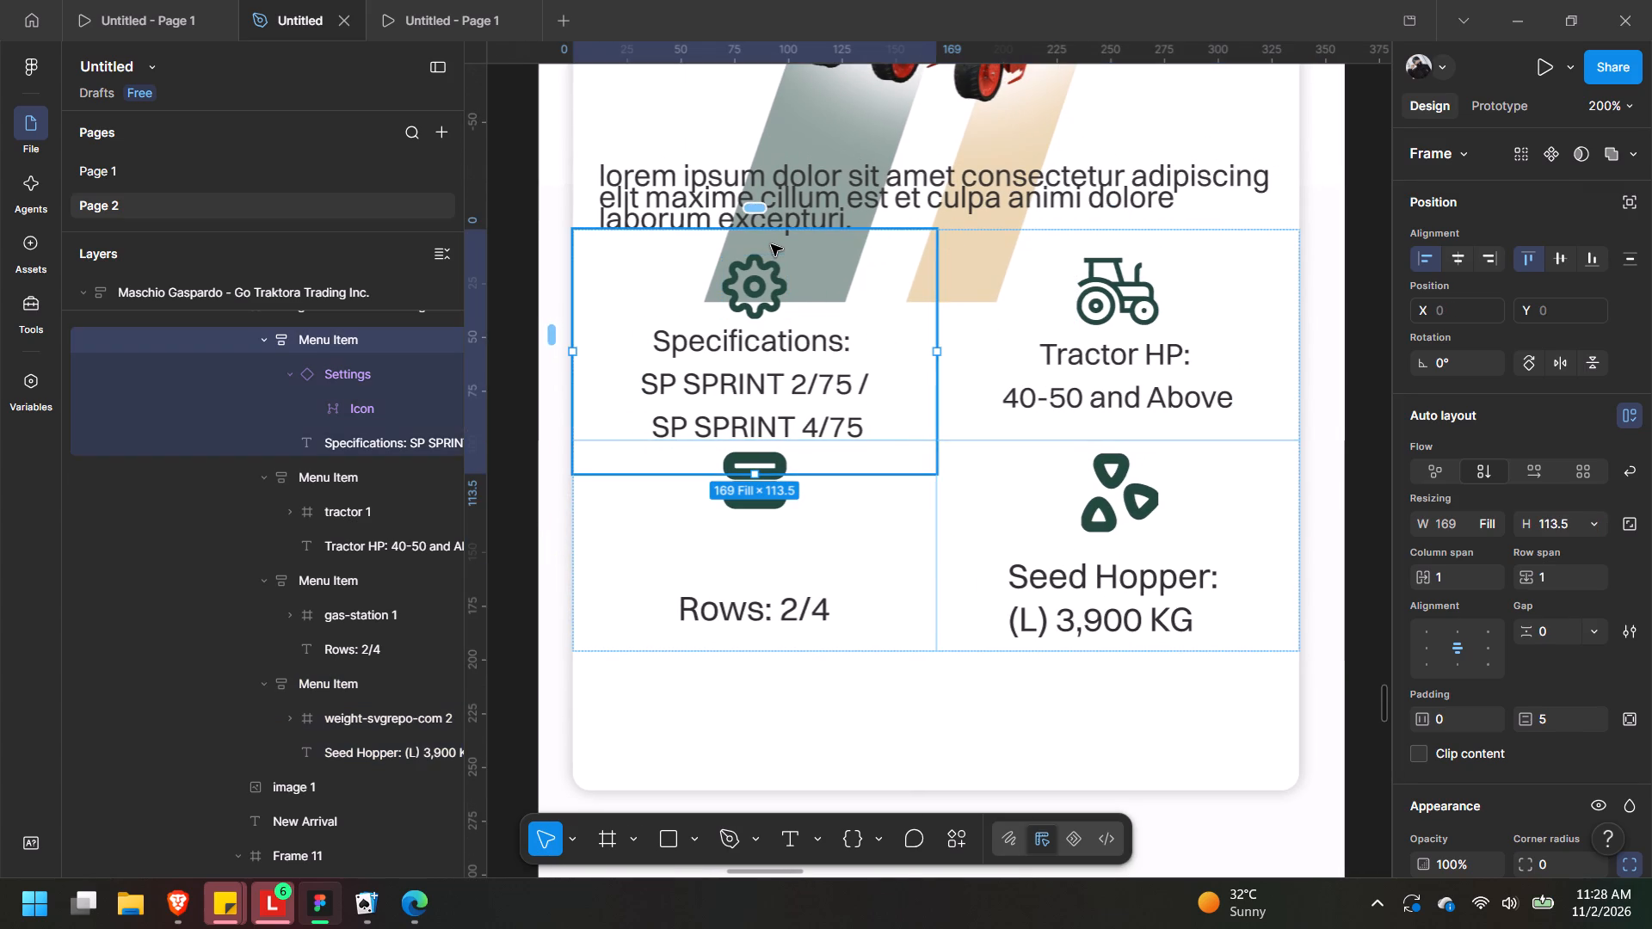
pyautogui.click(771, 238)
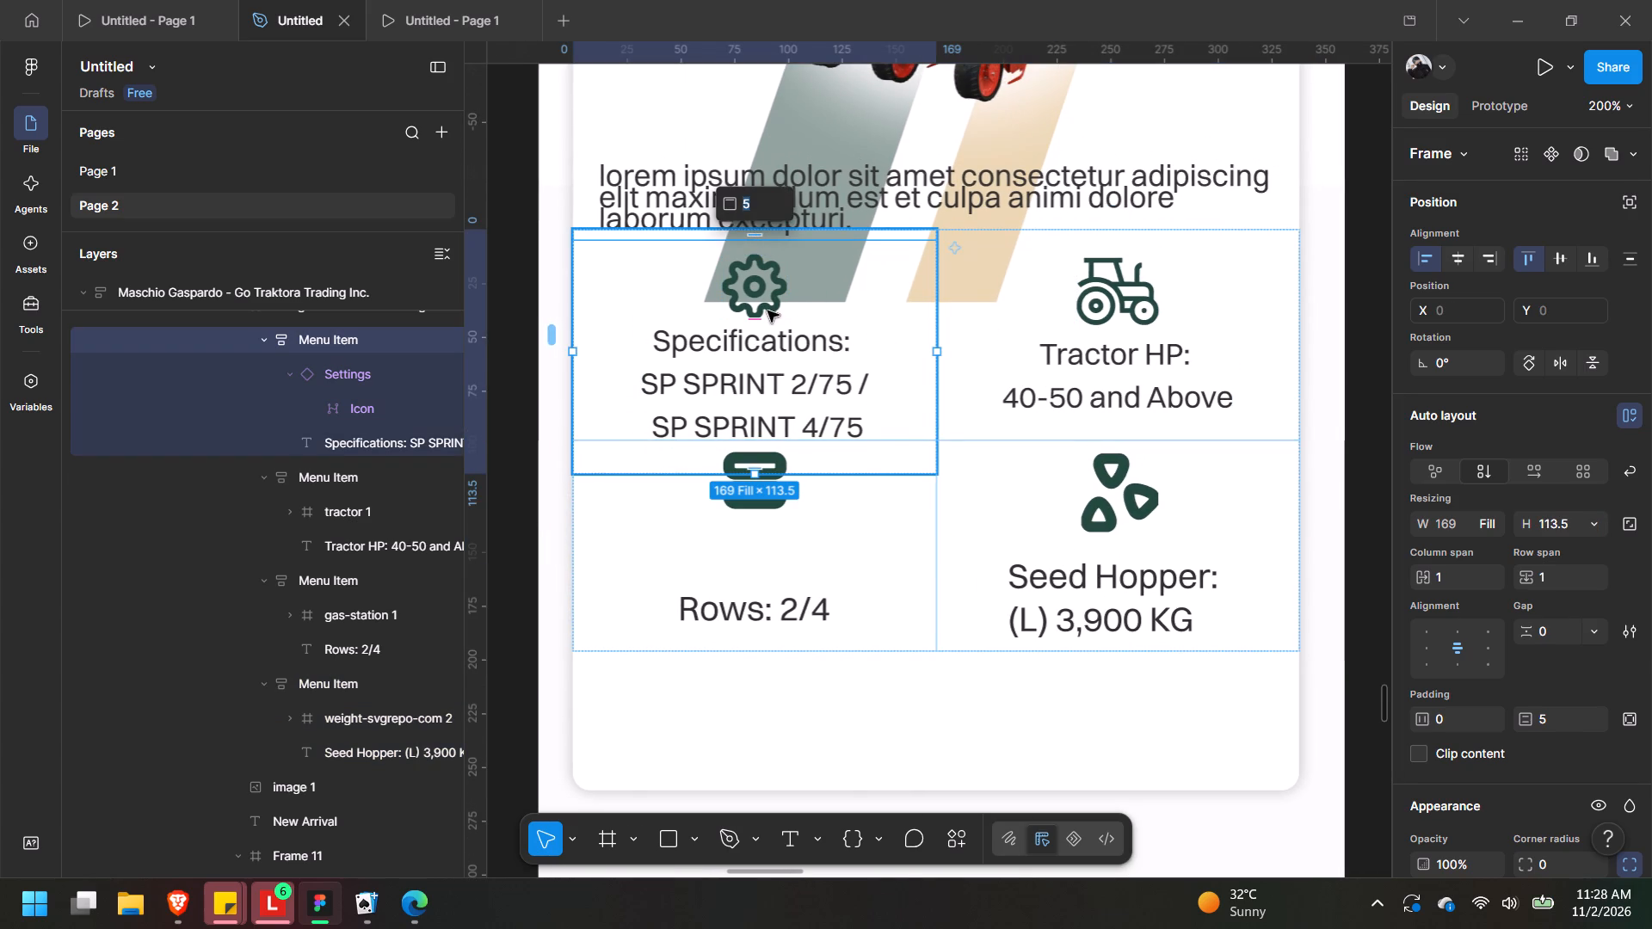
pyautogui.doubleClick(767, 311)
pyautogui.moveTo(891, 347); pyautogui.dragTo(893, 336)
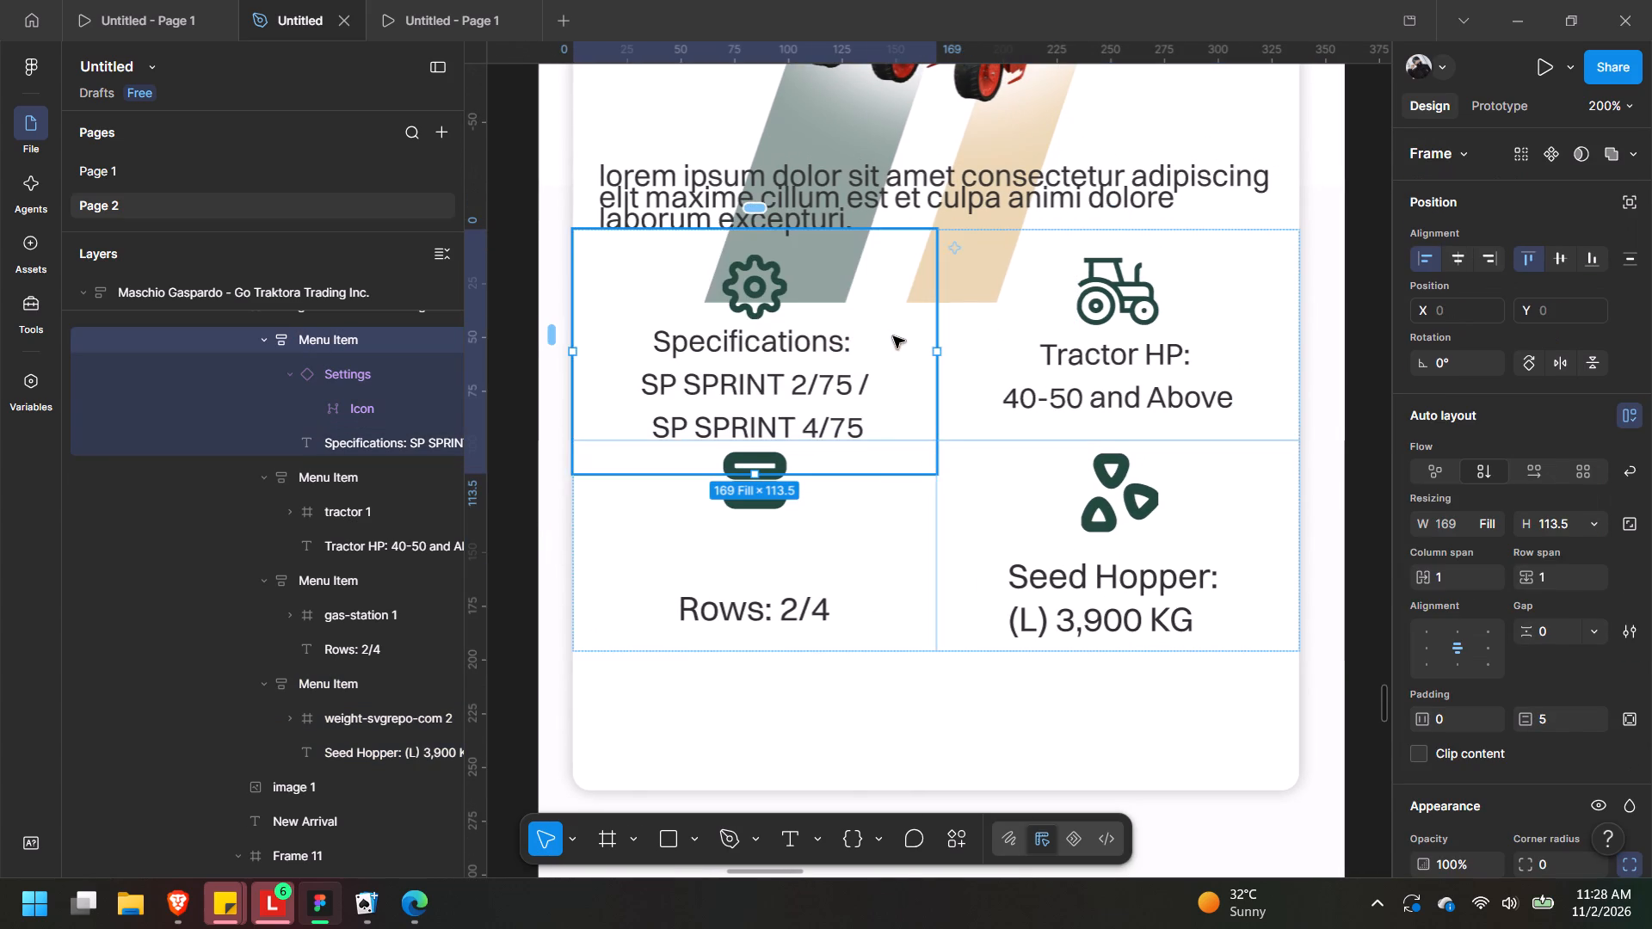
pyautogui.moveTo(868, 469); pyautogui.dragTo(885, 438)
# Check the sizing and alignment of the Tractor HP, Rows and Seed Hopper cells in the grid.
pyautogui.click(1008, 423)
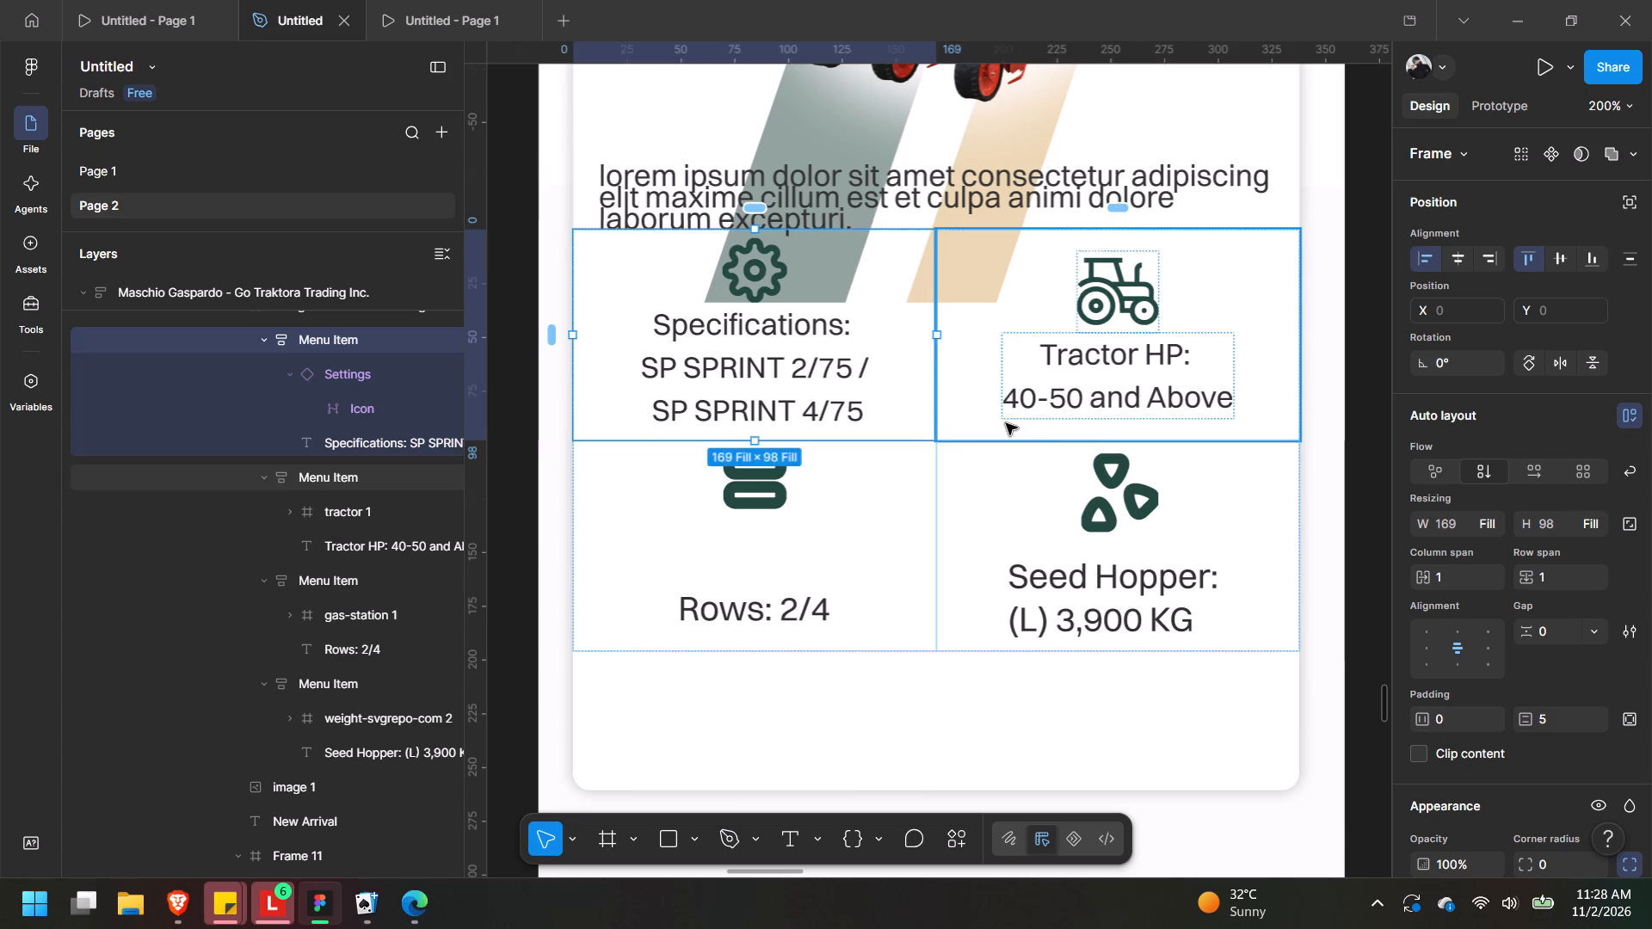
pyautogui.click(920, 584)
pyautogui.click(1024, 618)
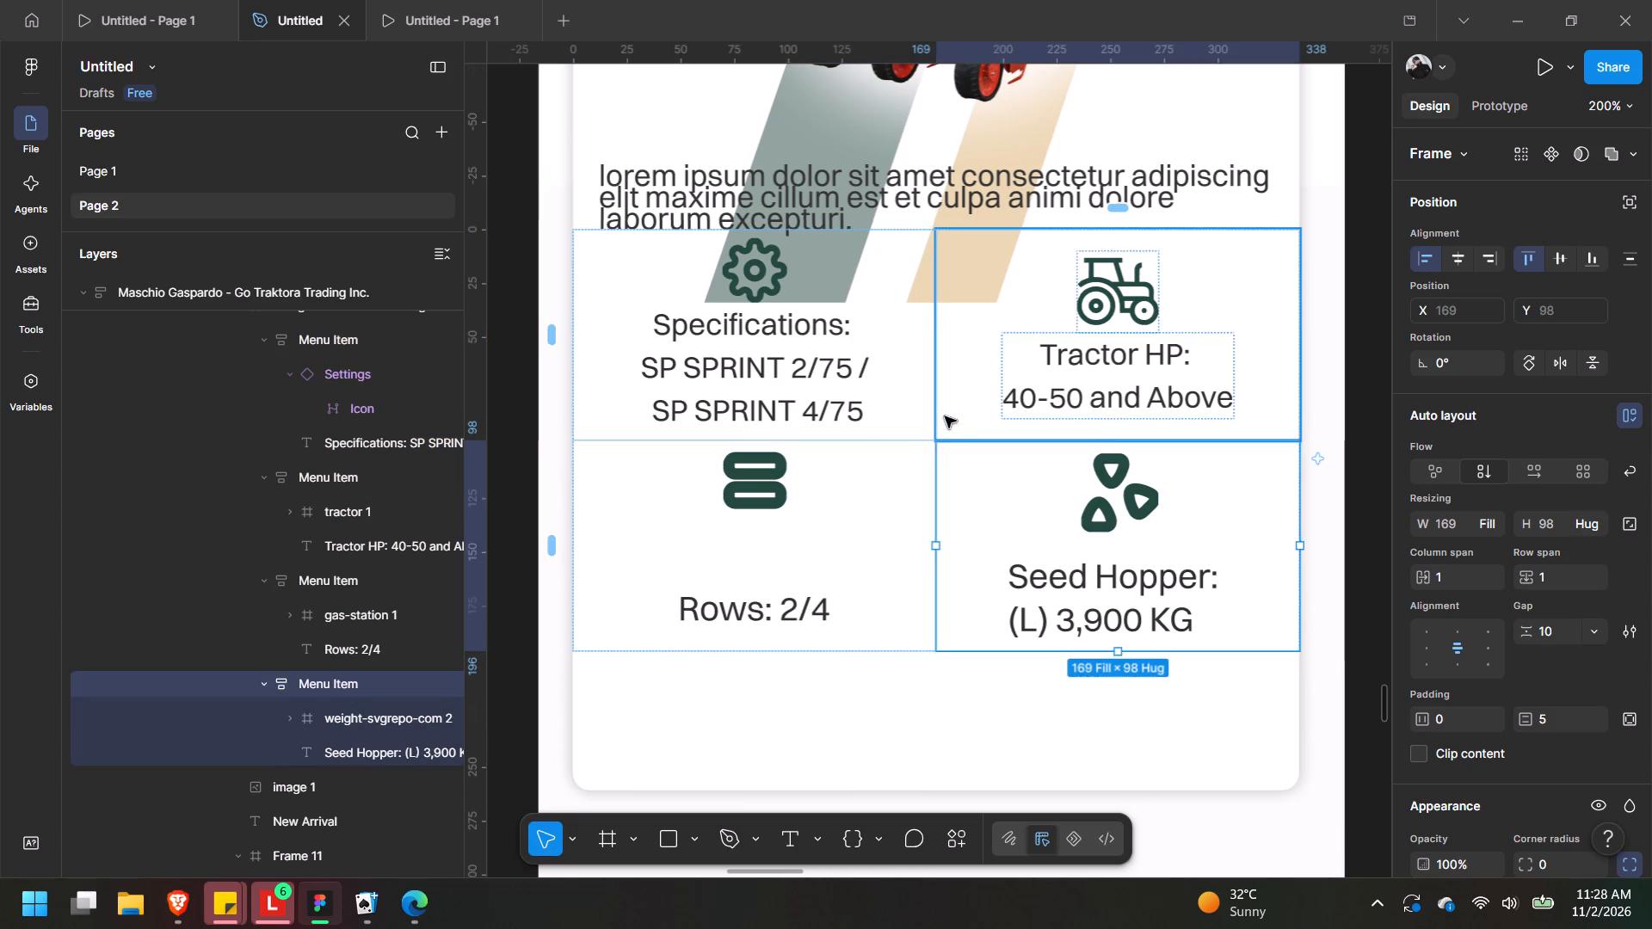
pyautogui.click(945, 416)
pyautogui.click(924, 421)
pyautogui.click(961, 550)
pyautogui.click(1326, 398)
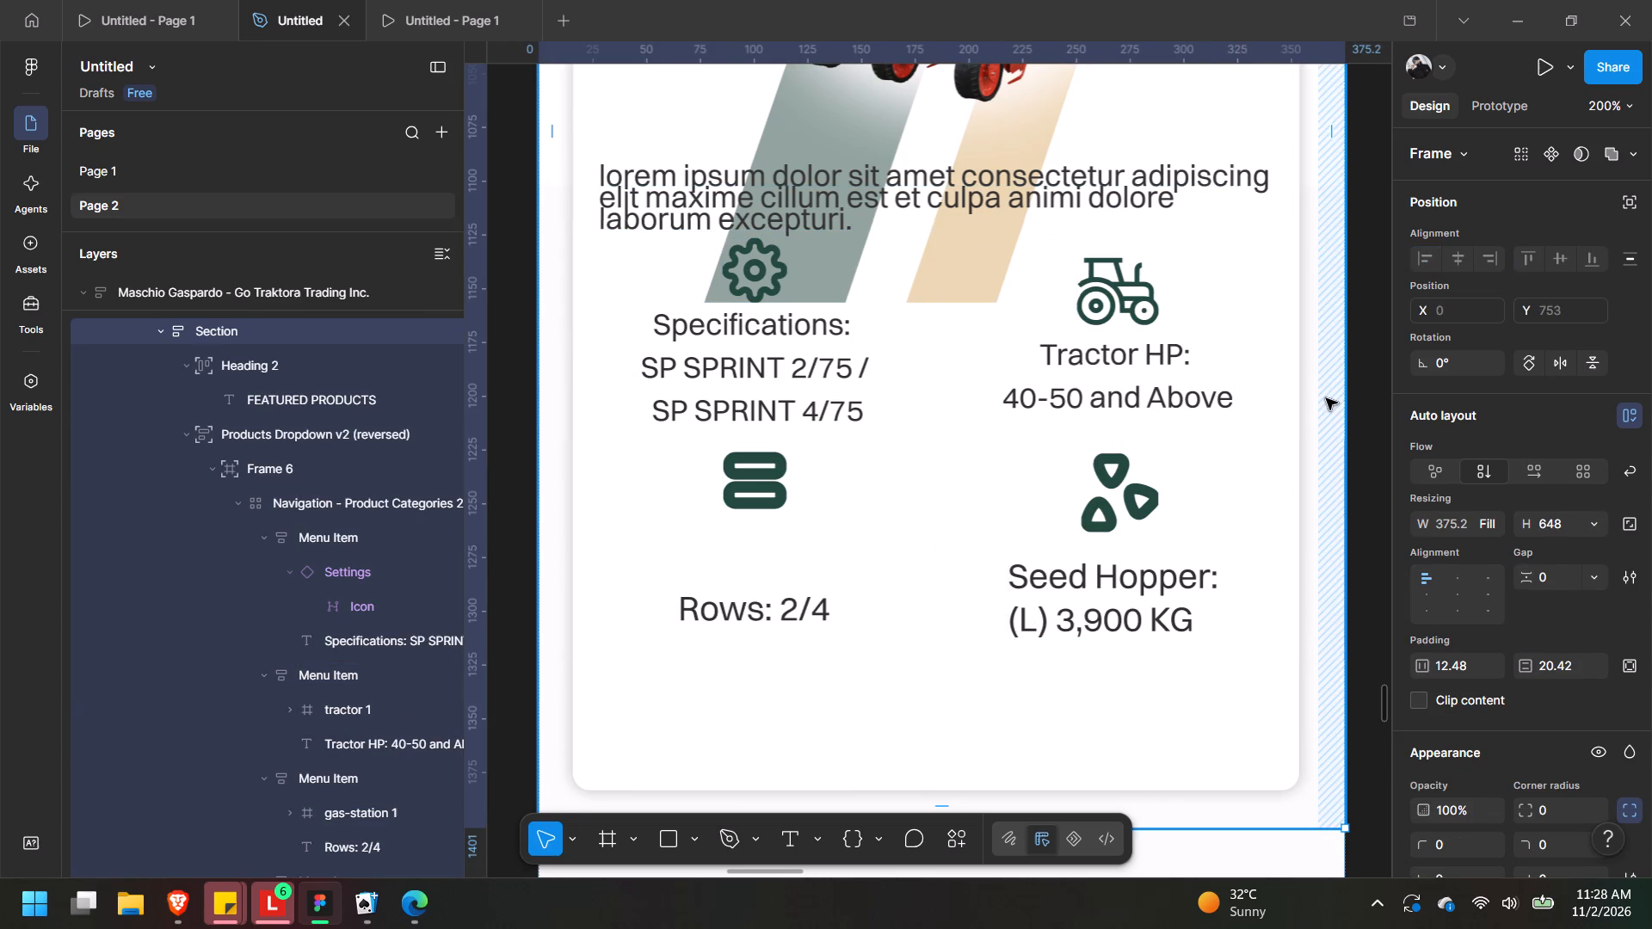
pyautogui.hotkey('ctrl', '-')
pyautogui.tripleClick(969, 355)
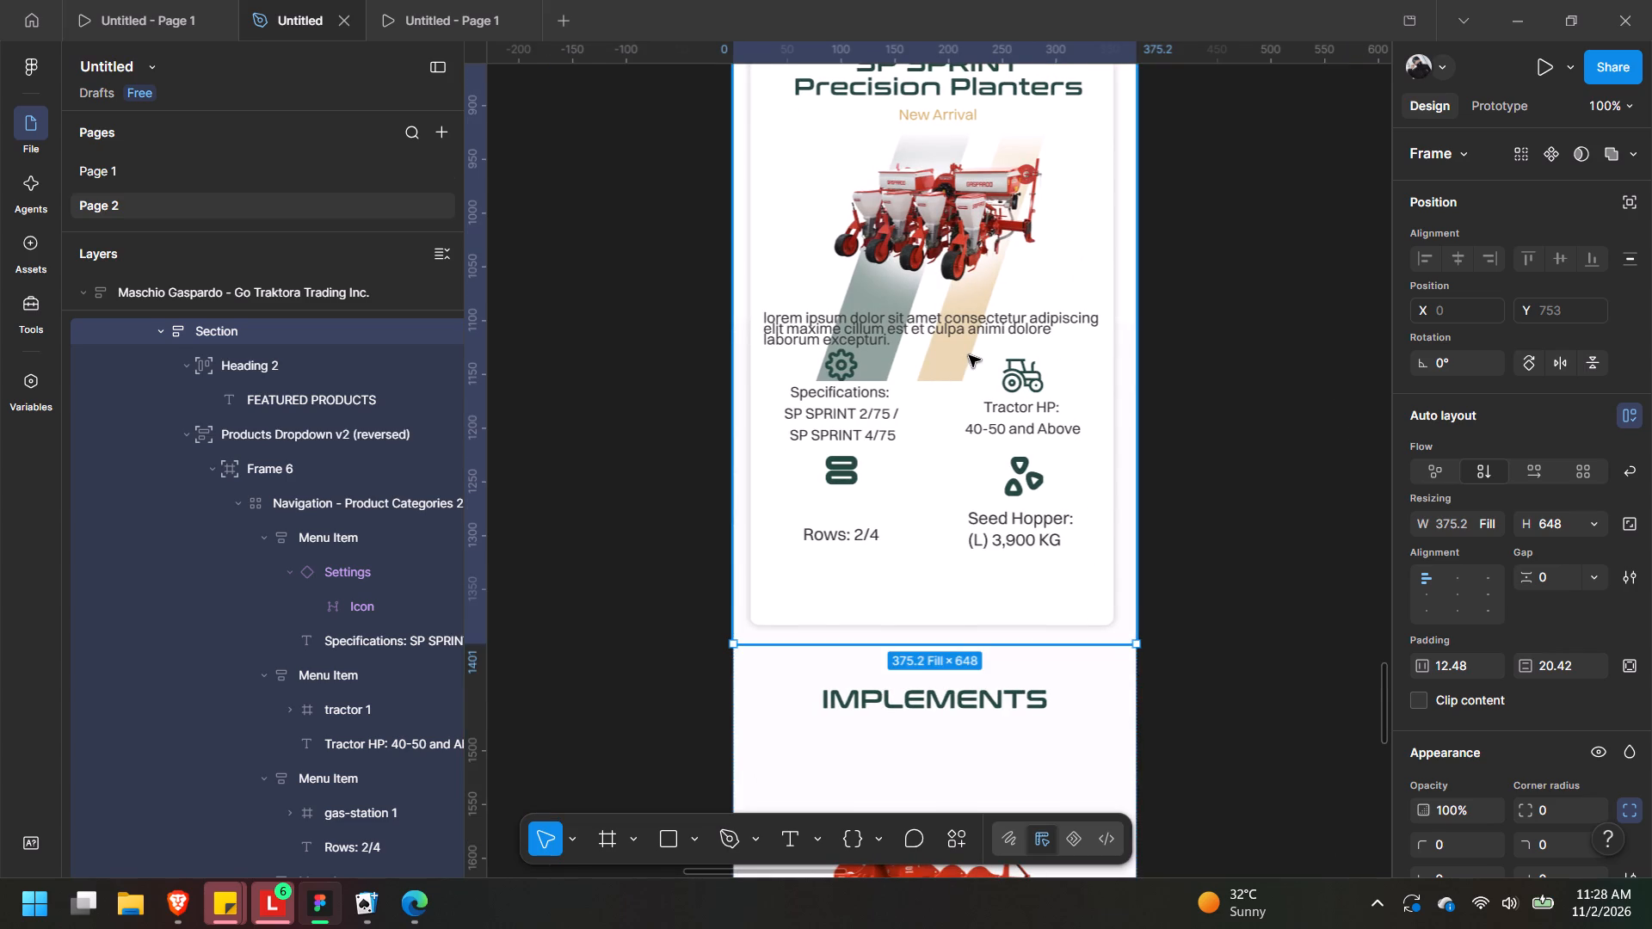
pyautogui.doubleClick(969, 355)
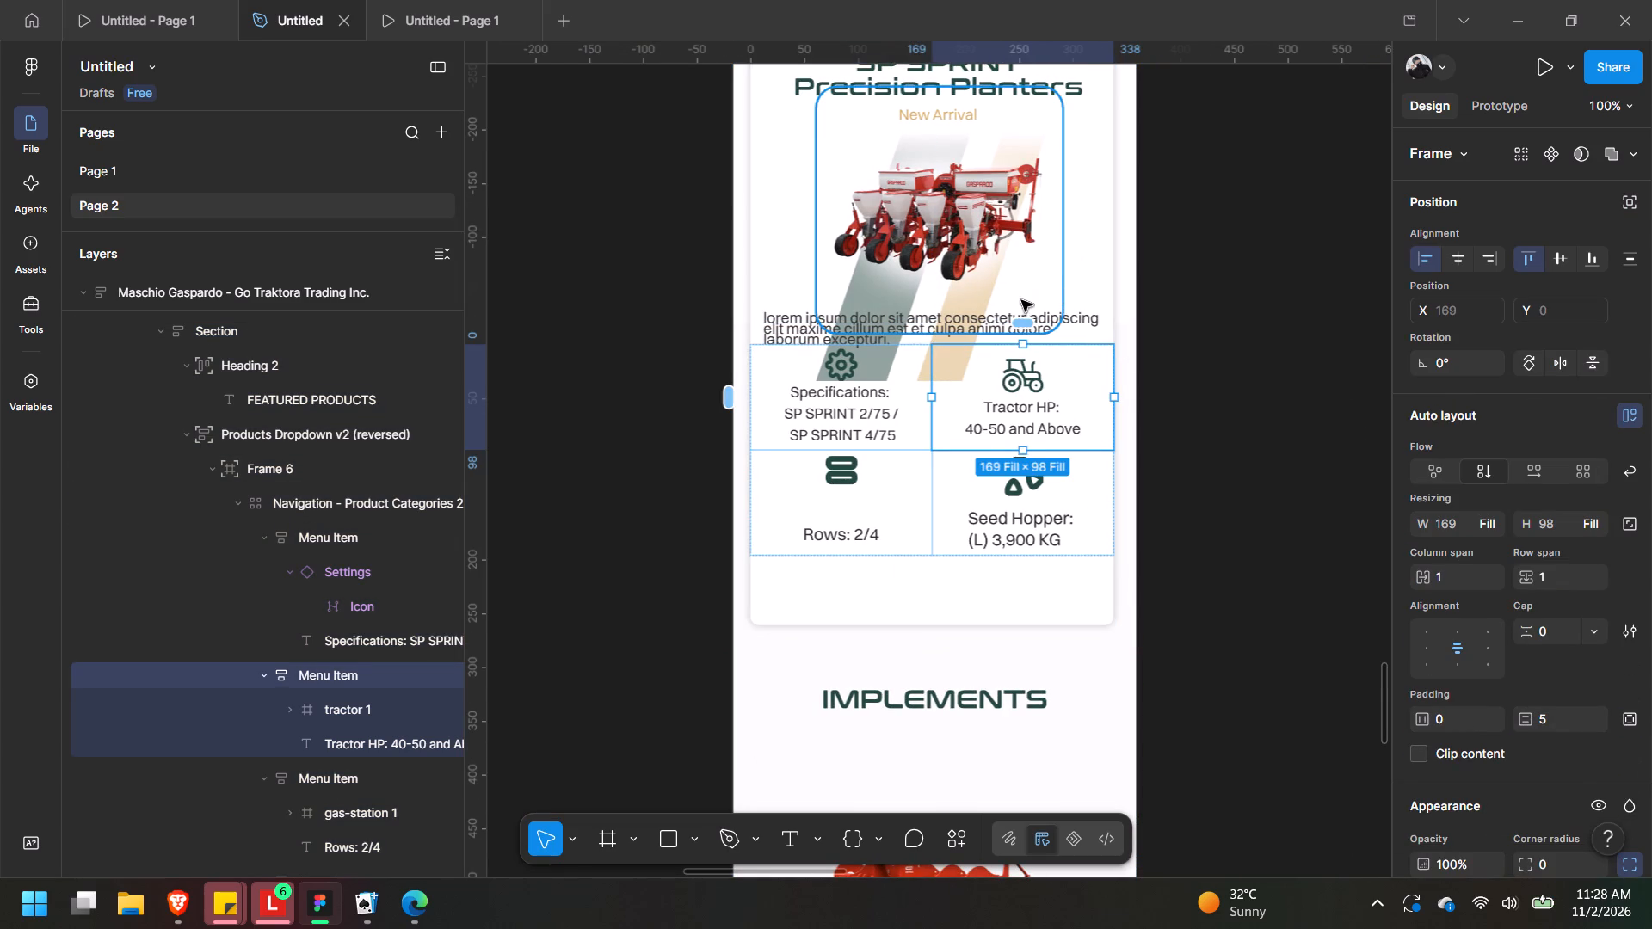
pyautogui.click(1213, 335)
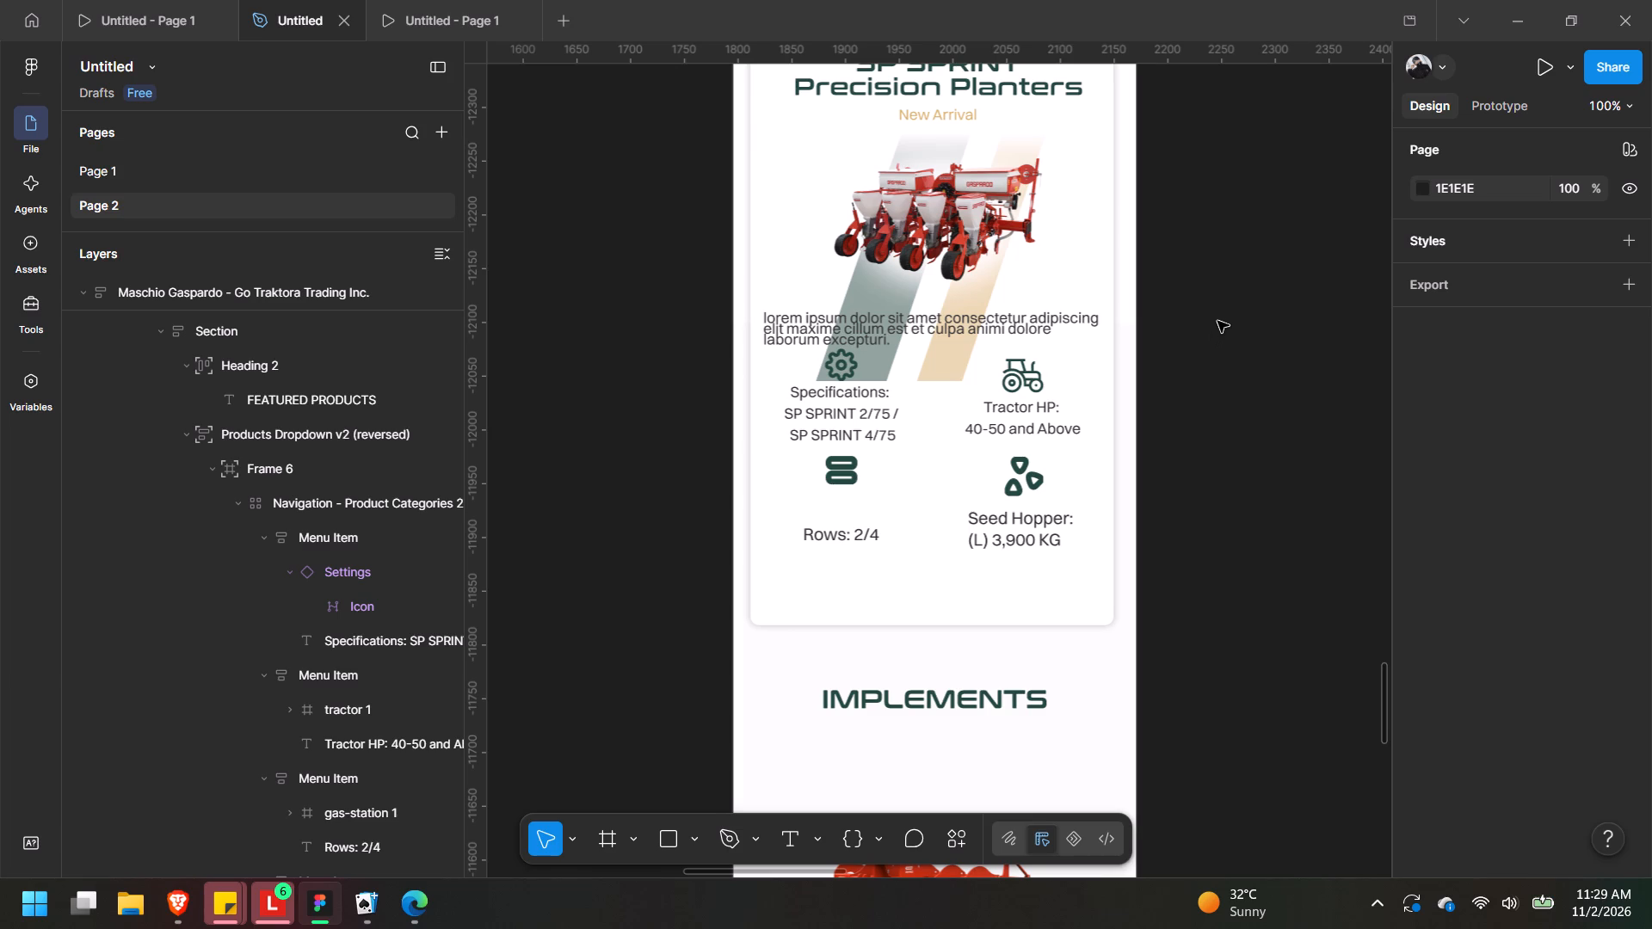
# Review the mobile page alongside the desktop page and the other frames on the canvas.
pyautogui.moveTo(1252, 263); pyautogui.dragTo(63, 717, button='middle')
pyautogui.moveTo(835, 245); pyautogui.dragTo(1168, 305, button='middle')
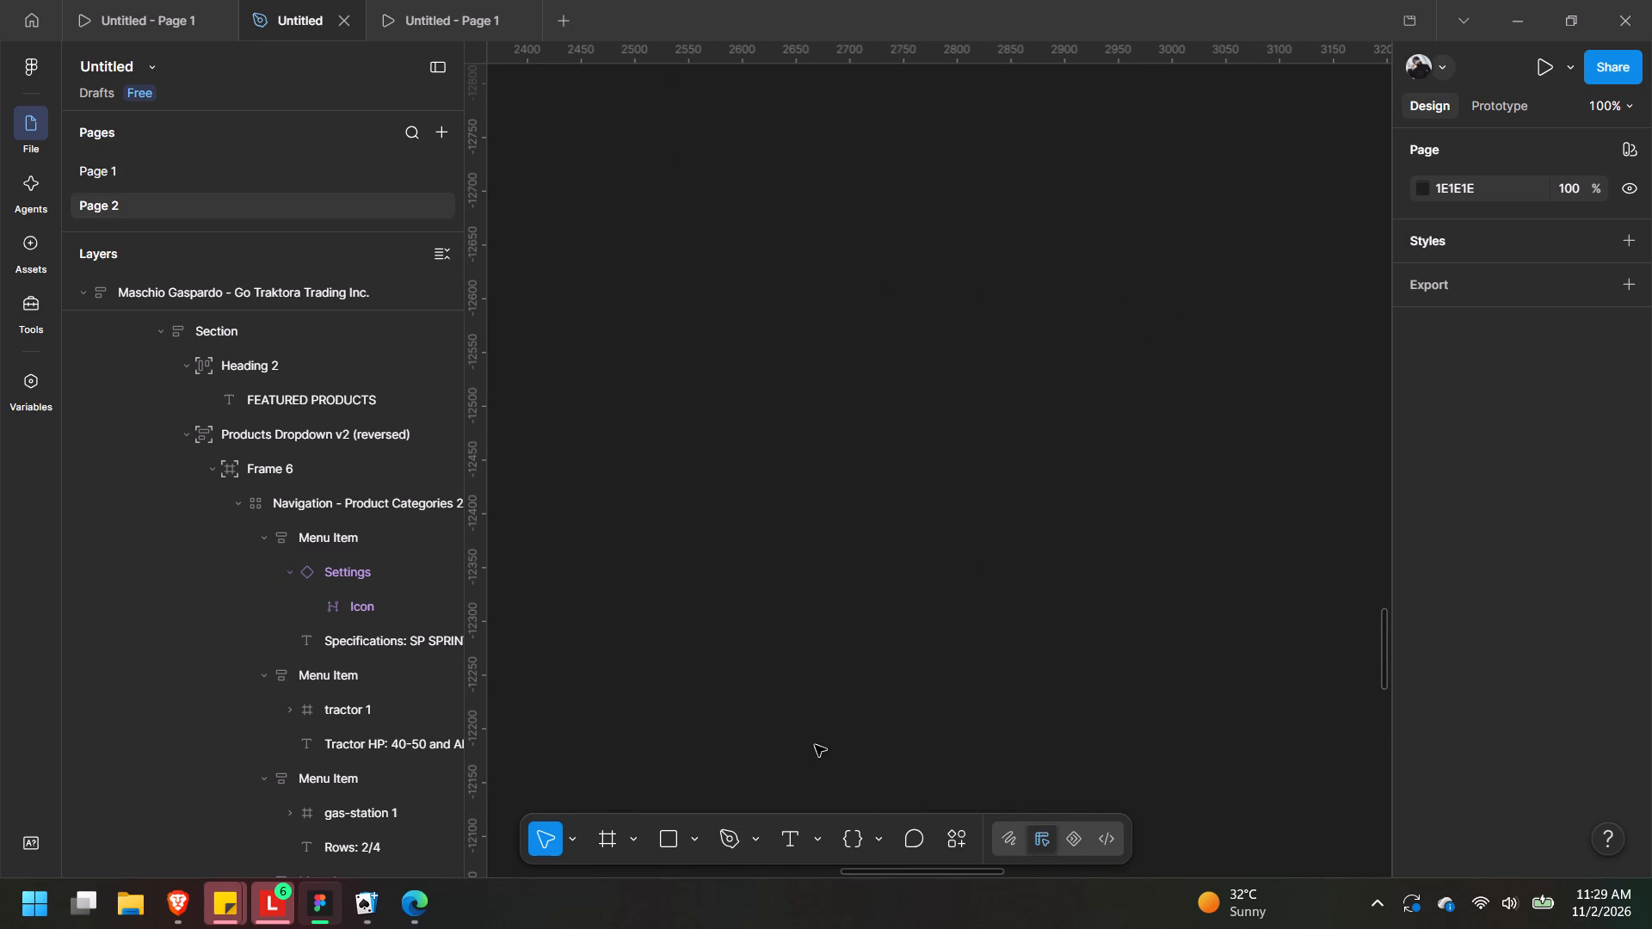
pyautogui.hotkey('ctrl', '-')
pyautogui.hotkey('ctrl', '-')
pyautogui.hotkey('ctrl', '-')
pyautogui.moveTo(1125, 234); pyautogui.dragTo(1035, 546, button='middle')
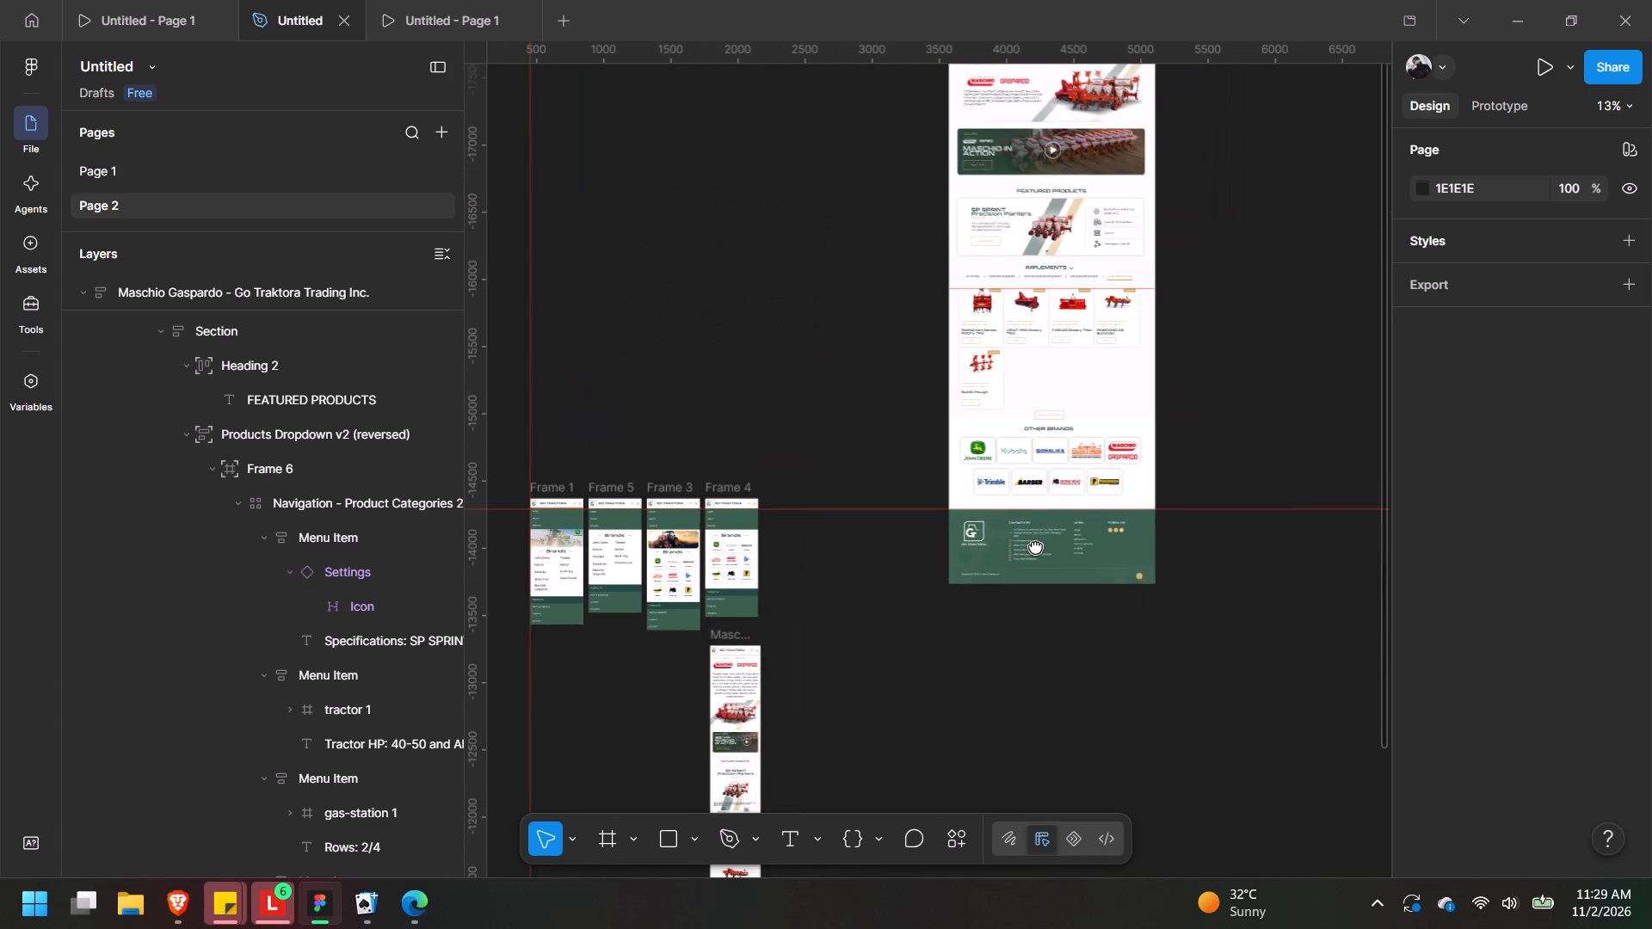
pyautogui.moveTo(1035, 546); pyautogui.dragTo(1028, 573, button='middle')
pyautogui.moveTo(1012, 658); pyautogui.dragTo(1018, 381, button='middle')
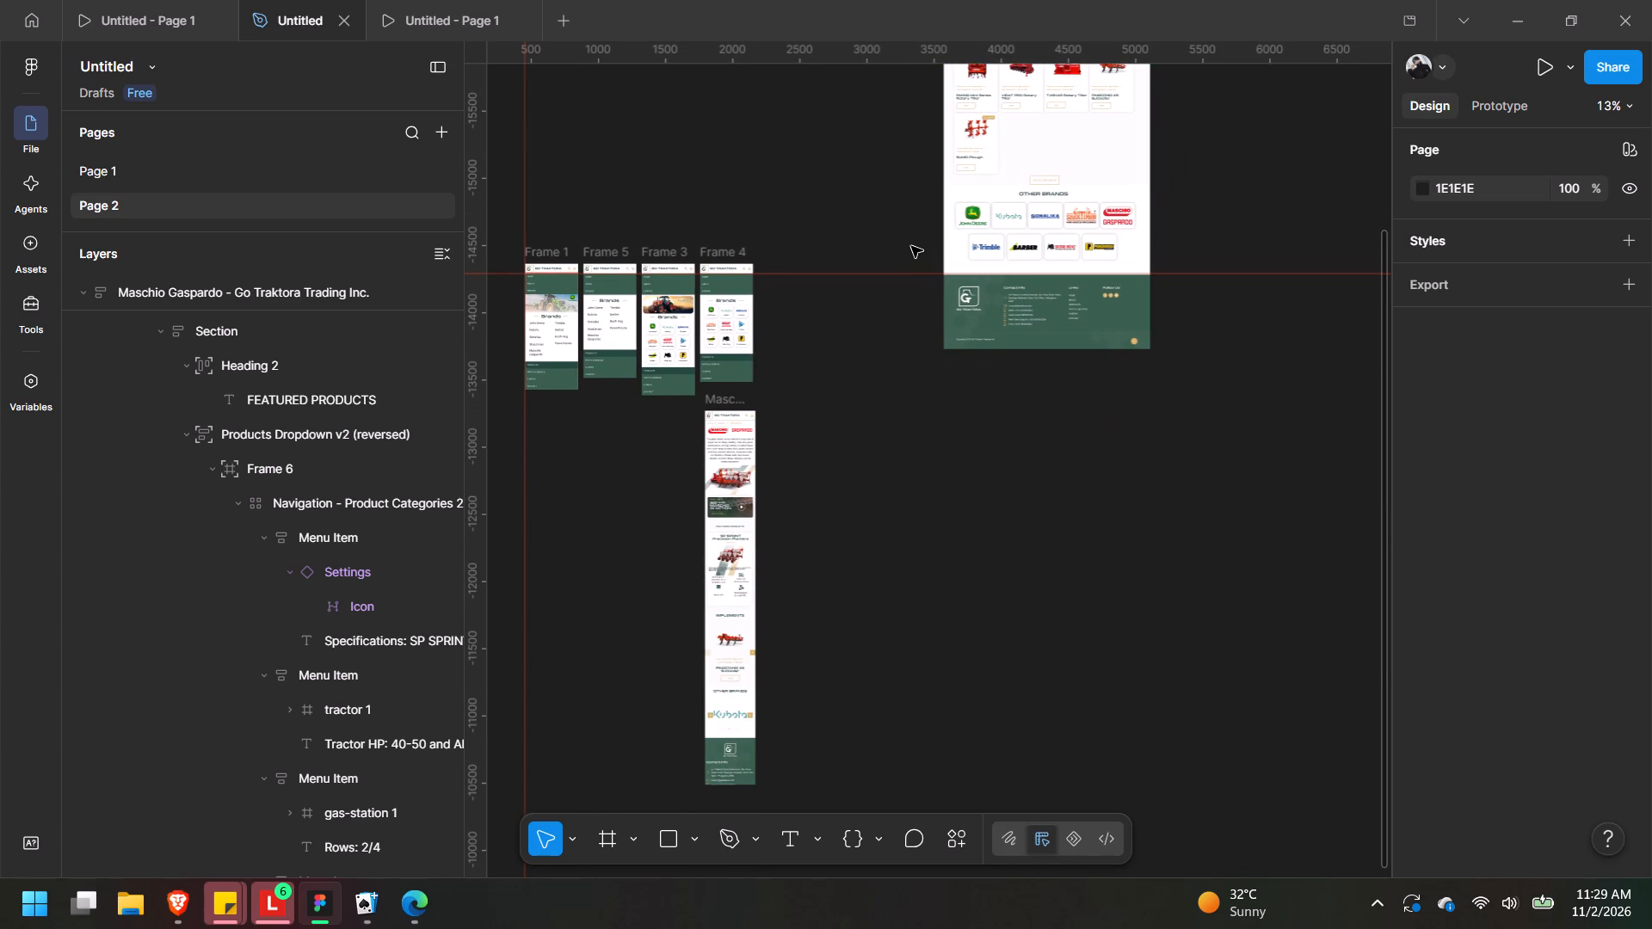
pyautogui.moveTo(764, 586); pyautogui.dragTo(792, 486, button='middle')
pyautogui.moveTo(808, 449); pyautogui.dragTo(876, 438, button='middle')
pyautogui.moveTo(876, 438); pyautogui.dragTo(935, 488, button='middle')
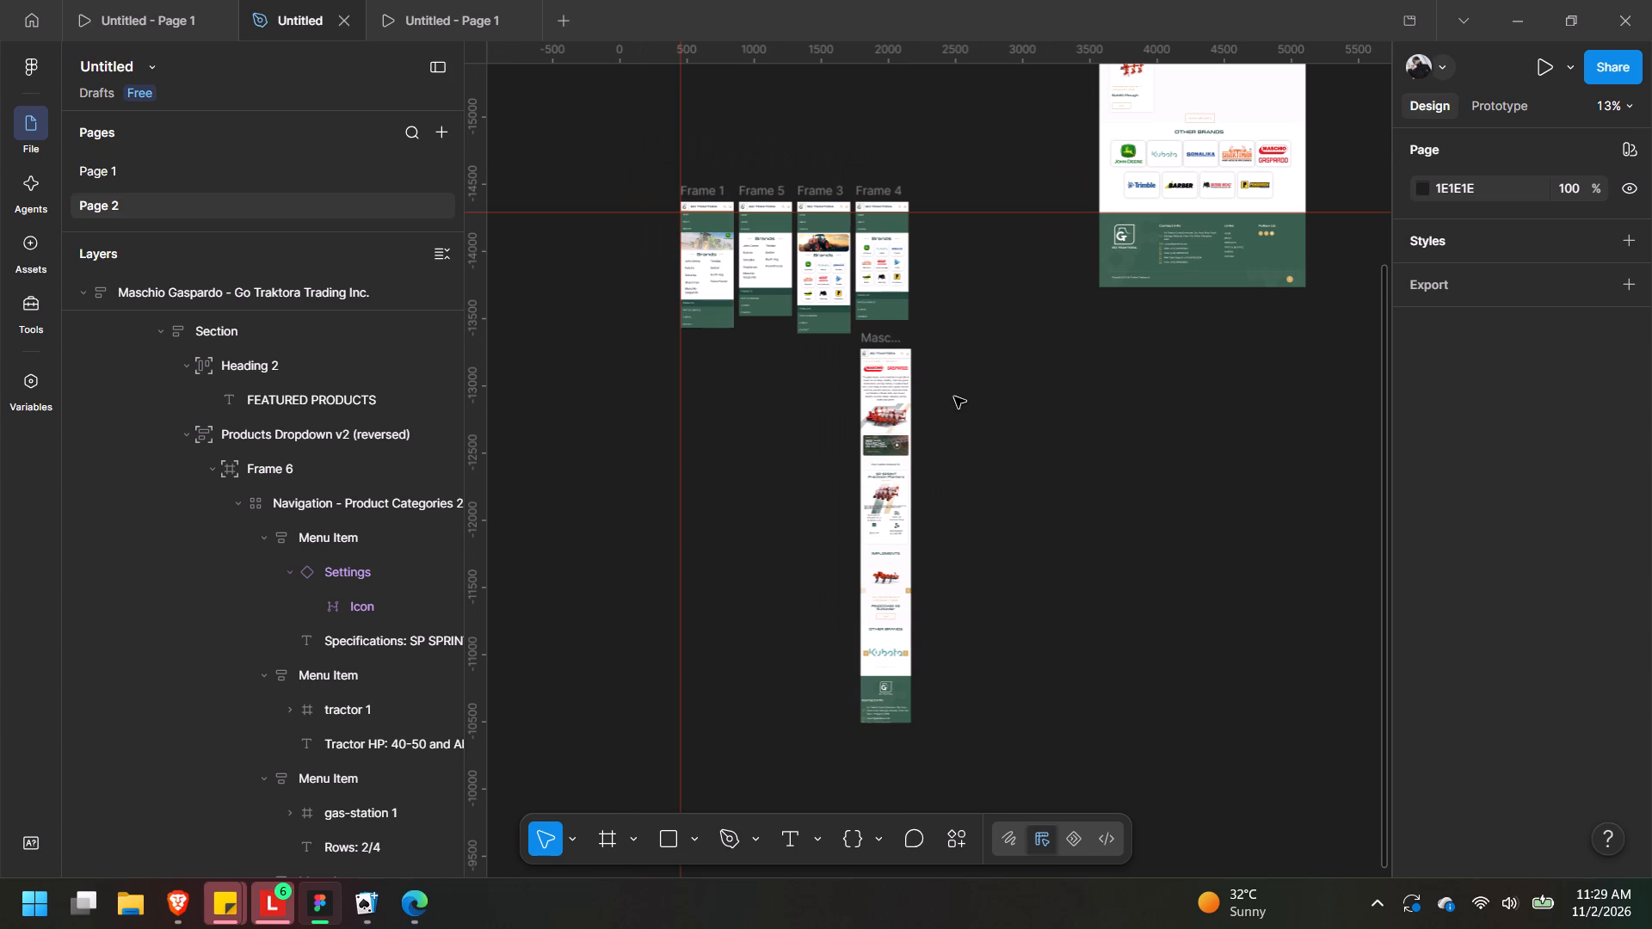
# Inspect the Specifications, Tractor HP and Rows menu items in the layer tree, and collapse Frame 6.
pyautogui.hotkey('ctrl', '=')
pyautogui.hotkey('ctrl', '=')
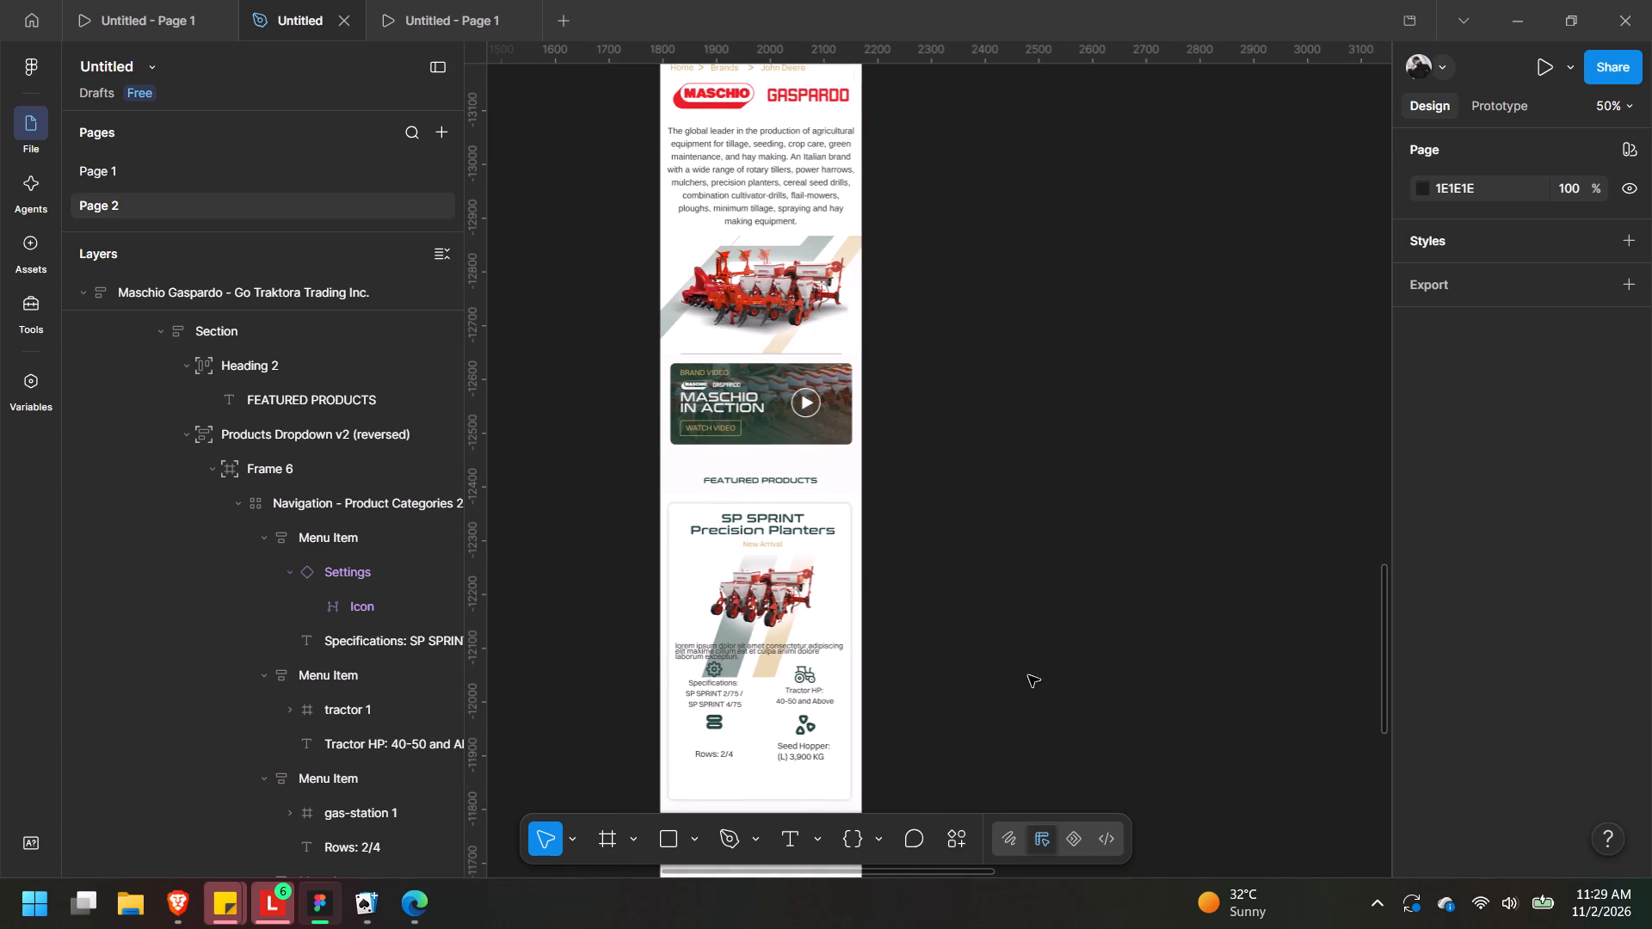
pyautogui.moveTo(1029, 684); pyautogui.dragTo(1091, 543, button='middle')
pyautogui.tripleClick(787, 500)
pyautogui.tripleClick(787, 500)
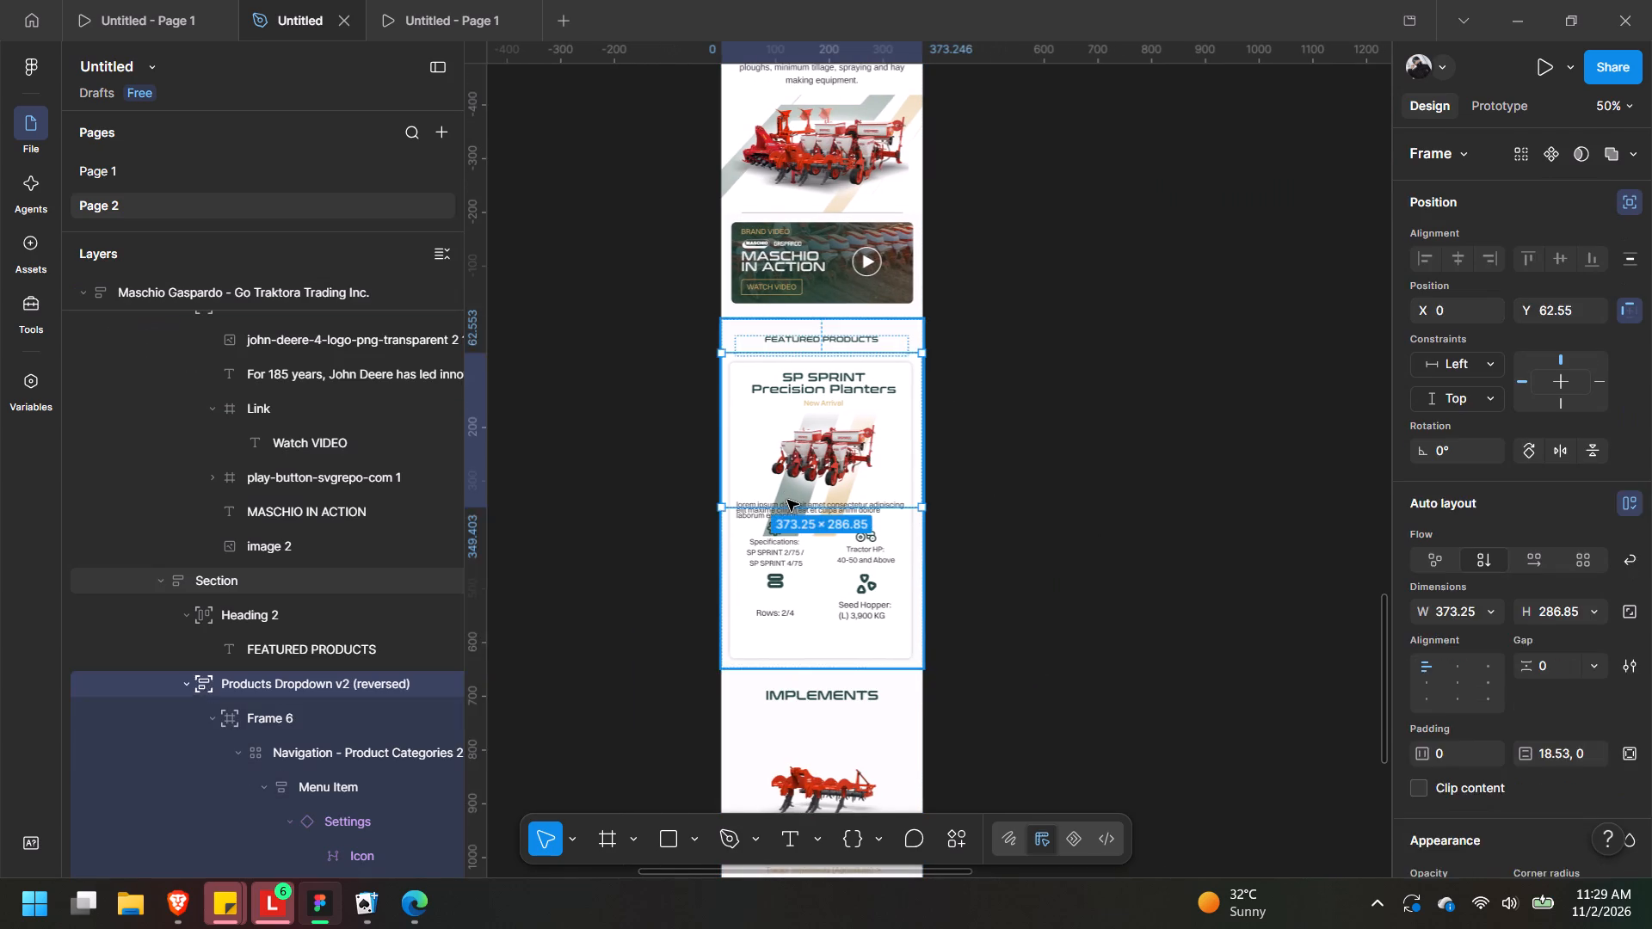
pyautogui.scroll(-2, 432, 647)
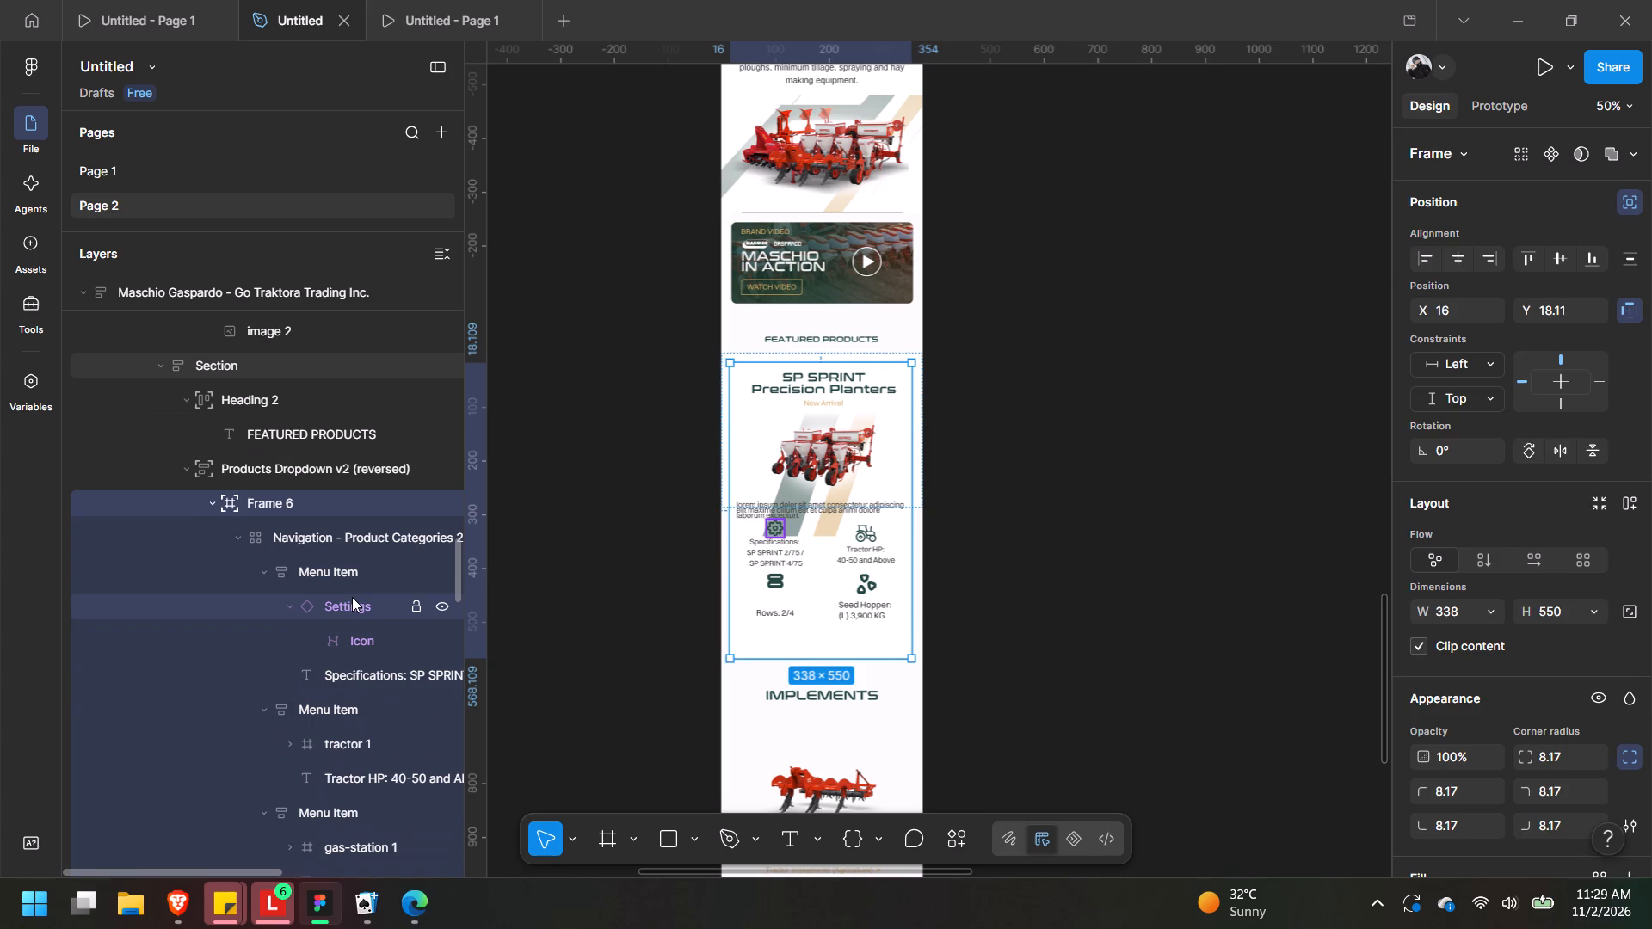
pyautogui.click(352, 597)
pyautogui.click(342, 553)
pyautogui.click(342, 564)
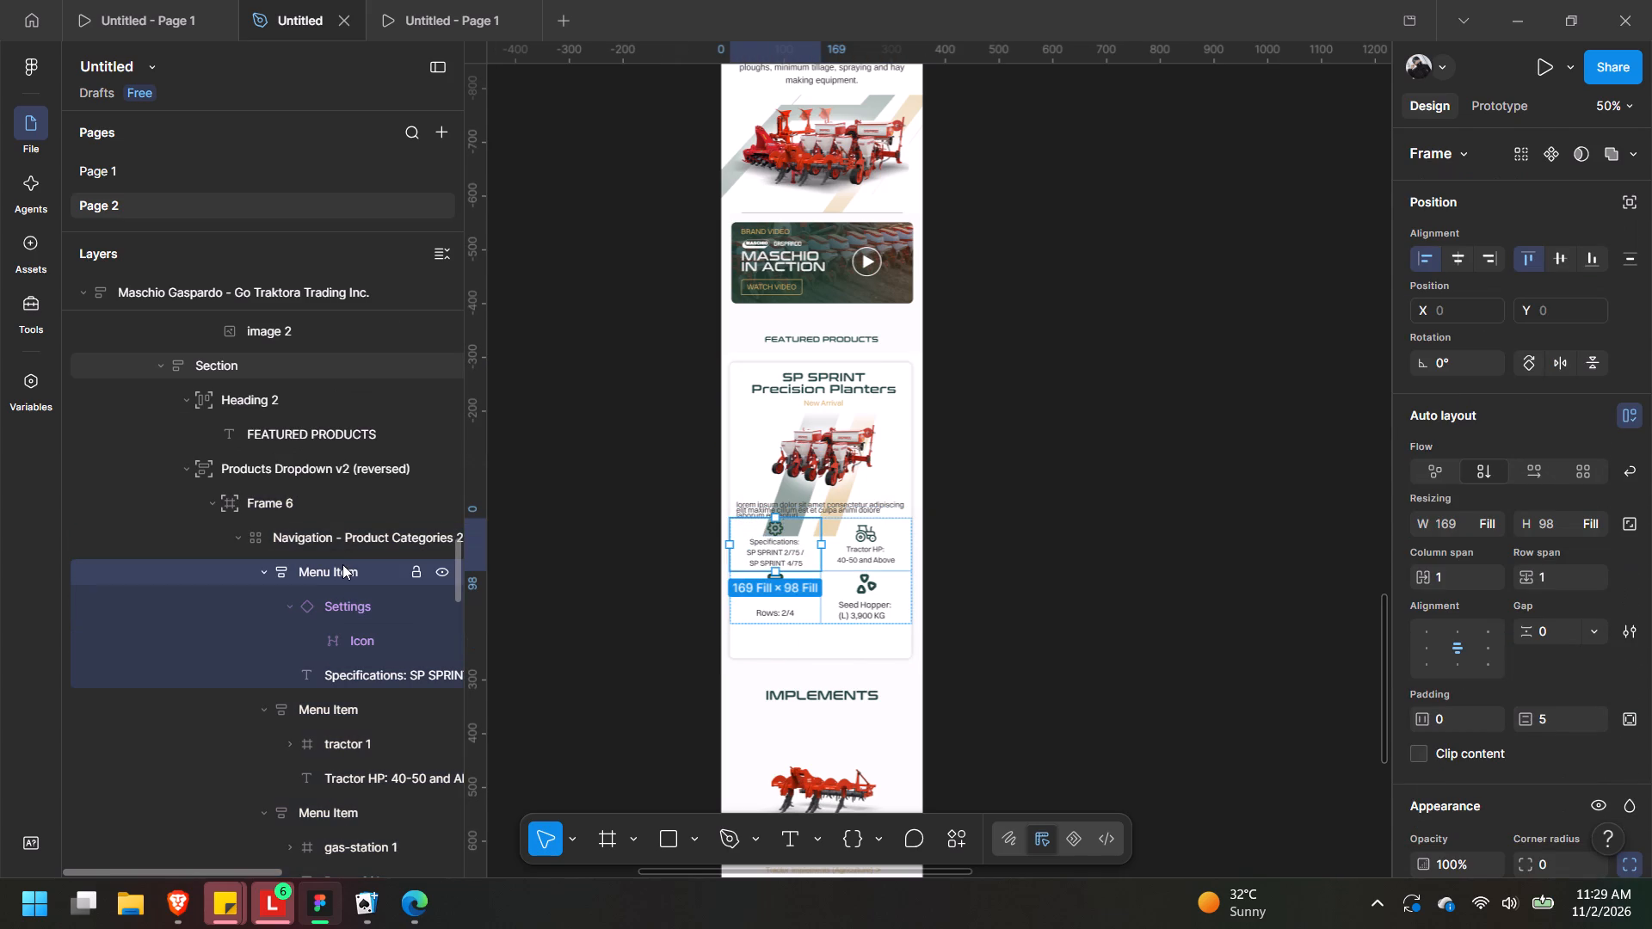
pyautogui.click(354, 720)
pyautogui.click(330, 815)
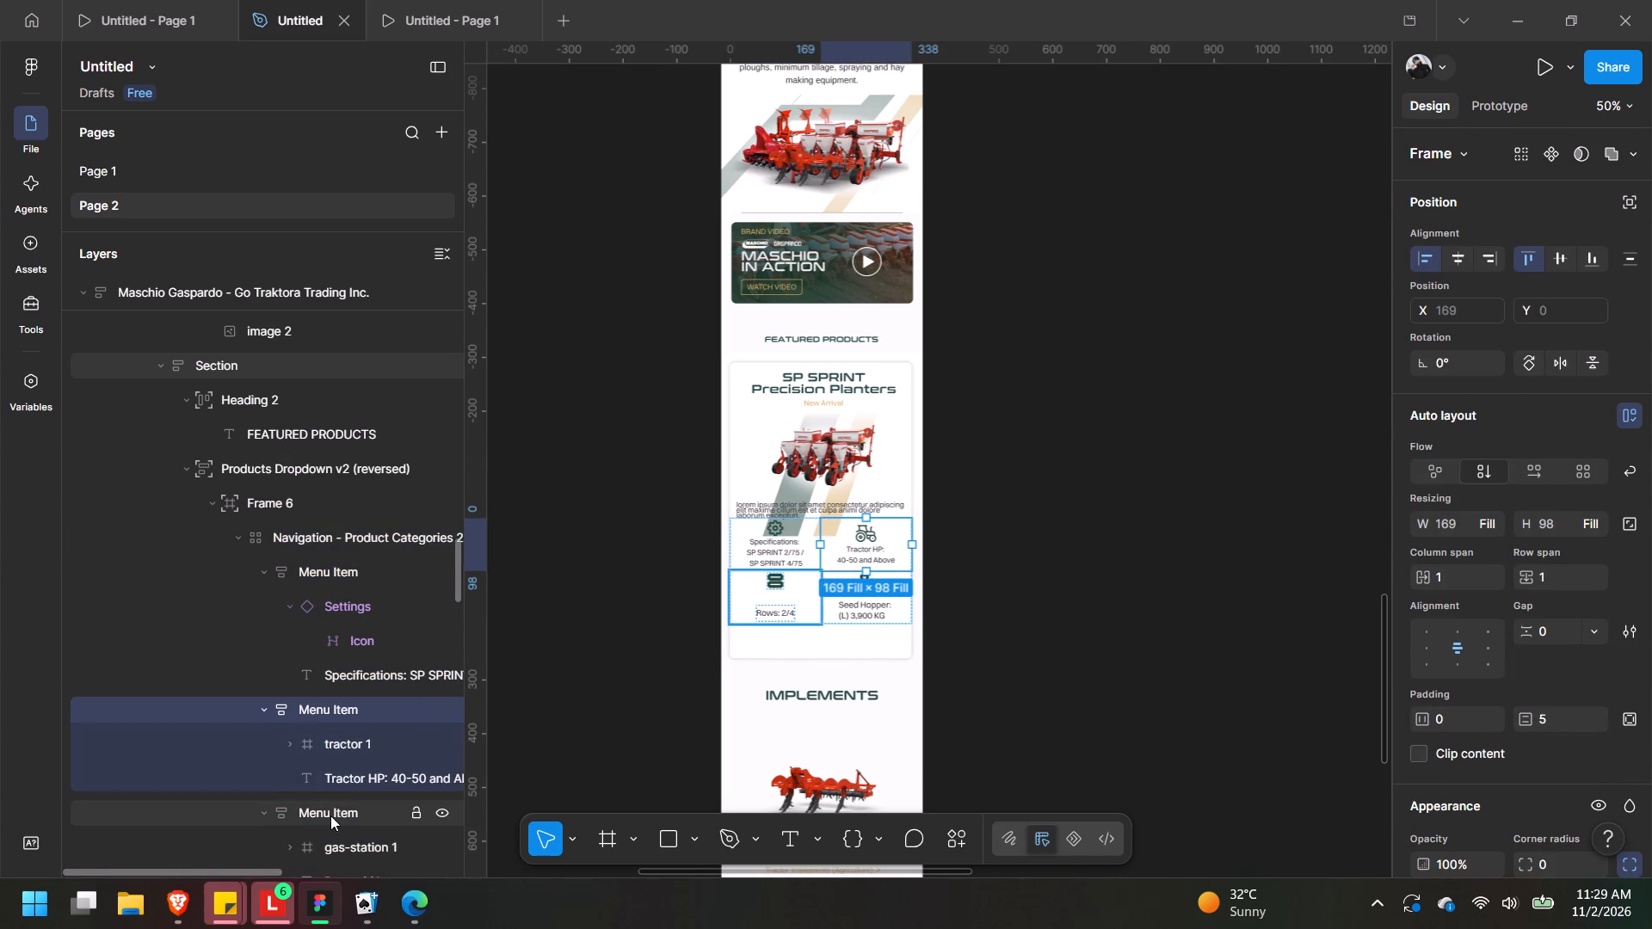
pyautogui.click(210, 501)
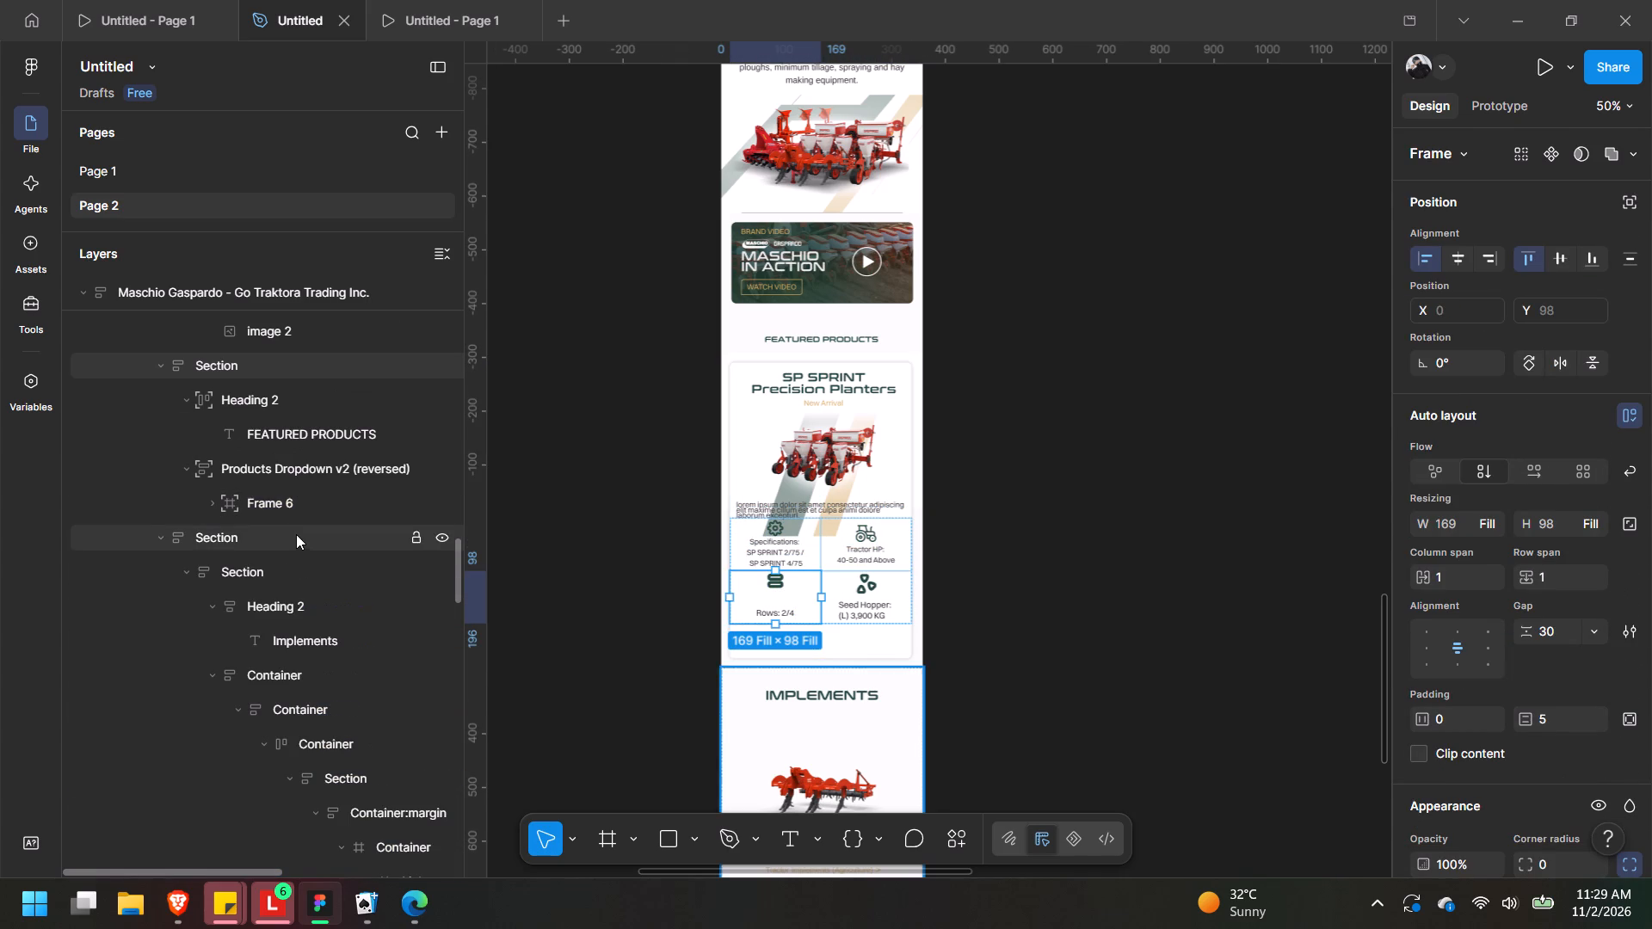
# Stretch the diagonal stripes Vector 7 and Vector 6 in Frame 6 vertically to 550 px, spanning the product card from top to bottom.
pyautogui.click(215, 506)
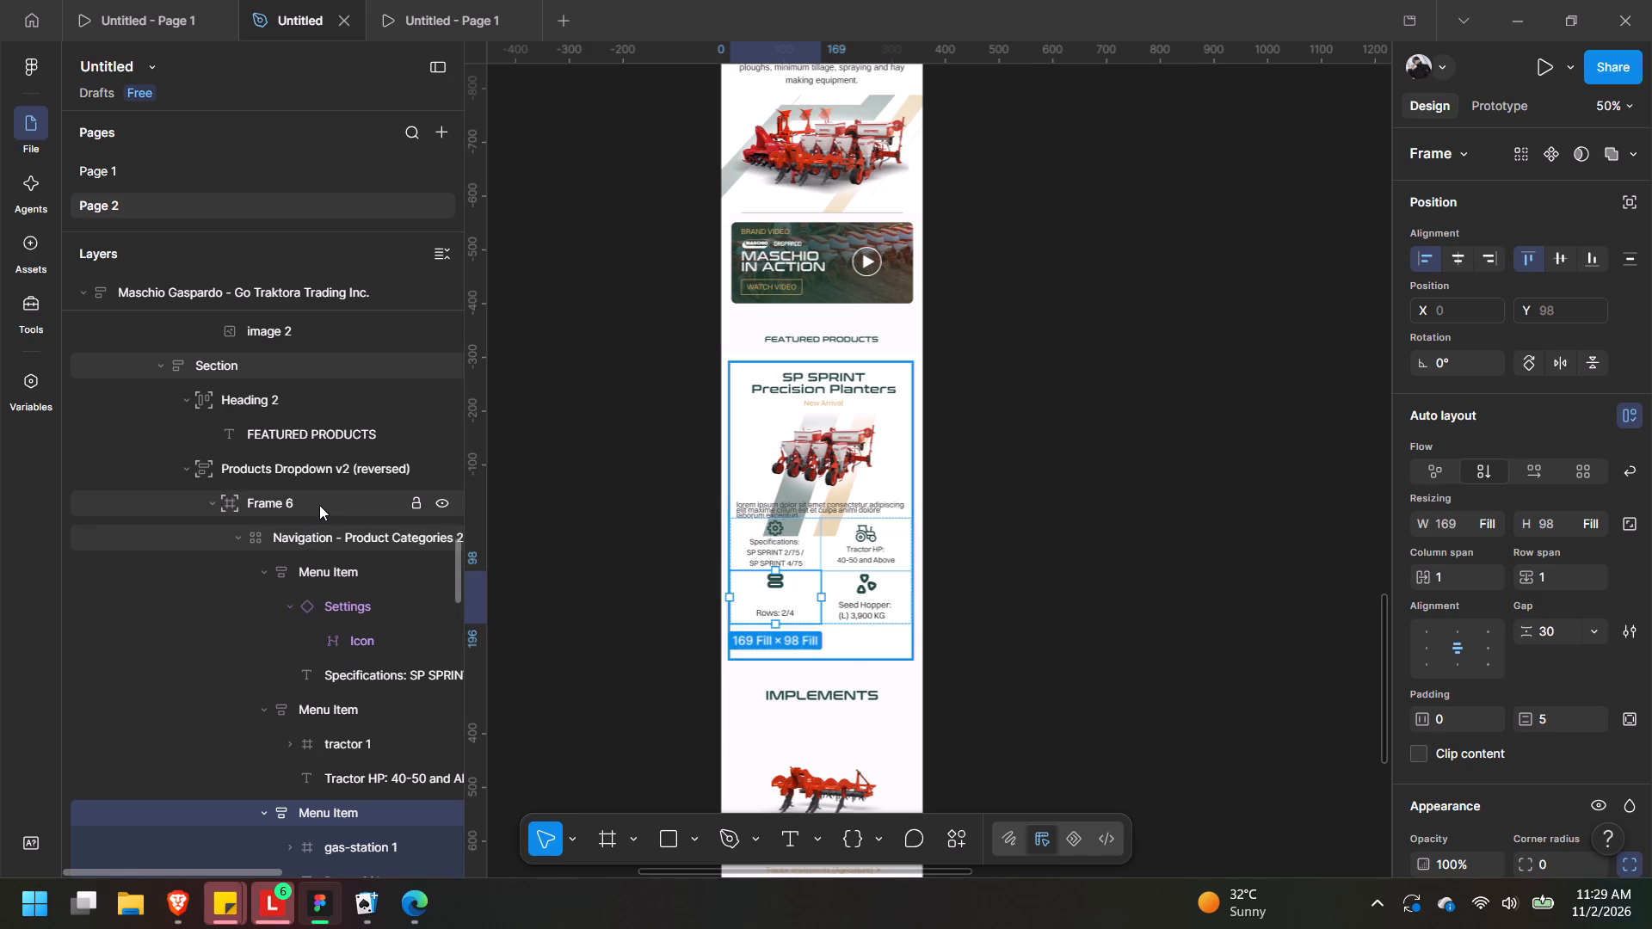
pyautogui.click(319, 505)
pyautogui.click(320, 533)
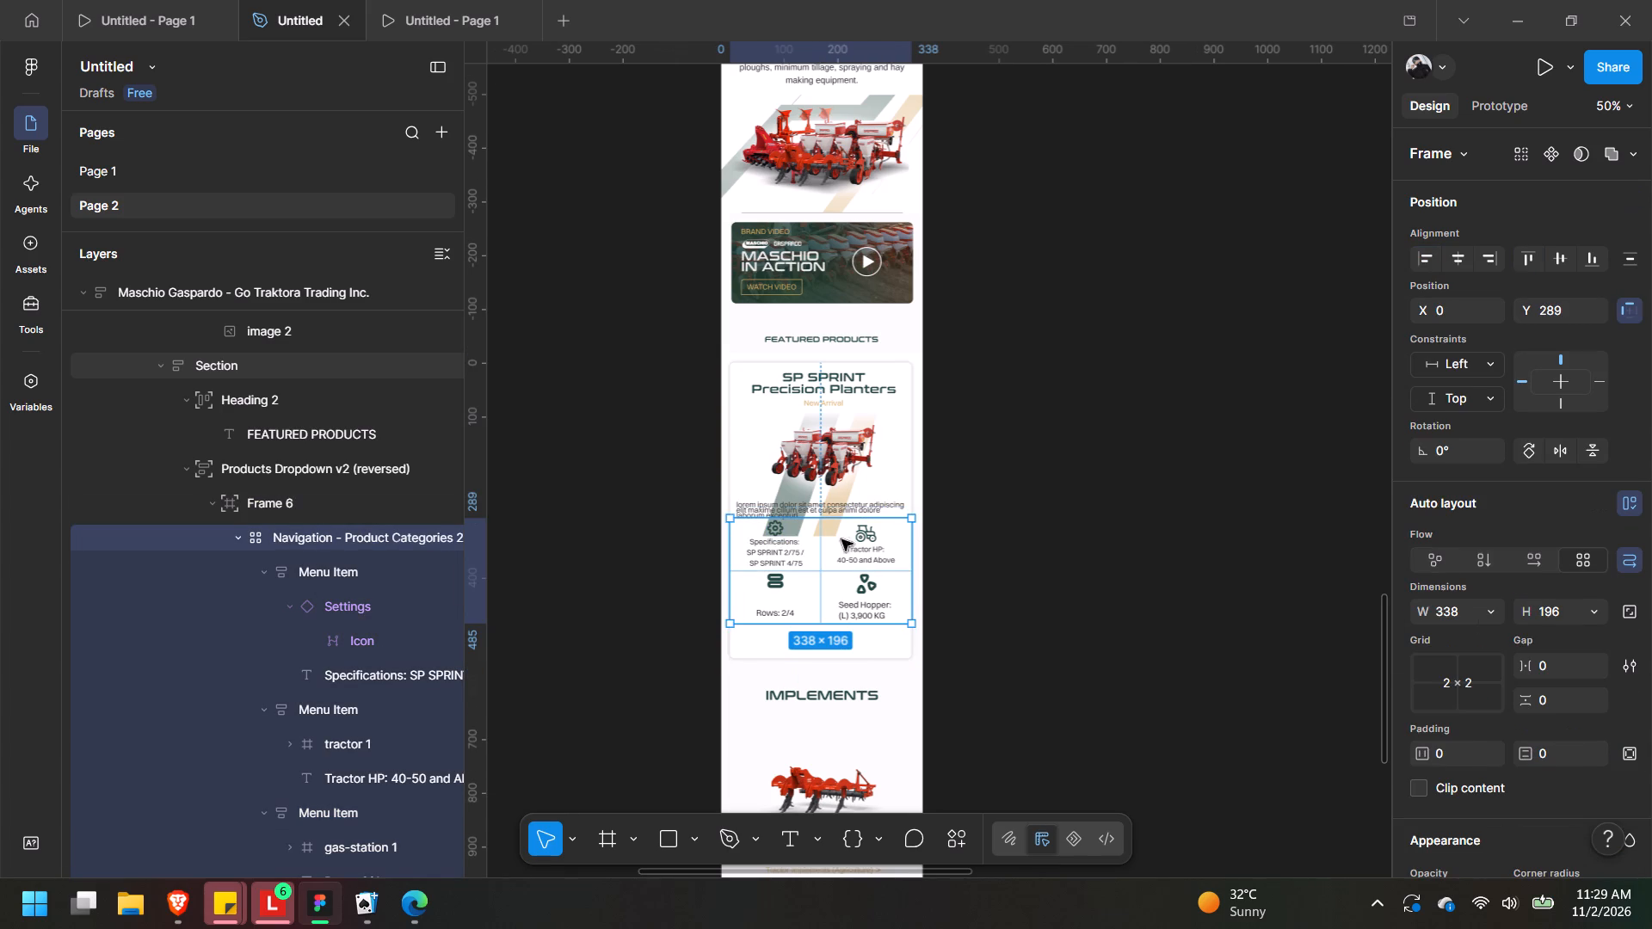
pyautogui.scroll(-4, 401, 594)
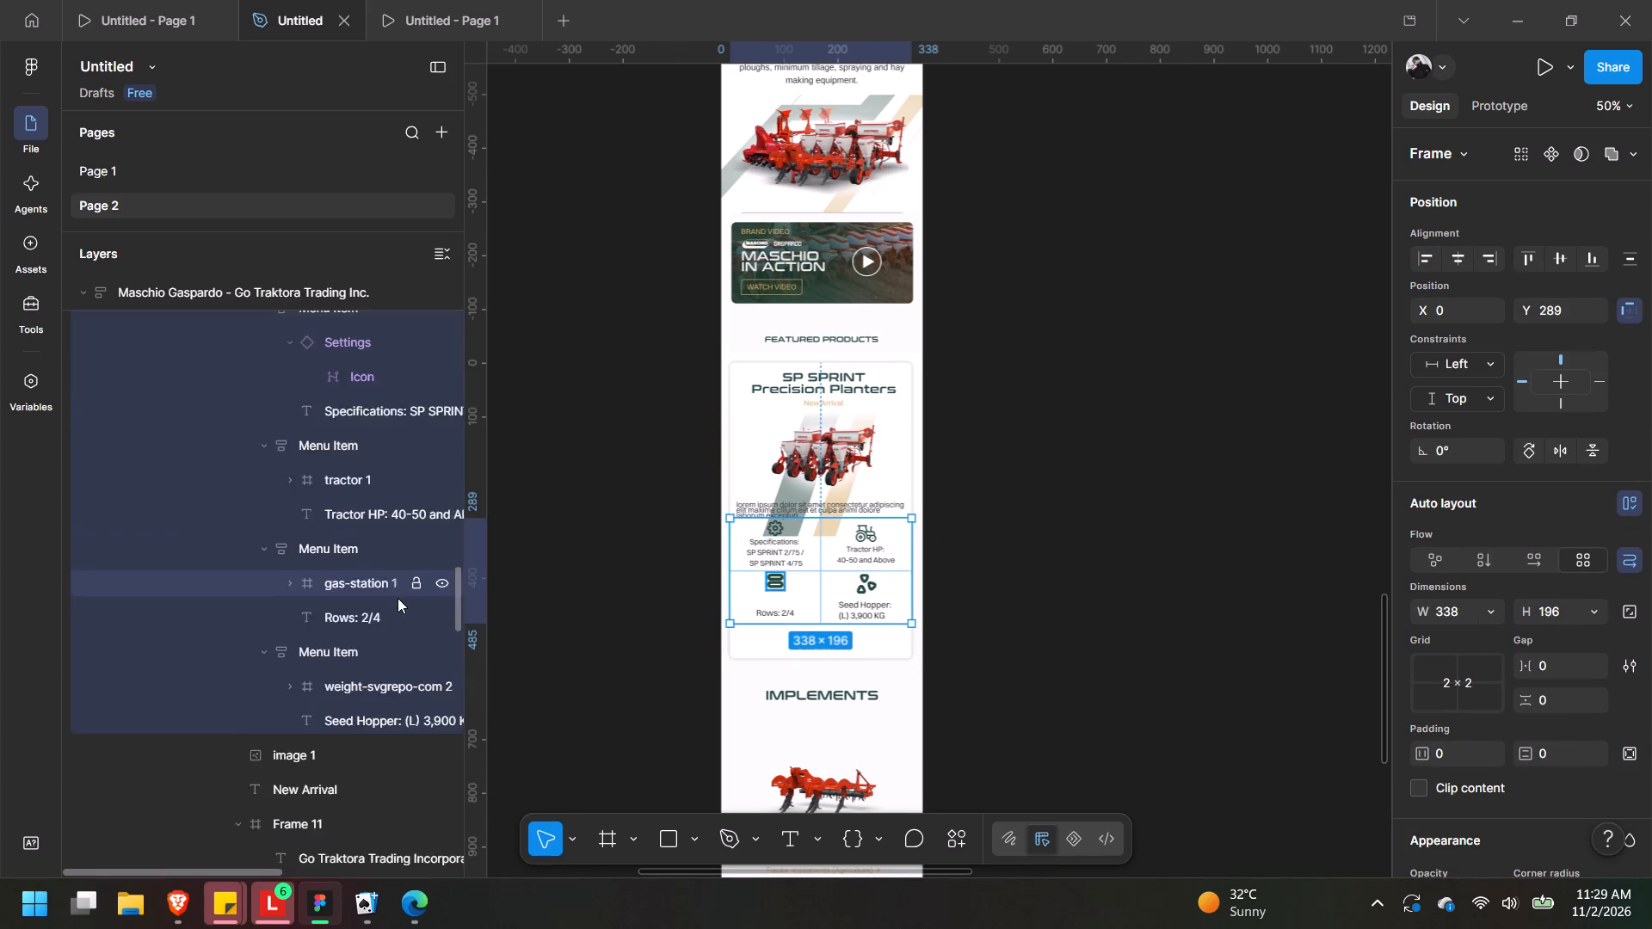
pyautogui.scroll(-2, 361, 702)
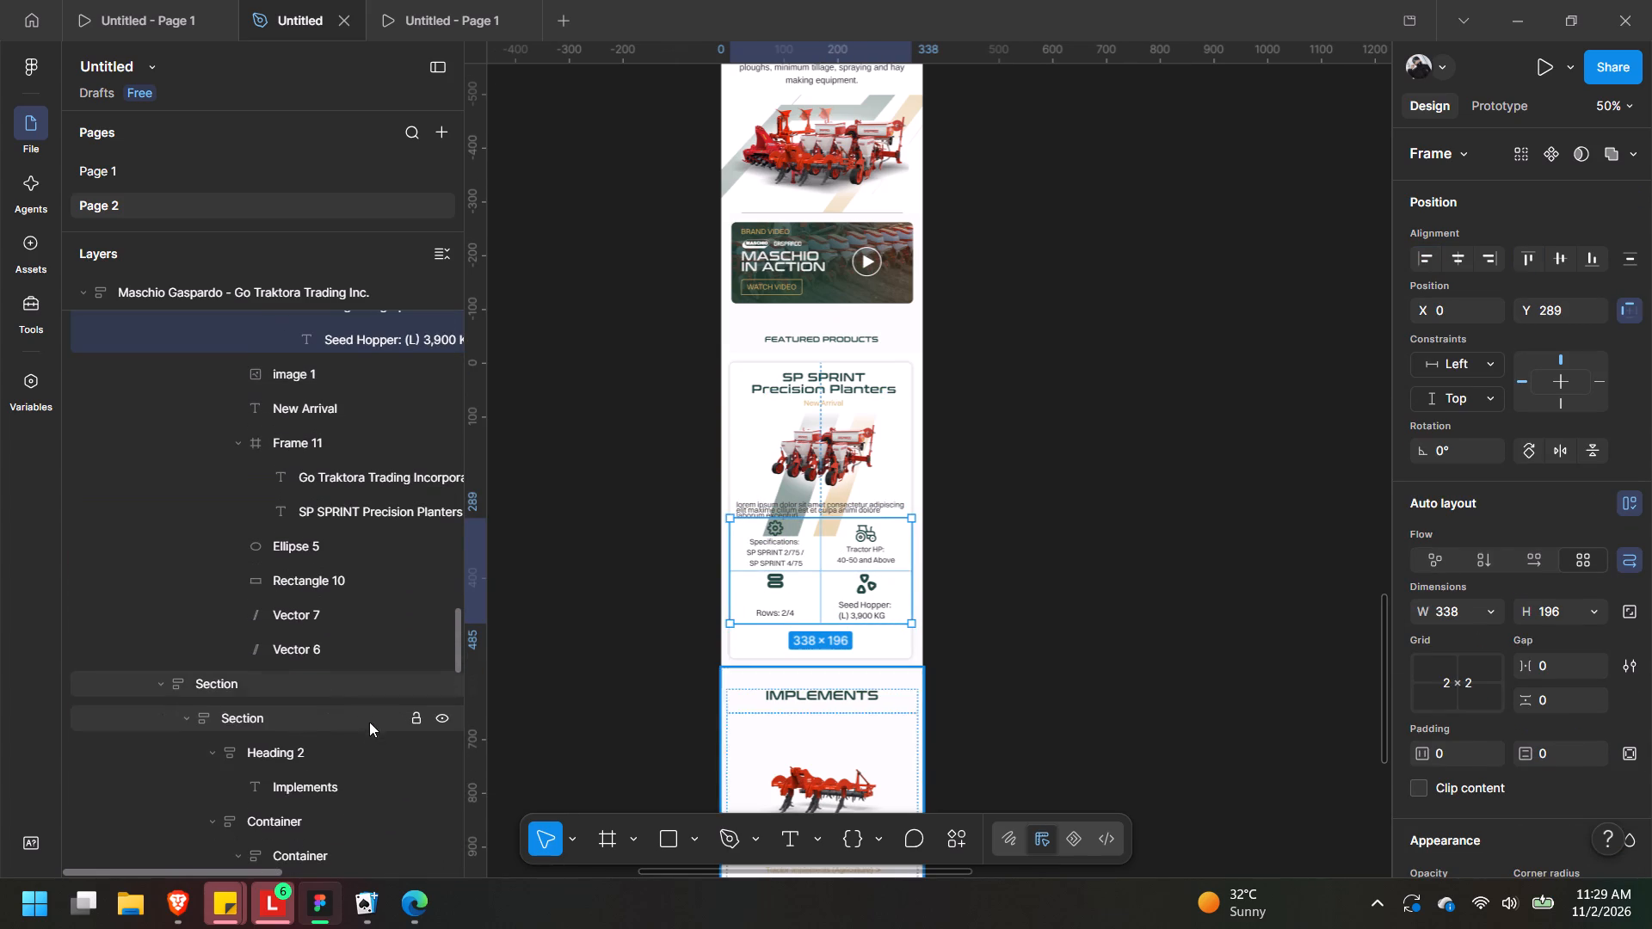
pyautogui.click(349, 619)
pyautogui.keyDown('shift'); pyautogui.click(356, 635); pyautogui.keyUp('shift')
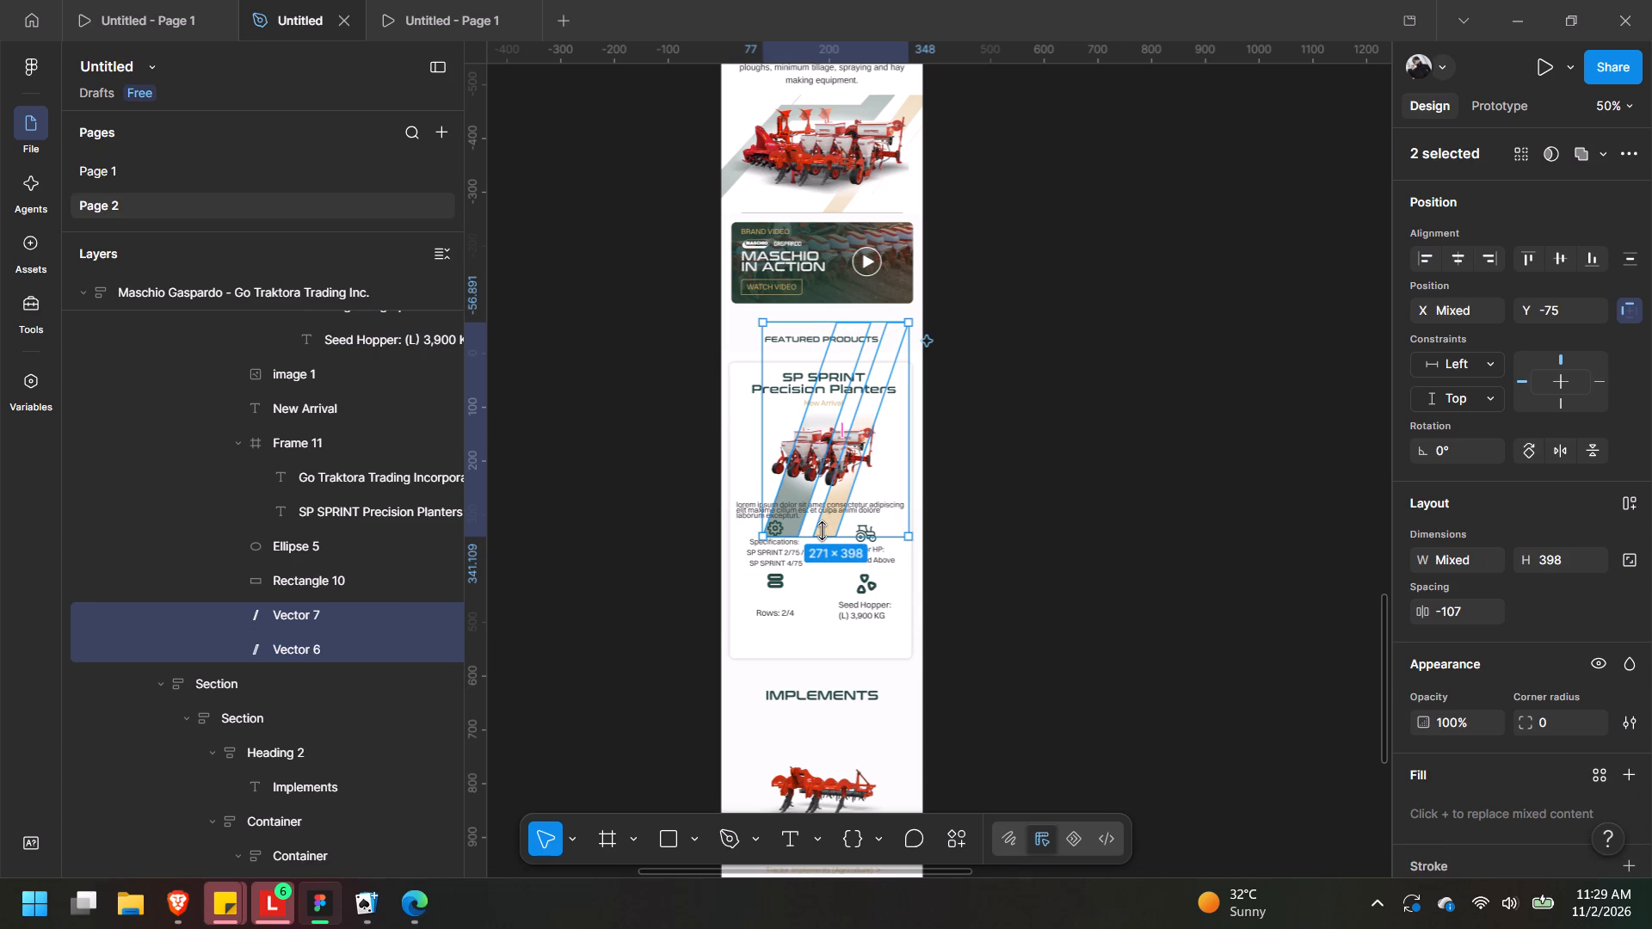
pyautogui.moveTo(822, 531); pyautogui.dragTo(817, 661)
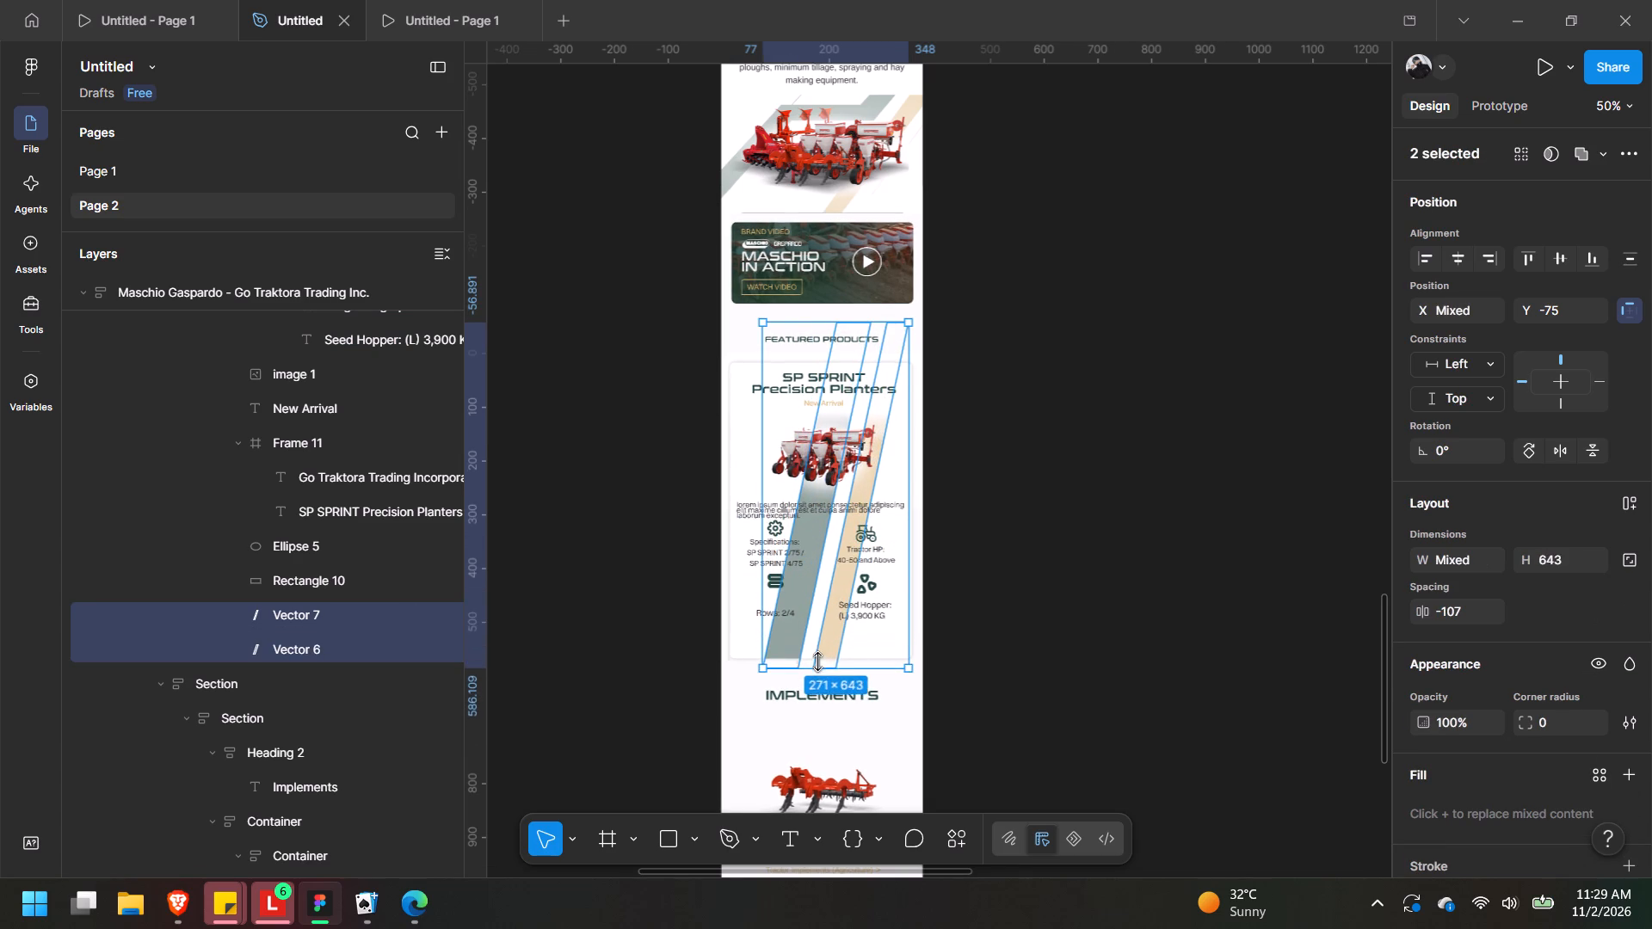
pyautogui.moveTo(817, 661); pyautogui.dragTo(817, 654)
pyautogui.moveTo(843, 320); pyautogui.dragTo(847, 354)
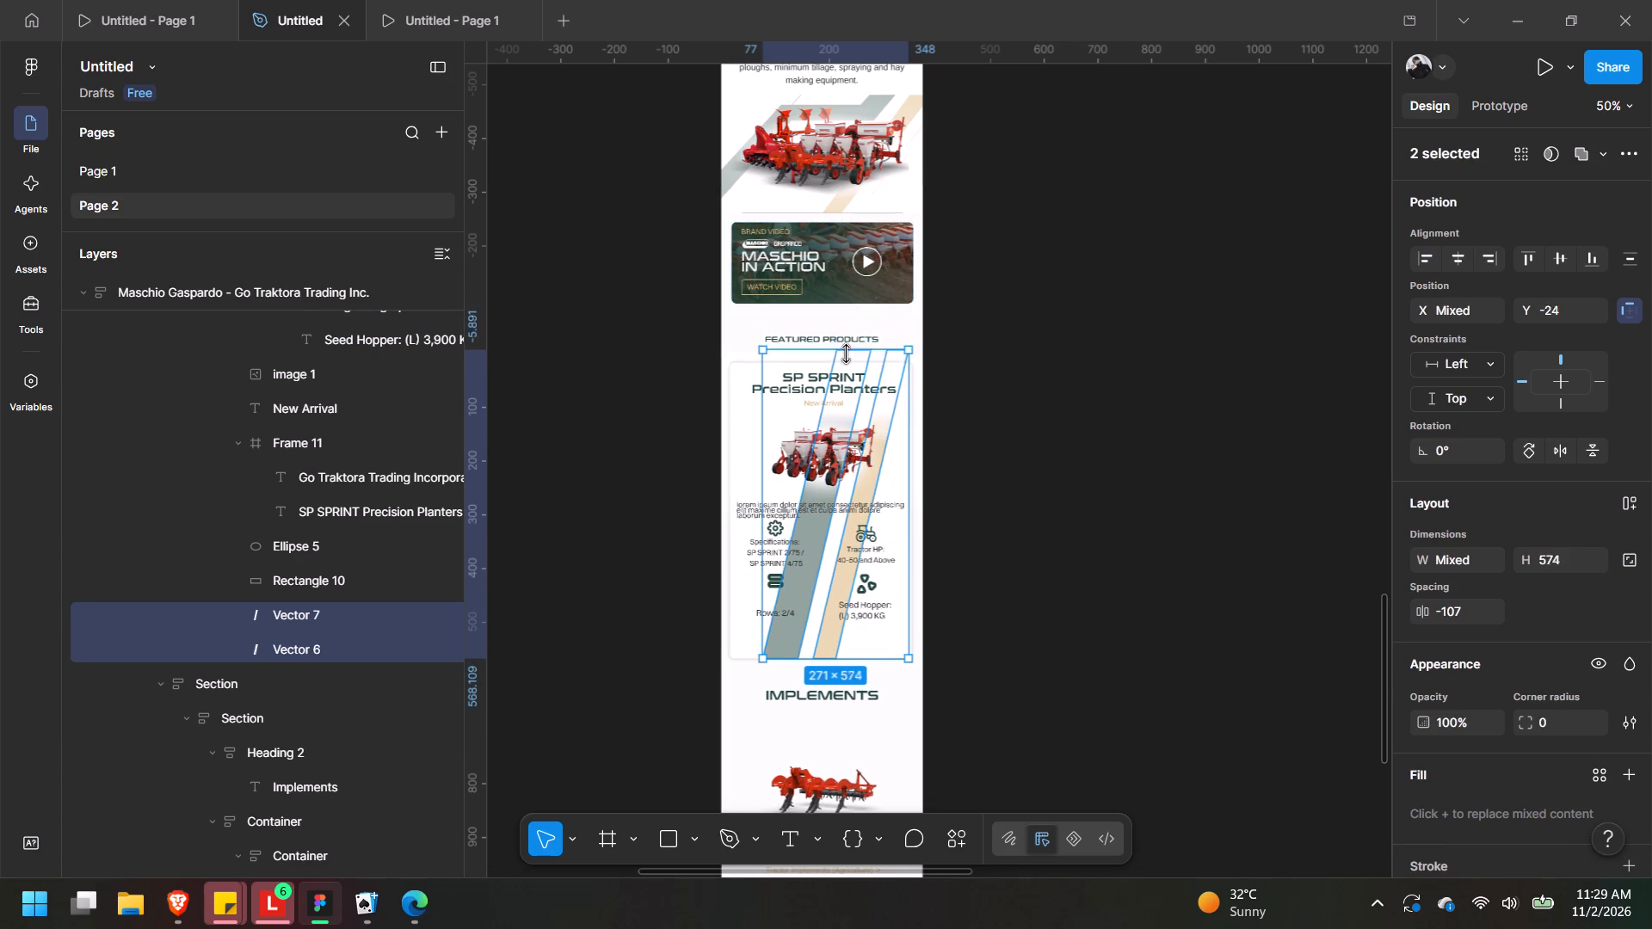
pyautogui.moveTo(847, 354); pyautogui.dragTo(847, 365)
# Widen the two diagonal stripes together to about 336 px so that they span the product card's width.
pyautogui.moveTo(763, 424); pyautogui.dragTo(739, 435)
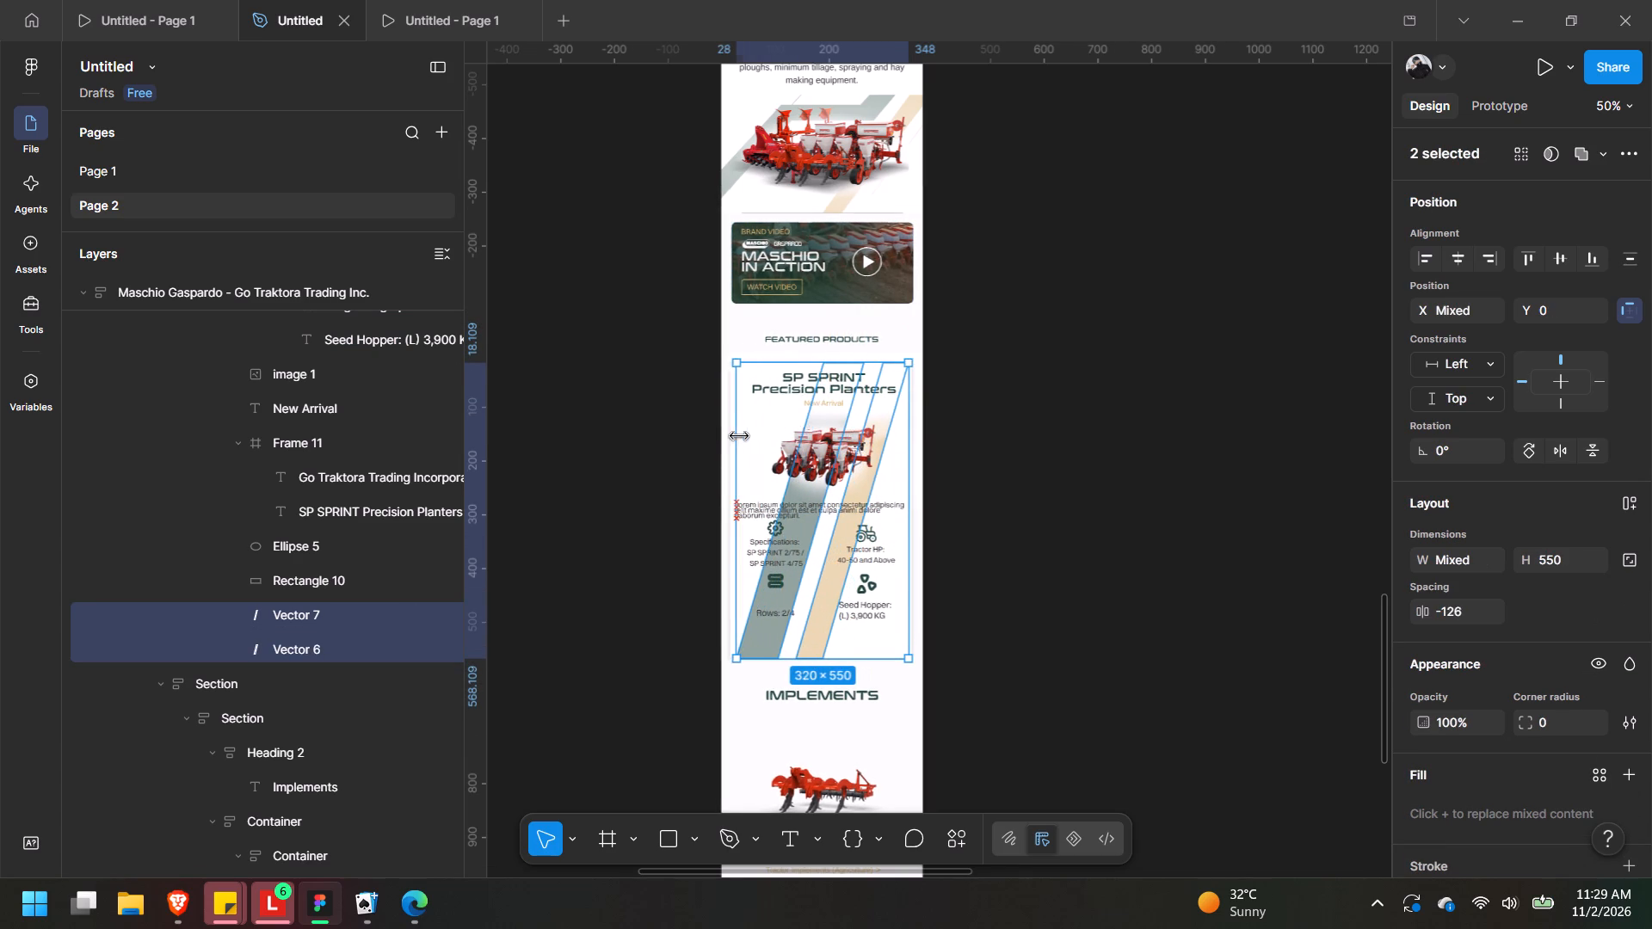
pyautogui.moveTo(739, 435); pyautogui.dragTo(734, 437)
pyautogui.moveTo(908, 470); pyautogui.dragTo(915, 468)
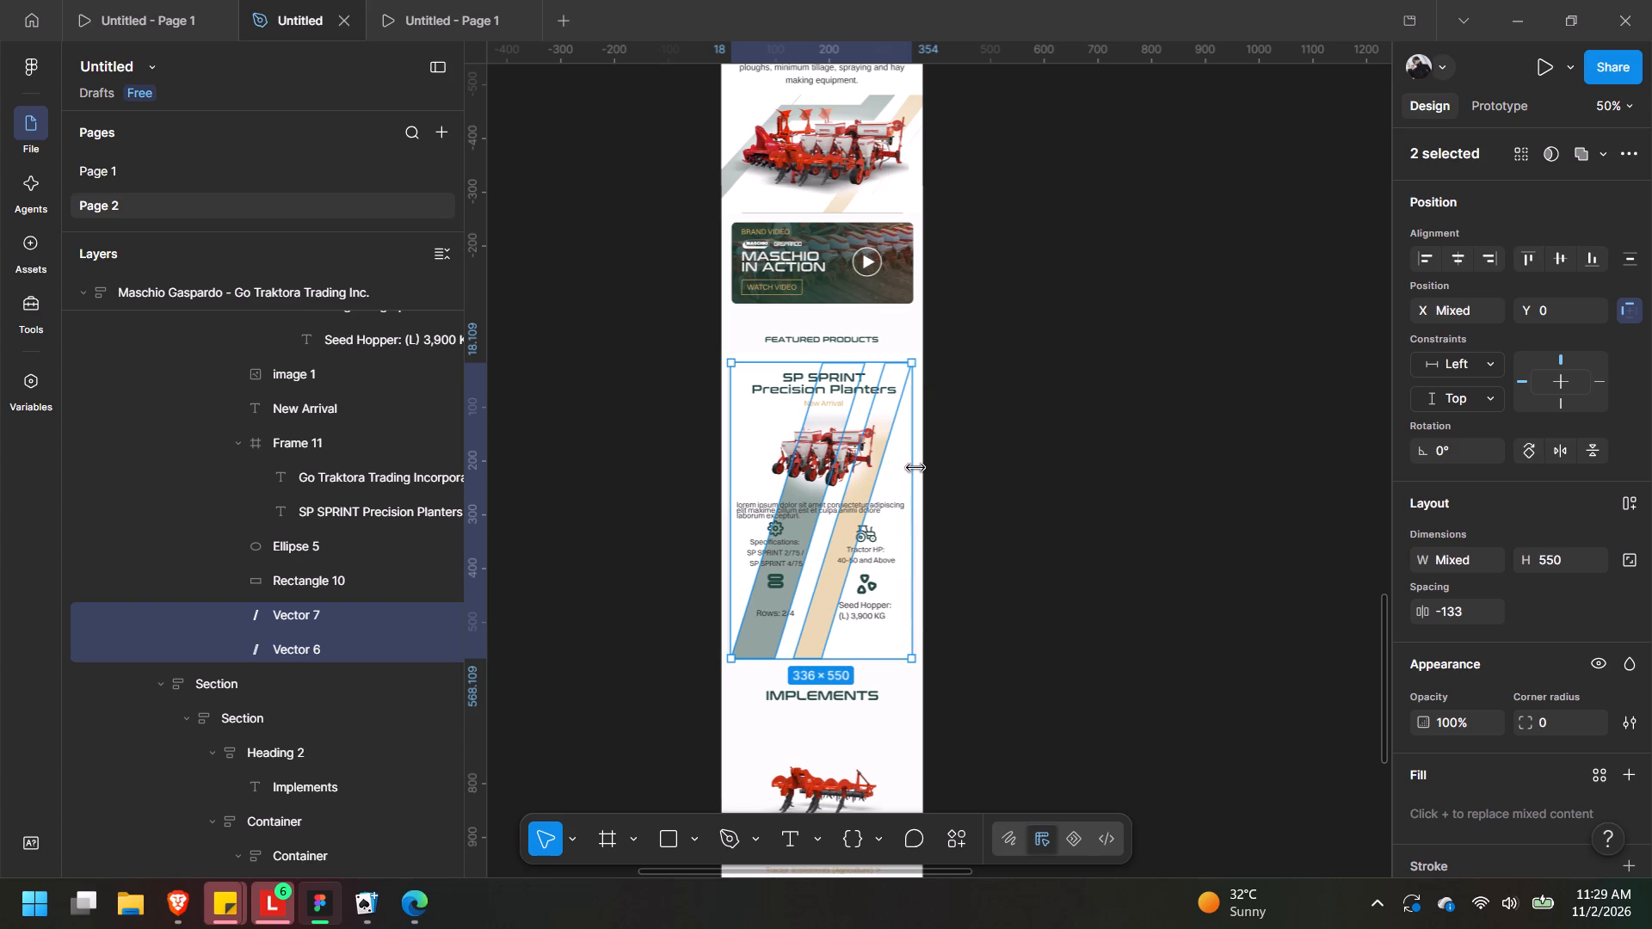
pyautogui.click(1013, 452)
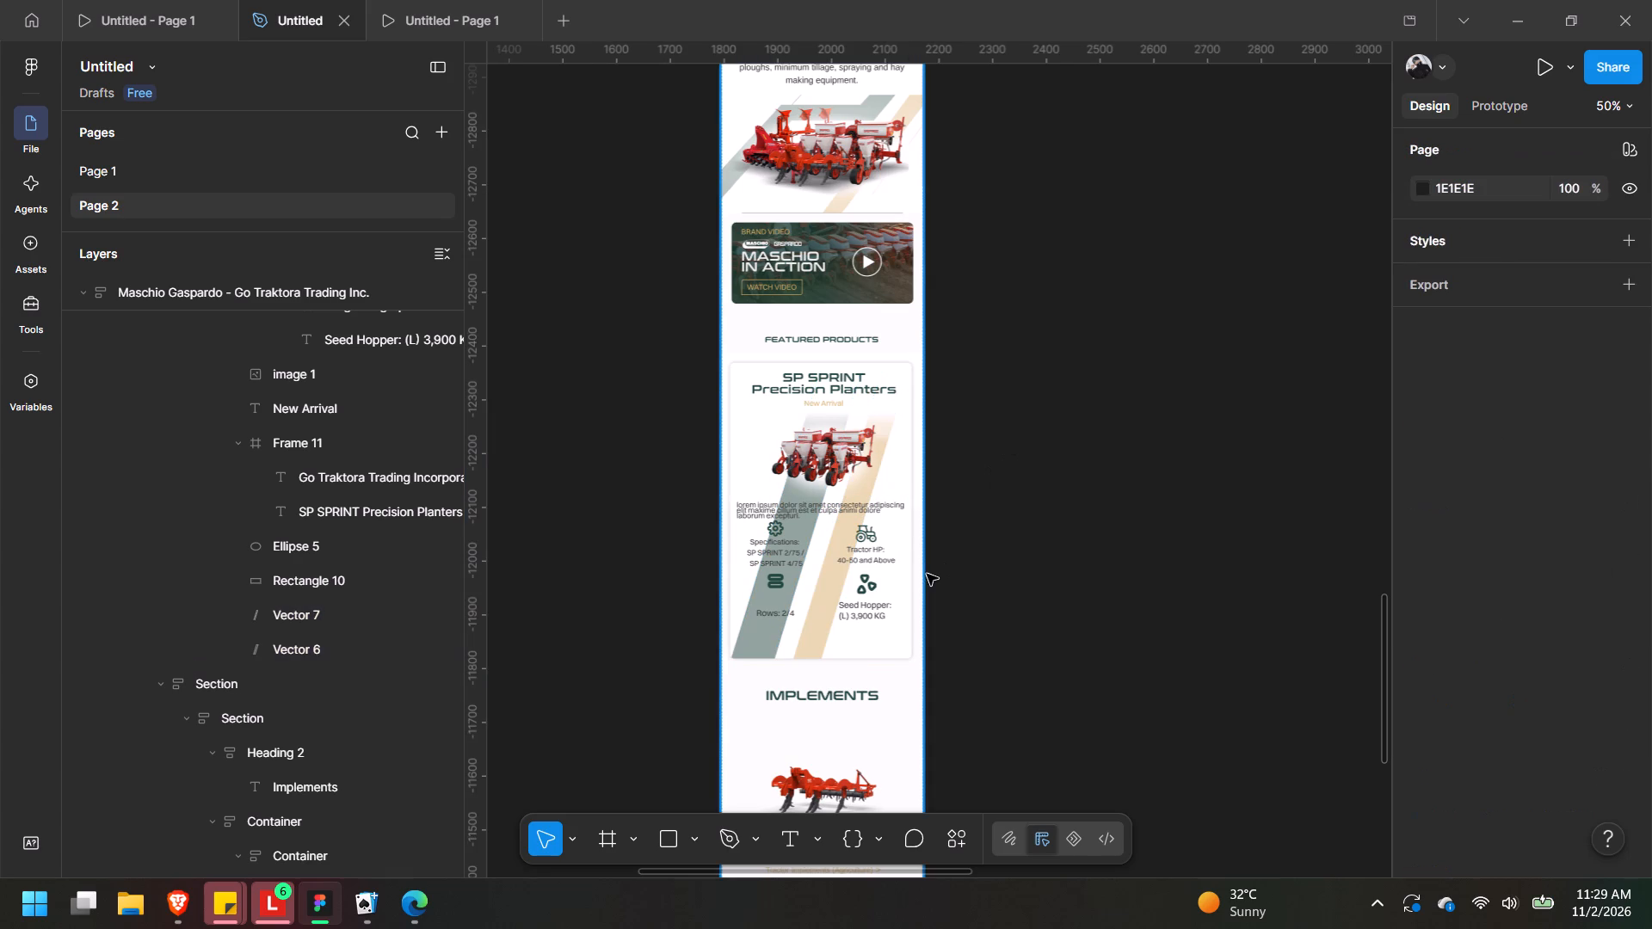
# Duplicate the gradient Rectangle 10 at the top of the product card and rotate the copy to 180°.
pyautogui.tripleClick(883, 366)
pyautogui.tripleClick(883, 366)
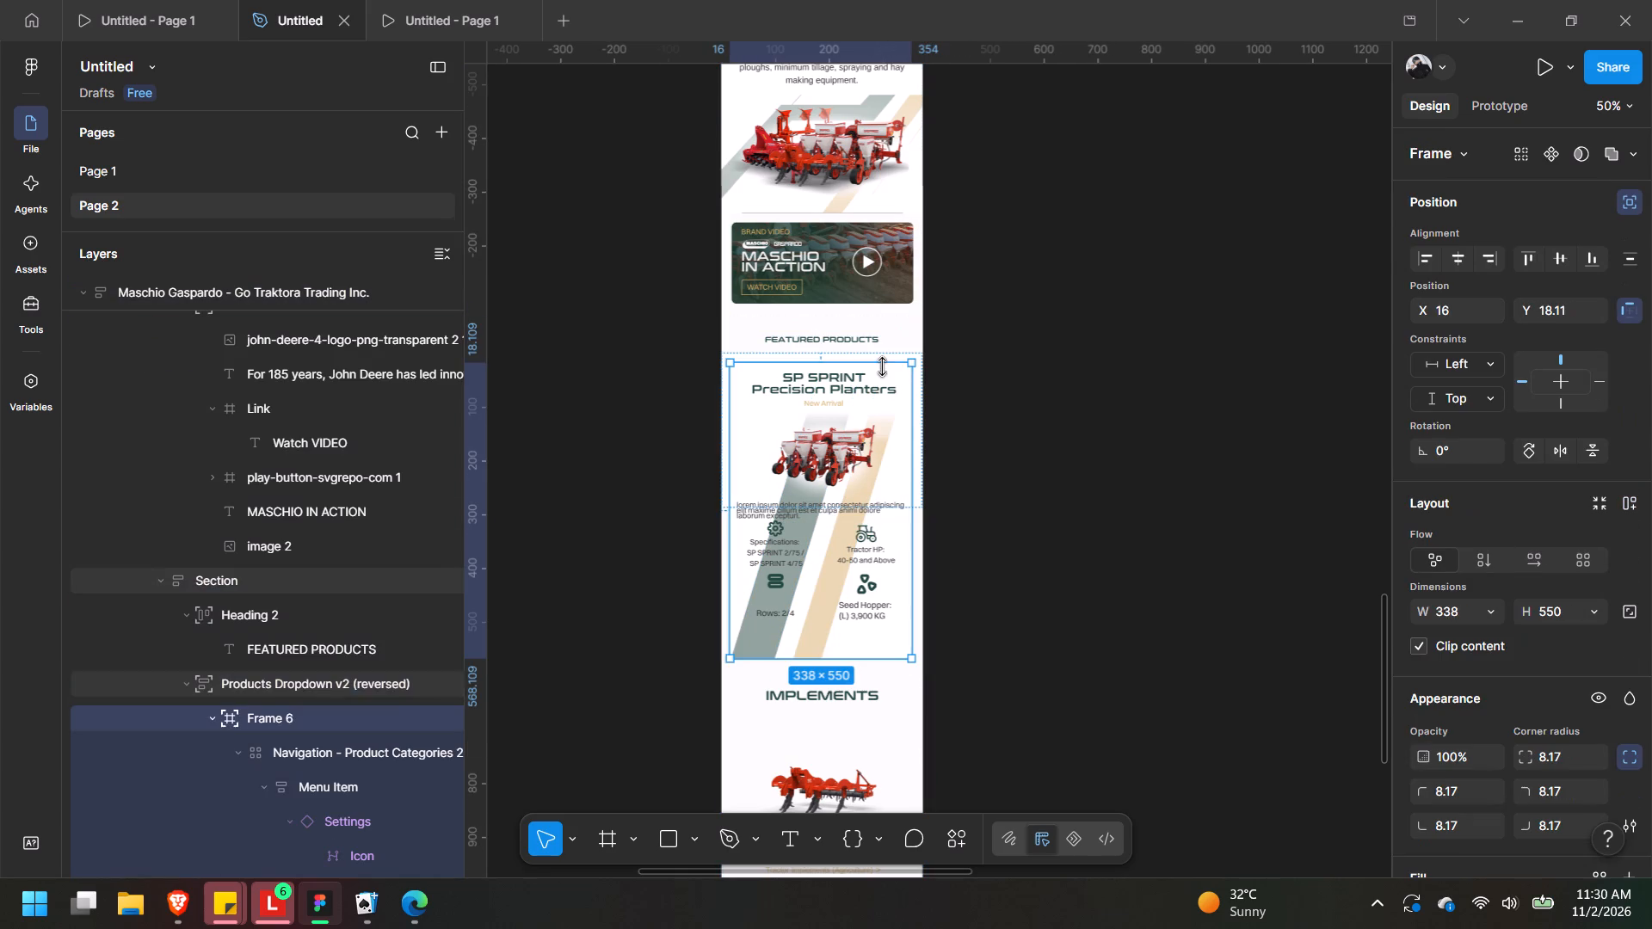
pyautogui.doubleClick(895, 374)
pyautogui.hotkey('ctrl', 'c')
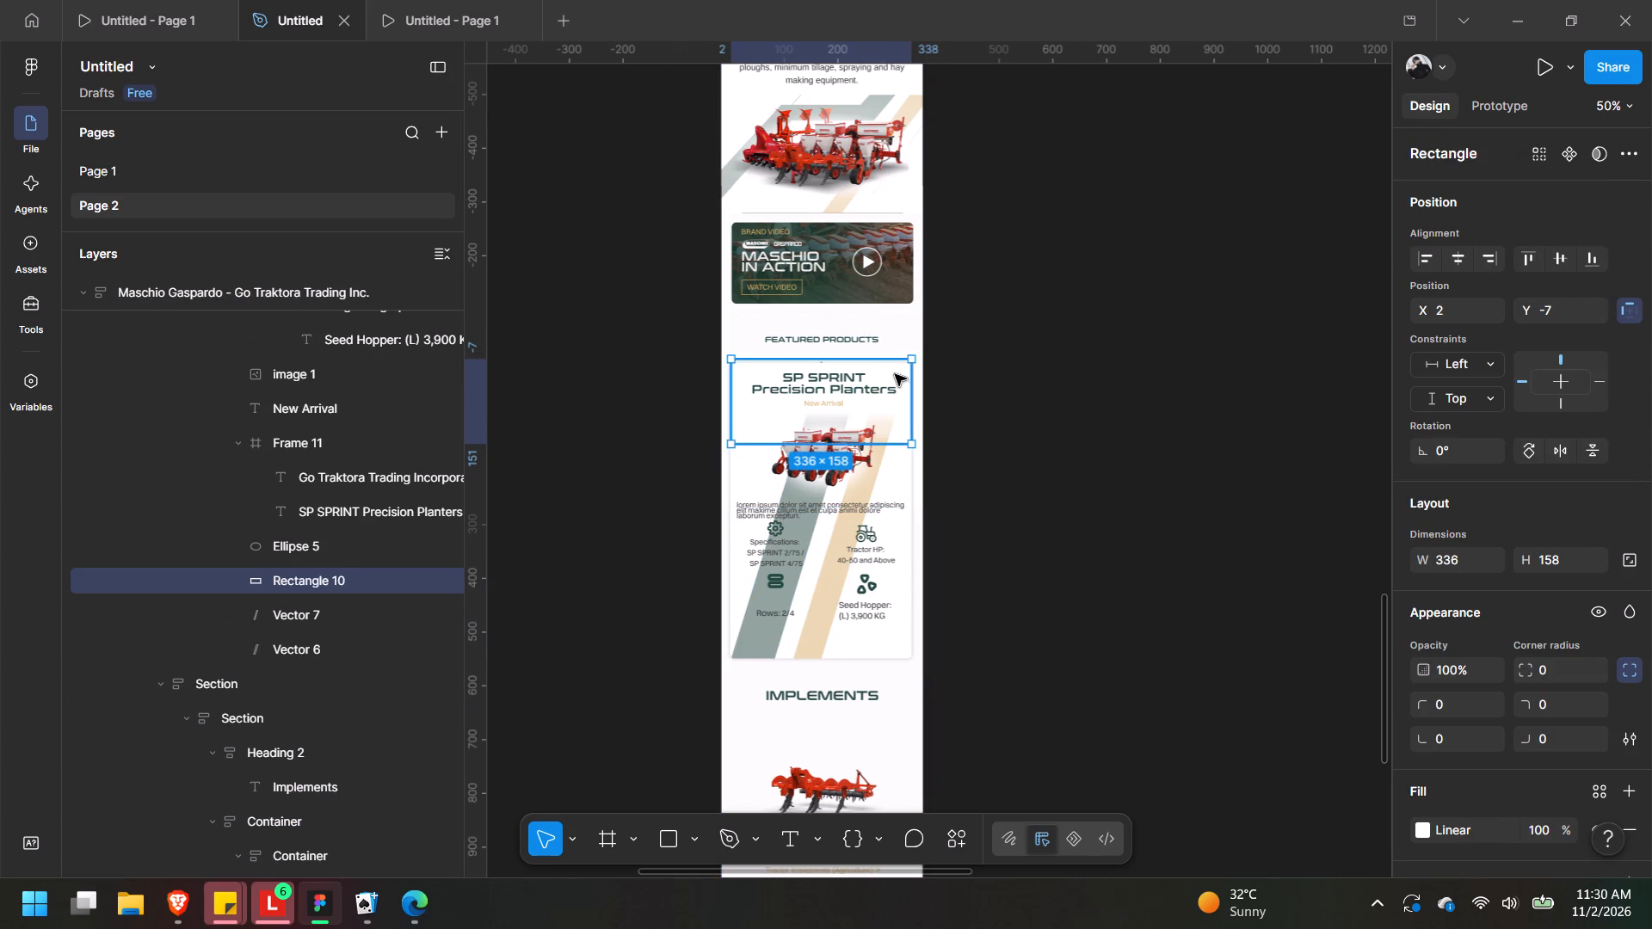
pyautogui.hotkey('ctrl', 'v')
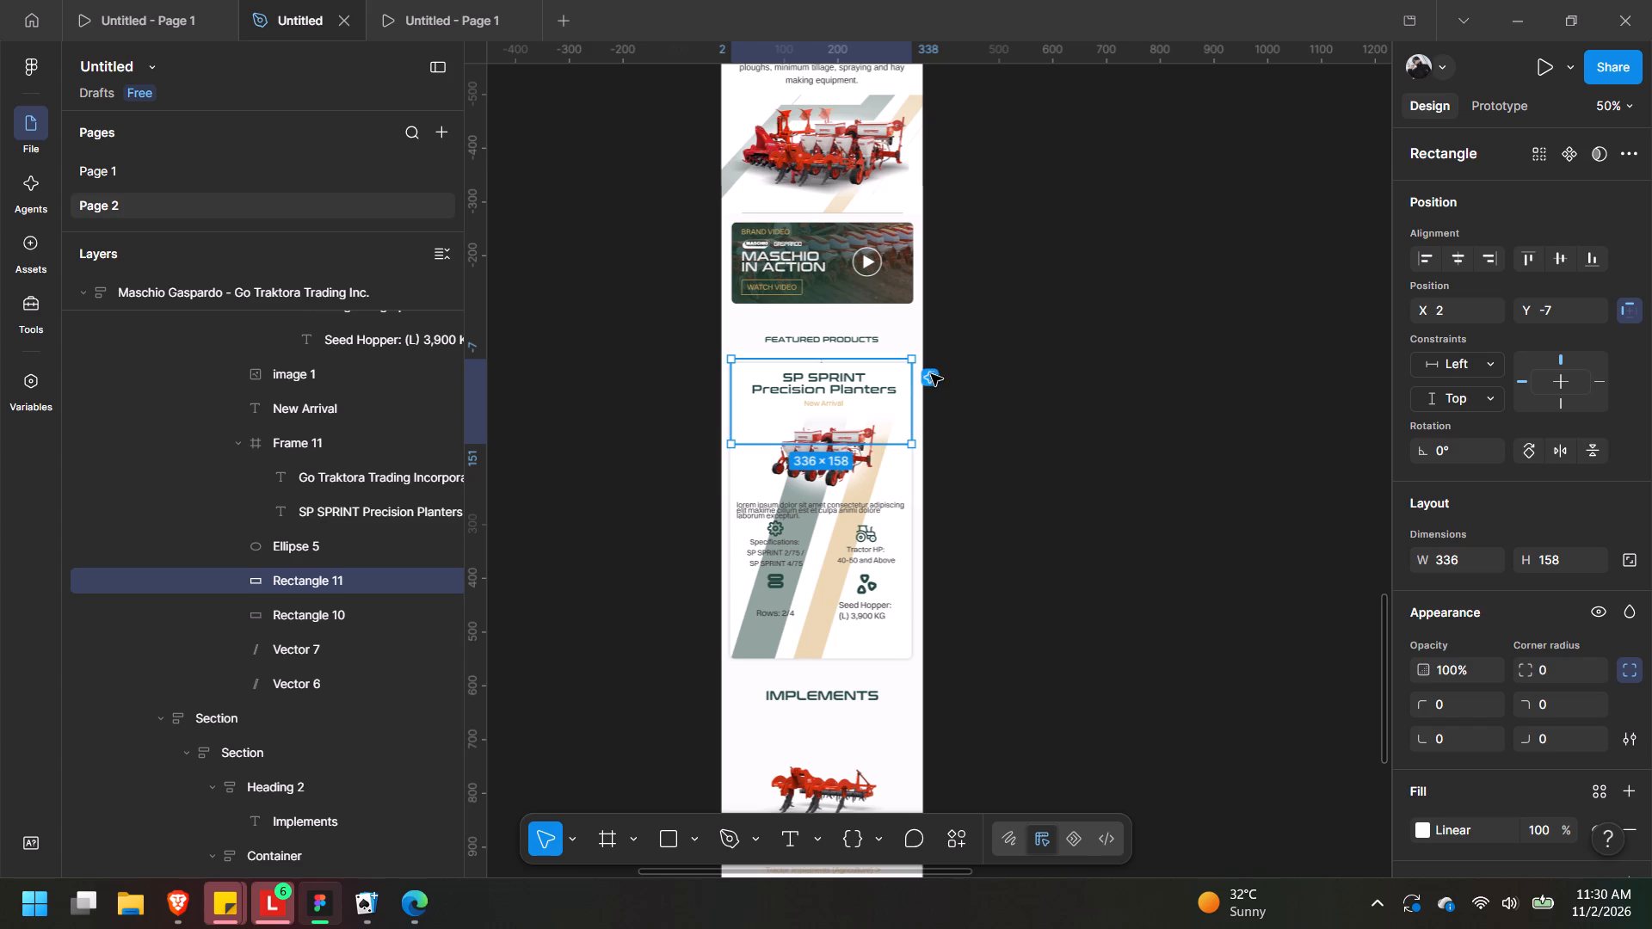
pyautogui.keyDown('shift'); pyautogui.moveTo(921, 348); pyautogui.dragTo(737, 477); pyautogui.keyUp('shift')
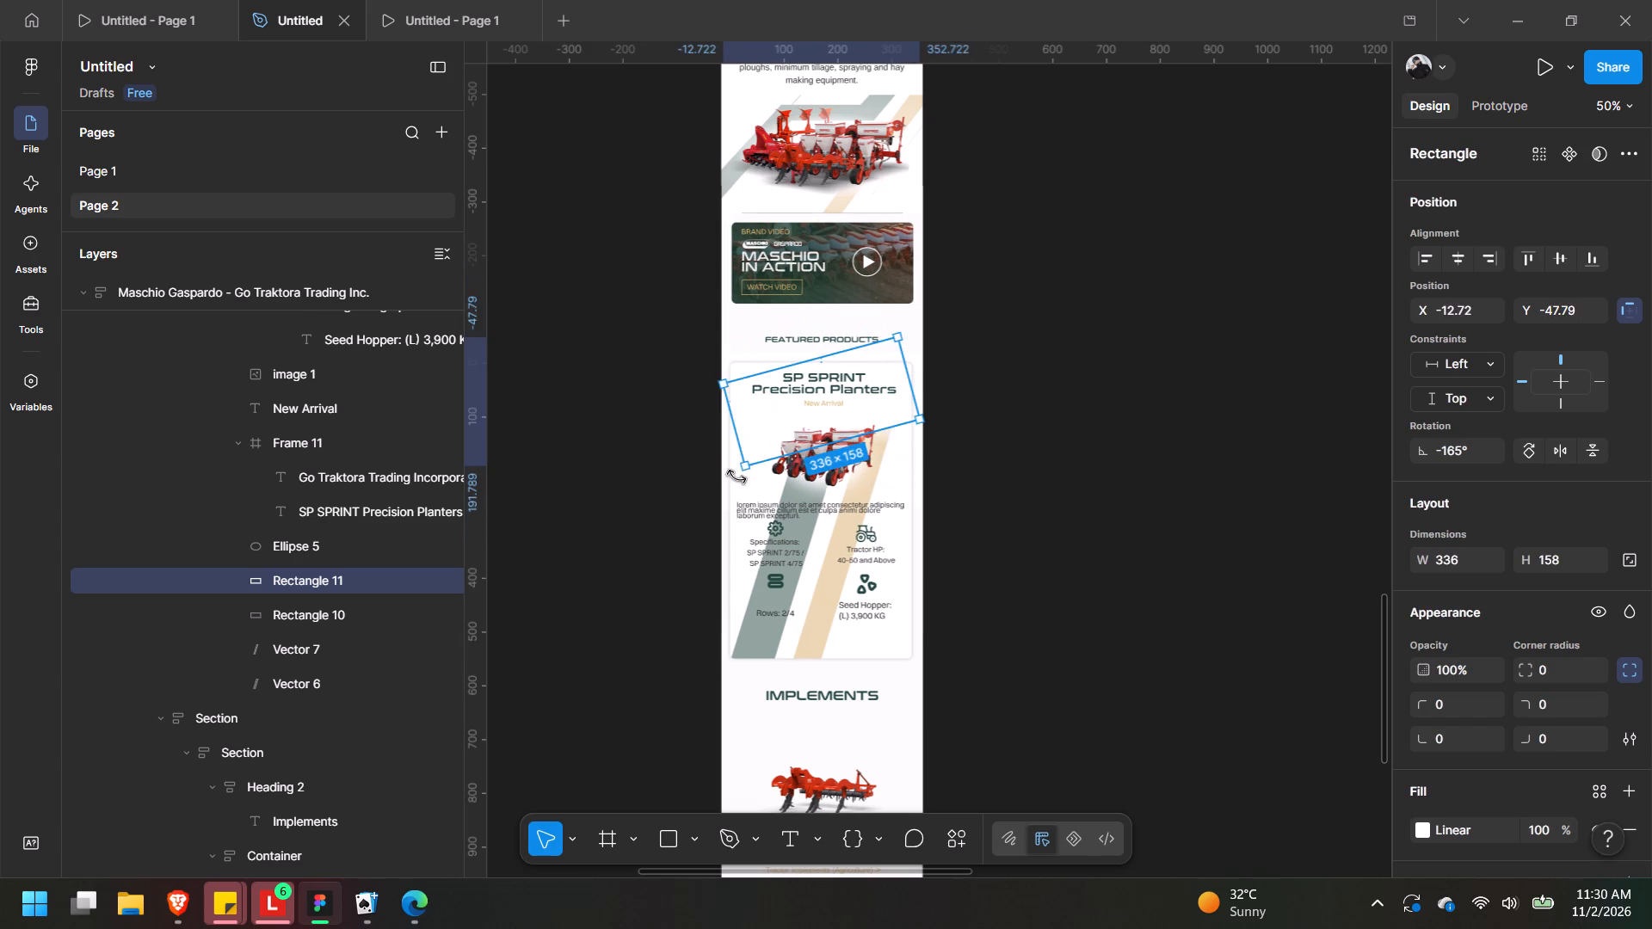
pyautogui.keyDown('shift'); pyautogui.moveTo(737, 477); pyautogui.dragTo(735, 451); pyautogui.keyUp('shift')
# Place the rotated gradient rectangle at Y 190 and extend it to a height of 360 px, down to the card's bottom edge.
pyautogui.keyDown('shift'); pyautogui.moveTo(899, 427); pyautogui.dragTo(897, 571); pyautogui.keyUp('shift')
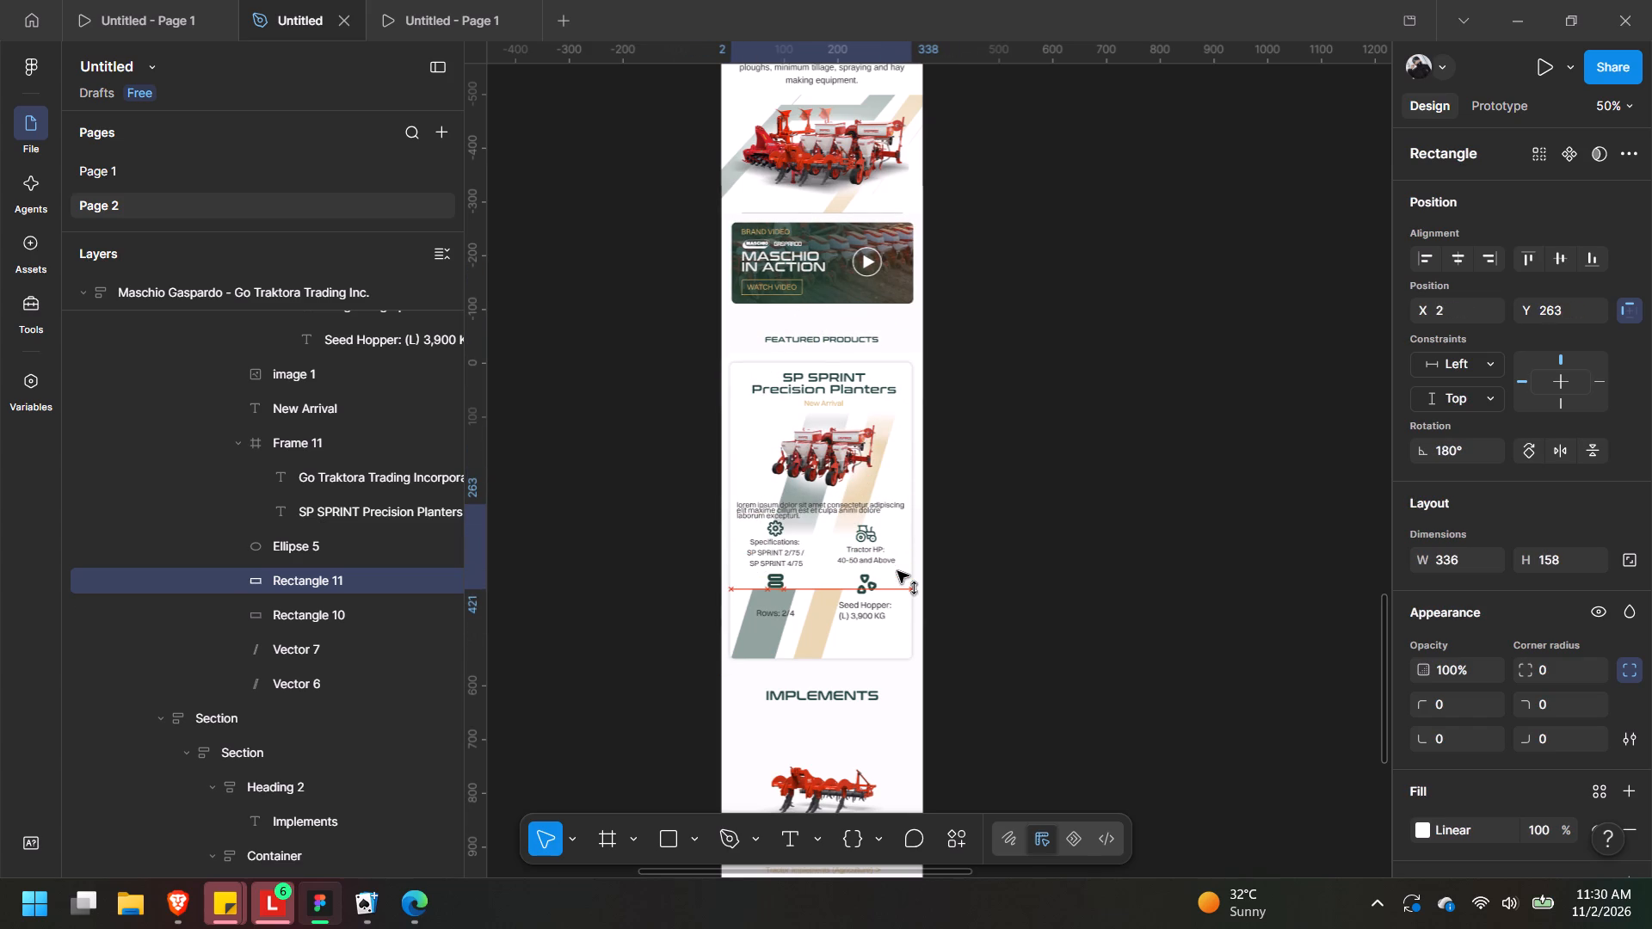
pyautogui.keyDown('shift'); pyautogui.moveTo(897, 571); pyautogui.dragTo(894, 532); pyautogui.keyUp('shift')
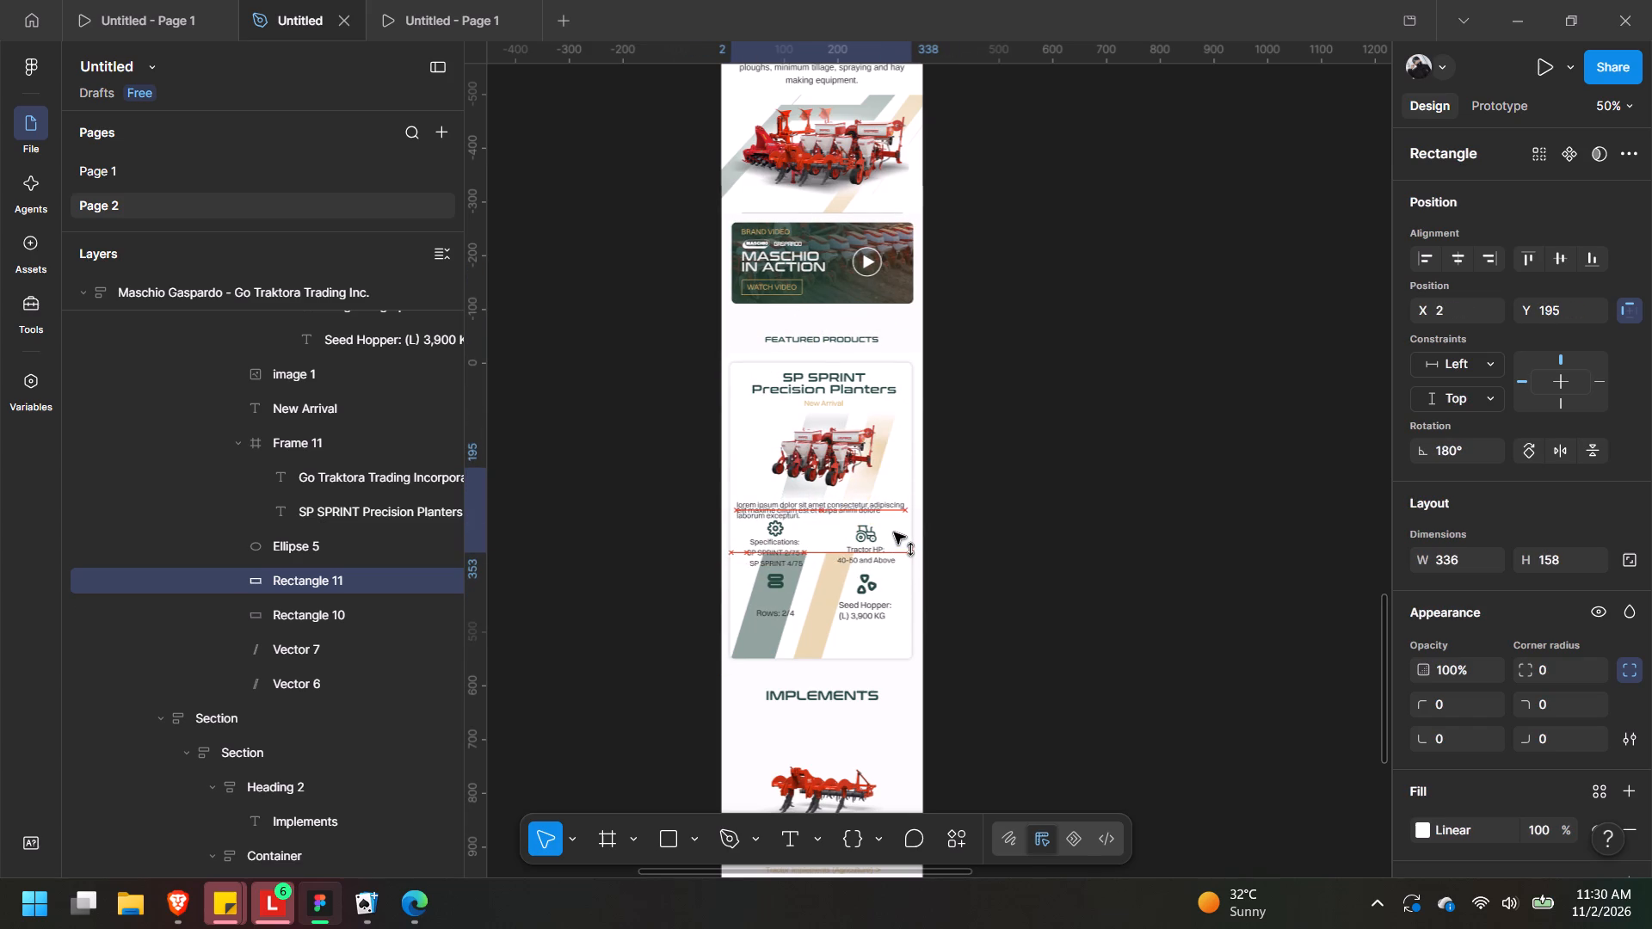
pyautogui.keyDown('shift'); pyautogui.moveTo(894, 532); pyautogui.dragTo(893, 531); pyautogui.keyUp('shift')
pyautogui.moveTo(829, 548); pyautogui.dragTo(830, 672)
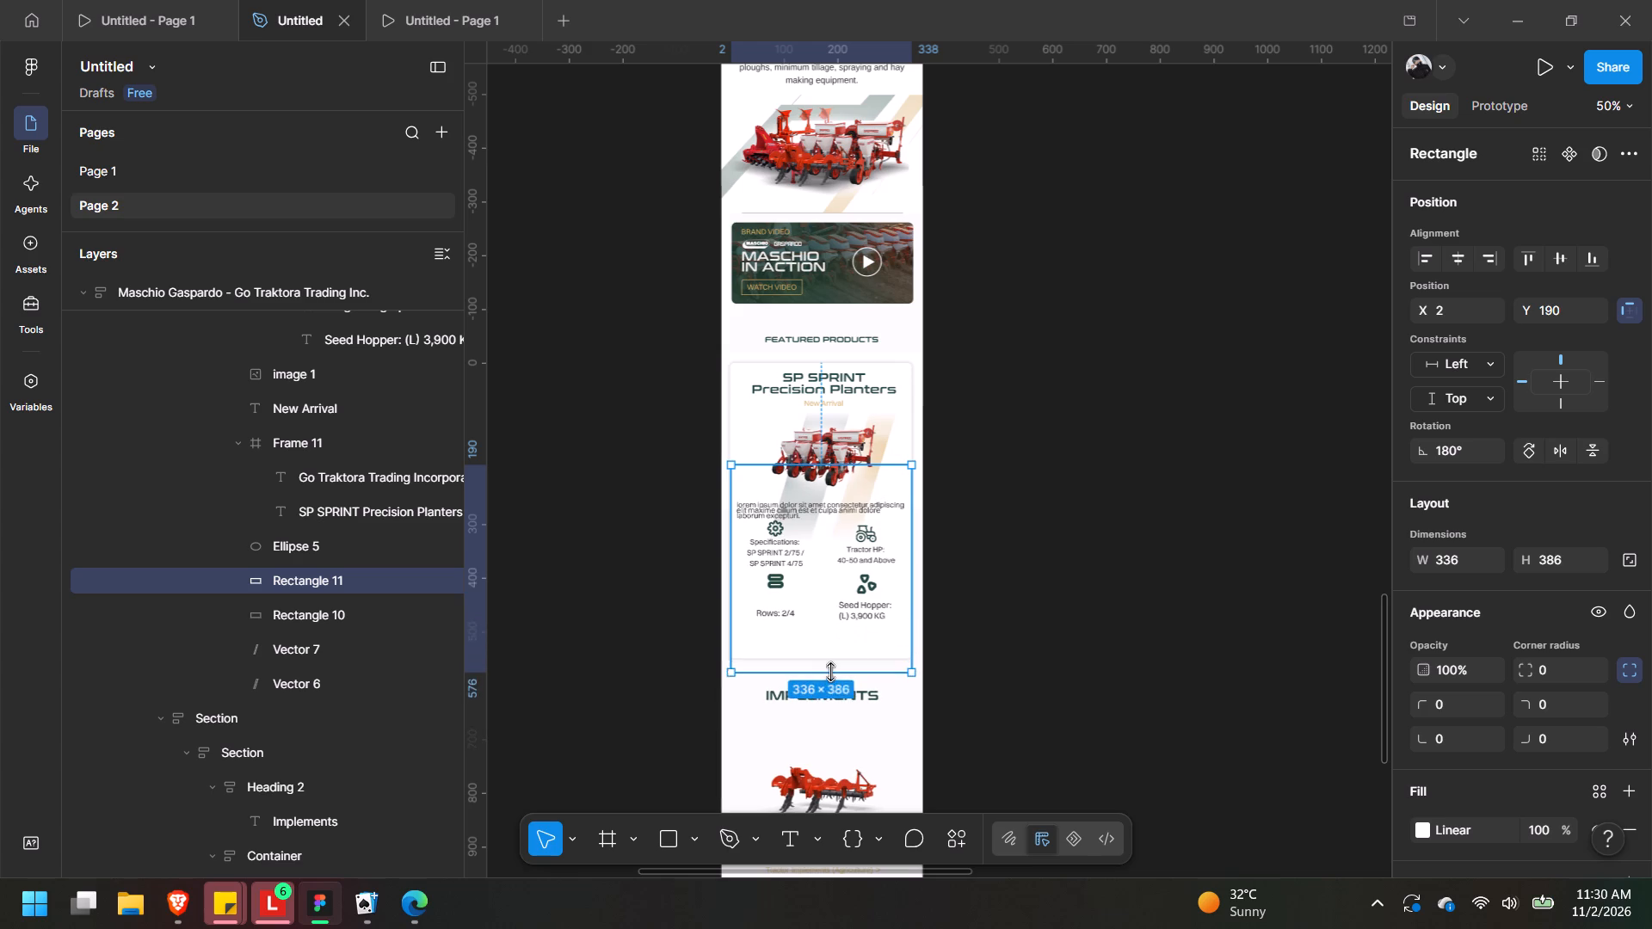
pyautogui.moveTo(830, 672); pyautogui.dragTo(830, 655)
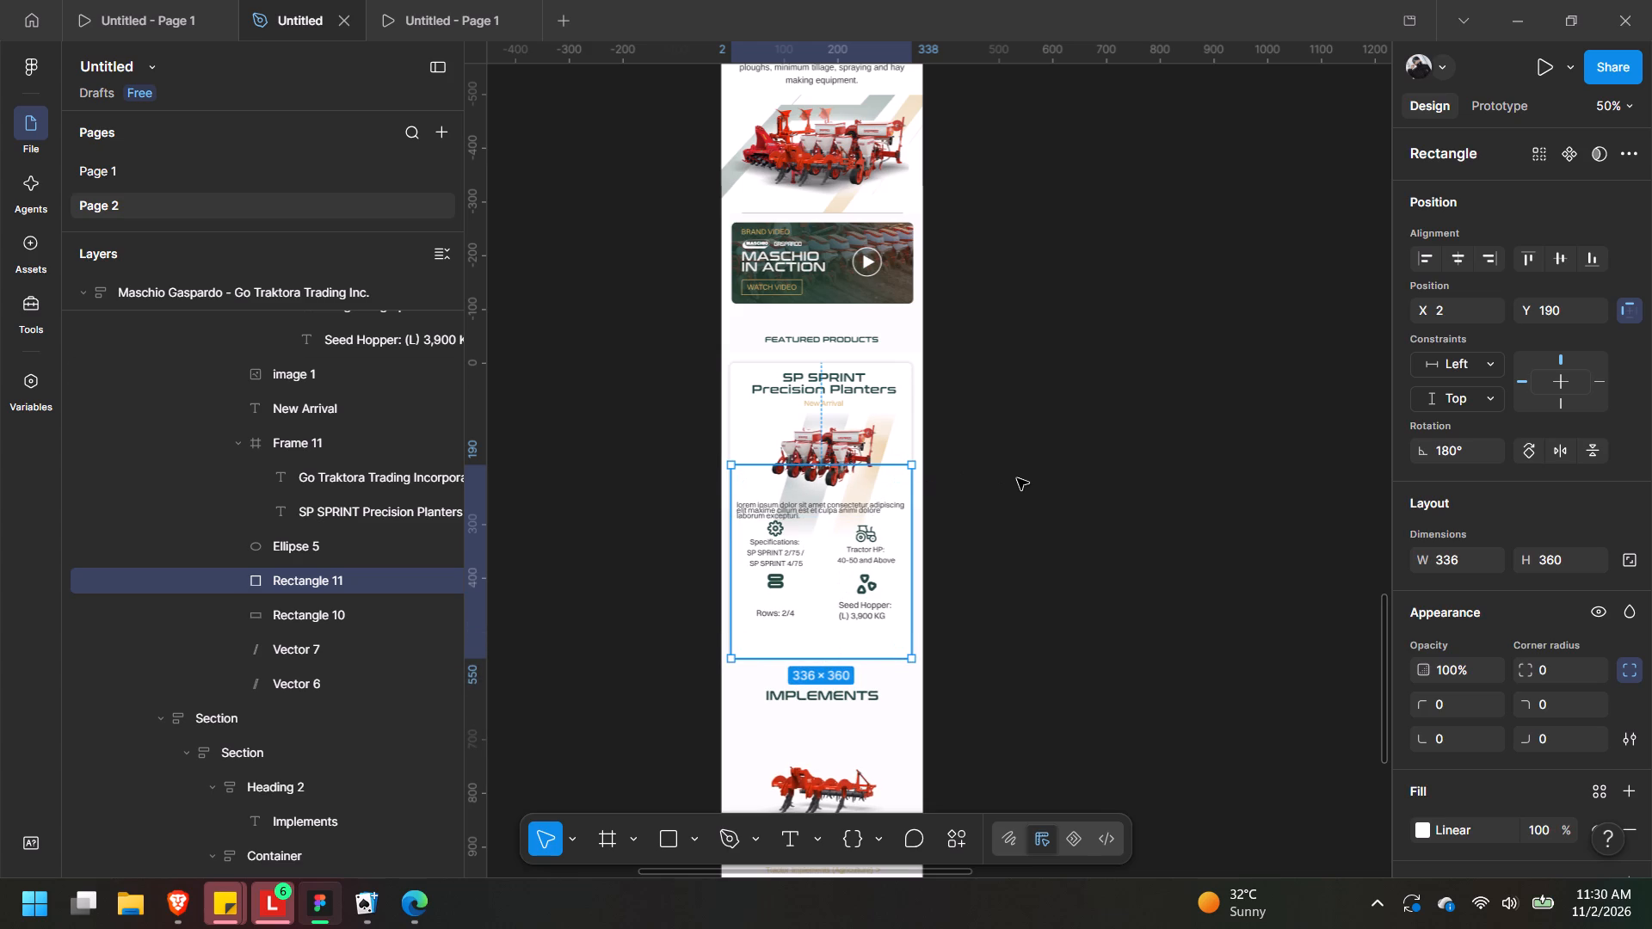
# Move the 2 × 2 specifications grid down to Y 314 within the product card.
pyautogui.click(812, 532)
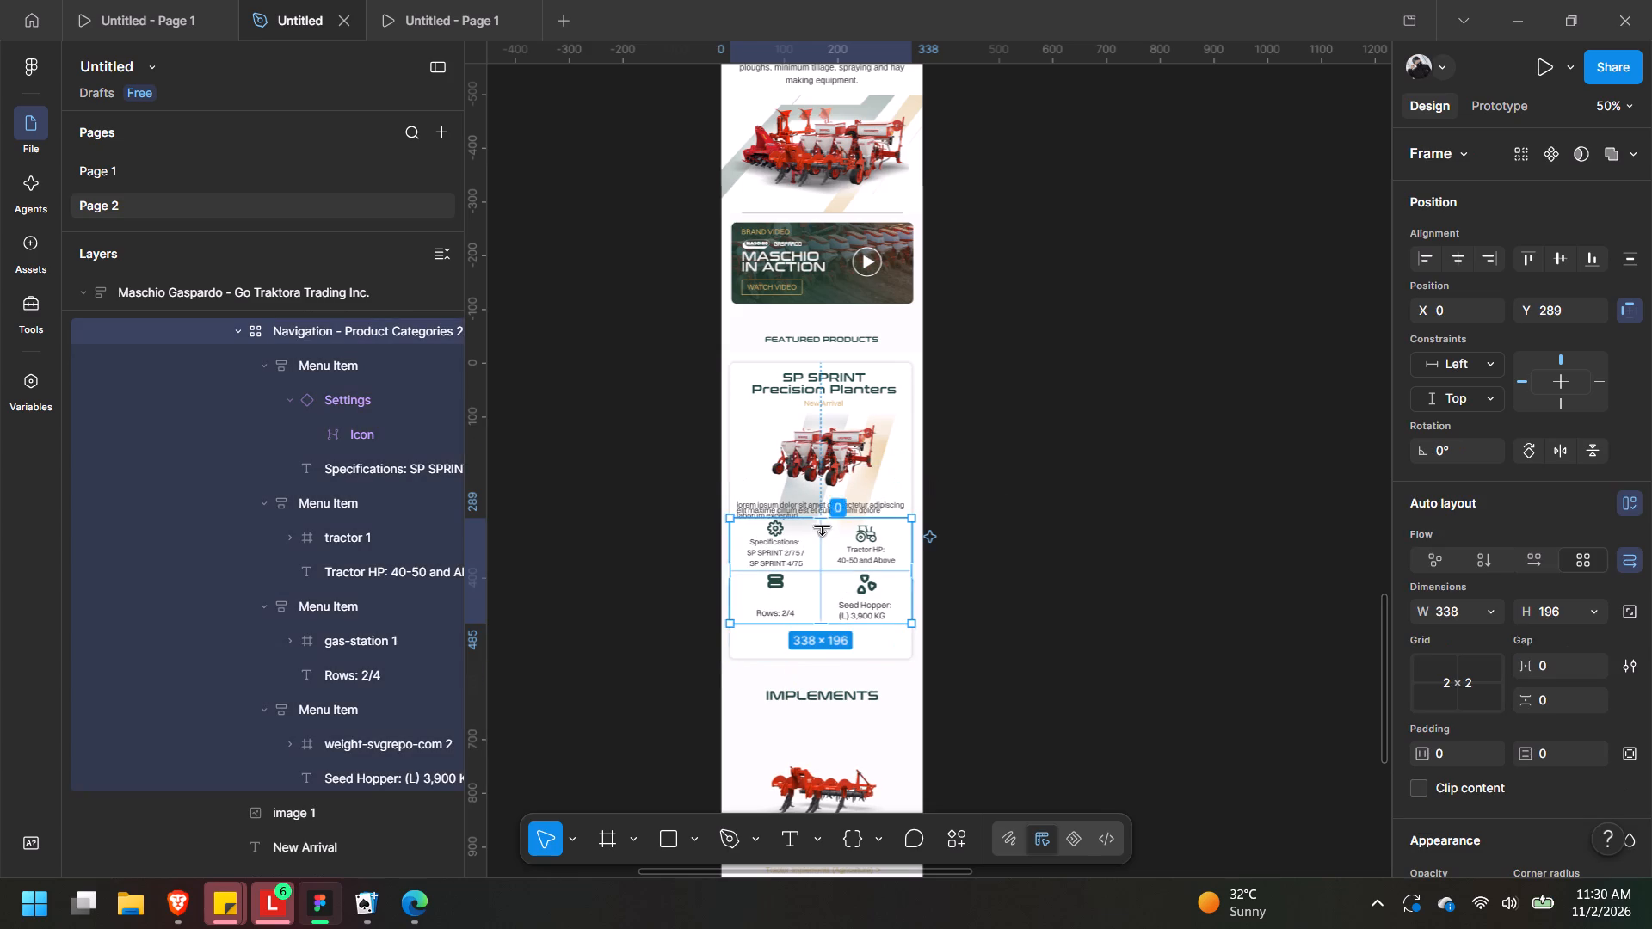
pyautogui.moveTo(835, 526); pyautogui.dragTo(835, 537)
pyautogui.hotkey('ctrl', 'z')
pyautogui.click(833, 539)
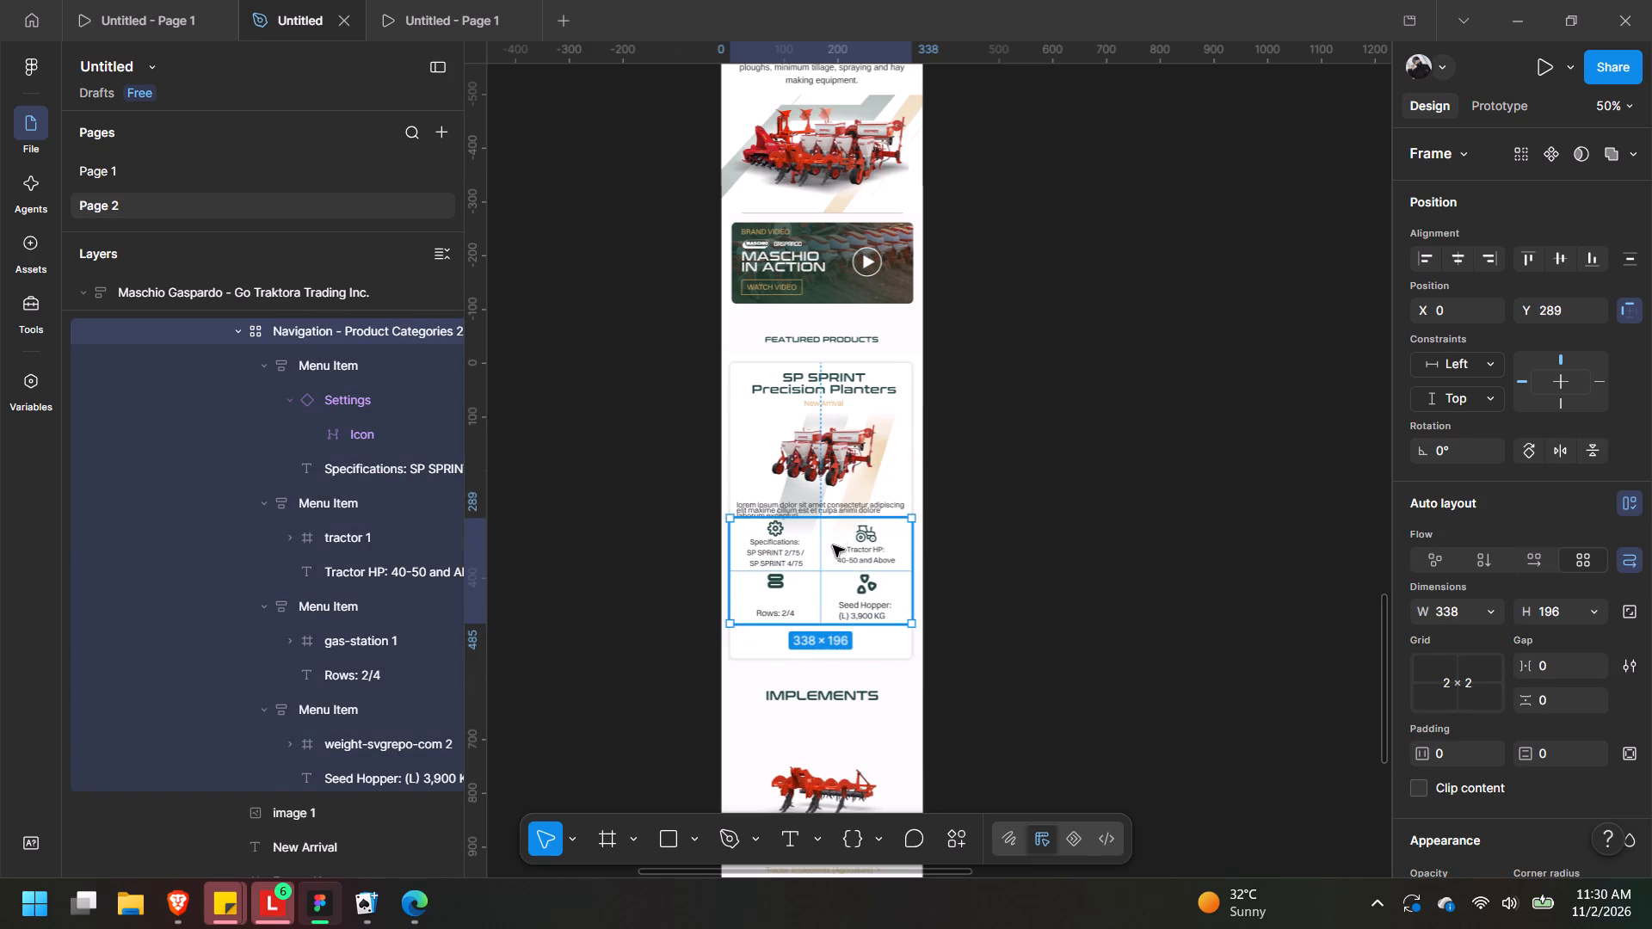
pyautogui.moveTo(833, 545); pyautogui.dragTo(833, 553)
pyautogui.click(1077, 566)
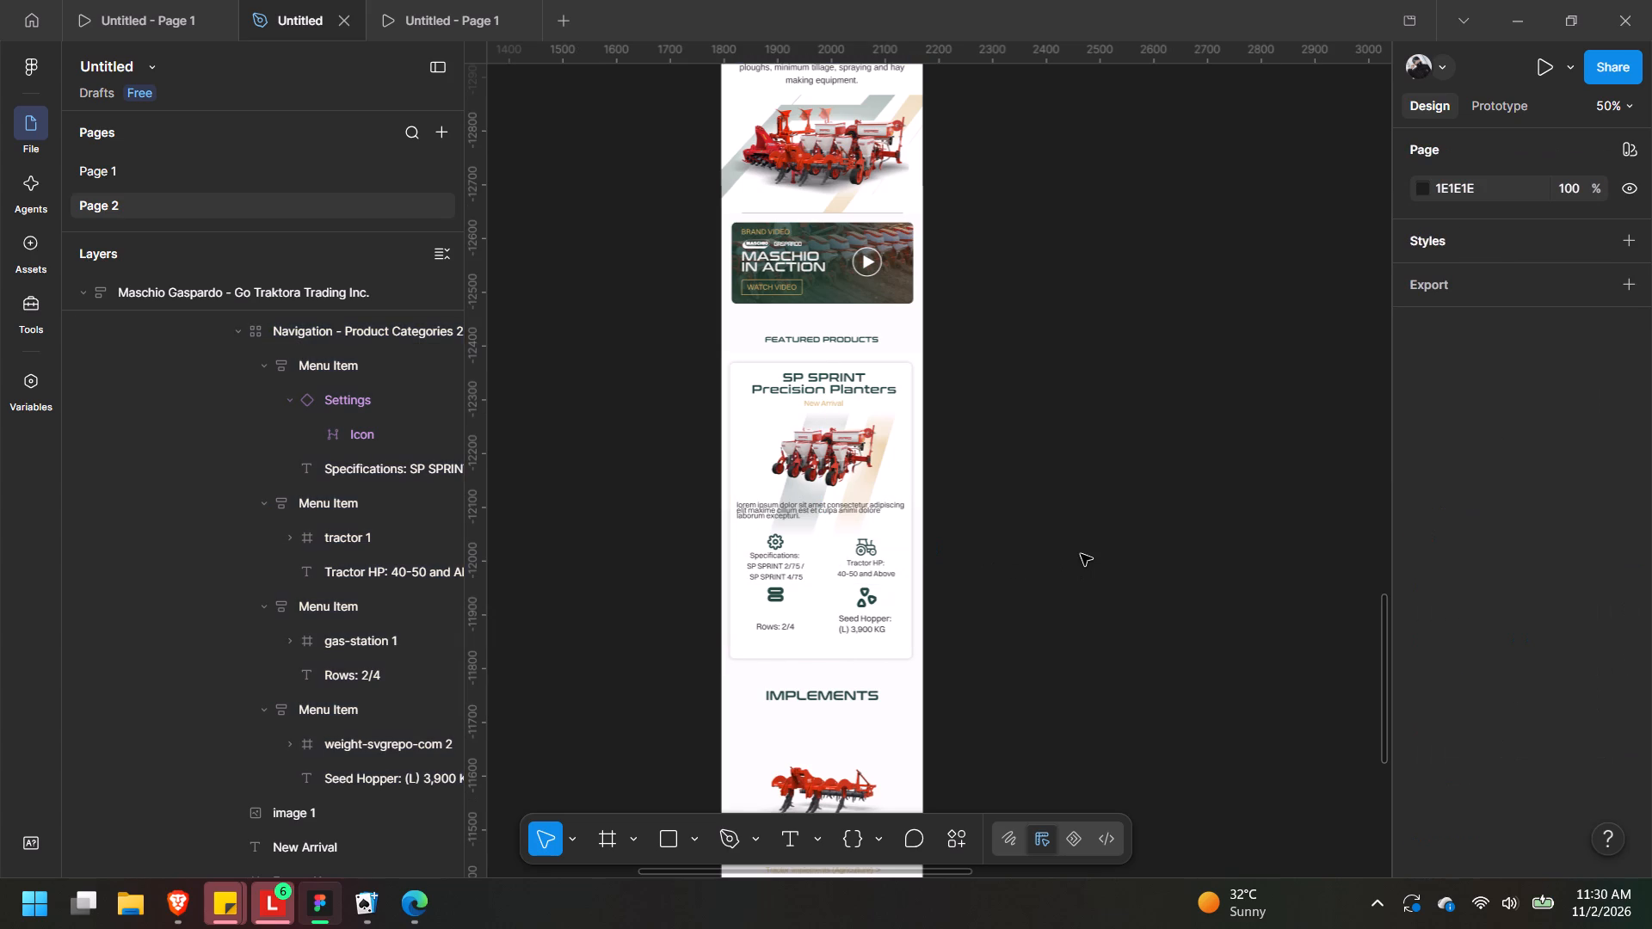
# Inspect the Rows icon's size and fill settings and the layout of the specifications grid around it.
pyautogui.tripleClick(769, 602)
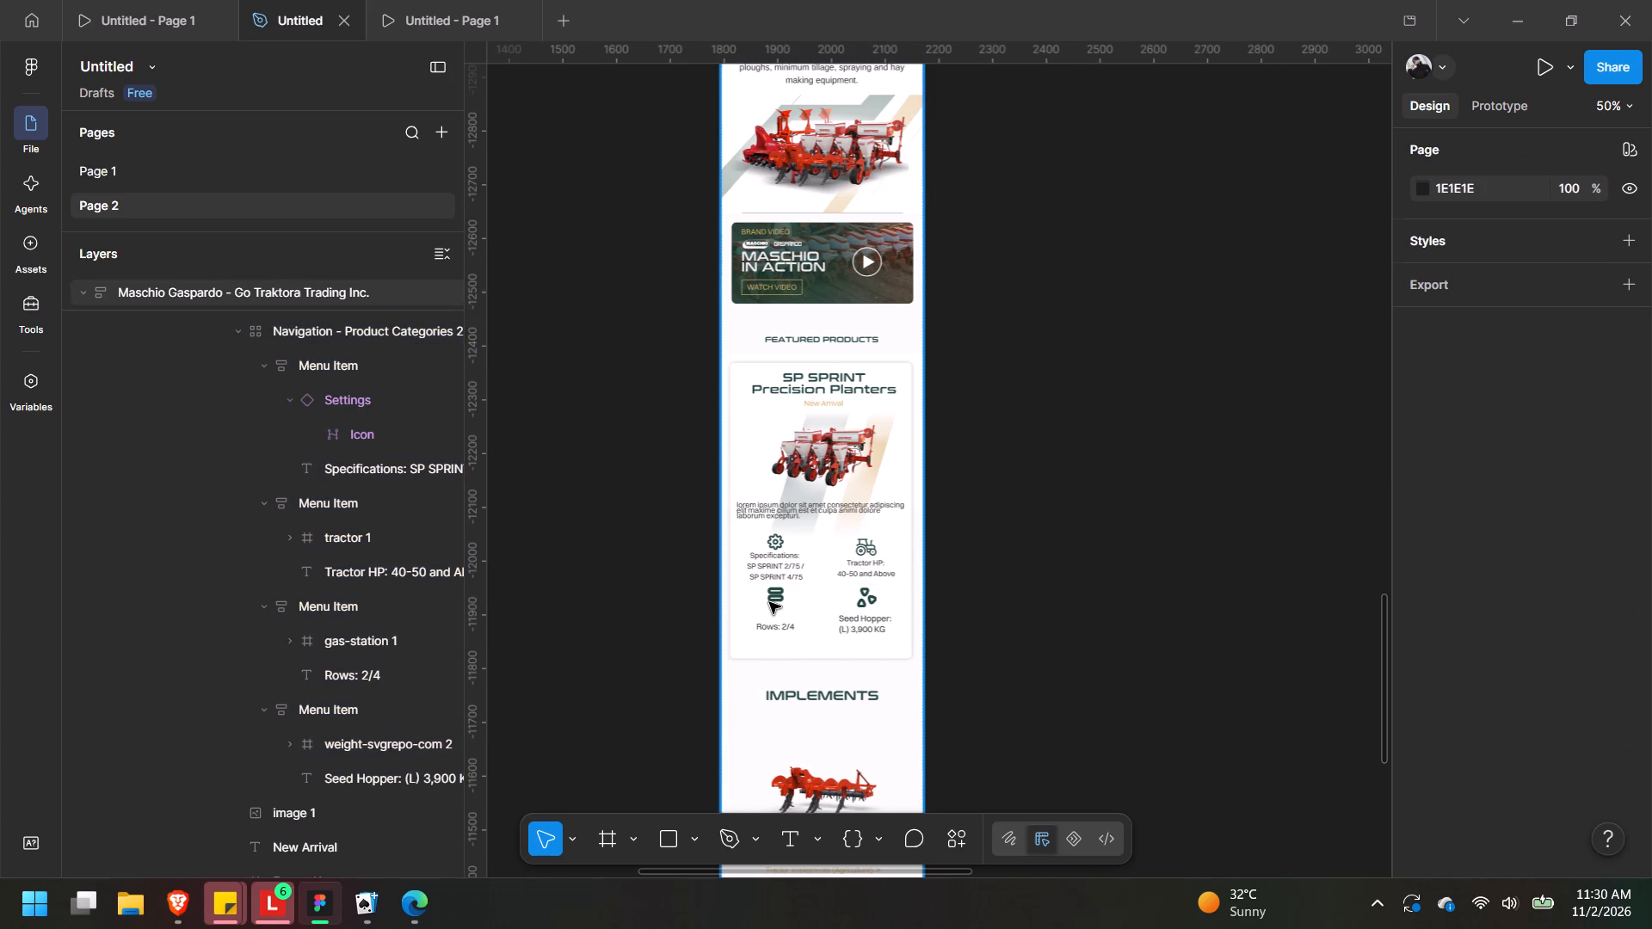
pyautogui.doubleClick(771, 602)
pyautogui.doubleClick(780, 596)
pyautogui.doubleClick(780, 596)
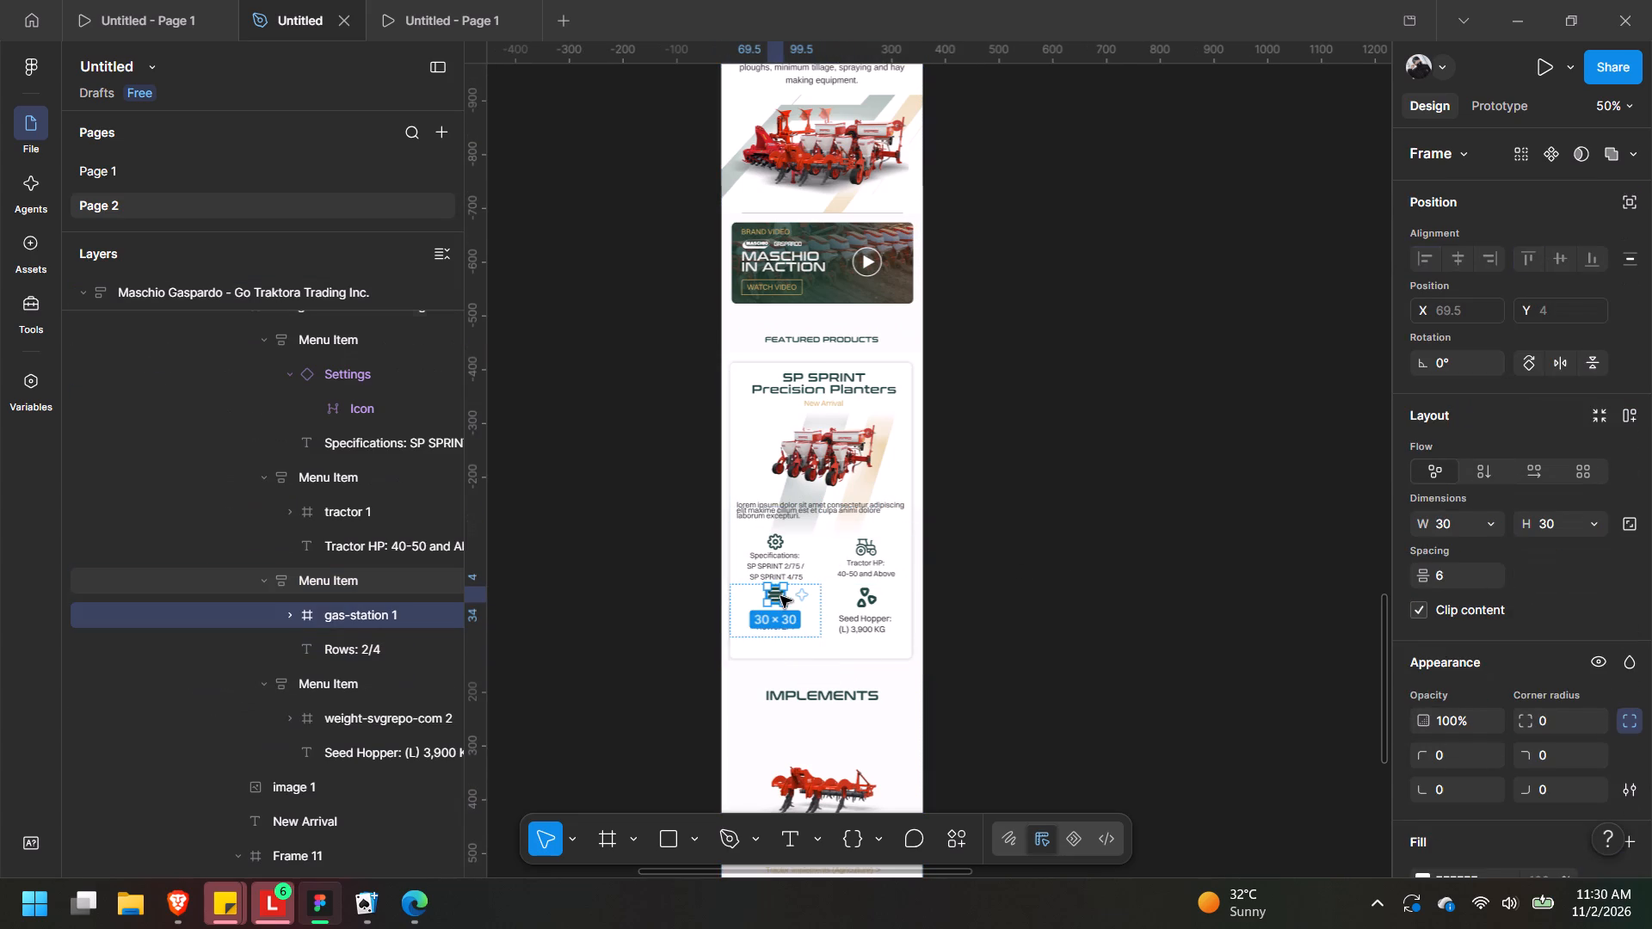
pyautogui.scroll(-3, 1586, 586)
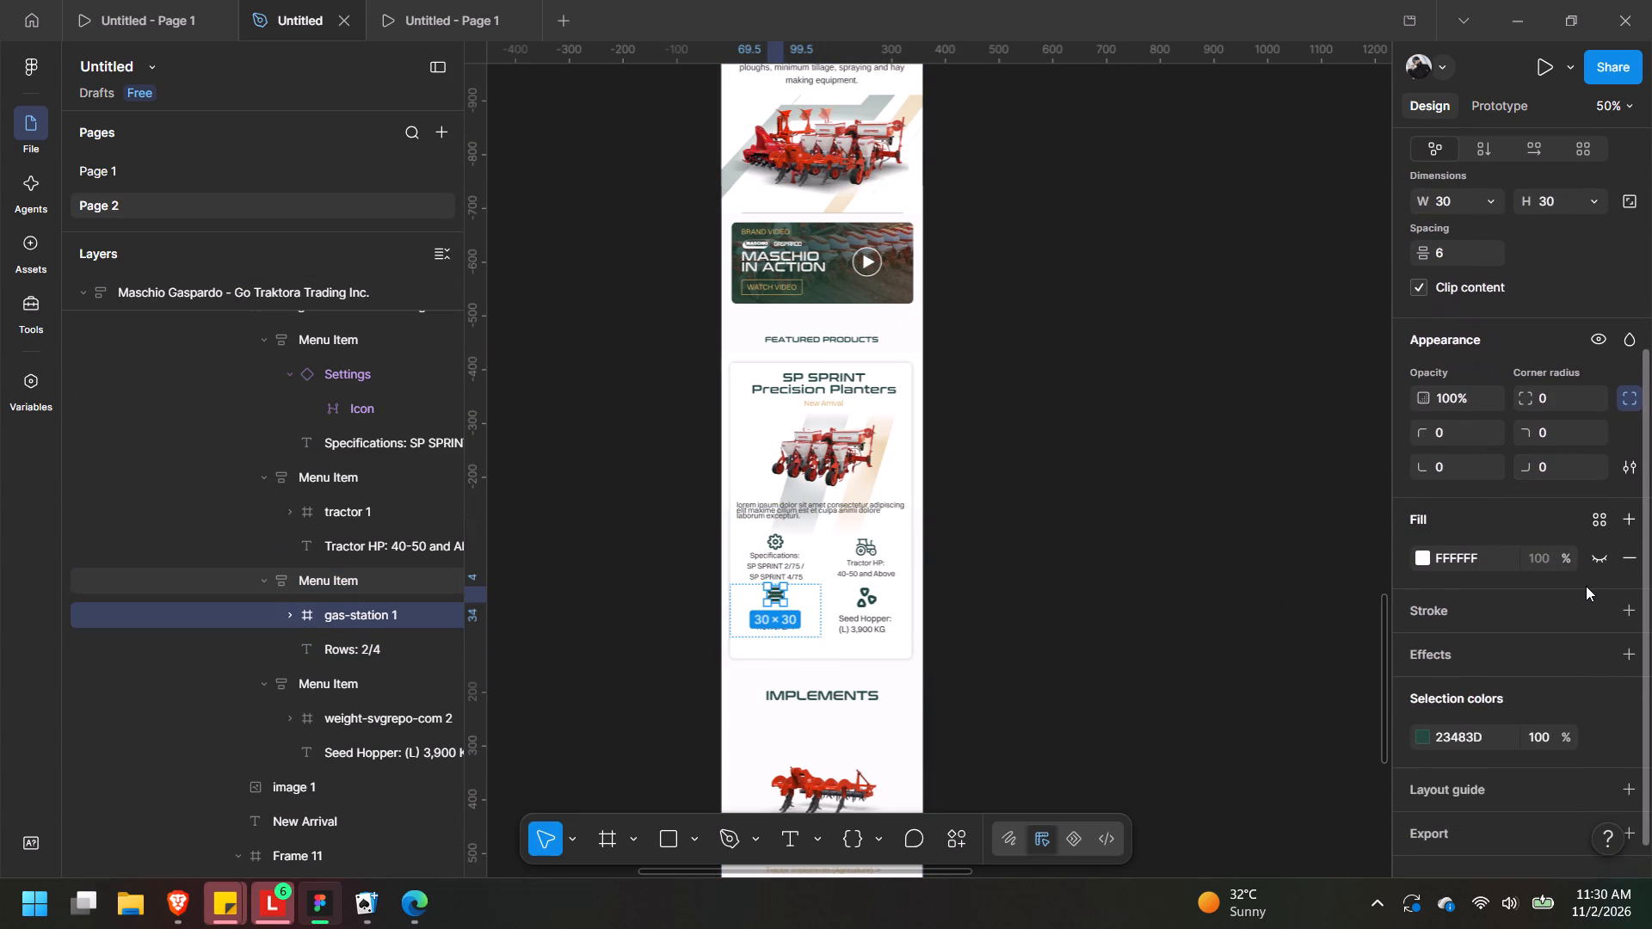
pyautogui.click(1049, 527)
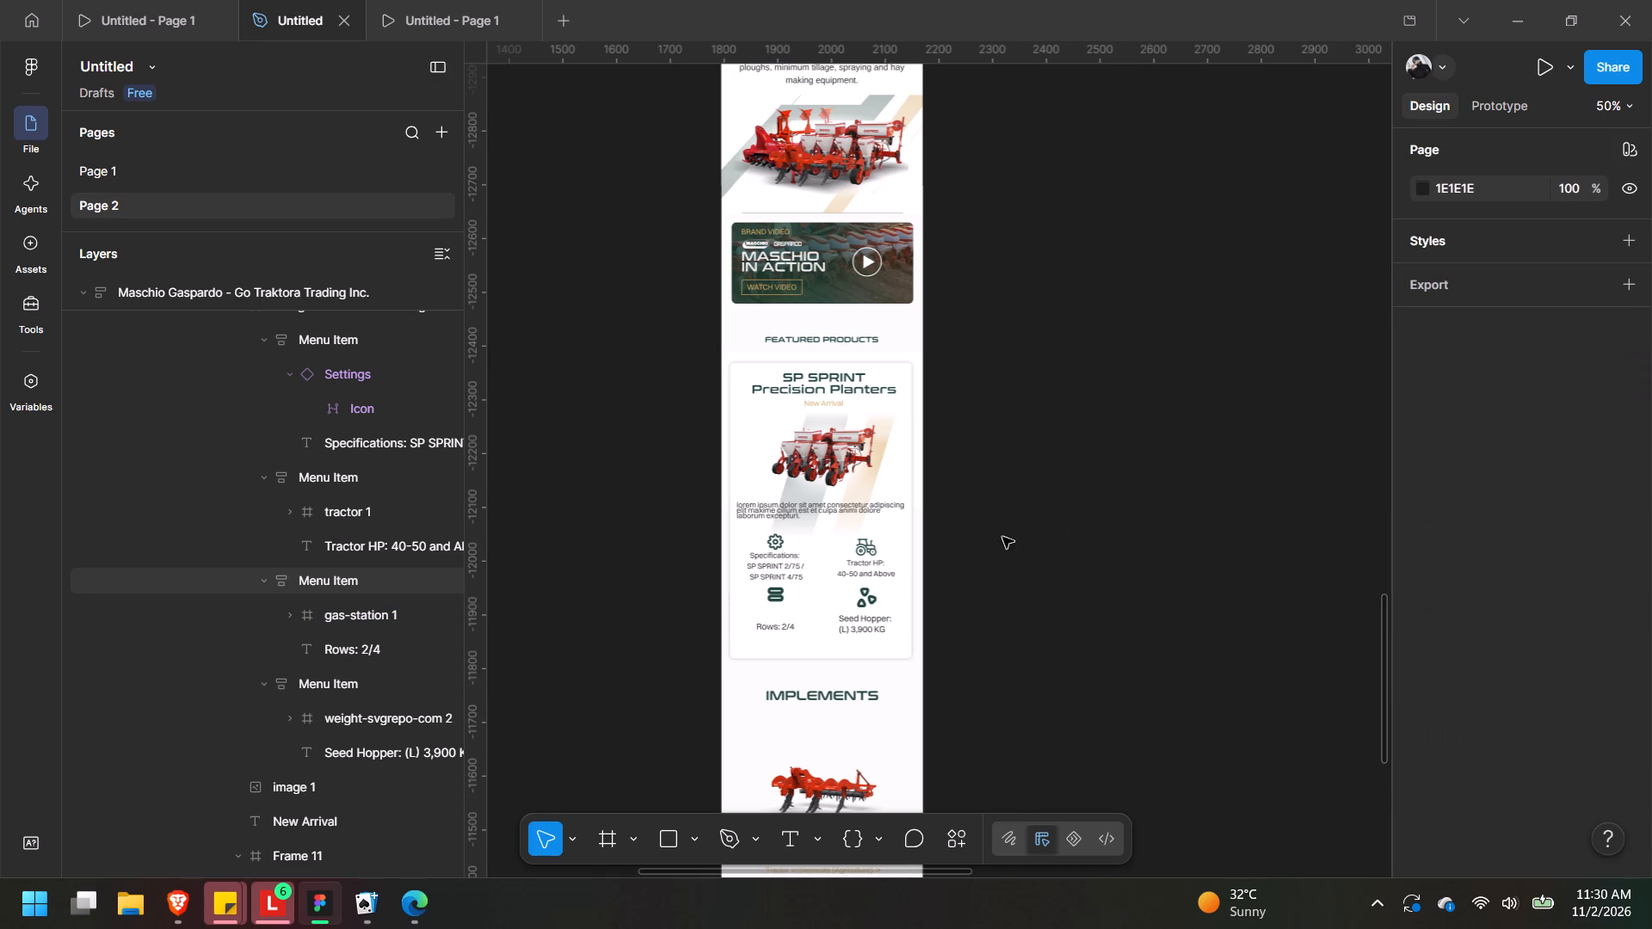
pyautogui.tripleClick(792, 571)
pyautogui.tripleClick(792, 571)
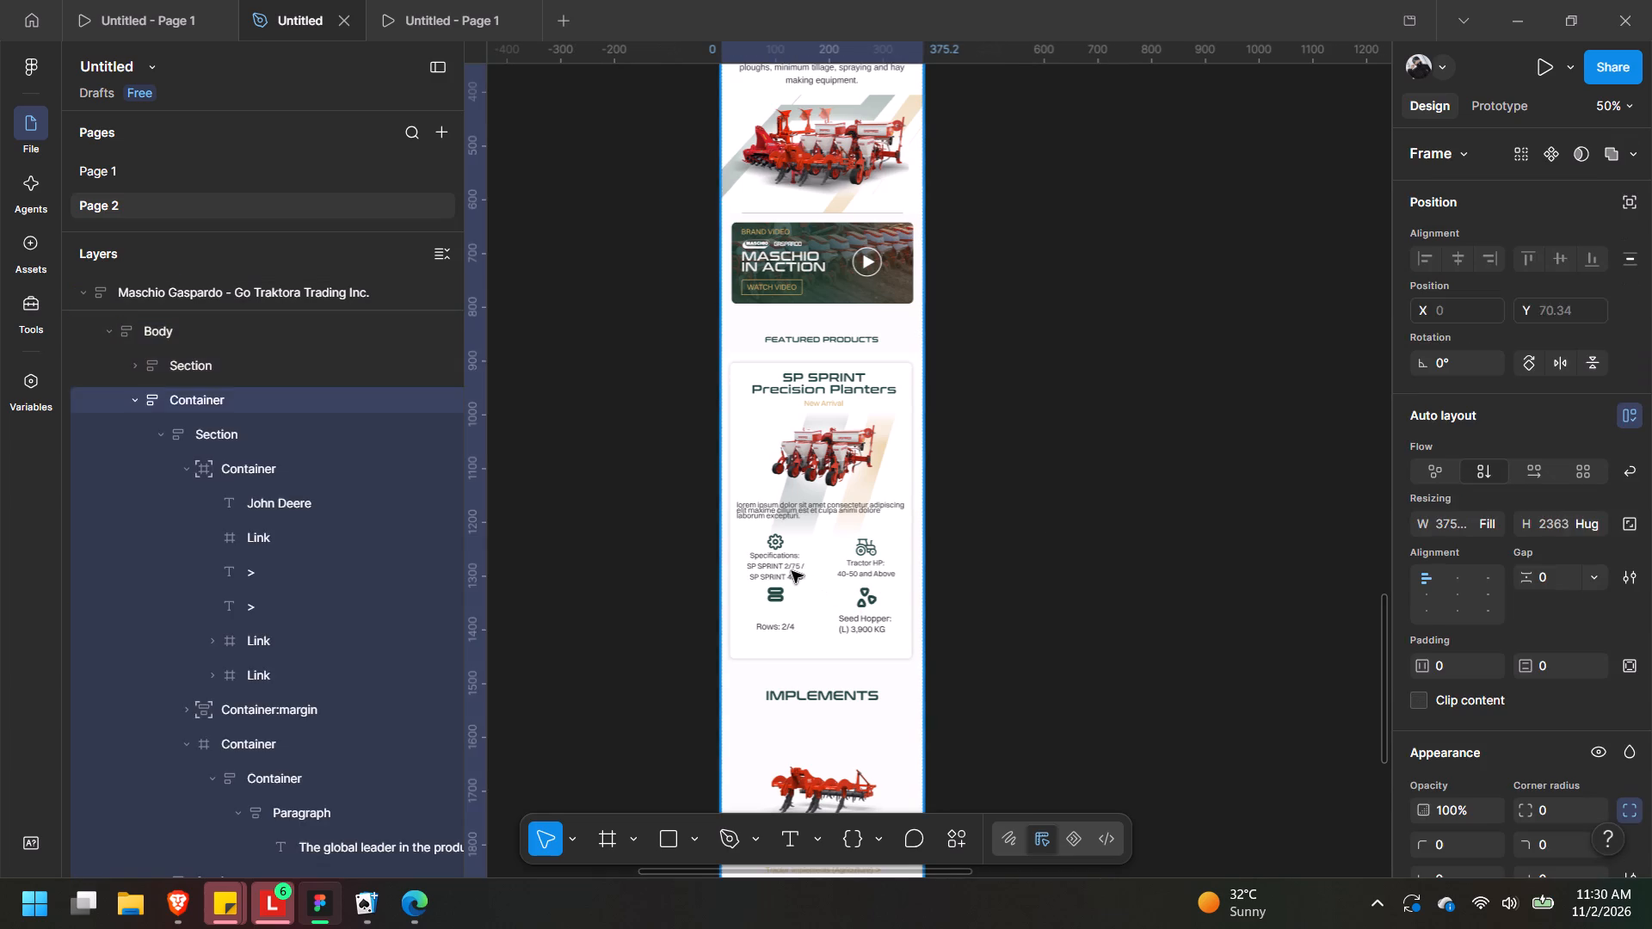
pyautogui.doubleClick(780, 588)
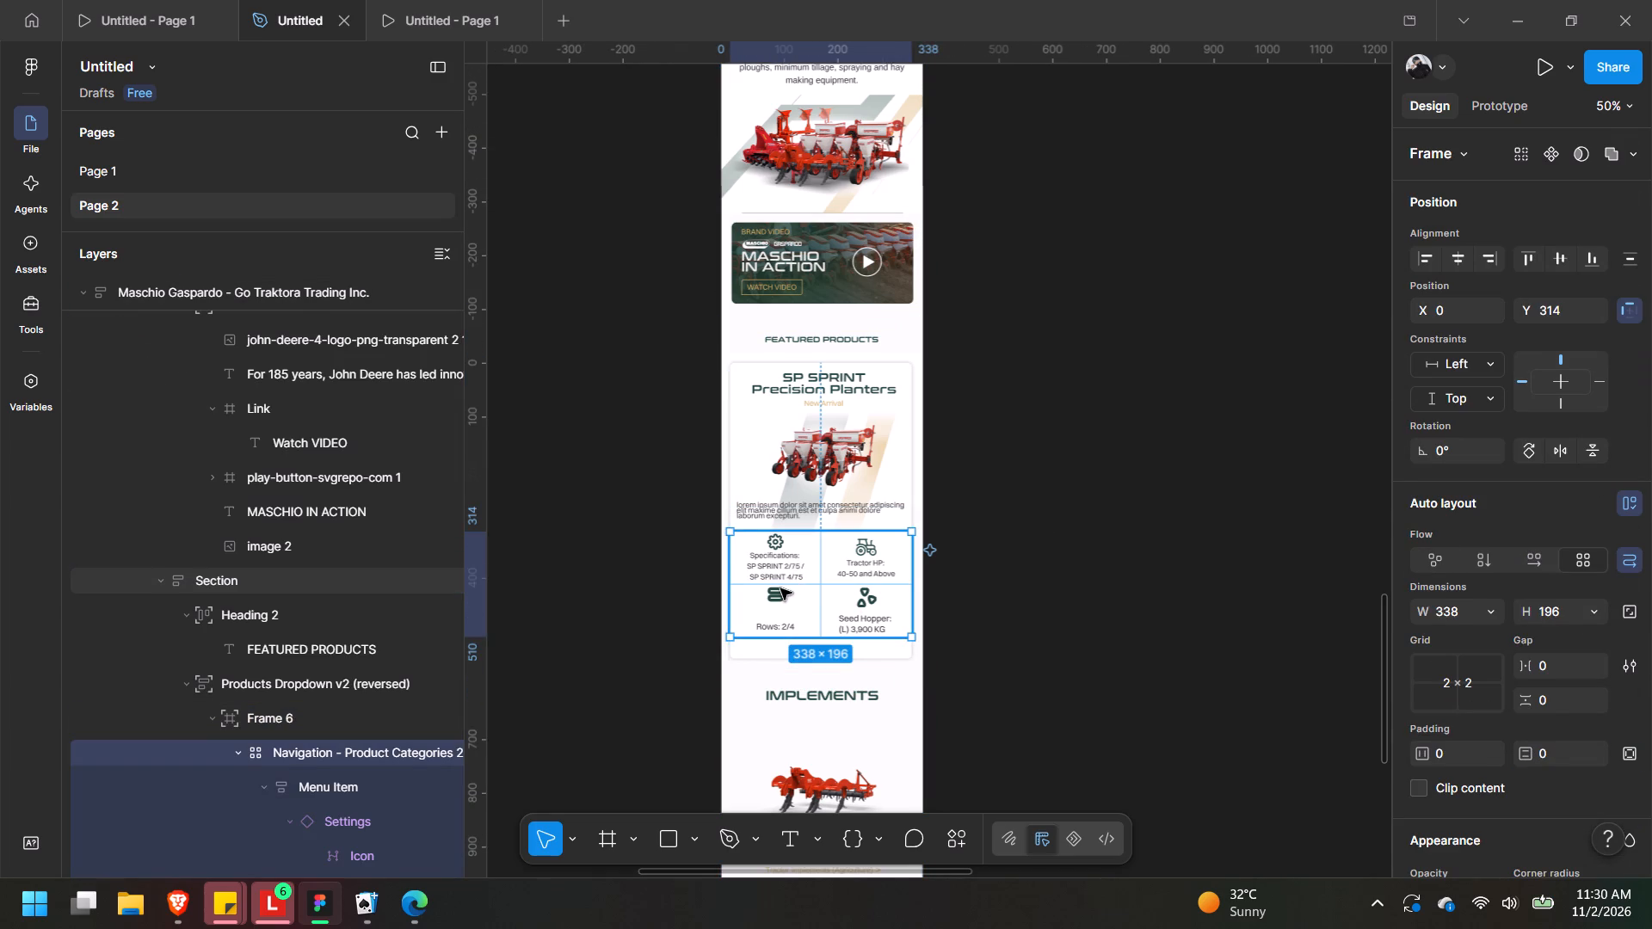
pyautogui.click(1016, 592)
# Reduce the gap between the Rows icon and its text, trying 25 and settling on 20.
pyautogui.tripleClick(772, 601)
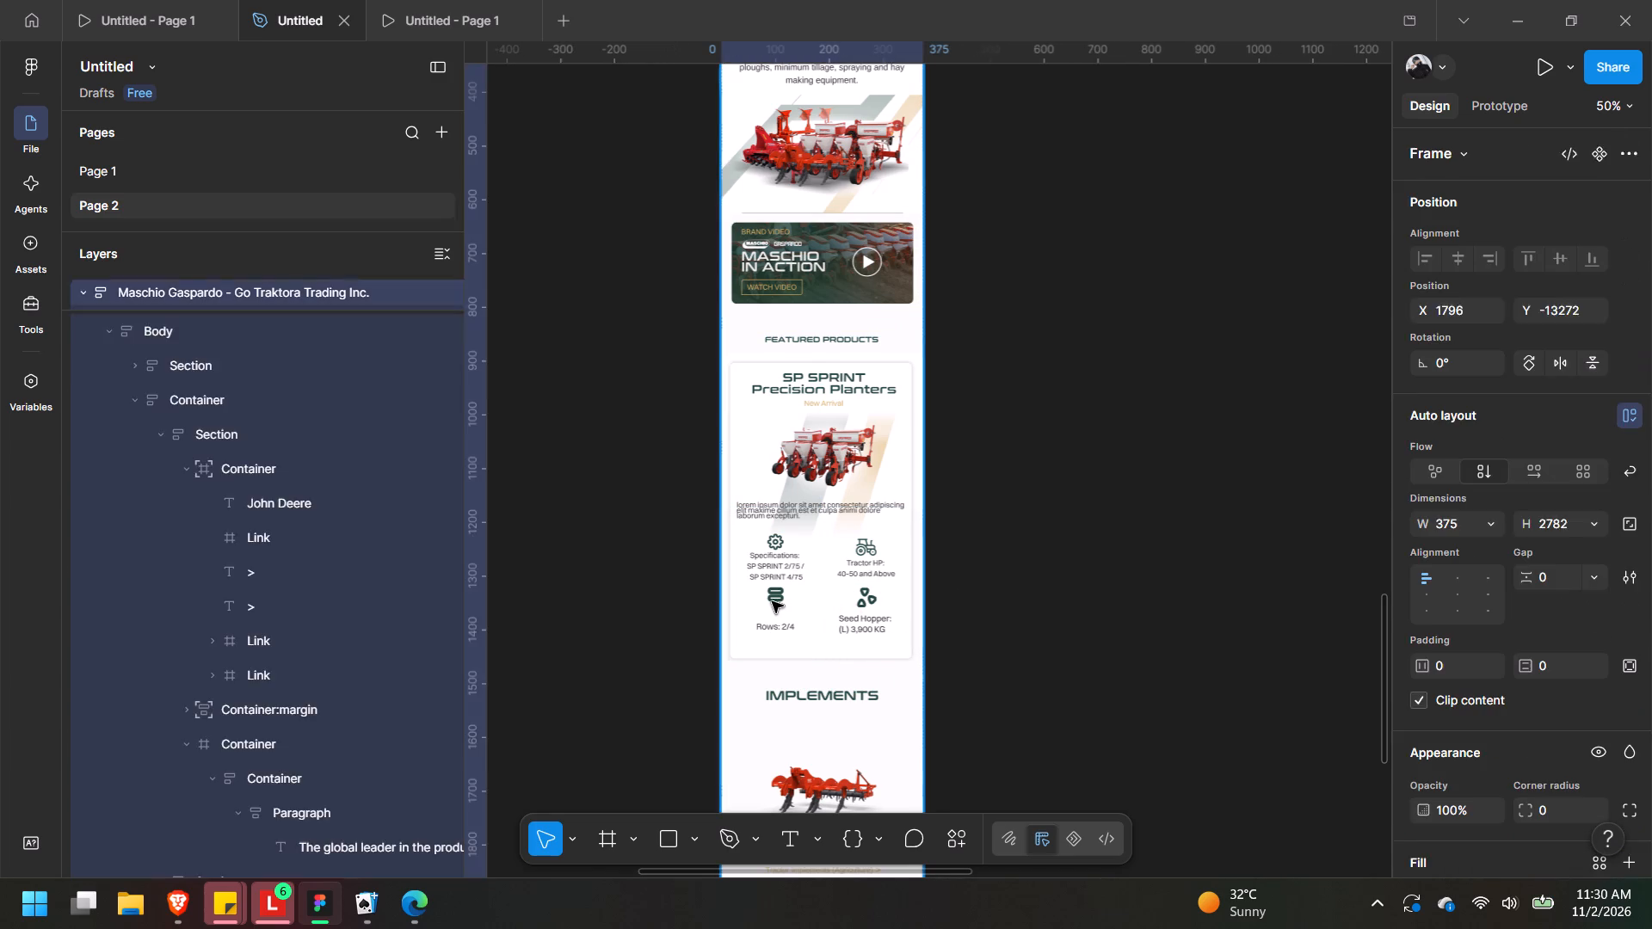
pyautogui.tripleClick(772, 601)
pyautogui.doubleClick(774, 610)
pyautogui.doubleClick(774, 610)
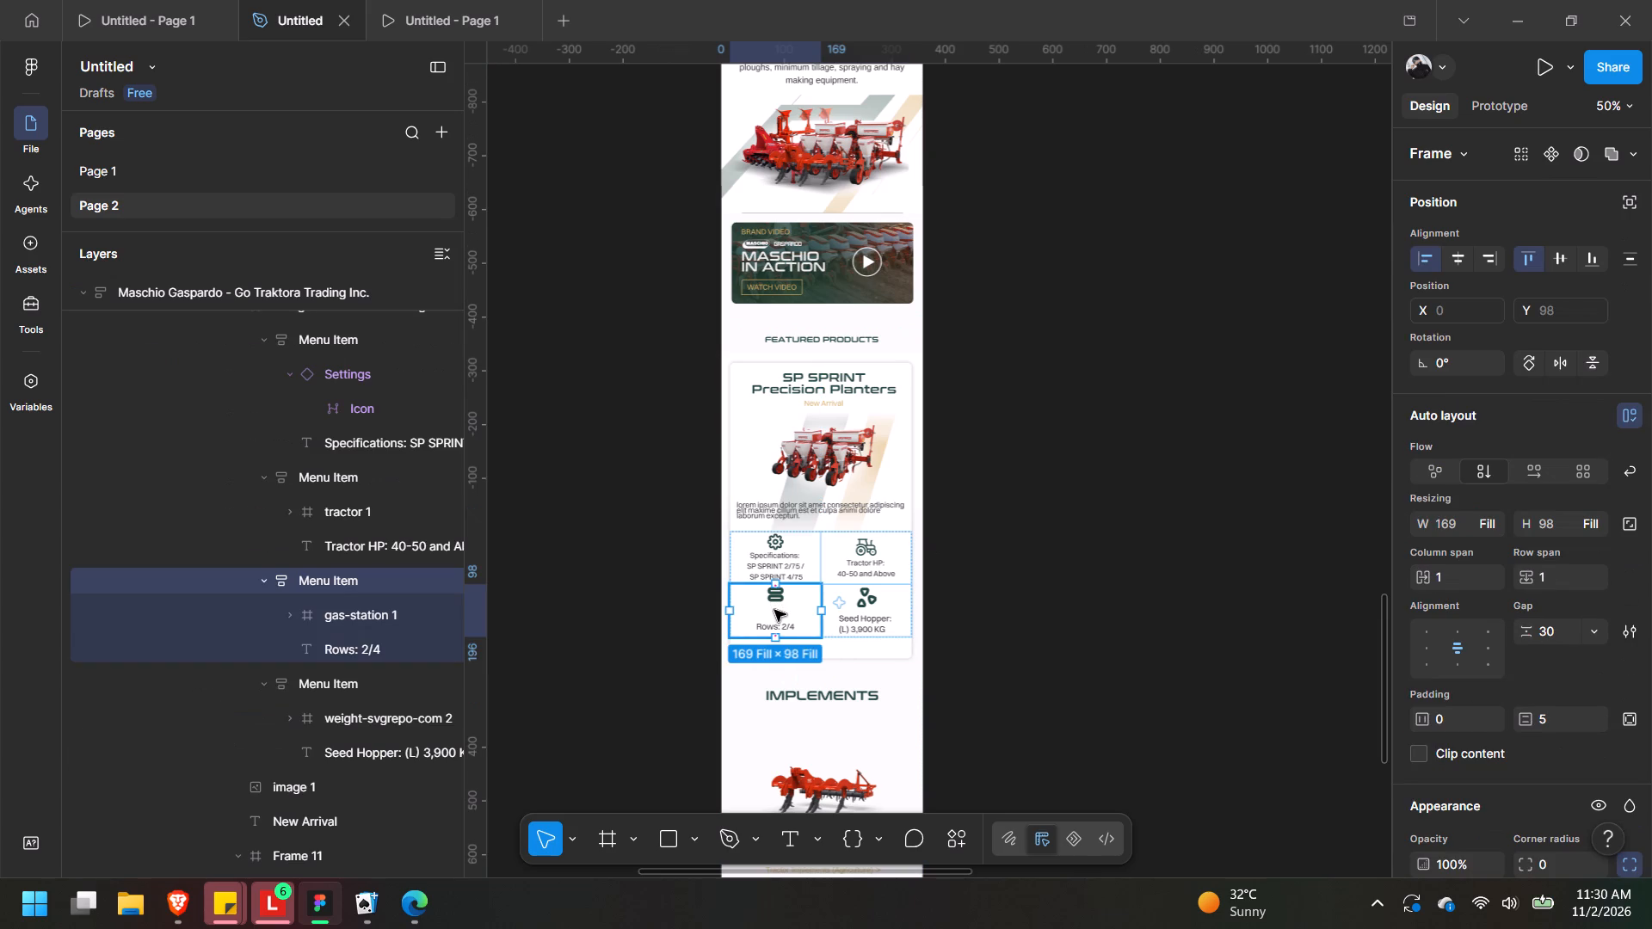
pyautogui.tripleClick(774, 610)
pyautogui.click(777, 612)
pyautogui.hotkey('ctrl', '=')
pyautogui.moveTo(1046, 604); pyautogui.dragTo(1425, 293, button='middle')
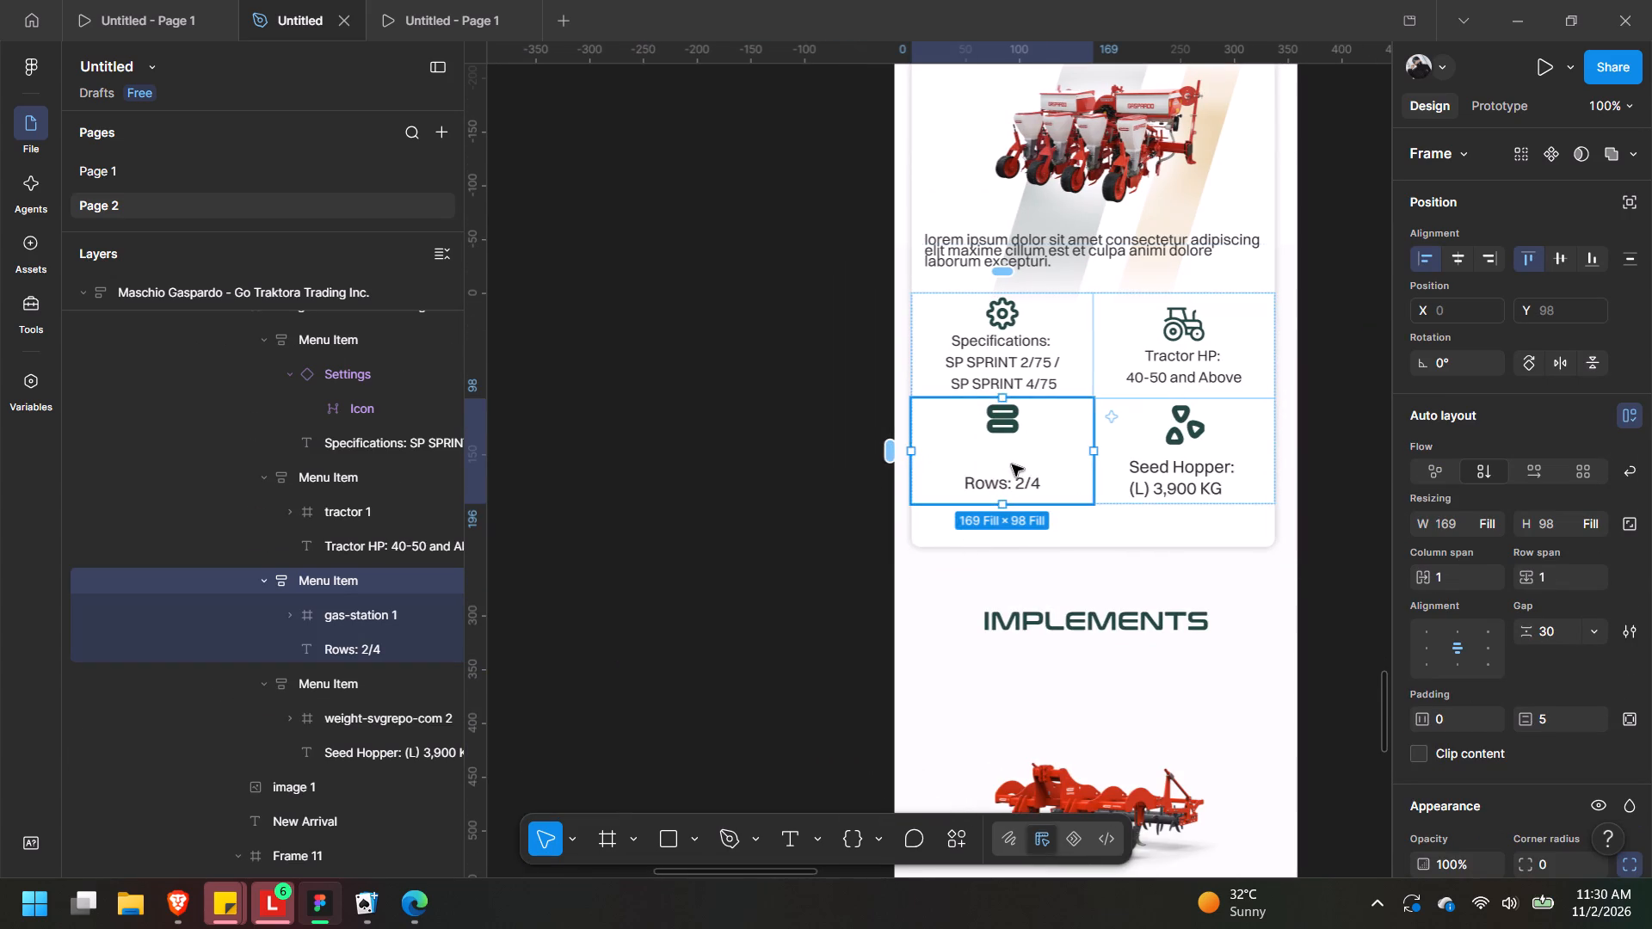
pyautogui.doubleClick(1020, 458)
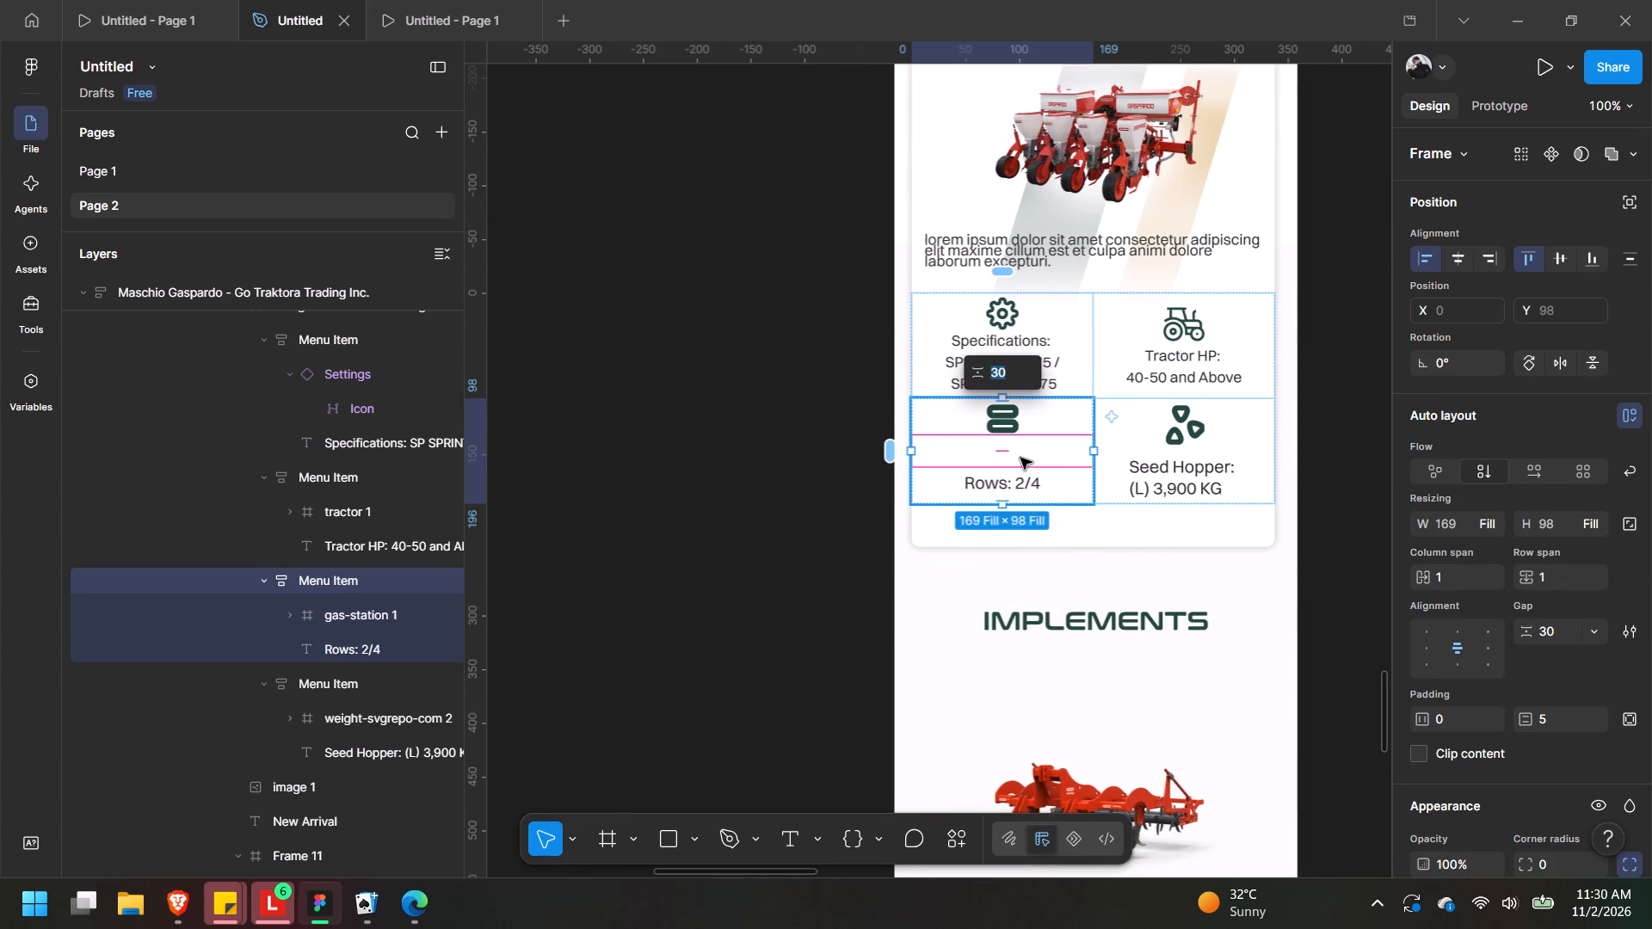
pyautogui.write('25')
pyautogui.press('Return')
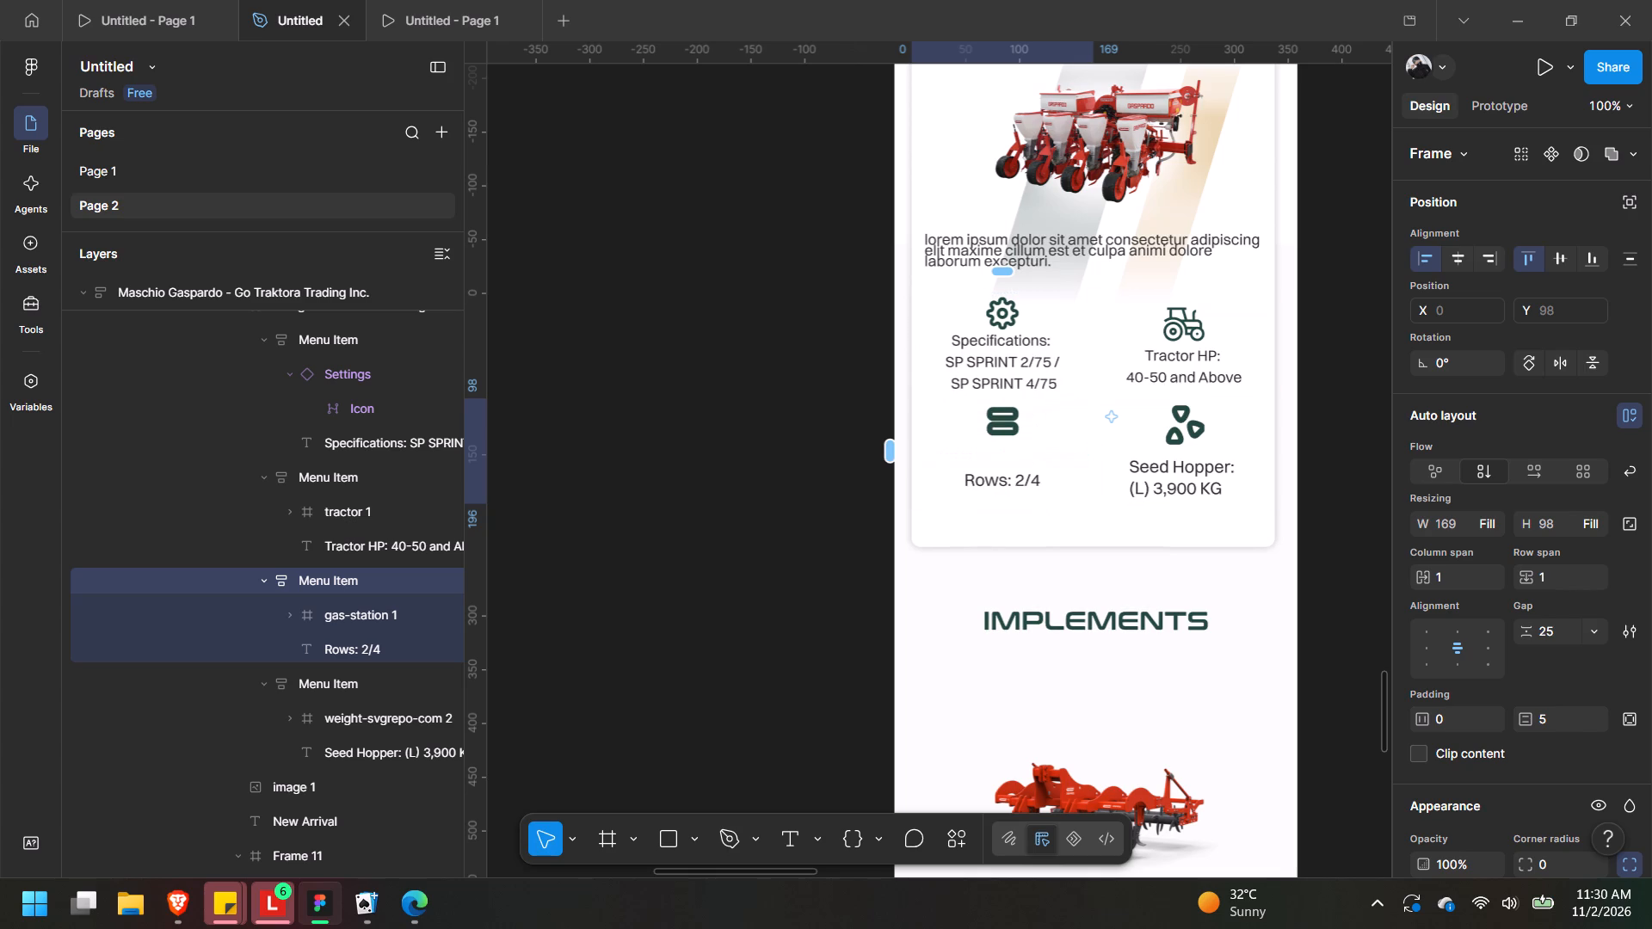
pyautogui.click(1010, 454)
pyautogui.write('20')
pyautogui.press('Return')
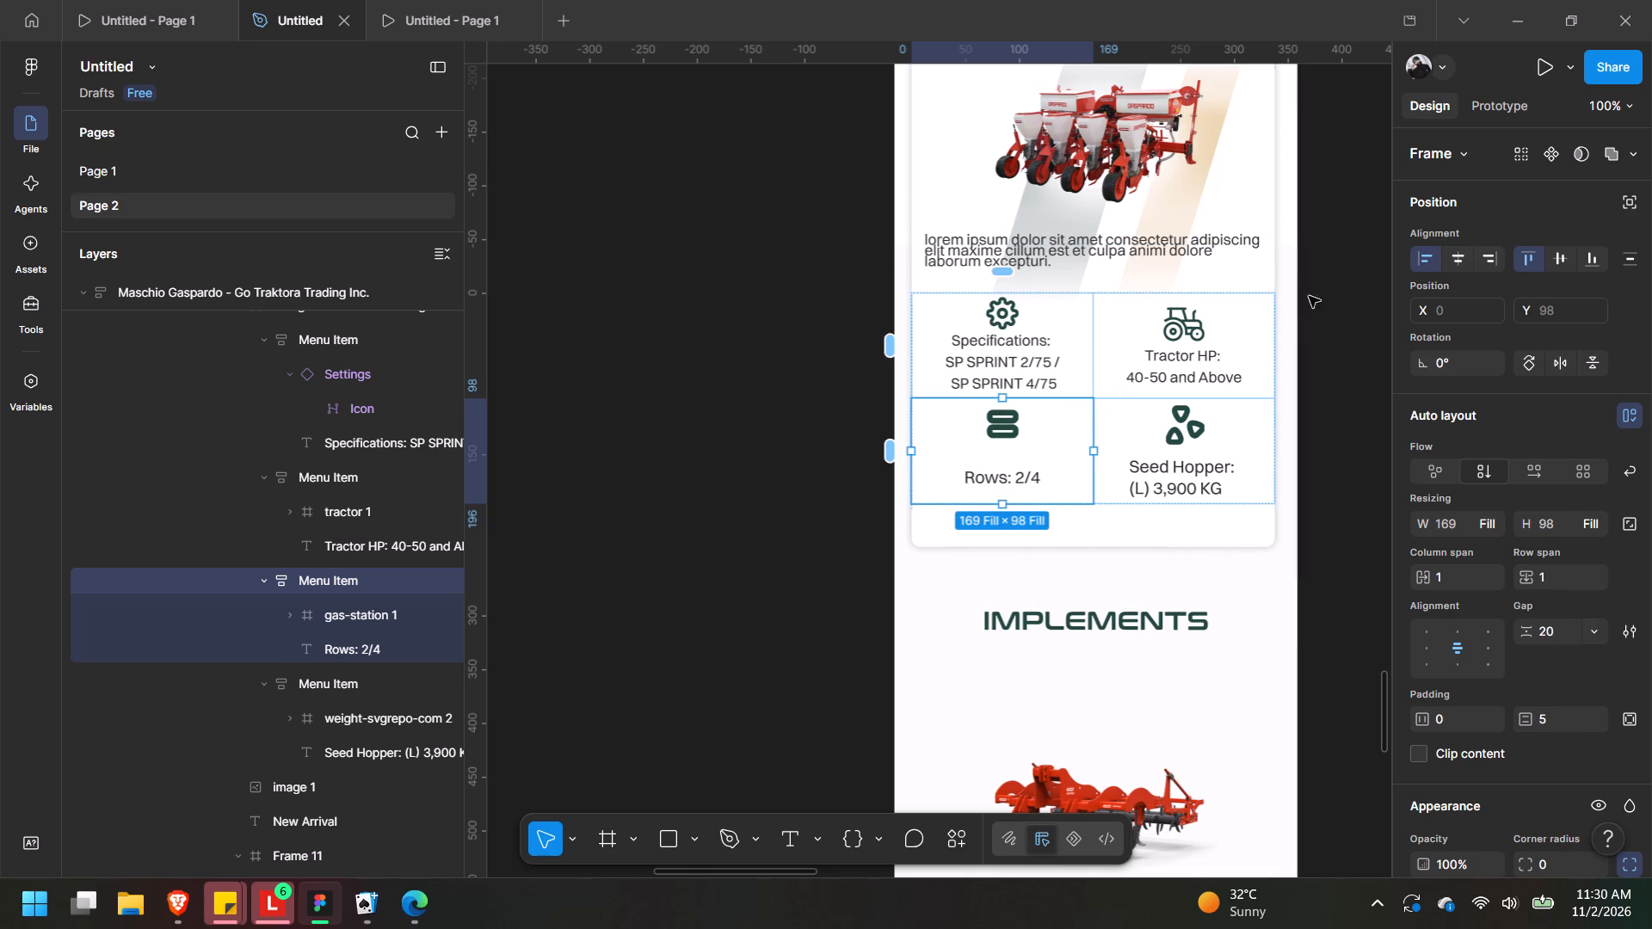
pyautogui.click(1310, 320)
pyautogui.moveTo(1273, 271); pyautogui.dragTo(1175, 358, button='middle')
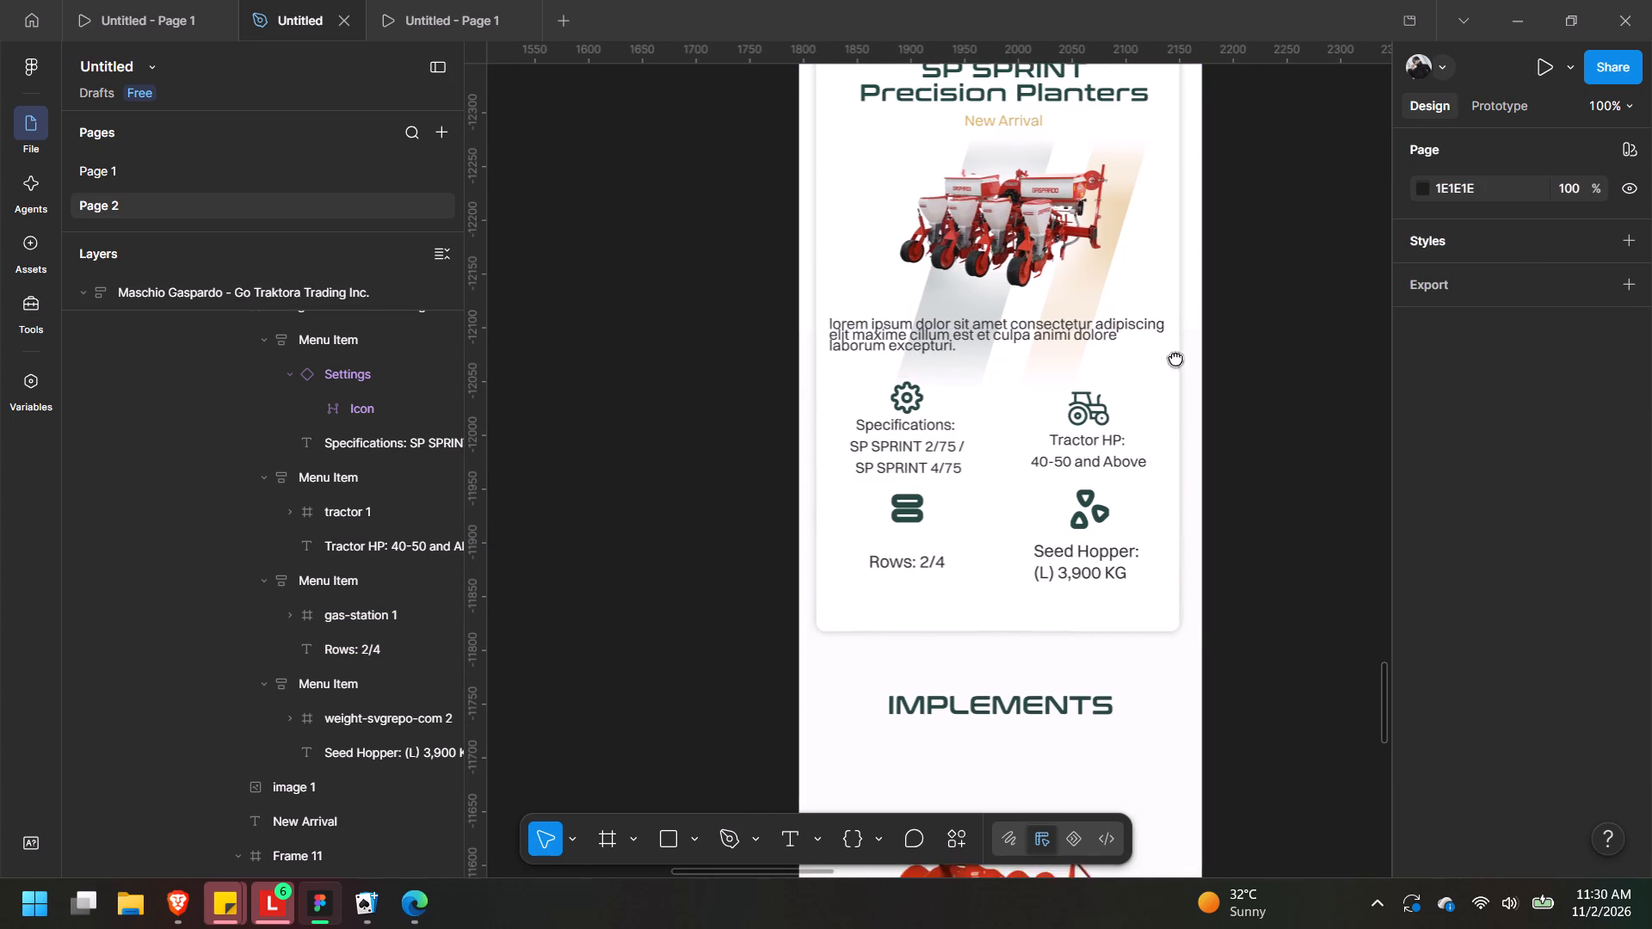
# Copy the carousel navigation control with arrows and dots from the desktop layout's Featured Products card.
pyautogui.moveTo(1175, 358); pyautogui.dragTo(1141, 412, button='middle')
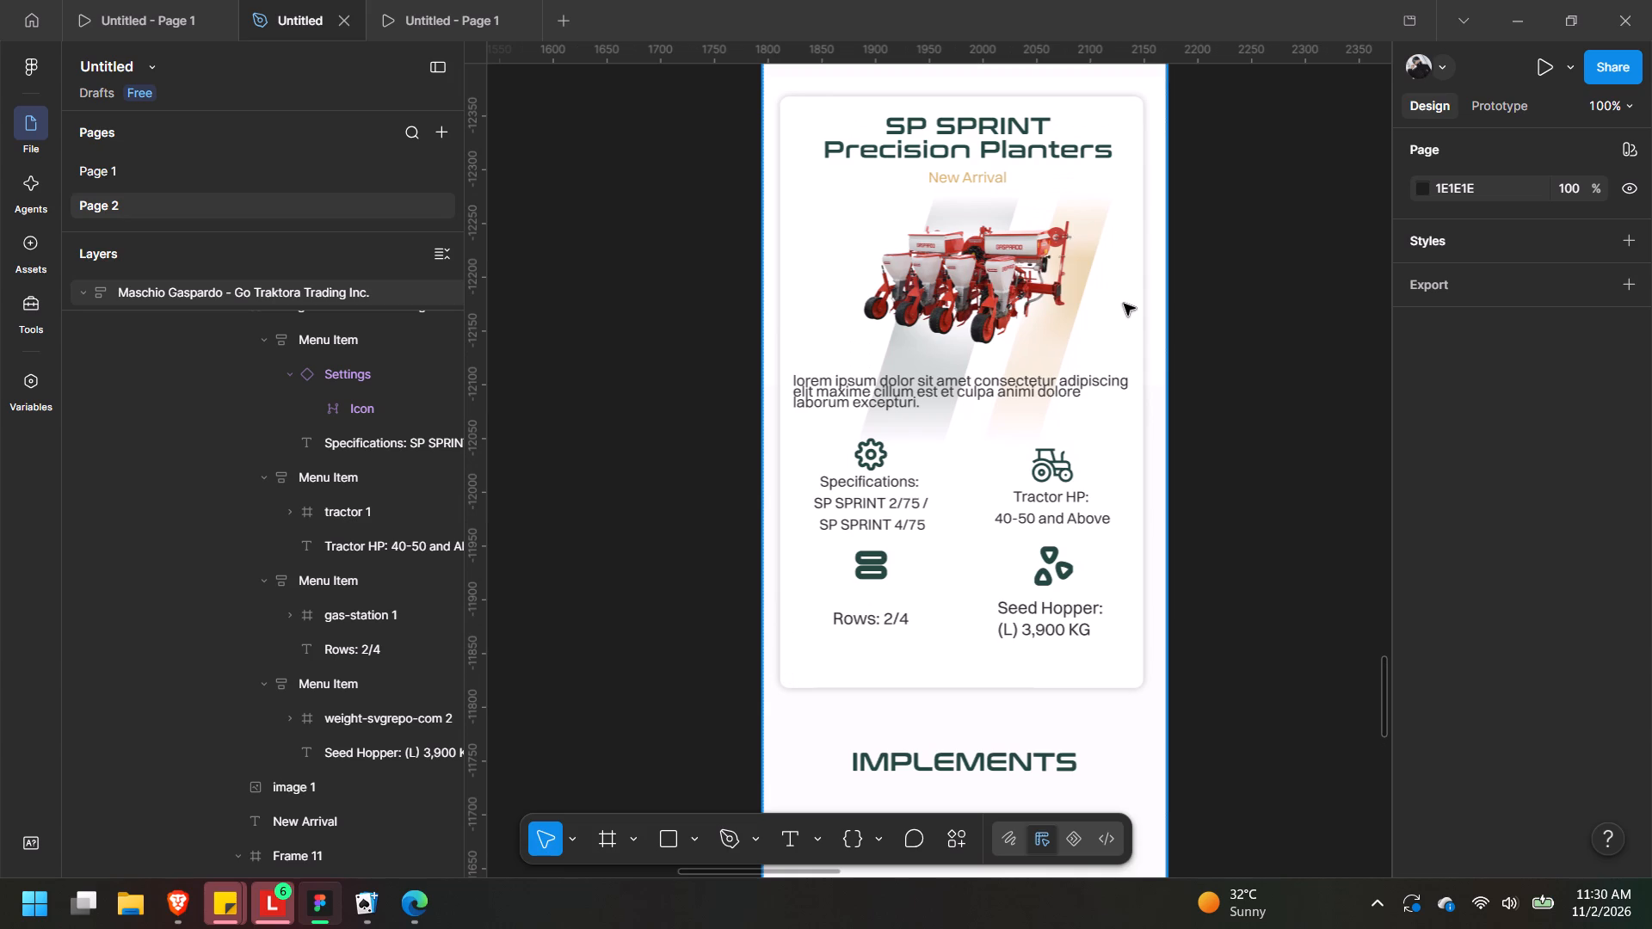
pyautogui.moveTo(1155, 273); pyautogui.dragTo(1088, 369, button='middle')
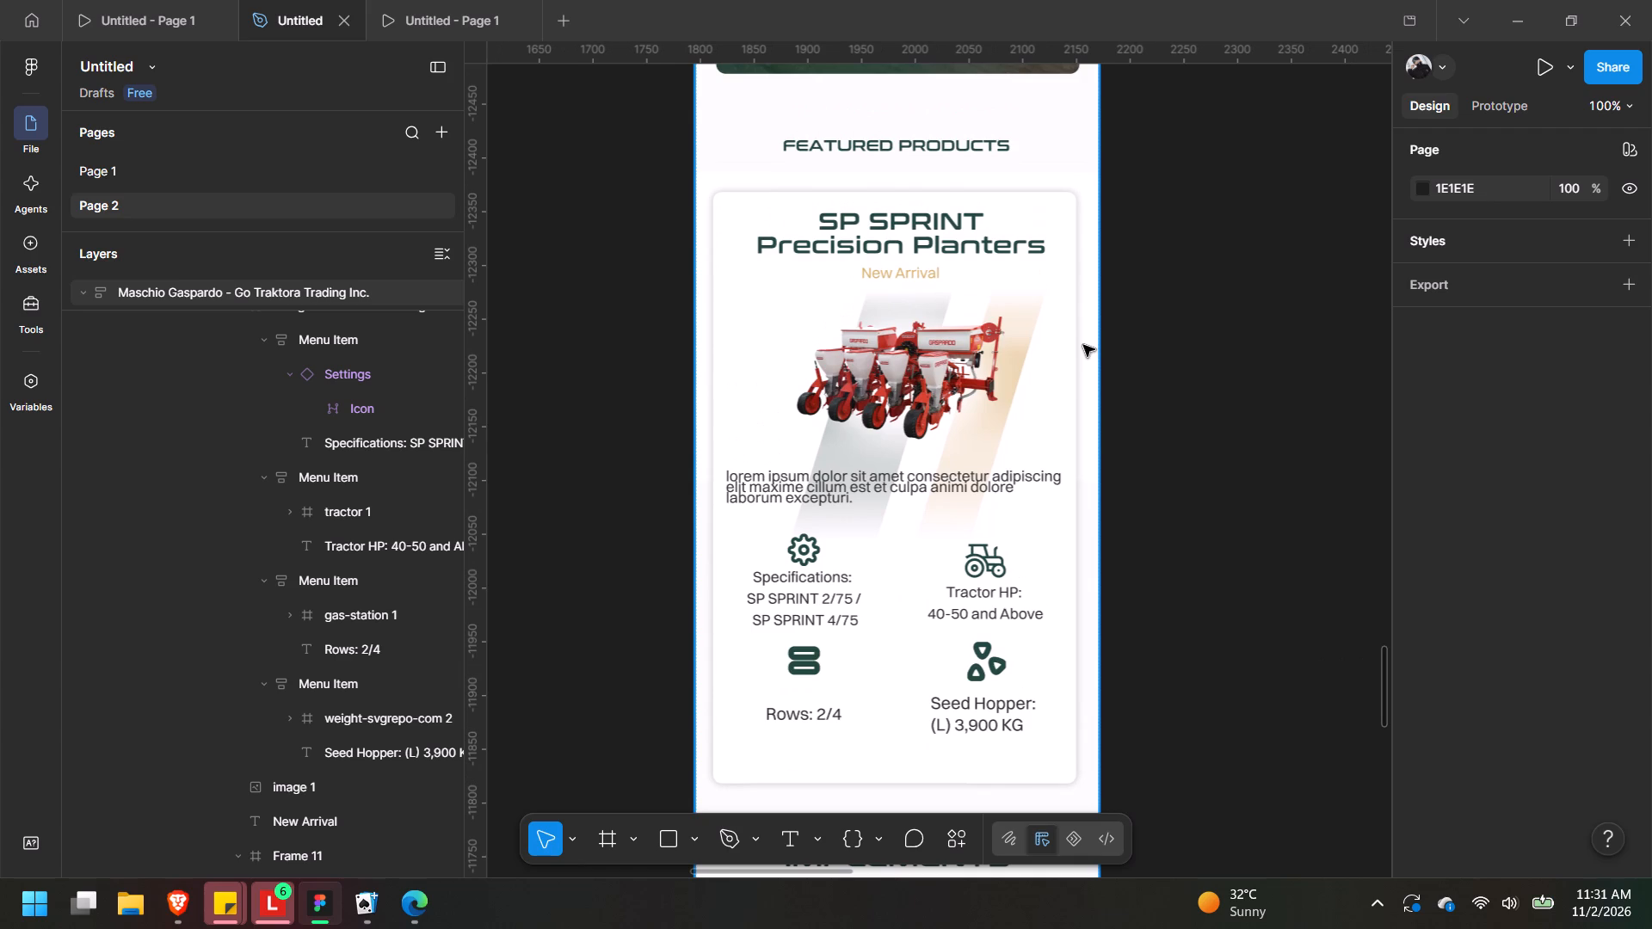
pyautogui.moveTo(1120, 229); pyautogui.dragTo(928, 752, button='middle')
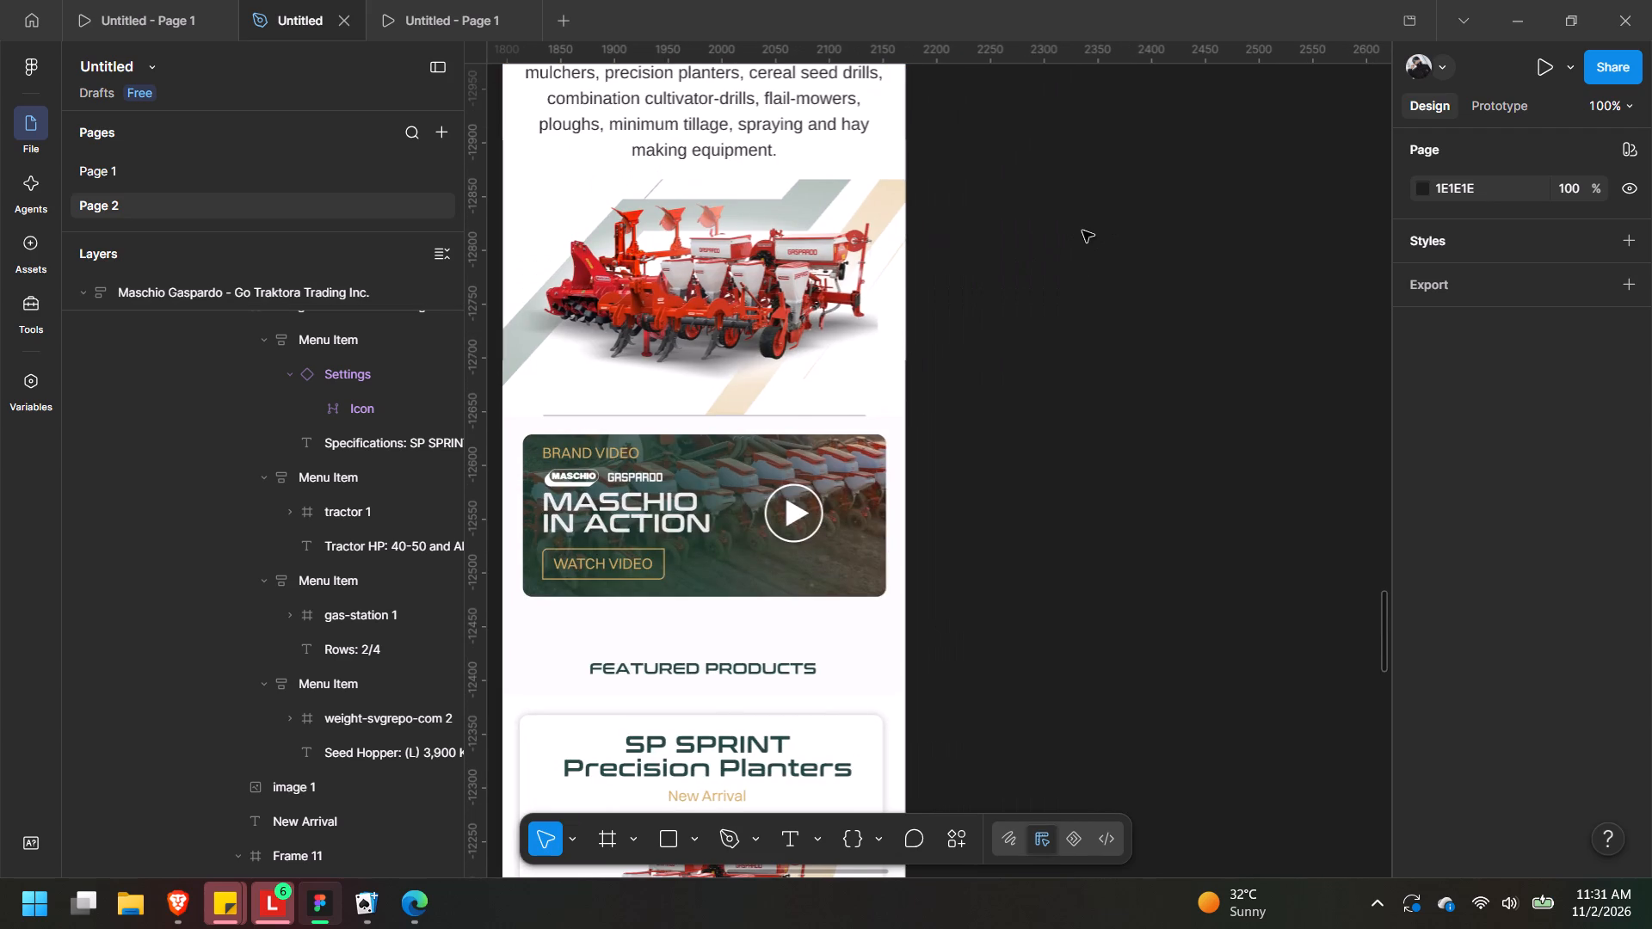
pyautogui.hotkey('ctrl', '-')
pyautogui.hotkey('ctrl', '-')
pyautogui.hotkey('ctrl', '-')
pyautogui.moveTo(1088, 237); pyautogui.dragTo(695, 840, button='middle')
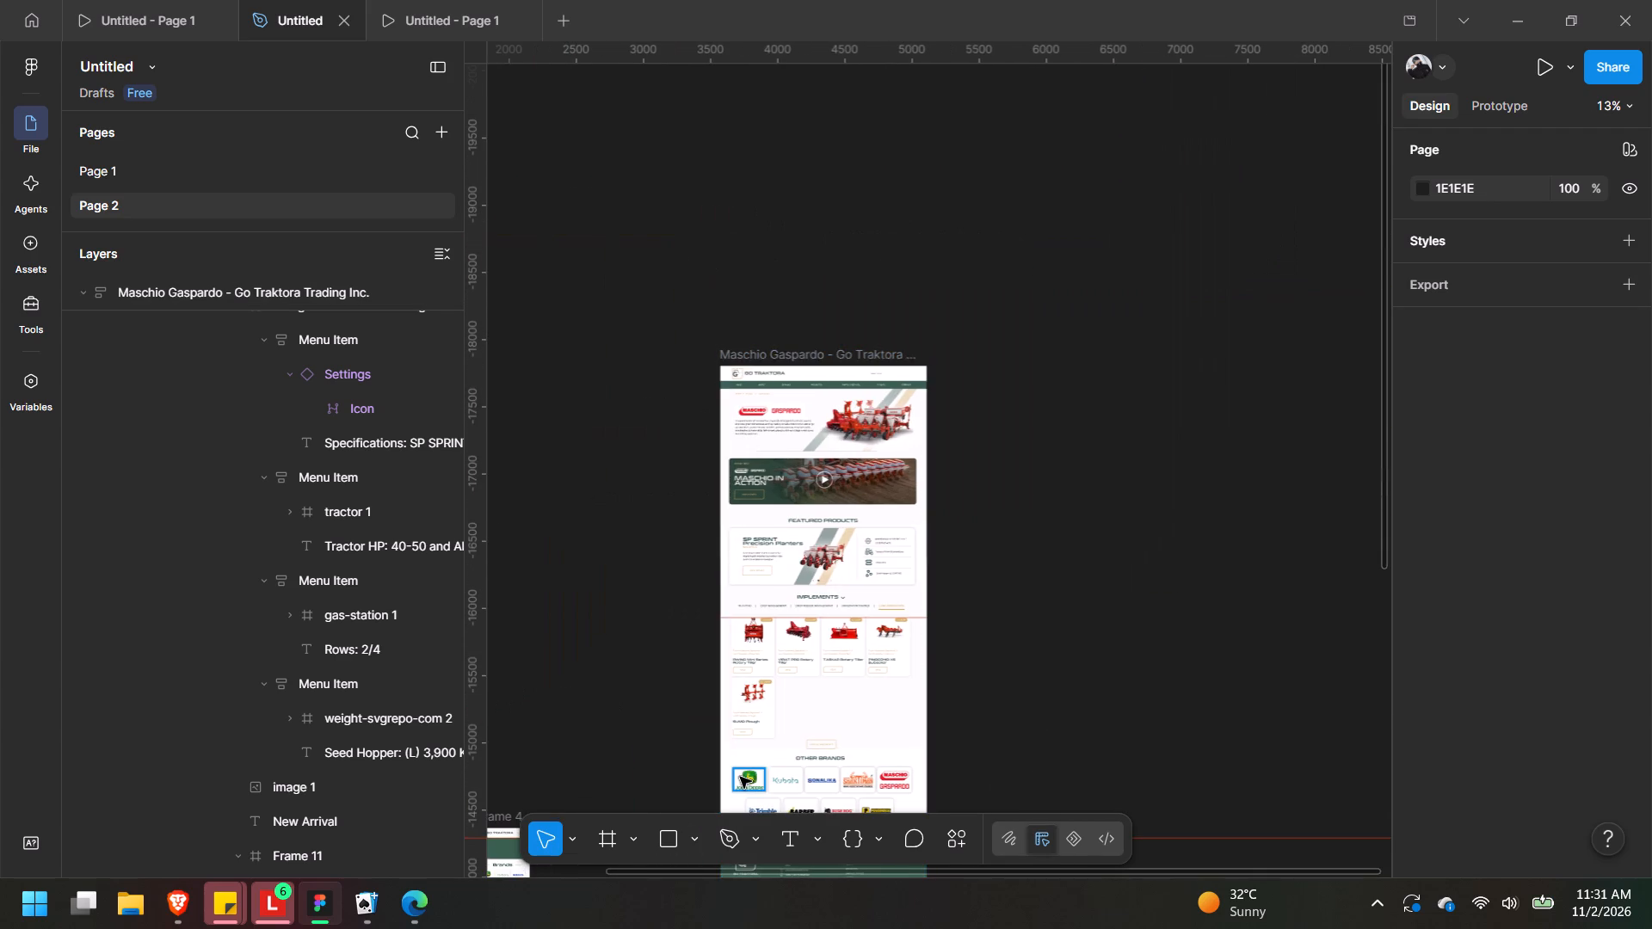
pyautogui.hotkey('ctrl', '=')
pyautogui.hotkey('ctrl', '=')
pyautogui.scroll(1, 1057, 526)
pyautogui.moveTo(1057, 526); pyautogui.dragTo(1372, 141, button='middle')
pyautogui.tripleClick(823, 566)
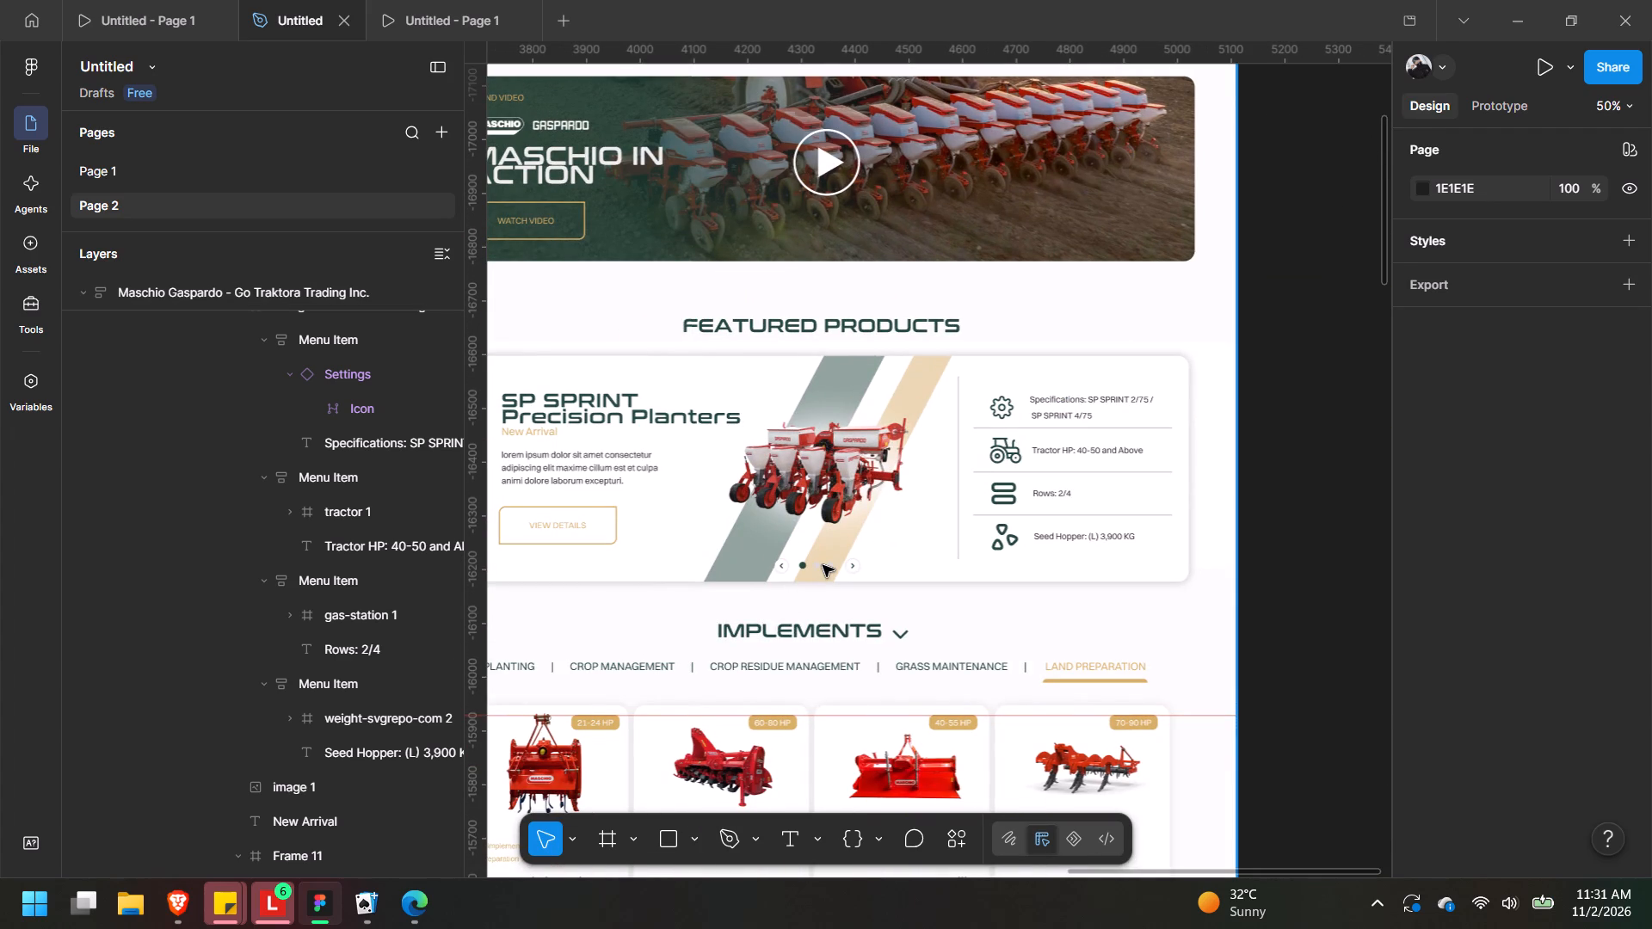
pyautogui.tripleClick(823, 565)
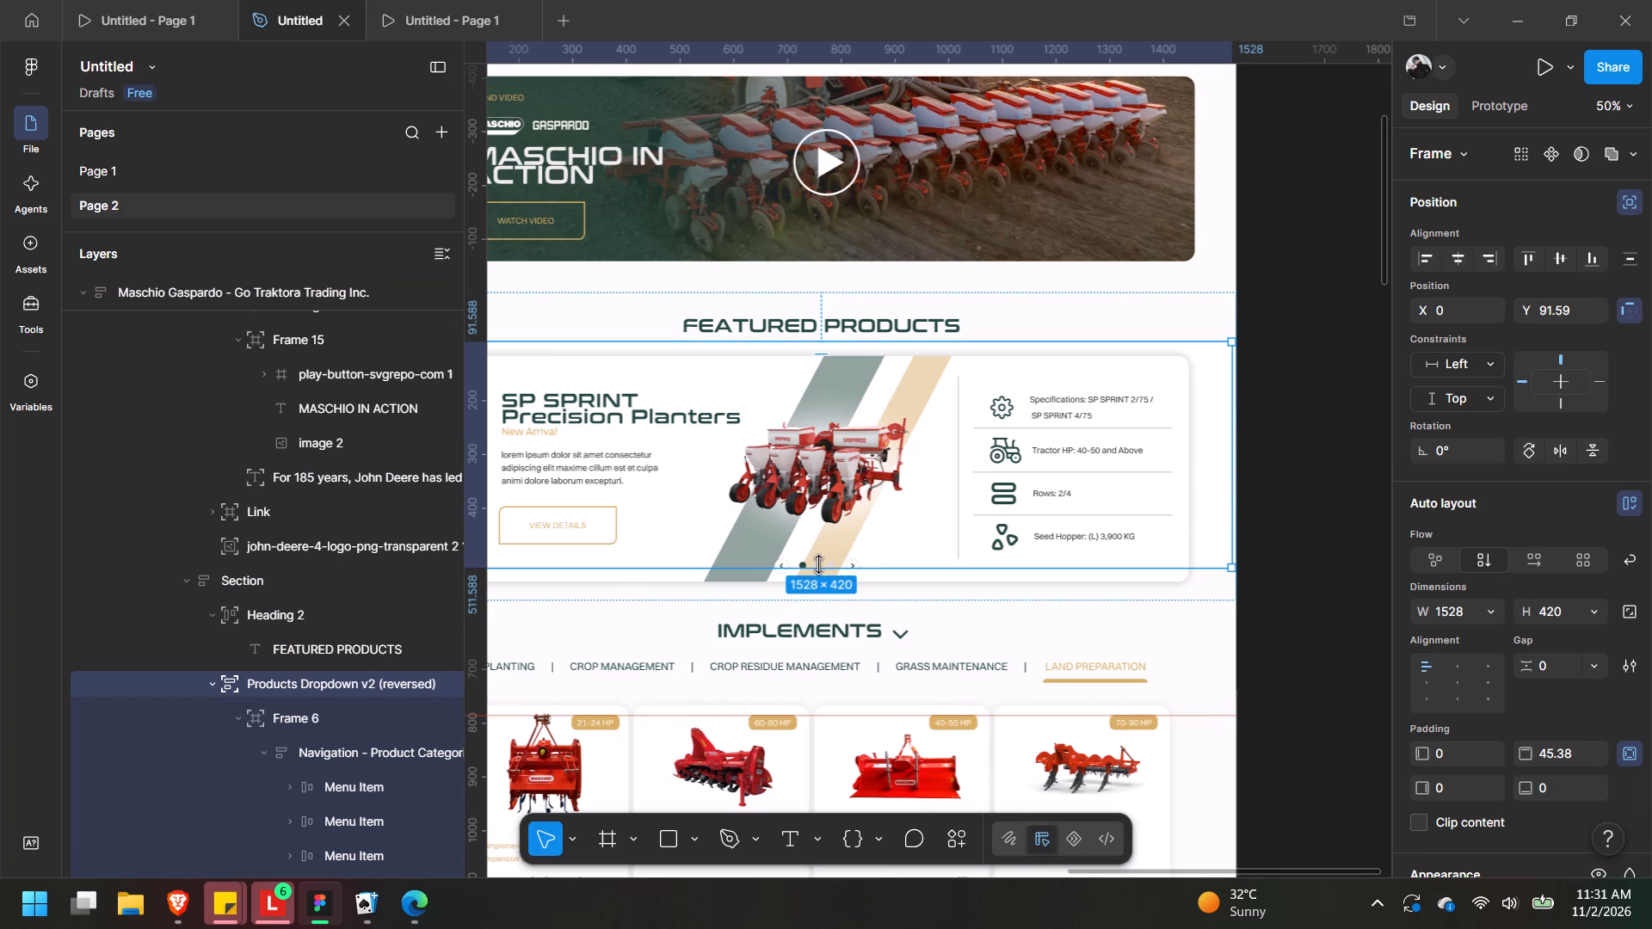
pyautogui.doubleClick(818, 563)
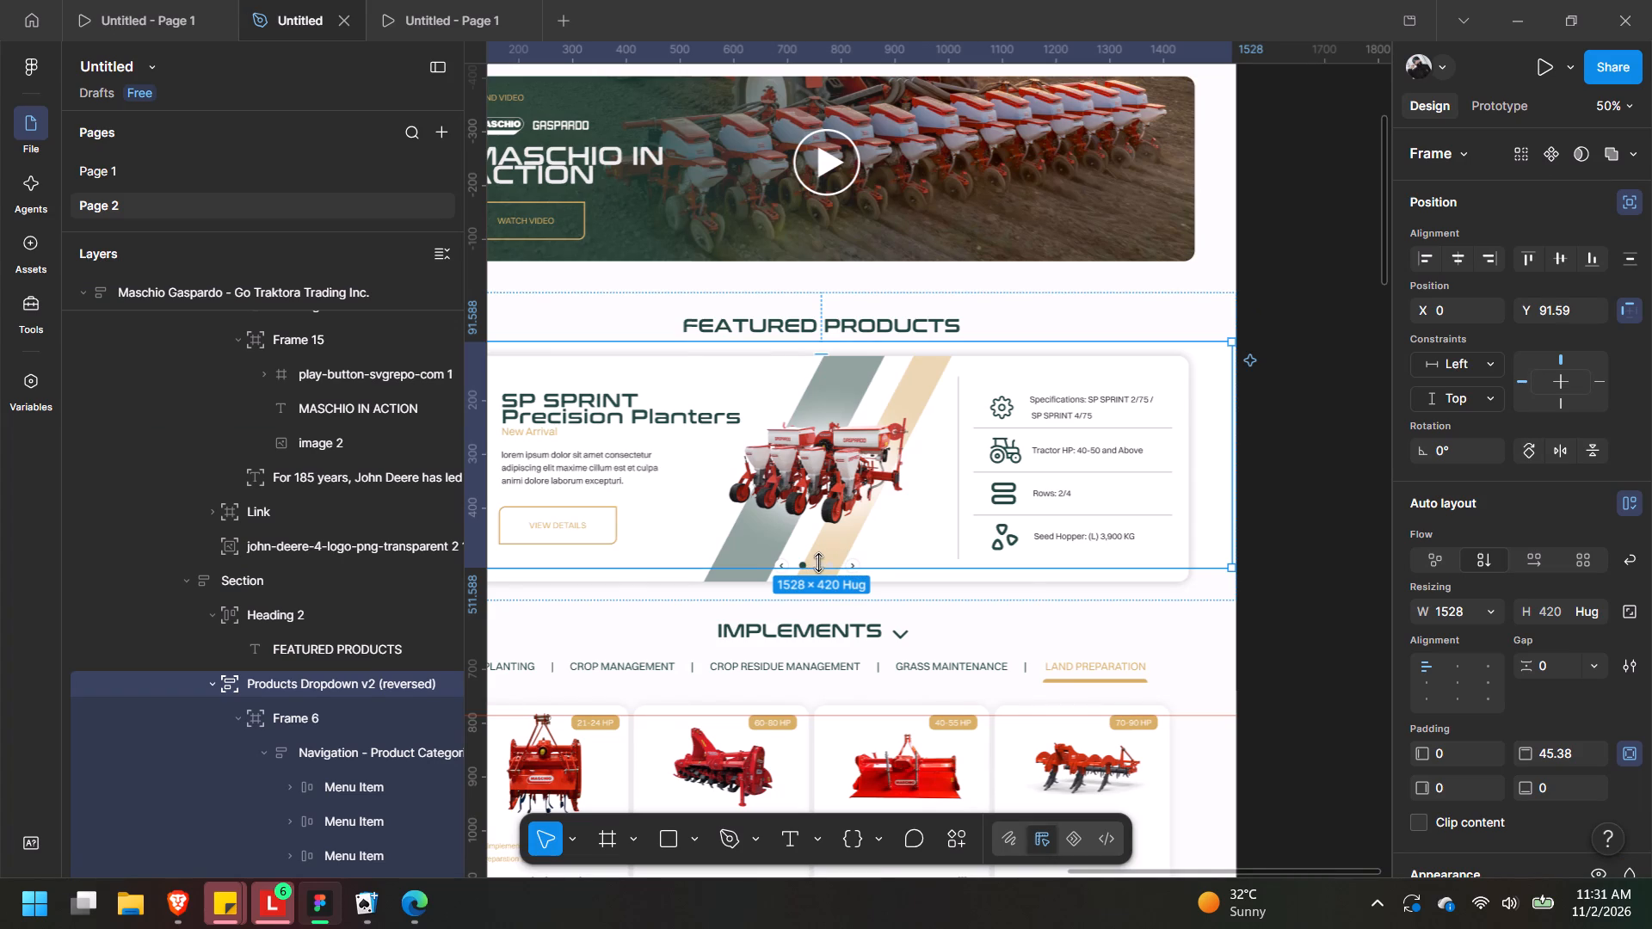
pyautogui.scroll(2, 853, 639)
pyautogui.hotkey('ctrl', '=')
pyautogui.hotkey('ctrl', '=')
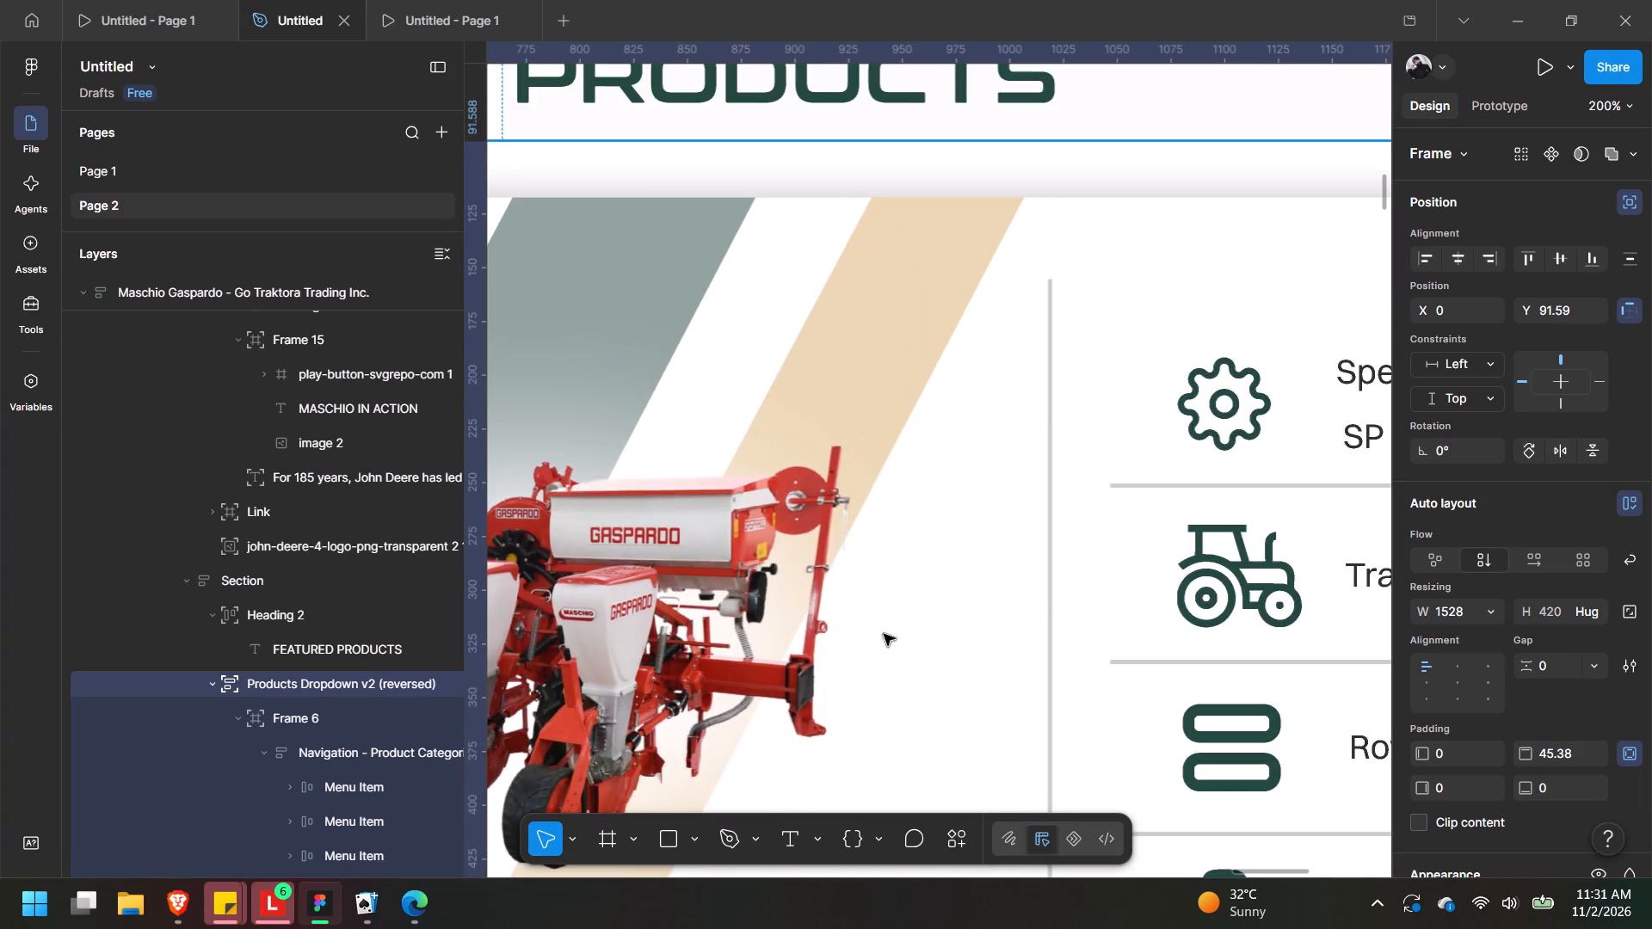
pyautogui.moveTo(1169, 321); pyautogui.dragTo(1352, 13, button='middle')
pyautogui.tripleClick(817, 720)
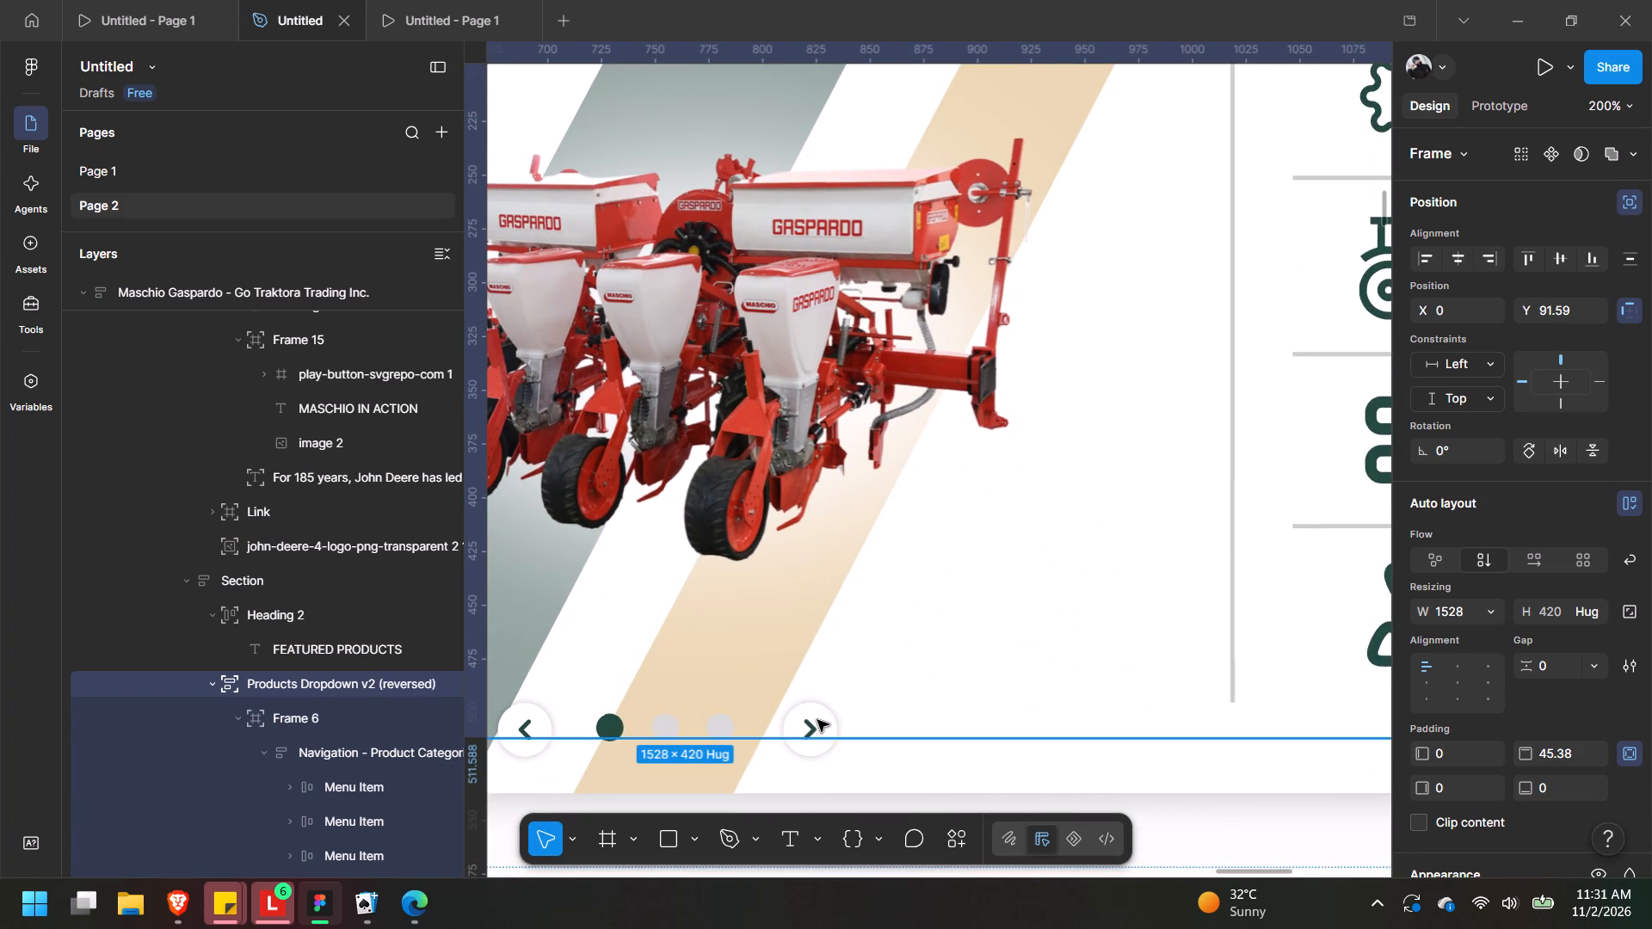
pyautogui.hotkey('ctrl', 'c')
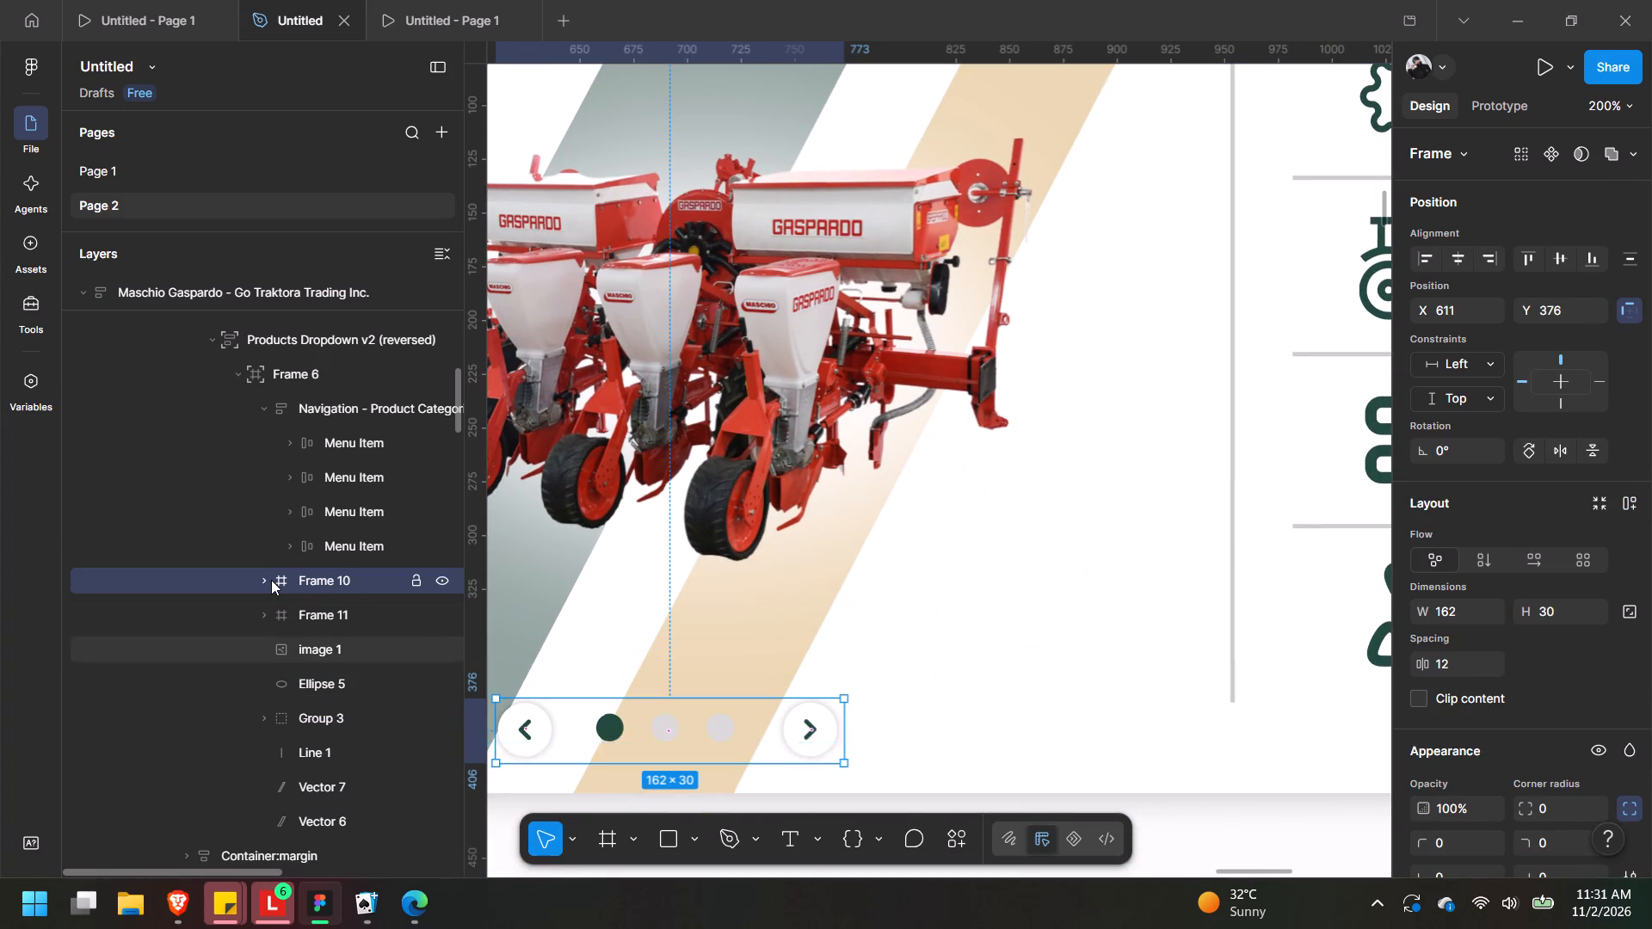
# Paste the carousel control into the mobile Featured Products card and place it below the specifications grid at X 85, Y 520.
pyautogui.hotkey('ctrl', '-')
pyautogui.hotkey('ctrl', '-')
pyautogui.hotkey('ctrl', '-')
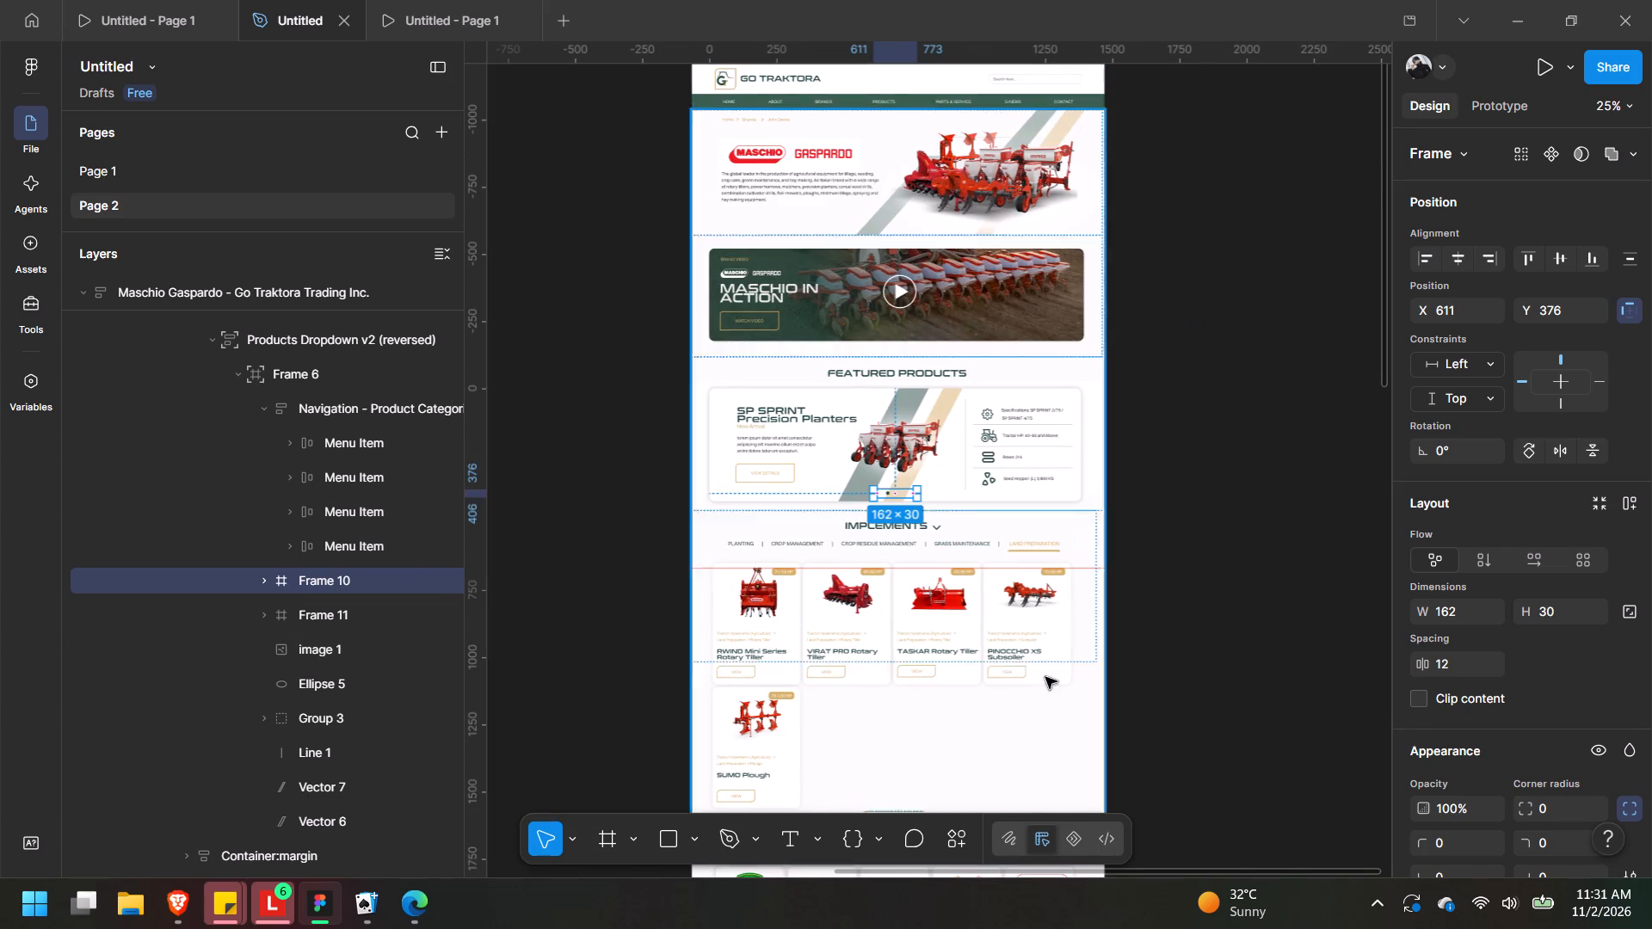
pyautogui.moveTo(1045, 677); pyautogui.dragTo(1268, 295, button='middle')
pyautogui.moveTo(920, 674); pyautogui.dragTo(1261, 403, button='middle')
pyautogui.moveTo(976, 360); pyautogui.dragTo(1015, 165, button='middle')
pyautogui.moveTo(1015, 608); pyautogui.dragTo(1070, 399, button='middle')
pyautogui.moveTo(1051, 585); pyautogui.dragTo(1046, 533, button='middle')
pyautogui.hotkey('ctrl', '=')
pyautogui.hotkey('ctrl', '=')
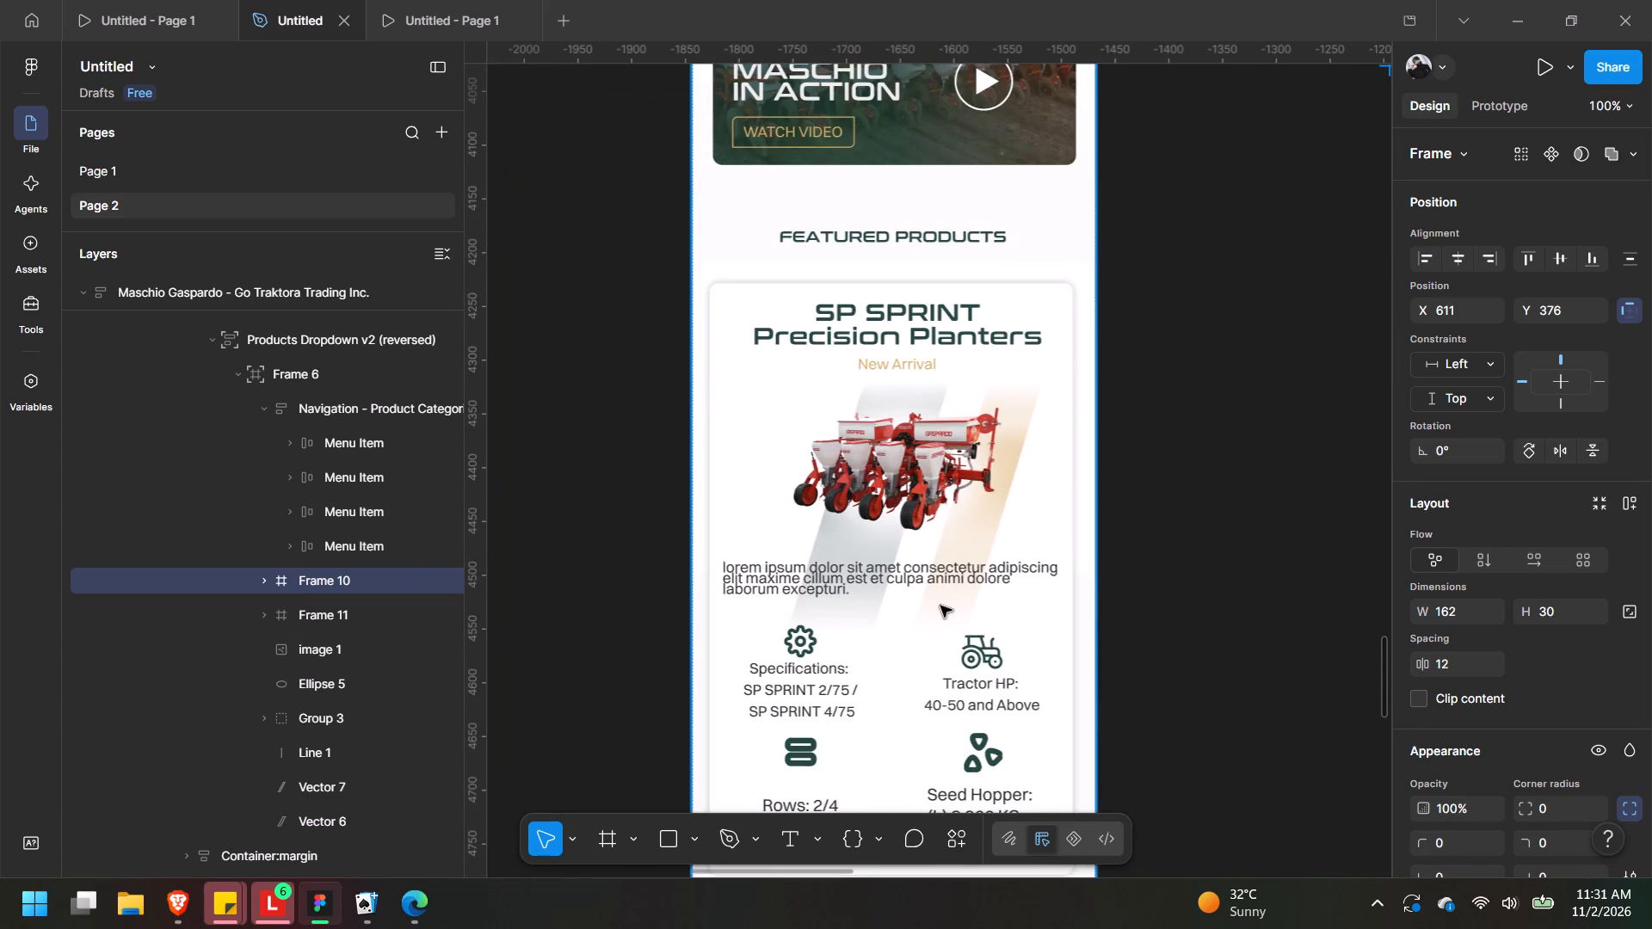
pyautogui.moveTo(940, 606); pyautogui.dragTo(959, 266, button='middle')
pyautogui.tripleClick(920, 507)
pyautogui.tripleClick(920, 507)
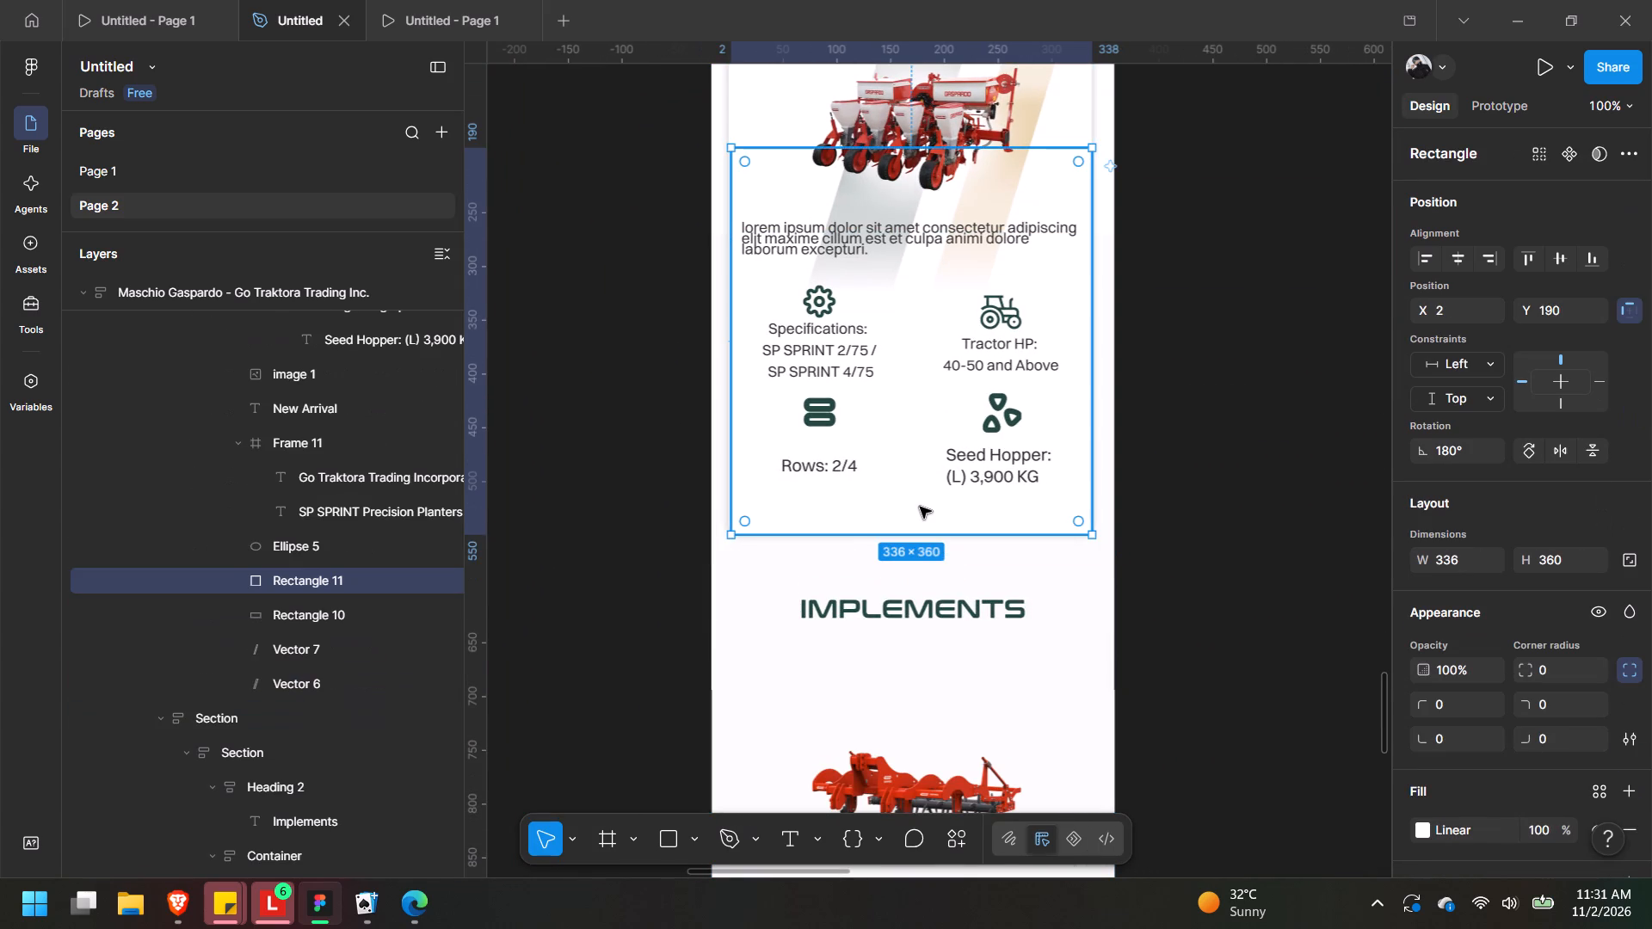
pyautogui.hotkey('ctrl', 'v')
pyautogui.moveTo(940, 360); pyautogui.dragTo(936, 514)
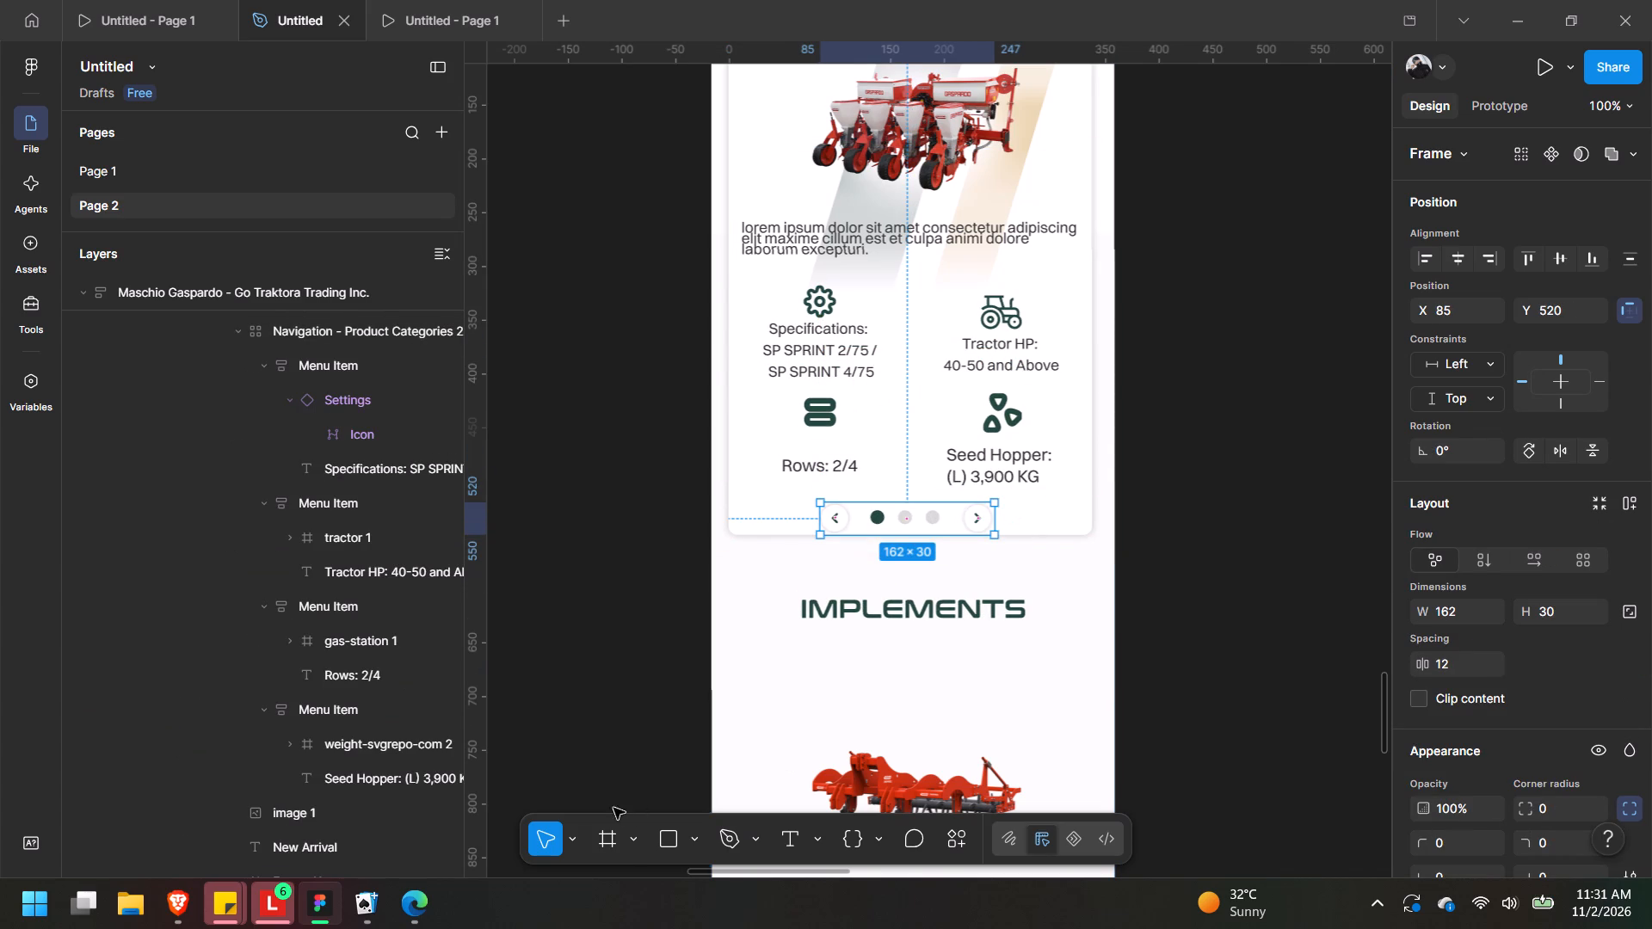
# Scale the pasted carousel control proportionally to 118 × 21.85 and place it at X 110, Y 528 near the card's bottom edge.
pyautogui.click(628, 842)
pyautogui.moveTo(726, 773); pyautogui.dragTo(622, 842)
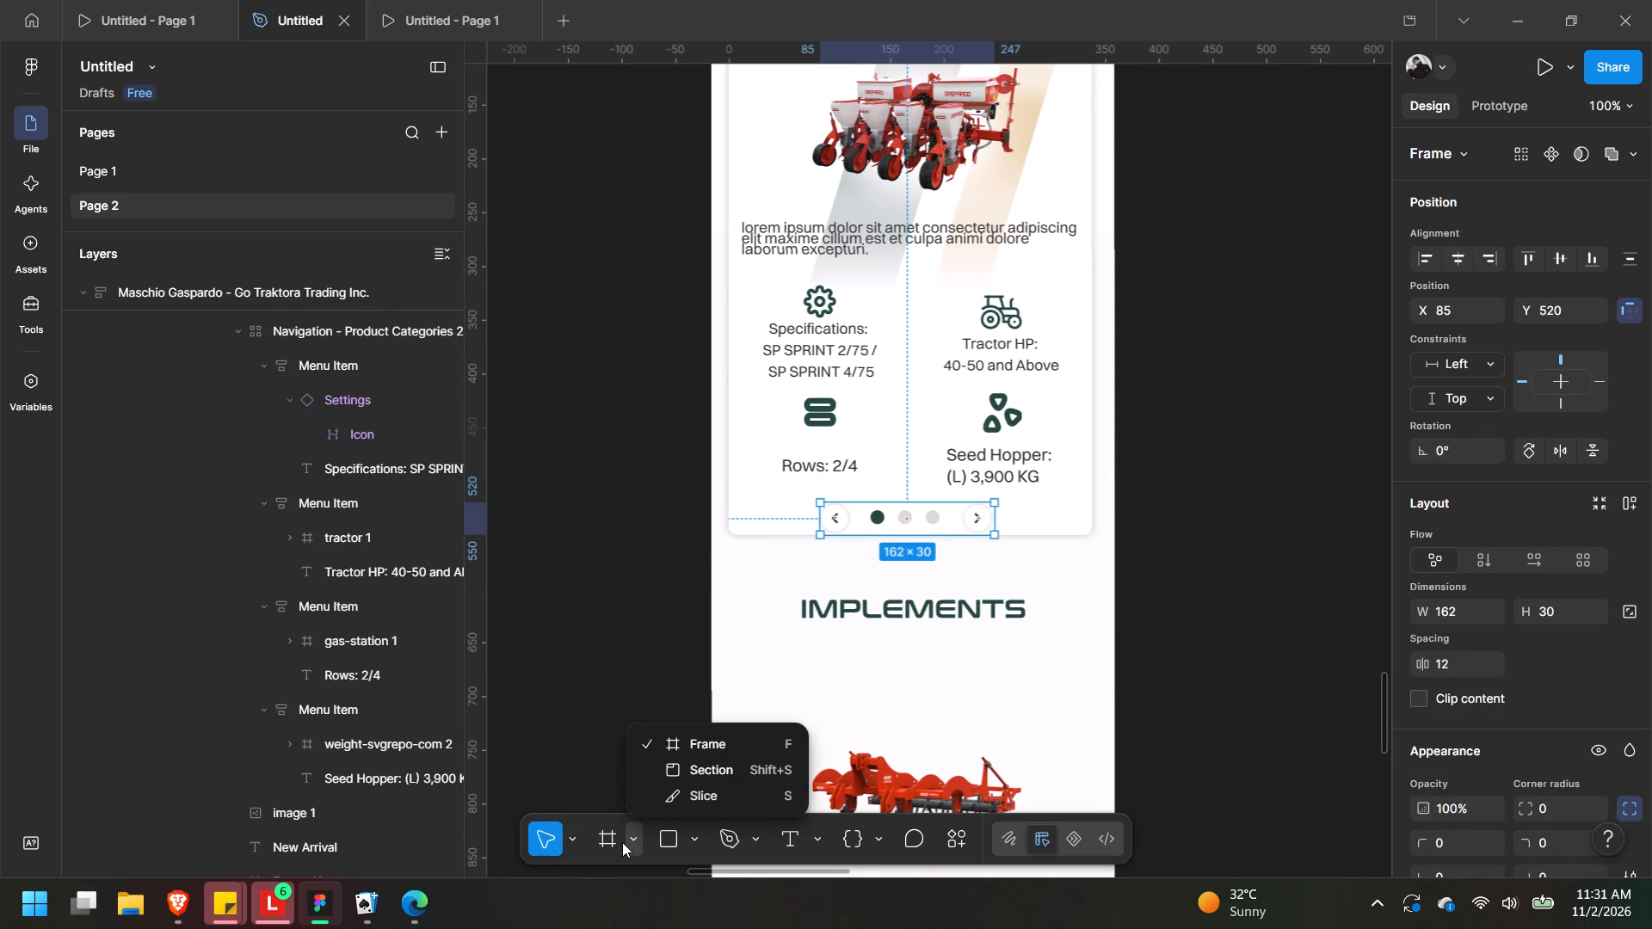
pyautogui.click(624, 840)
pyautogui.click(578, 840)
pyautogui.click(669, 791)
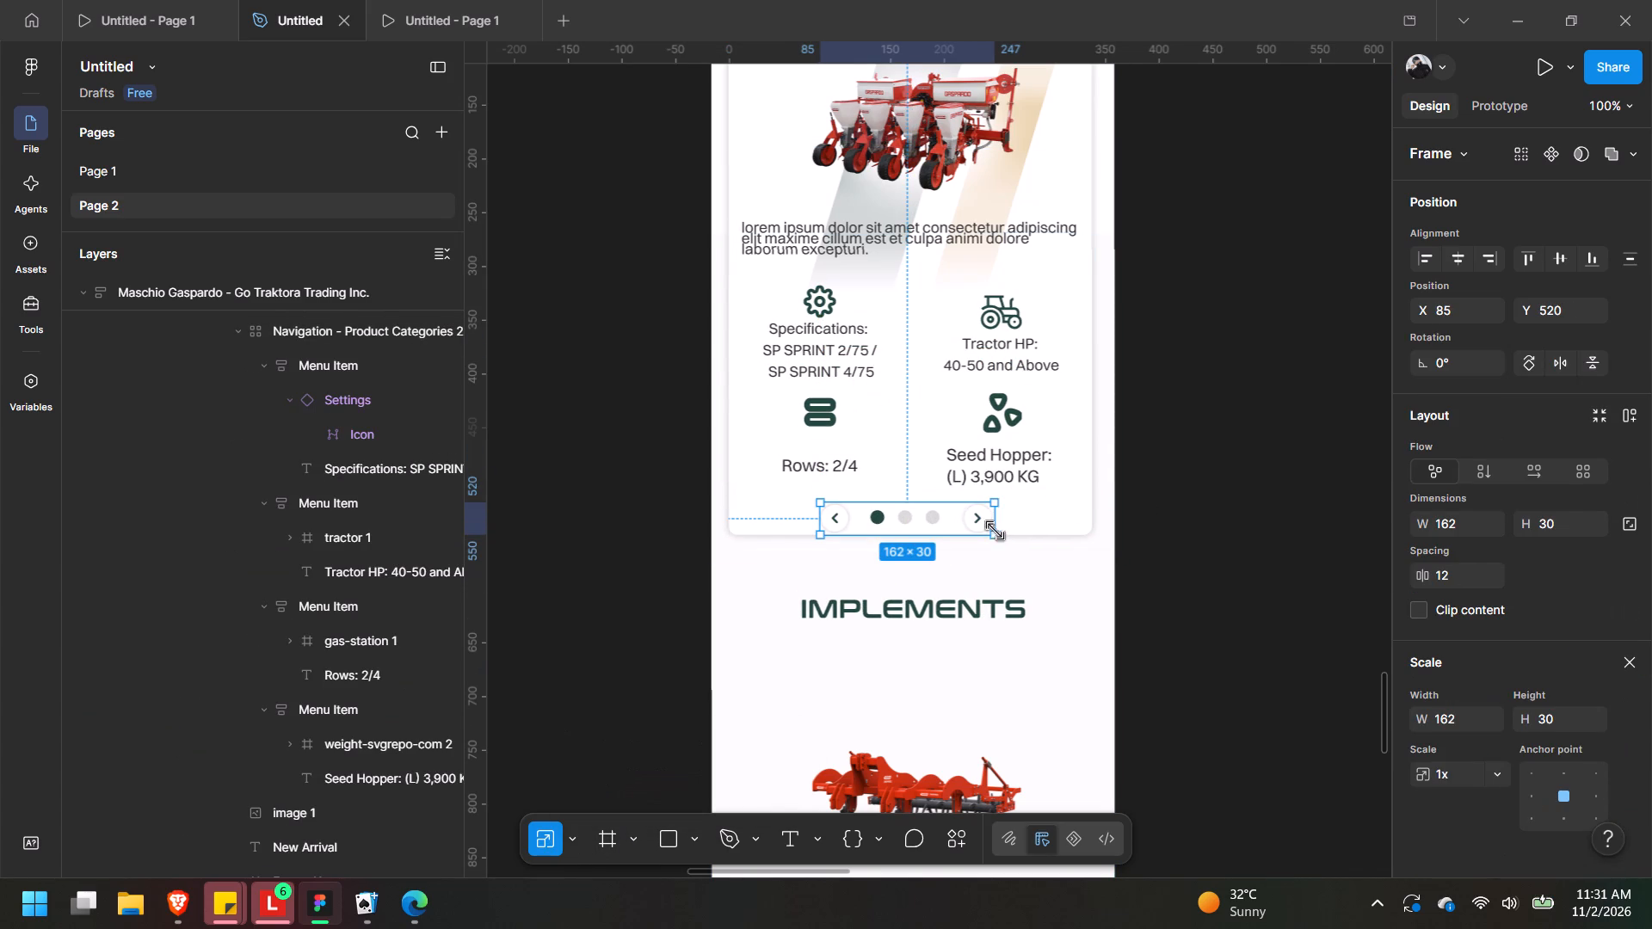
pyautogui.keyDown('shift'); pyautogui.moveTo(992, 533); pyautogui.dragTo(949, 522); pyautogui.keyUp('shift')
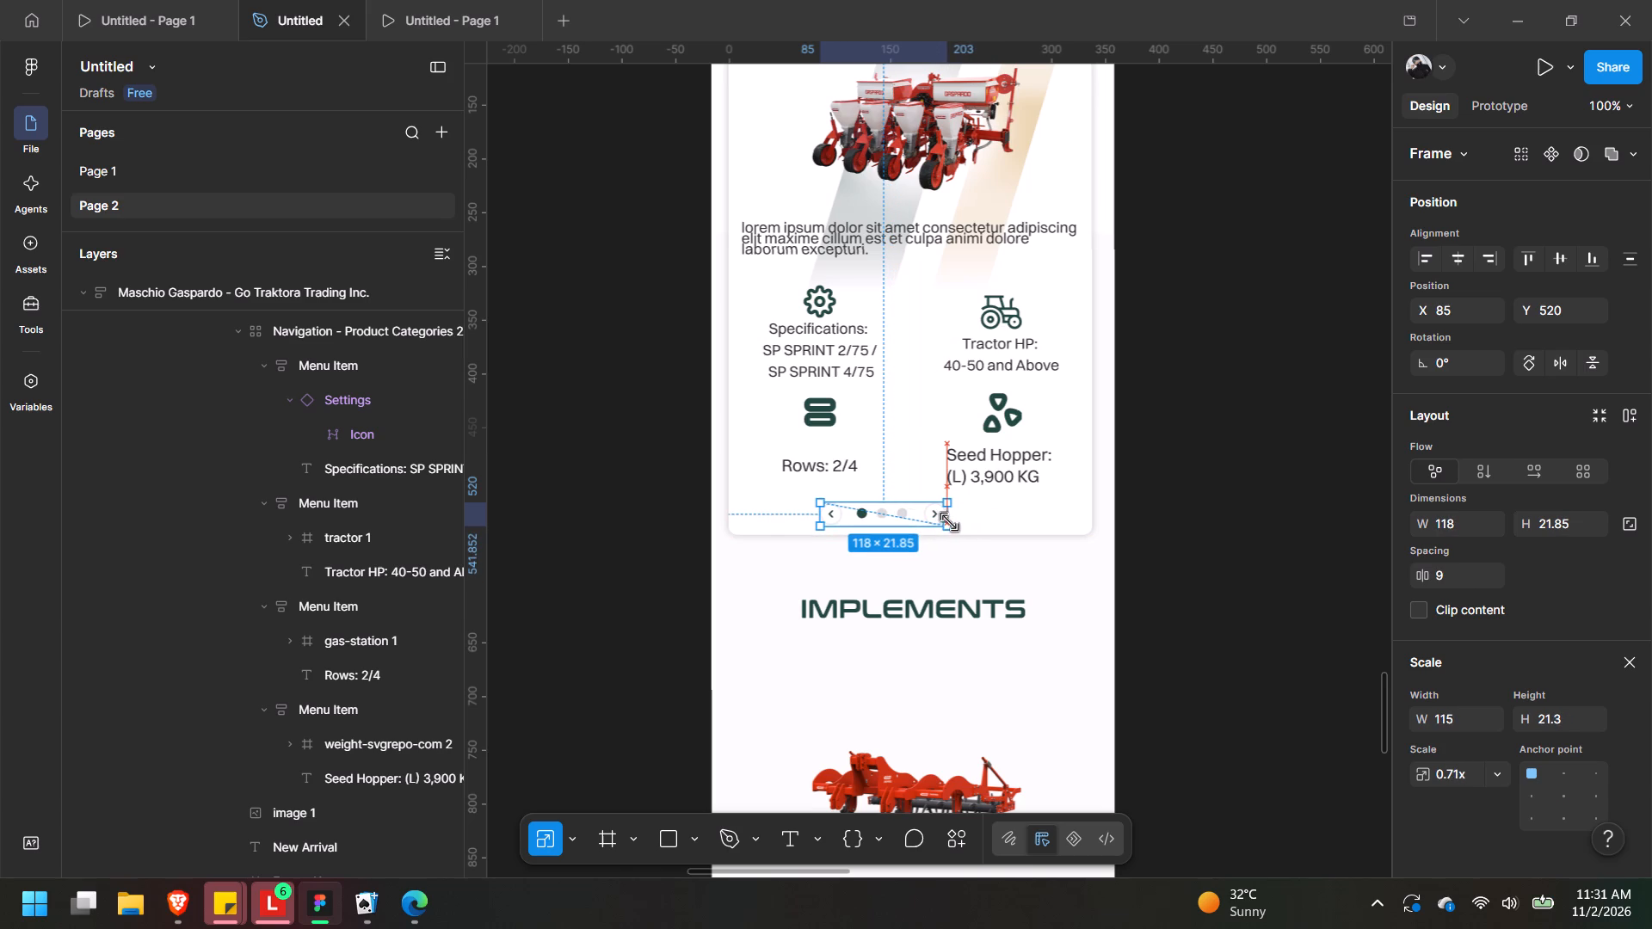
pyautogui.keyDown('shift'); pyautogui.moveTo(949, 522); pyautogui.dragTo(951, 522); pyautogui.keyUp('shift')
pyautogui.moveTo(921, 514); pyautogui.dragTo(943, 523)
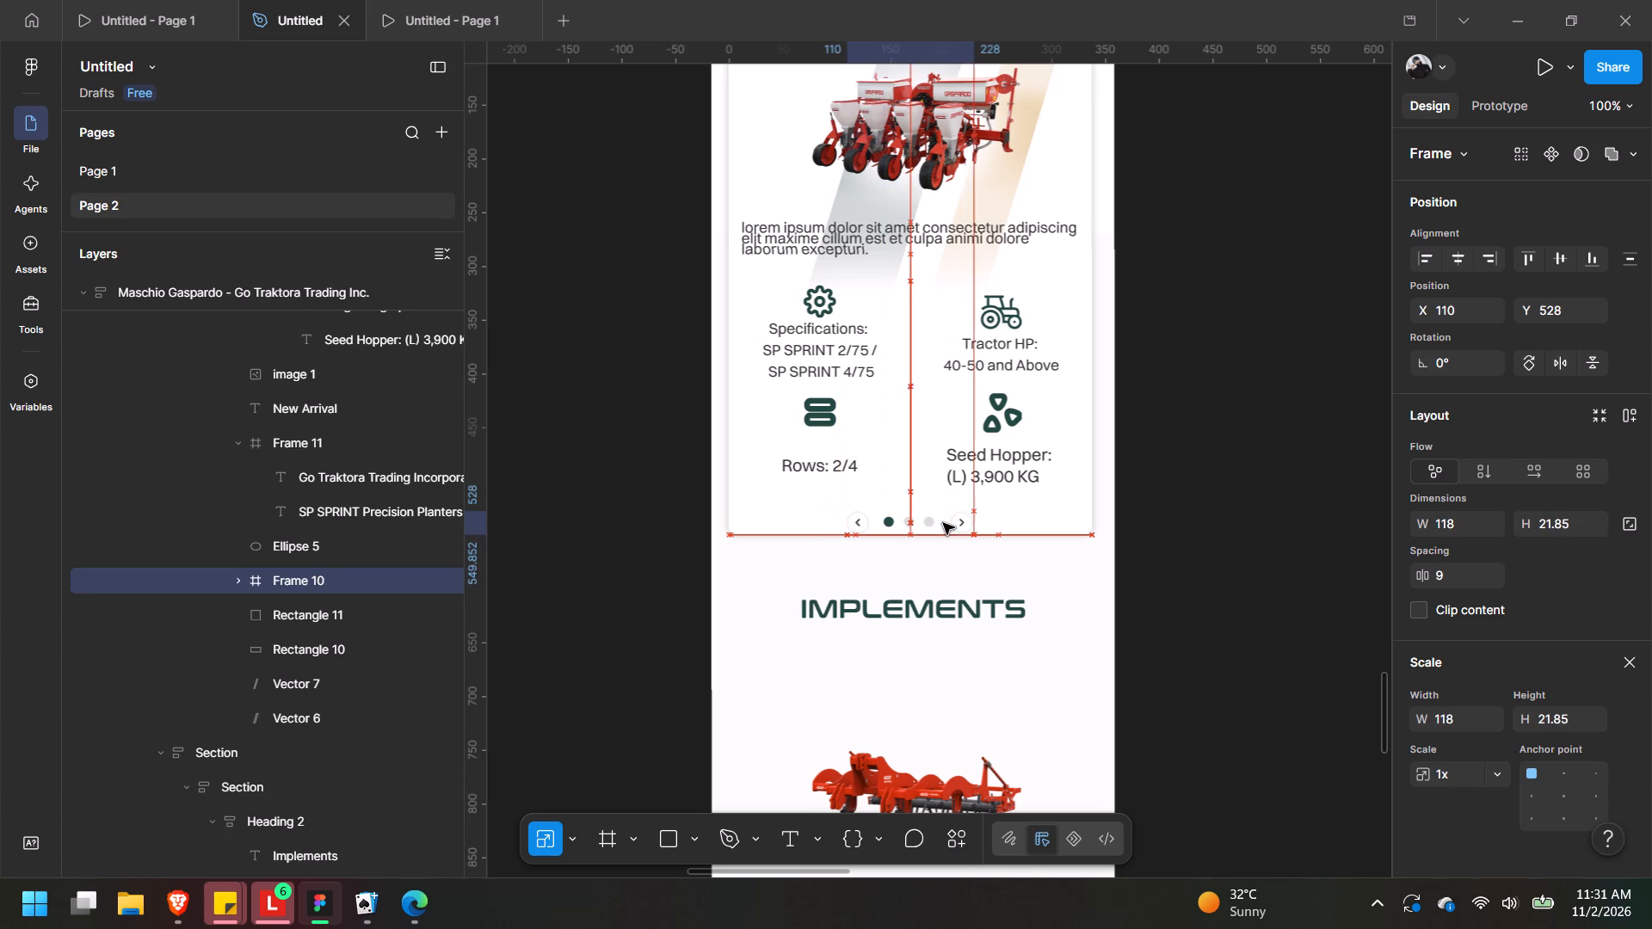
pyautogui.moveTo(943, 523); pyautogui.dragTo(944, 523)
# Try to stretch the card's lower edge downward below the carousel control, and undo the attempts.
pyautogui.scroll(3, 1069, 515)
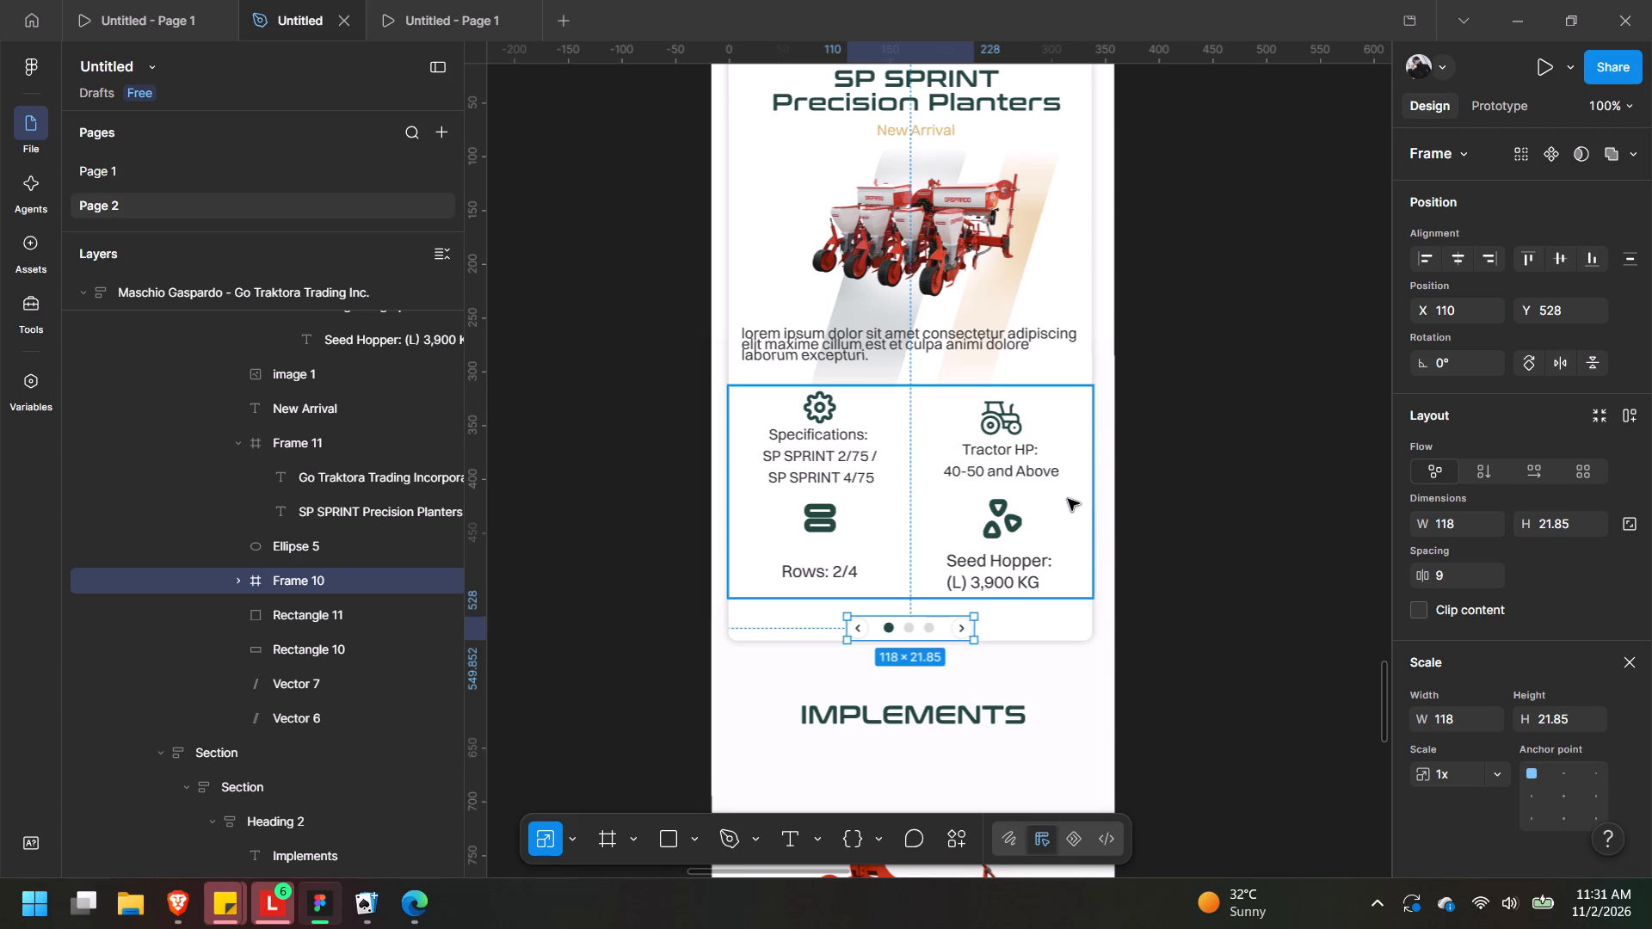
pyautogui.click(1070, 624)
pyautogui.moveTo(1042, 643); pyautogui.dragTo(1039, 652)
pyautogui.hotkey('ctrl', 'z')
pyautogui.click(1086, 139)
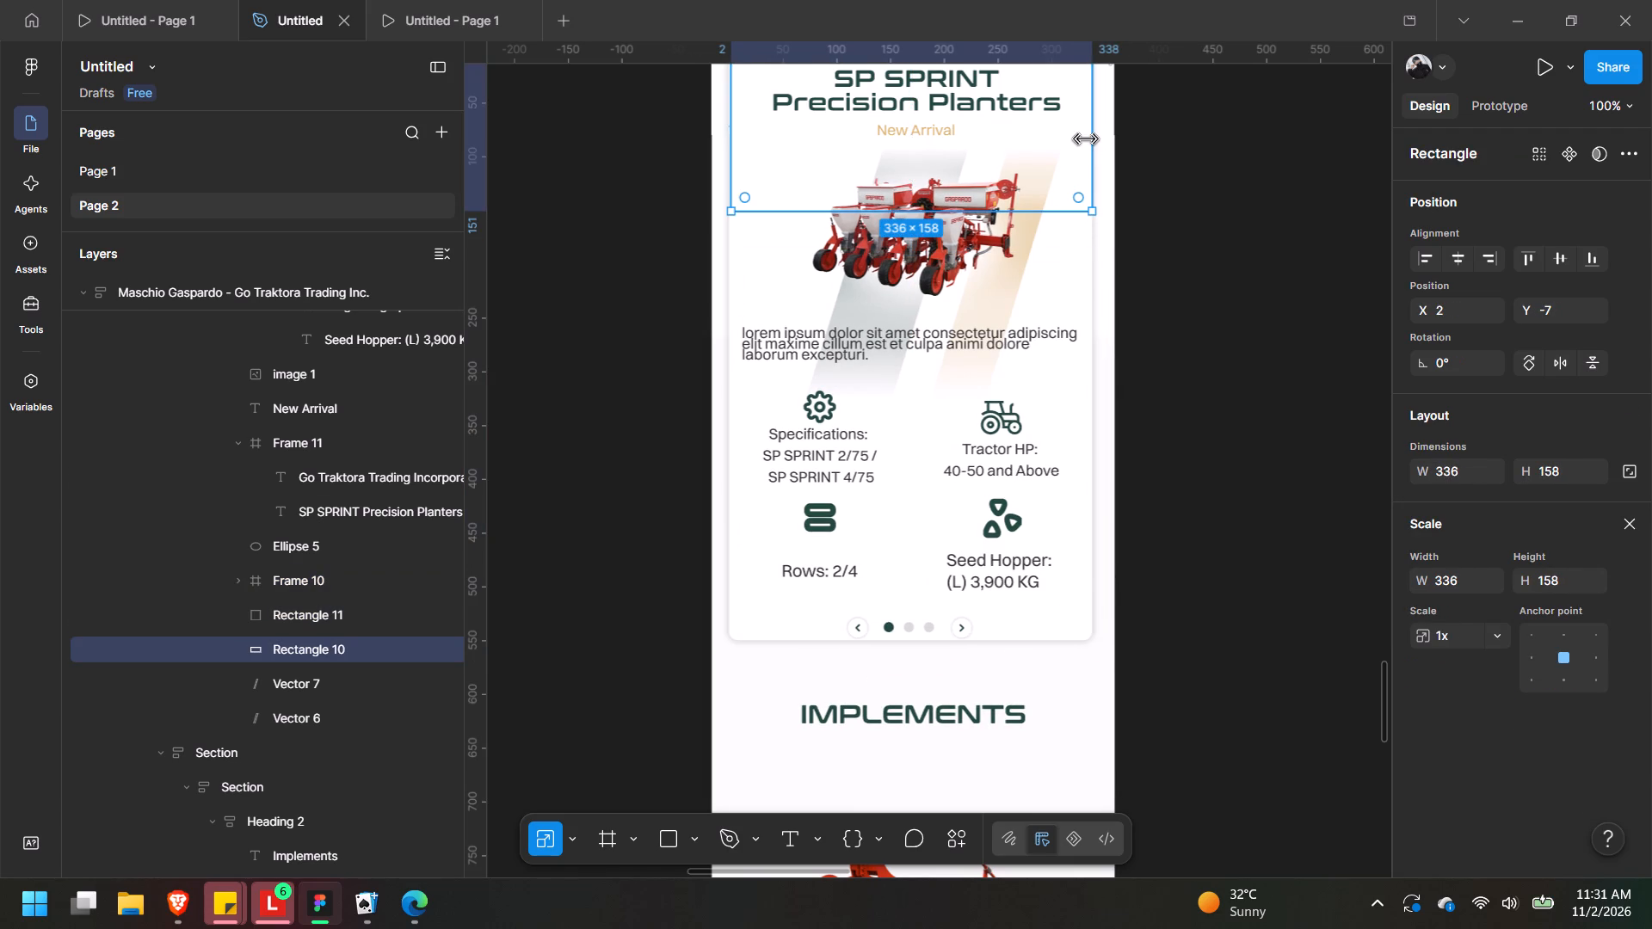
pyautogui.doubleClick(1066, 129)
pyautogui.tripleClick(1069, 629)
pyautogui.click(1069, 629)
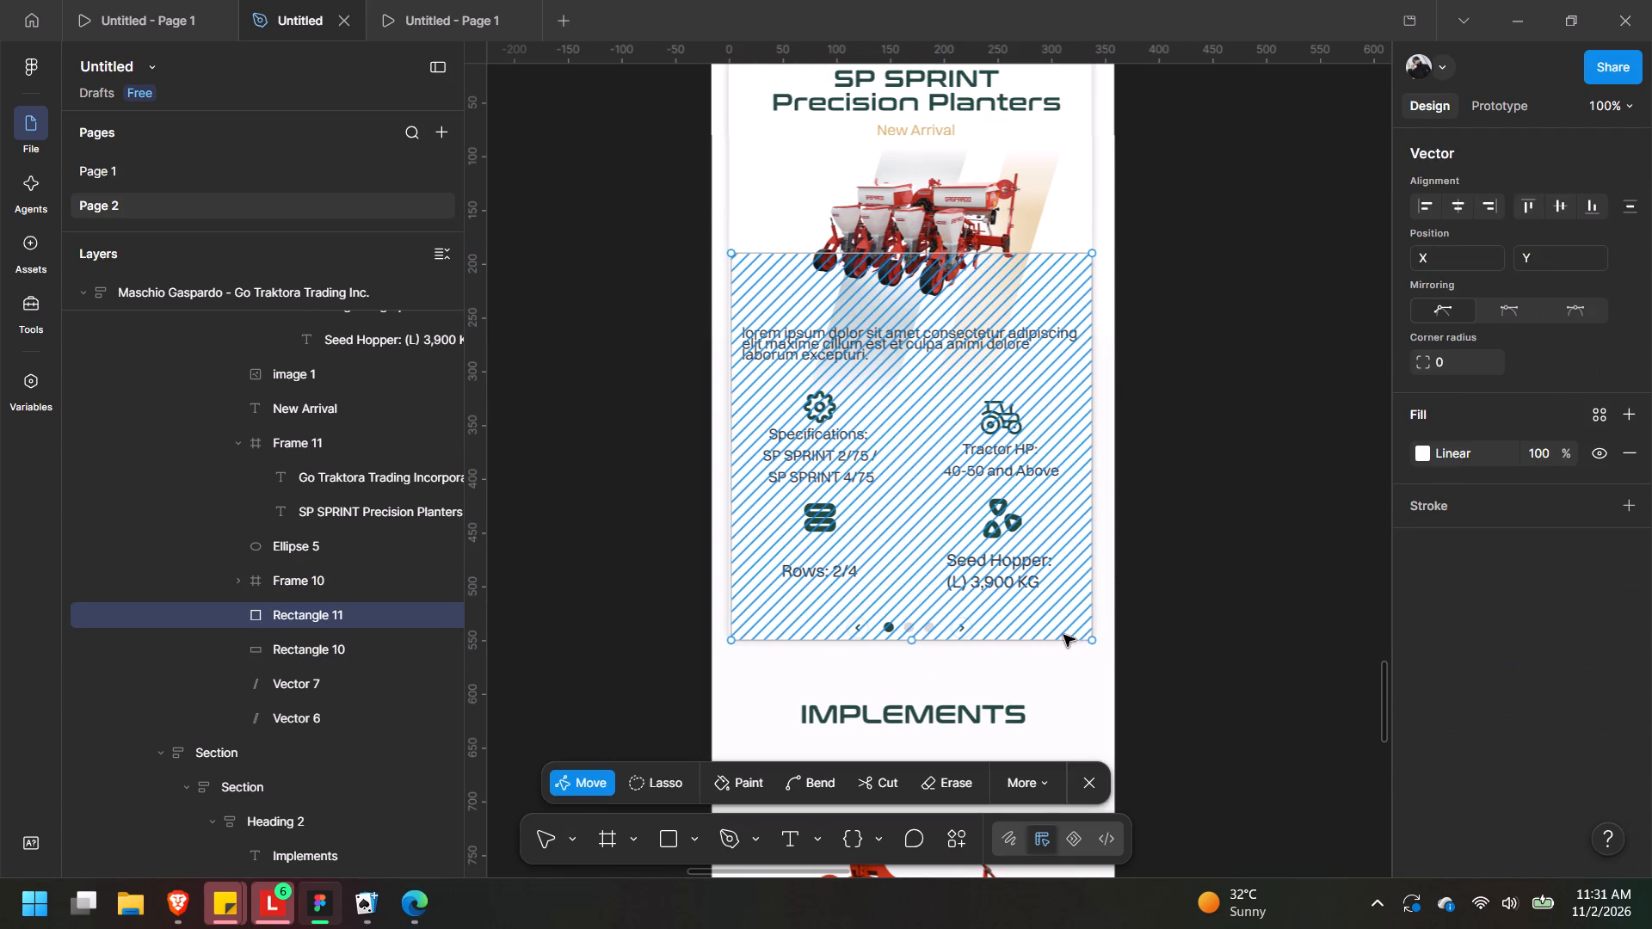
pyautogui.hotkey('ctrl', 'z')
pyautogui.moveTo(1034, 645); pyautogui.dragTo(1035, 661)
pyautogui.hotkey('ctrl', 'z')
# Extend the lower gradient rectangle slightly past the product card's bottom edge.
pyautogui.doubleClick(1039, 635)
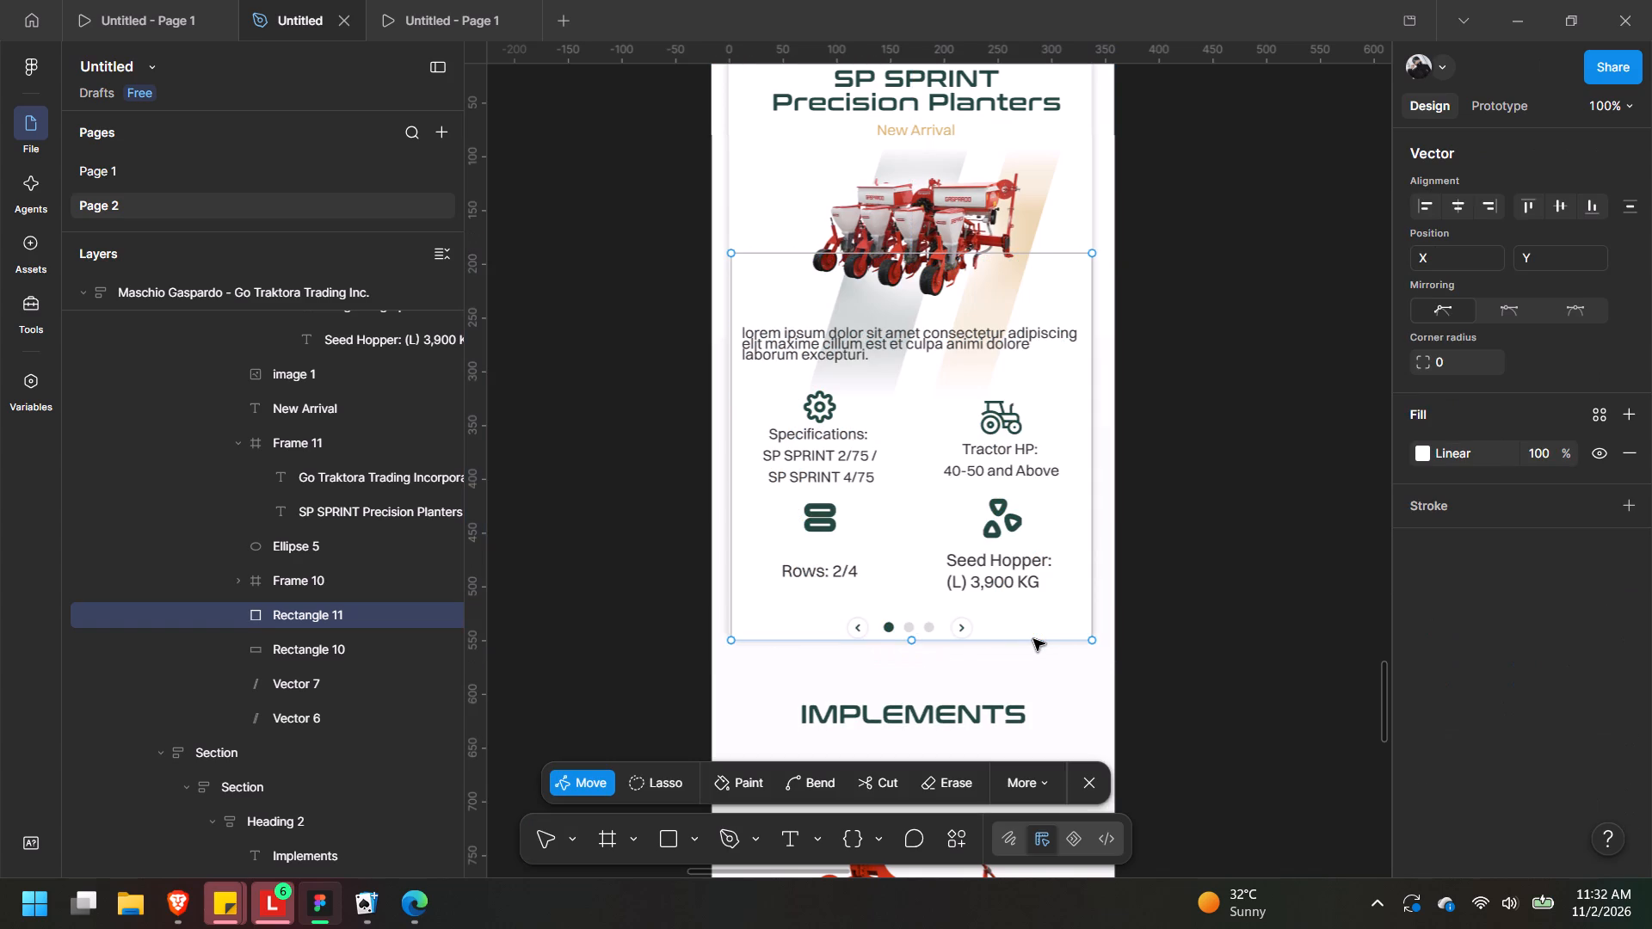
pyautogui.click(1033, 639)
pyautogui.click(1032, 642)
pyautogui.doubleClick(1037, 628)
pyautogui.moveTo(1014, 645); pyautogui.dragTo(1012, 658)
pyautogui.doubleClick(1034, 629)
# Increase the height of the mobile product card's frame to 567 px.
pyautogui.scroll(6, 490, 584)
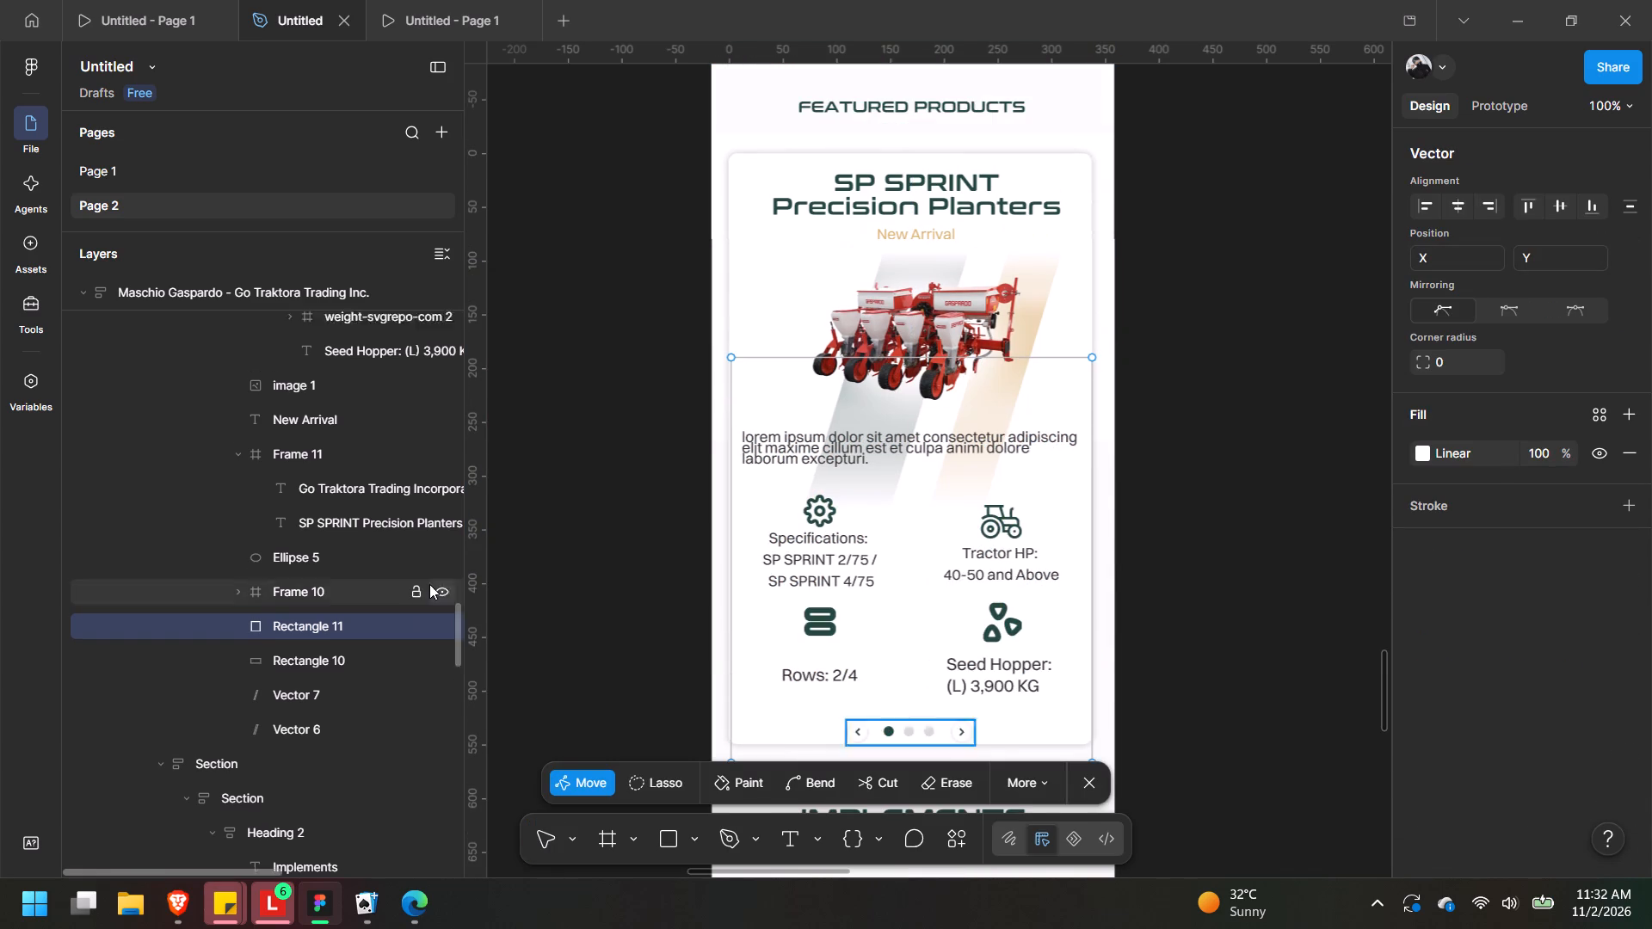
pyautogui.scroll(4, 429, 584)
pyautogui.click(325, 621)
pyautogui.scroll(-2, 869, 585)
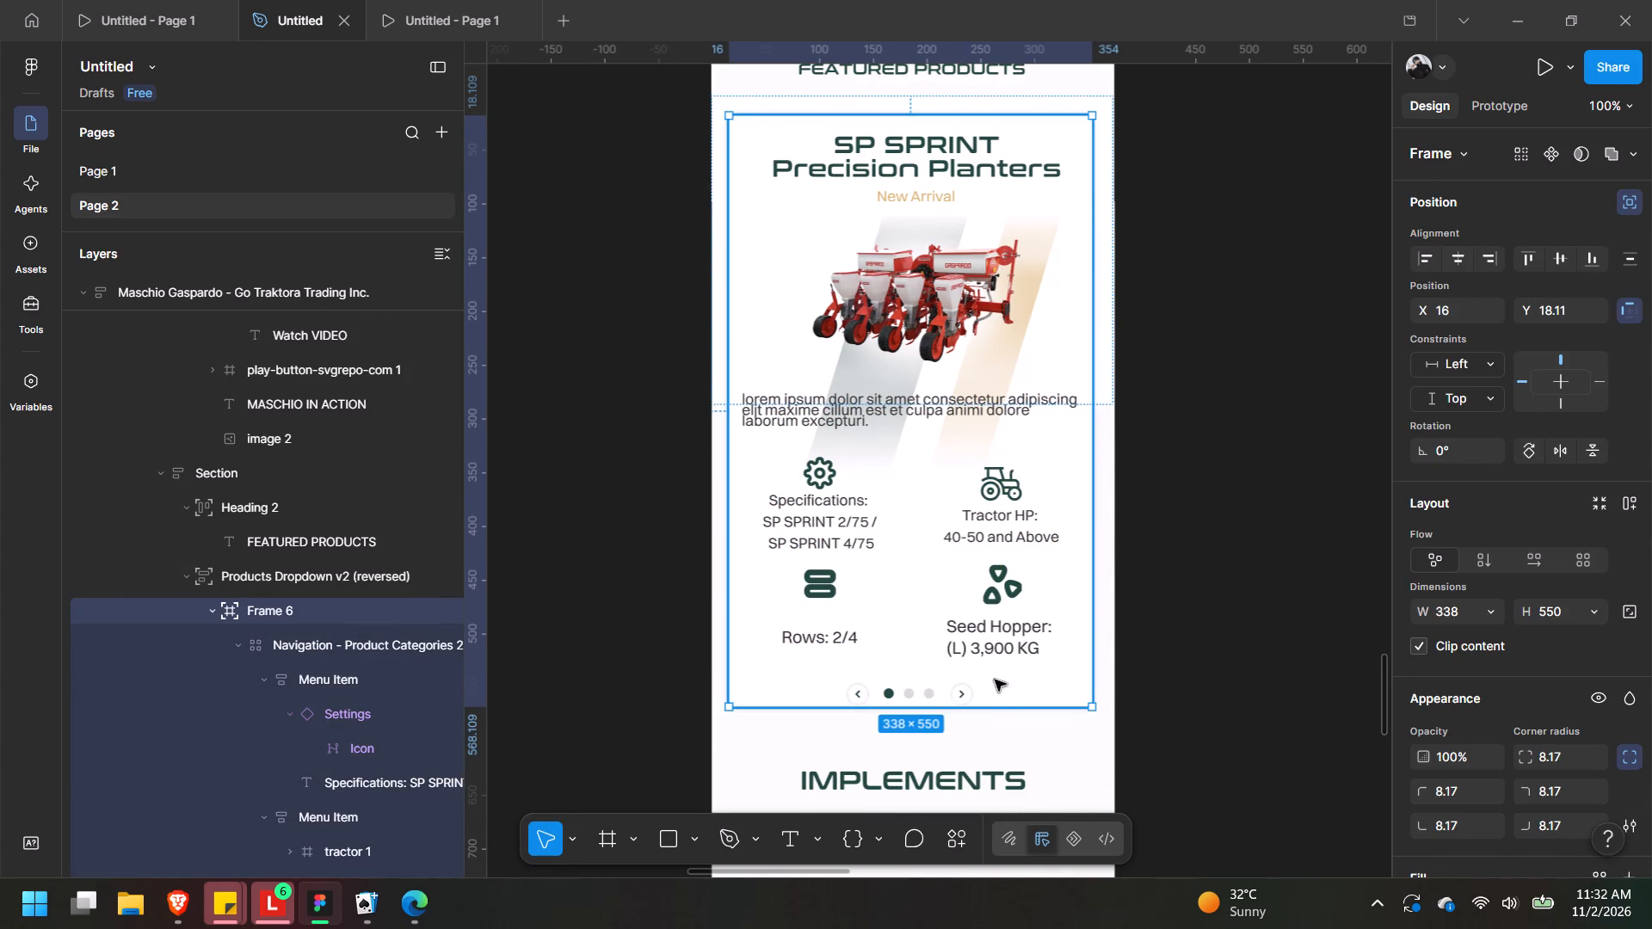
pyautogui.moveTo(988, 704); pyautogui.dragTo(989, 719)
pyautogui.click(989, 719)
pyautogui.click(1194, 660)
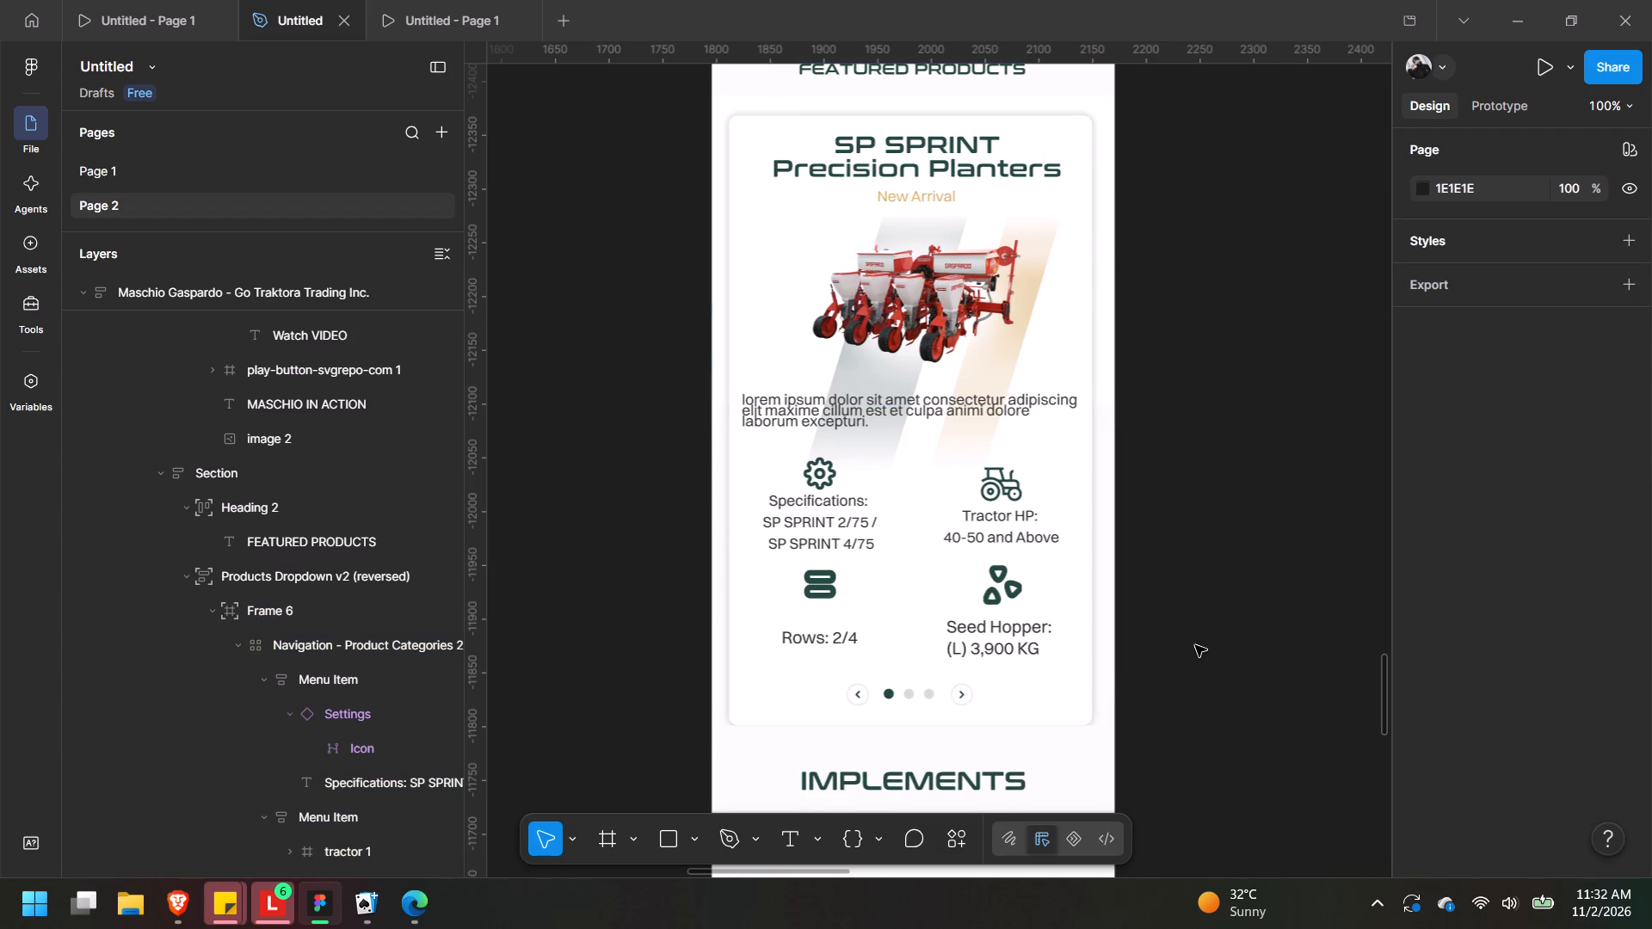
# Add an inside stroke of weight 1 in CCCCCC at 20% opacity to the Specifications cell of the grid.
pyautogui.tripleClick(810, 501)
pyautogui.tripleClick(810, 501)
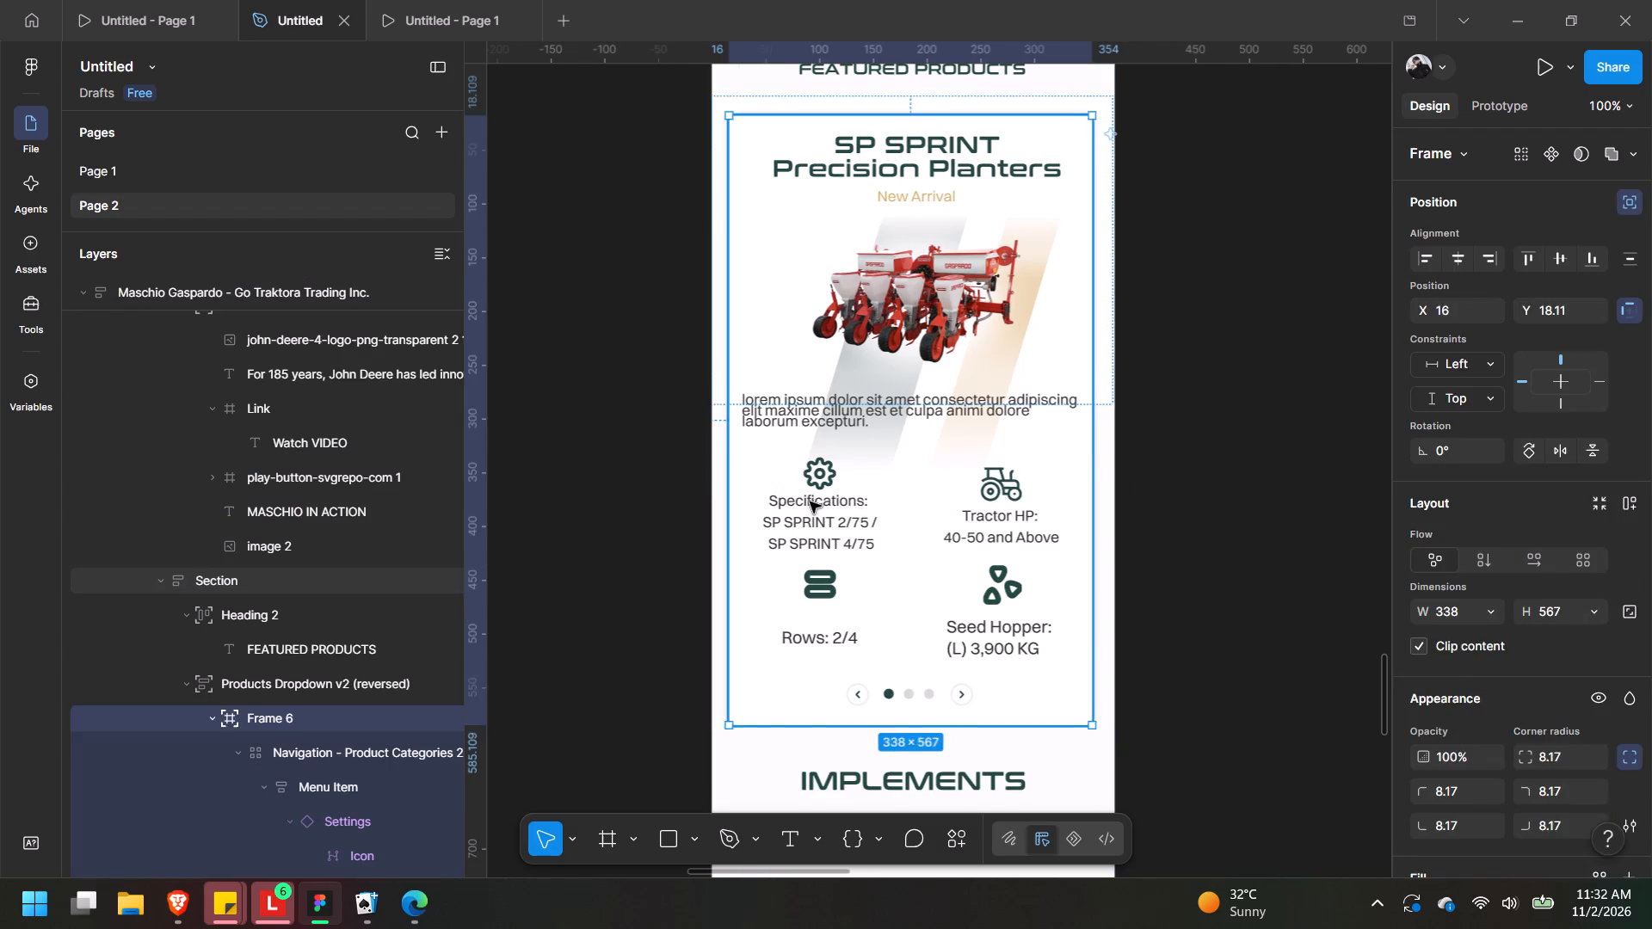
pyautogui.click(810, 501)
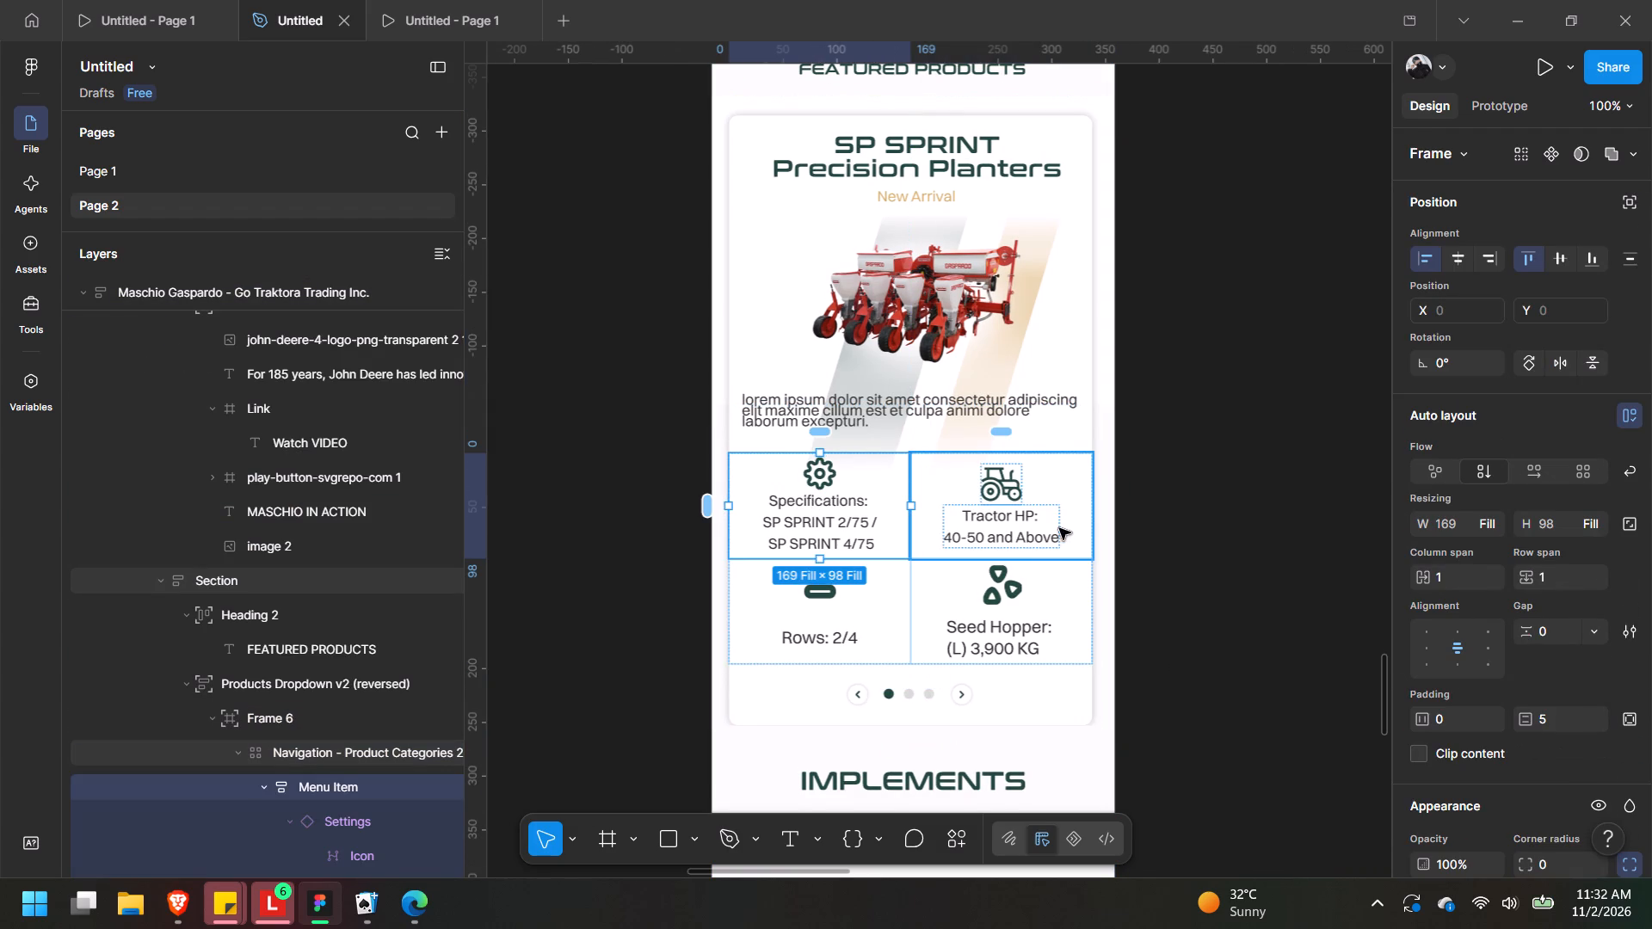
pyautogui.scroll(-3, 1516, 646)
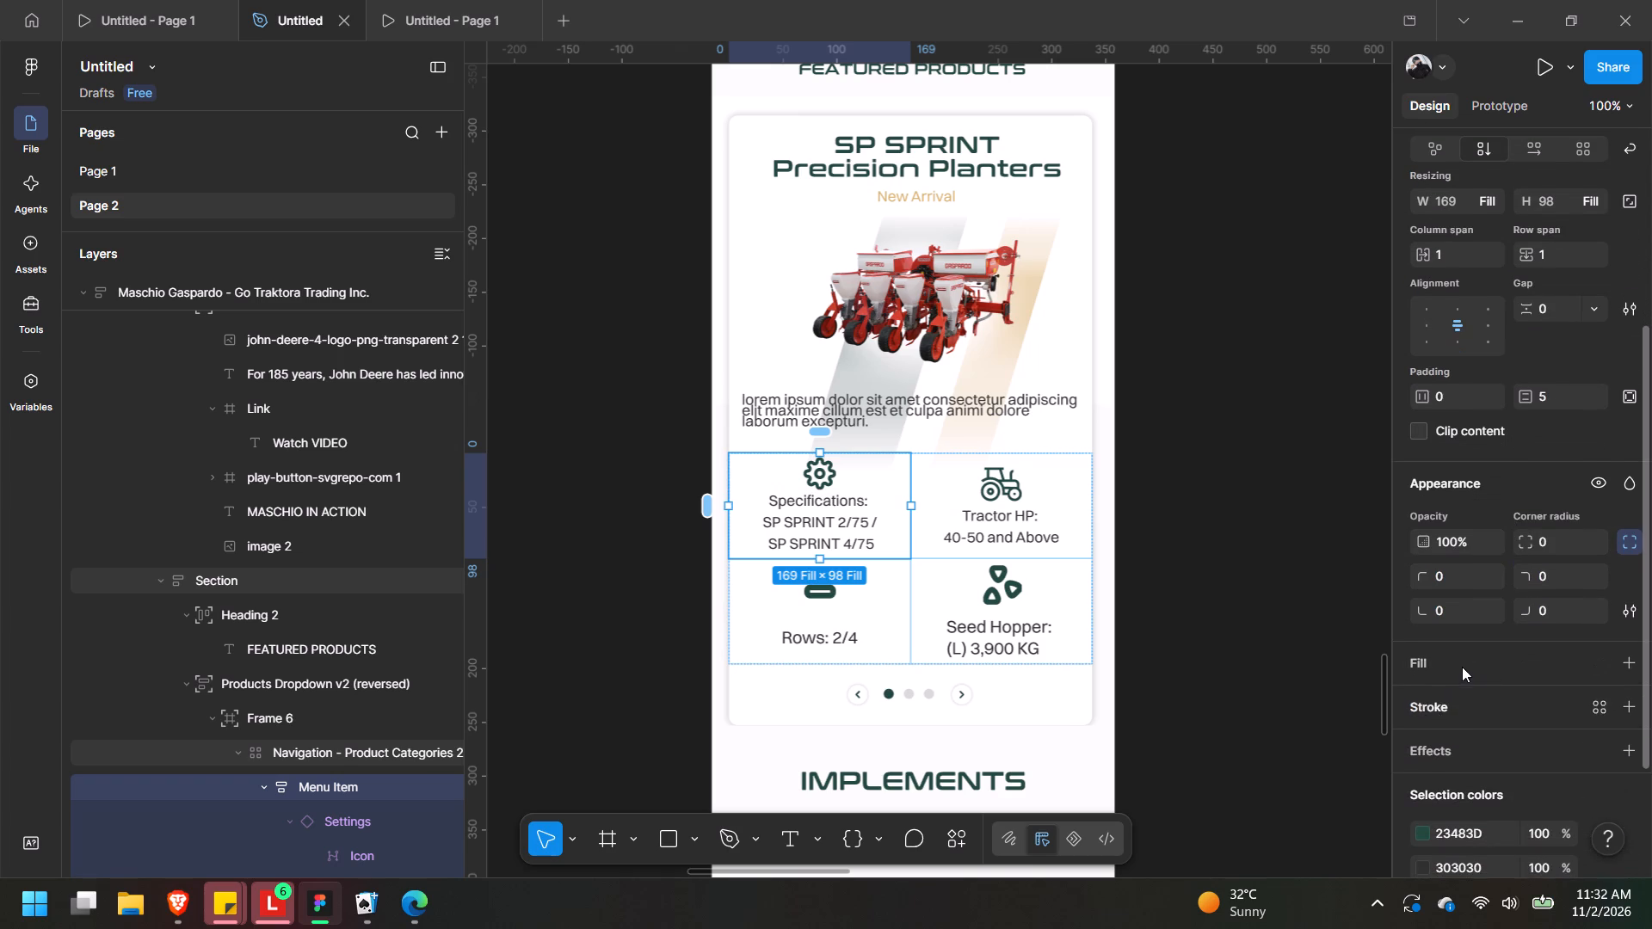
pyautogui.scroll(-1, 1461, 671)
pyautogui.click(1470, 608)
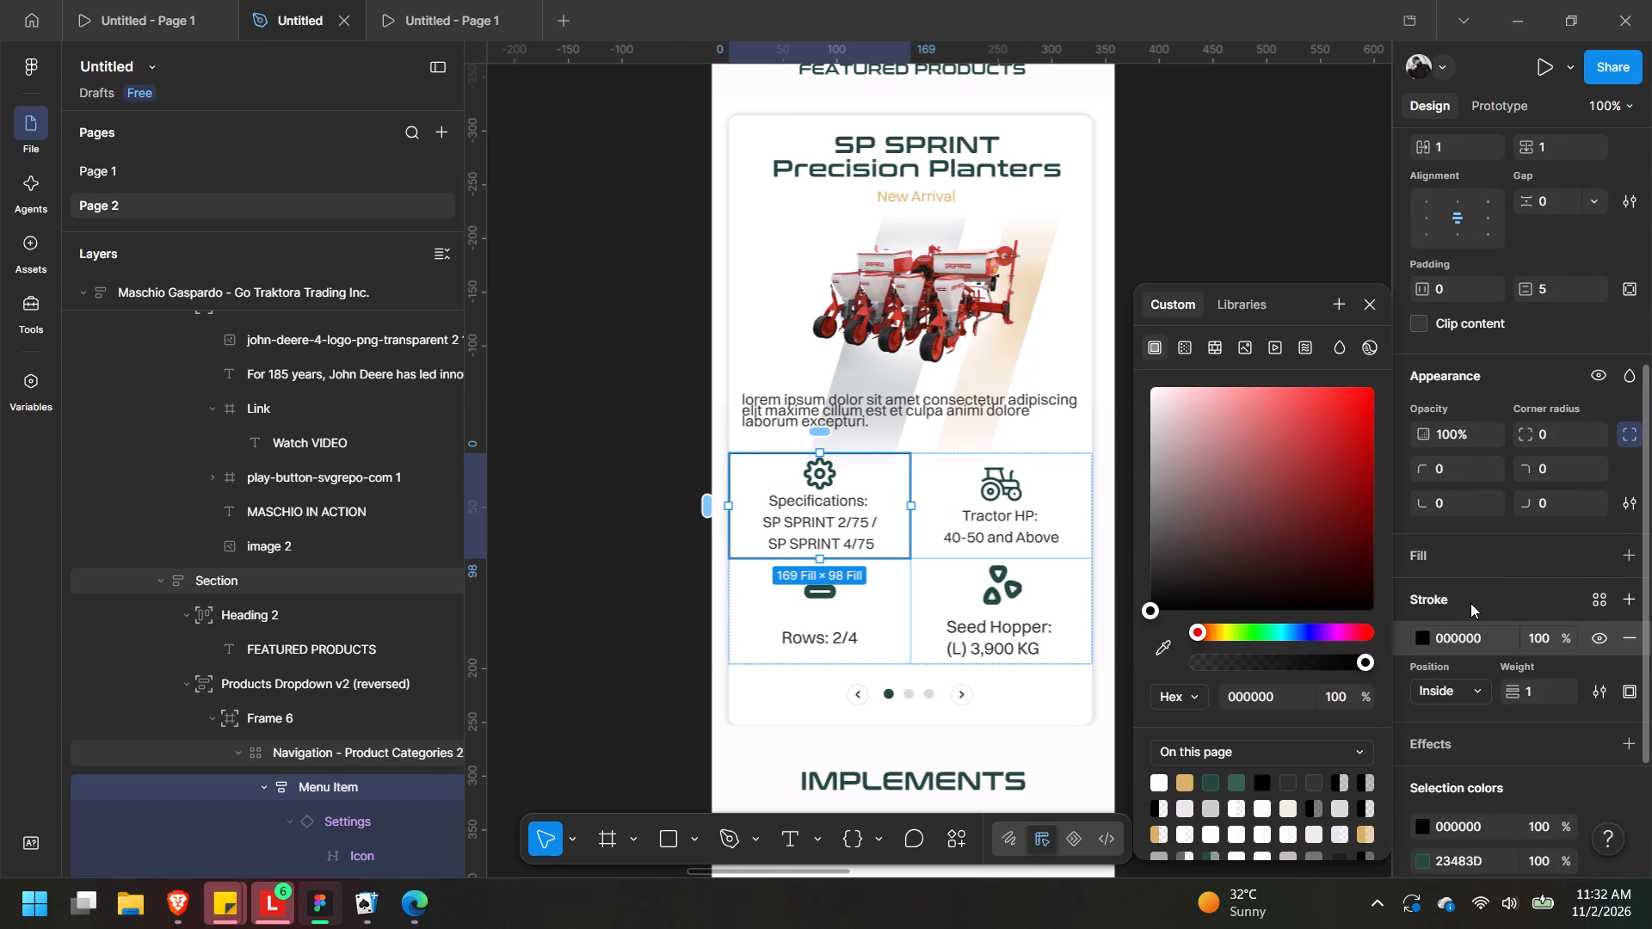
pyautogui.click(1426, 635)
pyautogui.click(1426, 635)
pyautogui.click(1214, 809)
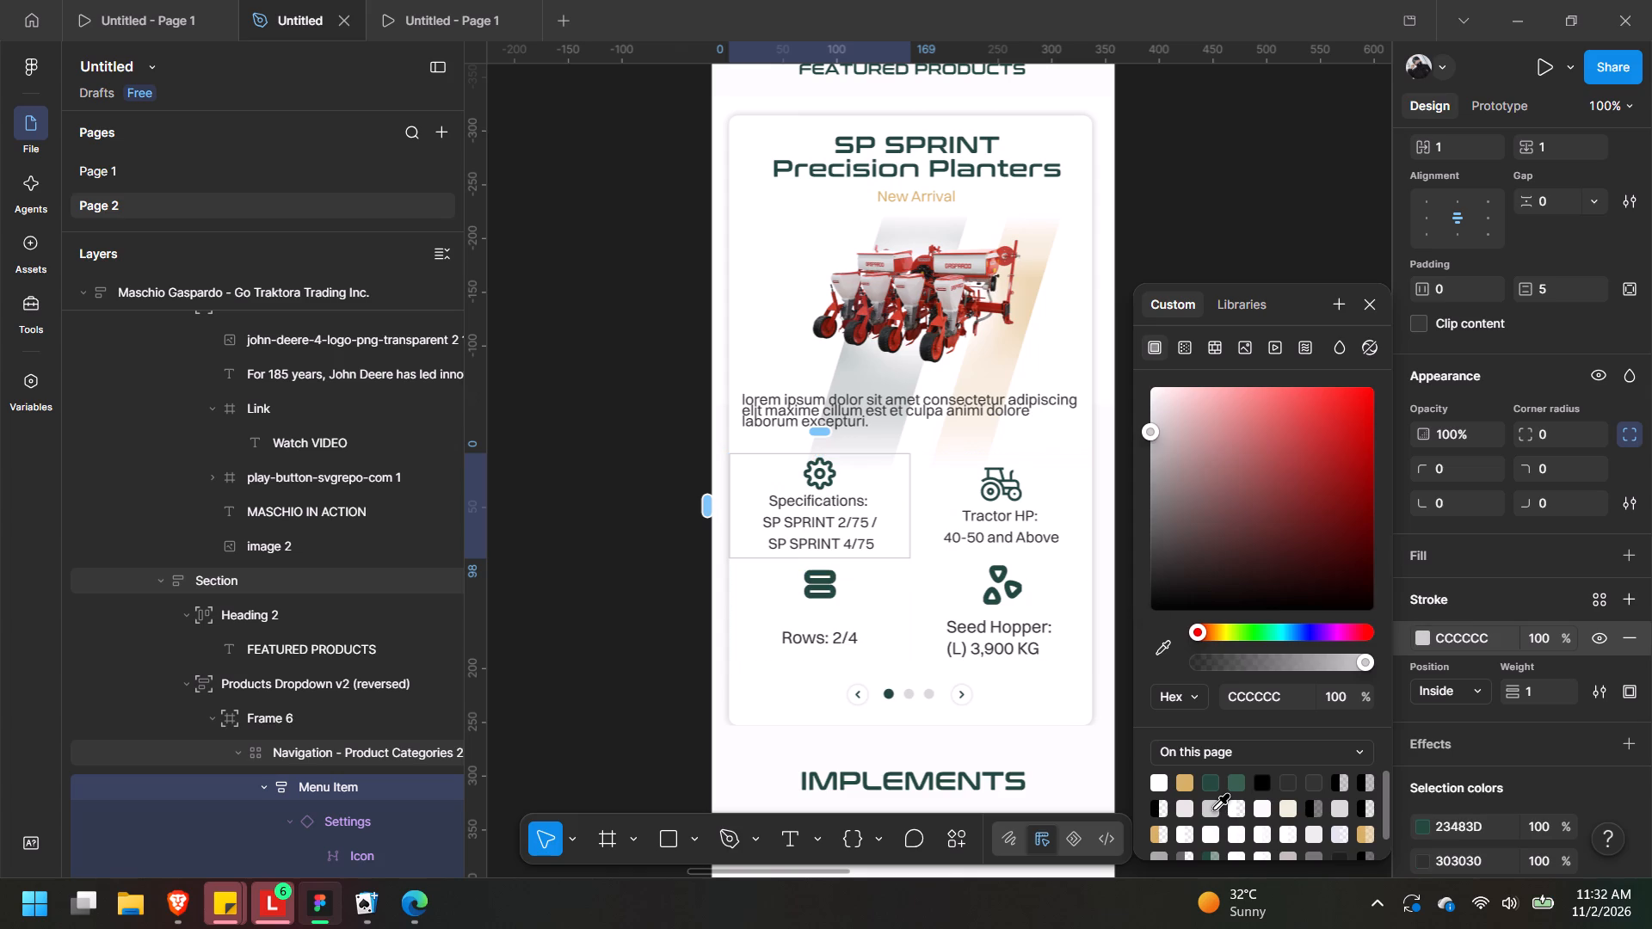
pyautogui.click(1548, 644)
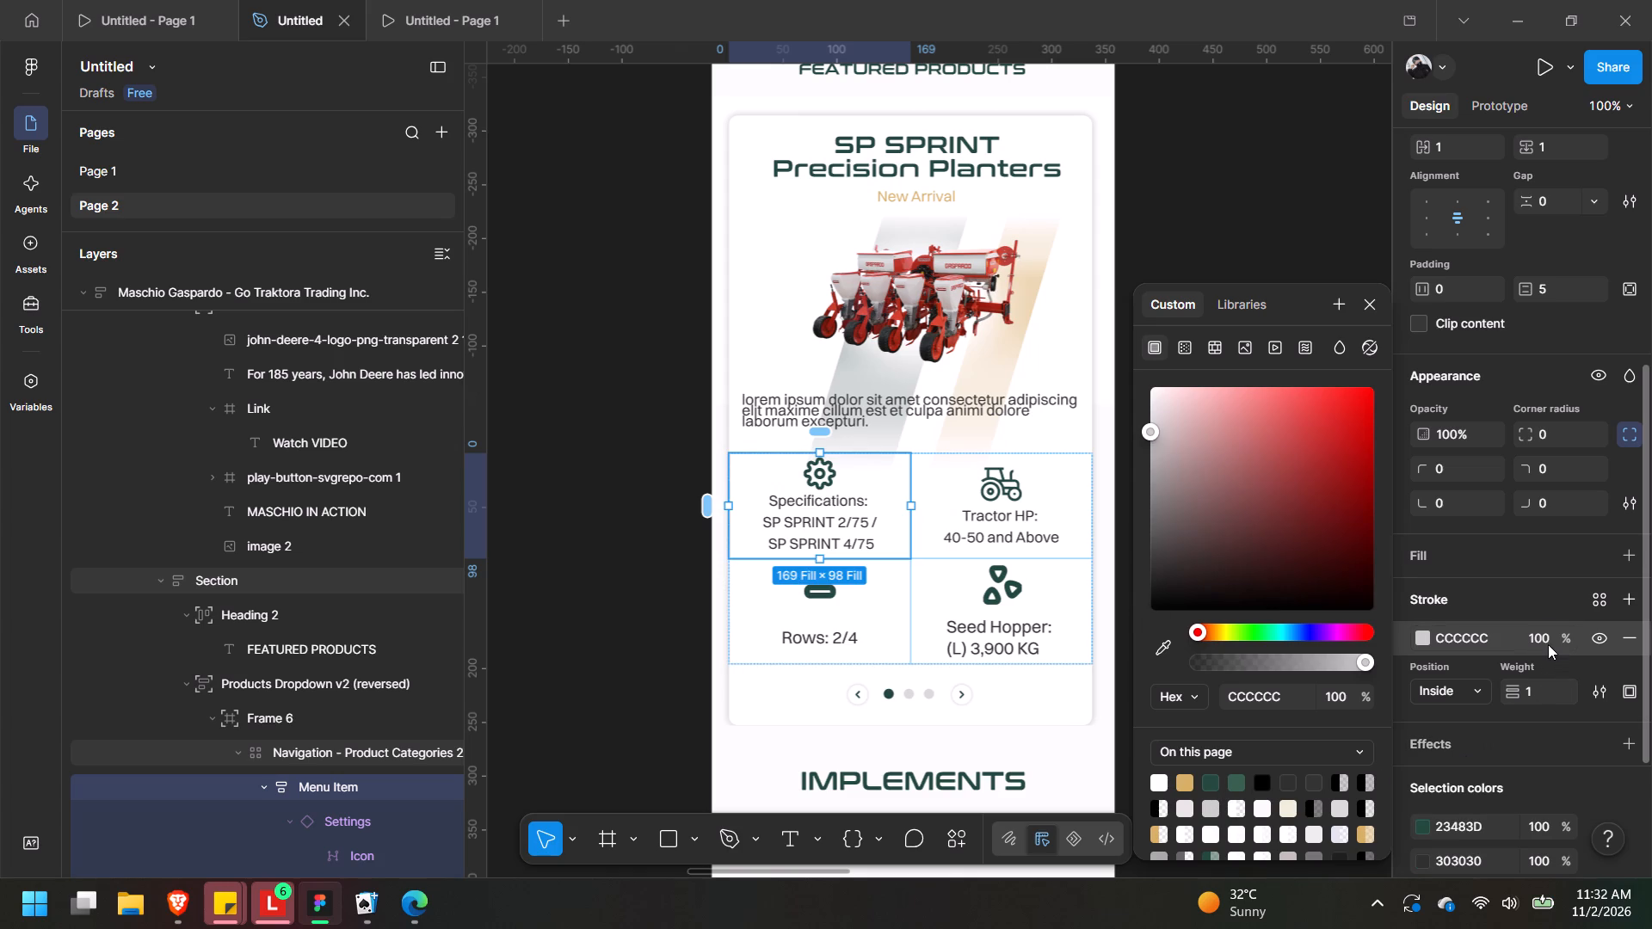
pyautogui.write('20')
pyautogui.press('Return')
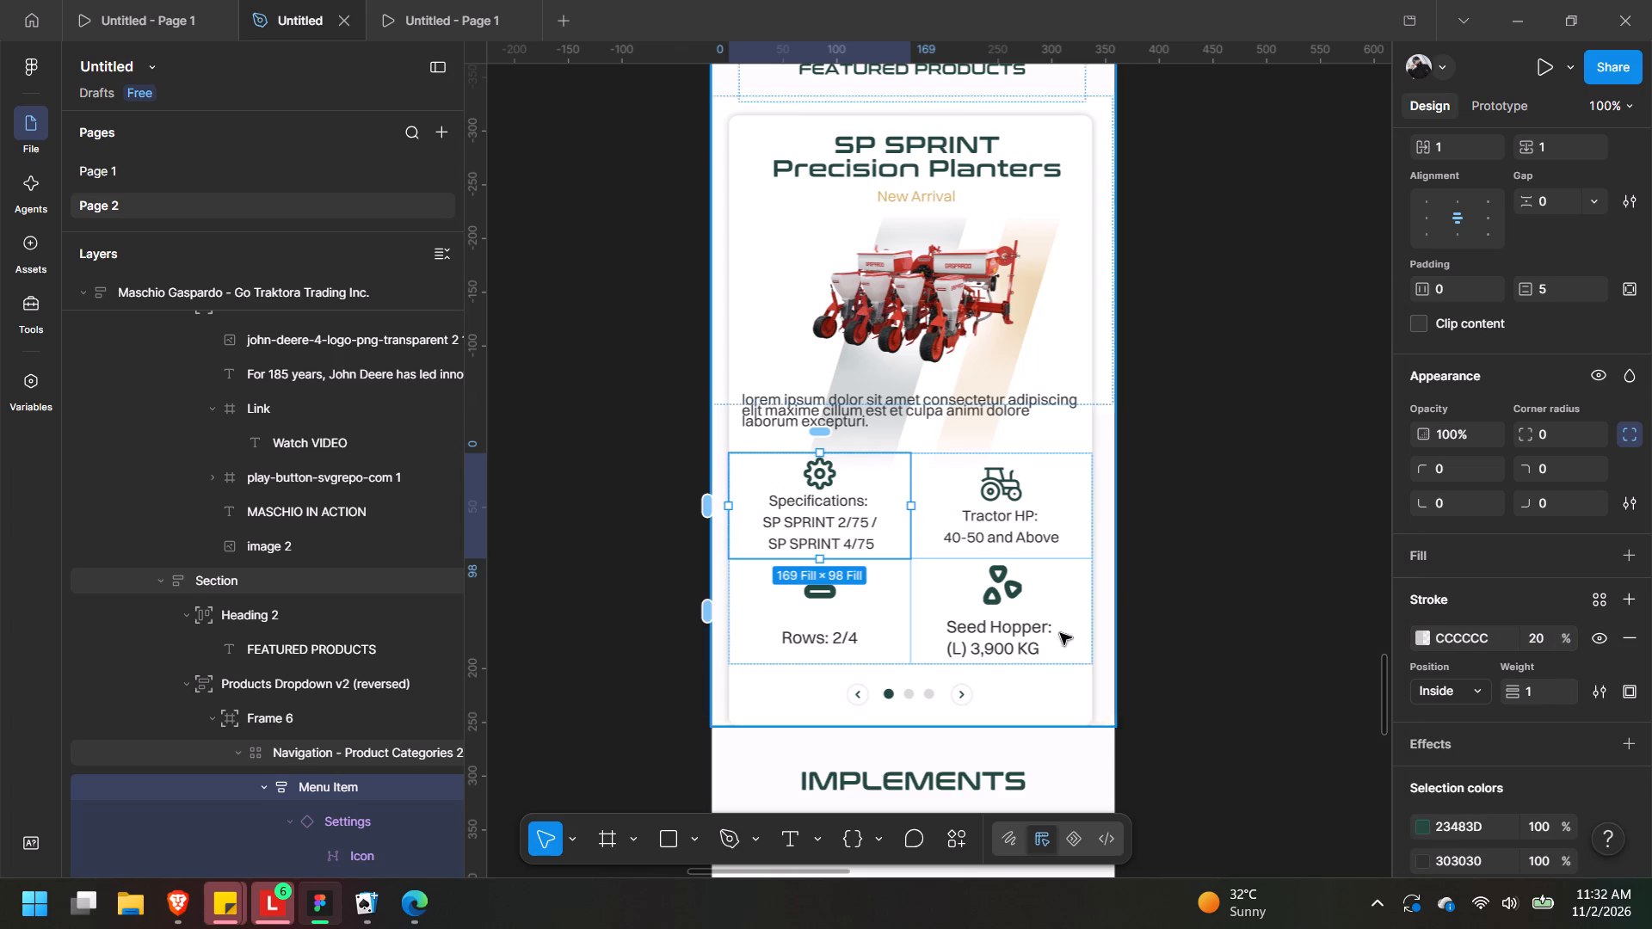
pyautogui.click(935, 504)
pyautogui.click(892, 540)
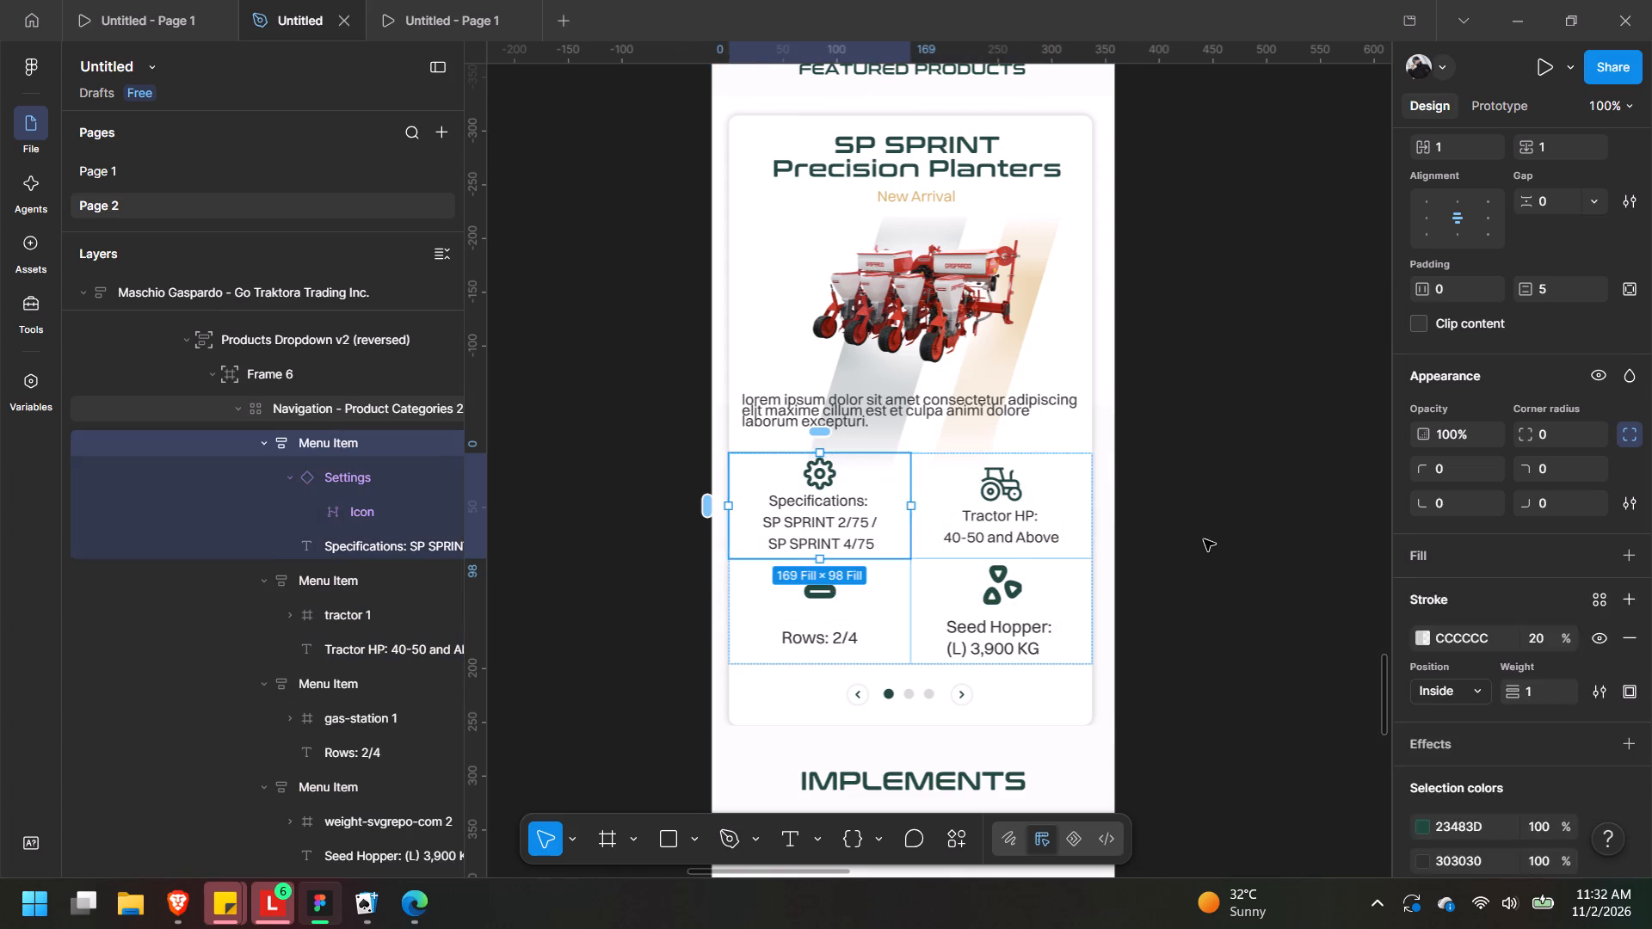
pyautogui.click(1204, 539)
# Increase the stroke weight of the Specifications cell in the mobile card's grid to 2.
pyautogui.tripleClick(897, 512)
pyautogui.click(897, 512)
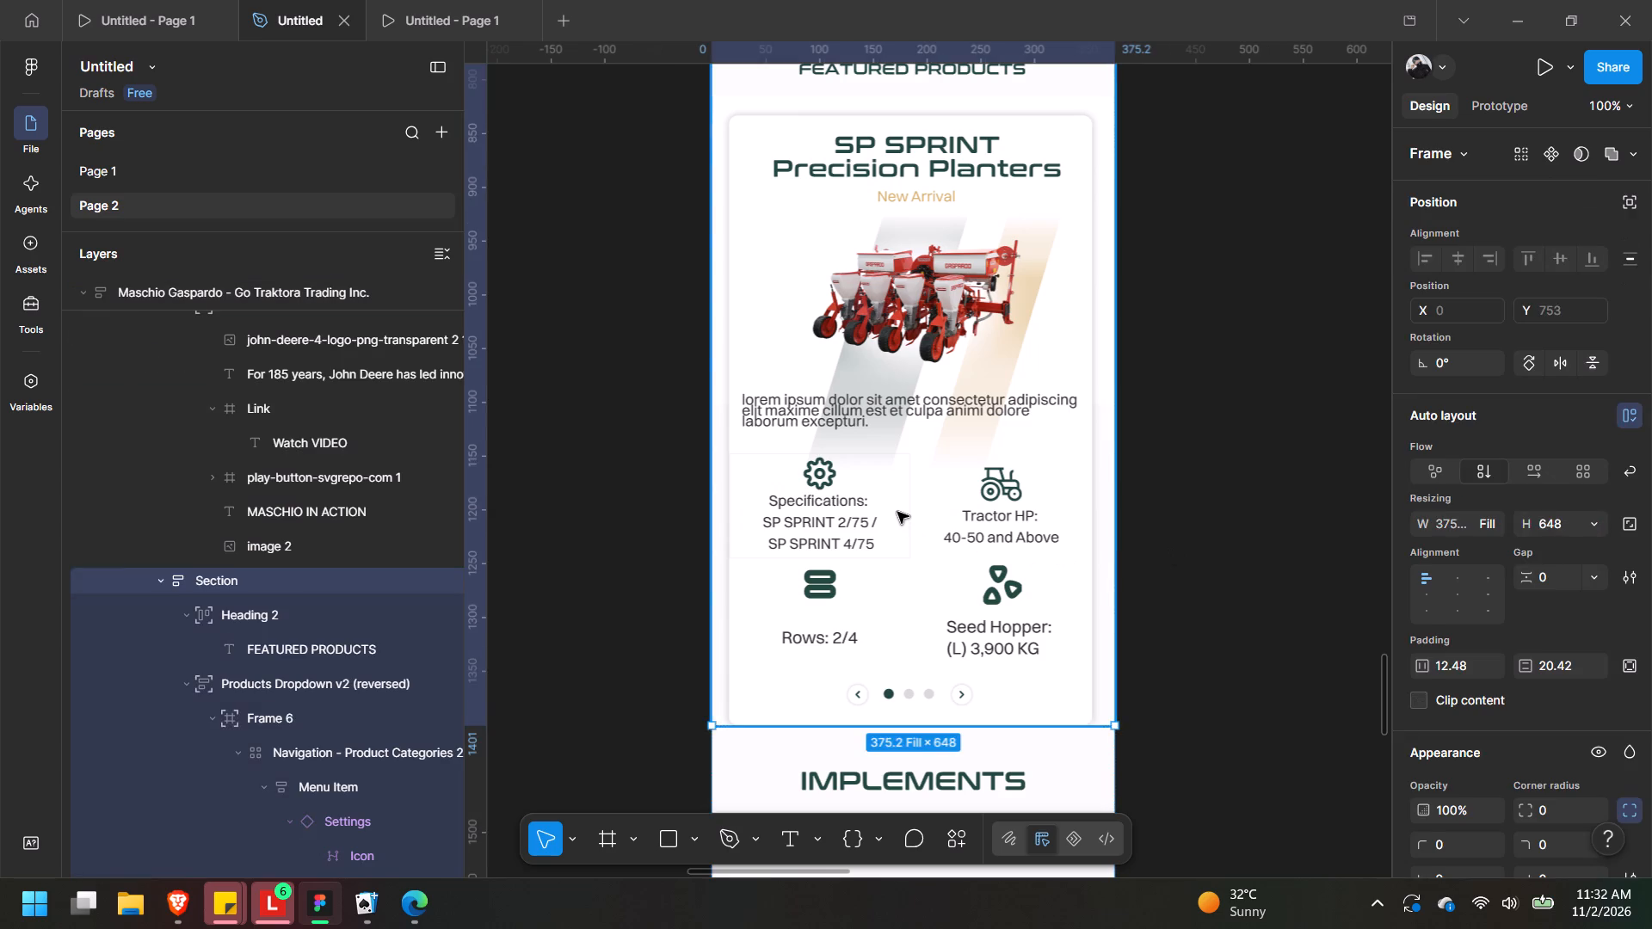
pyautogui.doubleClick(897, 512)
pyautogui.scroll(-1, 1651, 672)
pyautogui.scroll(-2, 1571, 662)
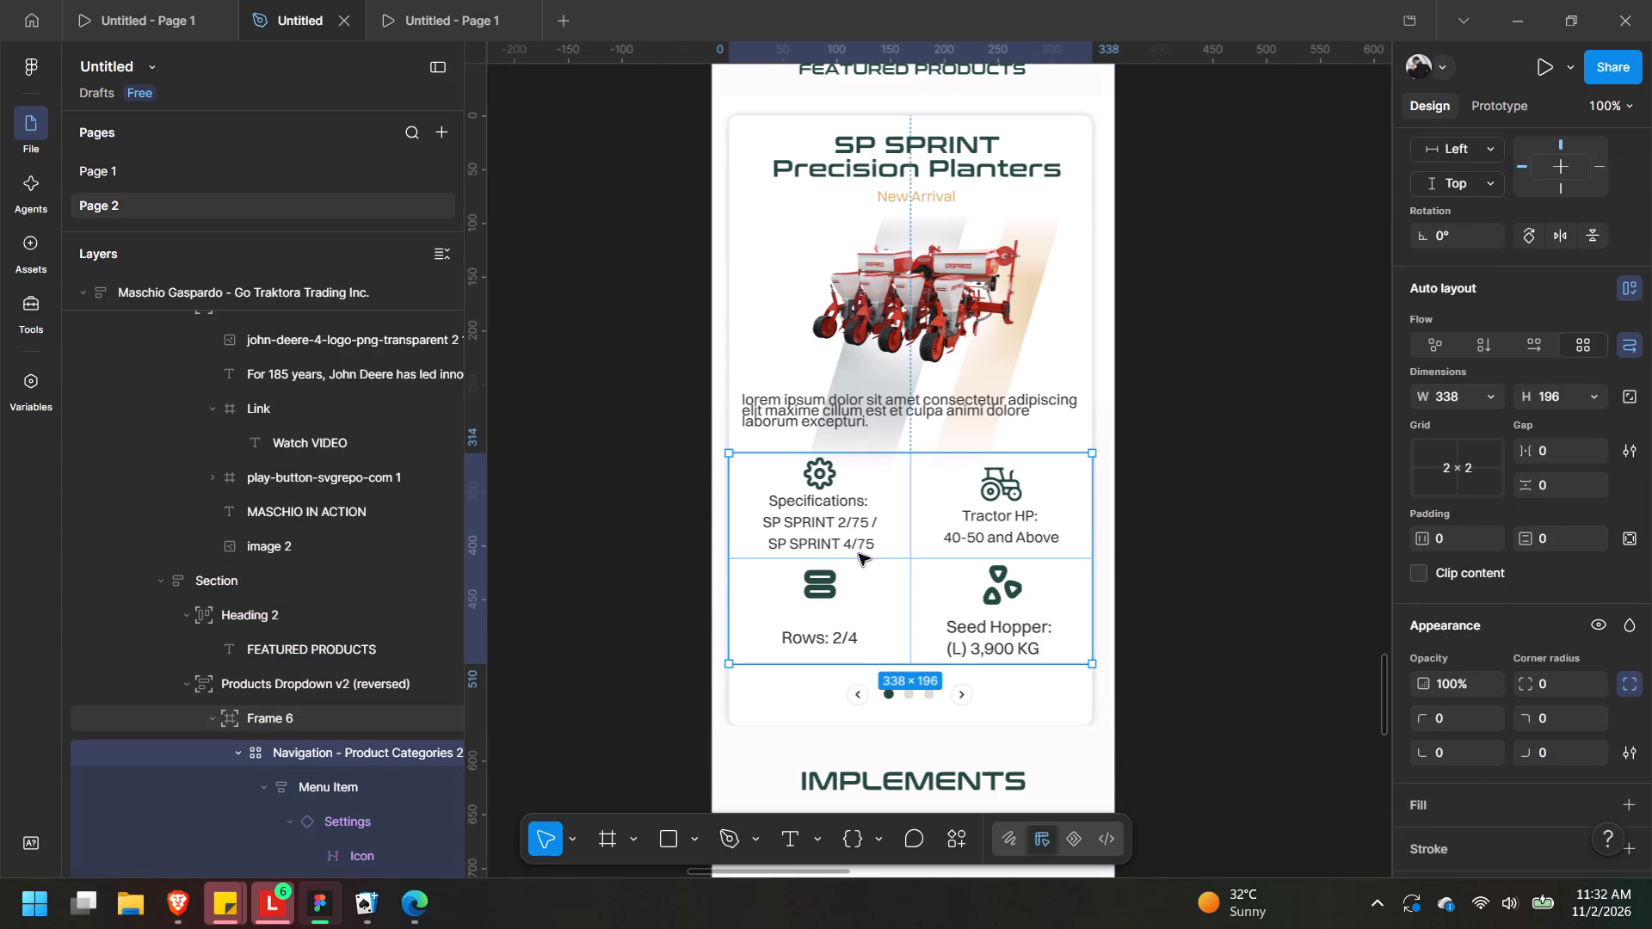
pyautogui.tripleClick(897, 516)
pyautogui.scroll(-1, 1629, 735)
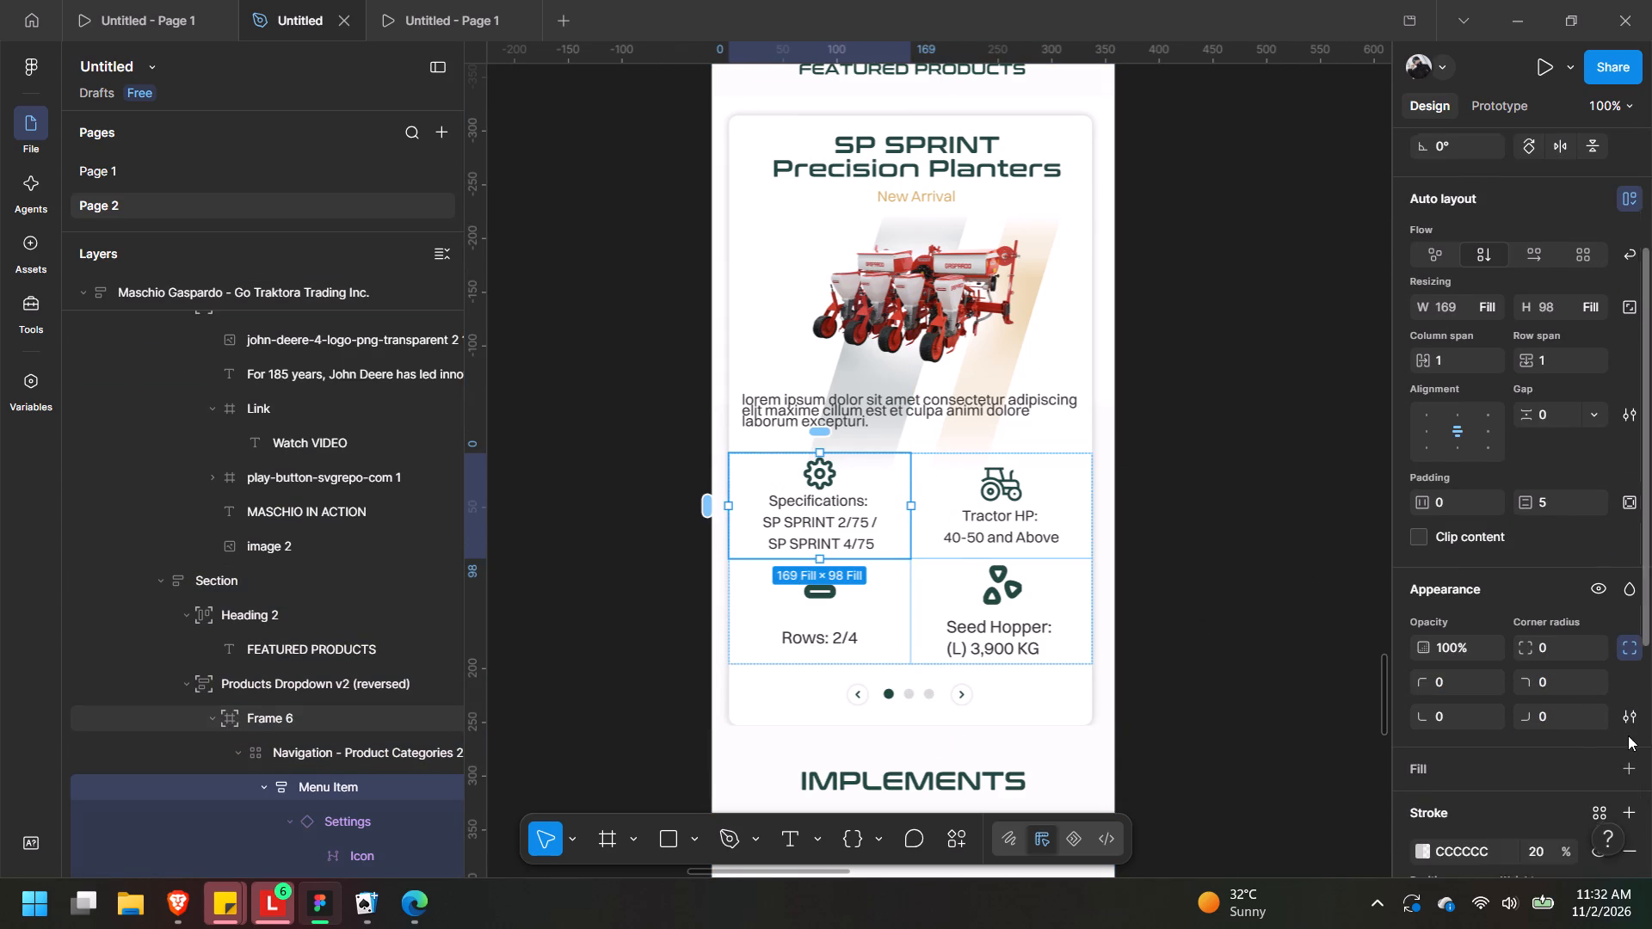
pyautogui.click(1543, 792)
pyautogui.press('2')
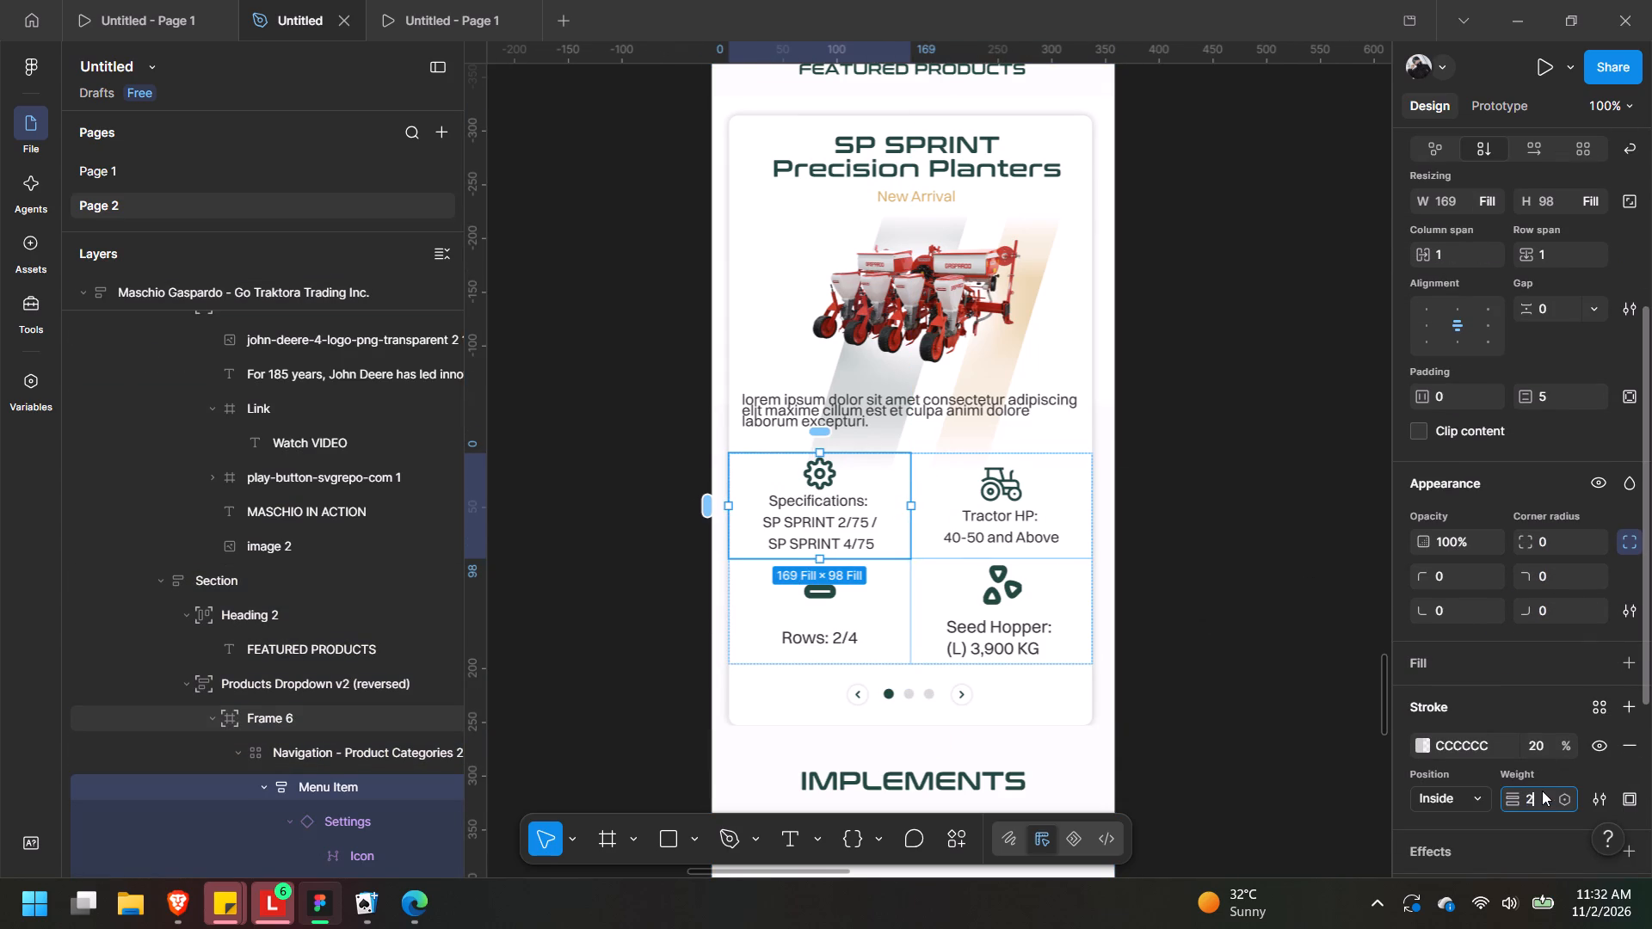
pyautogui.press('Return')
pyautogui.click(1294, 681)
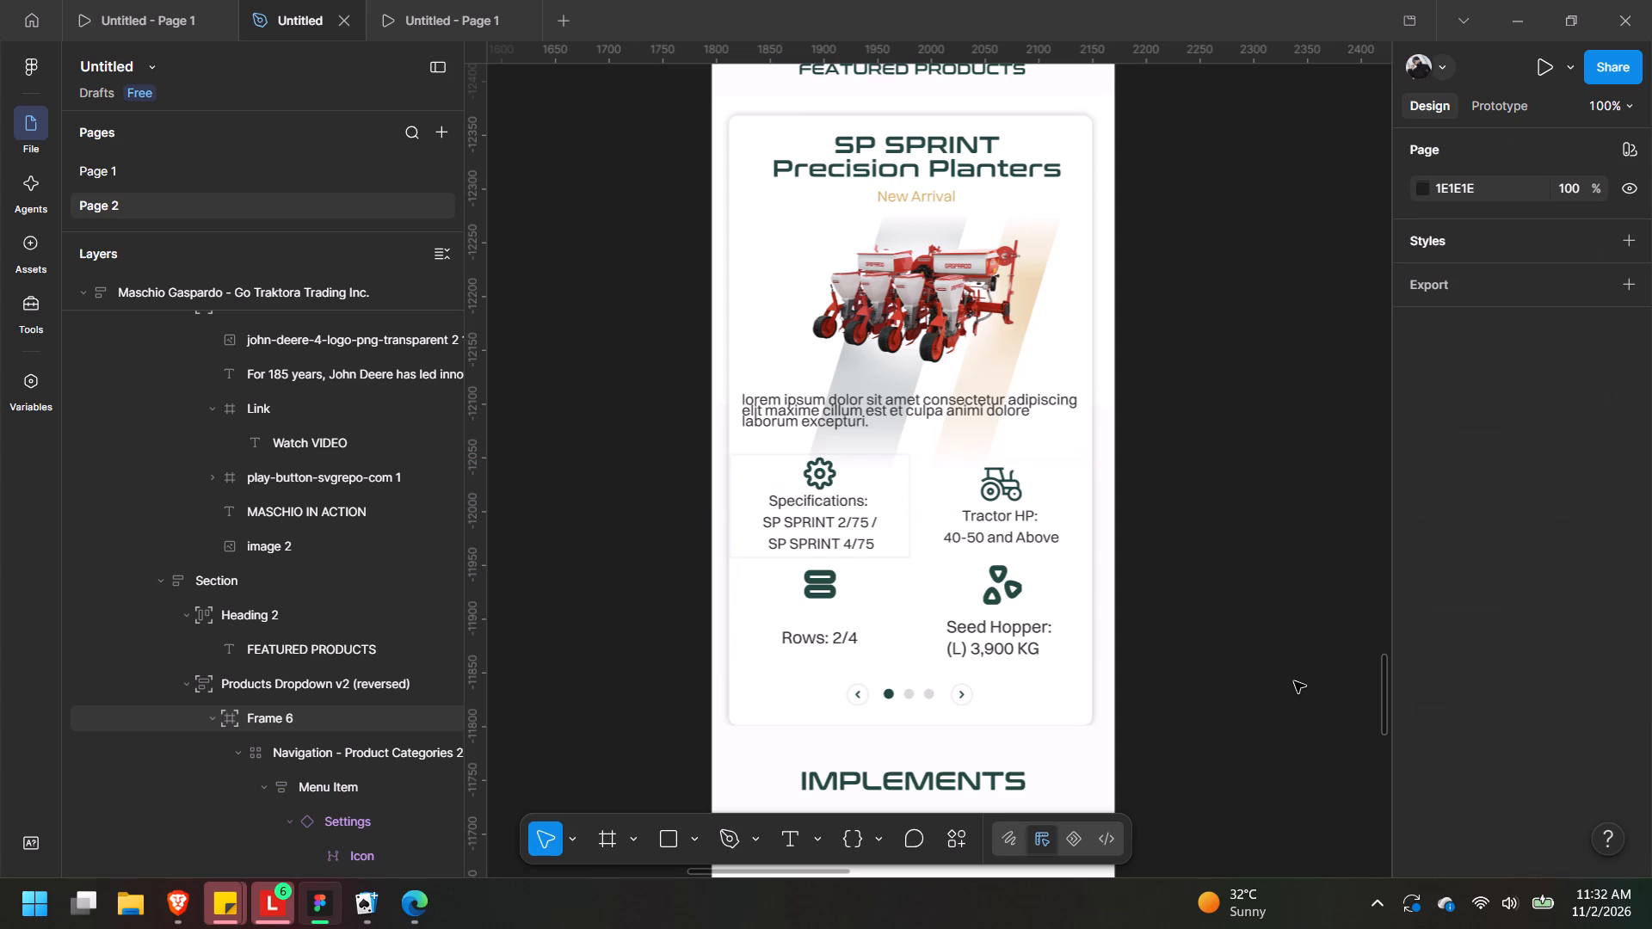
# Undo the latest edits back until the Specifications cell has no border stroke.
pyautogui.tripleClick(819, 468)
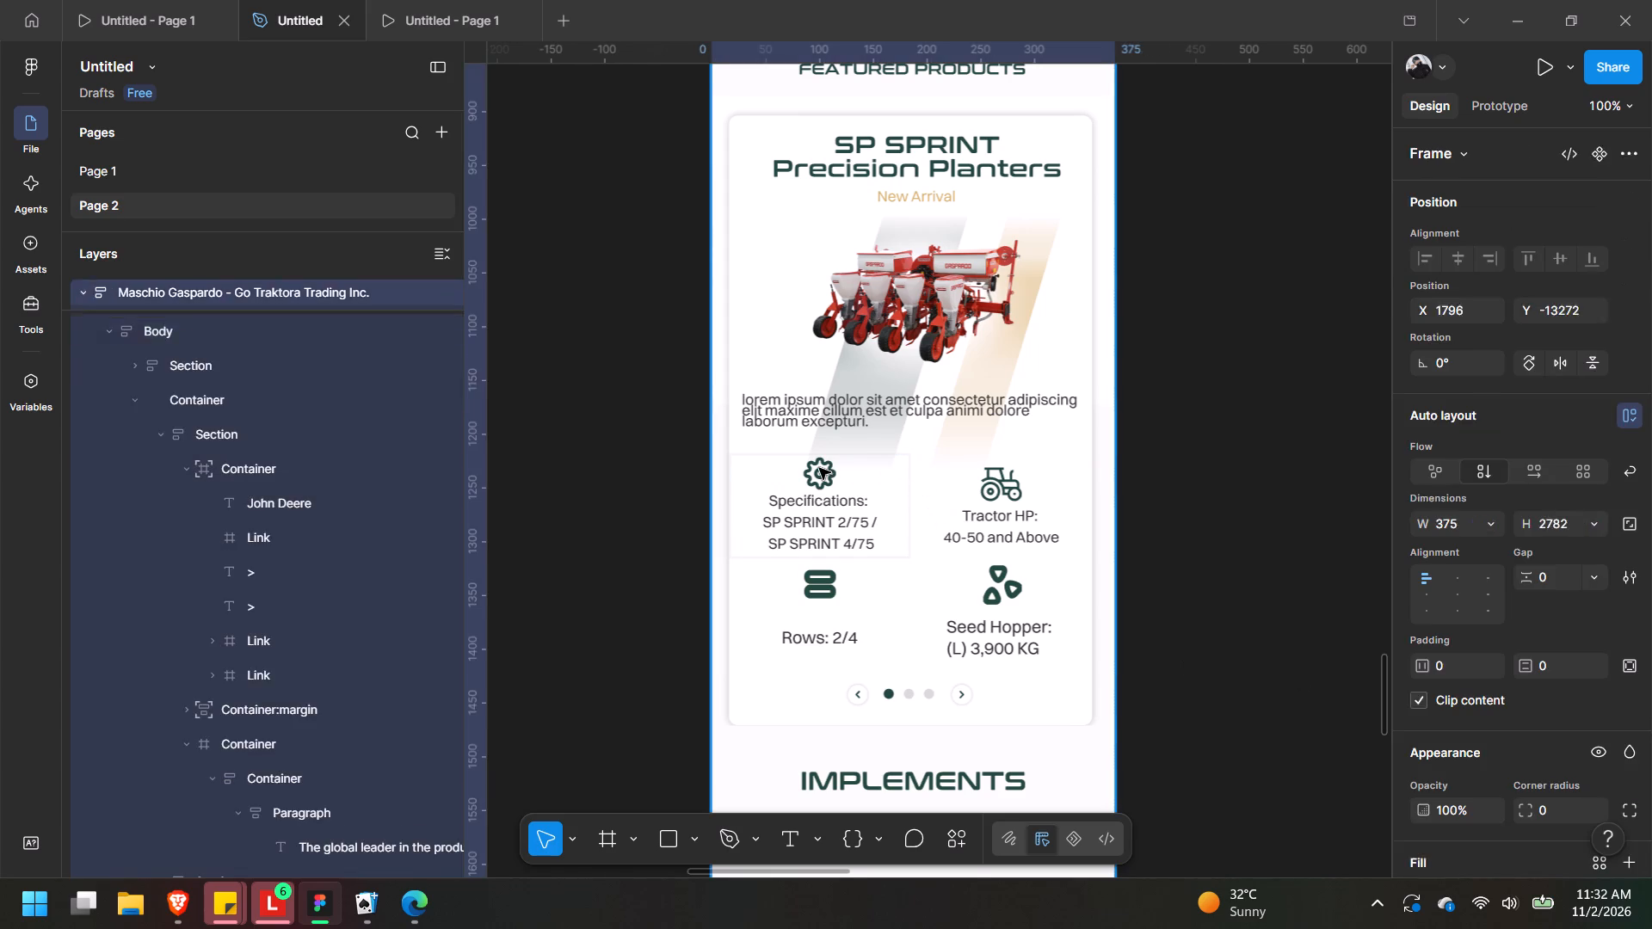
pyautogui.doubleClick(819, 468)
pyautogui.moveTo(820, 473); pyautogui.dragTo(823, 483)
pyautogui.hotkey('ctrl', 'z')
pyautogui.hotkey('ctrl', 'z')
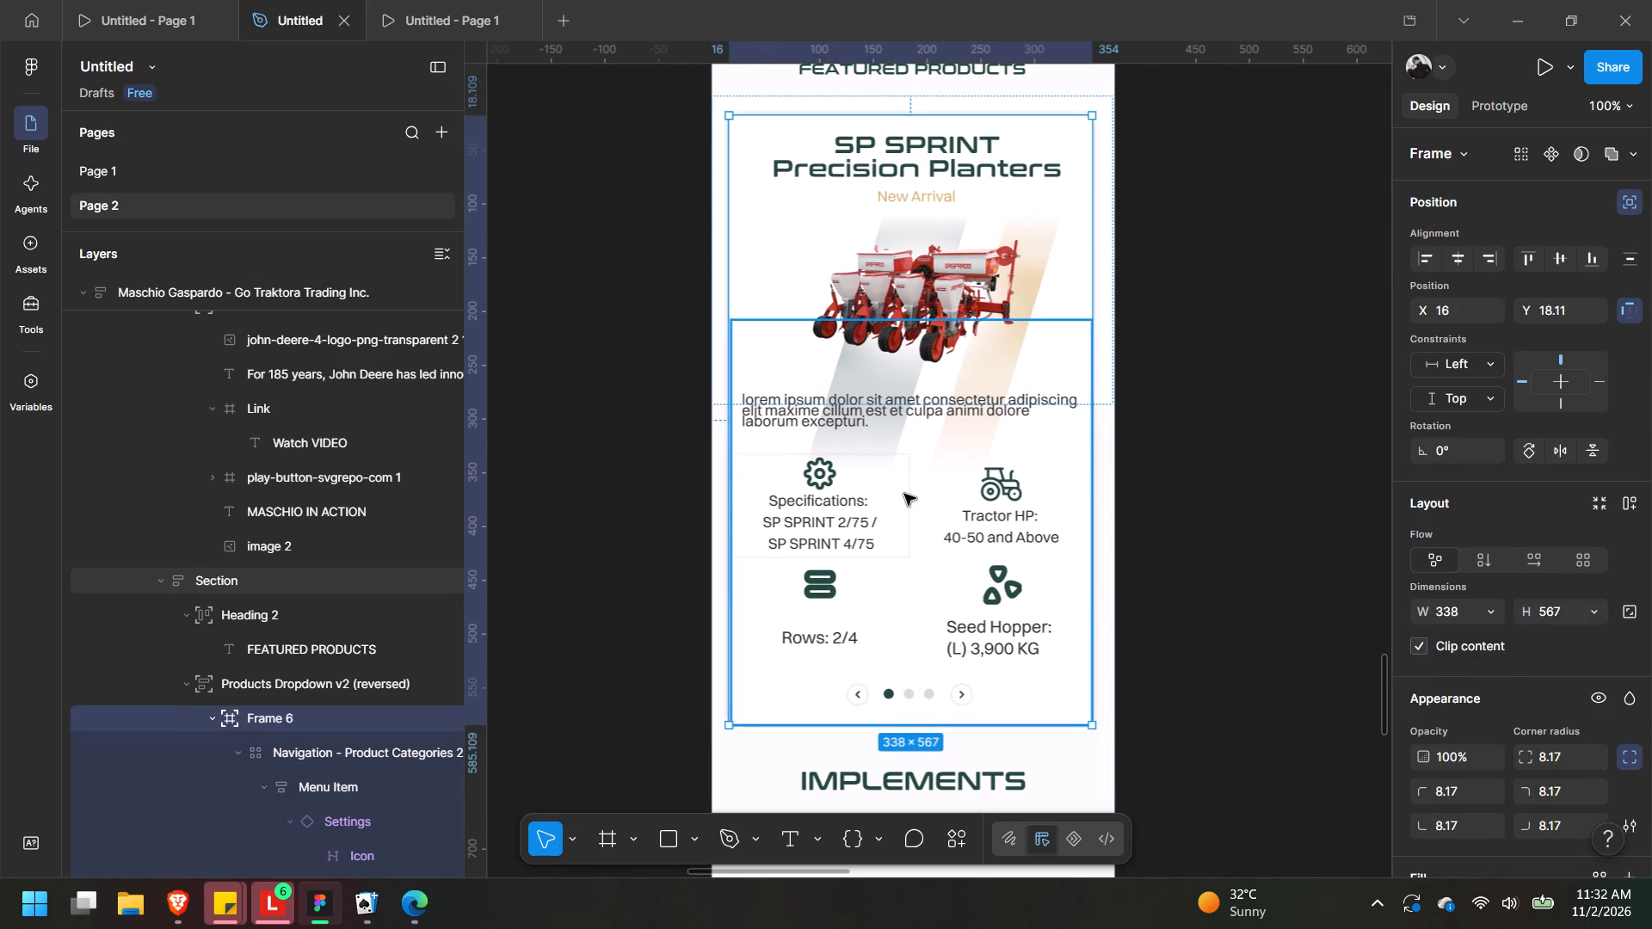
pyautogui.hotkey('ctrl', 'z')
pyautogui.hotkey('ctrl', 'z')
pyautogui.hotkey('ctrl', 'z')
pyautogui.hotkey('ctrl', 'z')
pyautogui.hotkey('ctrl', 'z')
pyautogui.hotkey('ctrl', 'z')
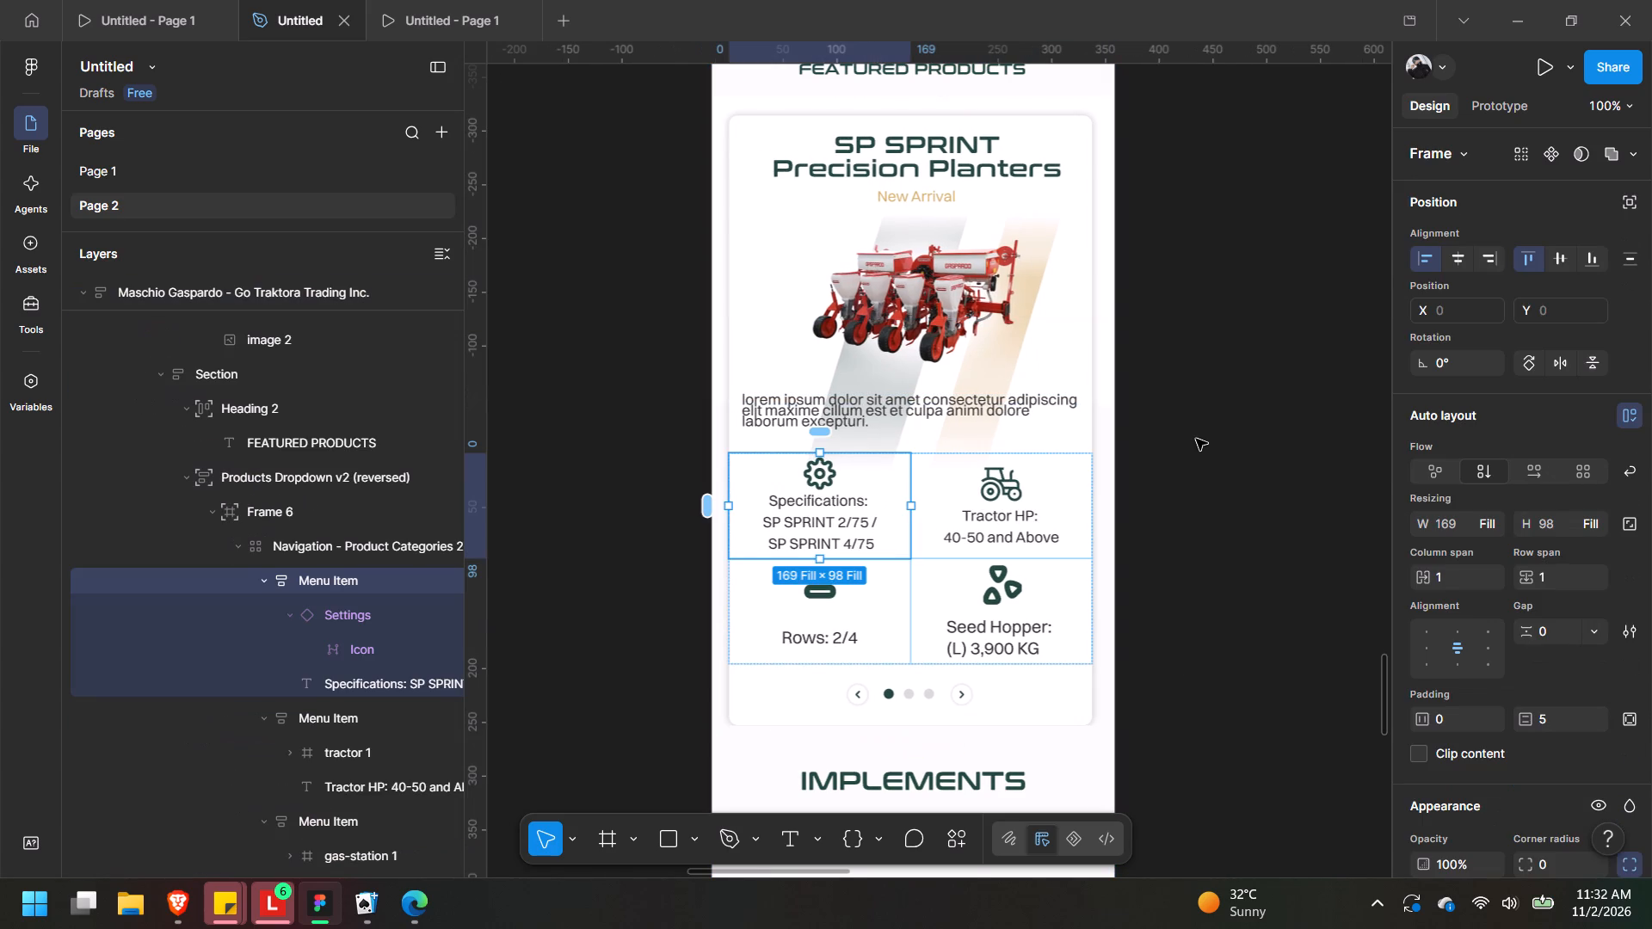
pyautogui.hotkey('ctrl', 'z')
pyautogui.click(1196, 439)
pyautogui.hotkey('ctrl', 'z')
pyautogui.hotkey('ctrl', 'z')
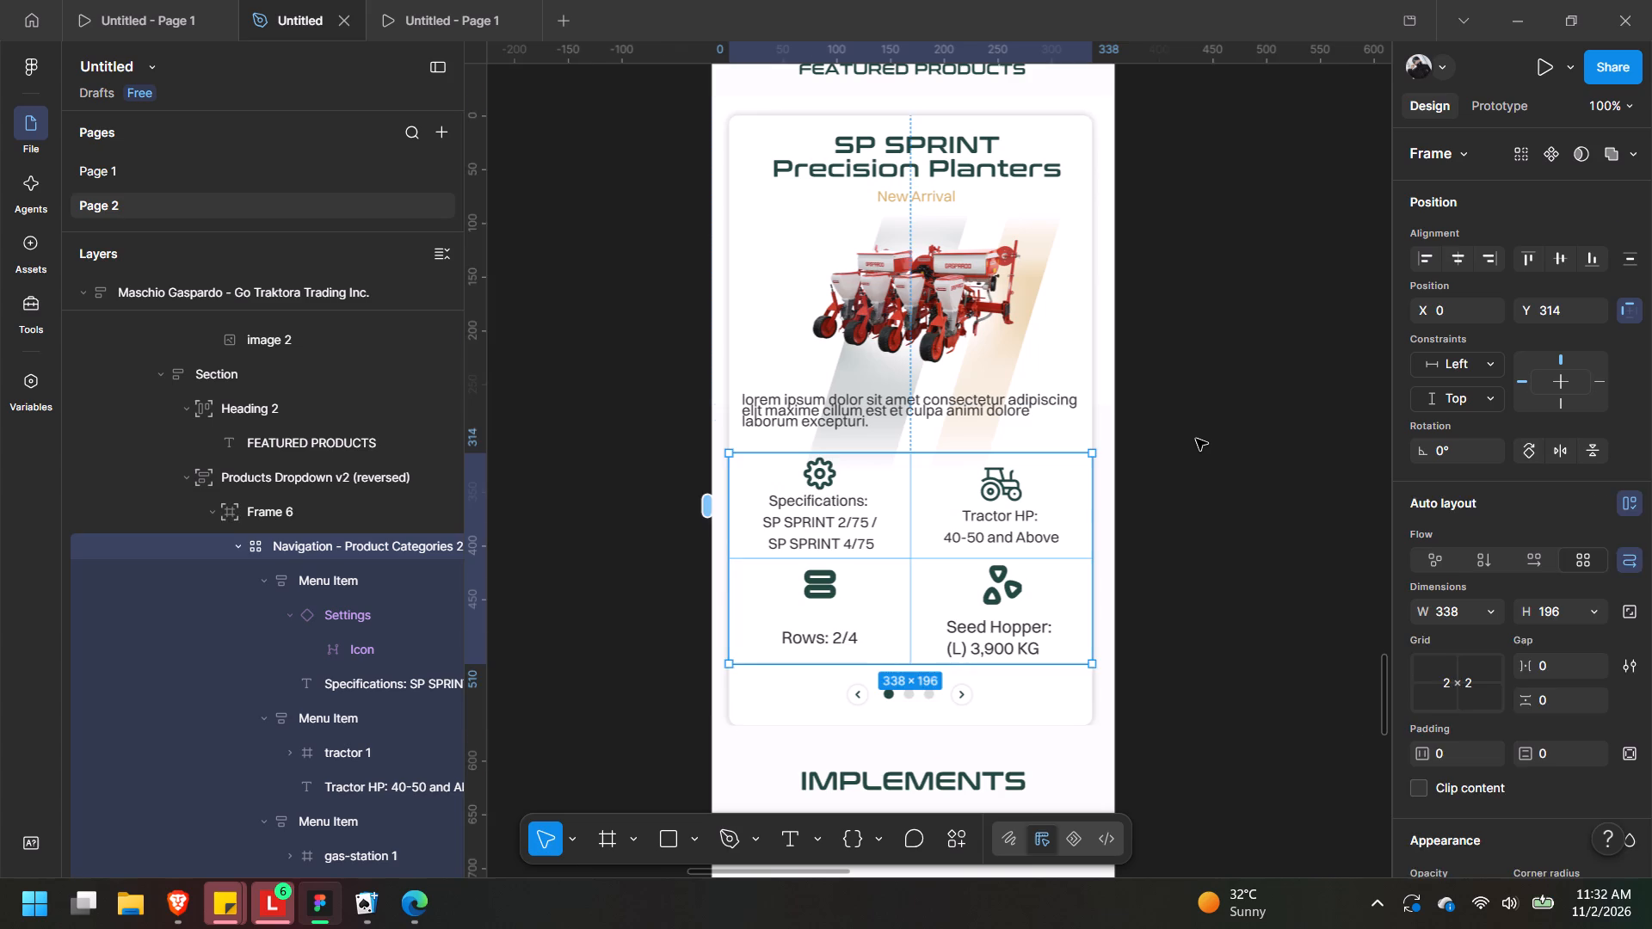
pyautogui.hotkey('ctrl', 'z')
pyautogui.hotkey('ctrl', 'z')
pyautogui.hotkey('ctrl', 'z')
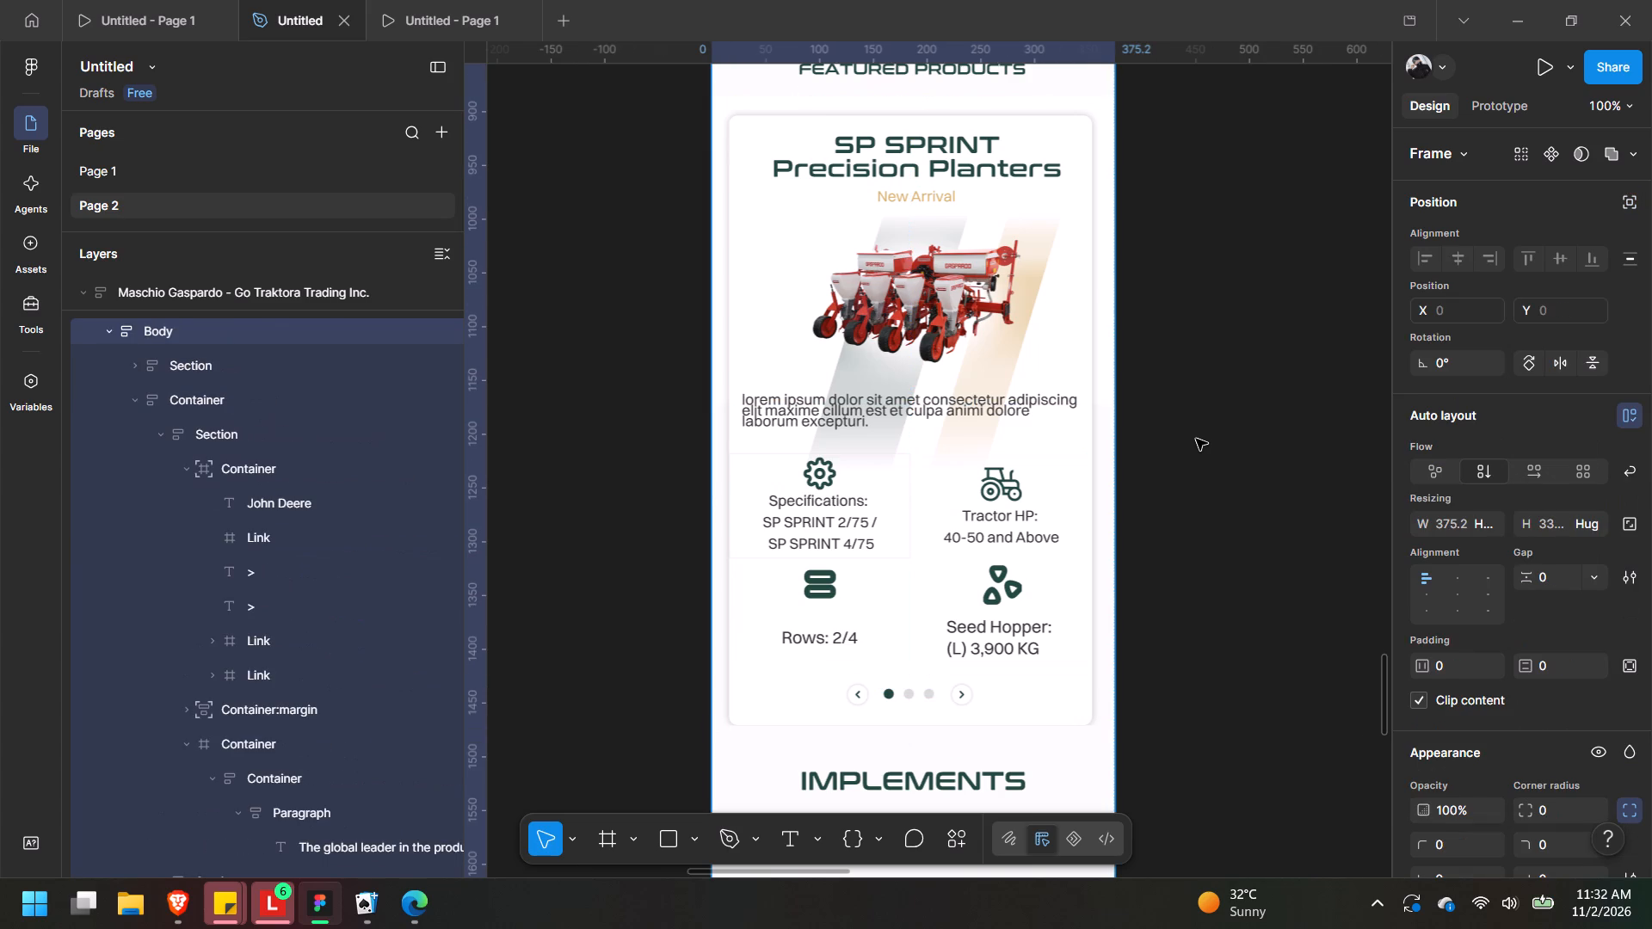
pyautogui.hotkey('ctrl', 'z')
pyautogui.hotkey('ctrl', 'z')
pyautogui.hotkey('ctrl', 'z')
pyautogui.hotkey('ctrl', 'z')
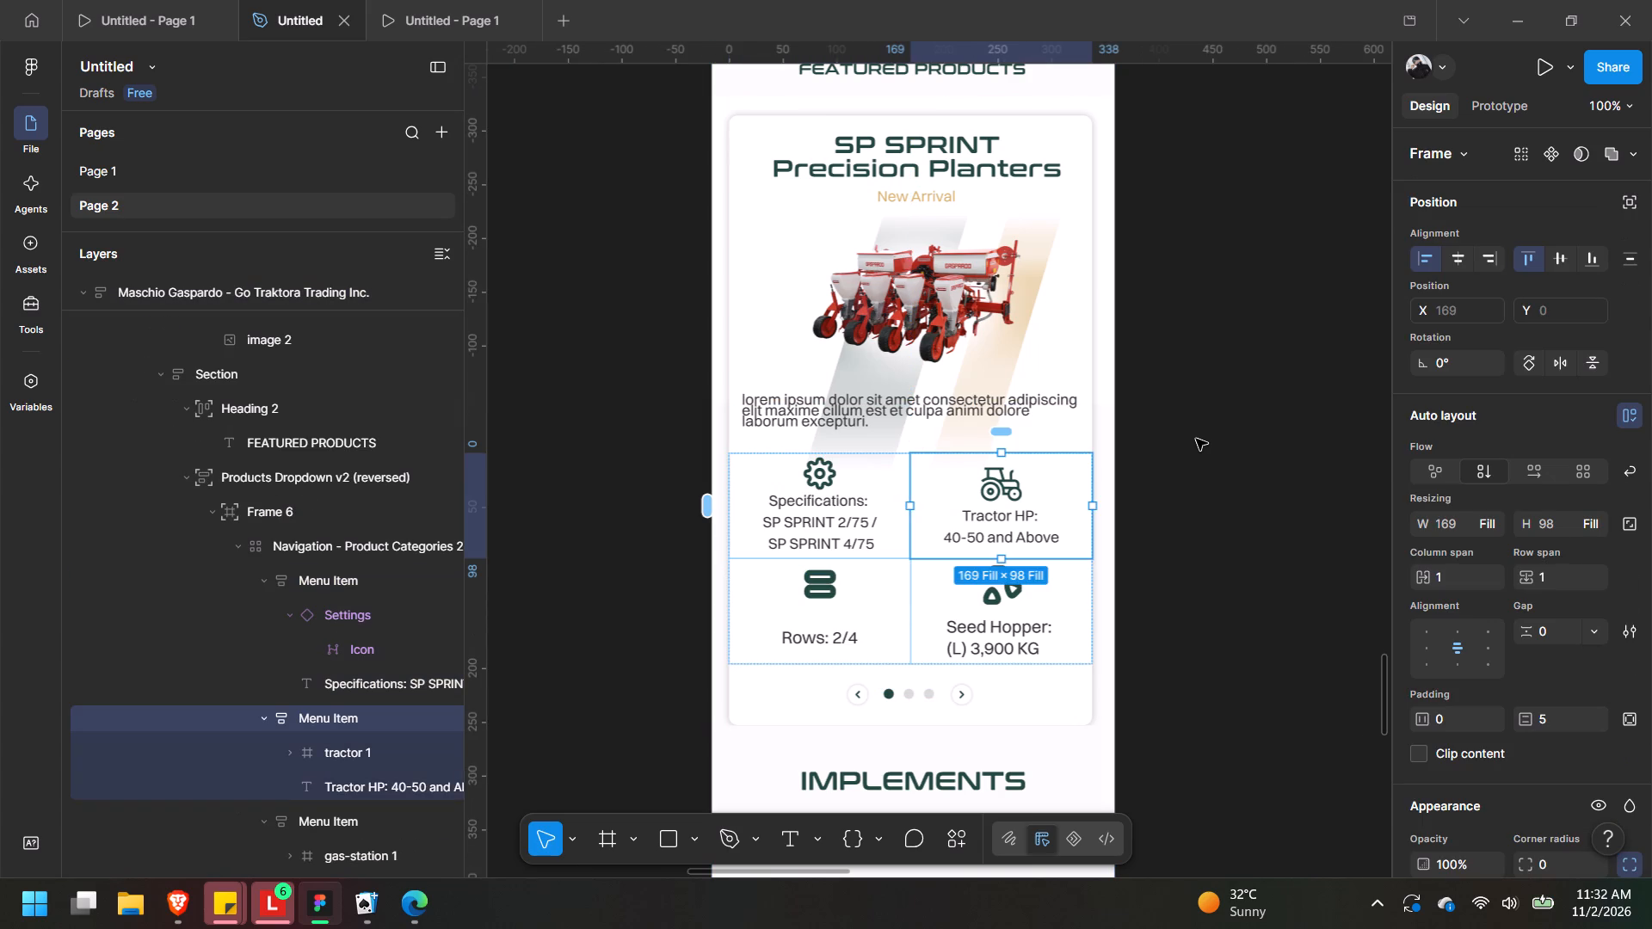
pyautogui.click(1196, 439)
pyautogui.hotkey('ctrl', 'z')
pyautogui.hotkey('ctrl', 'z')
pyautogui.hotkey('ctrl', 'z')
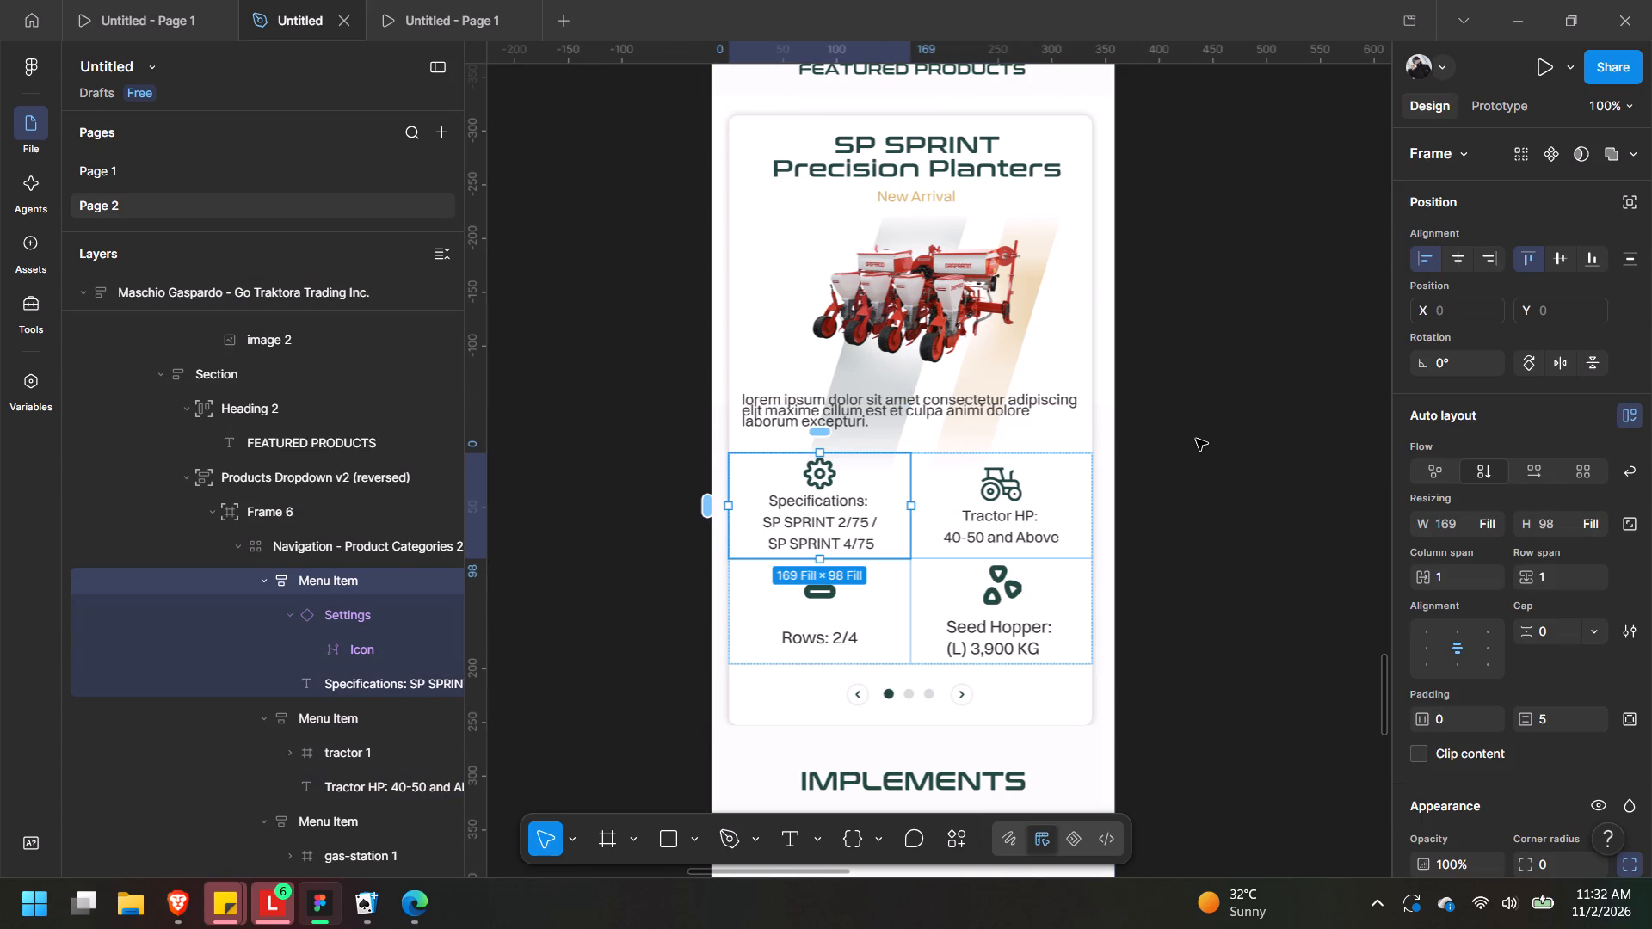
pyautogui.click(1196, 439)
pyautogui.hotkey('ctrl', 'z')
pyautogui.hotkey('ctrl', 'z')
pyautogui.hotkey('ctrl', 'z')
pyautogui.hotkey('ctrl', 'z')
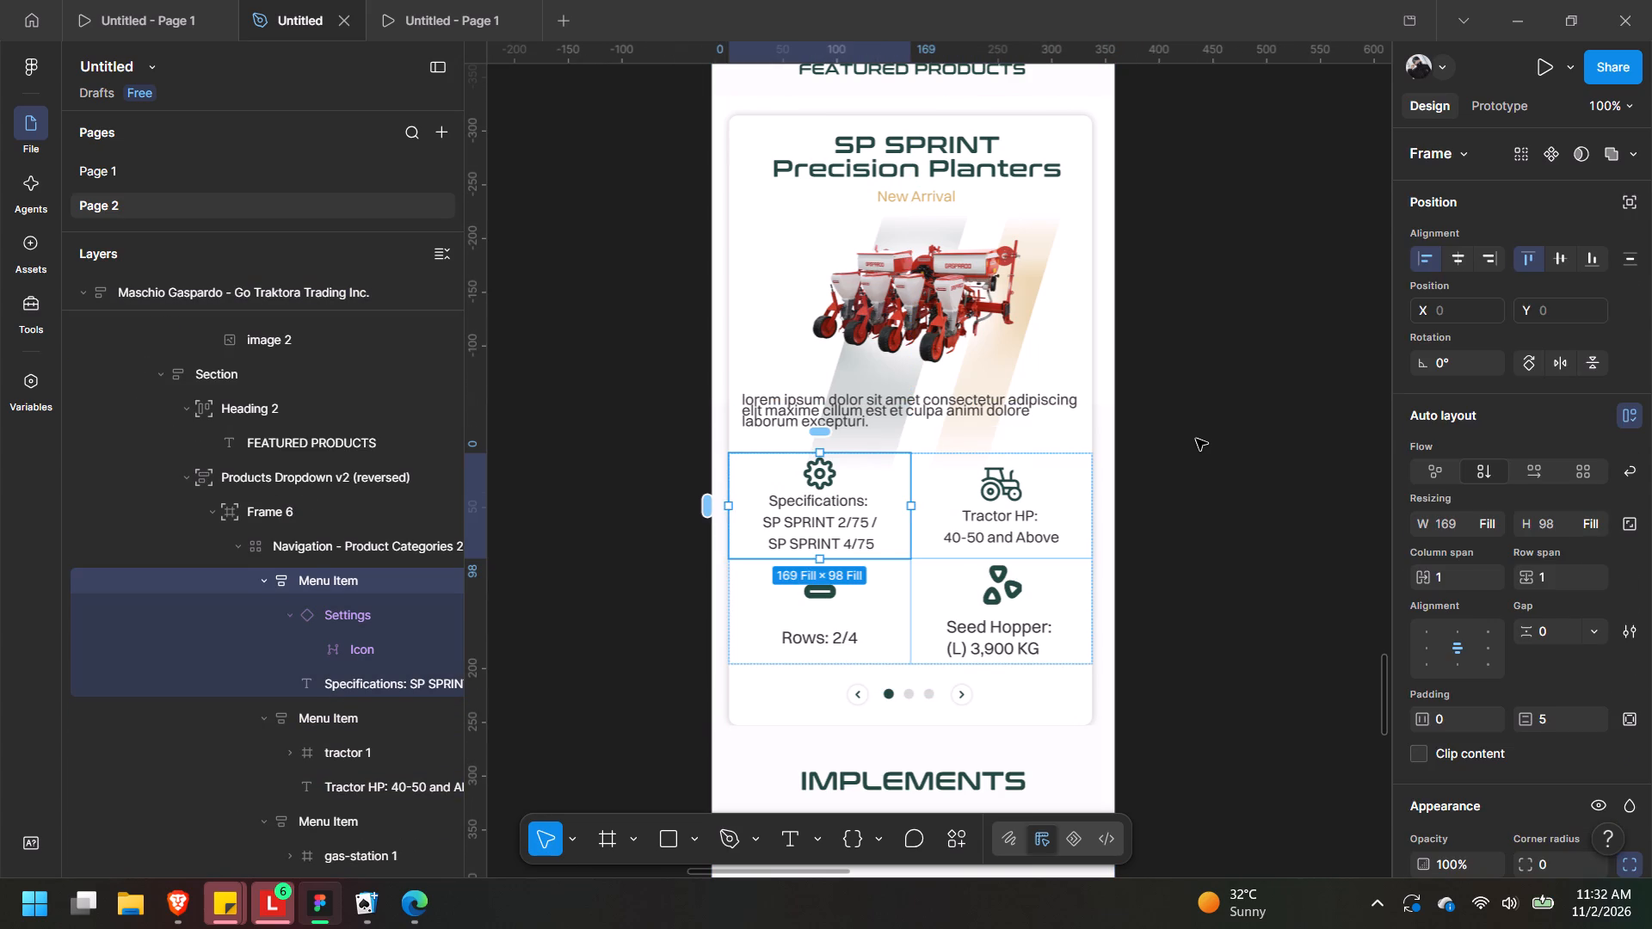
pyautogui.click(1196, 439)
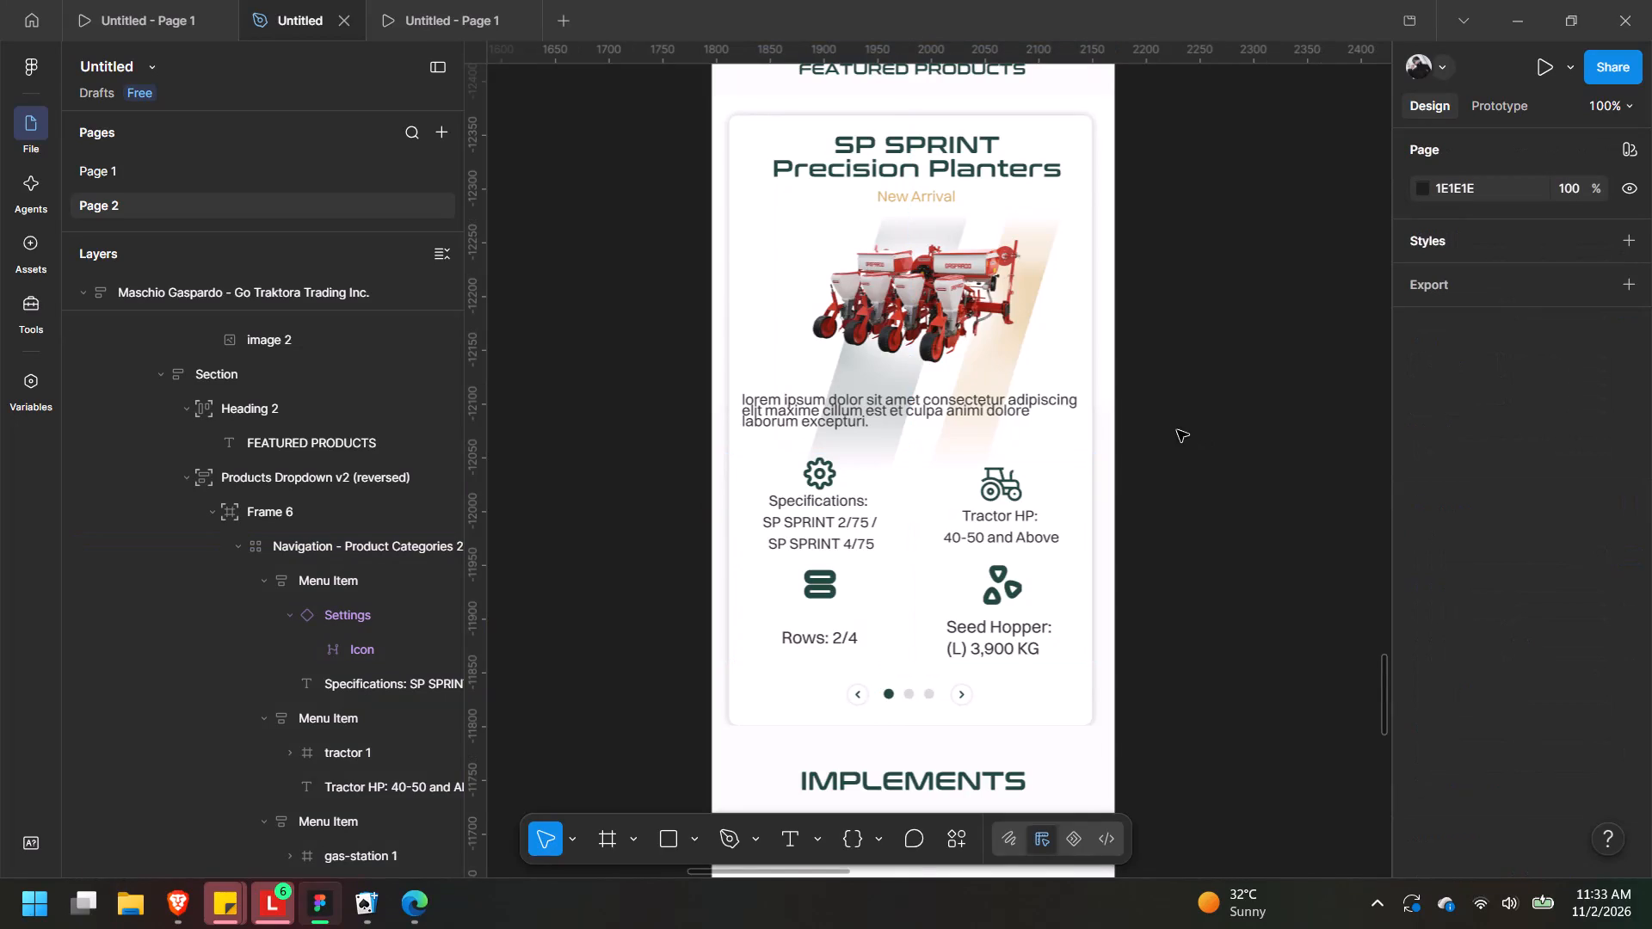
# Copy the horizontal divider line below the Specifications row in the desktop page's Featured Products card.
pyautogui.moveTo(1229, 214); pyautogui.dragTo(767, 928, button='middle')
pyautogui.moveTo(1218, 311); pyautogui.dragTo(675, 928, button='middle')
pyautogui.moveTo(1055, 137); pyautogui.dragTo(568, 928, button='middle')
pyautogui.scroll(1, 568, 928)
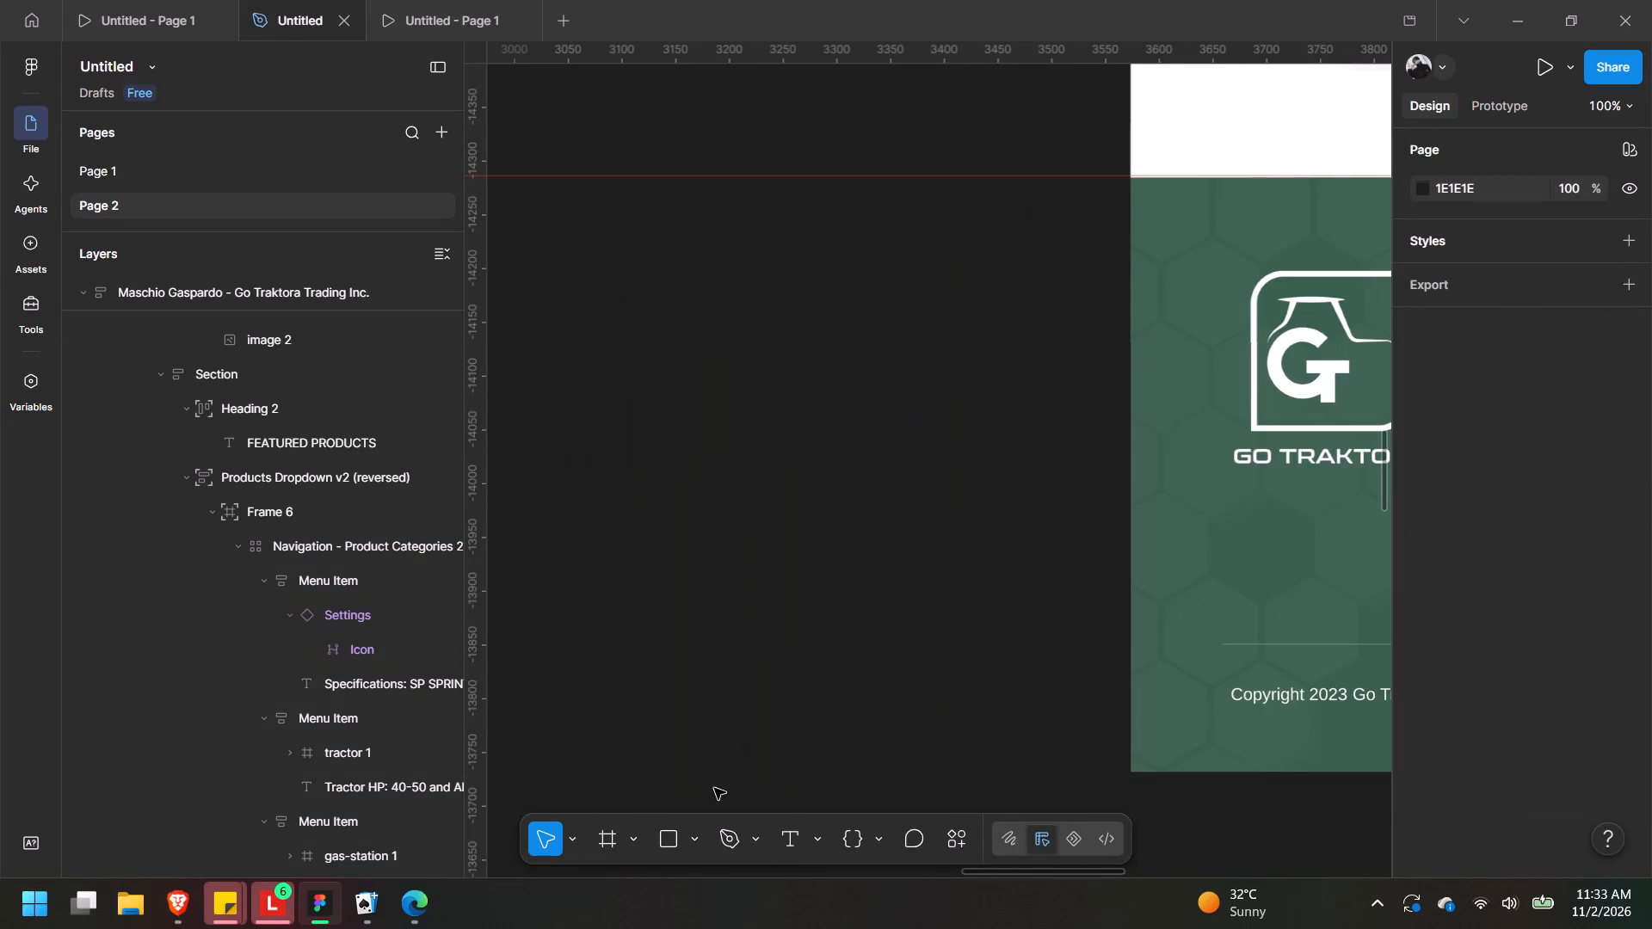
pyautogui.hotkey('ctrl', '-')
pyautogui.hotkey('ctrl', '-')
pyautogui.hotkey('ctrl', '-')
pyautogui.moveTo(1170, 118); pyautogui.dragTo(1085, 406, button='middle')
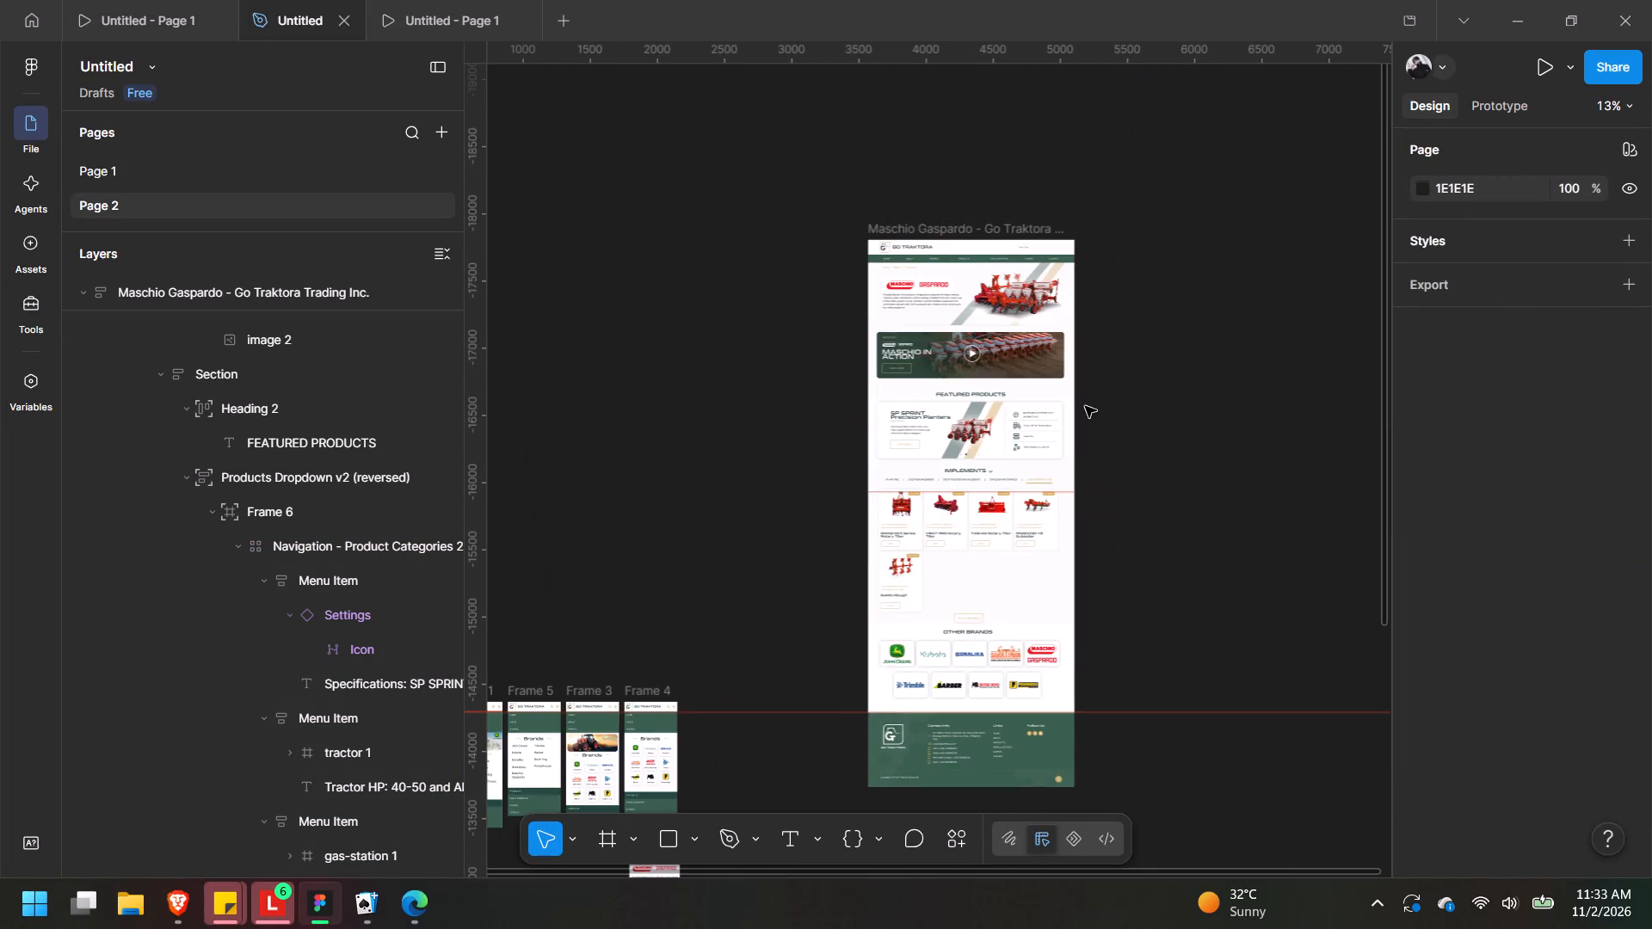
pyautogui.hotkey('ctrl', '=')
pyautogui.hotkey('ctrl', '=')
pyautogui.hotkey('ctrl', '=')
pyautogui.moveTo(1085, 406); pyautogui.dragTo(256, 732, button='middle')
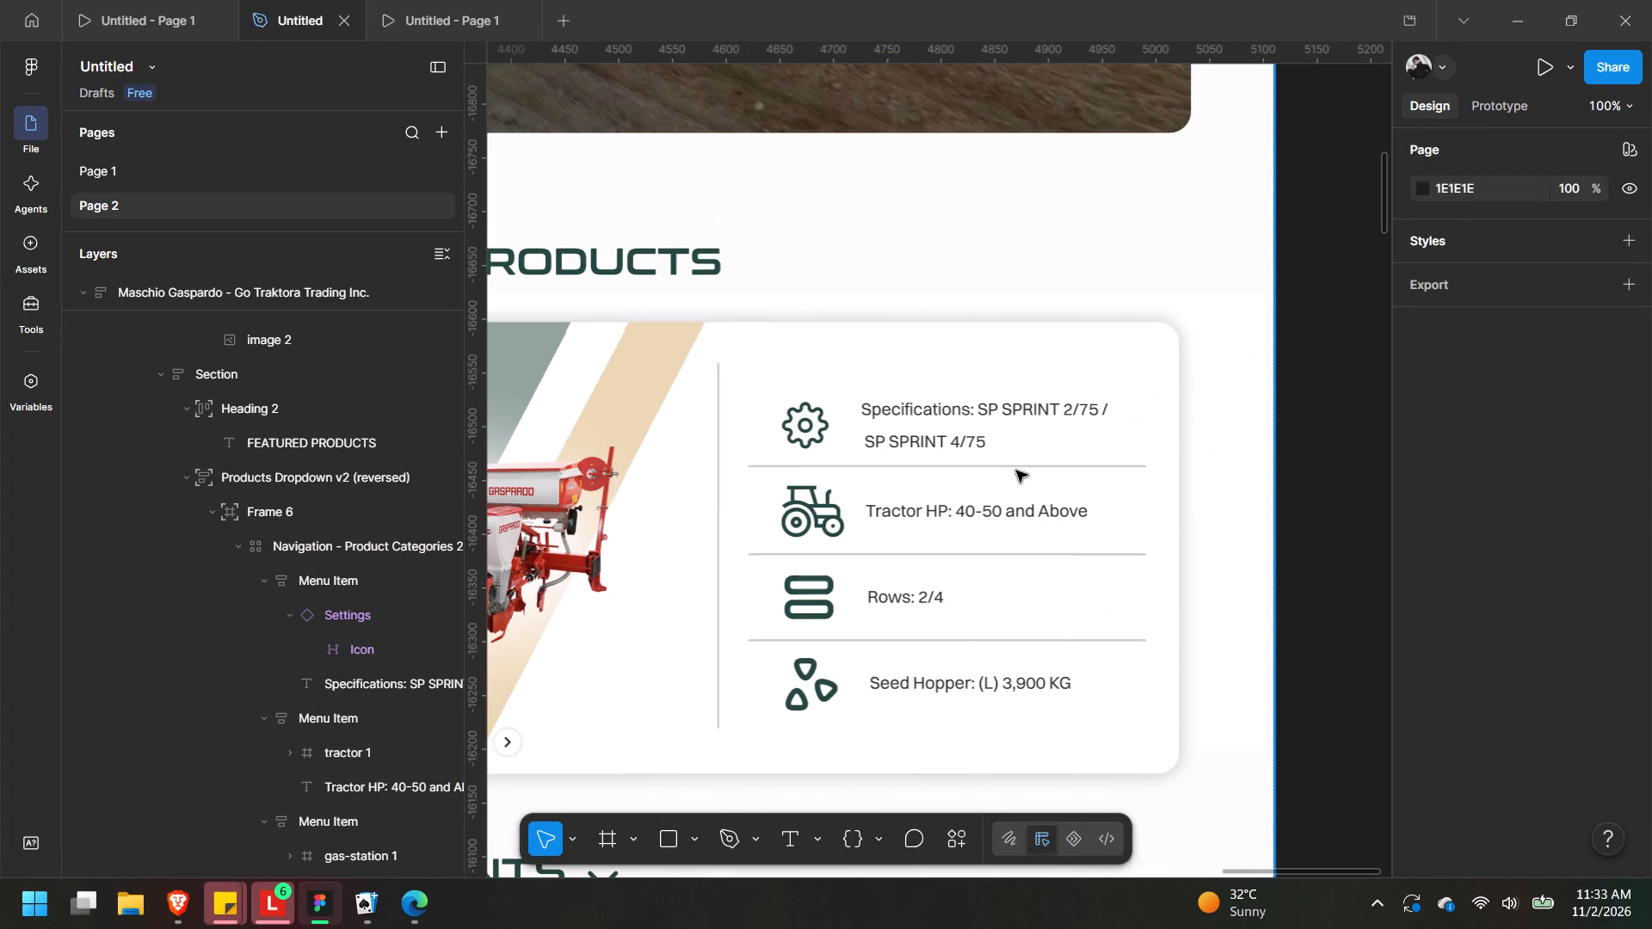
pyautogui.tripleClick(1020, 464)
pyautogui.tripleClick(1020, 464)
pyautogui.click(1020, 464)
pyautogui.doubleClick(1020, 464)
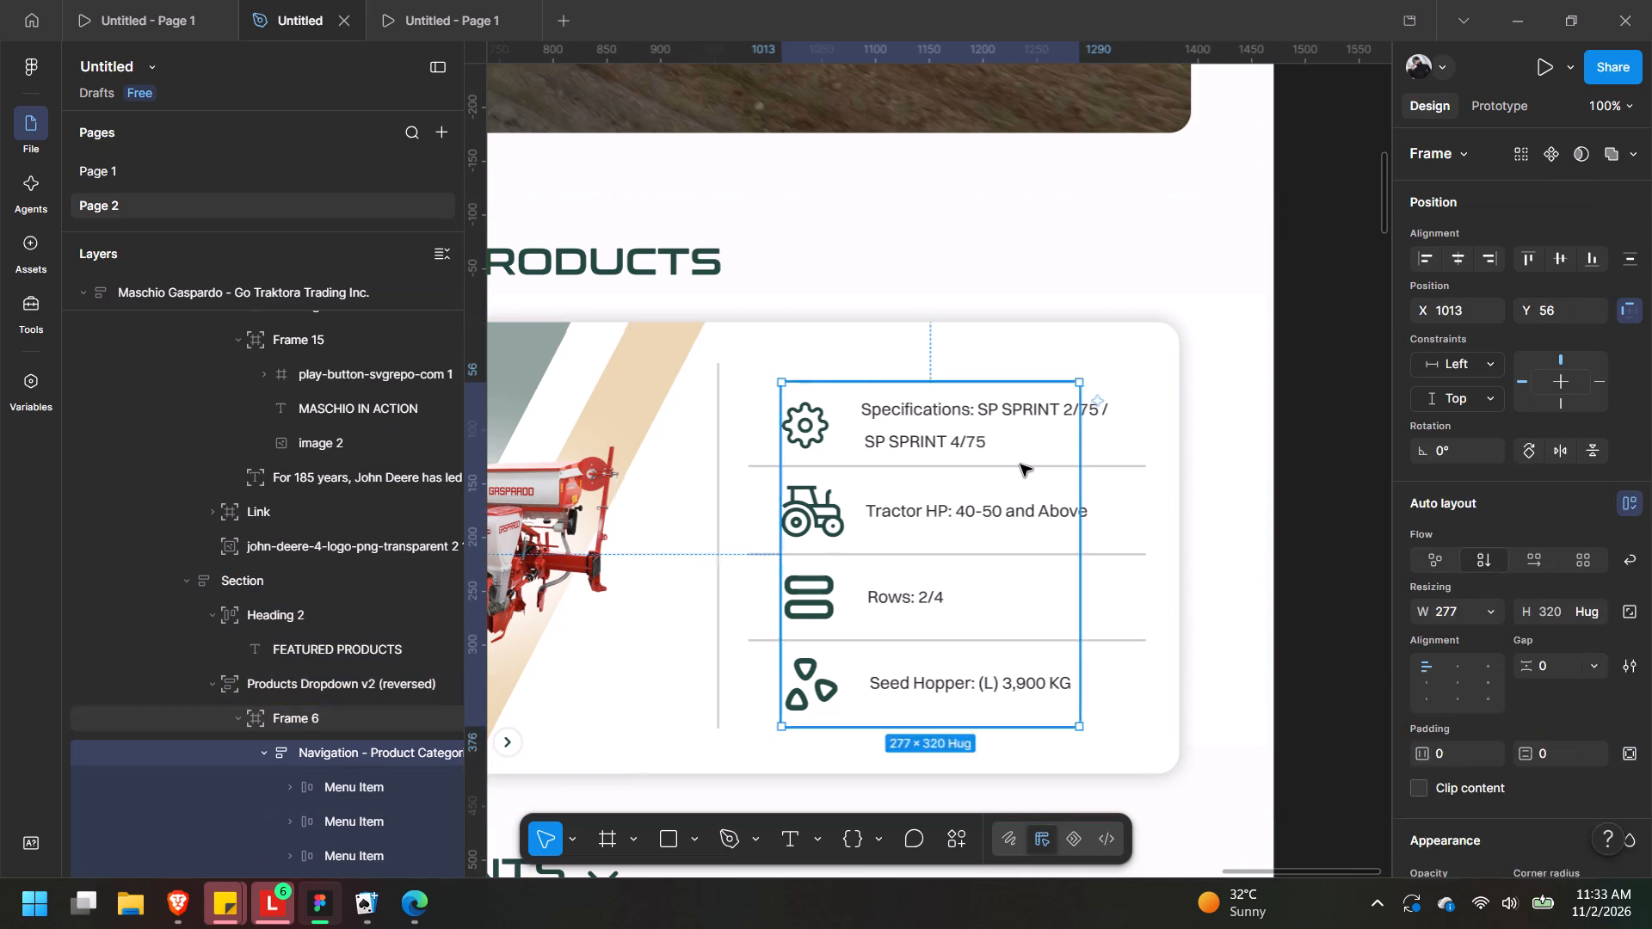
pyautogui.click(768, 466)
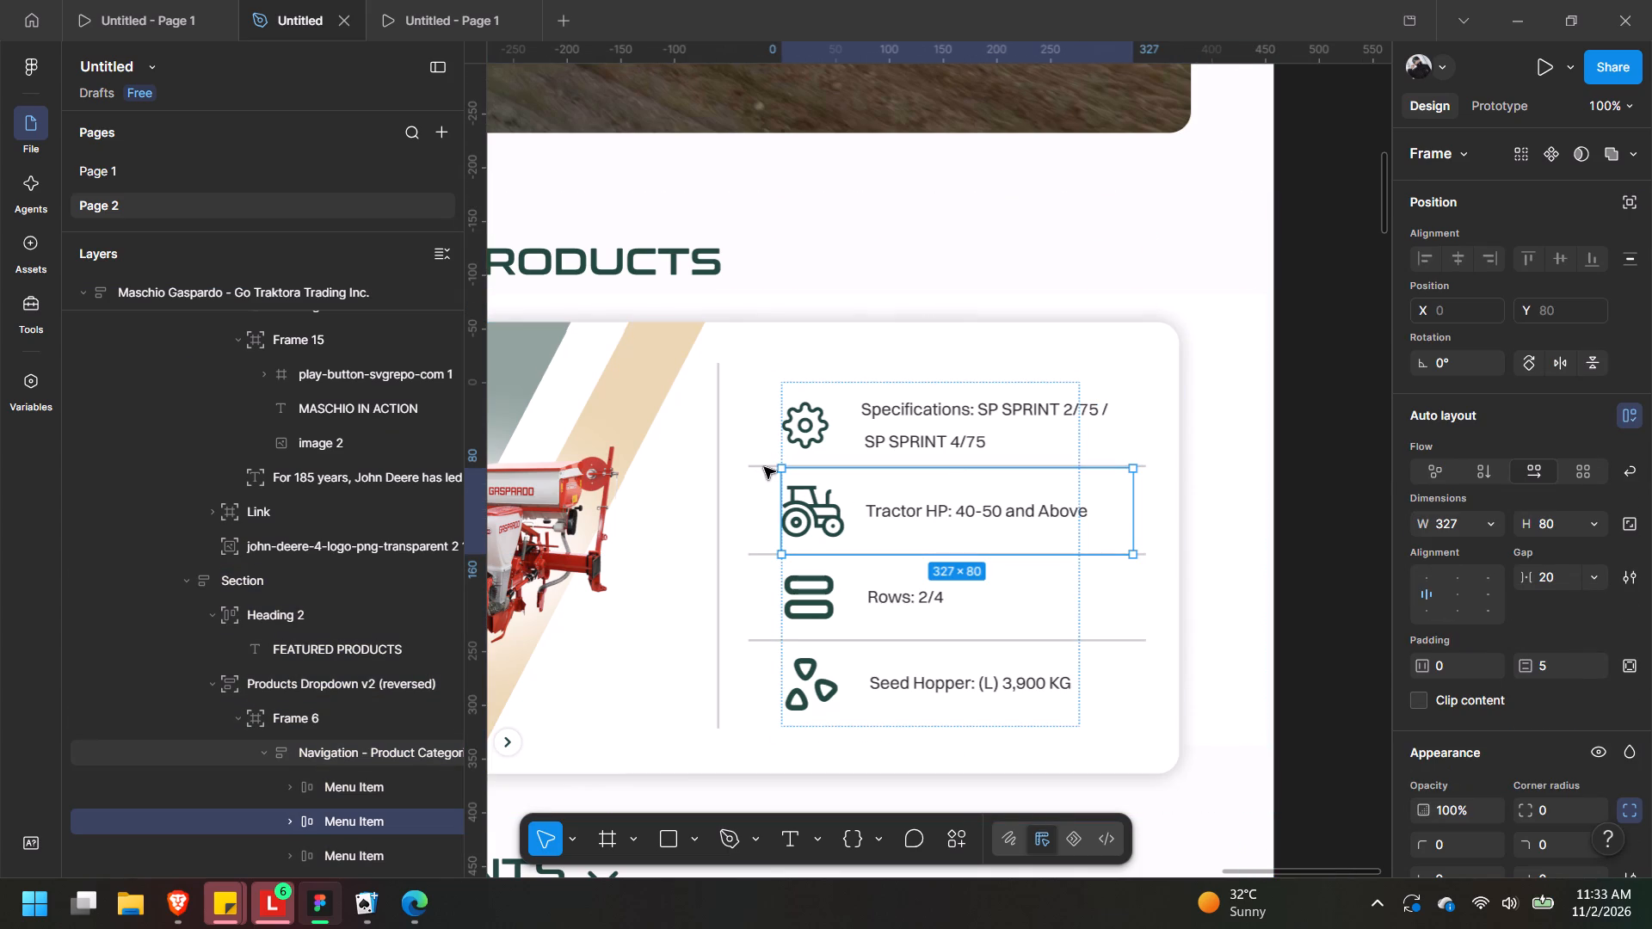
pyautogui.doubleClick(764, 467)
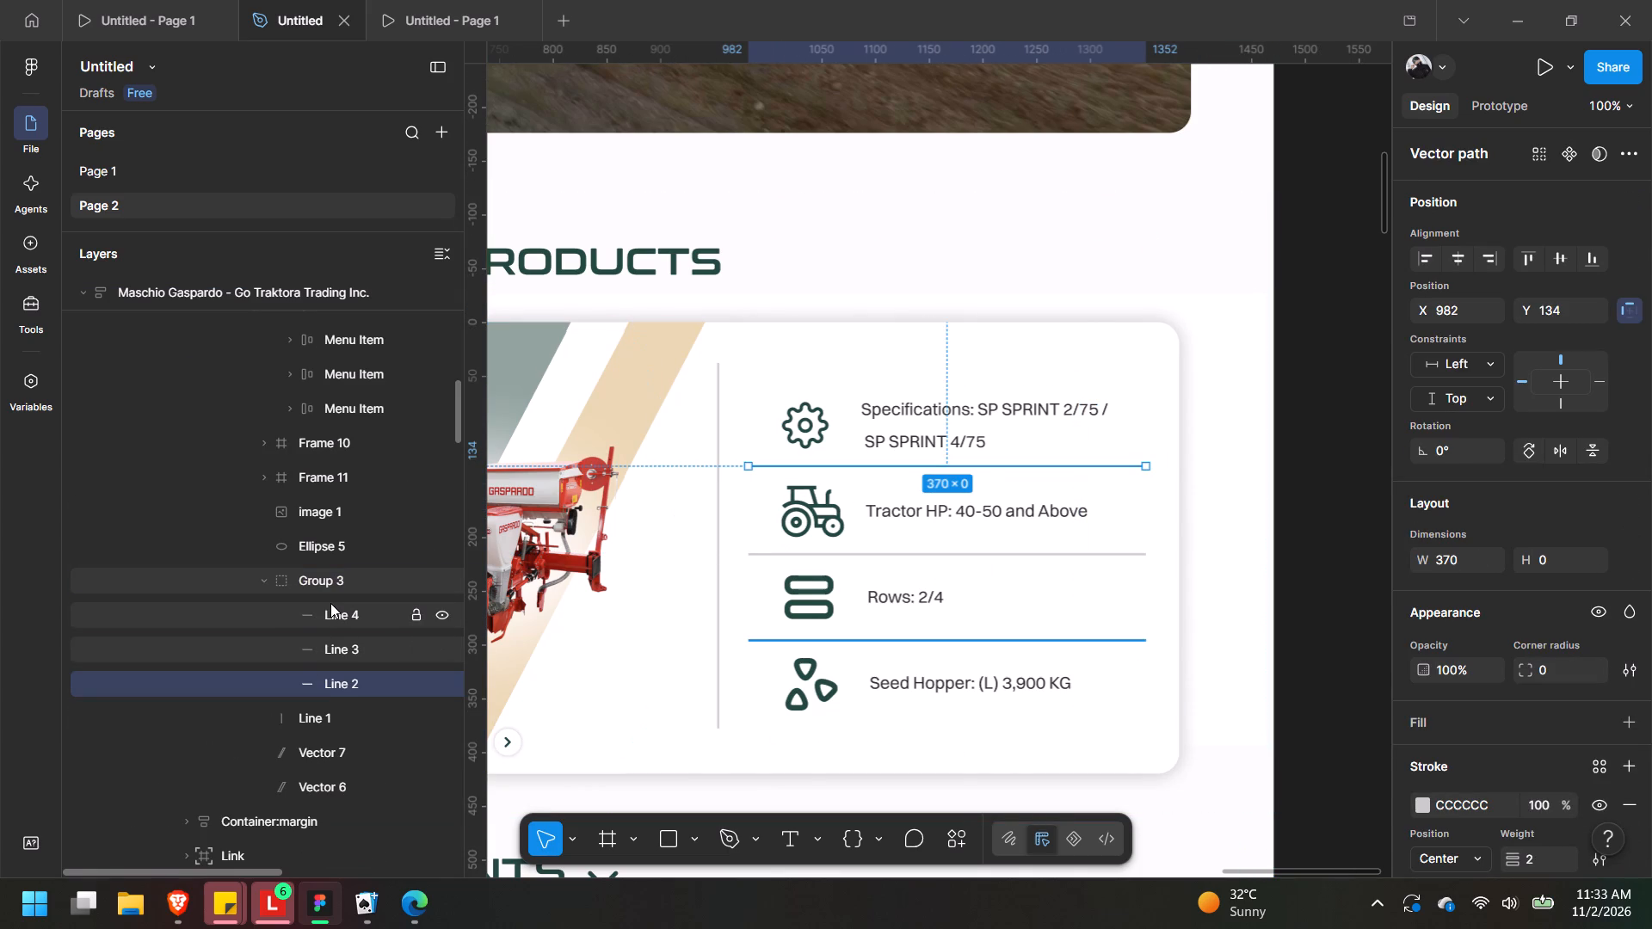
pyautogui.hotkey('ctrl', 'c')
# Paste the divider line into the mobile design and position it between the card's description text and specifications grid.
pyautogui.moveTo(601, 722); pyautogui.dragTo(985, 229, button='middle')
pyautogui.hotkey('ctrl', '-')
pyautogui.hotkey('ctrl', '-')
pyautogui.moveTo(840, 899); pyautogui.dragTo(894, 786, button='middle')
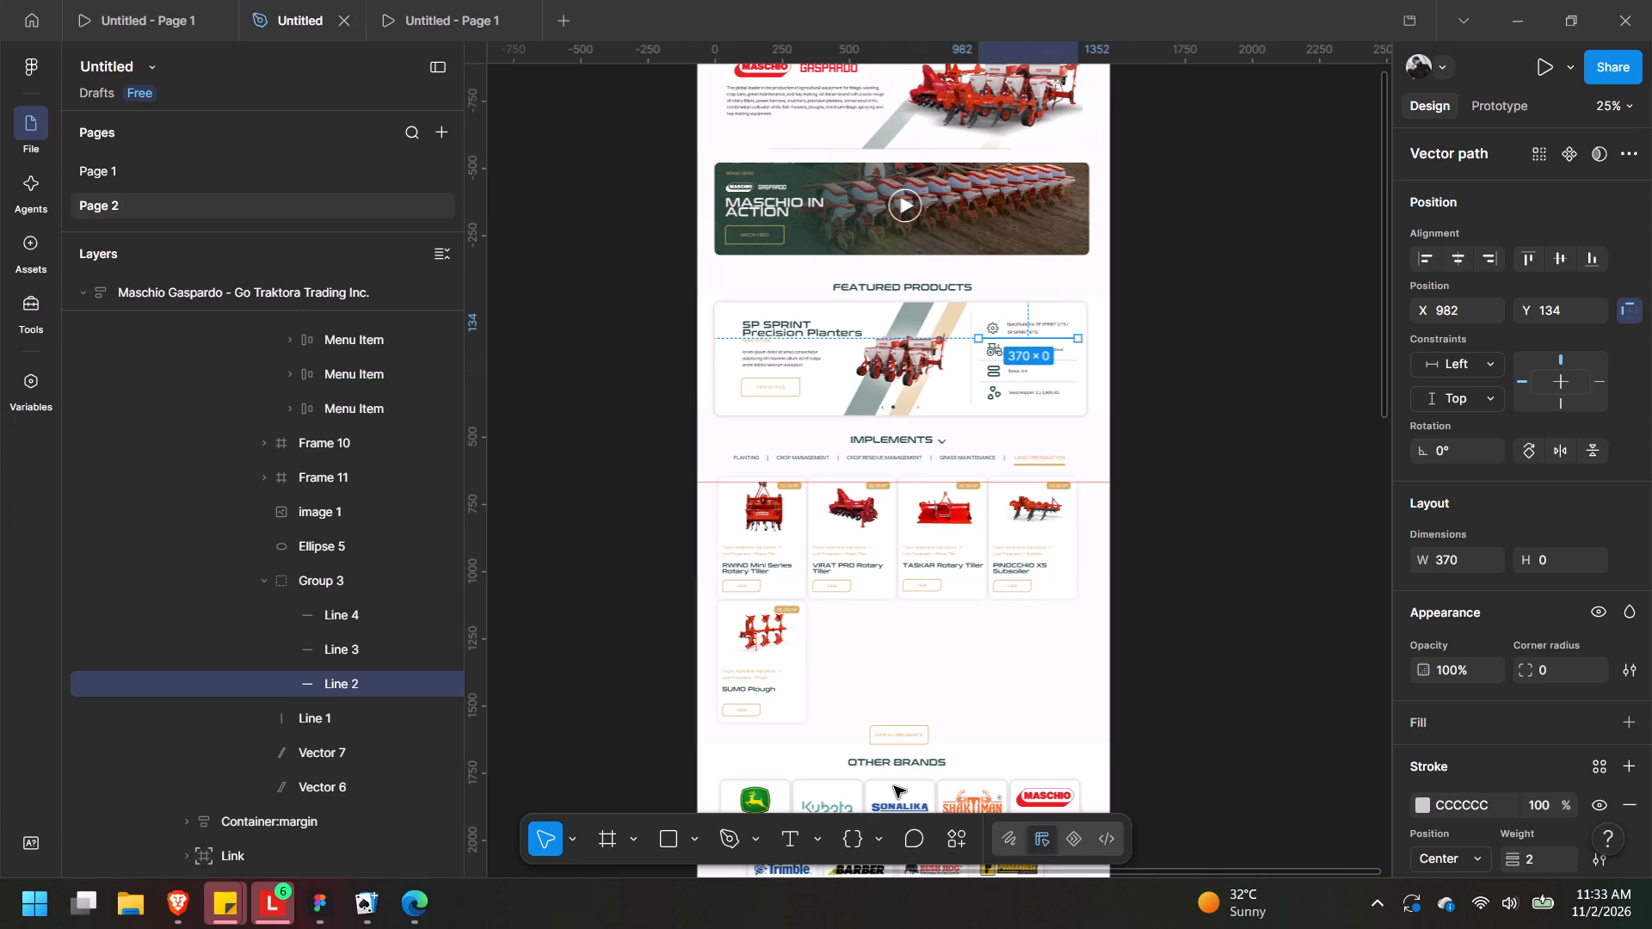
pyautogui.moveTo(813, 767); pyautogui.dragTo(1651, 0, button='middle')
pyautogui.moveTo(1274, 750); pyautogui.dragTo(1142, 384, button='middle')
pyautogui.hotkey('ctrl', '=')
pyautogui.hotkey('ctrl', '=')
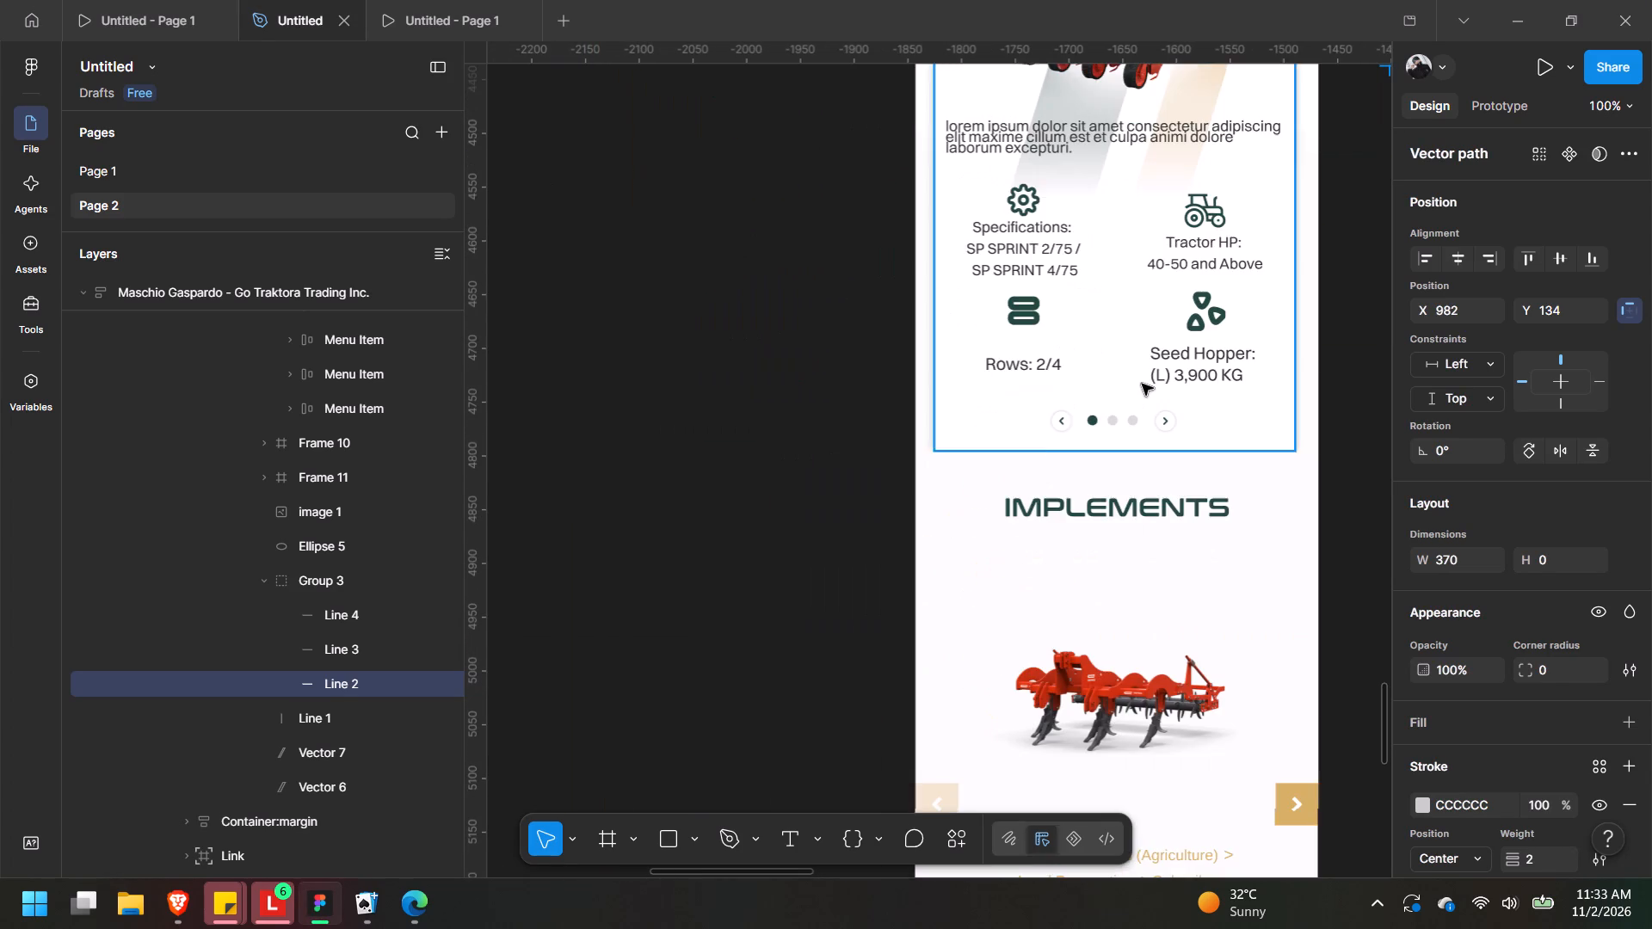
pyautogui.moveTo(1131, 334); pyautogui.dragTo(843, 618, button='middle')
pyautogui.click(851, 470)
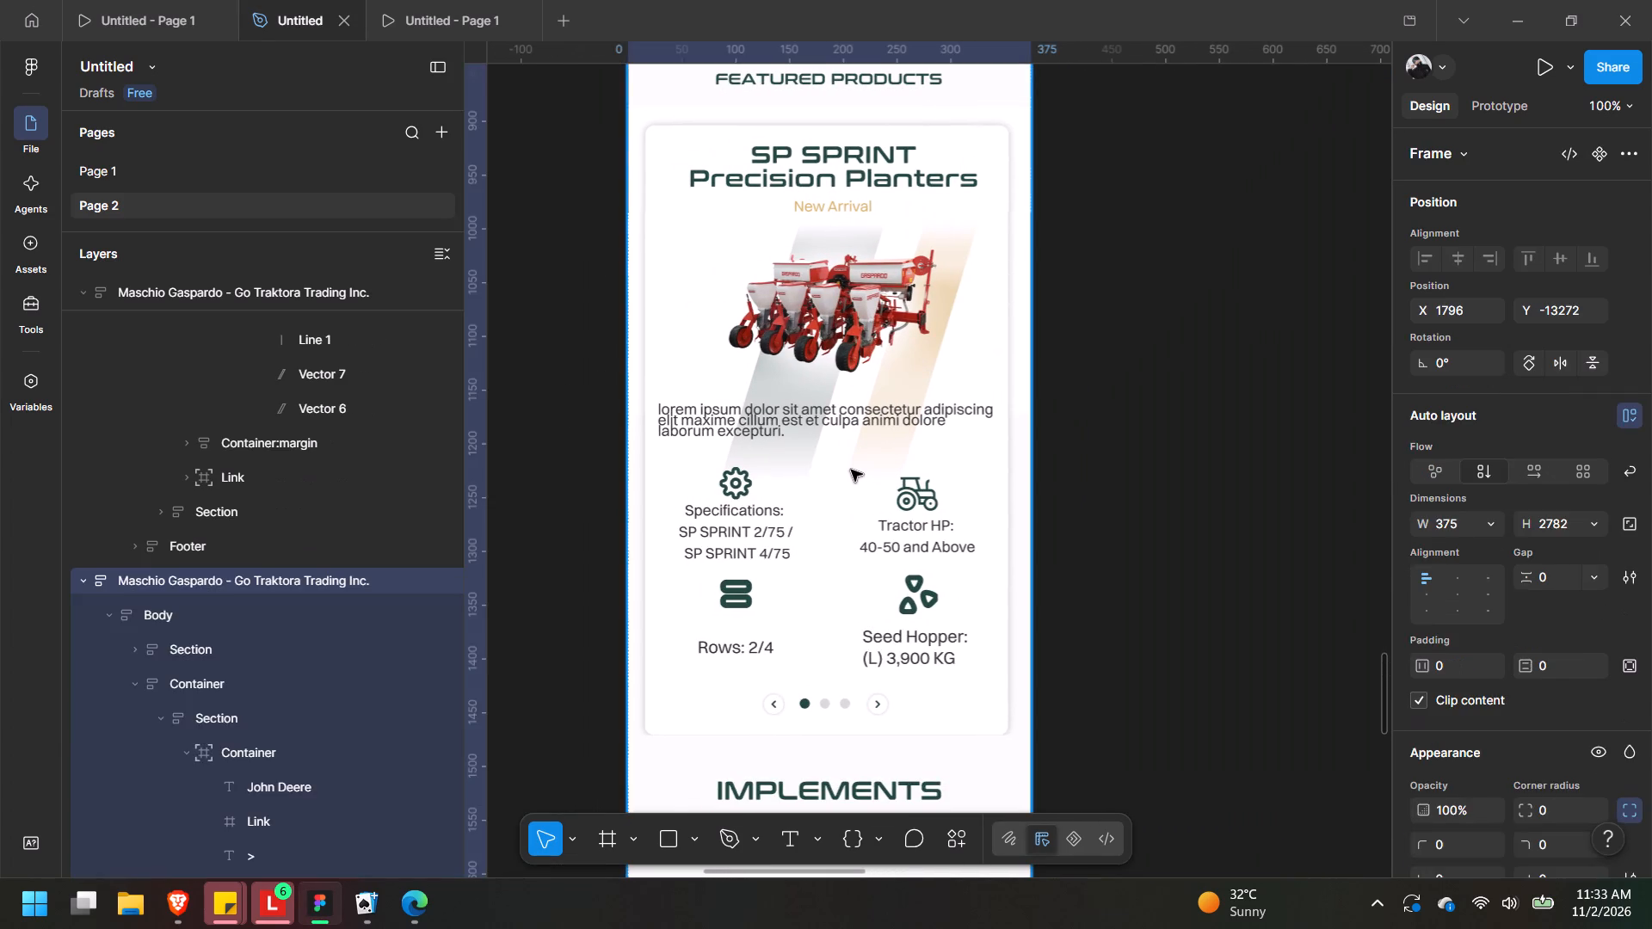
pyautogui.hotkey('ctrl', 'v')
pyautogui.moveTo(920, 463); pyautogui.dragTo(829, 464)
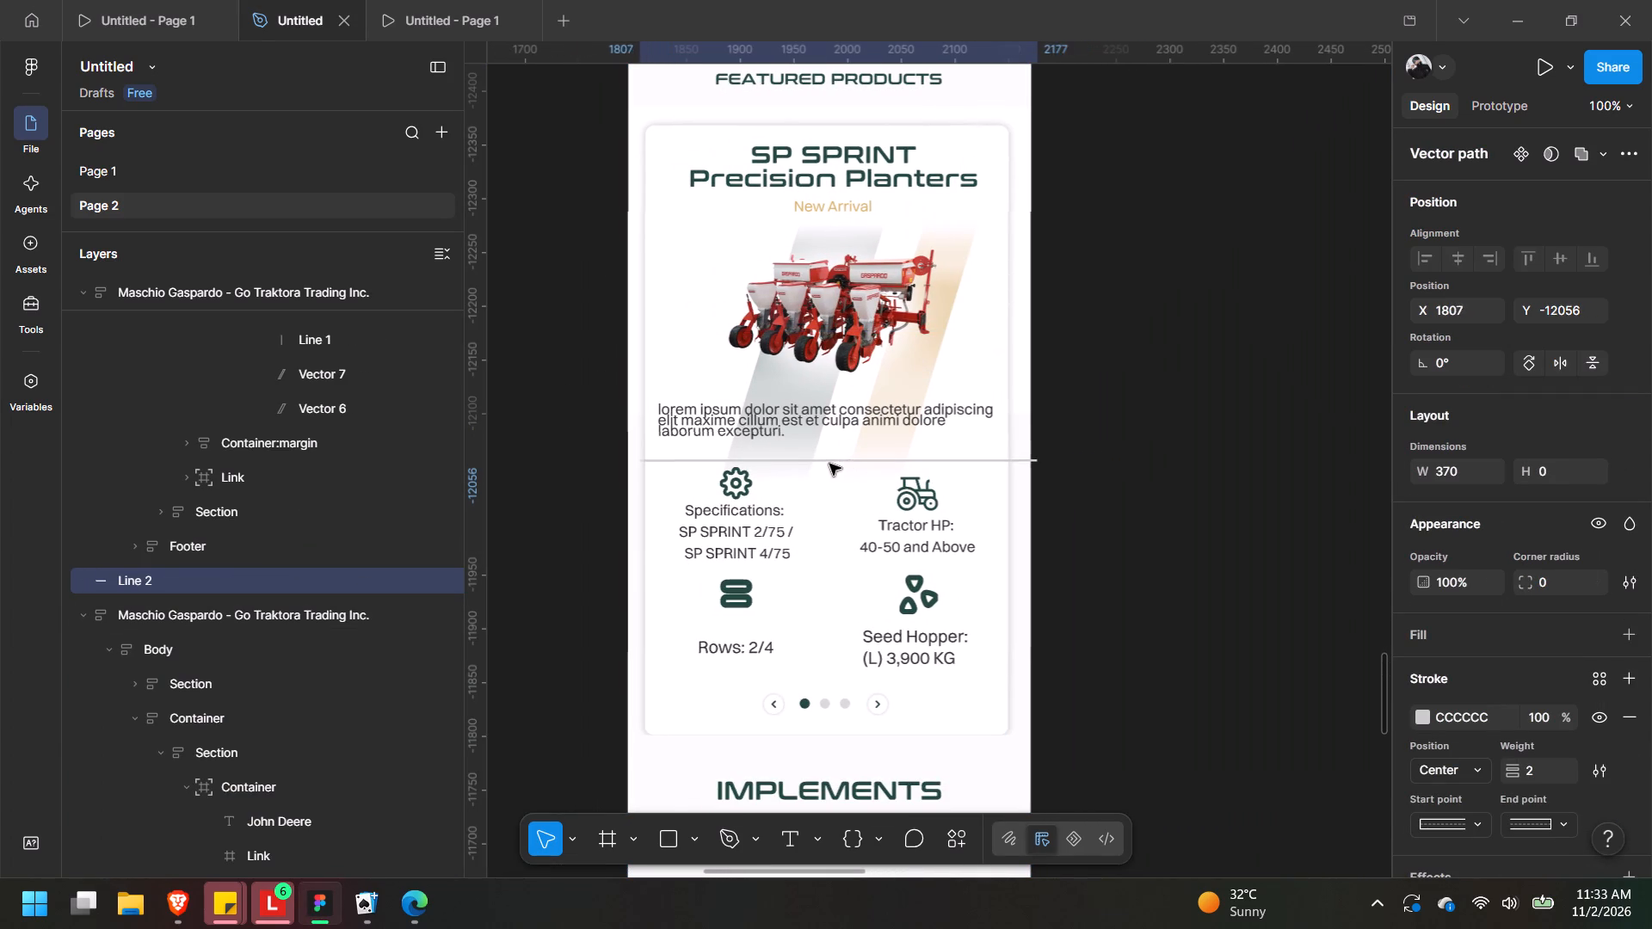
pyautogui.moveTo(829, 464); pyautogui.dragTo(837, 461)
# Set the pasted divider line's width to 300 and centre it horizontally in the mobile product card.
pyautogui.click(1452, 472)
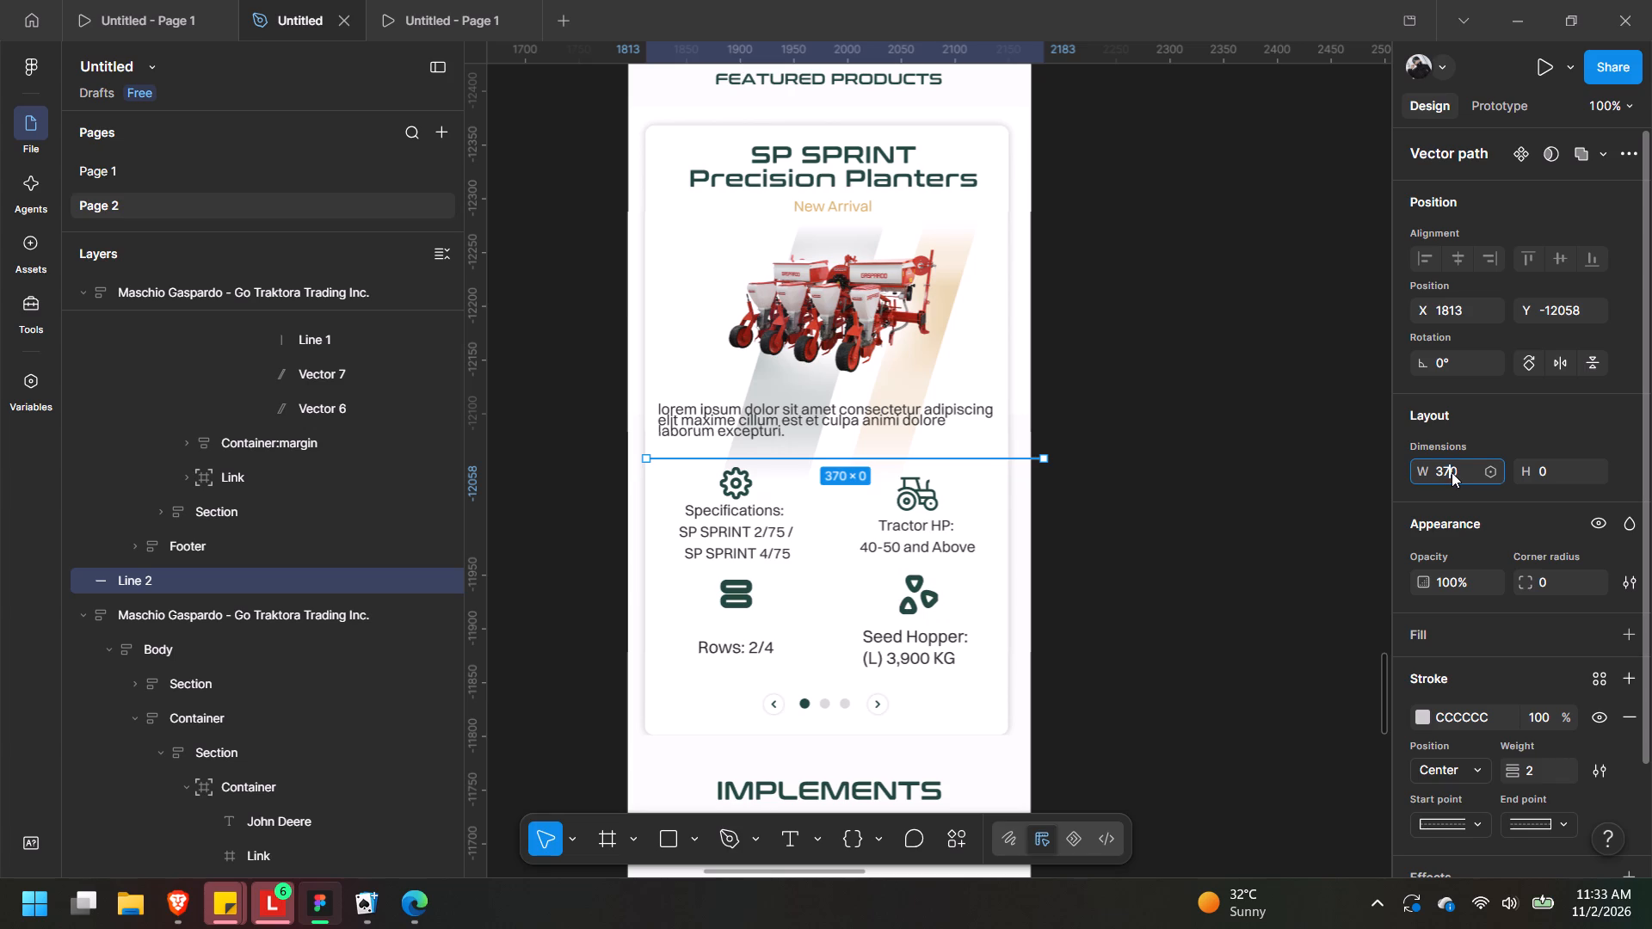
pyautogui.write('300')
pyautogui.press('Return')
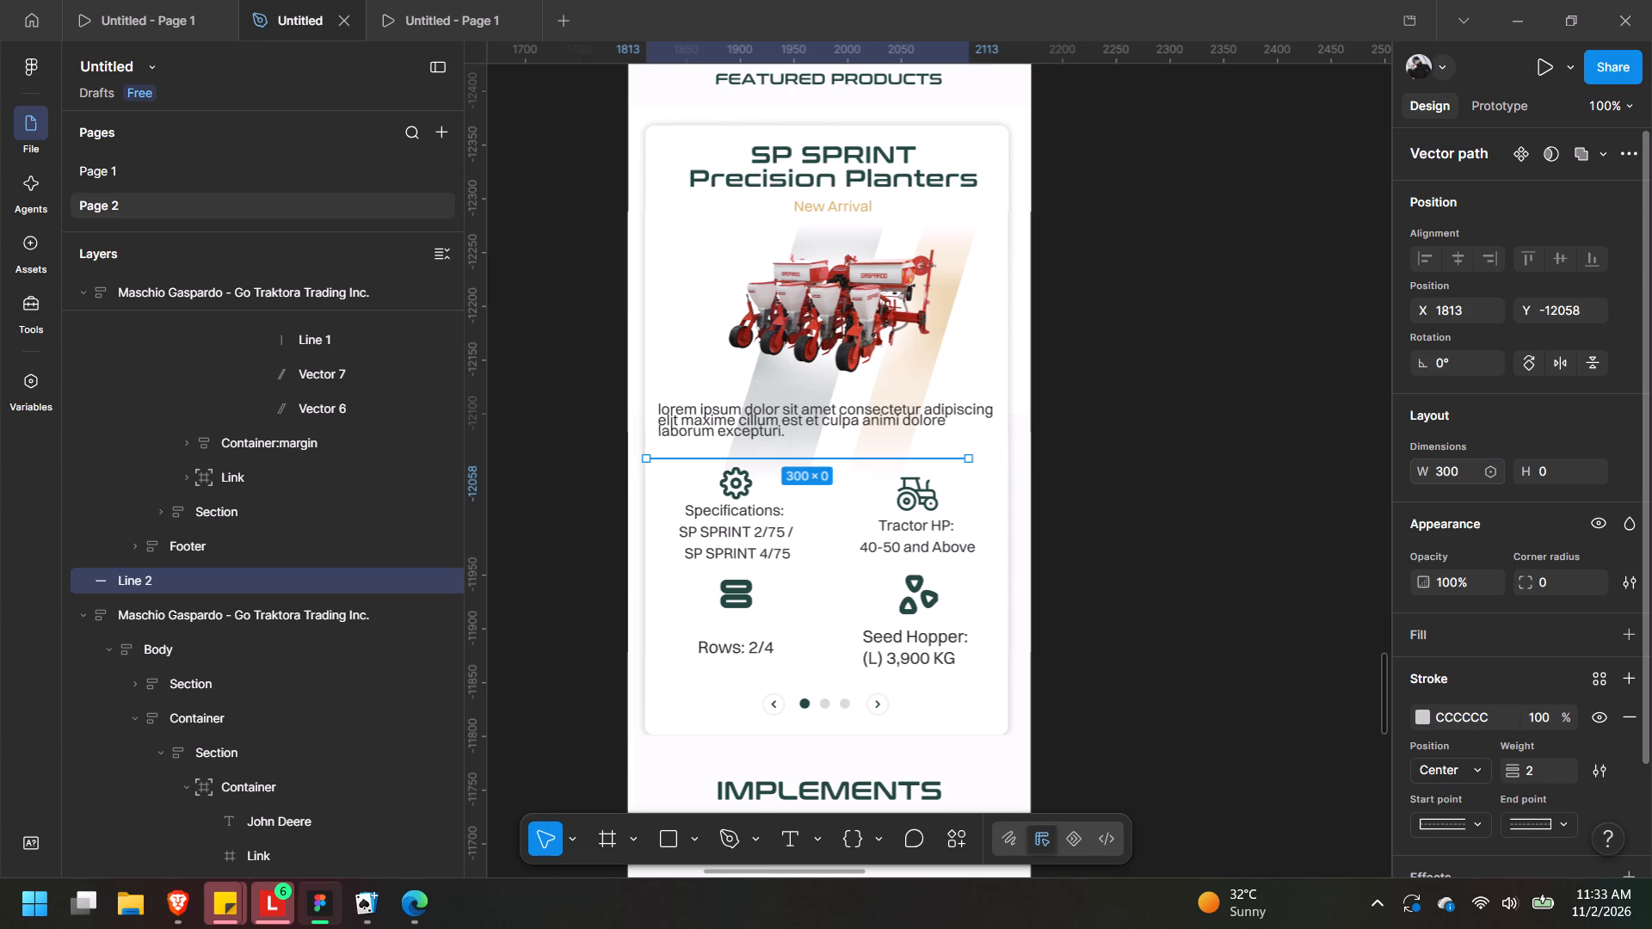
pyautogui.moveTo(916, 461); pyautogui.dragTo(936, 460)
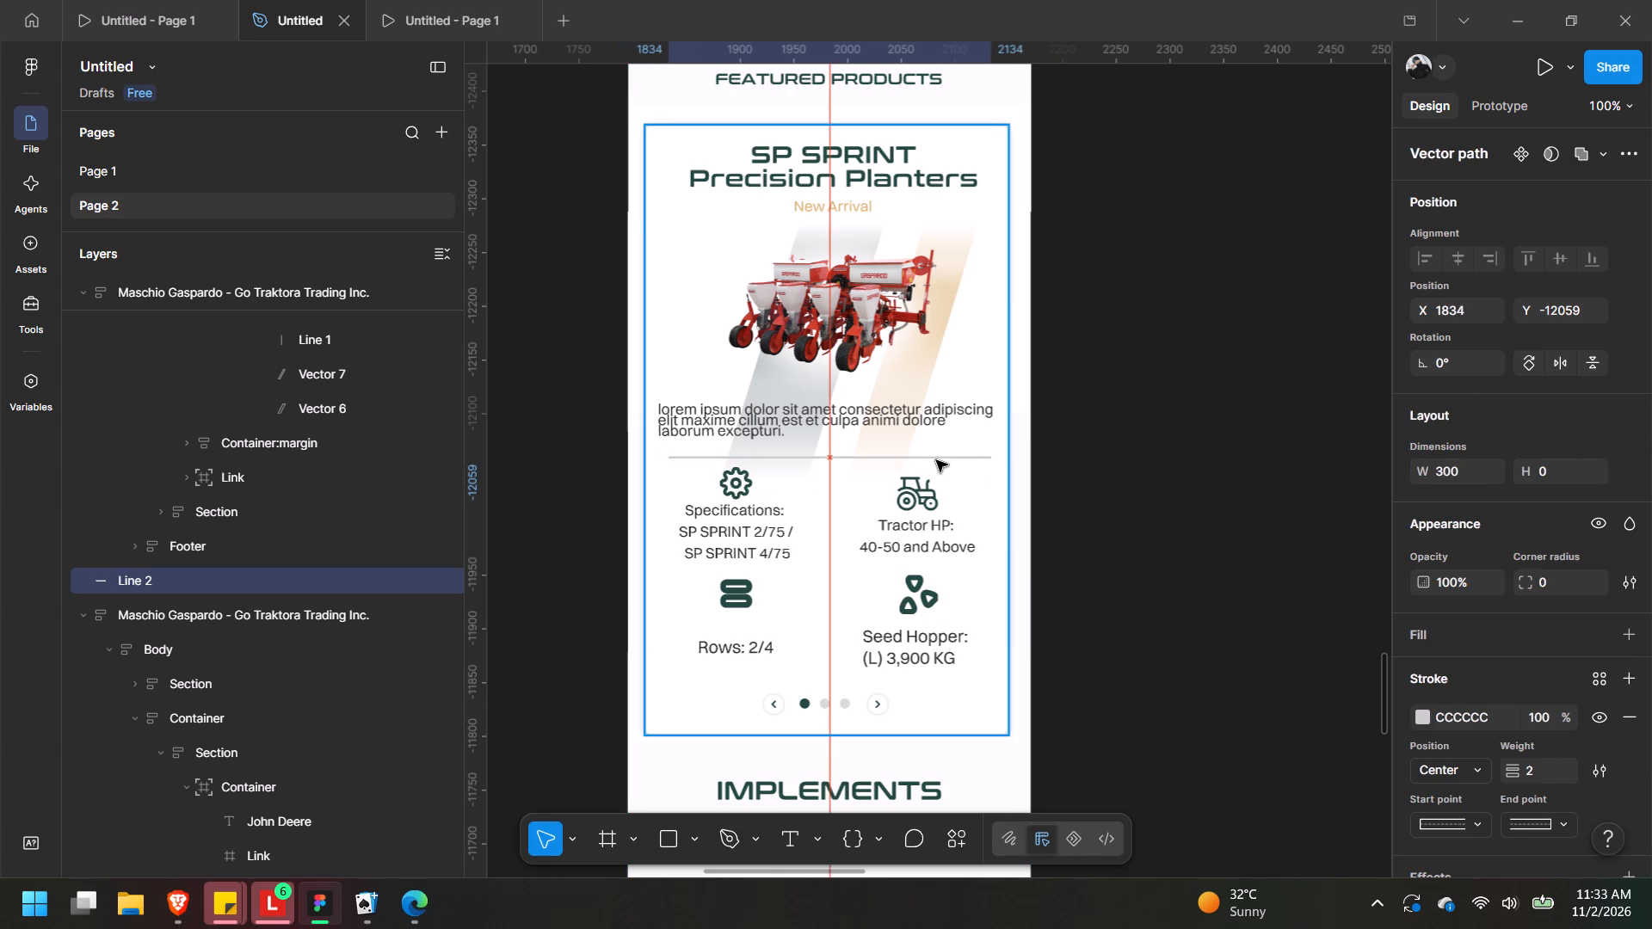
pyautogui.moveTo(936, 460); pyautogui.dragTo(940, 460)
pyautogui.click(1177, 439)
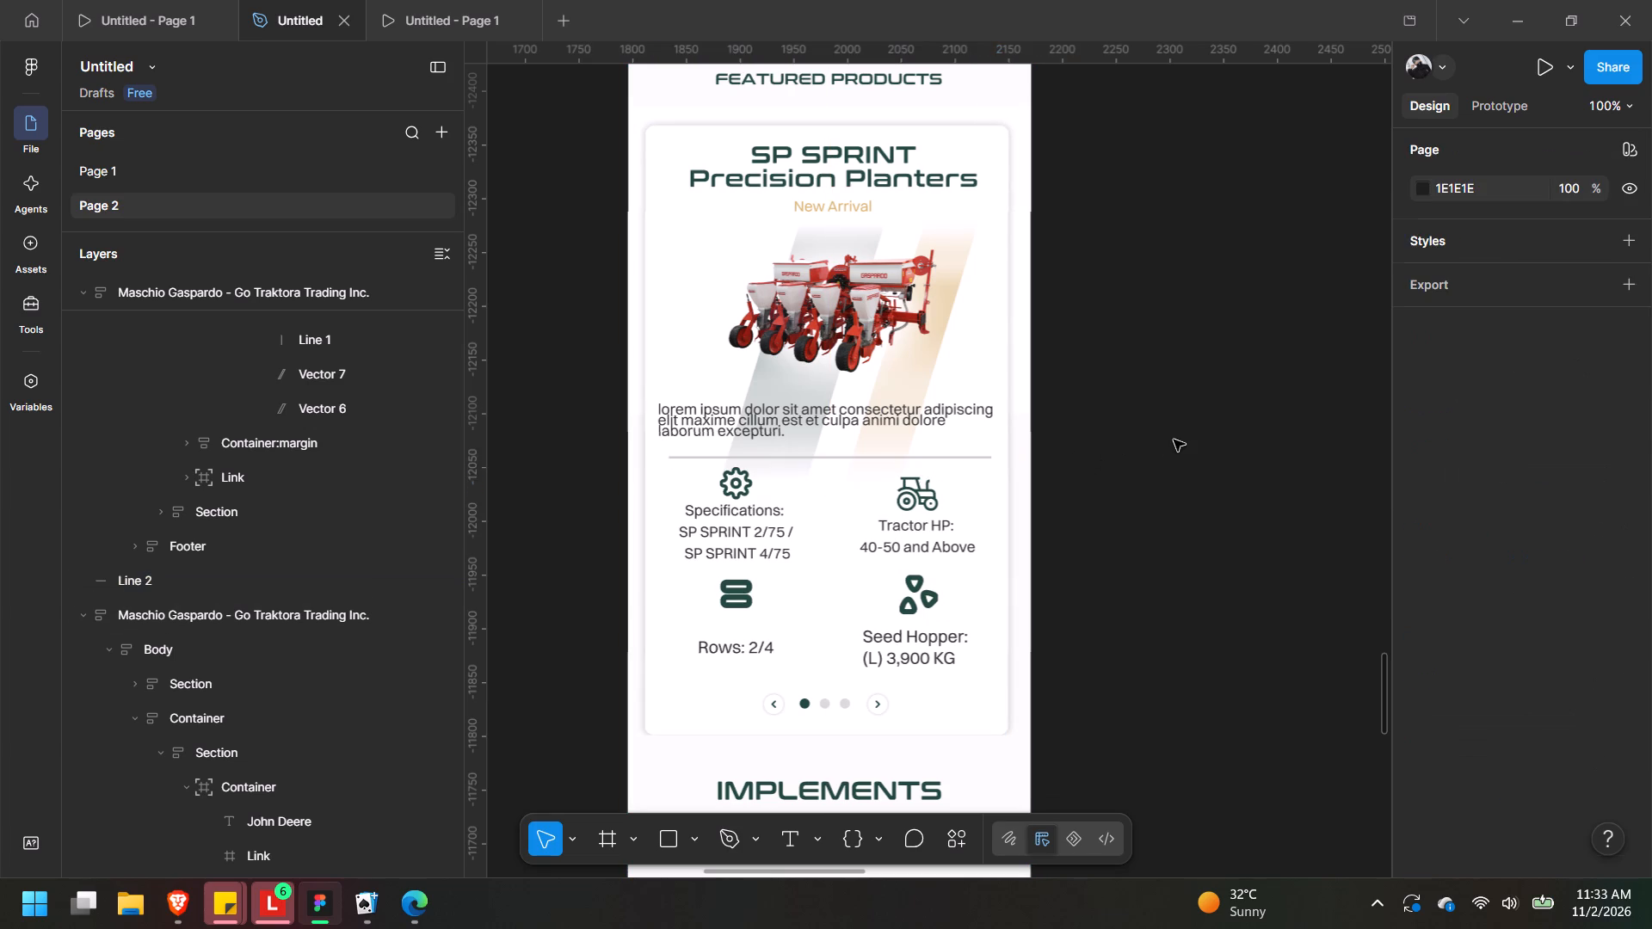
# Raise the upper edge of the card's lower gradient rectangle so the stripes fade out above the divider line.
pyautogui.tripleClick(823, 528)
pyautogui.doubleClick(823, 528)
pyautogui.doubleClick(823, 528)
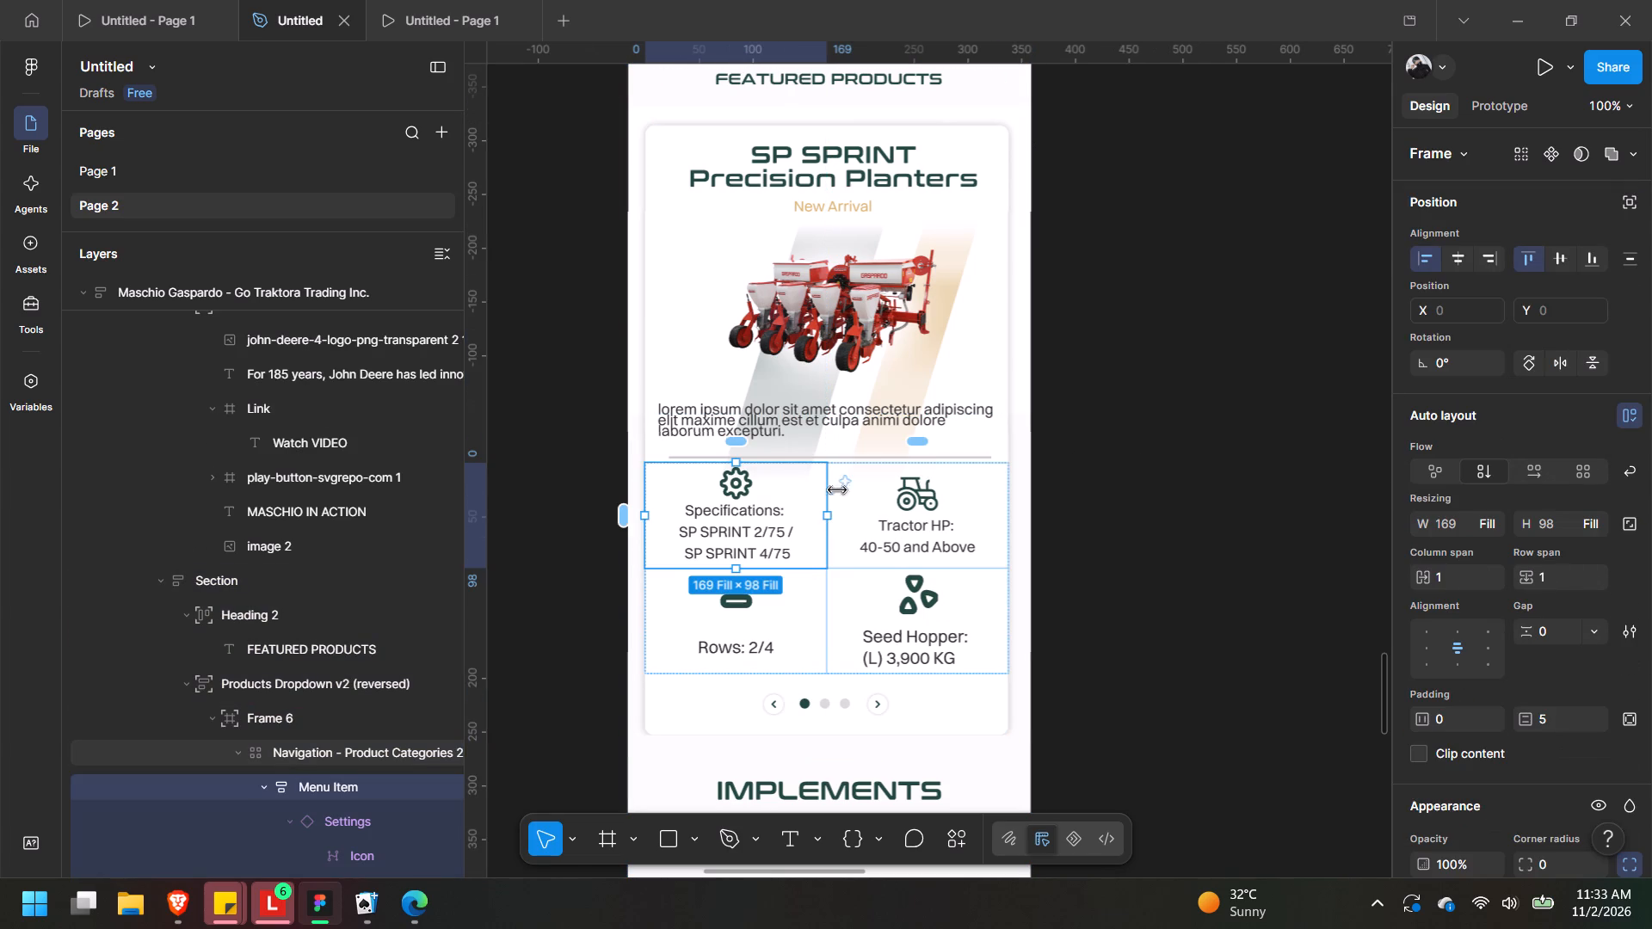
pyautogui.click(328, 762)
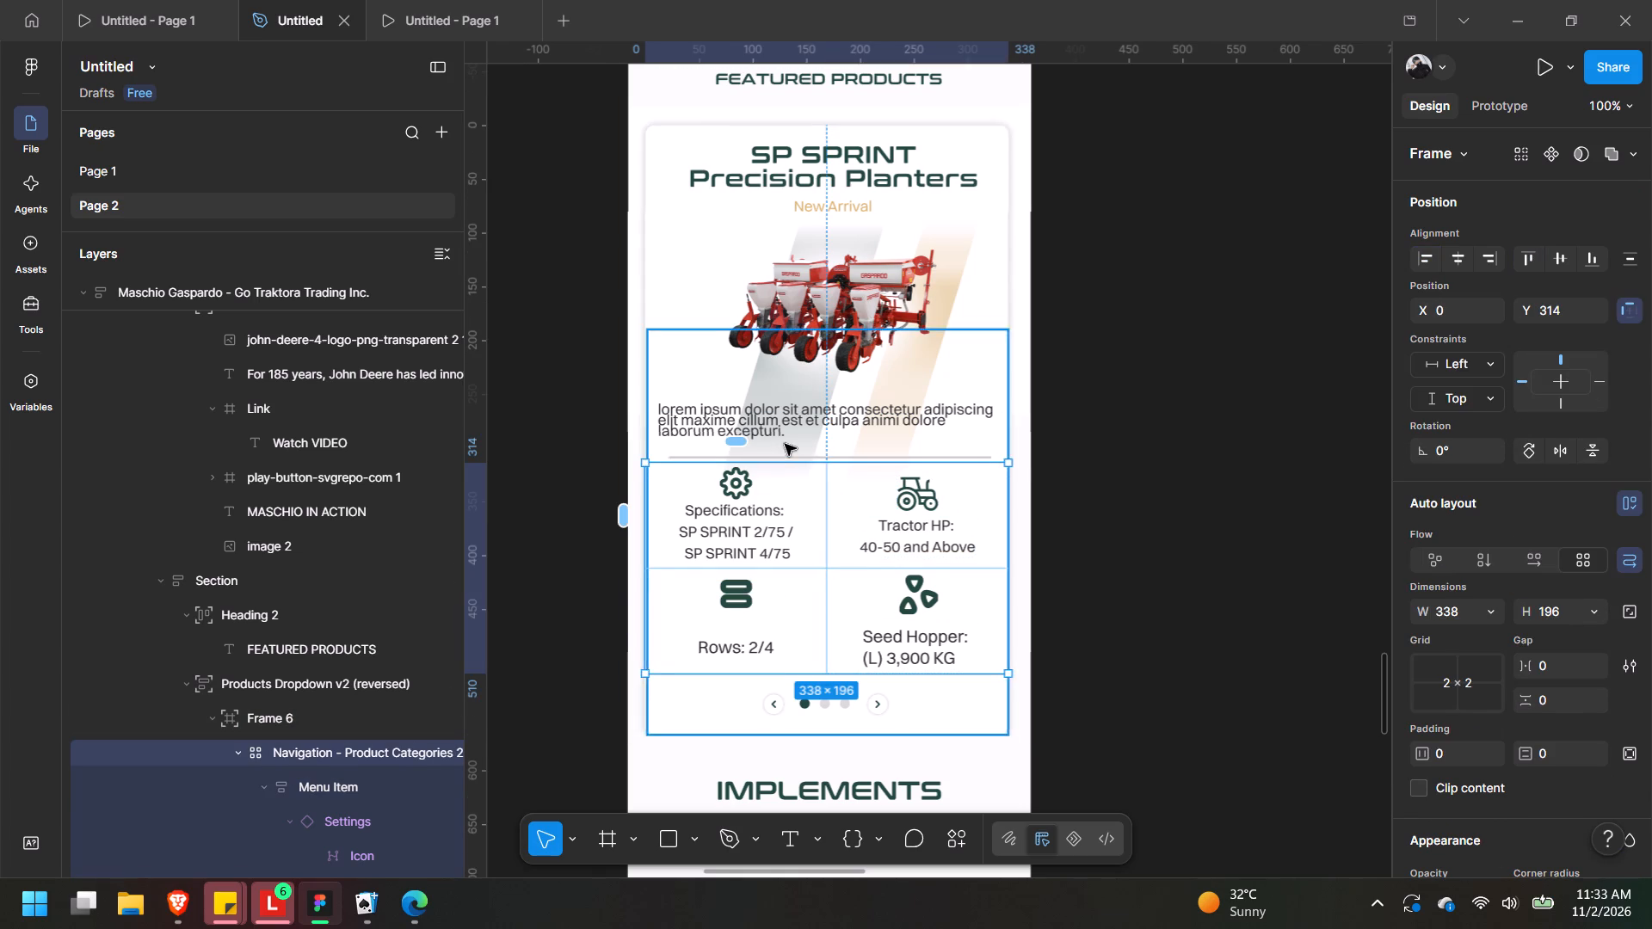
pyautogui.scroll(-5, 398, 727)
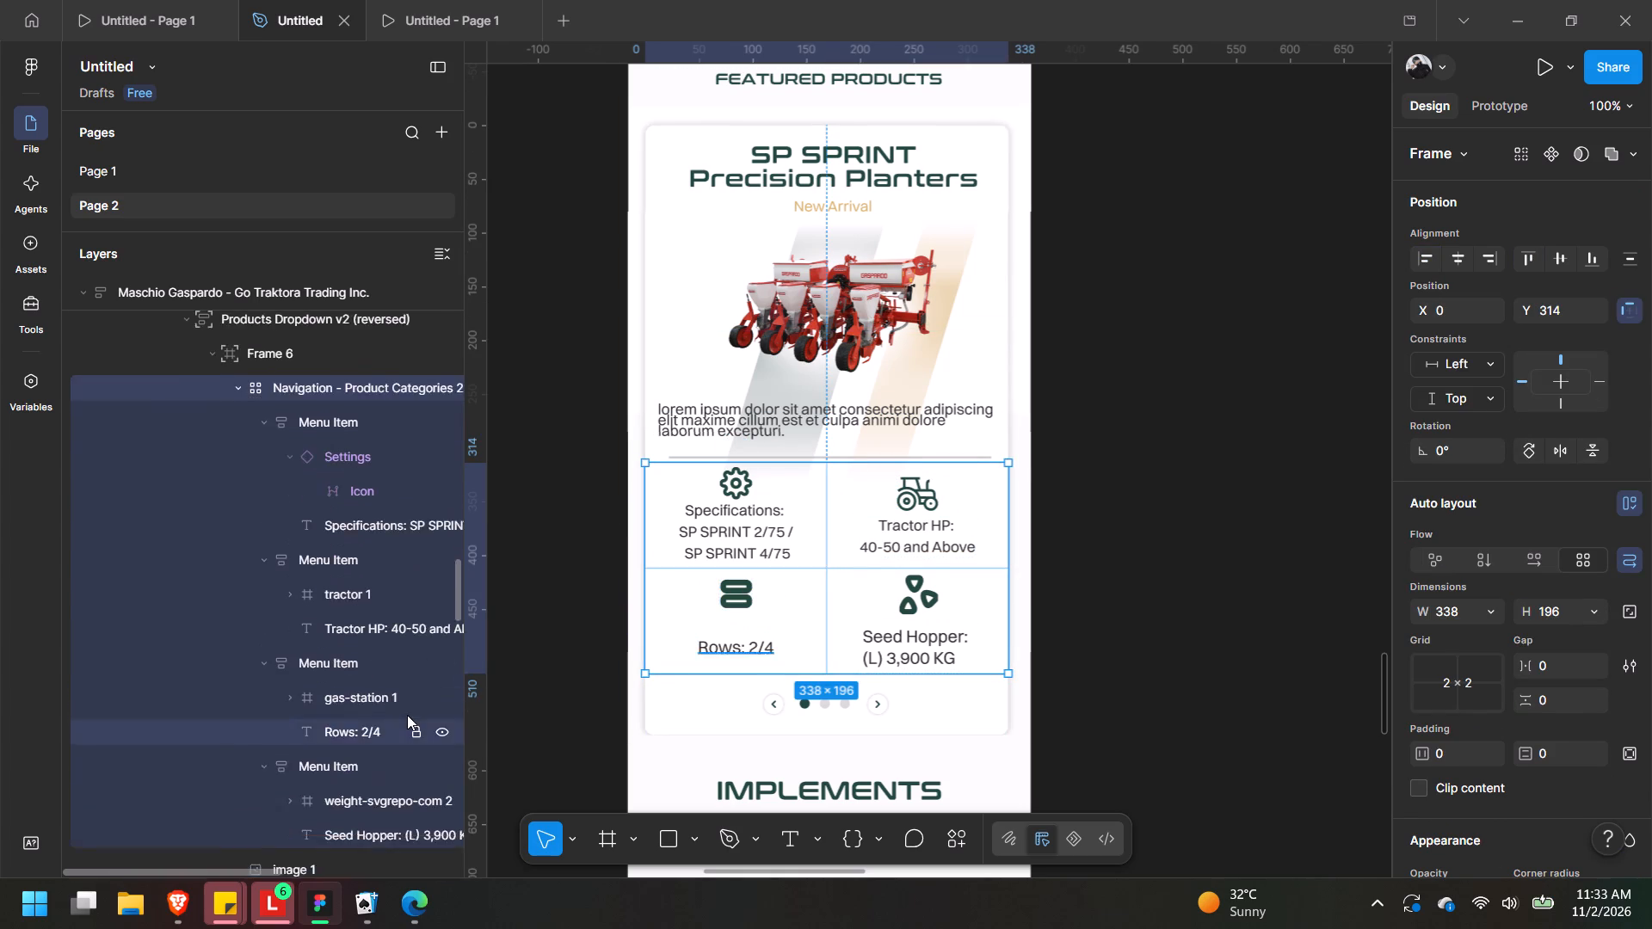
pyautogui.scroll(-2, 407, 715)
pyautogui.click(368, 719)
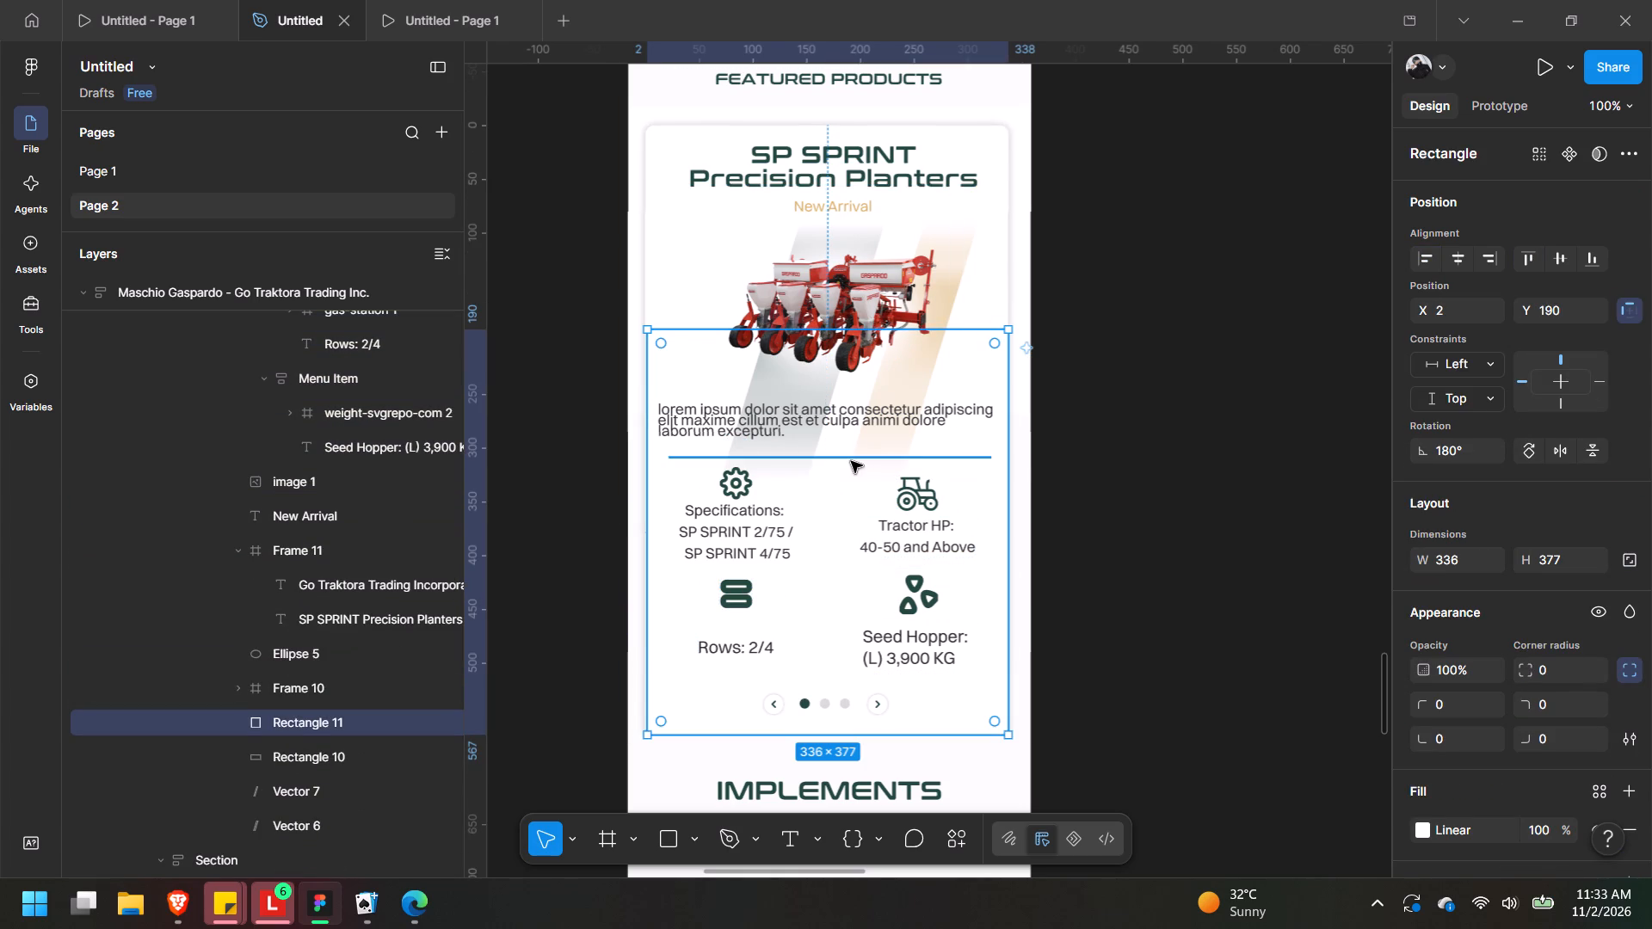
pyautogui.moveTo(903, 334); pyautogui.dragTo(913, 289)
pyautogui.click(1142, 430)
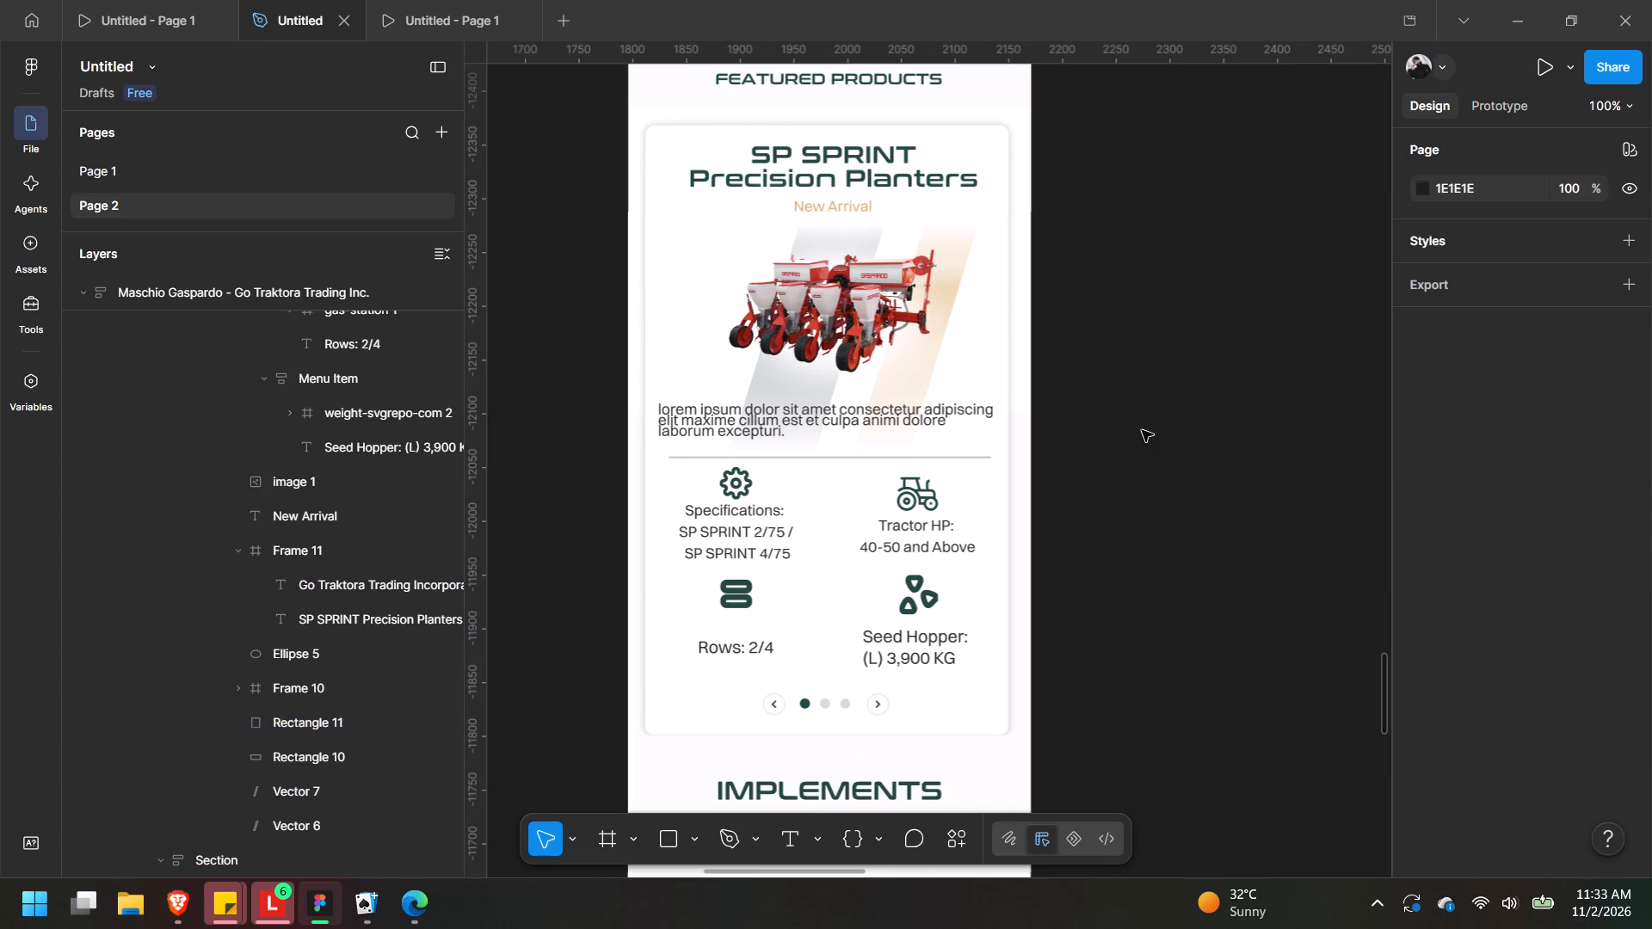
# Extend the mobile Featured Products section's lower edge to a height of about 665 px, leaving space below the card.
pyautogui.tripleClick(985, 674)
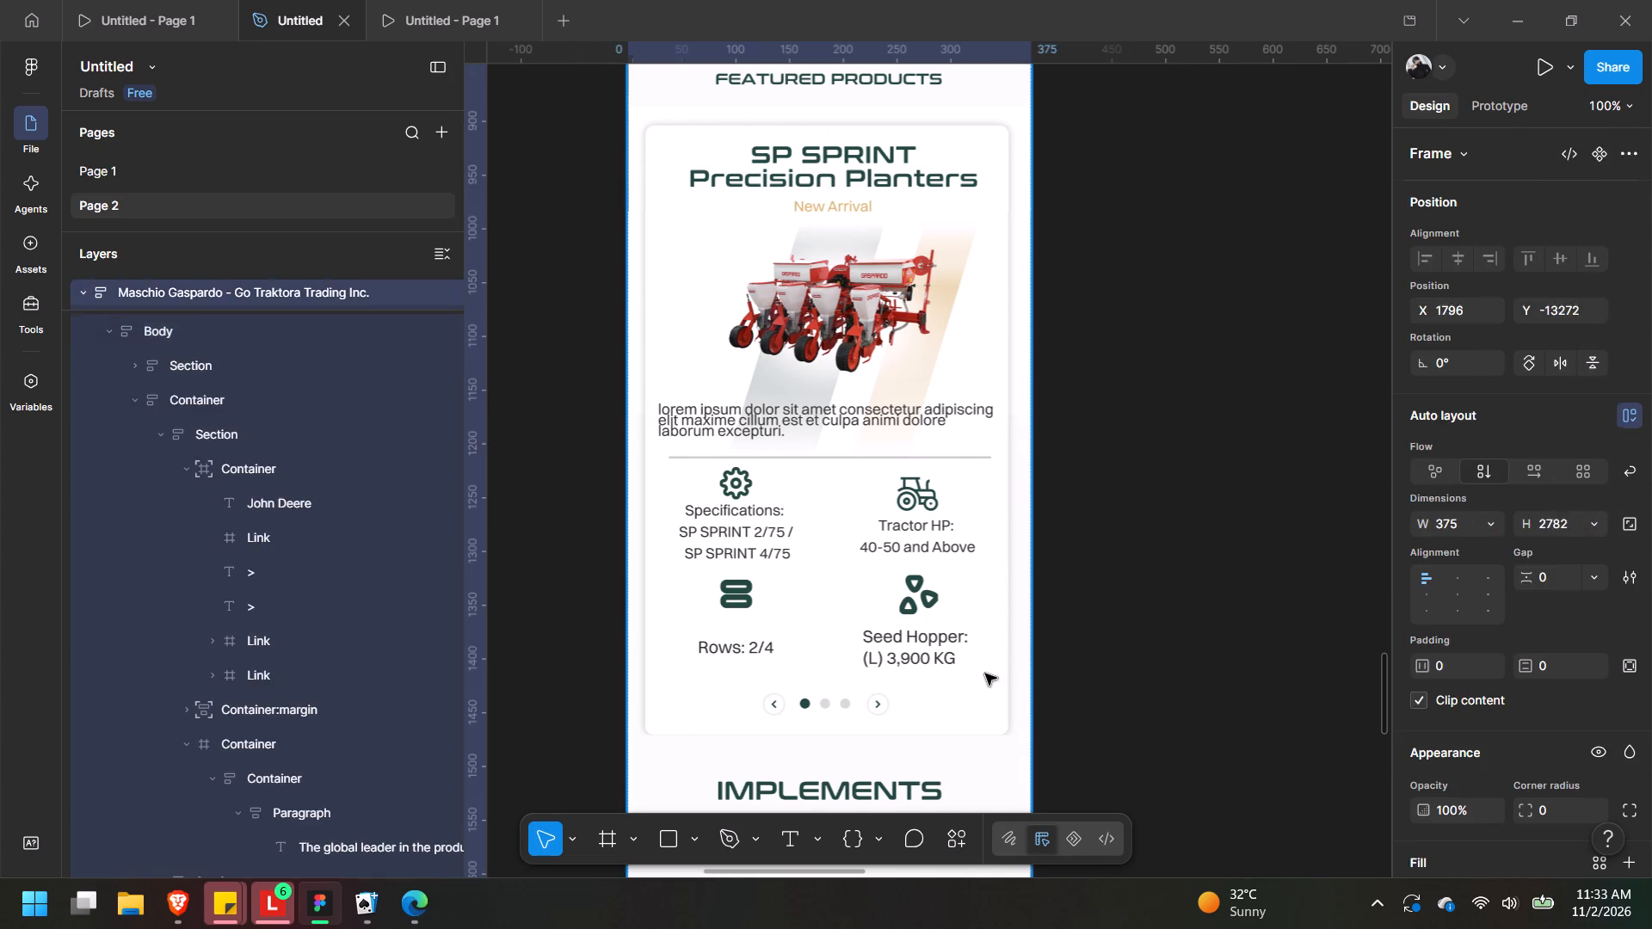
pyautogui.doubleClick(985, 674)
pyautogui.scroll(-1, 984, 672)
pyautogui.click(976, 765)
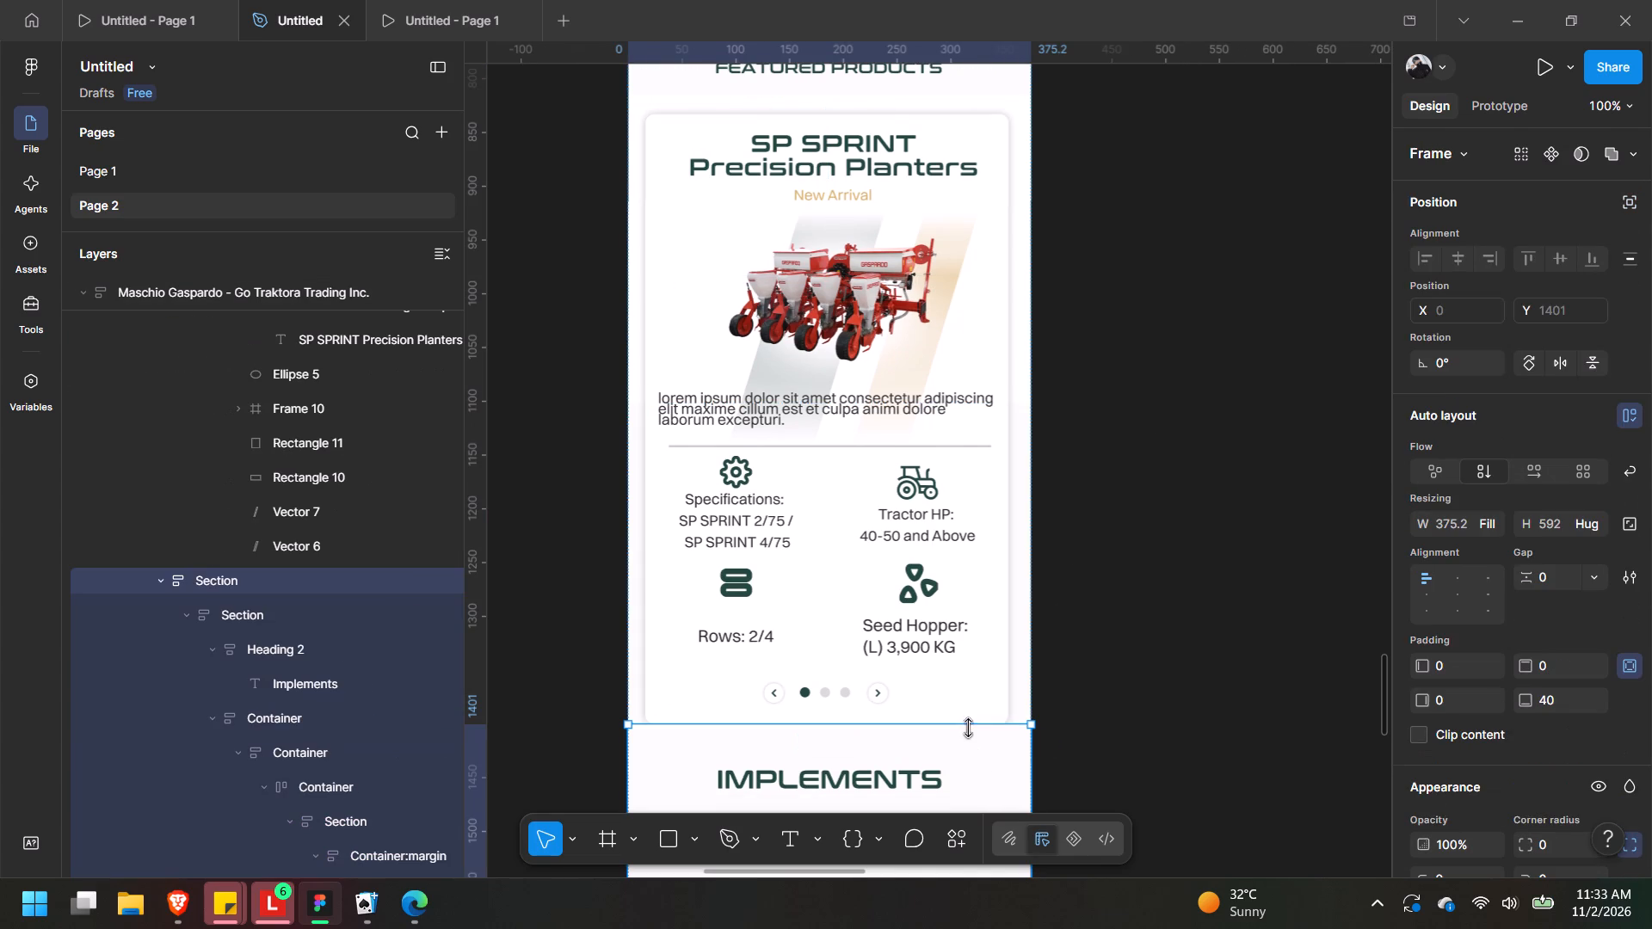
pyautogui.moveTo(969, 726); pyautogui.dragTo(968, 740)
pyautogui.click(1021, 702)
pyautogui.moveTo(1003, 726); pyautogui.dragTo(998, 740)
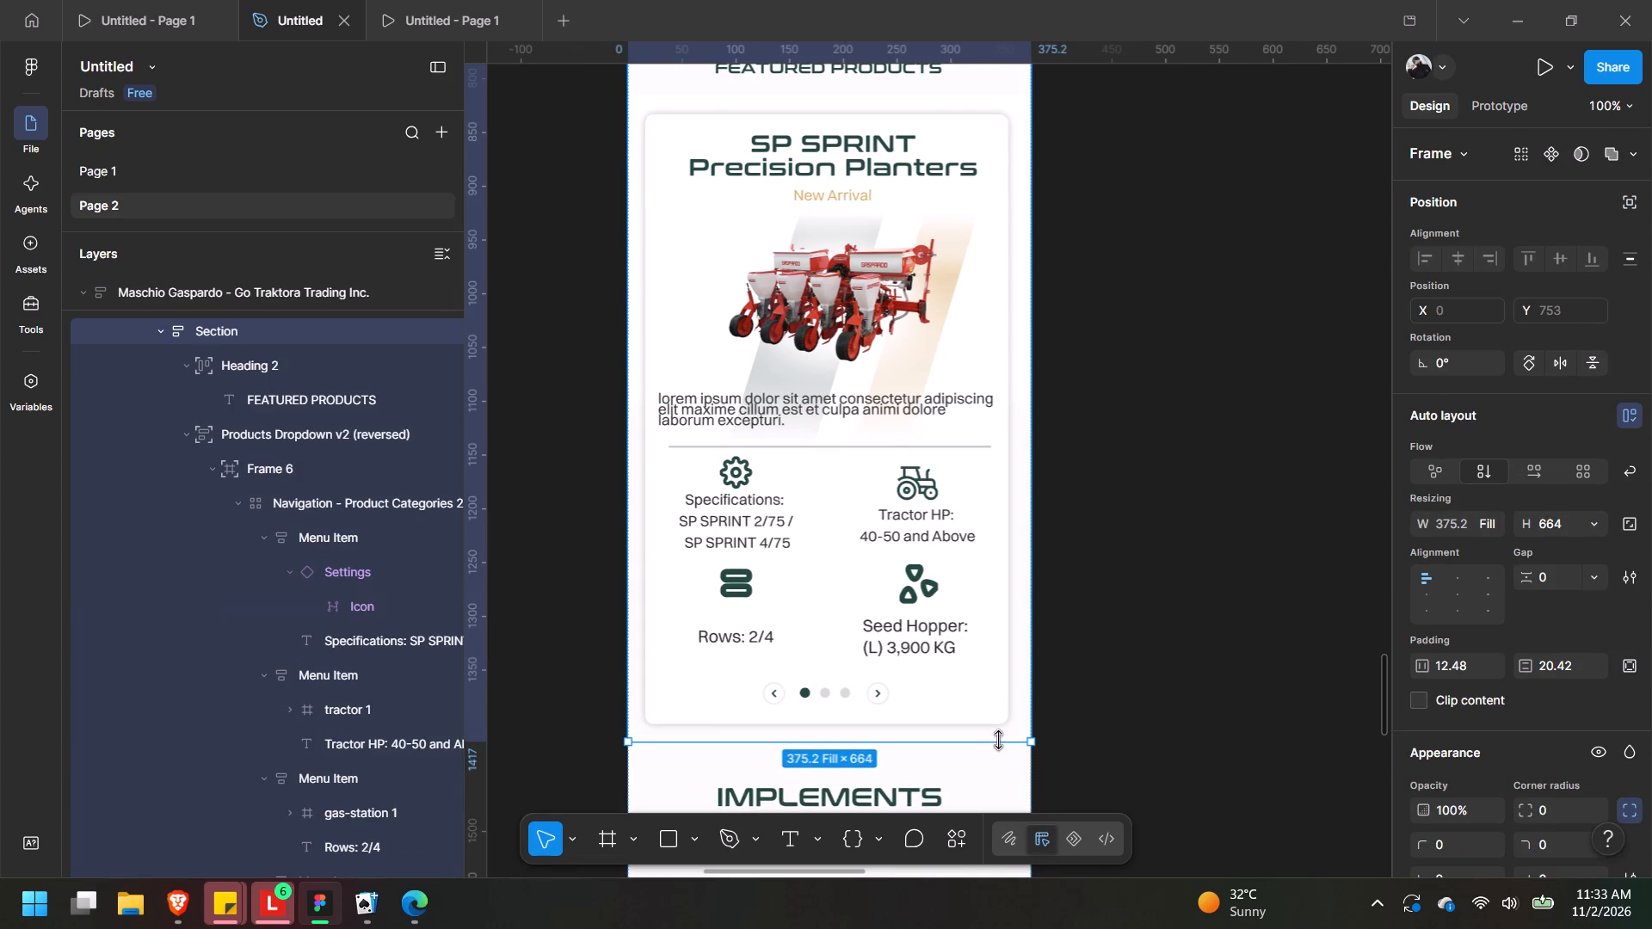
pyautogui.moveTo(998, 740); pyautogui.dragTo(997, 741)
pyautogui.click(1182, 682)
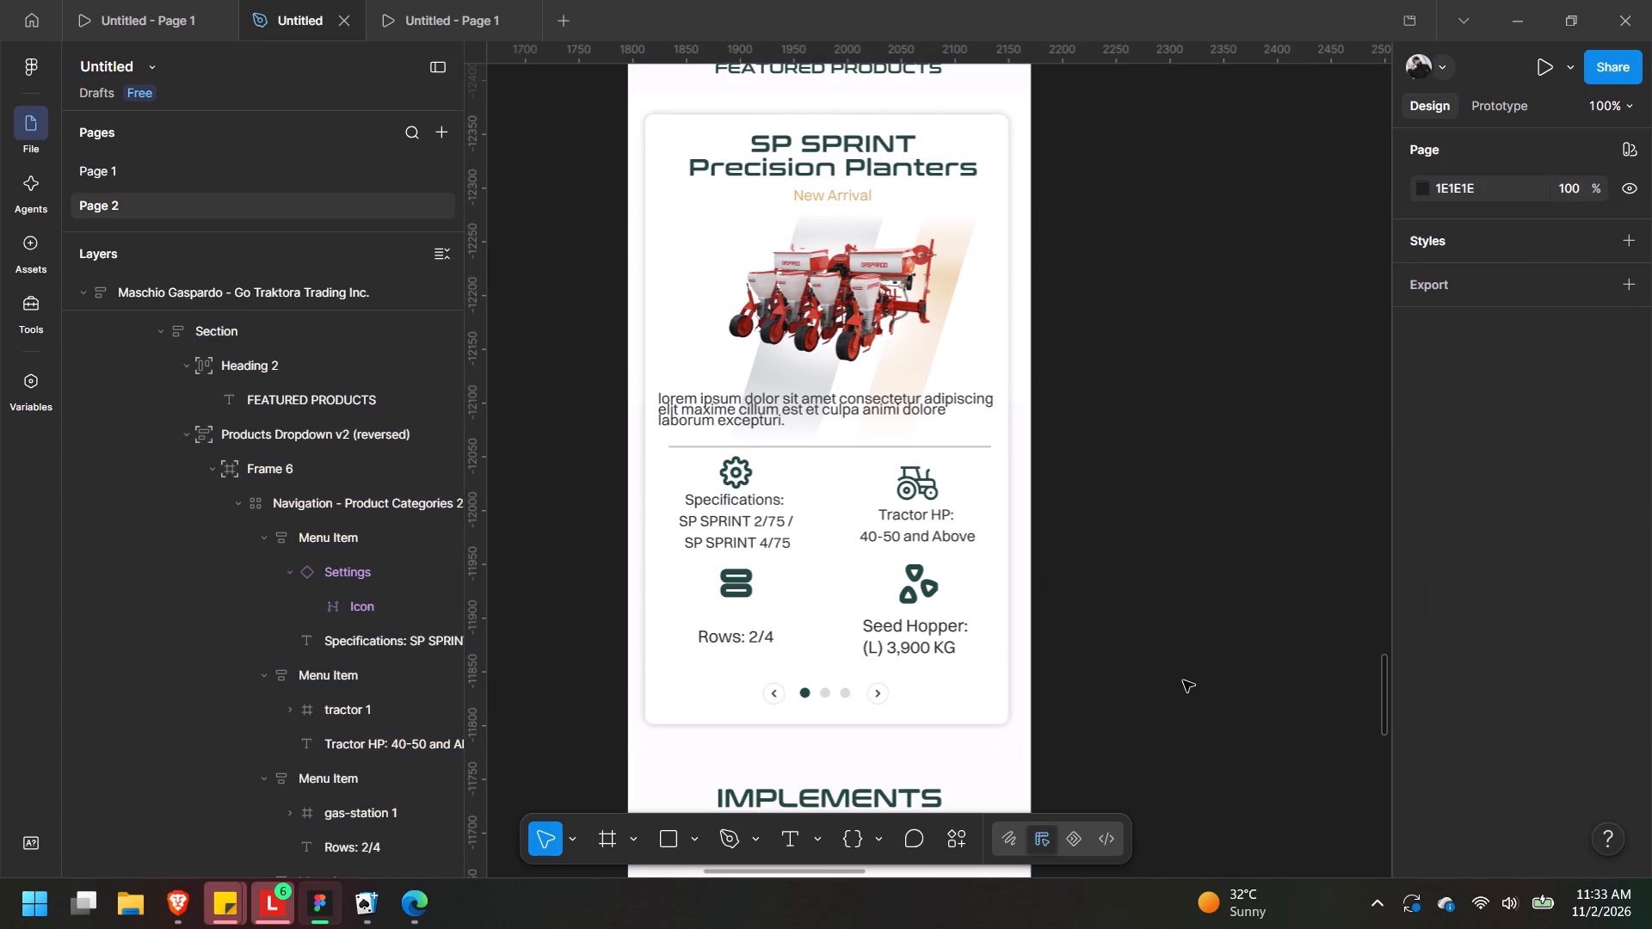
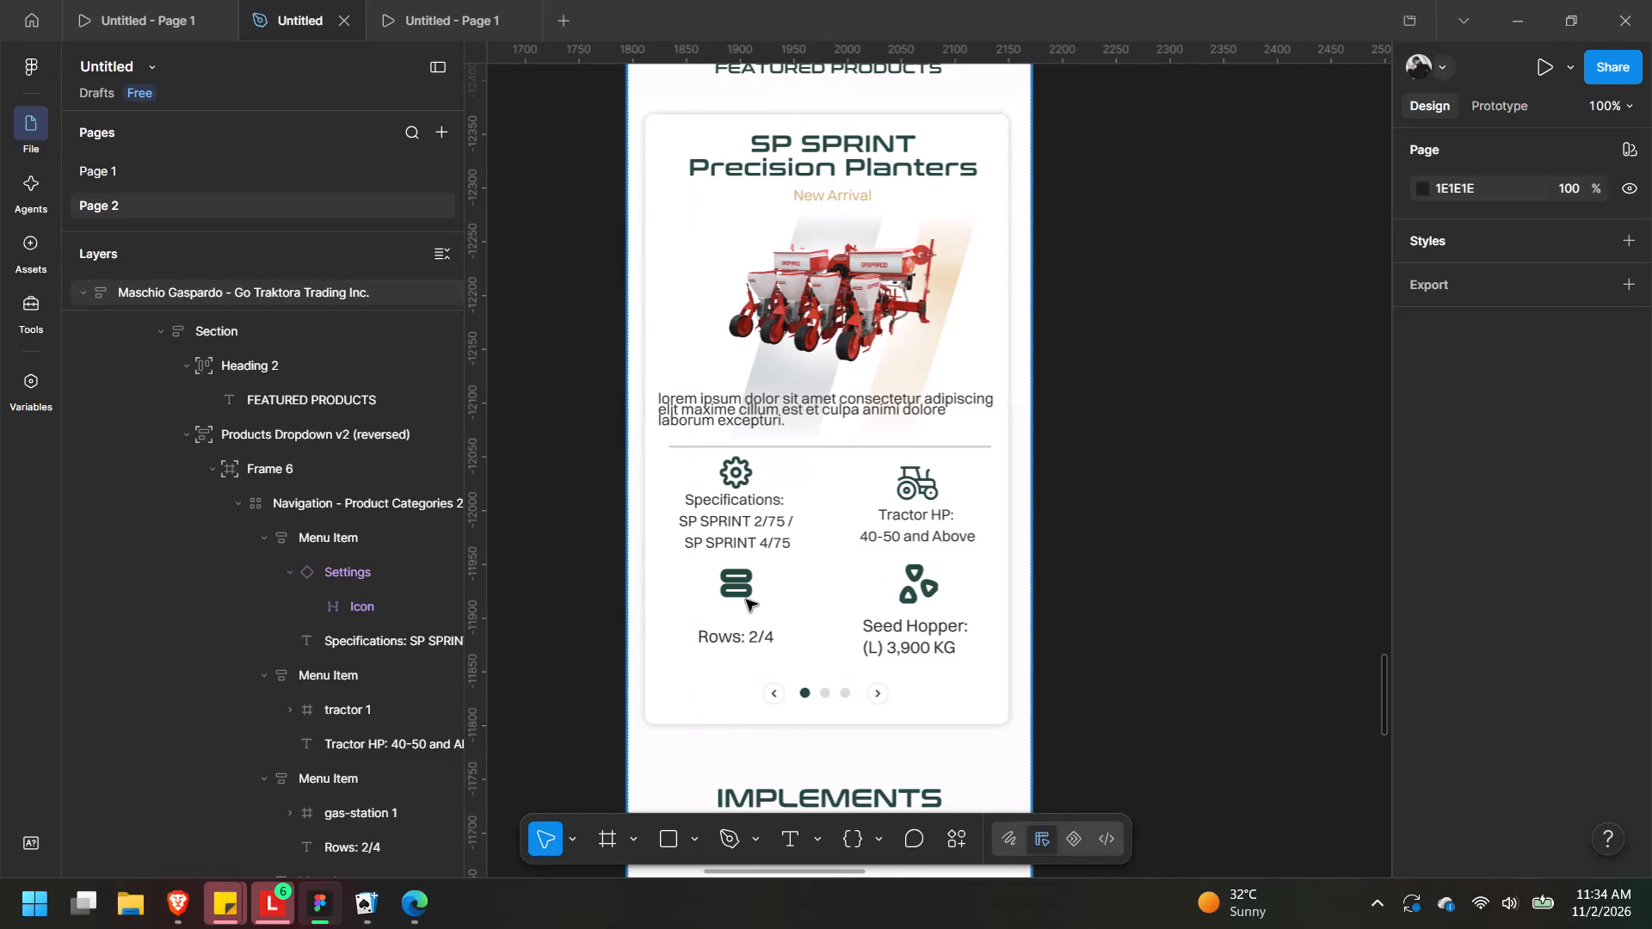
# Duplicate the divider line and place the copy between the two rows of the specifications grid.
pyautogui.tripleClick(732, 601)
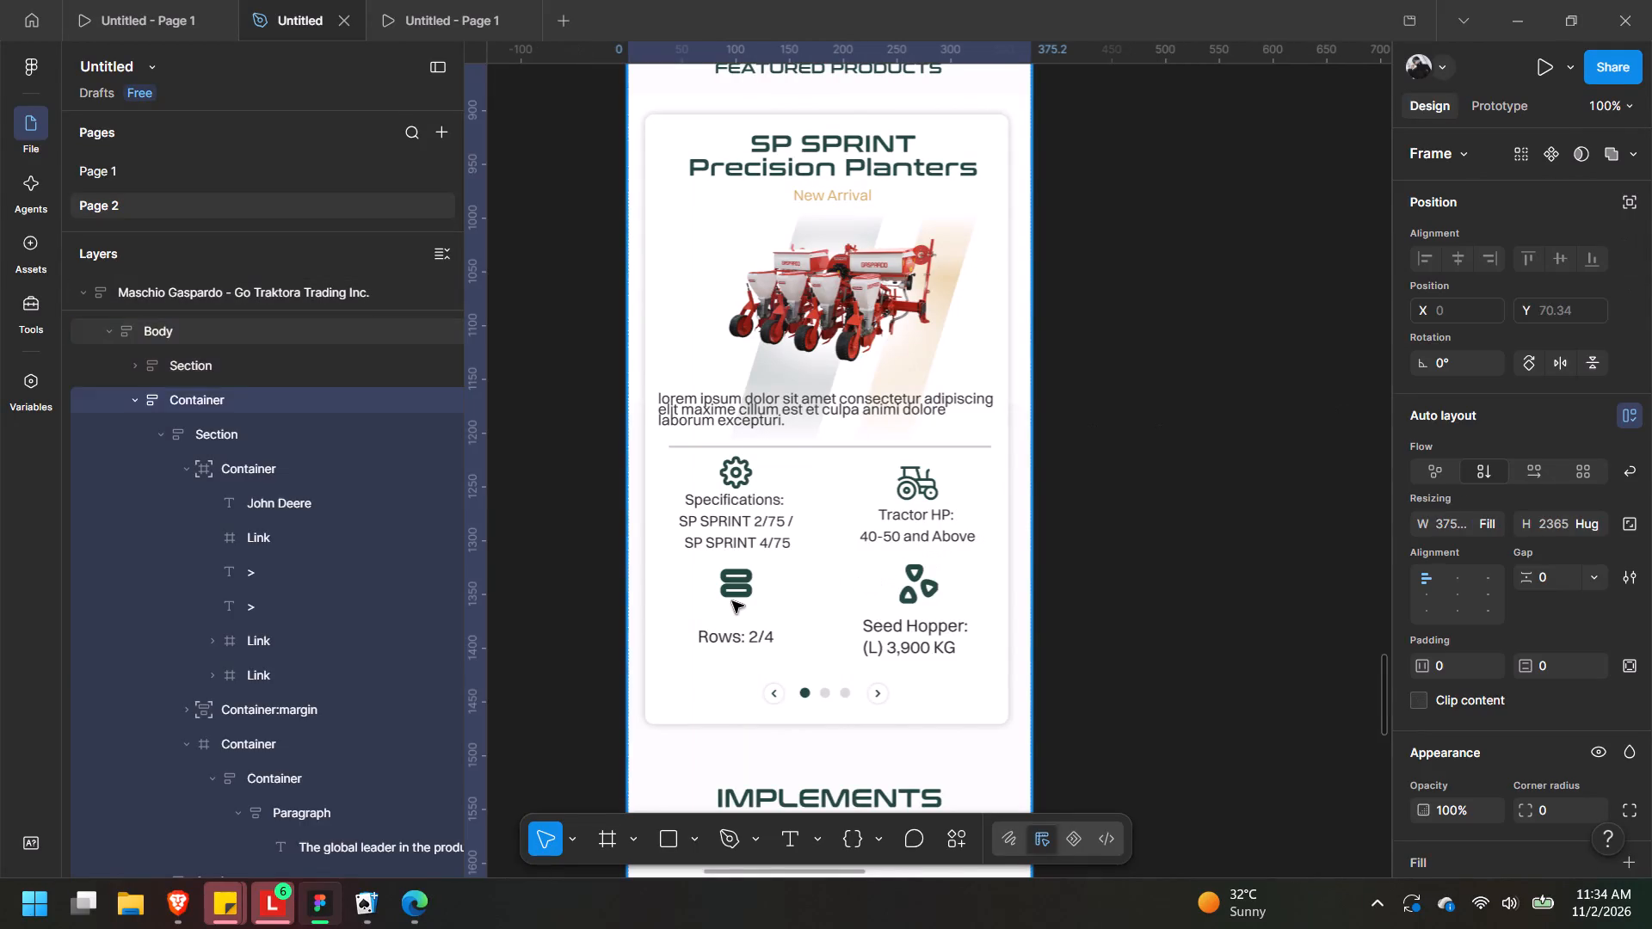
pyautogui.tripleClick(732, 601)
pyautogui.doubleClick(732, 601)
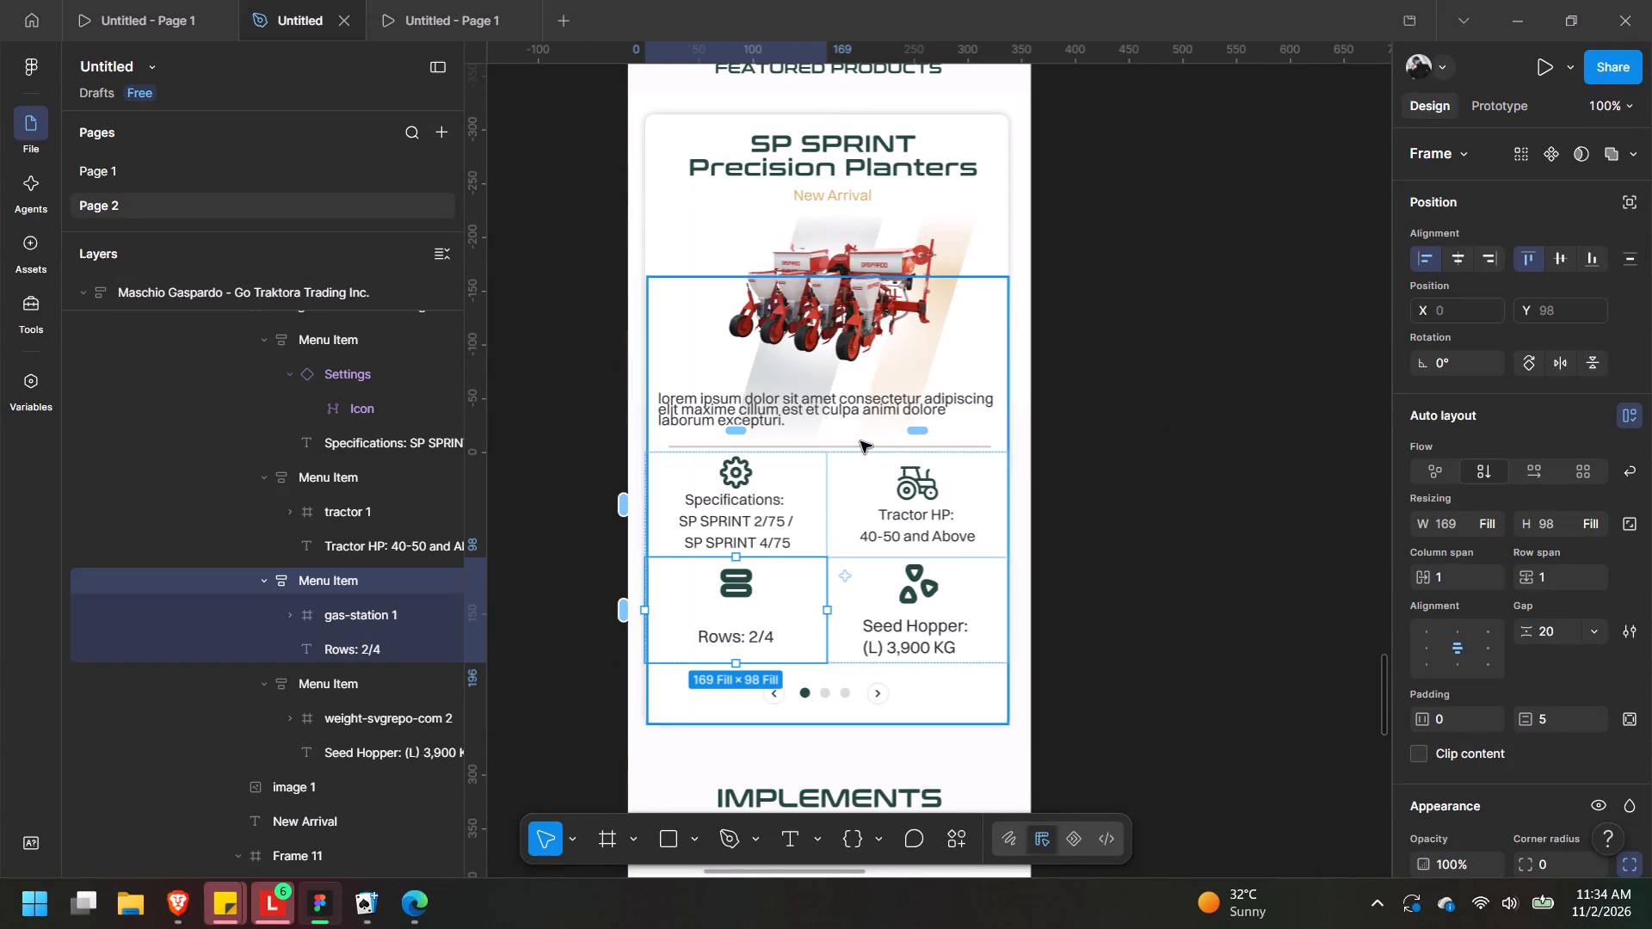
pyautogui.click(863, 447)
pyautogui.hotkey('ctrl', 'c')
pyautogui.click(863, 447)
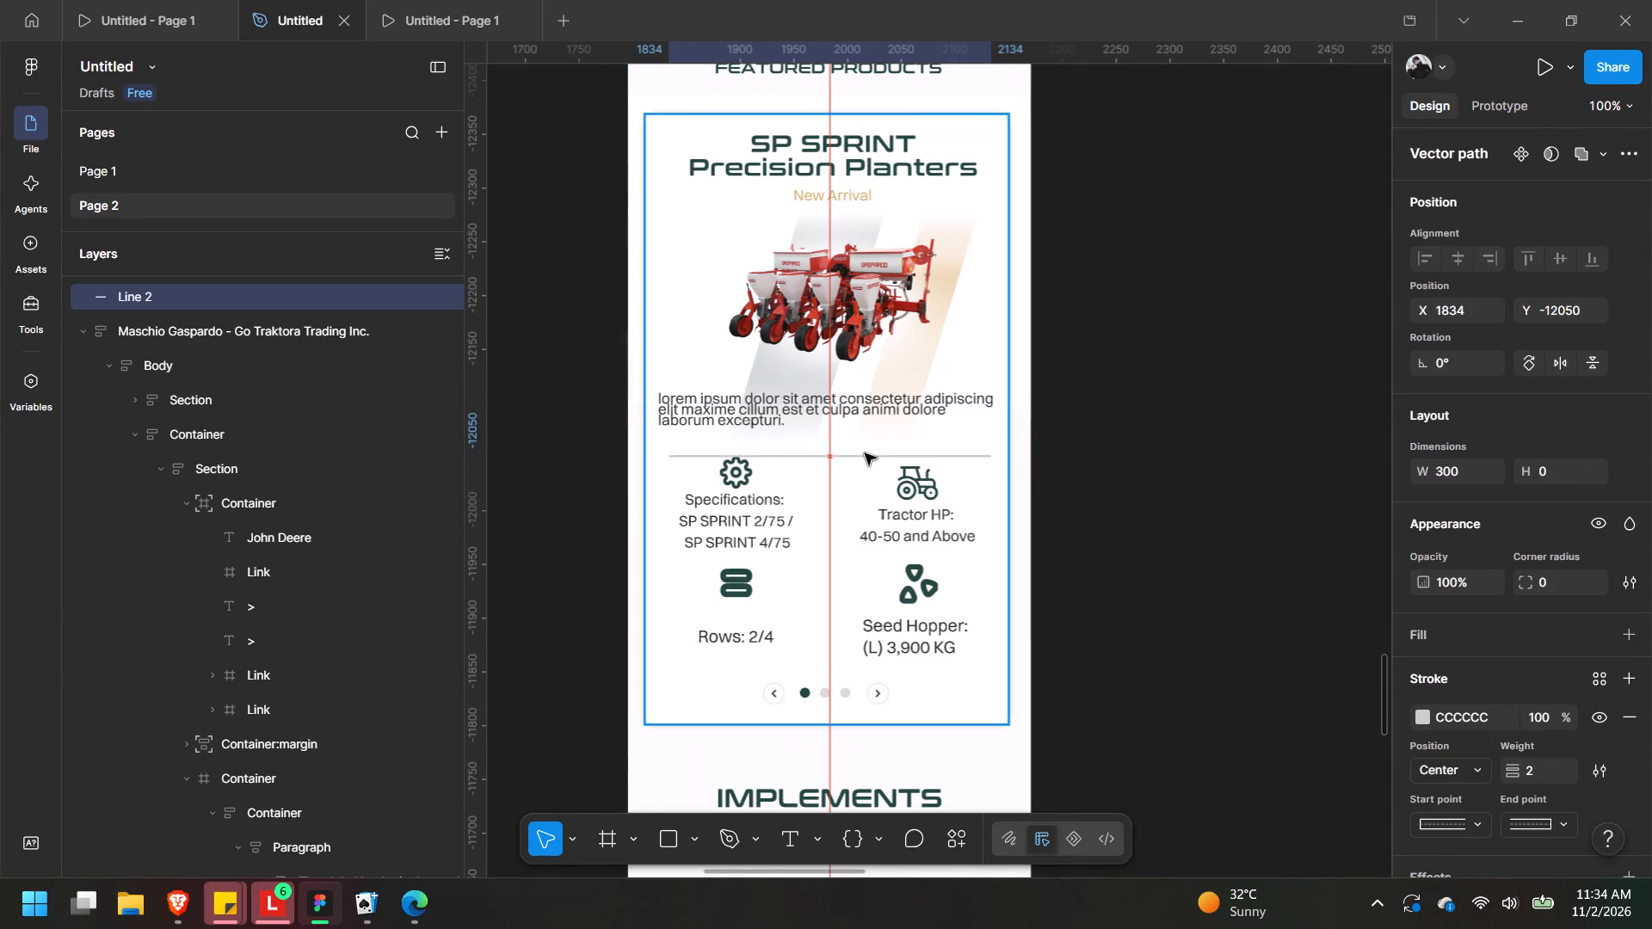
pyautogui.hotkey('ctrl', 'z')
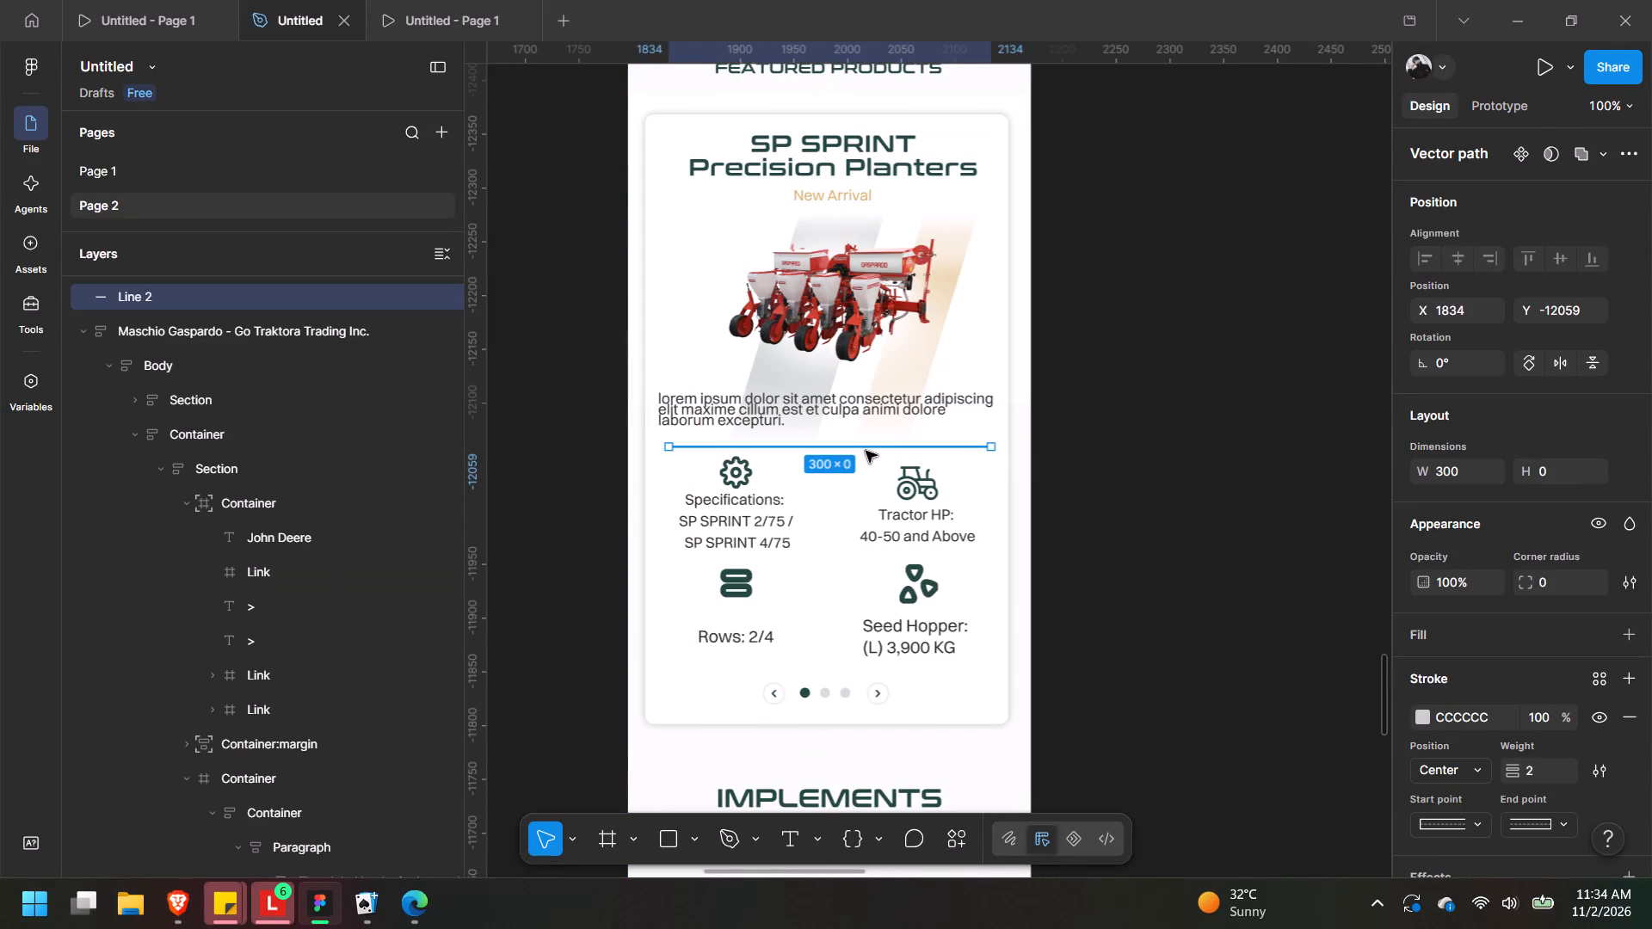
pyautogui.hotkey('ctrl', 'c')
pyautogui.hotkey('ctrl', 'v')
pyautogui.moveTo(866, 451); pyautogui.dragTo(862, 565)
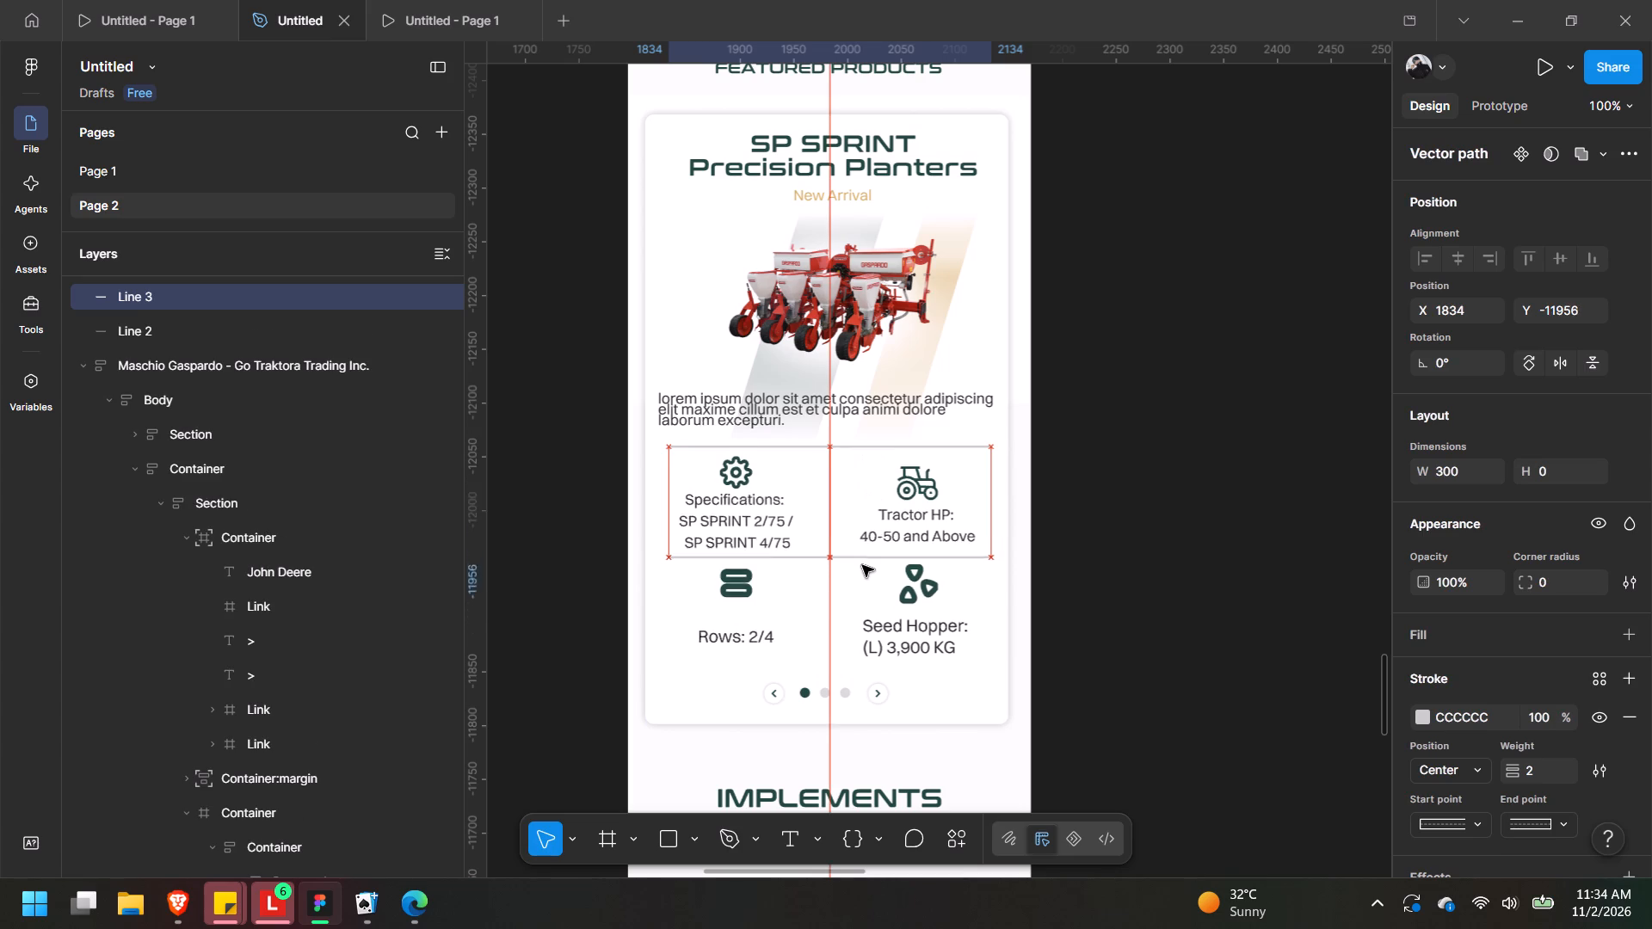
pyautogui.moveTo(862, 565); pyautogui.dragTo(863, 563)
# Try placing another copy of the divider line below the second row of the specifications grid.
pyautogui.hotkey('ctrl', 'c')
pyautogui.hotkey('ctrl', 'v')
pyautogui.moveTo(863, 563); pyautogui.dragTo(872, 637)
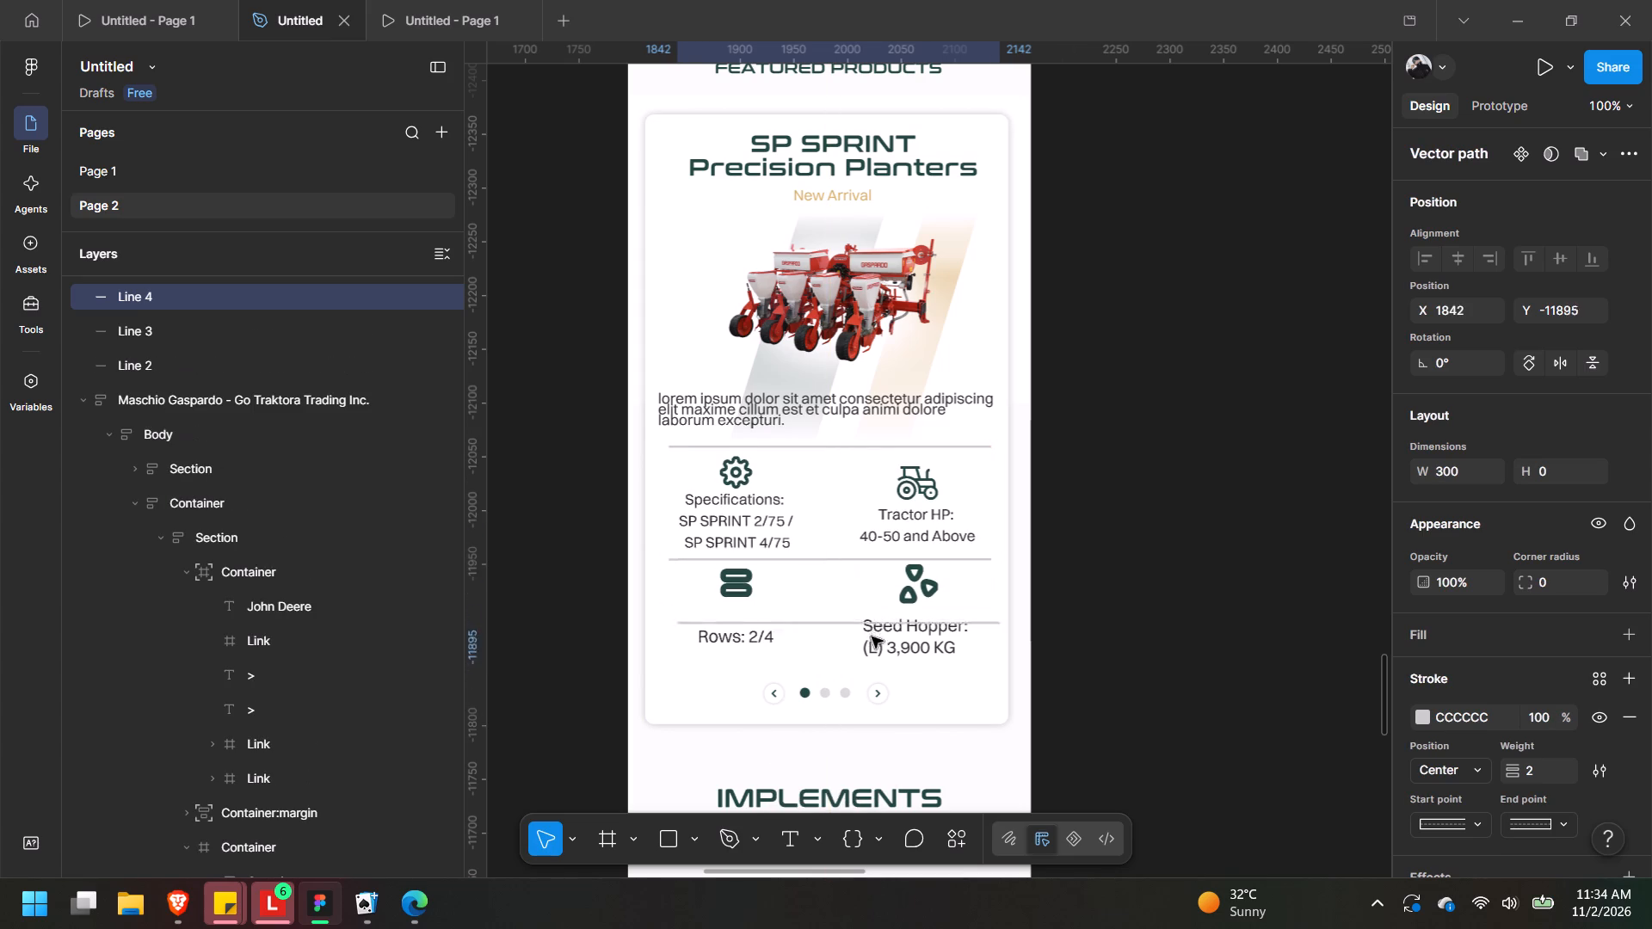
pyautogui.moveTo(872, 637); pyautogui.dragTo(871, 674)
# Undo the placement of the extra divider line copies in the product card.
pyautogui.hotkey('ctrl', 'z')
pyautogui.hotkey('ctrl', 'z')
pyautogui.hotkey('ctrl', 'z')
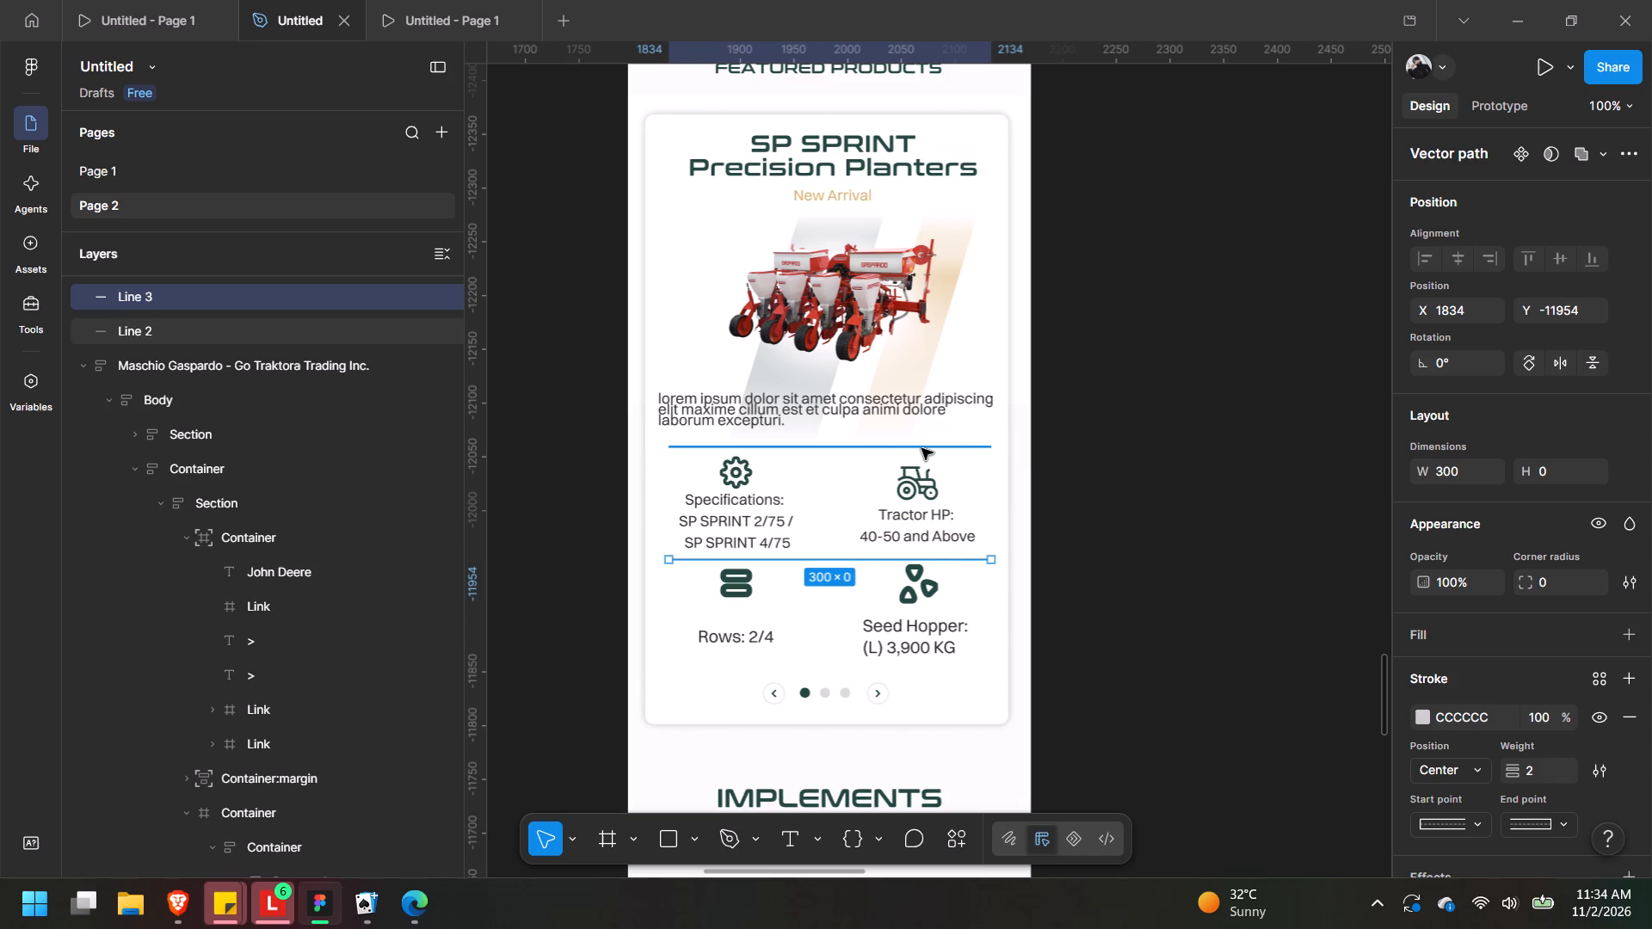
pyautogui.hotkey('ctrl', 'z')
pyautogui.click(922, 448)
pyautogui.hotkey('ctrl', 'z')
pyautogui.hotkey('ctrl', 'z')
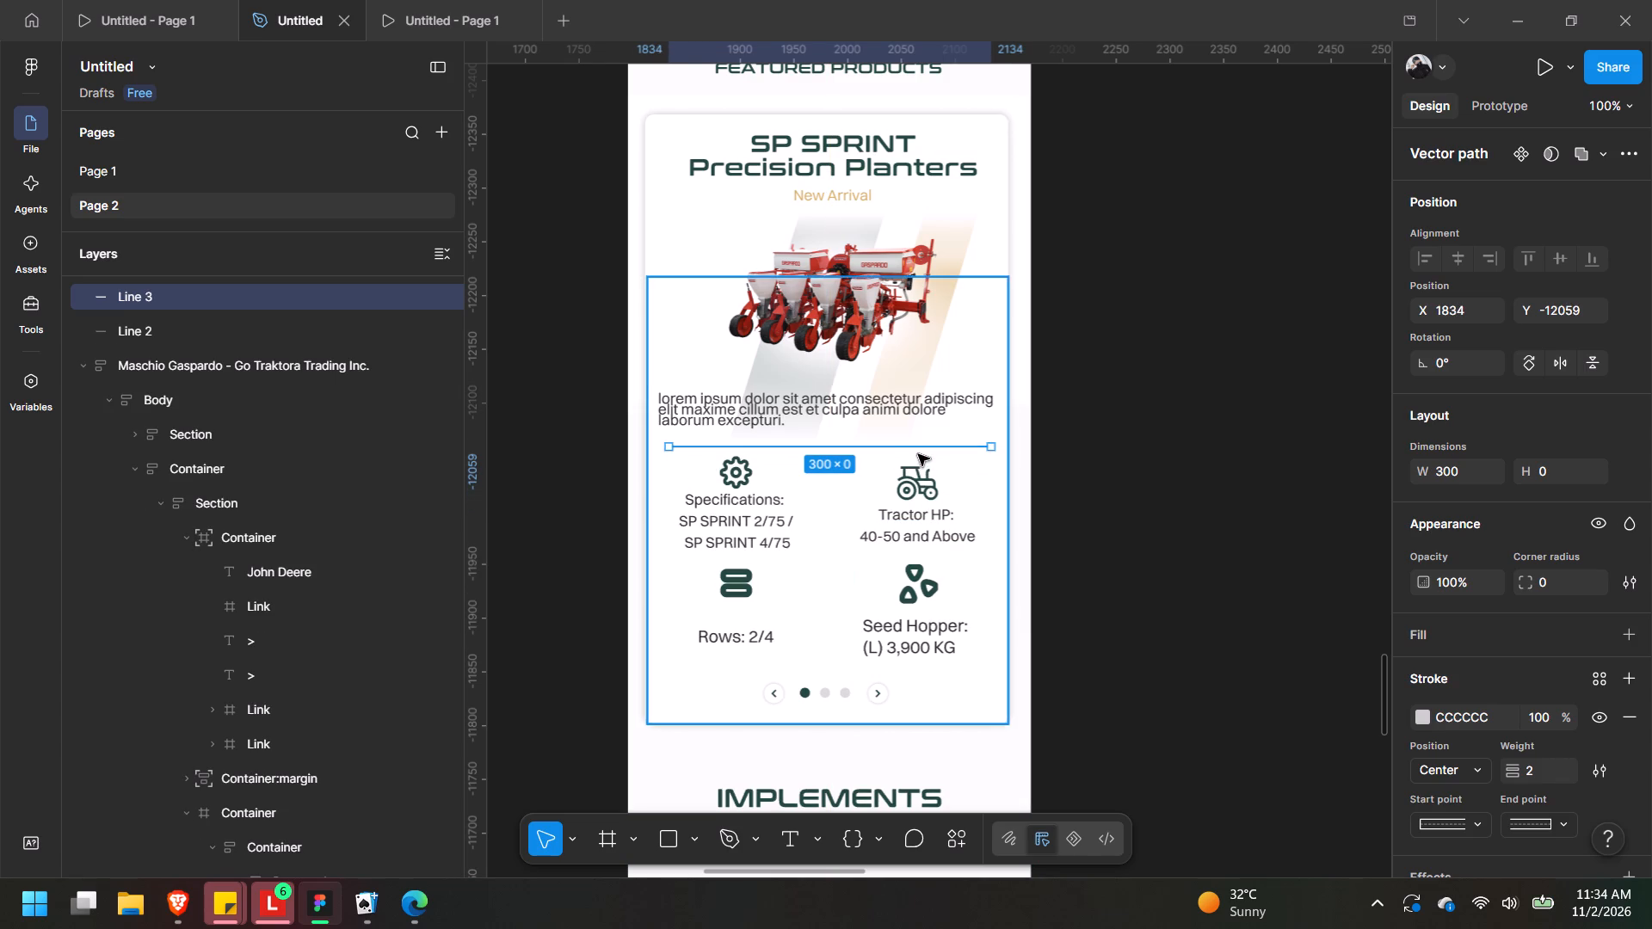
# Delete the divider line between the card's description text and the specifications grid.
pyautogui.click(921, 448)
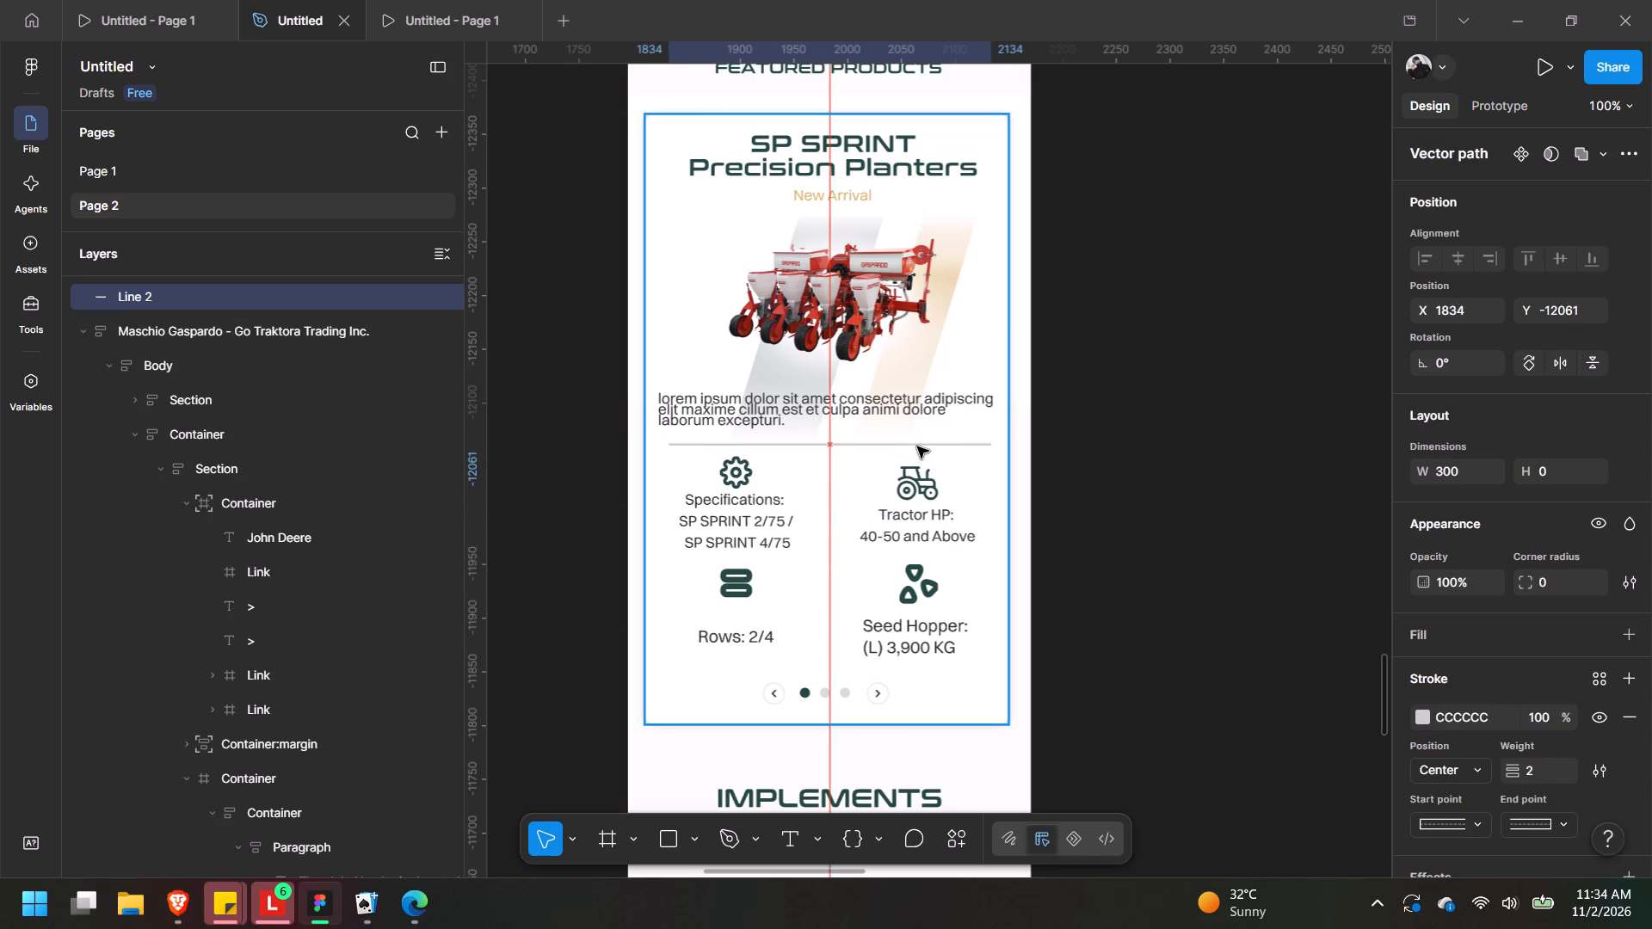
pyautogui.click(843, 514)
pyautogui.tripleClick(771, 526)
pyautogui.click(771, 526)
pyautogui.doubleClick(771, 526)
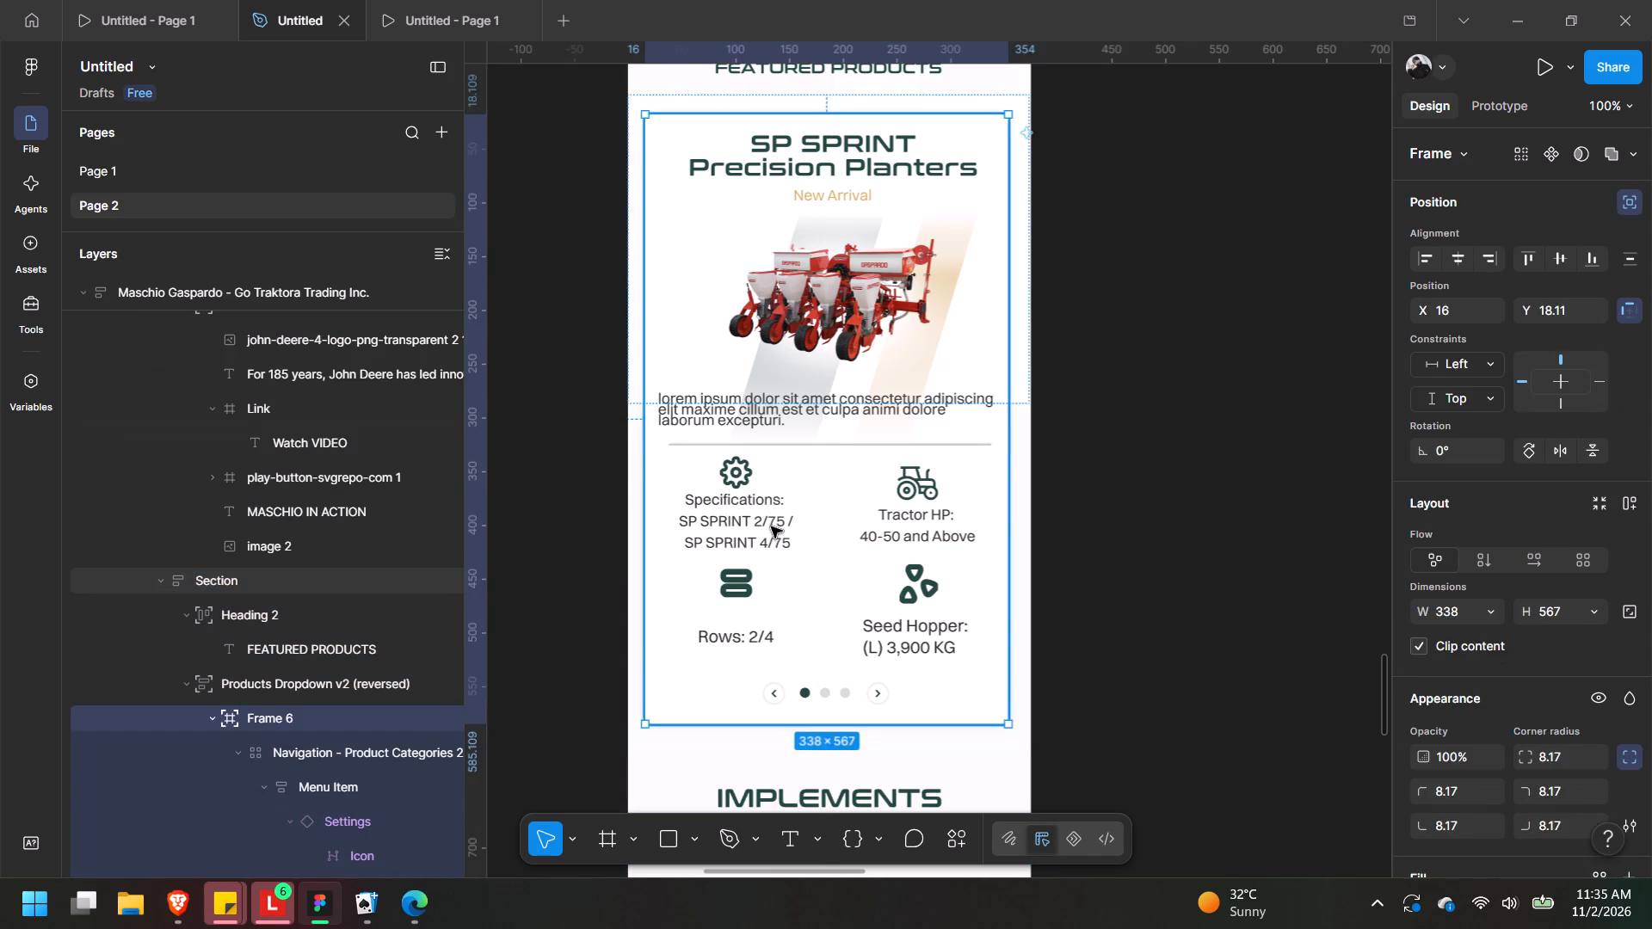
pyautogui.click(996, 492)
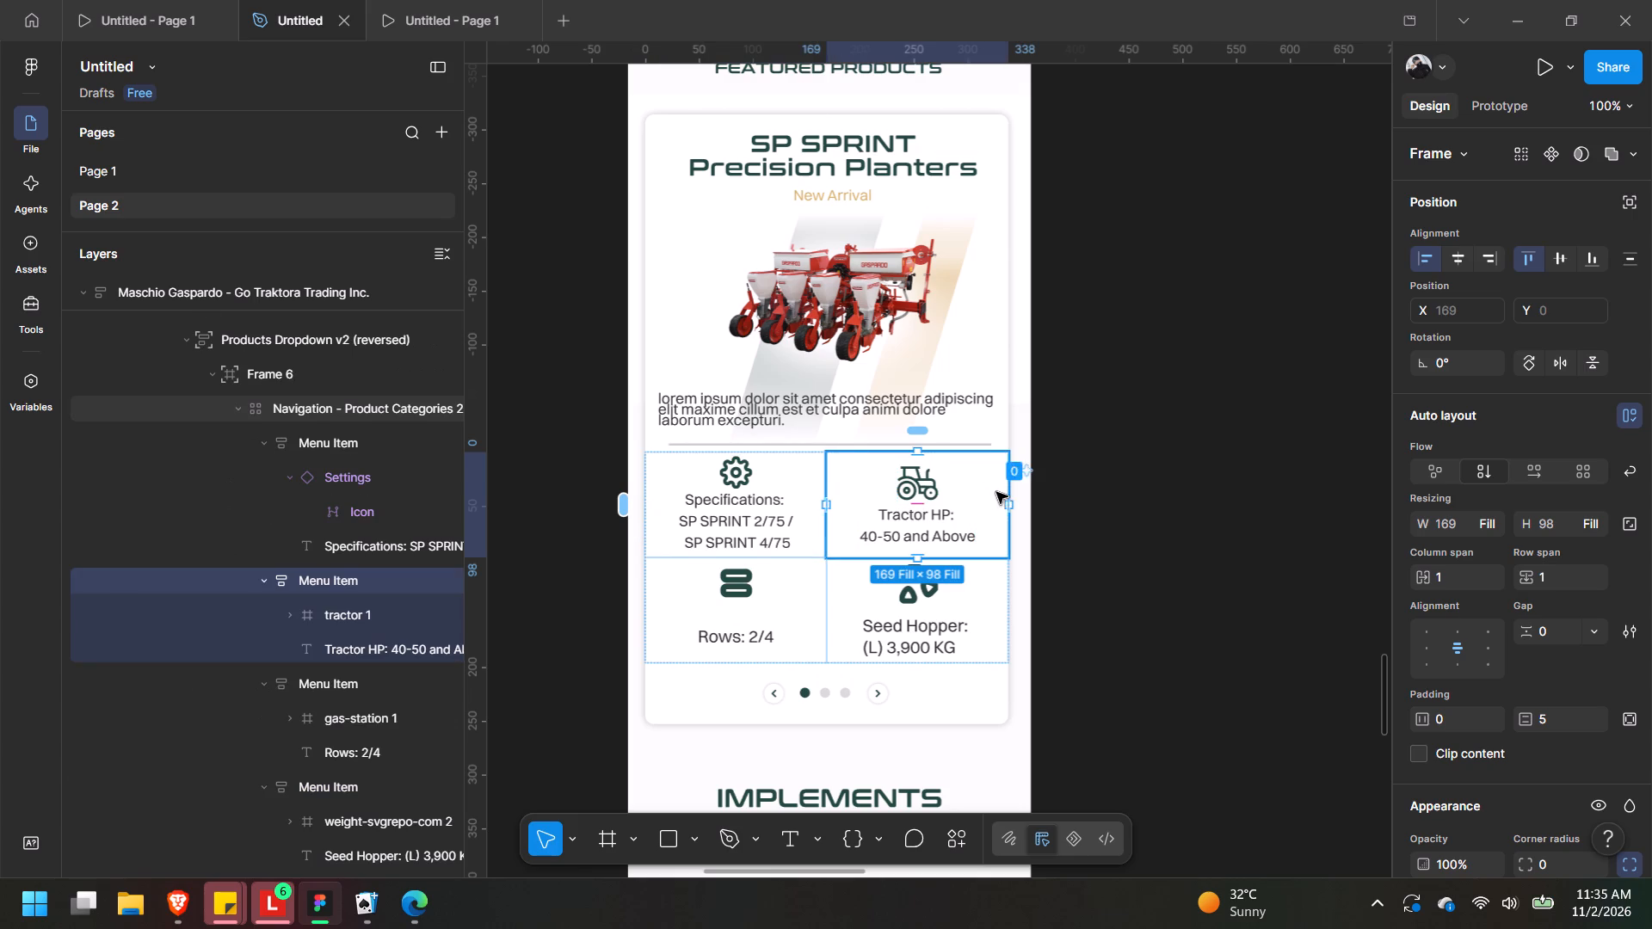
pyautogui.click(867, 441)
pyautogui.press('BackSpace')
# Set the specifications grid's horizontal and vertical padding to 10.
pyautogui.tripleClick(822, 497)
pyautogui.doubleClick(823, 497)
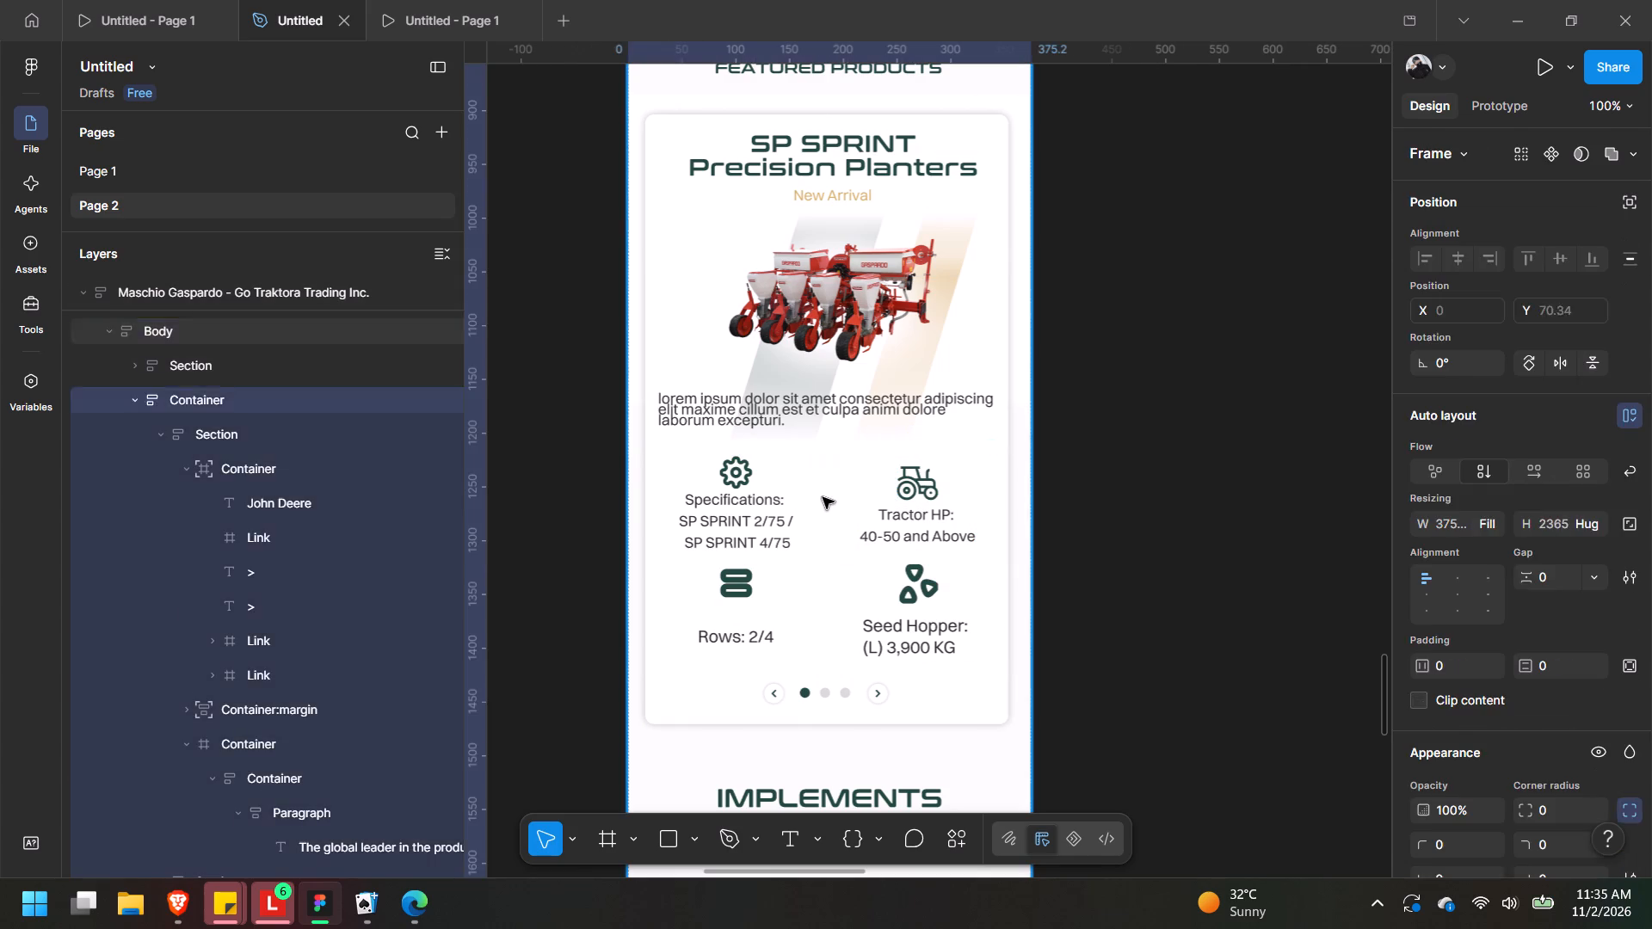
pyautogui.doubleClick(823, 497)
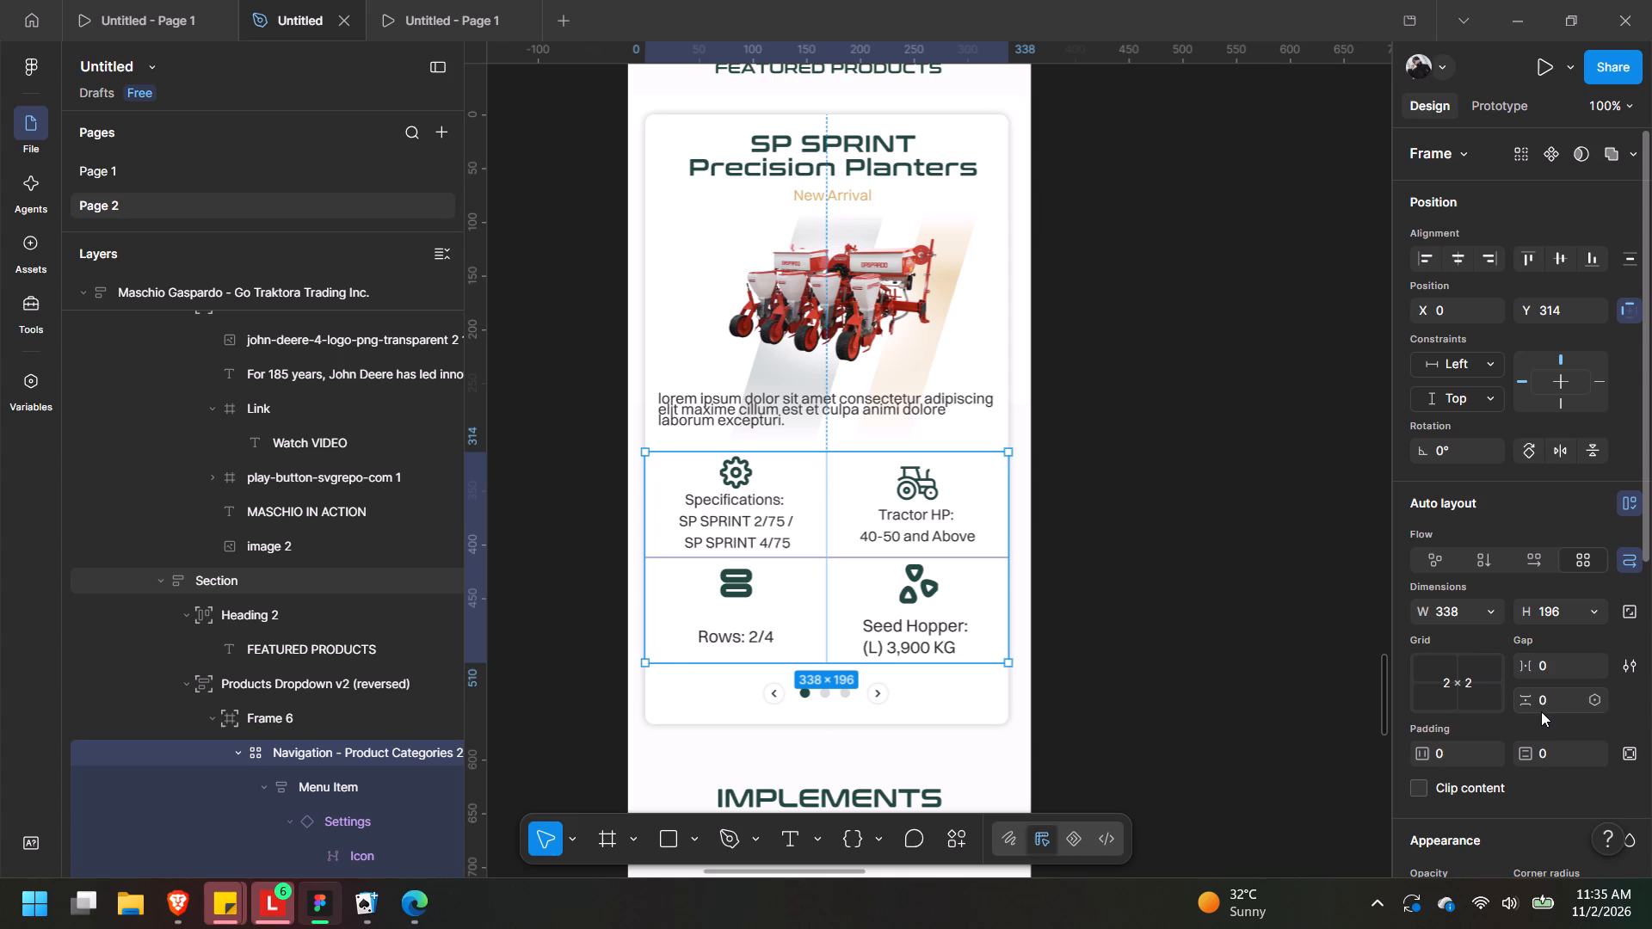
pyautogui.click(1468, 756)
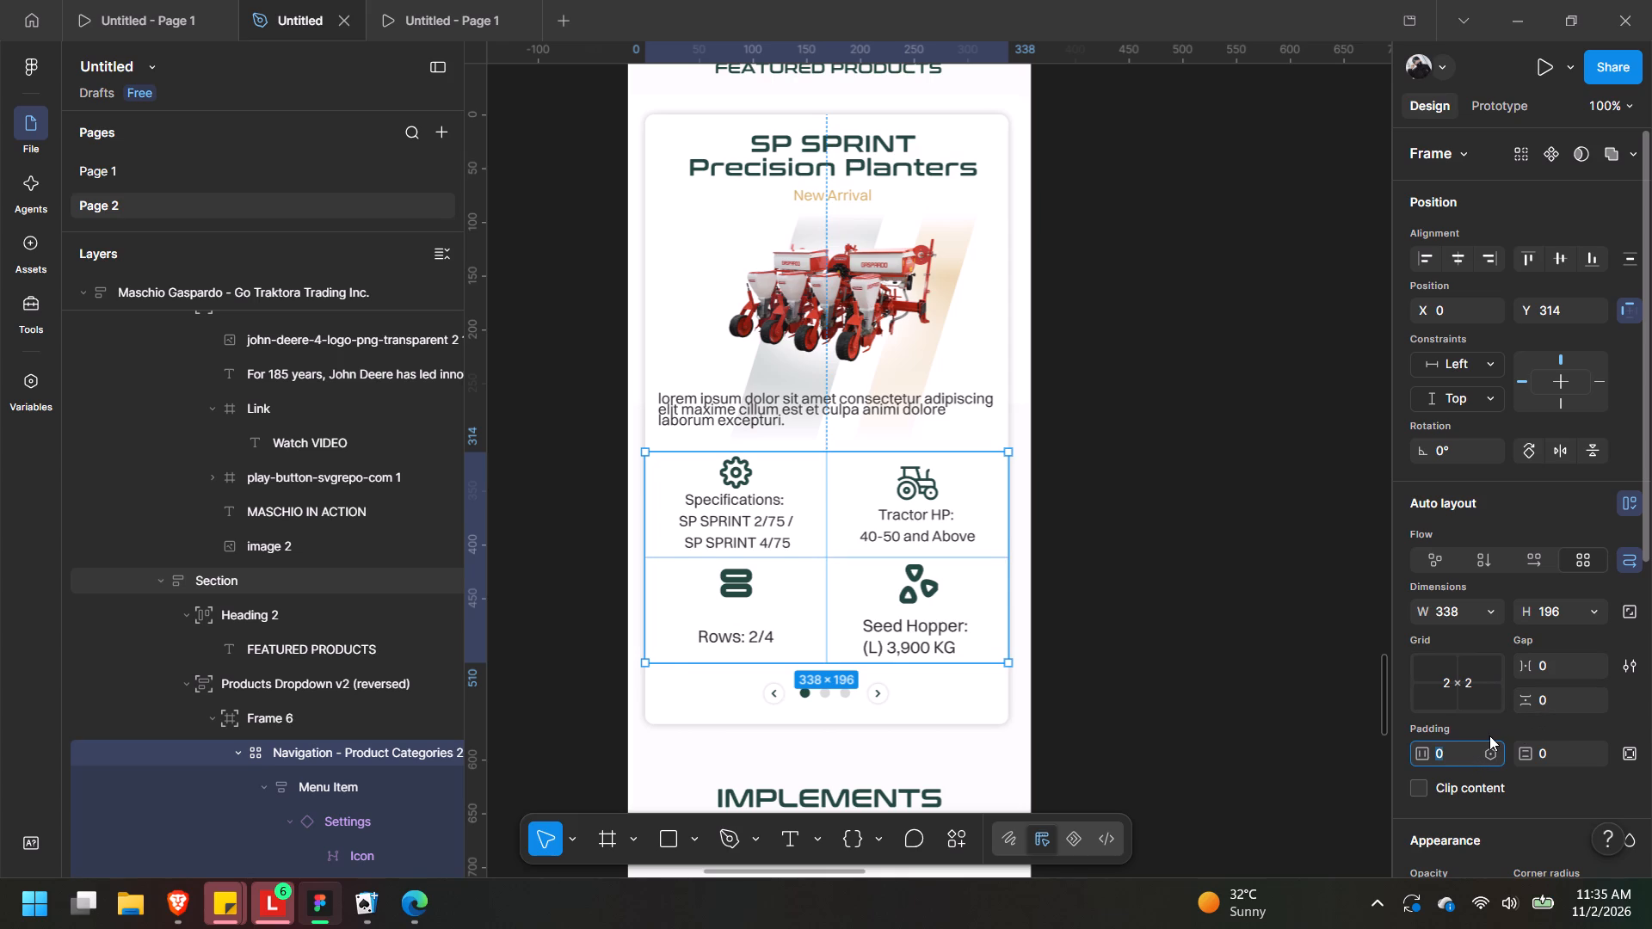
pyautogui.write('10')
pyautogui.press('Return')
pyautogui.click(1564, 748)
pyautogui.write('10')
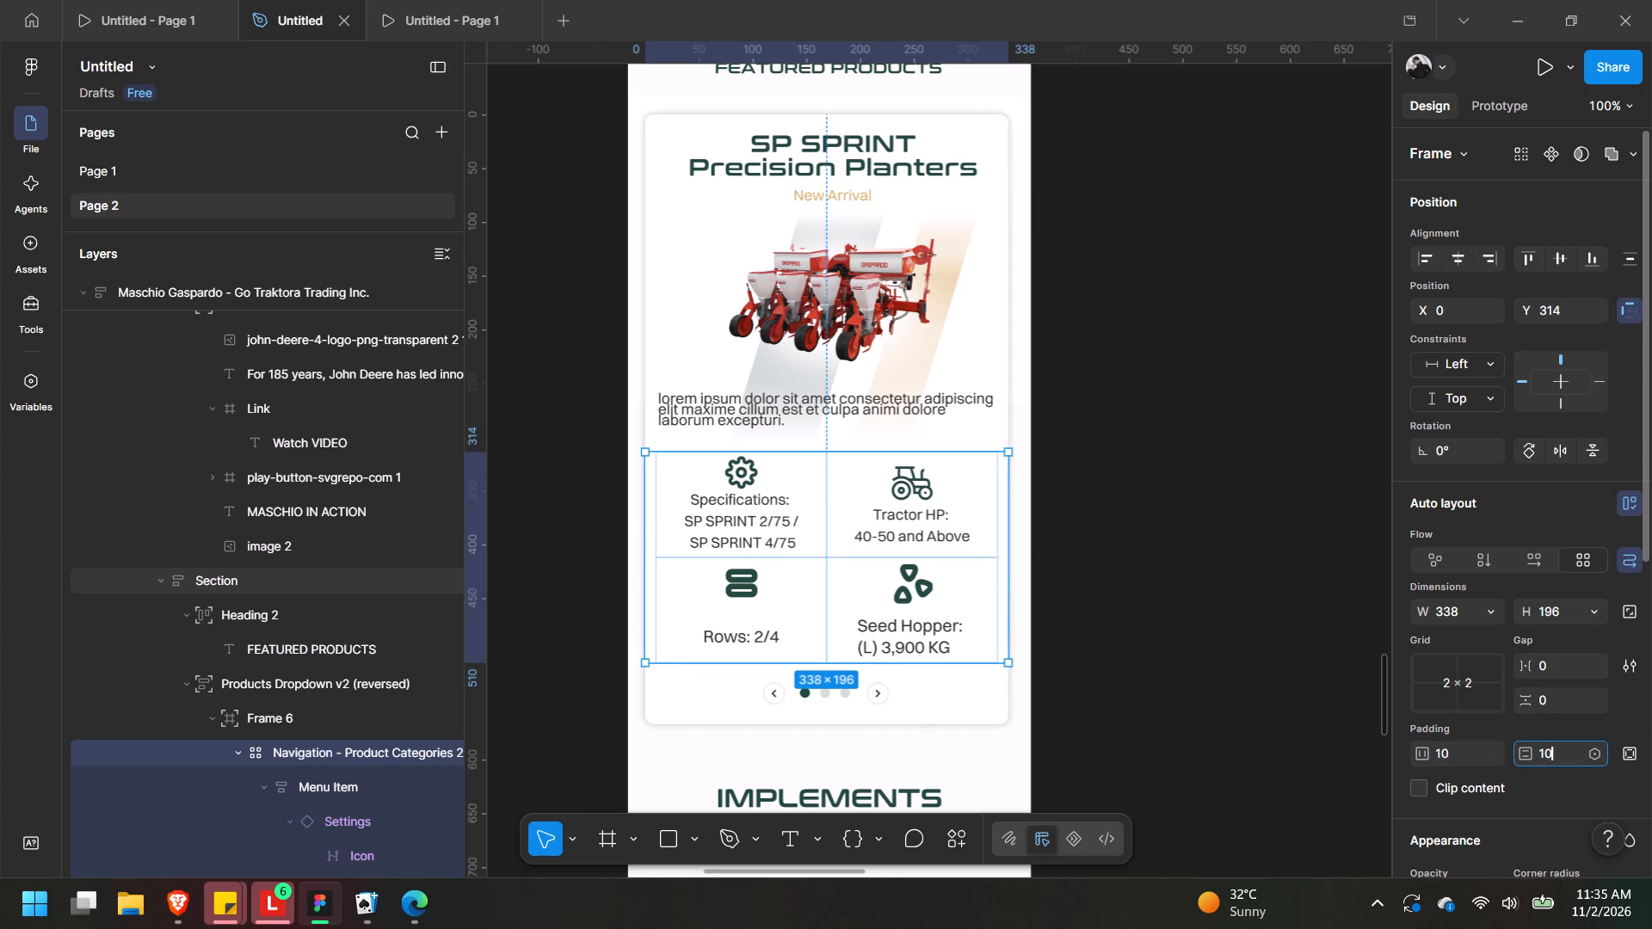
pyautogui.press('Return')
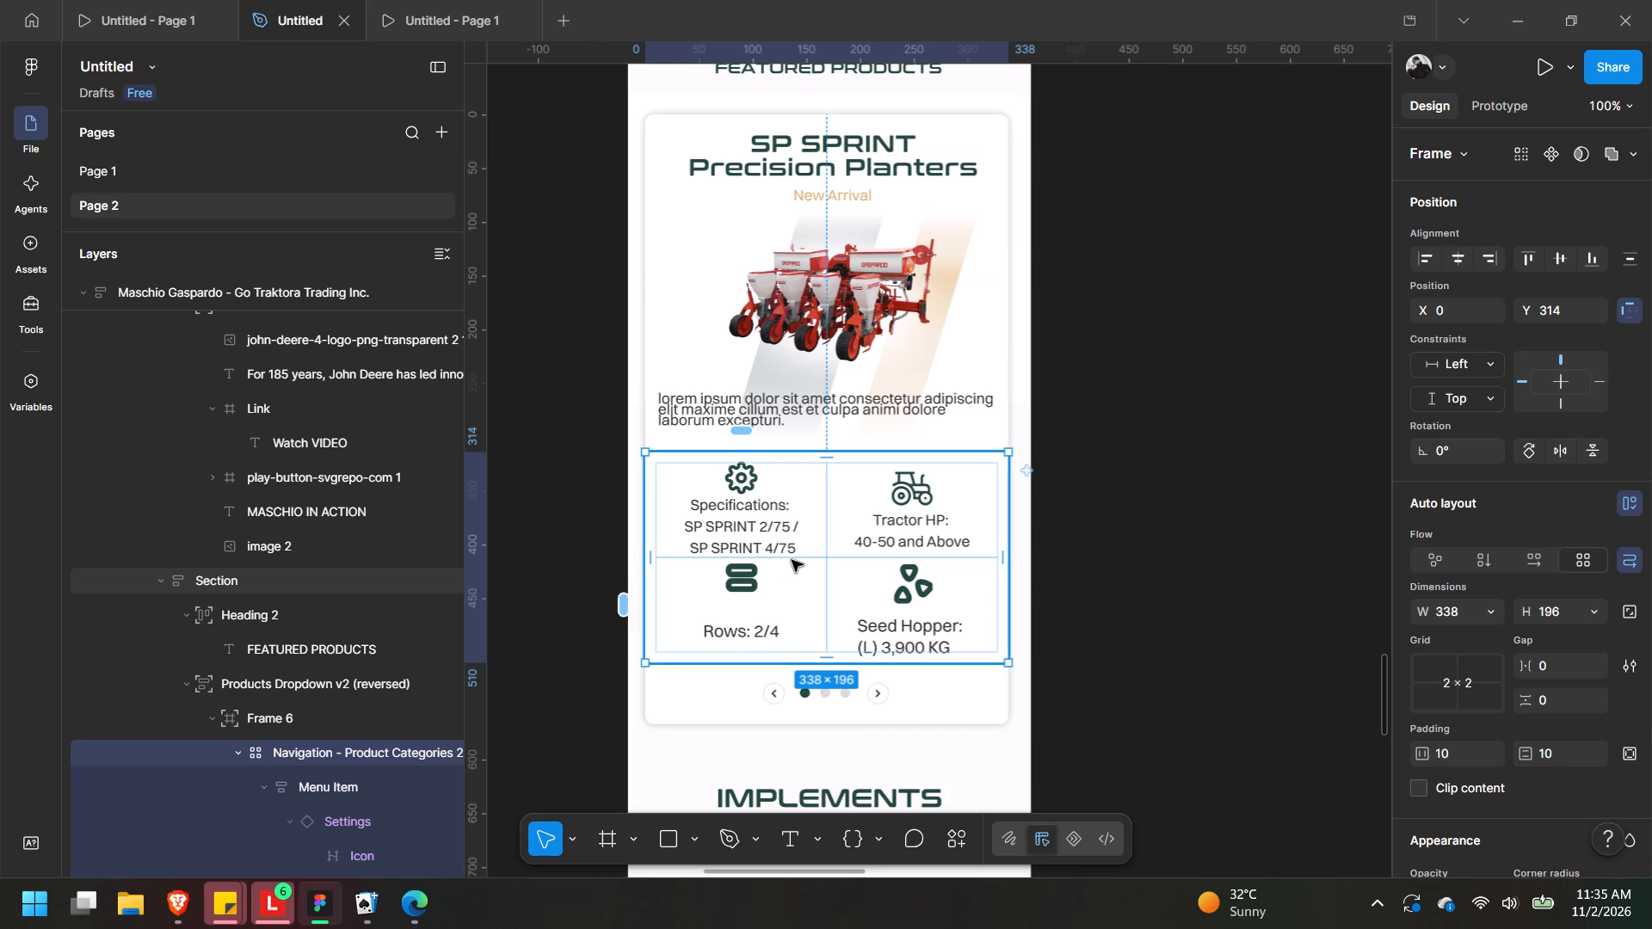
pyautogui.hotkey('ctrl', 'z')
pyautogui.hotkey('ctrl', 'y')
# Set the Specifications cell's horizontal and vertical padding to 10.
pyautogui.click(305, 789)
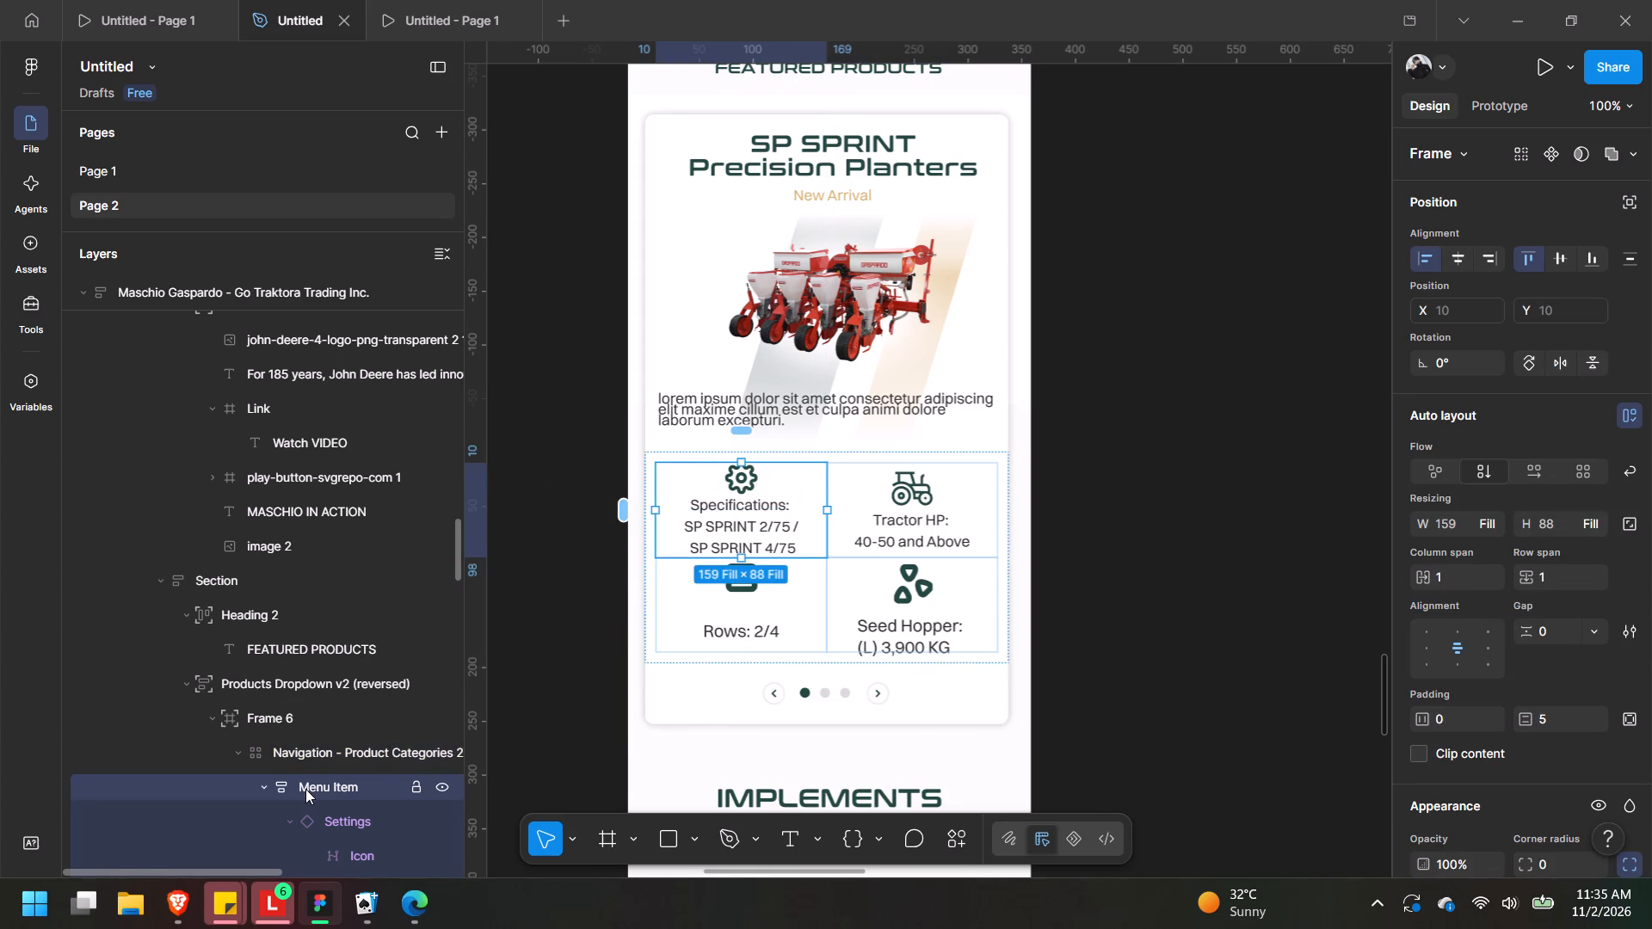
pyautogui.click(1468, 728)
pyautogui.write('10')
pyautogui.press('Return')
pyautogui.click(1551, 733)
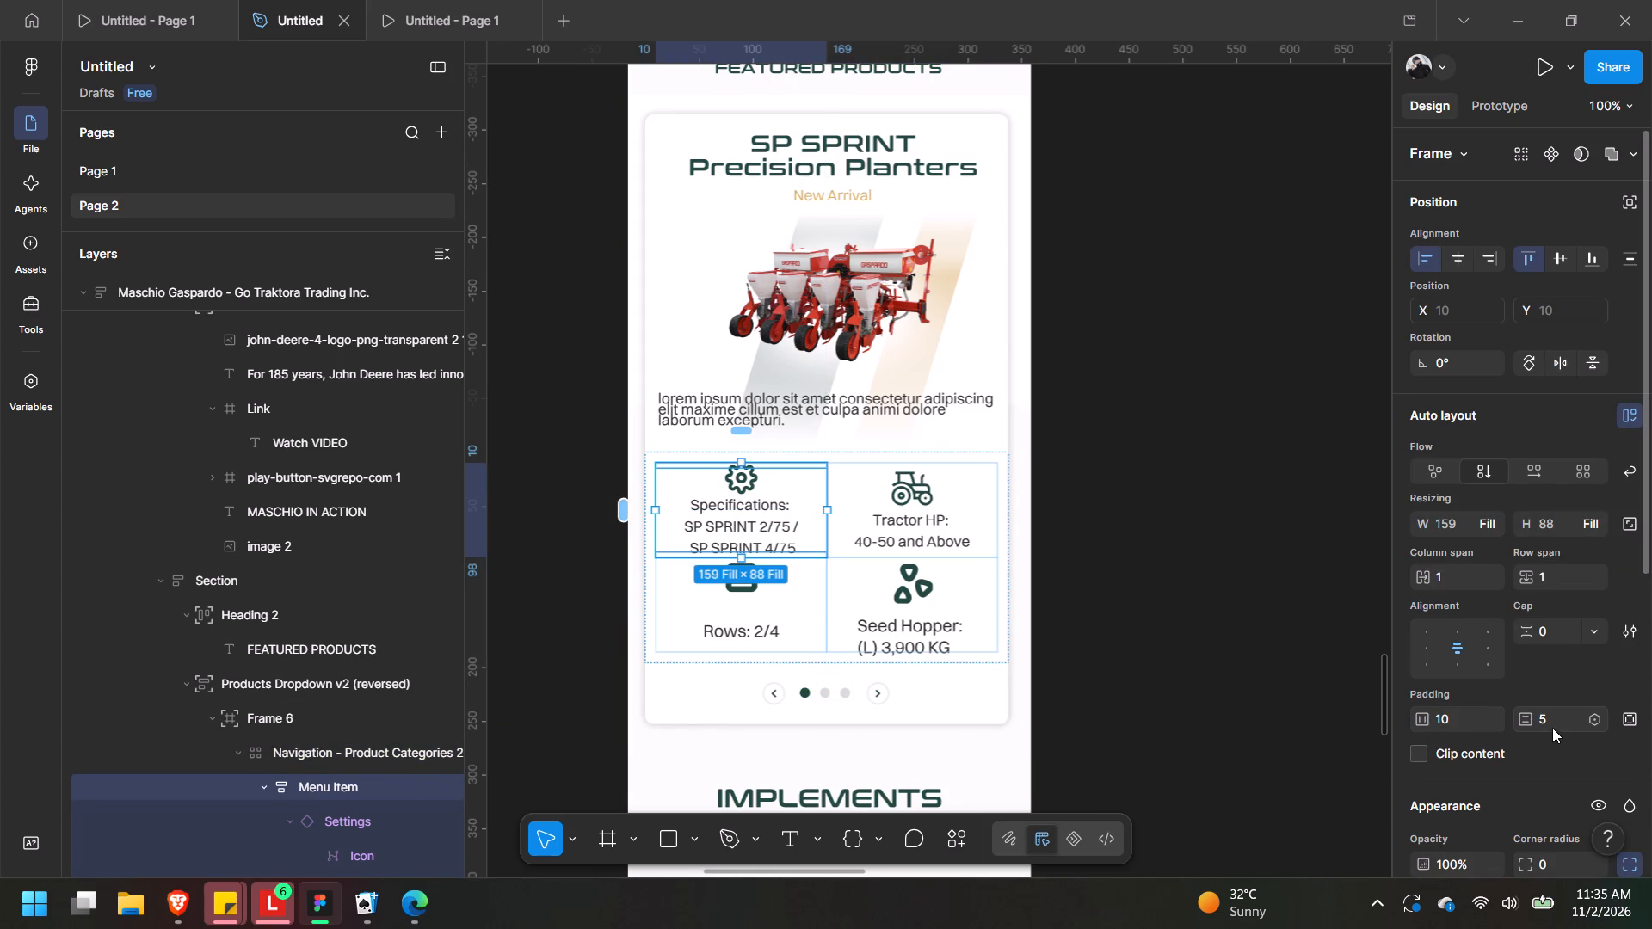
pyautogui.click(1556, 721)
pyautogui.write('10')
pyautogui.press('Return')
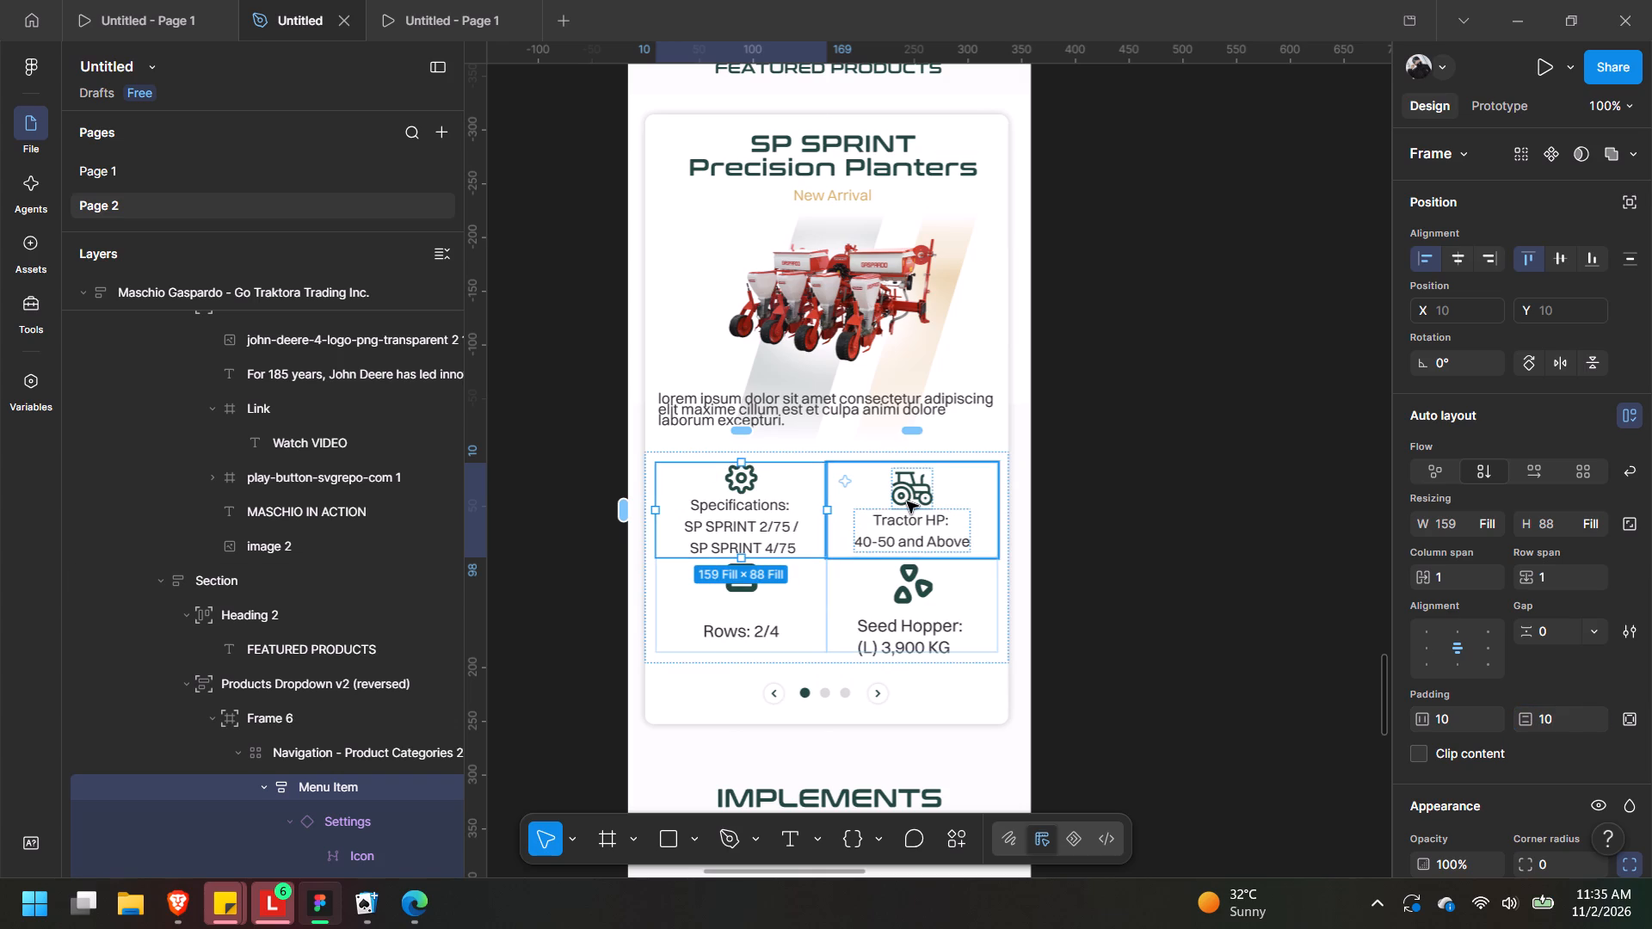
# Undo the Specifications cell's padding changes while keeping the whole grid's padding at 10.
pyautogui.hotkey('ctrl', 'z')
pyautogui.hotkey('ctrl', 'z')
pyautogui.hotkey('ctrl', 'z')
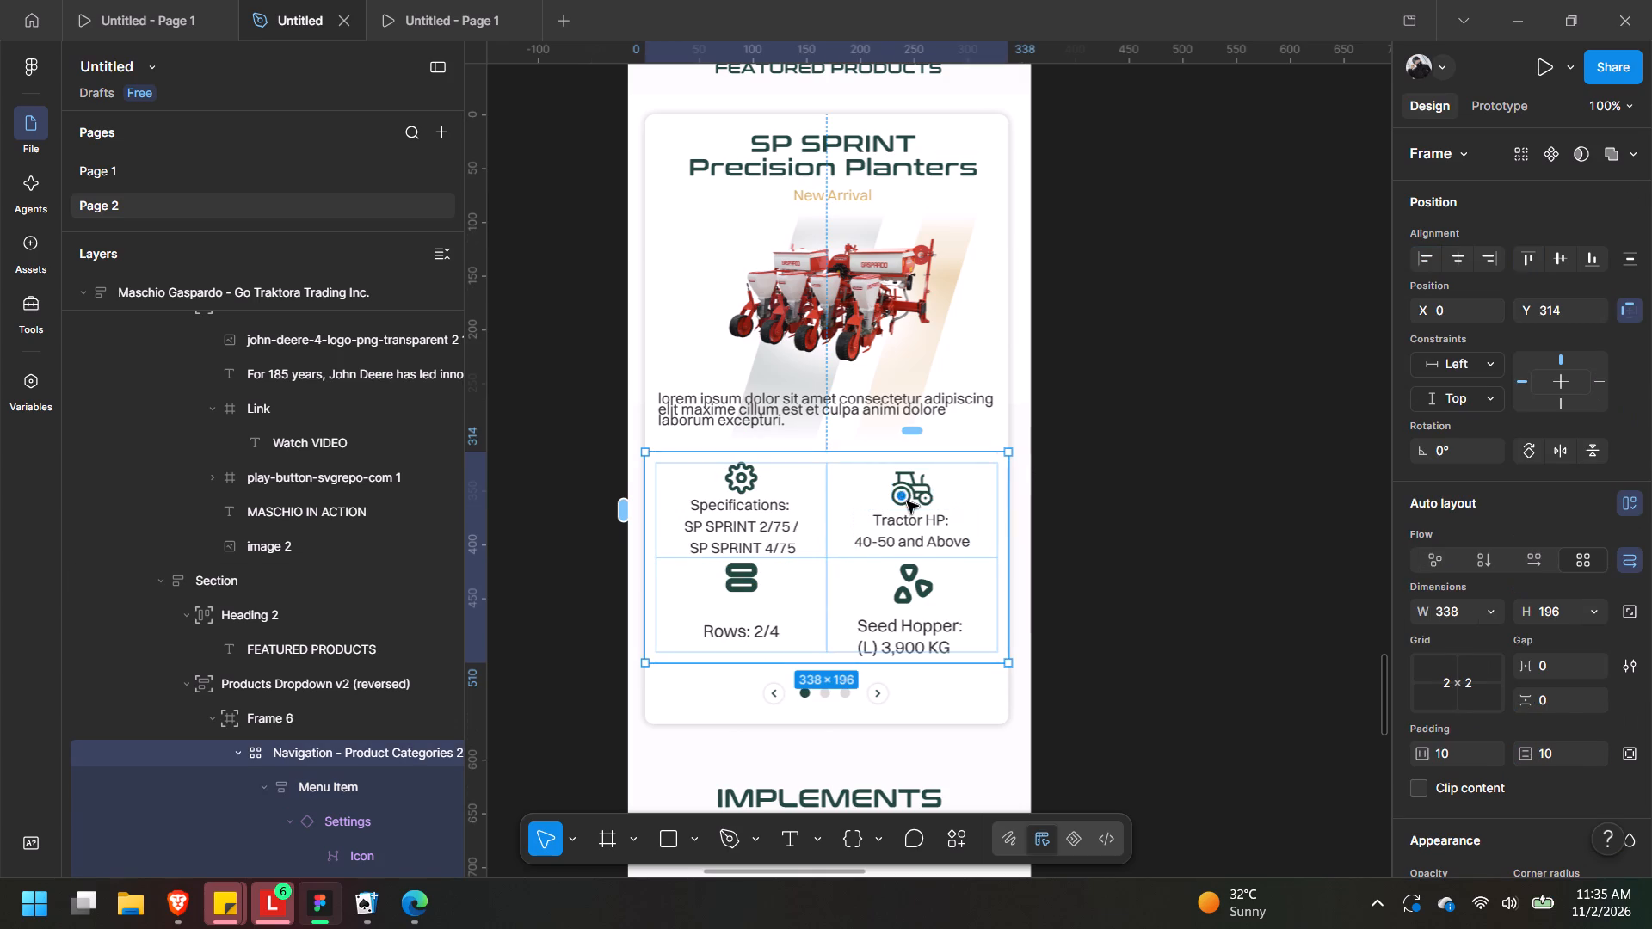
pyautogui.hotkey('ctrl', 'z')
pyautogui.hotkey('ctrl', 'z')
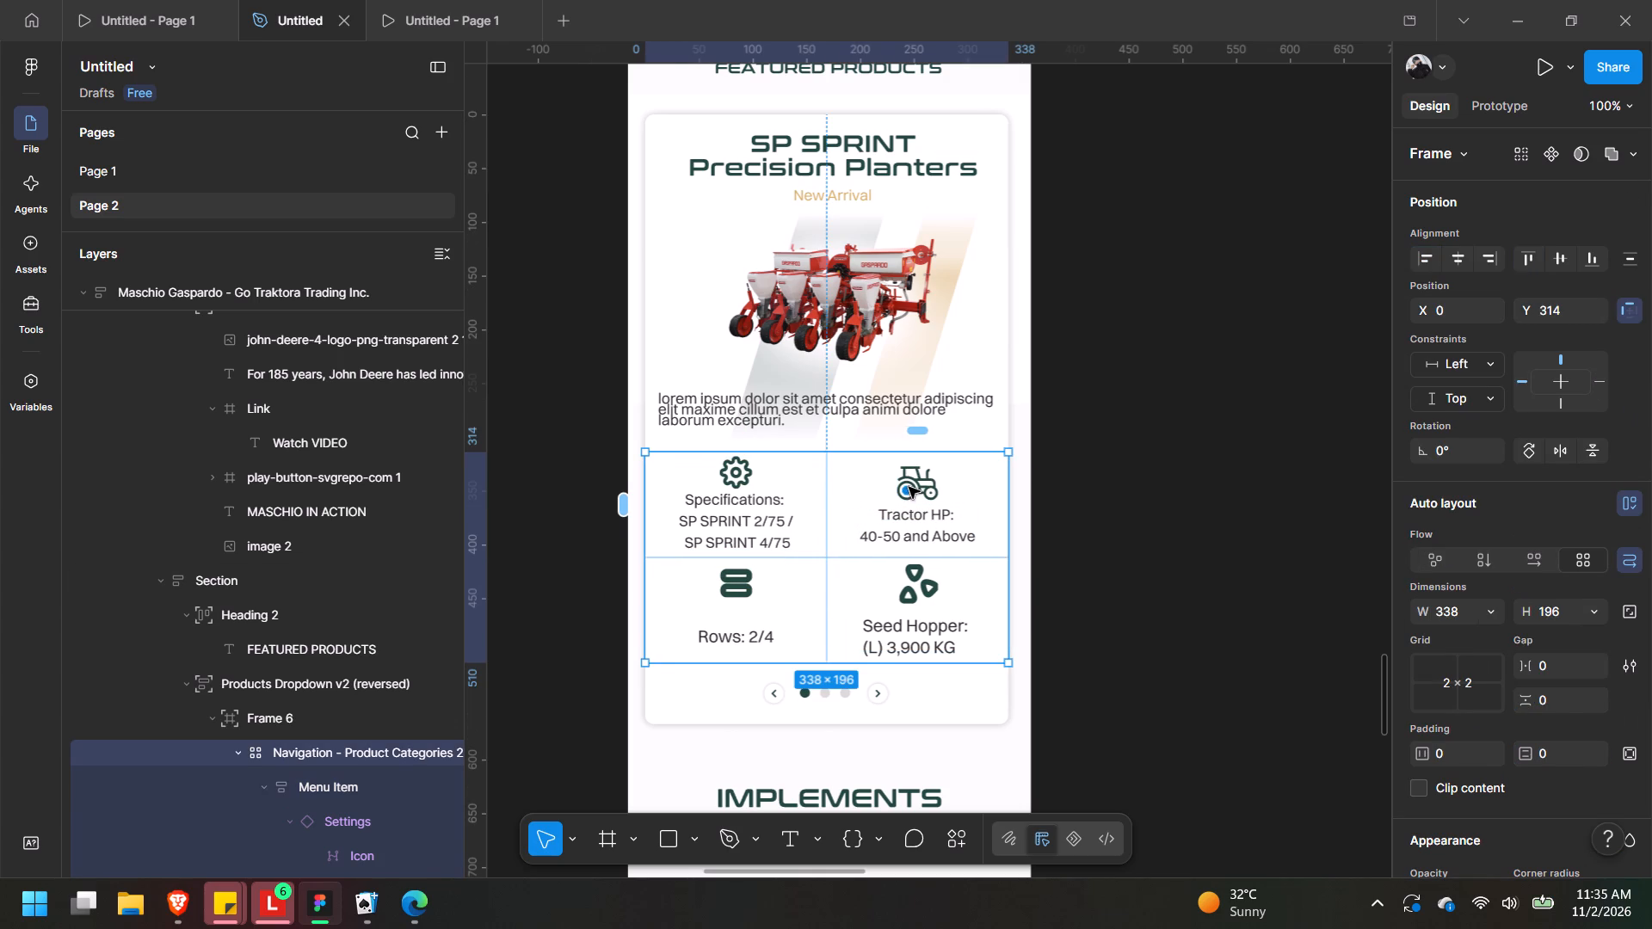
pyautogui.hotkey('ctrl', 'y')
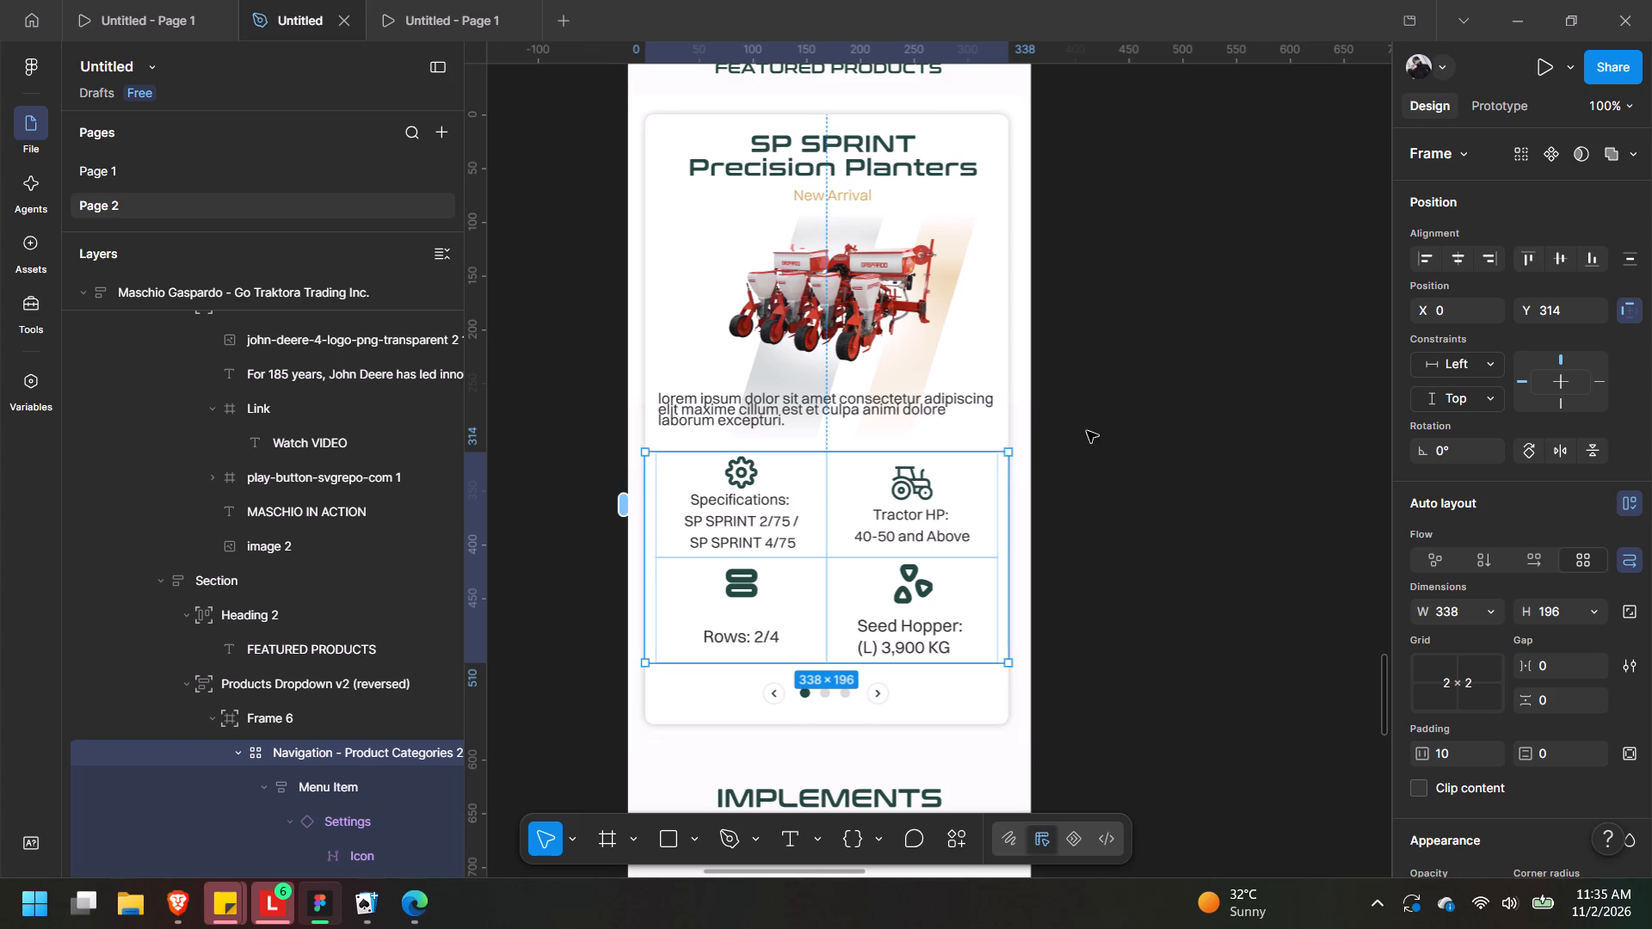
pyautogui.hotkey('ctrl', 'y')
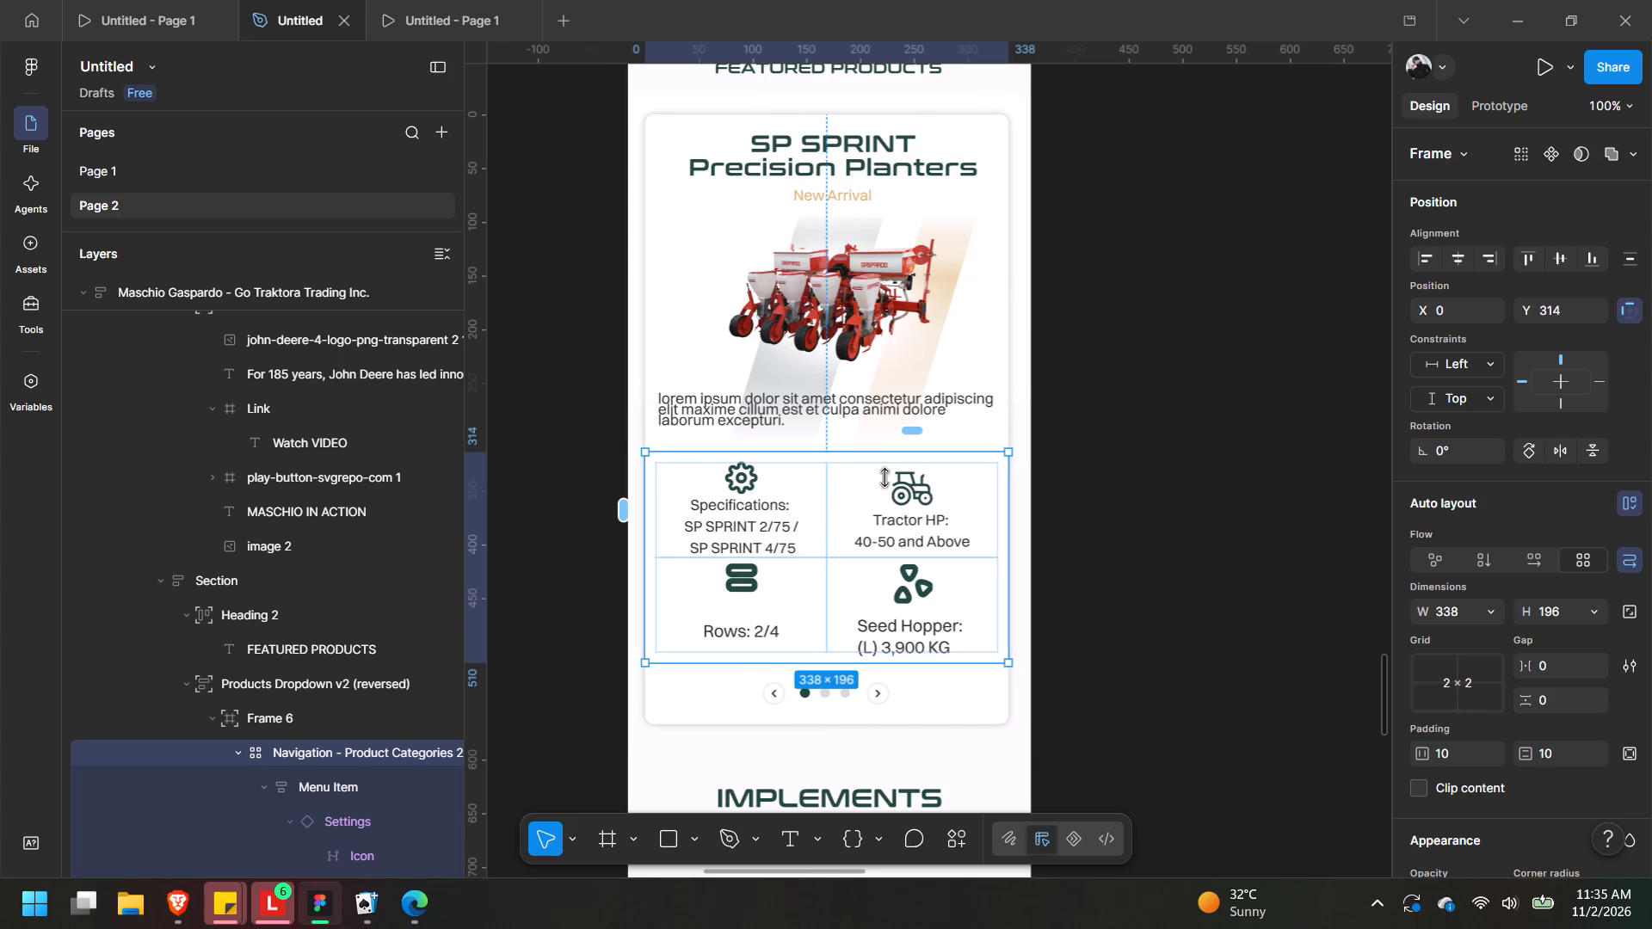
# Examine the Specifications cell's icon and text layers and the sections above the product card.
pyautogui.click(818, 521)
pyautogui.doubleClick(818, 521)
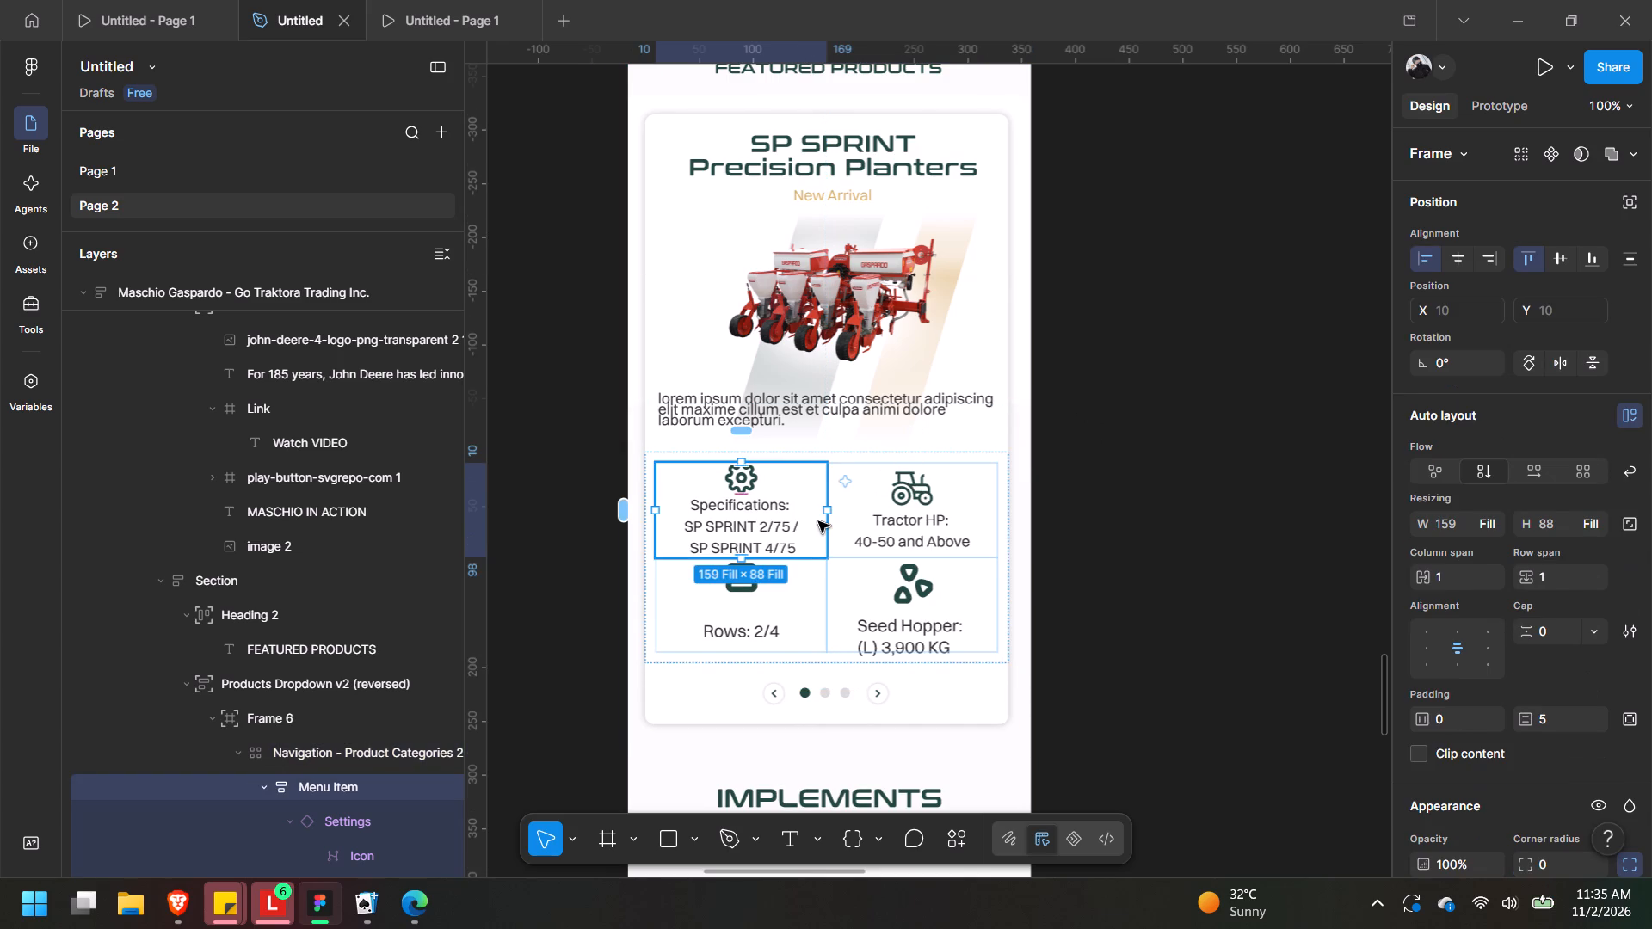
pyautogui.click(742, 485)
pyautogui.doubleClick(742, 485)
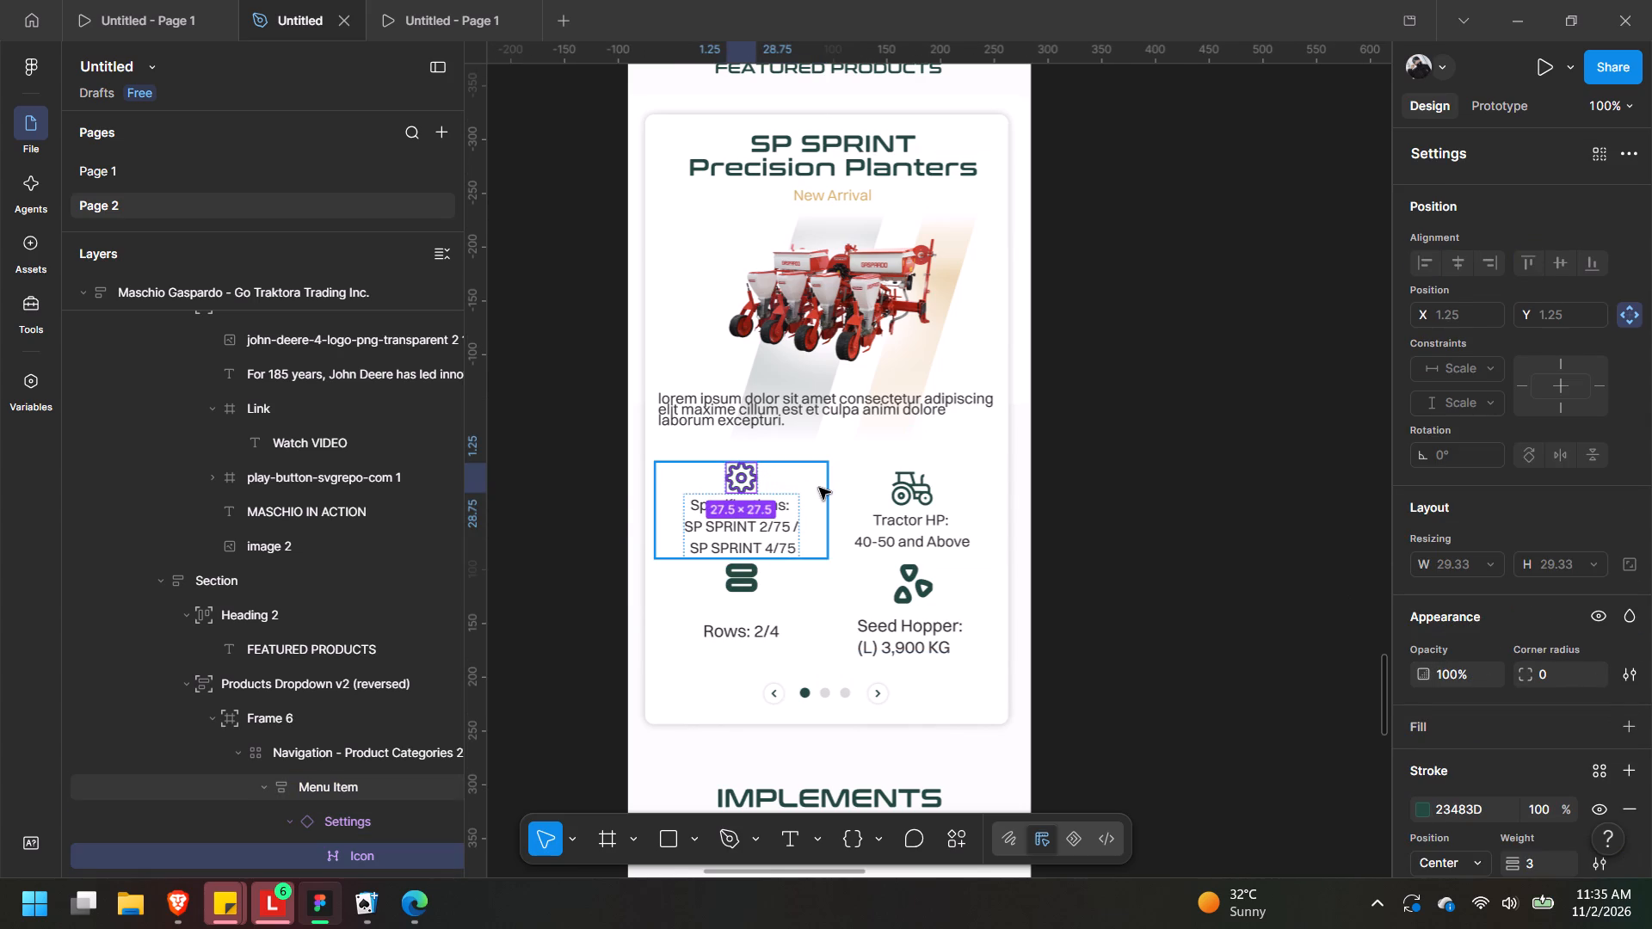
pyautogui.click(819, 488)
pyautogui.click(878, 504)
pyautogui.click(739, 497)
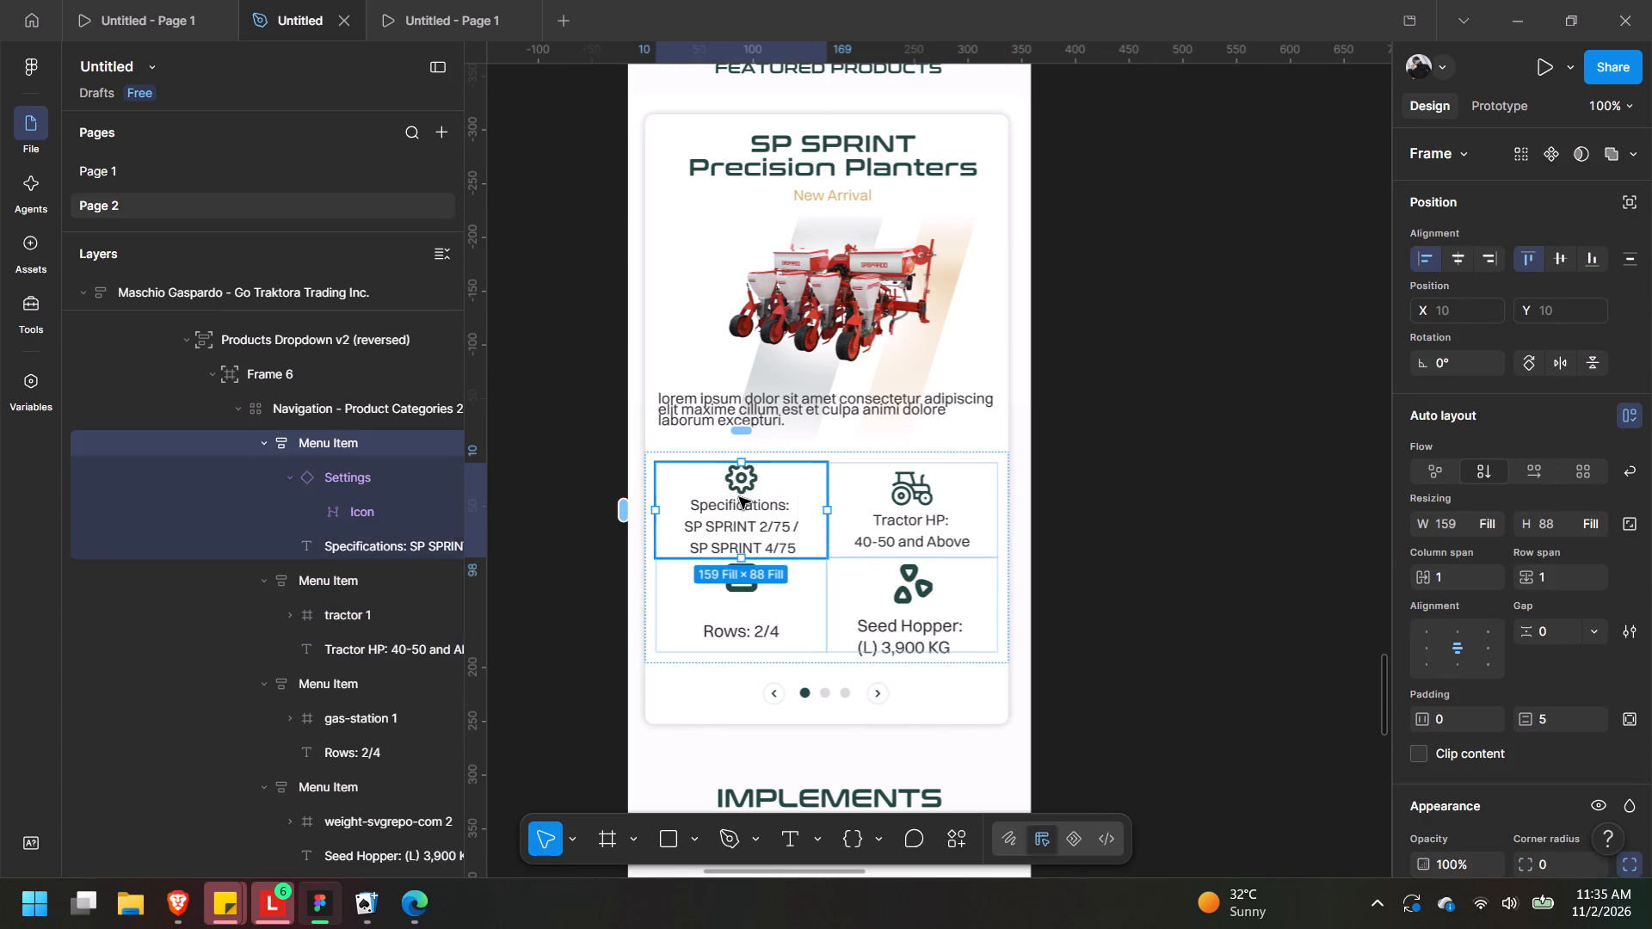
pyautogui.tripleClick(739, 509)
pyautogui.doubleClick(757, 538)
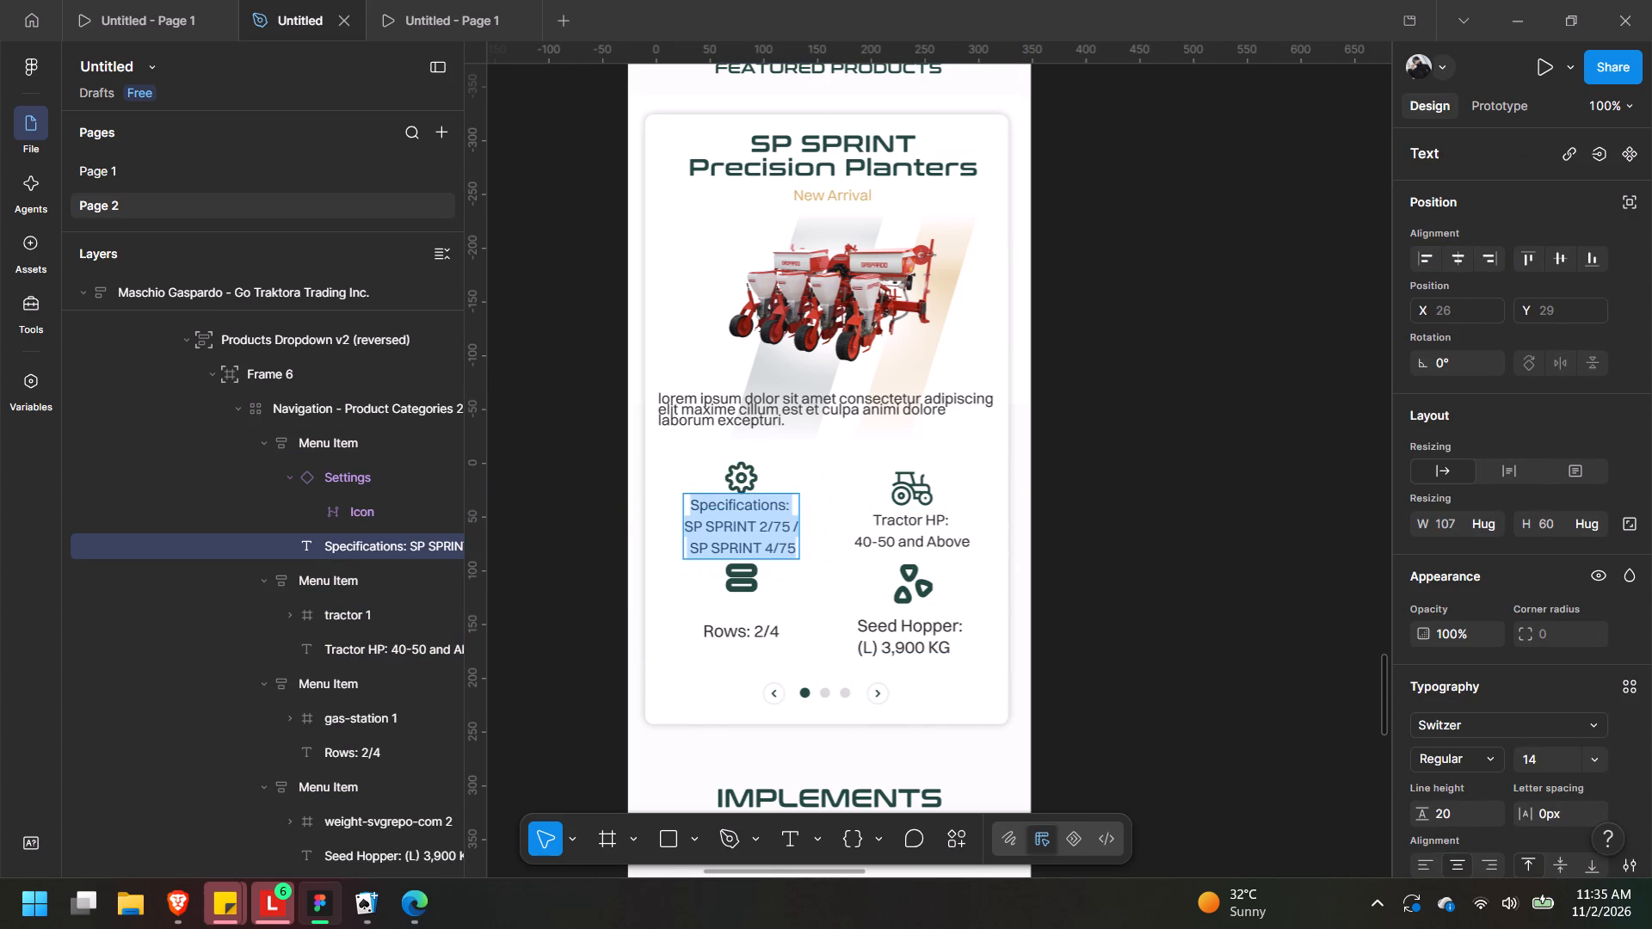
pyautogui.click(757, 533)
pyautogui.moveTo(684, 528); pyautogui.dragTo(819, 569)
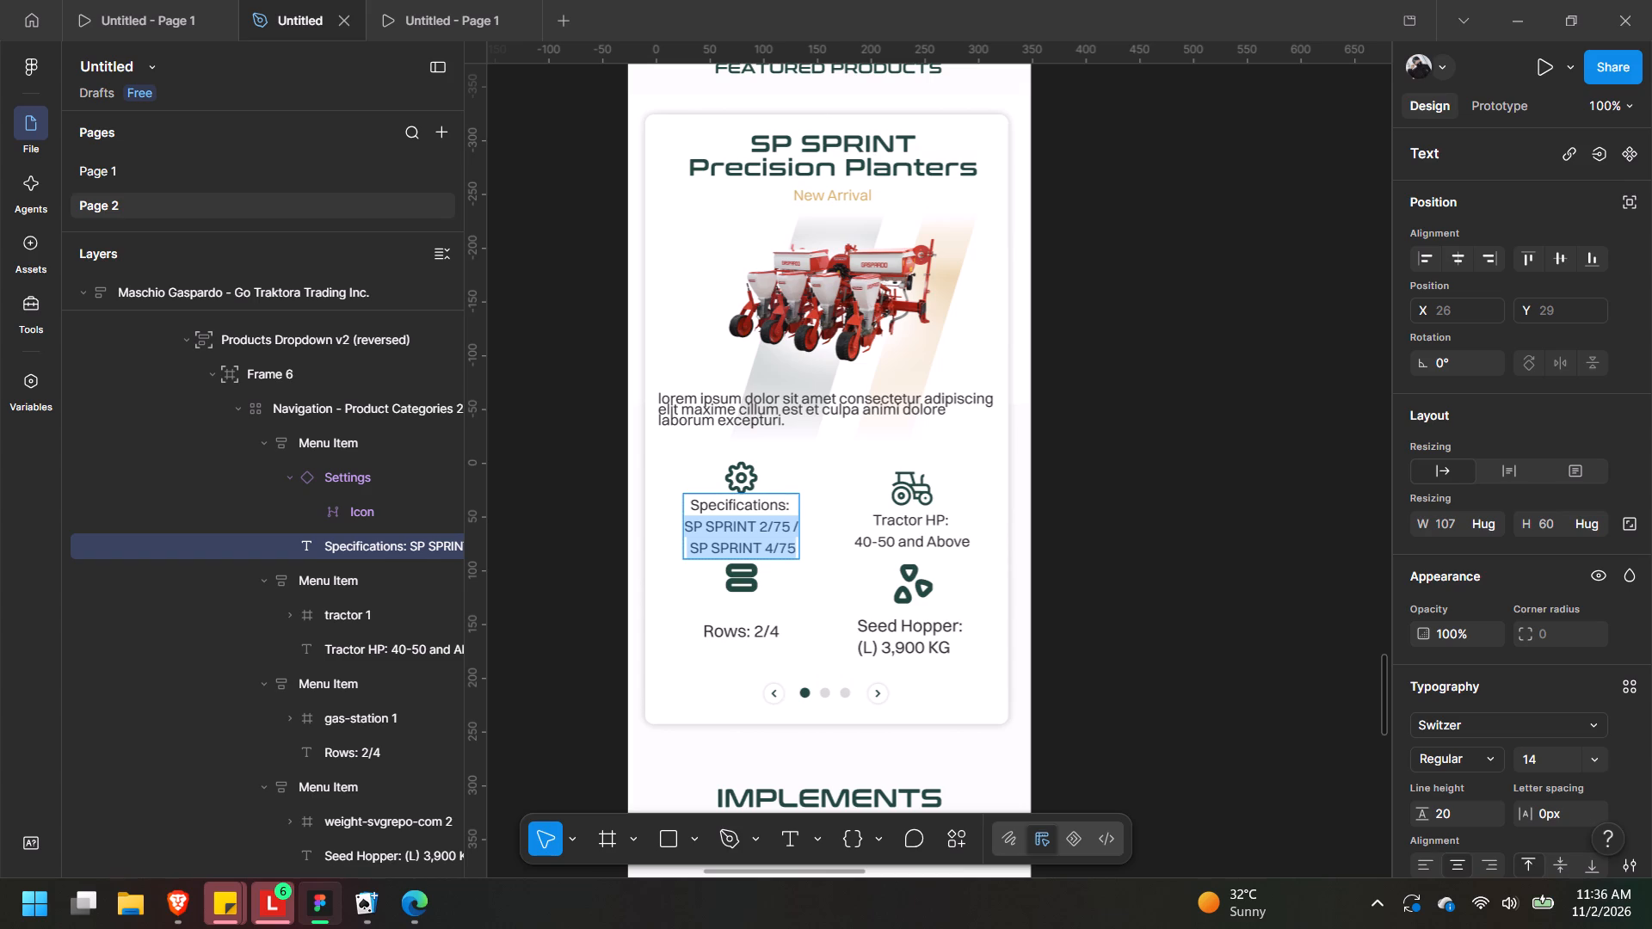
pyautogui.click(700, 549)
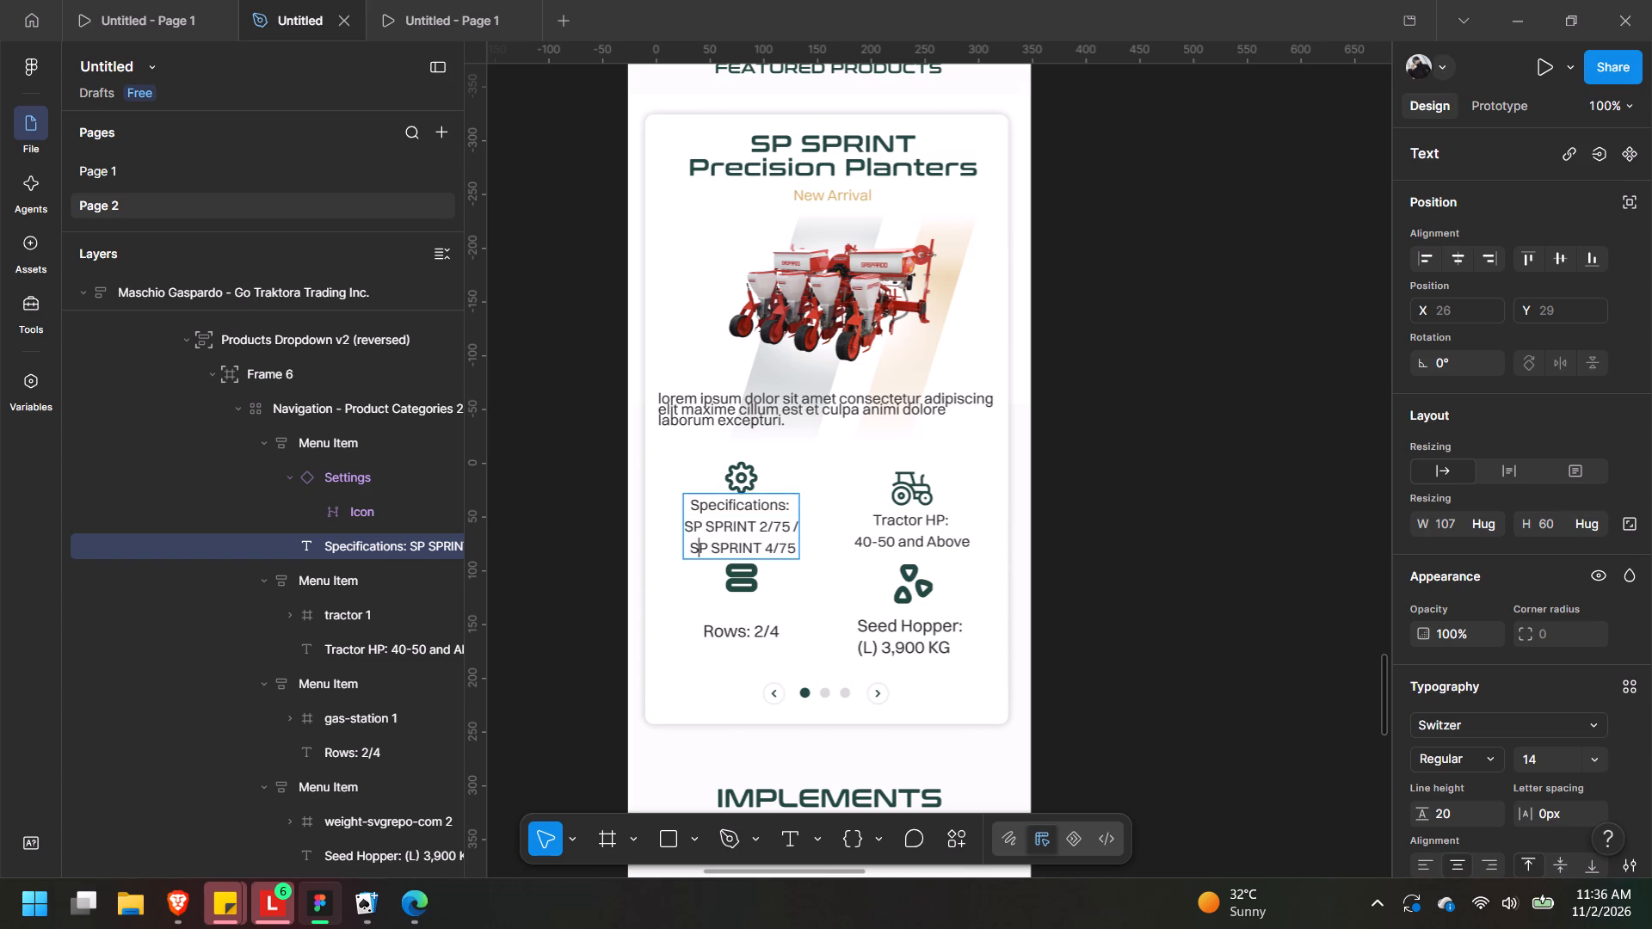
pyautogui.scroll(10, 1310, 567)
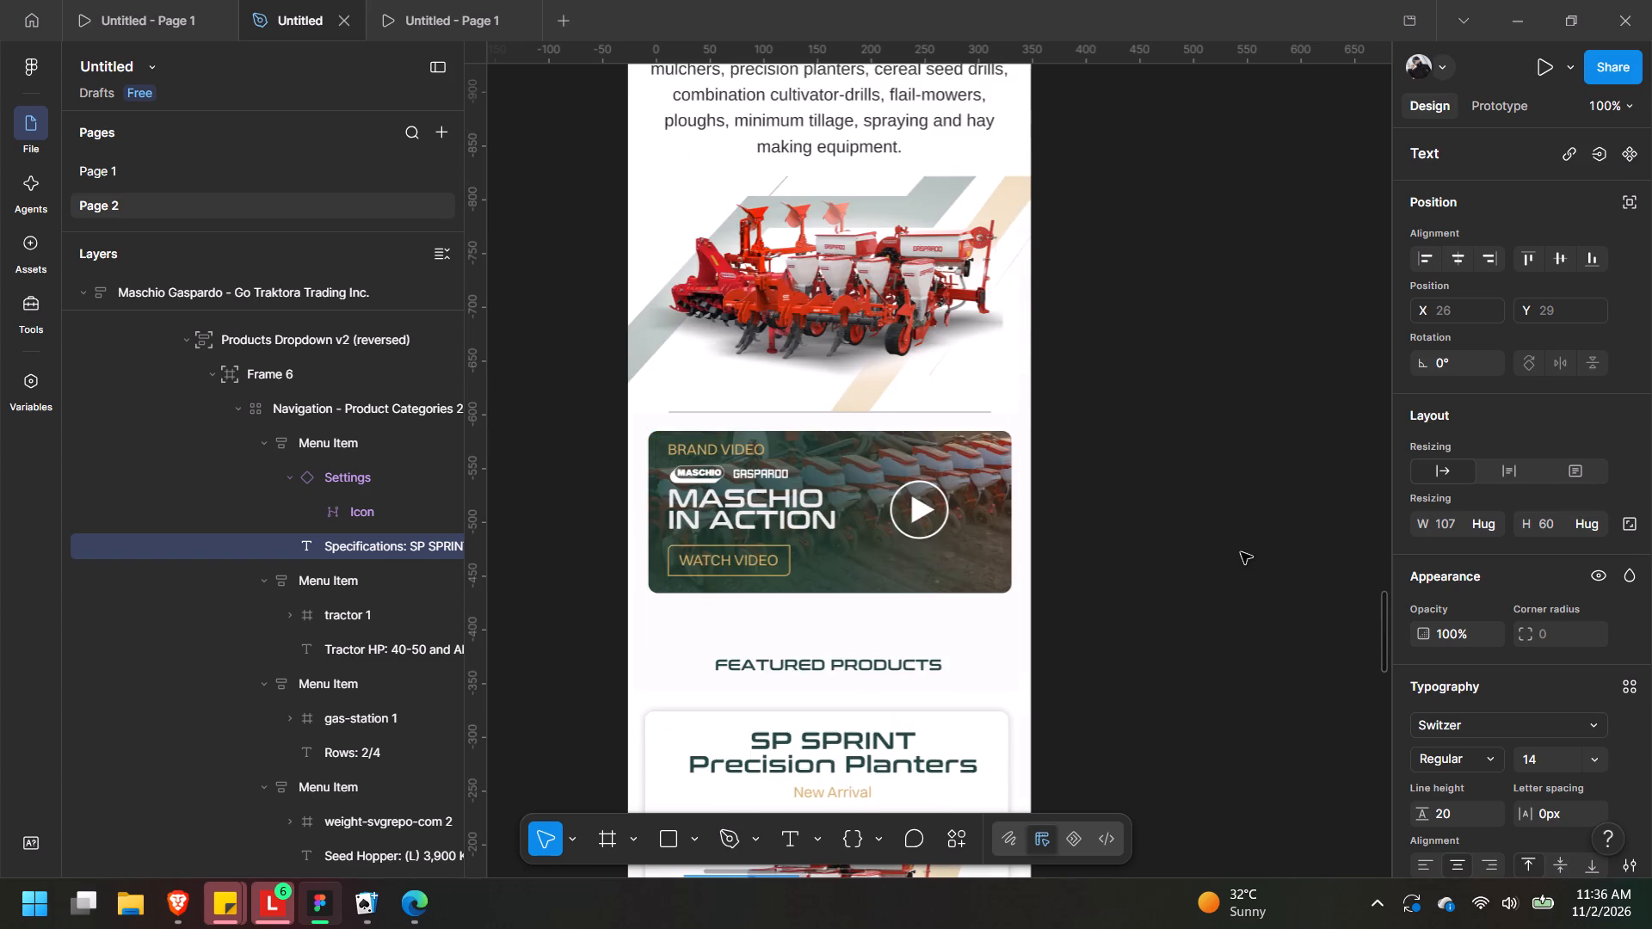
pyautogui.scroll(-11, 1239, 558)
pyautogui.scroll(3, 1126, 541)
pyautogui.click(1126, 541)
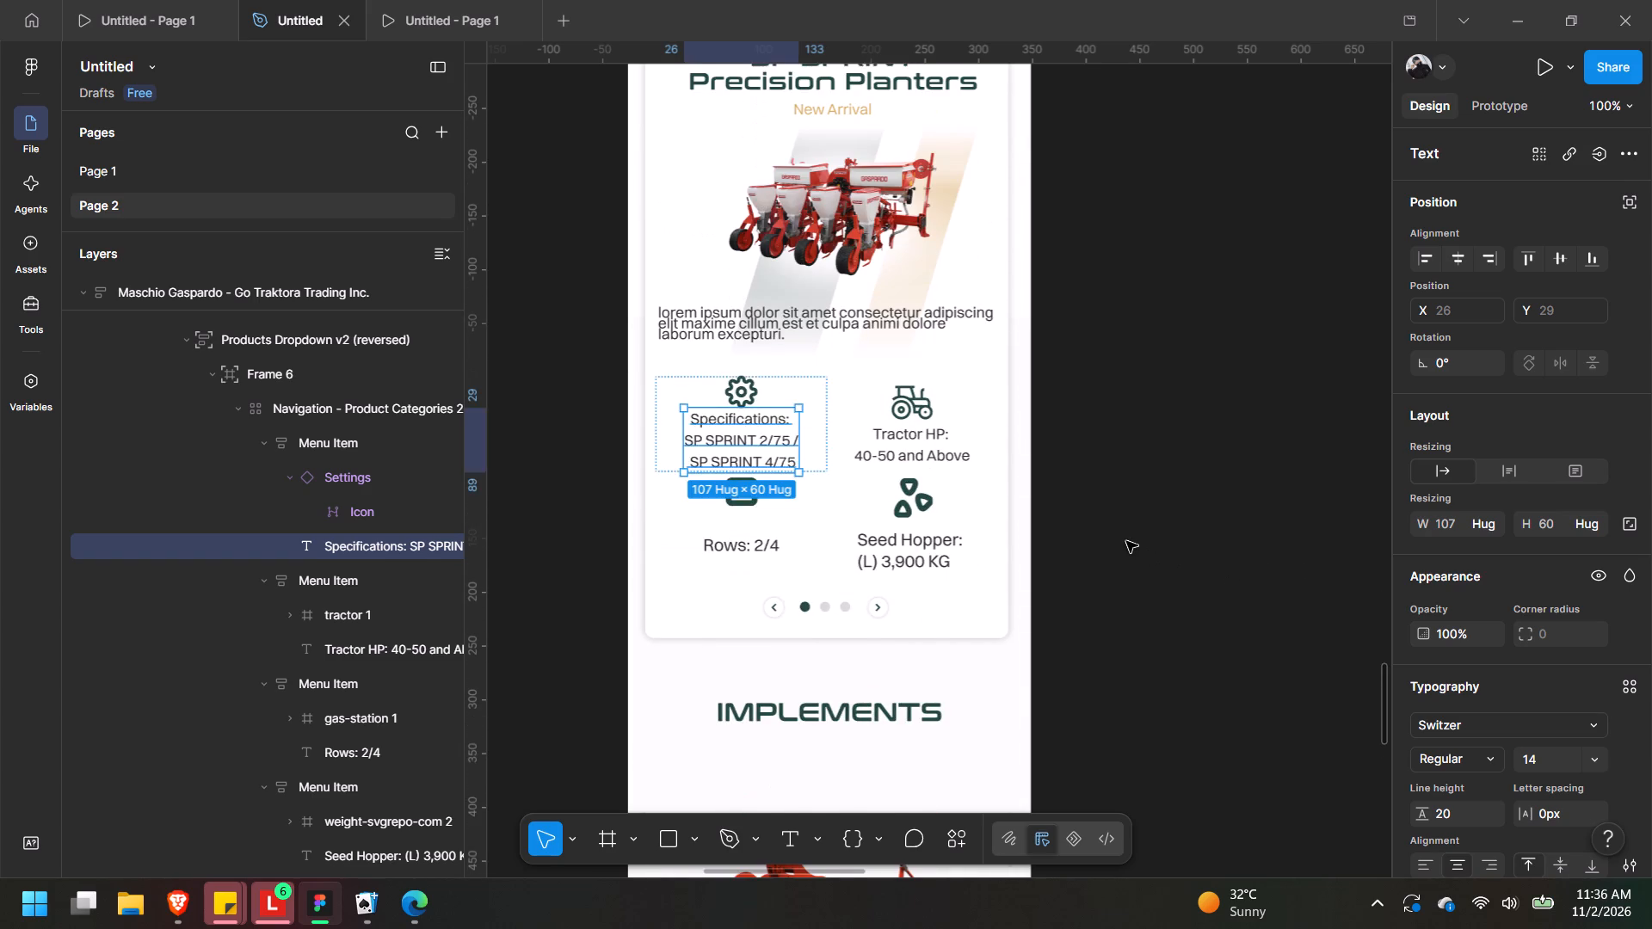
# Set the corner radius of the Specifications and Tractor HP cells to 20.
pyautogui.scroll(3, 1042, 497)
pyautogui.moveTo(821, 506); pyautogui.dragTo(812, 509)
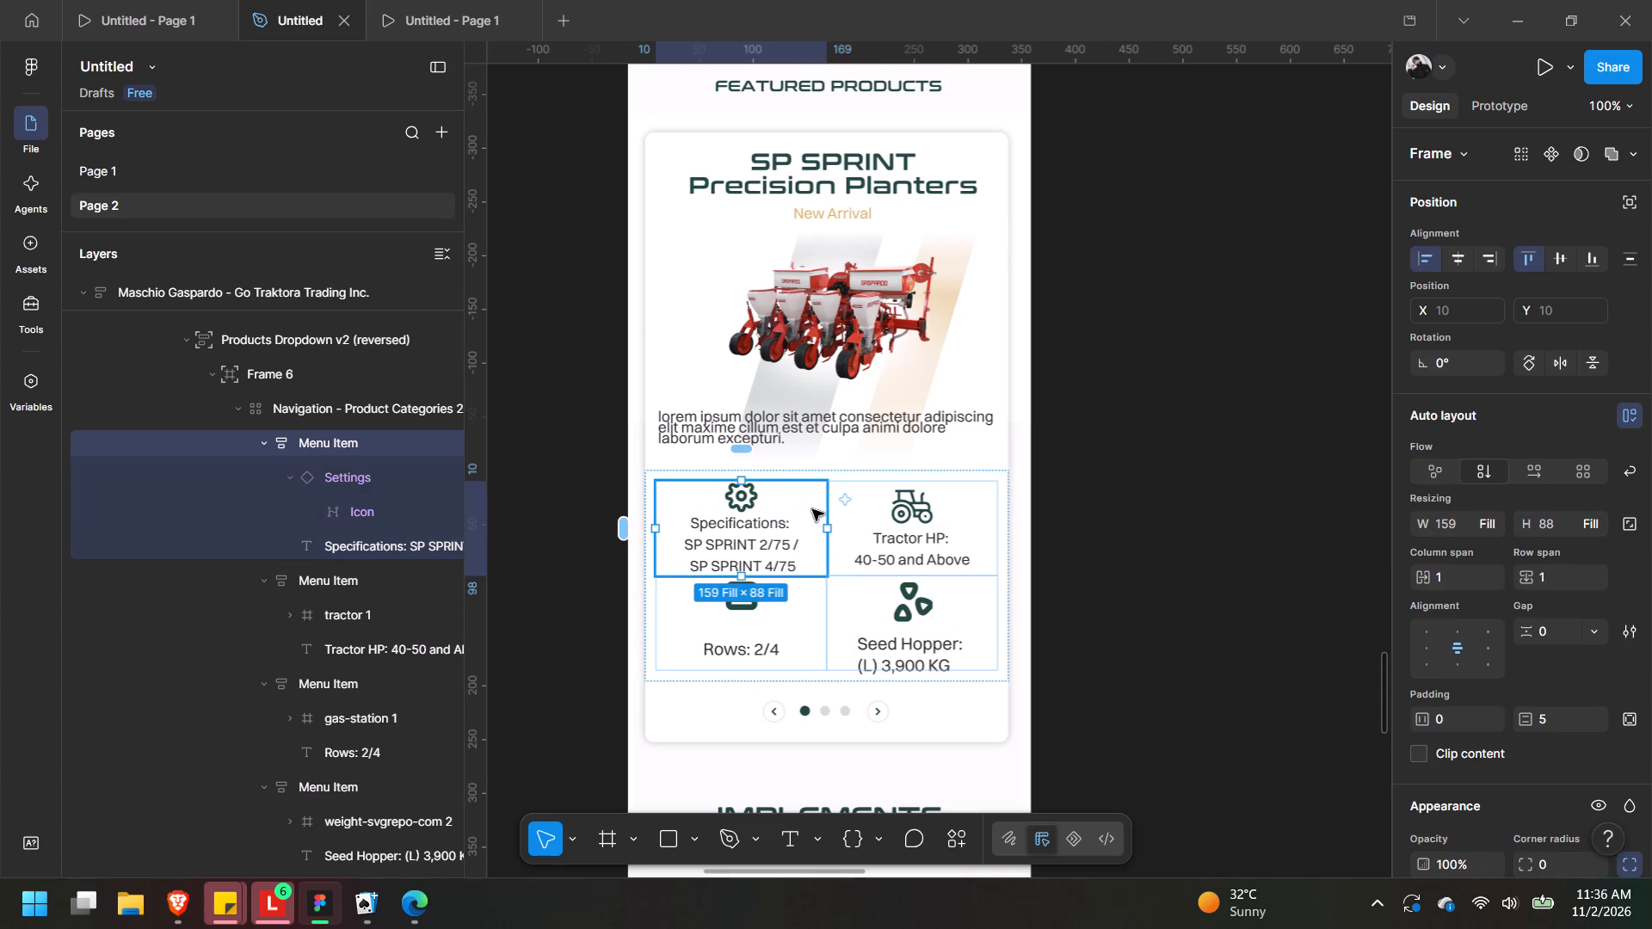
pyautogui.scroll(-3, 1550, 676)
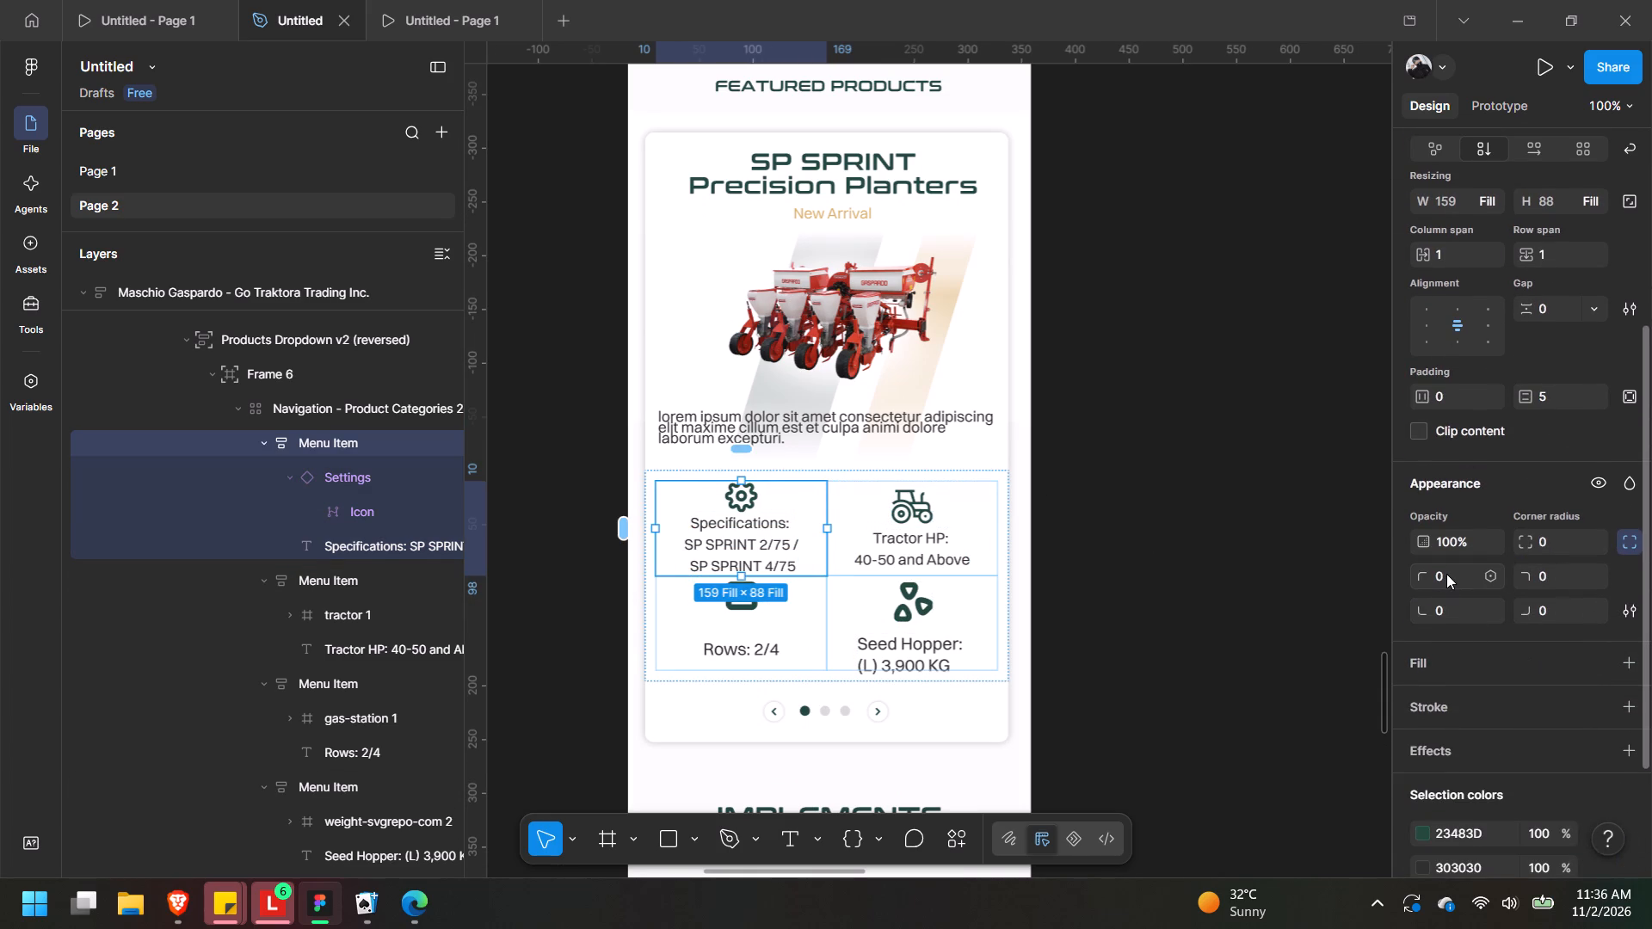
pyautogui.moveTo(1540, 553); pyautogui.dragTo(826, 458)
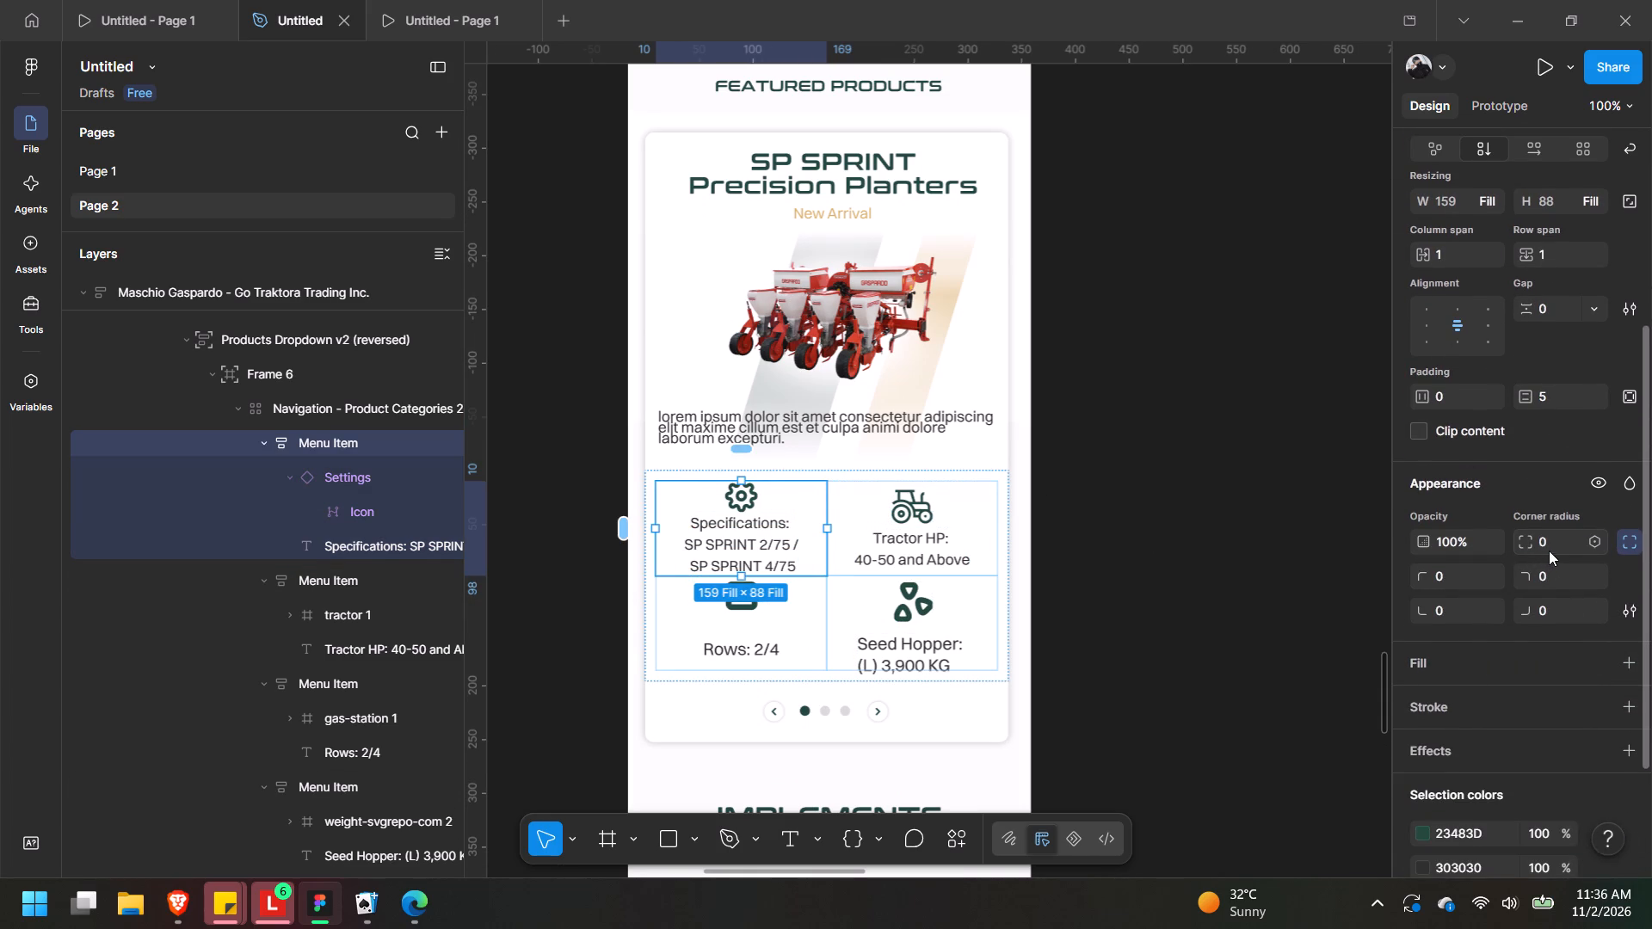
pyautogui.click(1553, 549)
pyautogui.write('20')
pyautogui.press('Return')
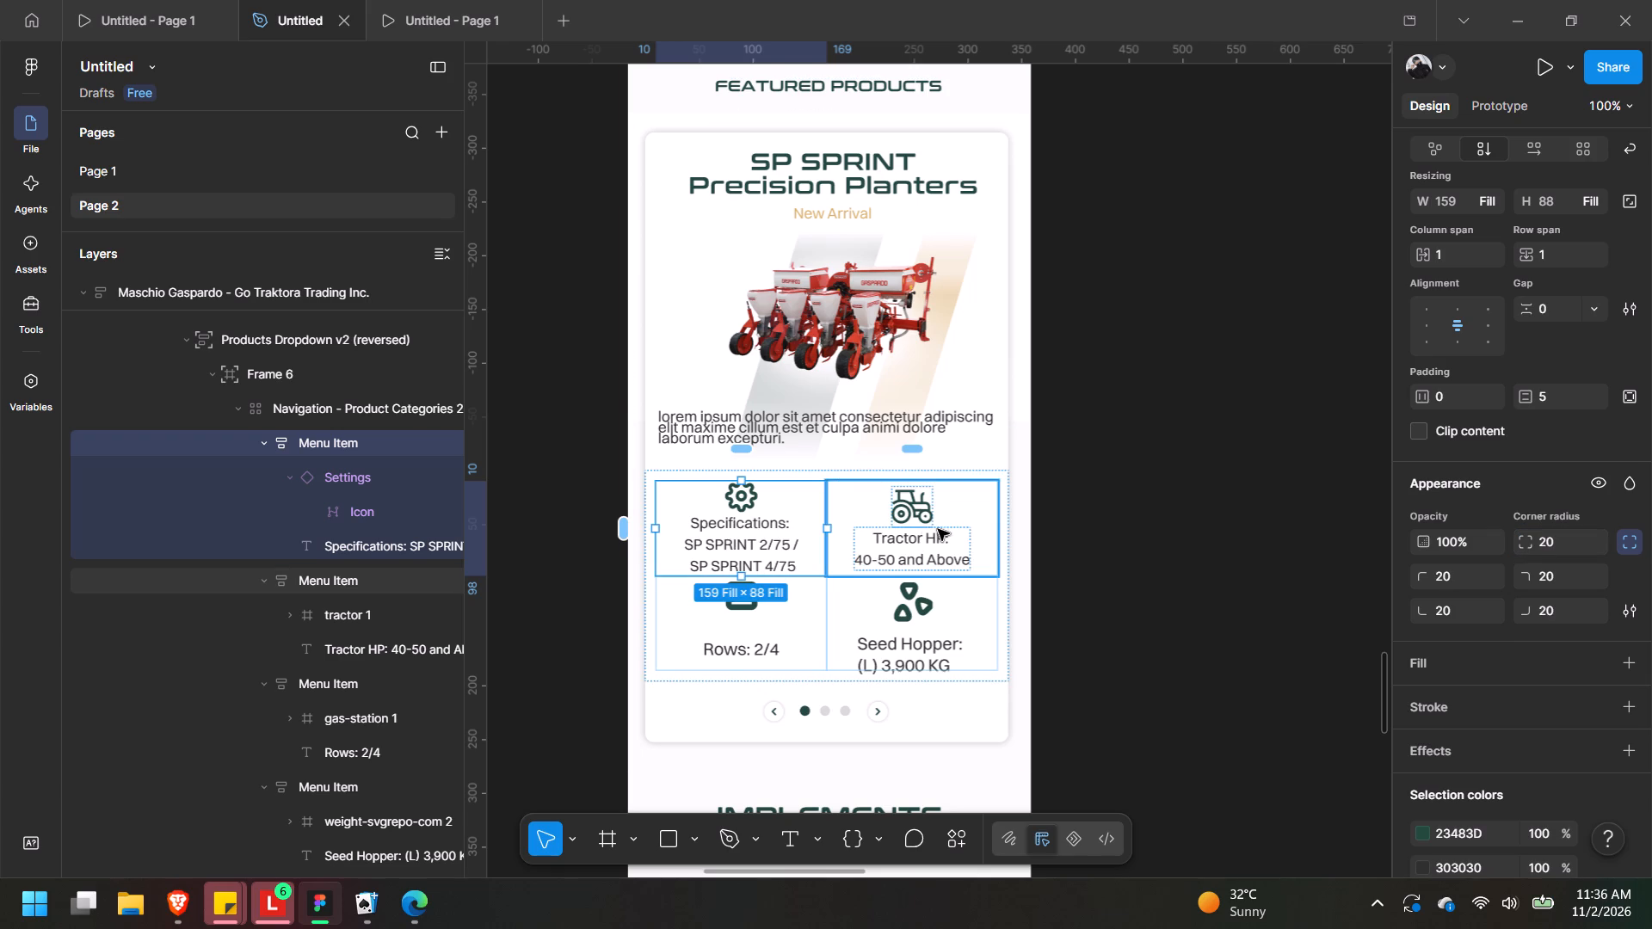
pyautogui.click(977, 518)
pyautogui.click(1556, 548)
pyautogui.write('20')
pyautogui.press('Return')
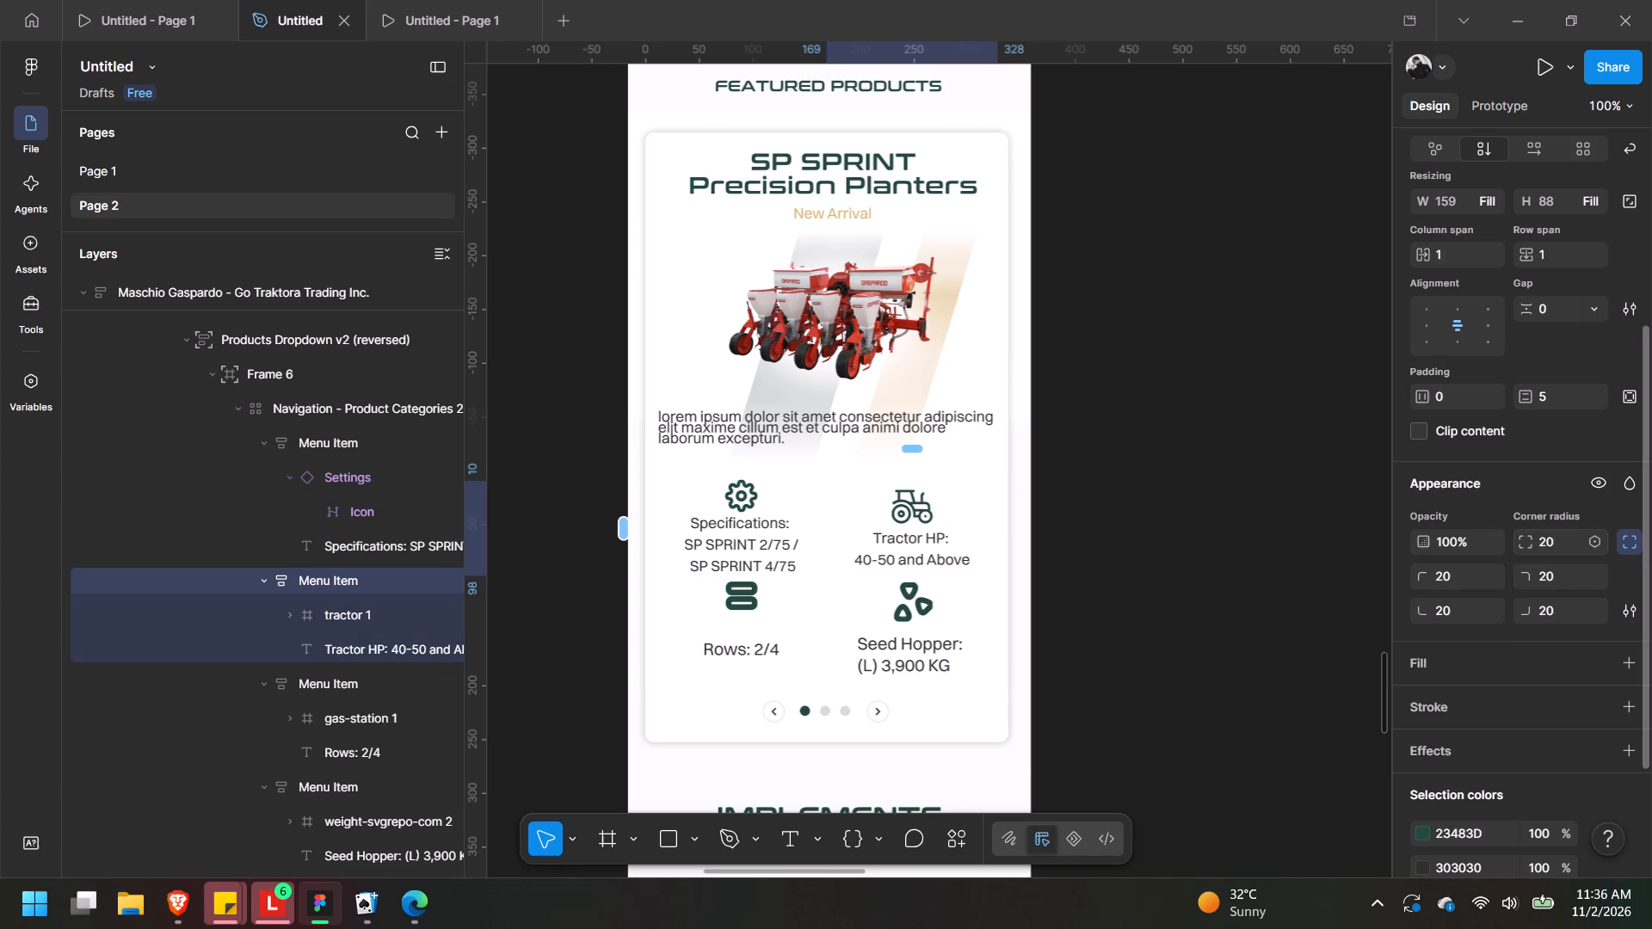
# Set the corner radius of the Seed Hopper and Rows cells to 20.
pyautogui.click(965, 611)
pyautogui.click(1551, 535)
pyautogui.press('2')
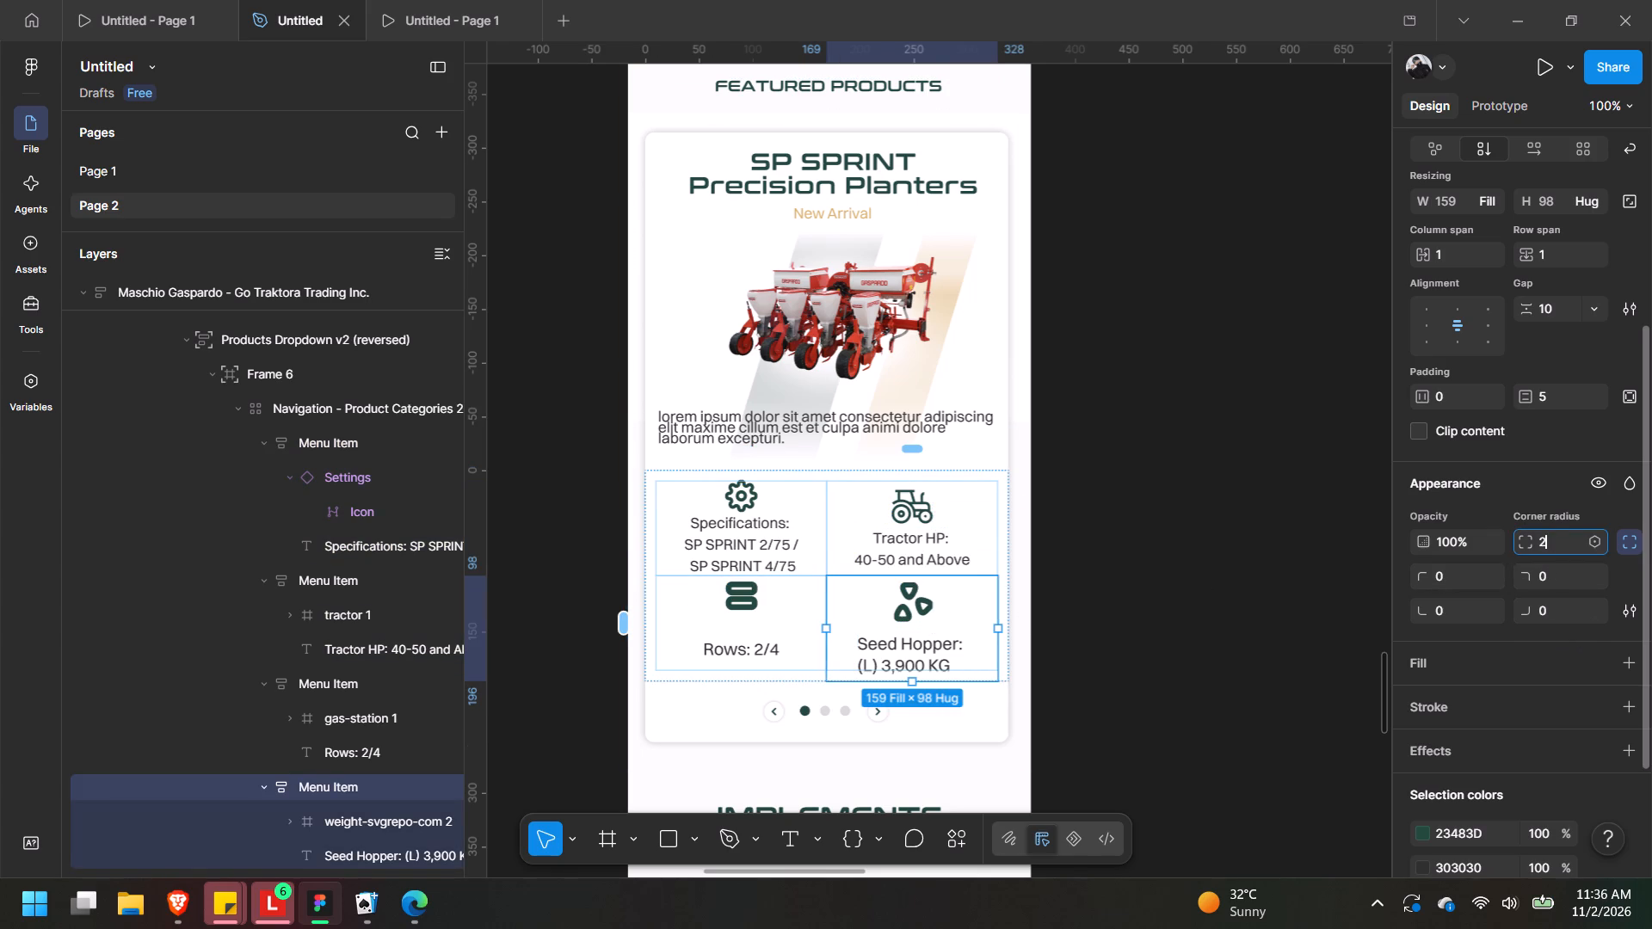
pyautogui.press('0')
pyautogui.press('Return')
pyautogui.click(805, 608)
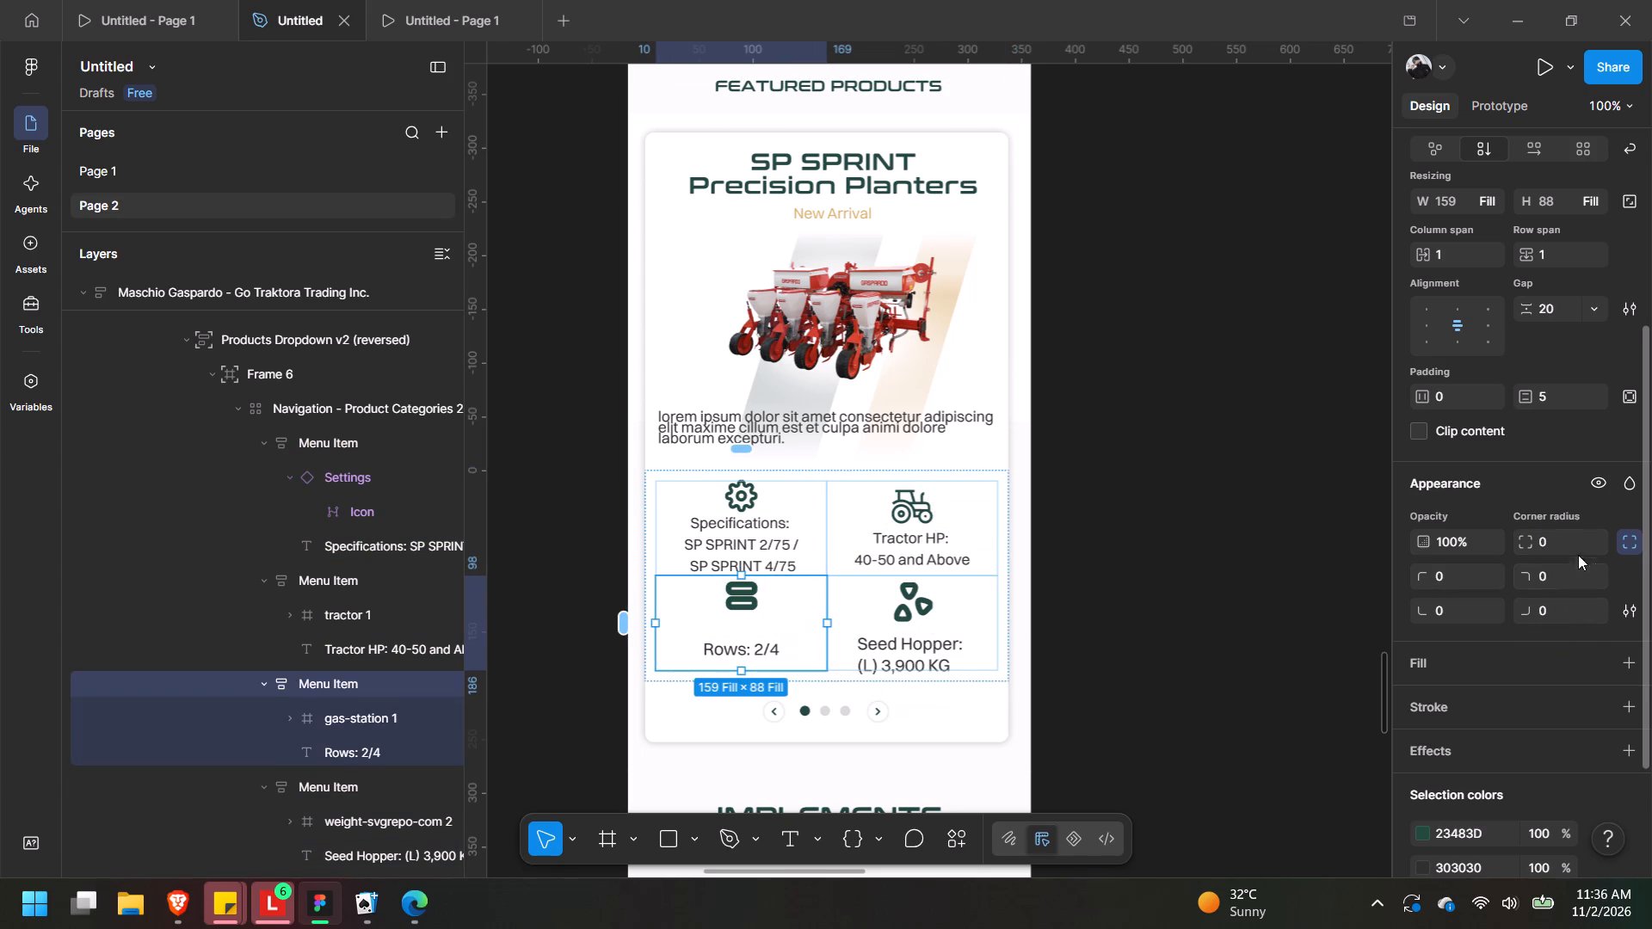
pyautogui.click(1549, 538)
pyautogui.press('2')
pyautogui.press('0')
pyautogui.press('Return')
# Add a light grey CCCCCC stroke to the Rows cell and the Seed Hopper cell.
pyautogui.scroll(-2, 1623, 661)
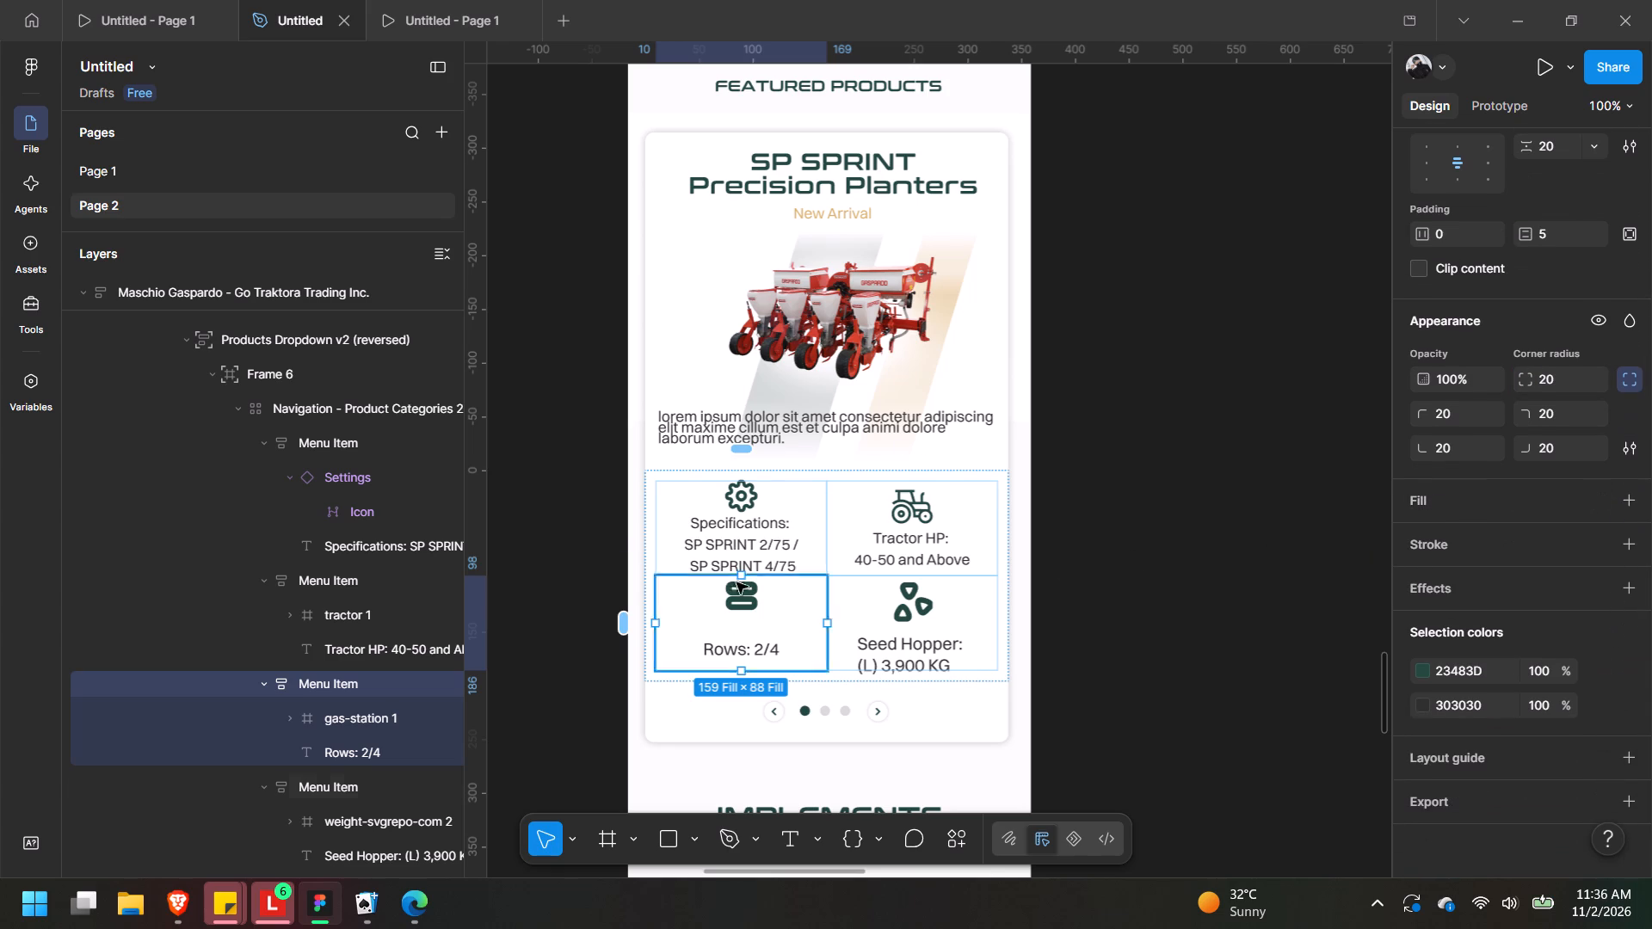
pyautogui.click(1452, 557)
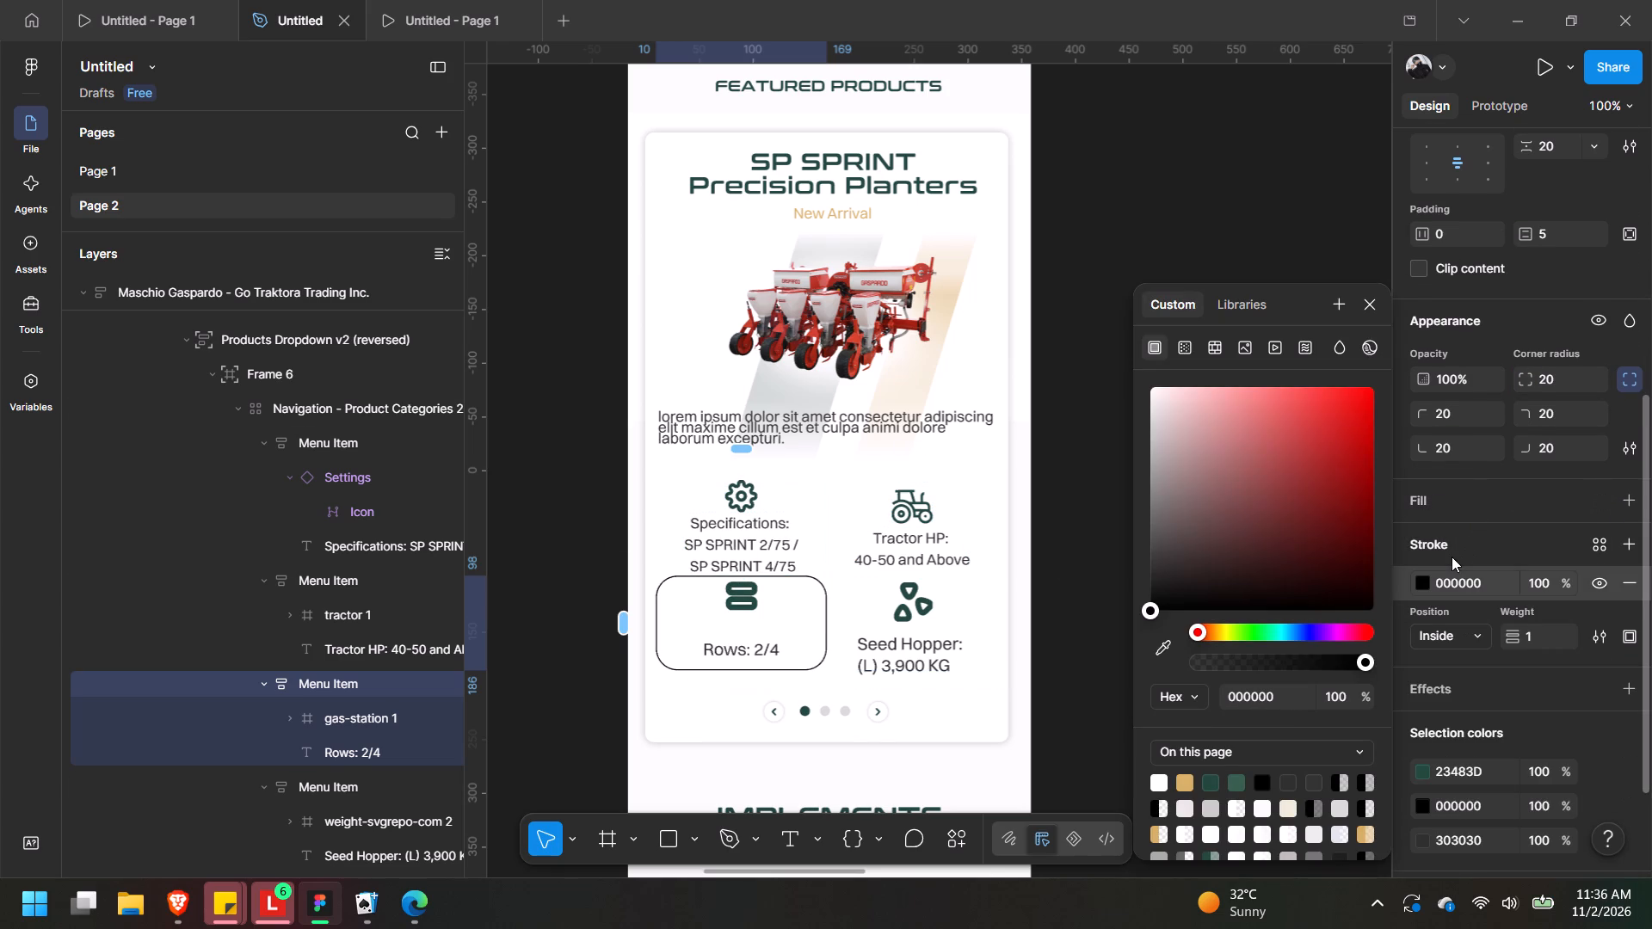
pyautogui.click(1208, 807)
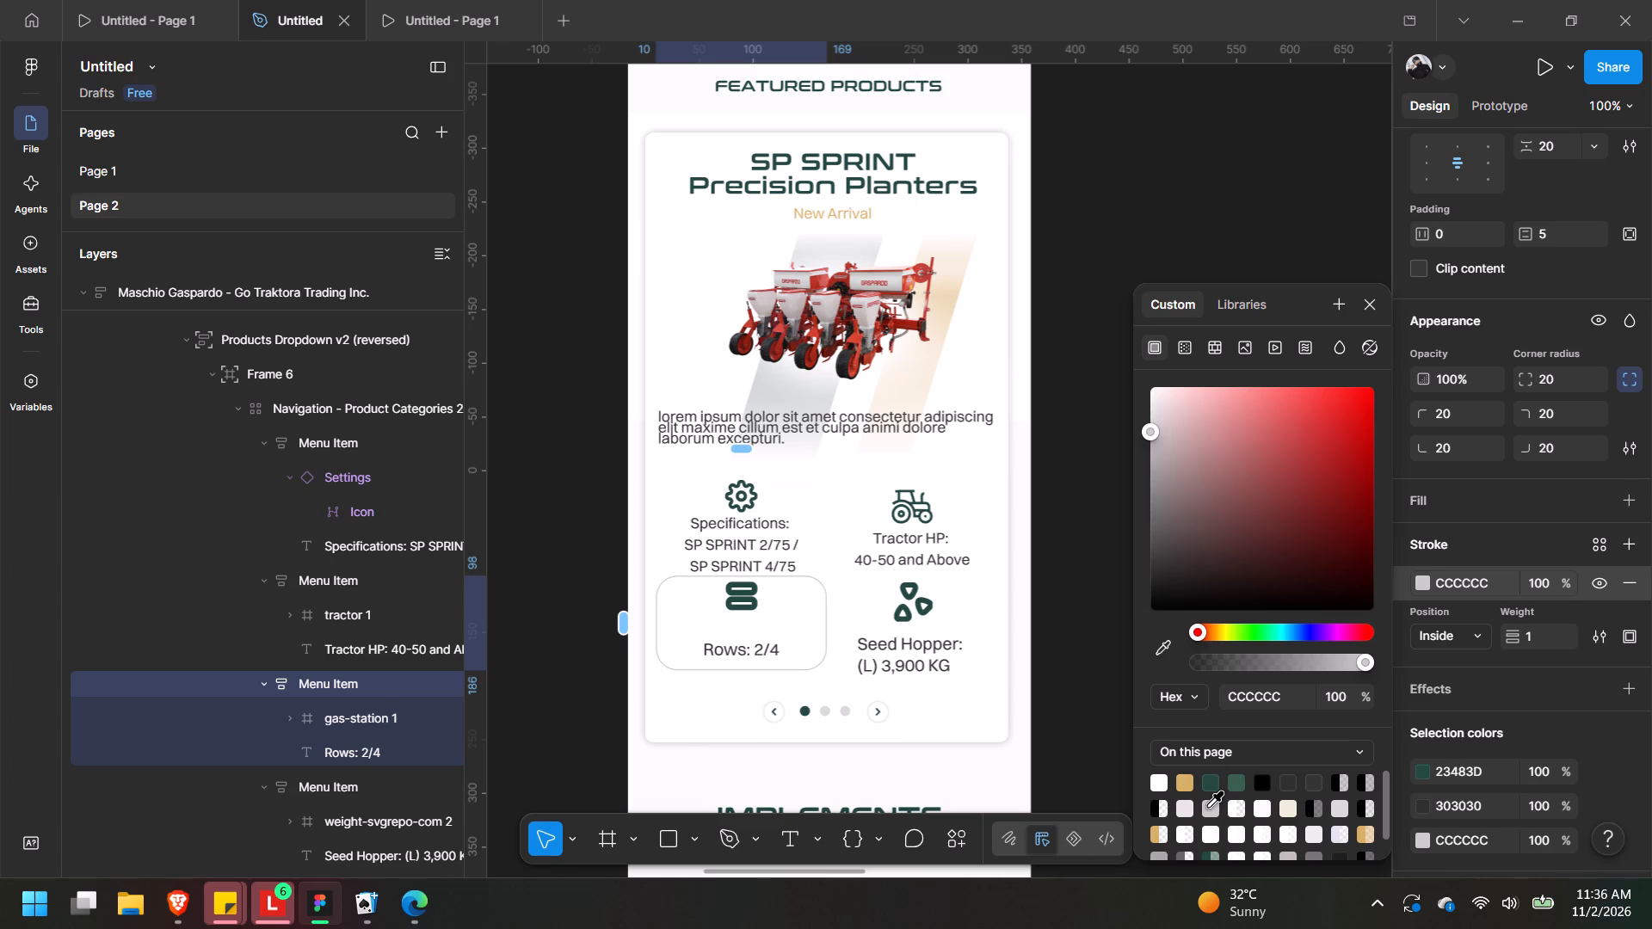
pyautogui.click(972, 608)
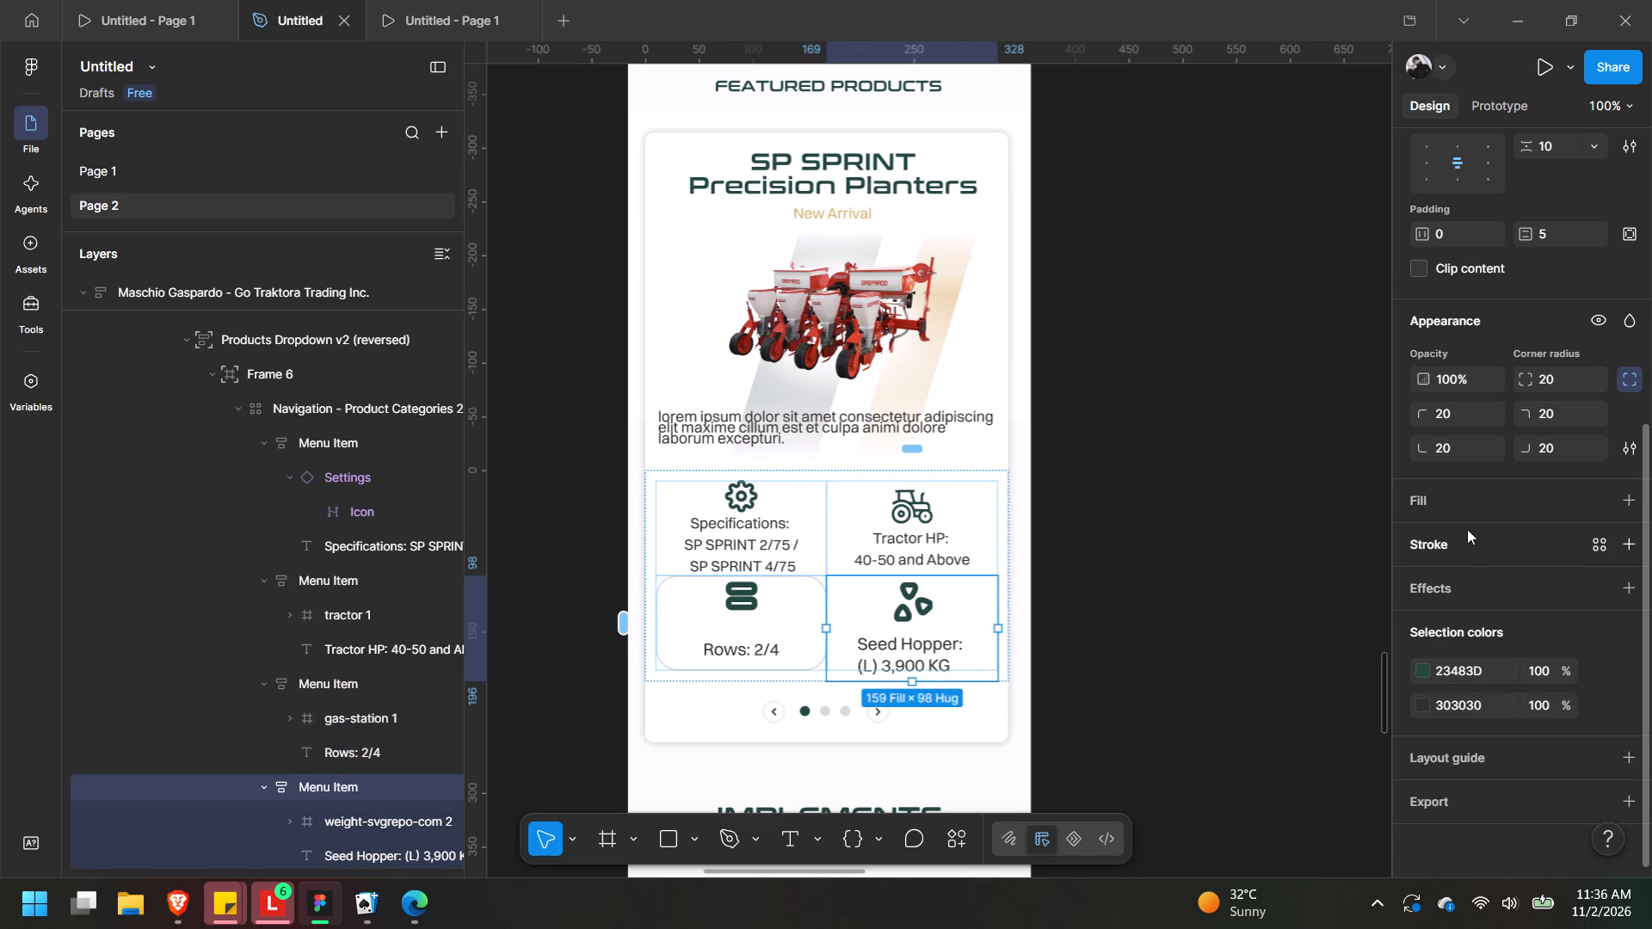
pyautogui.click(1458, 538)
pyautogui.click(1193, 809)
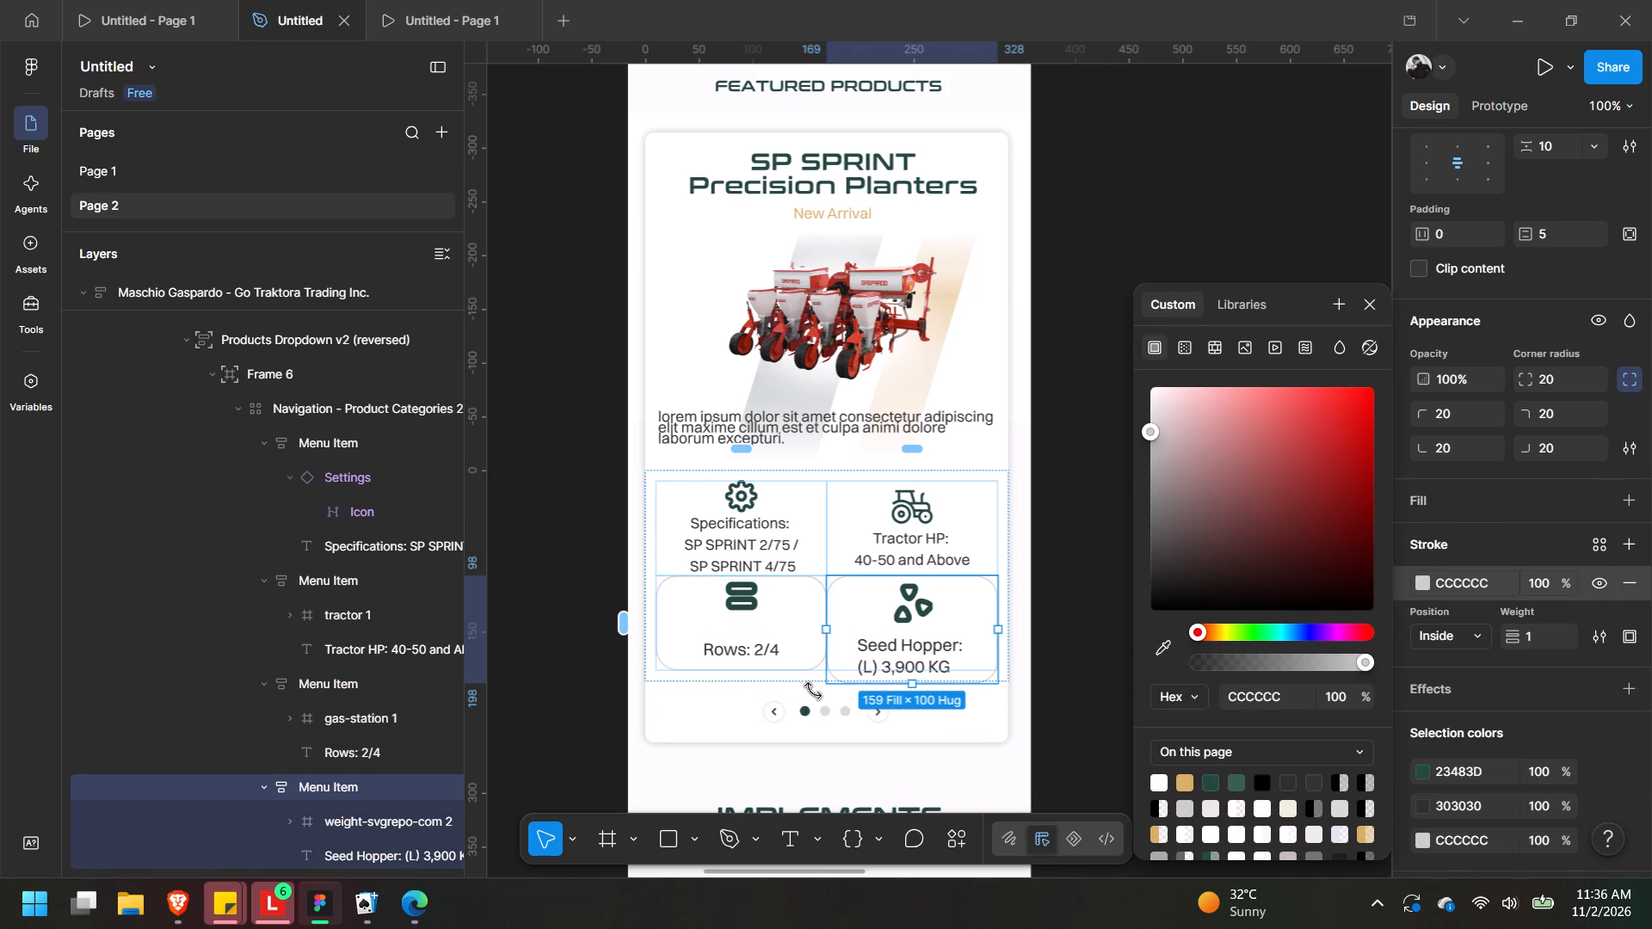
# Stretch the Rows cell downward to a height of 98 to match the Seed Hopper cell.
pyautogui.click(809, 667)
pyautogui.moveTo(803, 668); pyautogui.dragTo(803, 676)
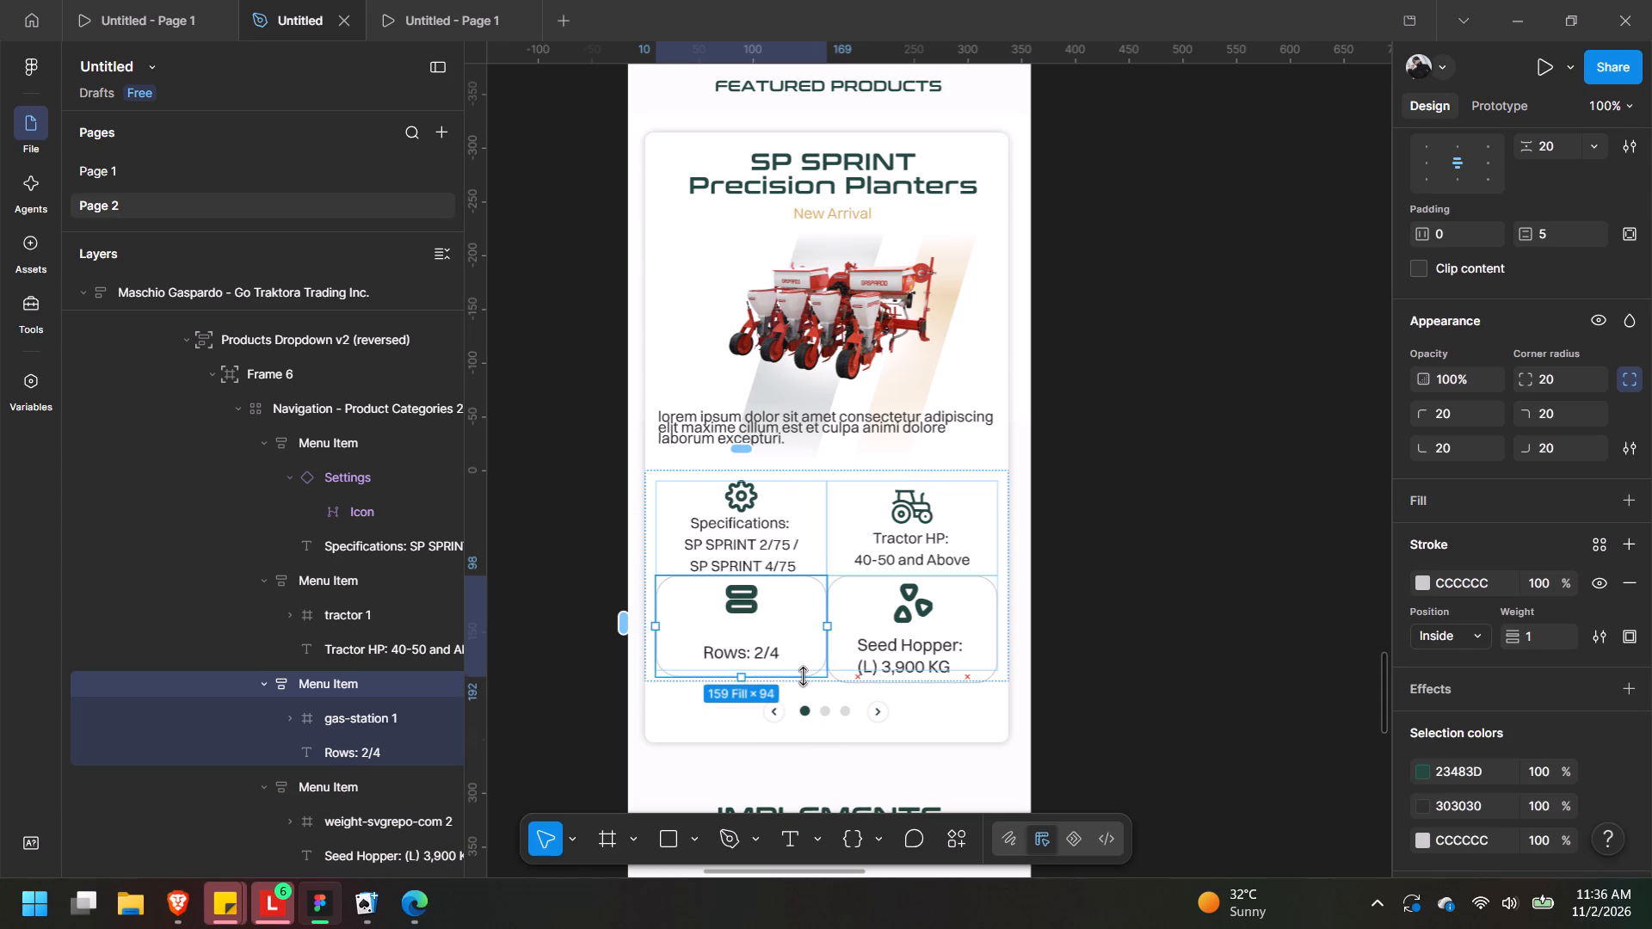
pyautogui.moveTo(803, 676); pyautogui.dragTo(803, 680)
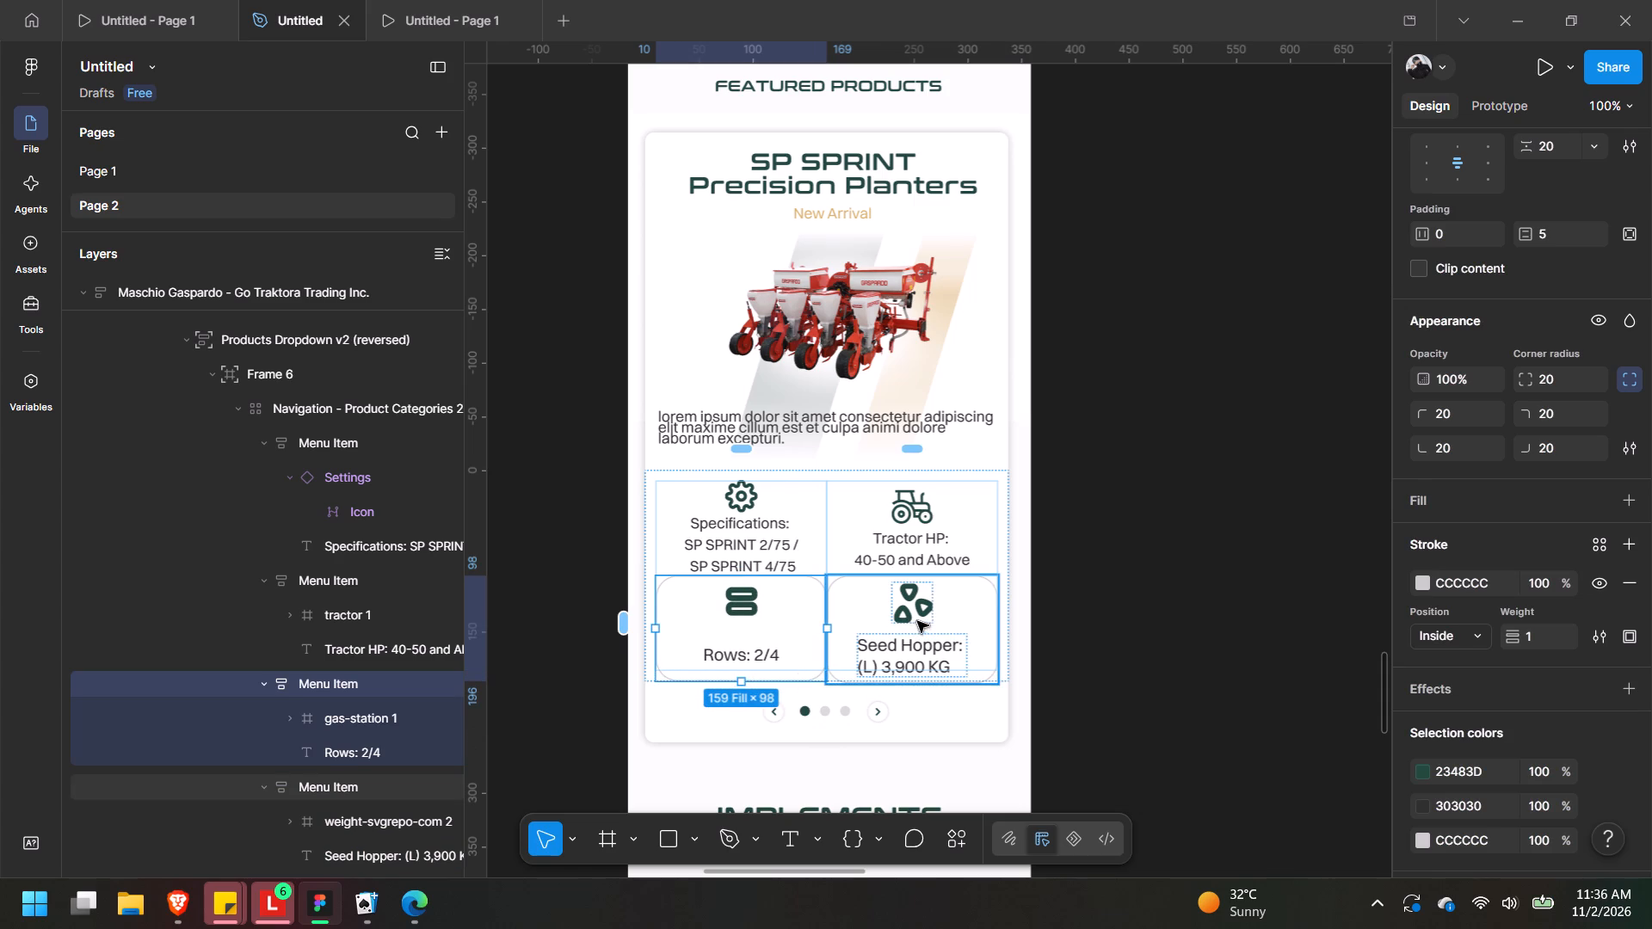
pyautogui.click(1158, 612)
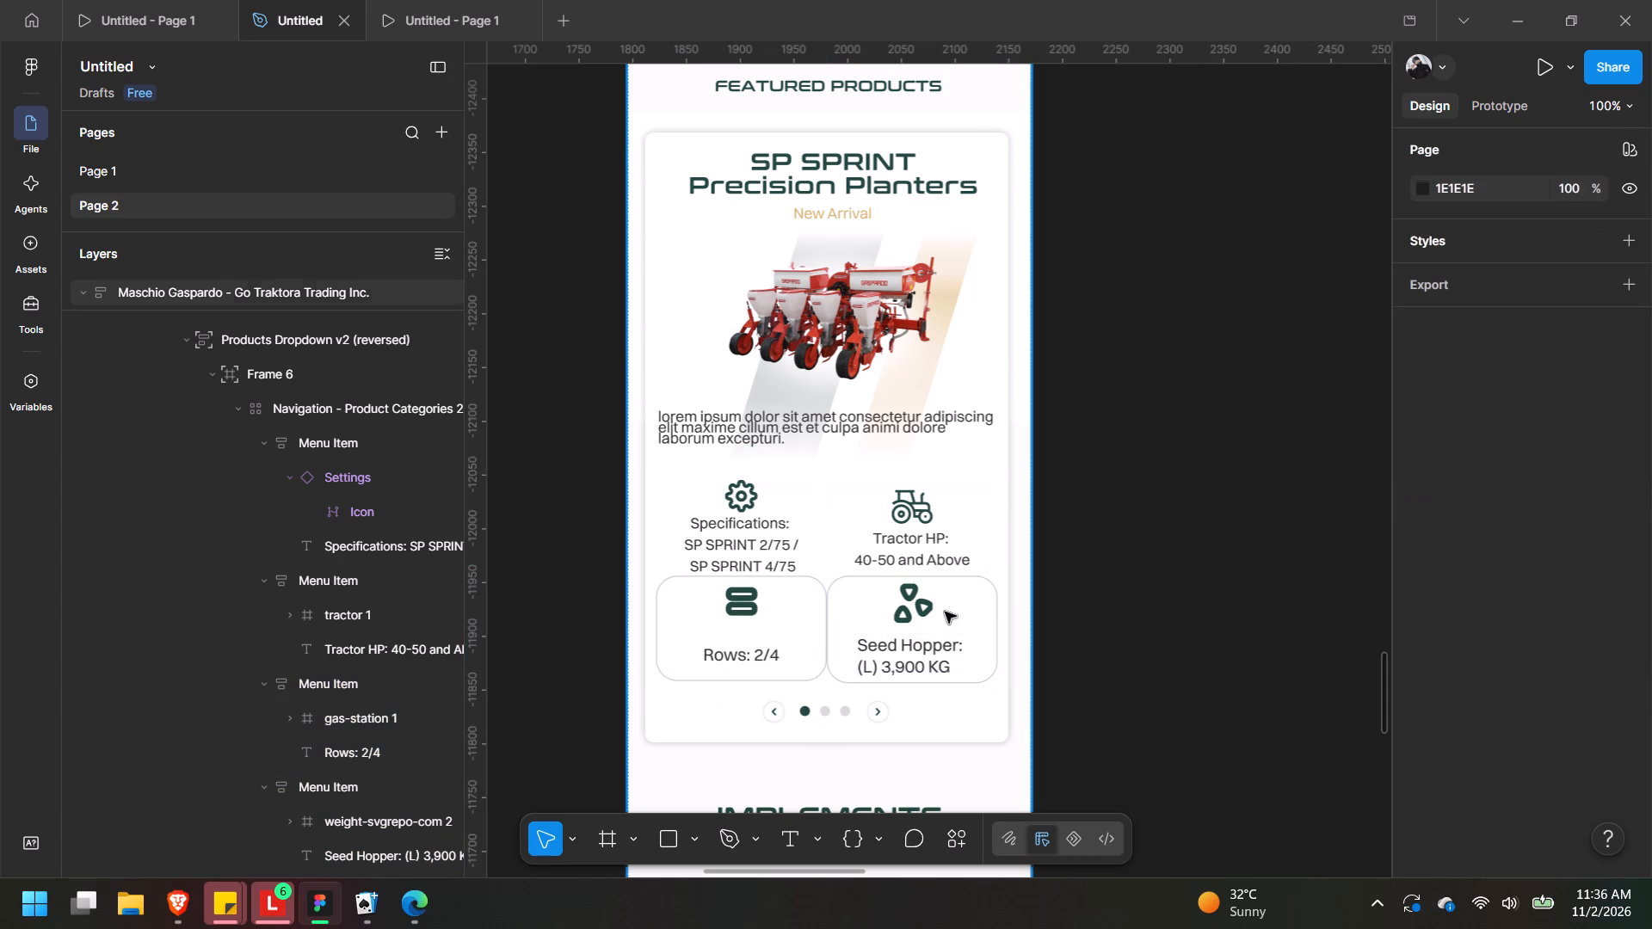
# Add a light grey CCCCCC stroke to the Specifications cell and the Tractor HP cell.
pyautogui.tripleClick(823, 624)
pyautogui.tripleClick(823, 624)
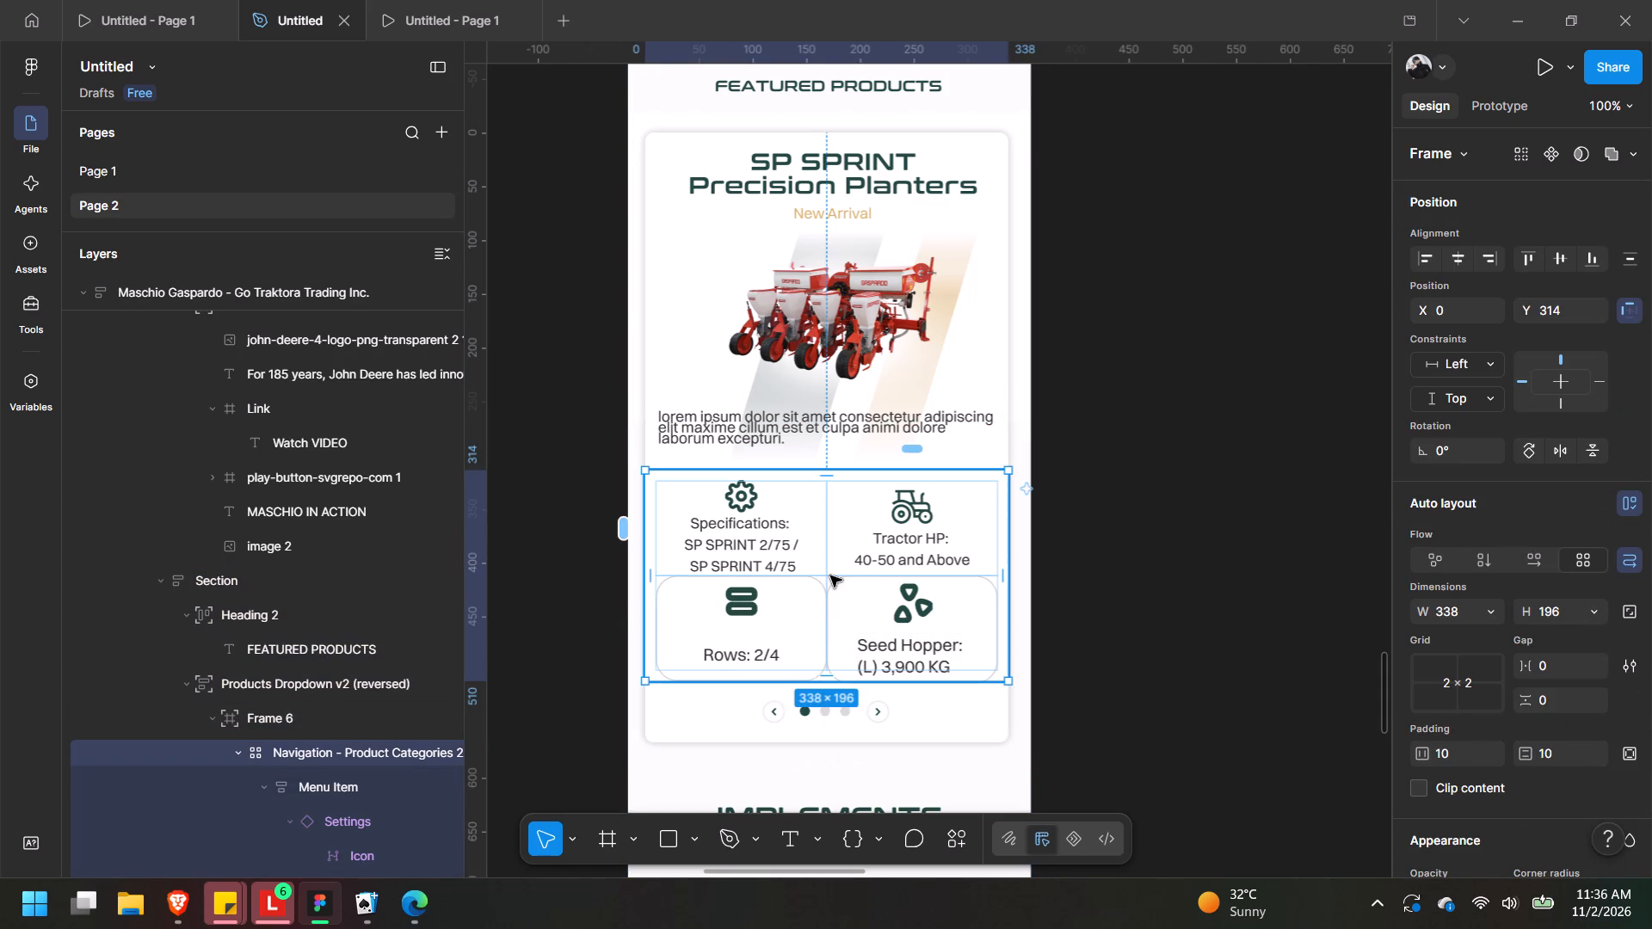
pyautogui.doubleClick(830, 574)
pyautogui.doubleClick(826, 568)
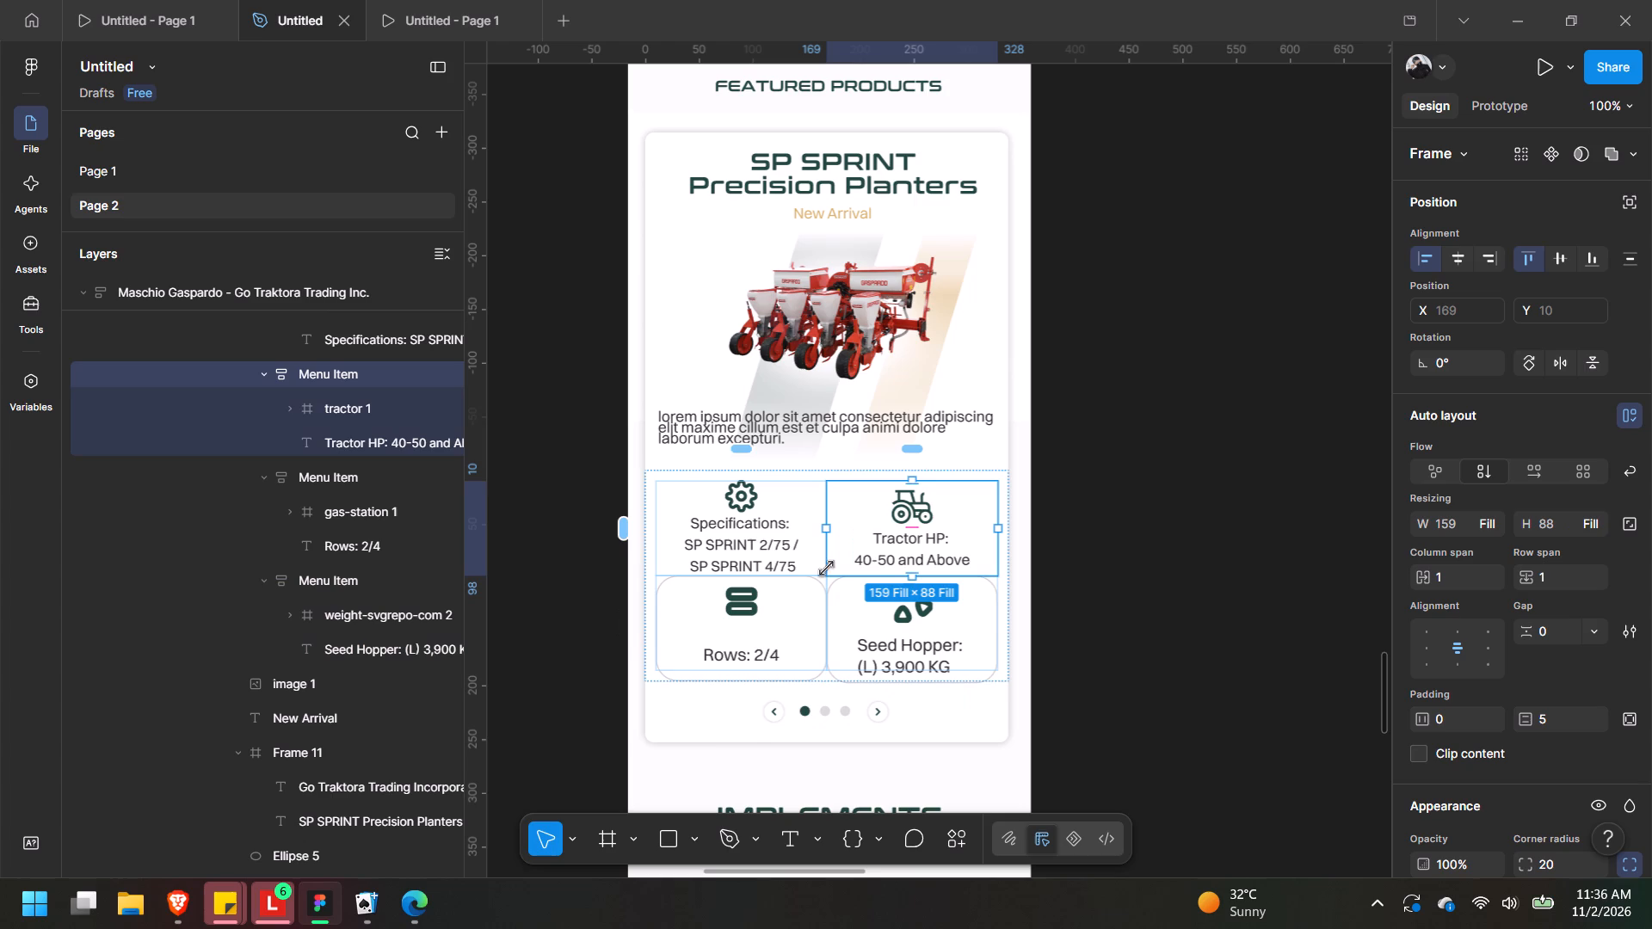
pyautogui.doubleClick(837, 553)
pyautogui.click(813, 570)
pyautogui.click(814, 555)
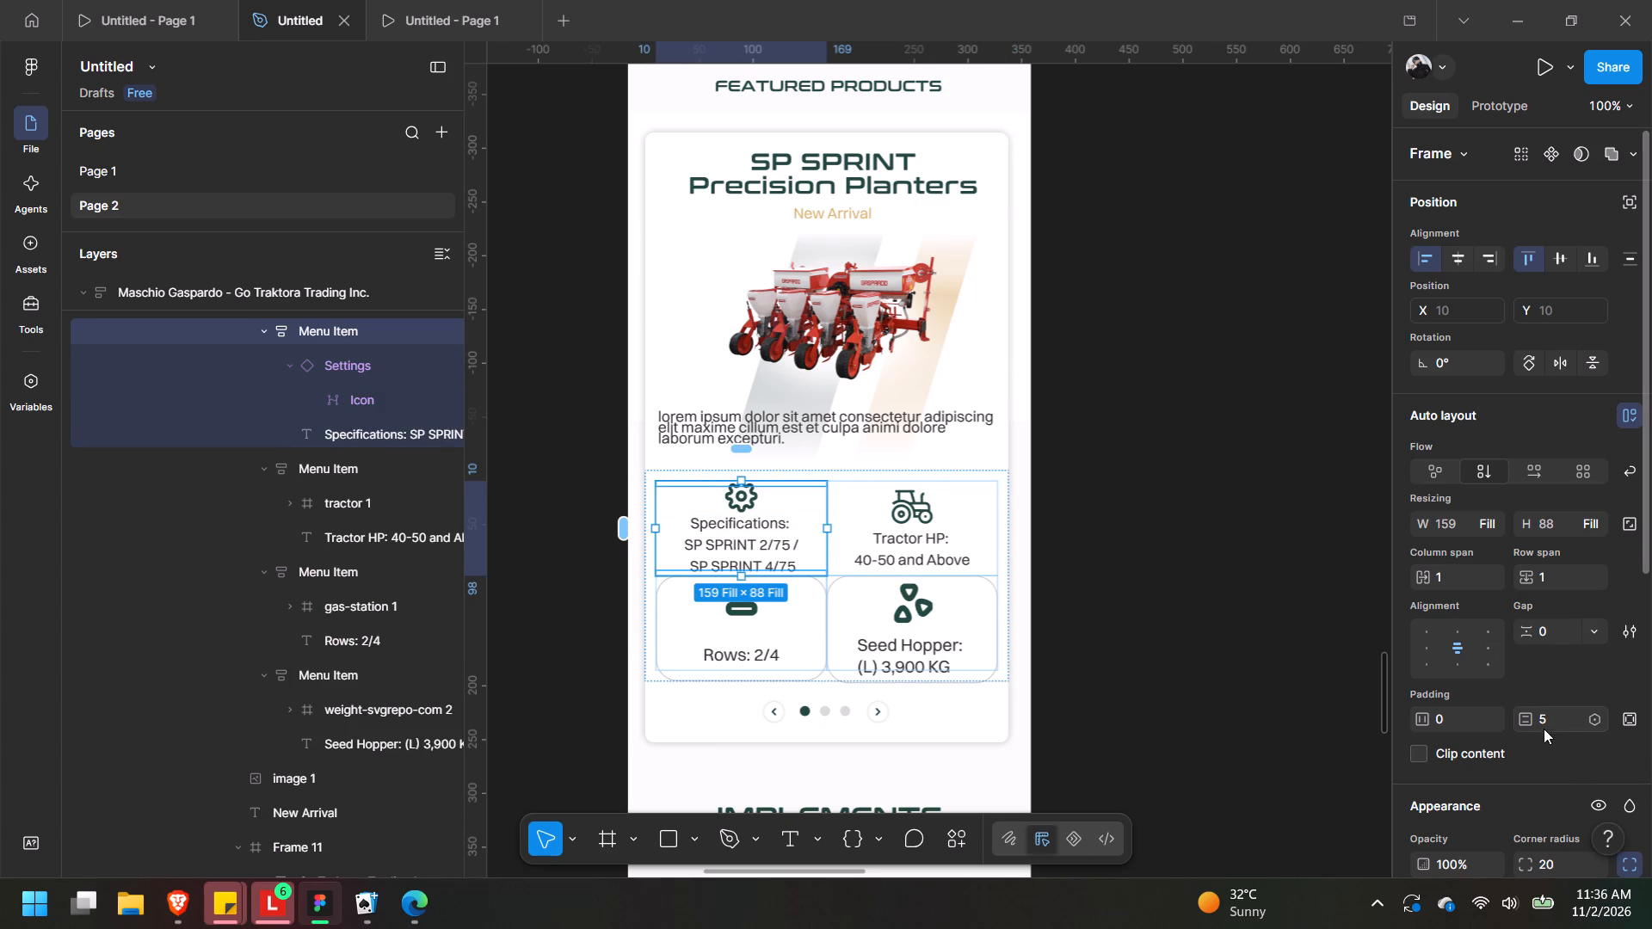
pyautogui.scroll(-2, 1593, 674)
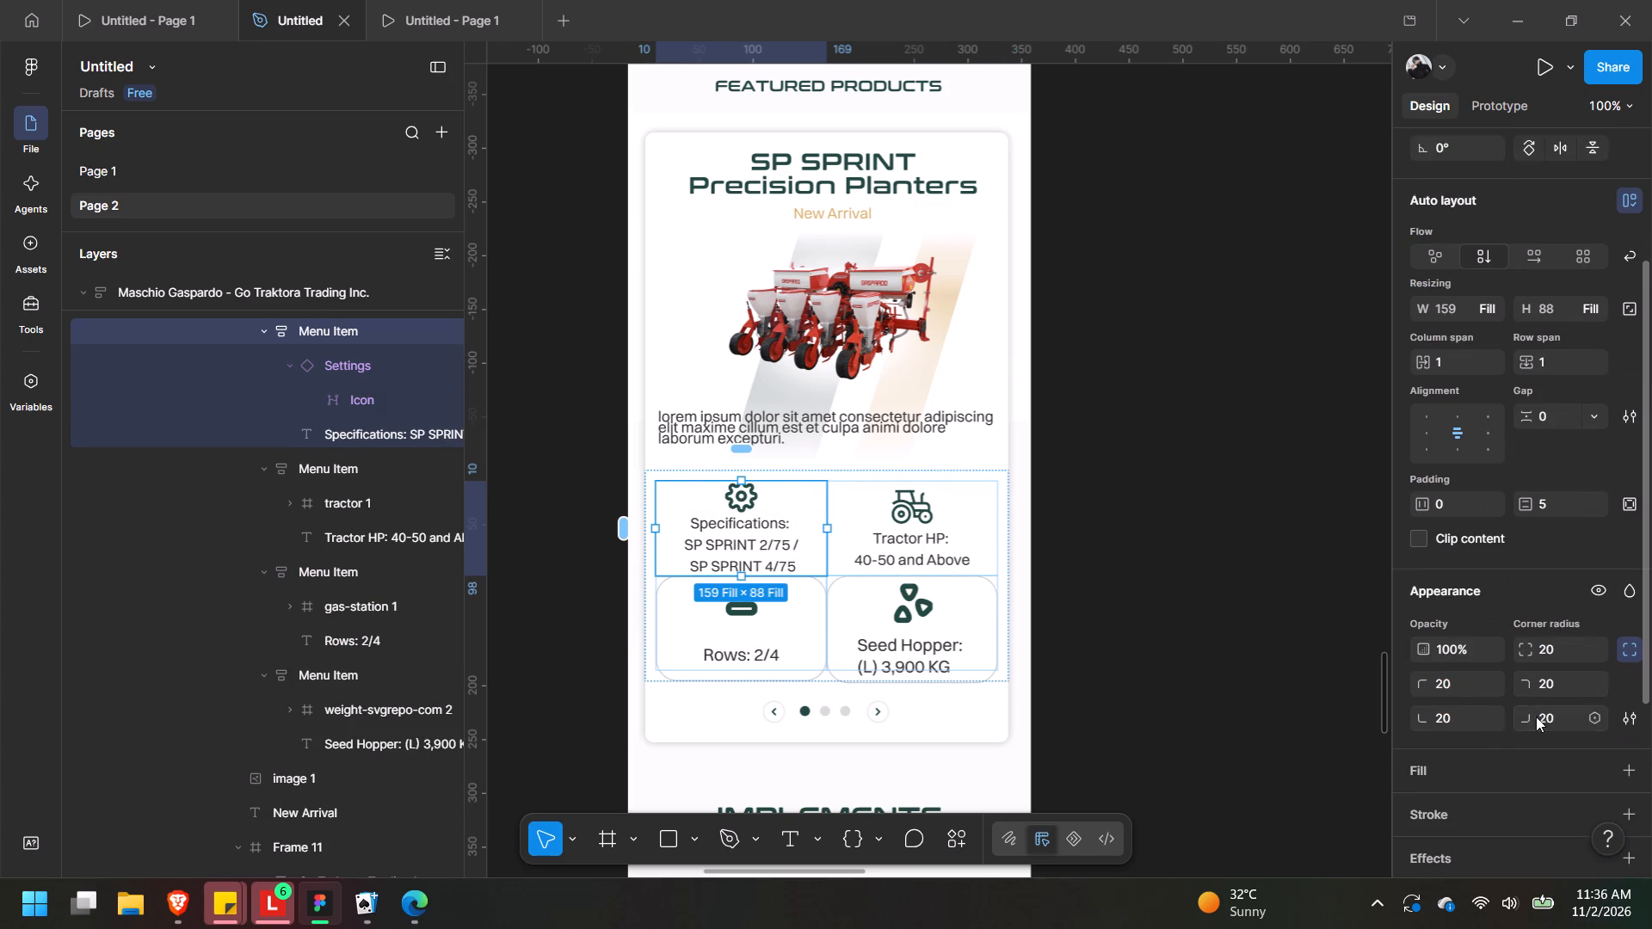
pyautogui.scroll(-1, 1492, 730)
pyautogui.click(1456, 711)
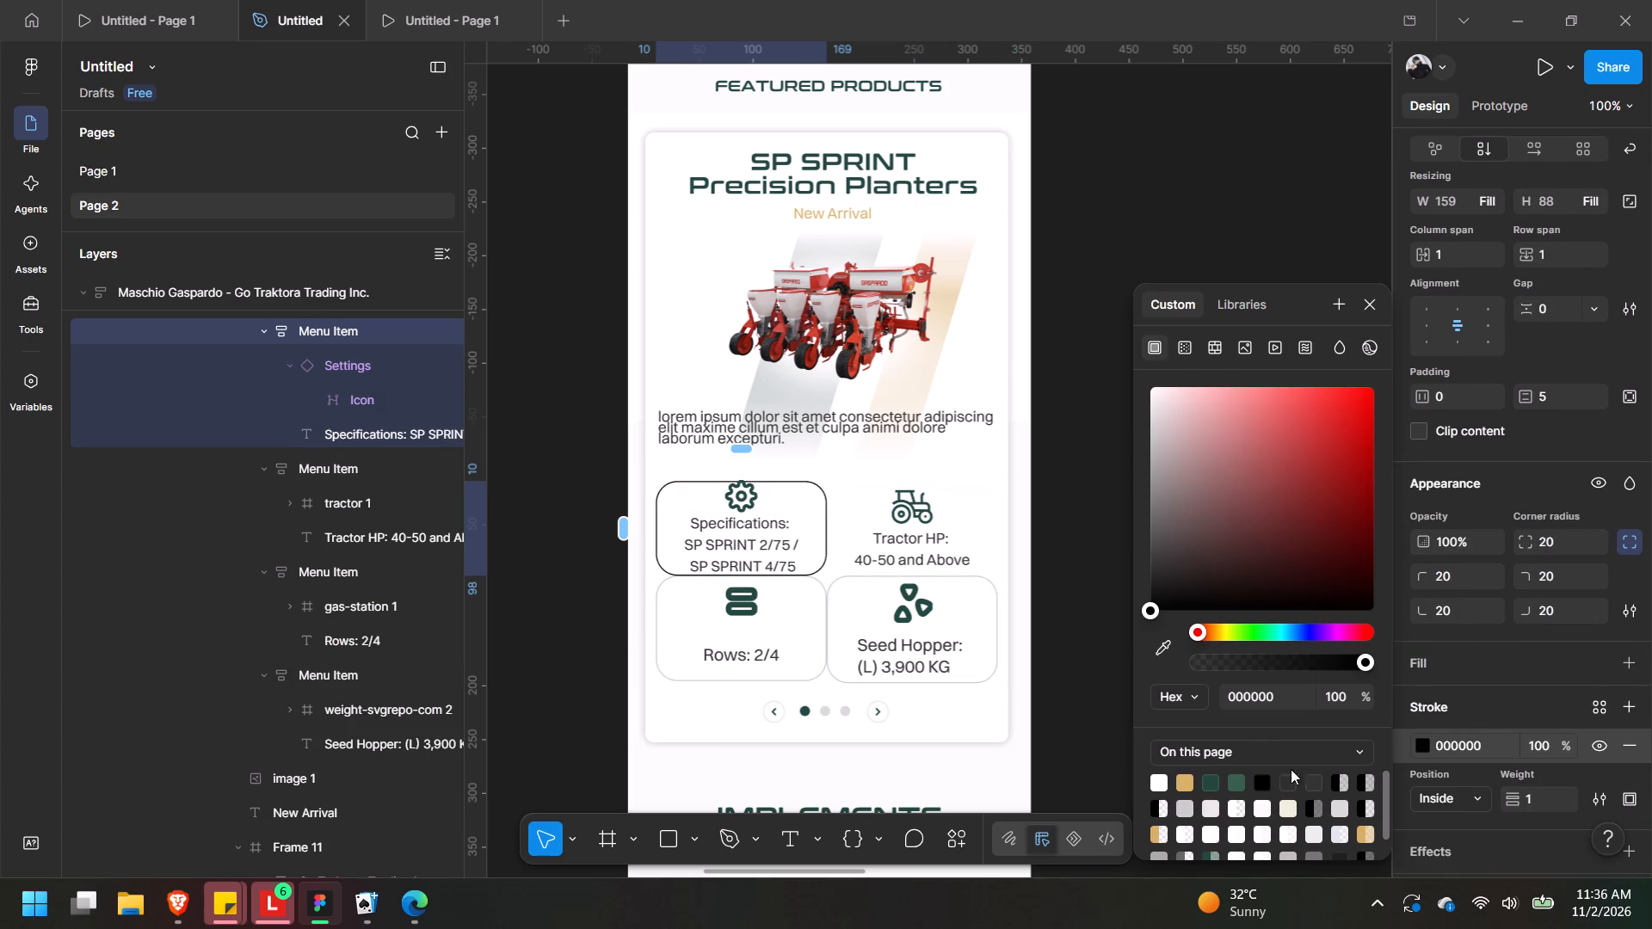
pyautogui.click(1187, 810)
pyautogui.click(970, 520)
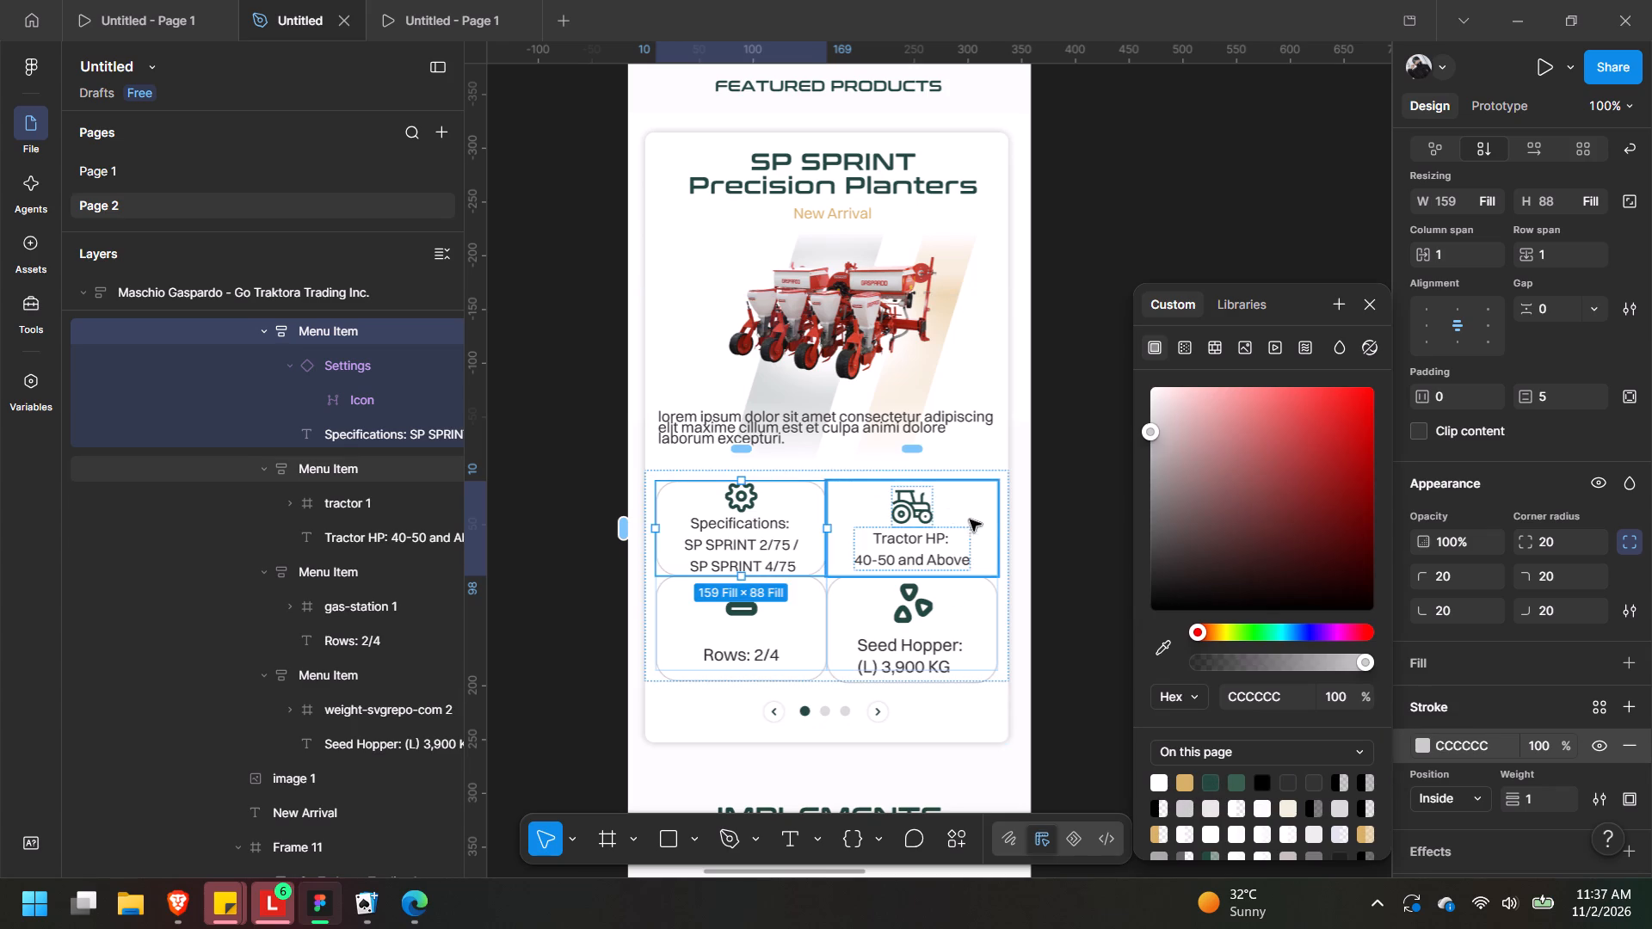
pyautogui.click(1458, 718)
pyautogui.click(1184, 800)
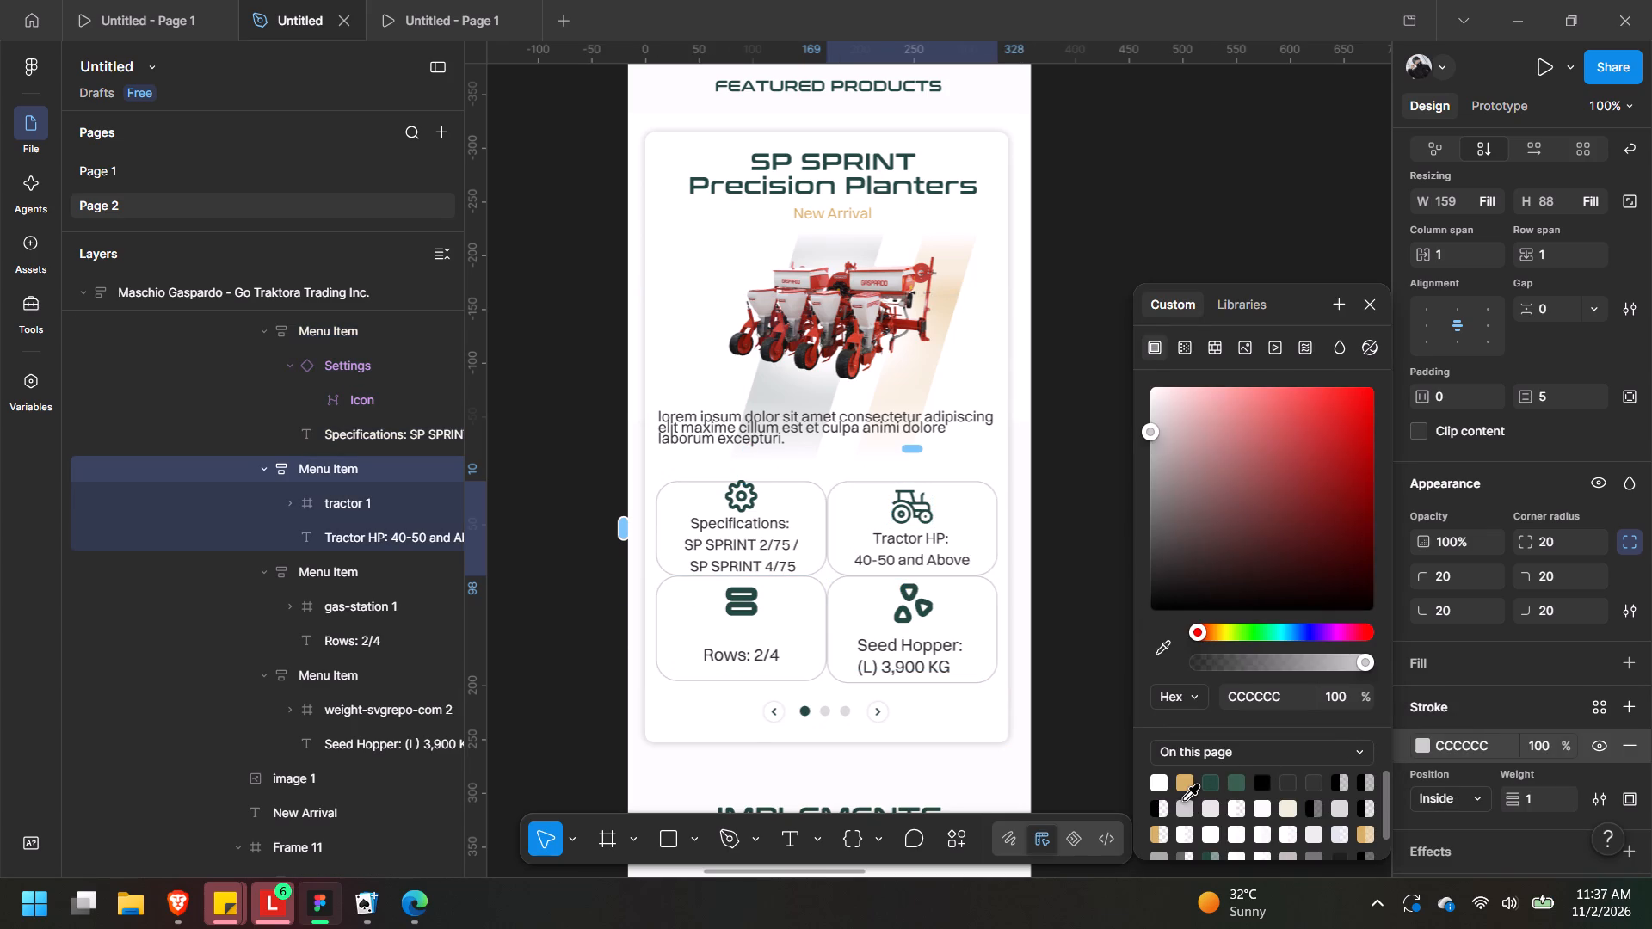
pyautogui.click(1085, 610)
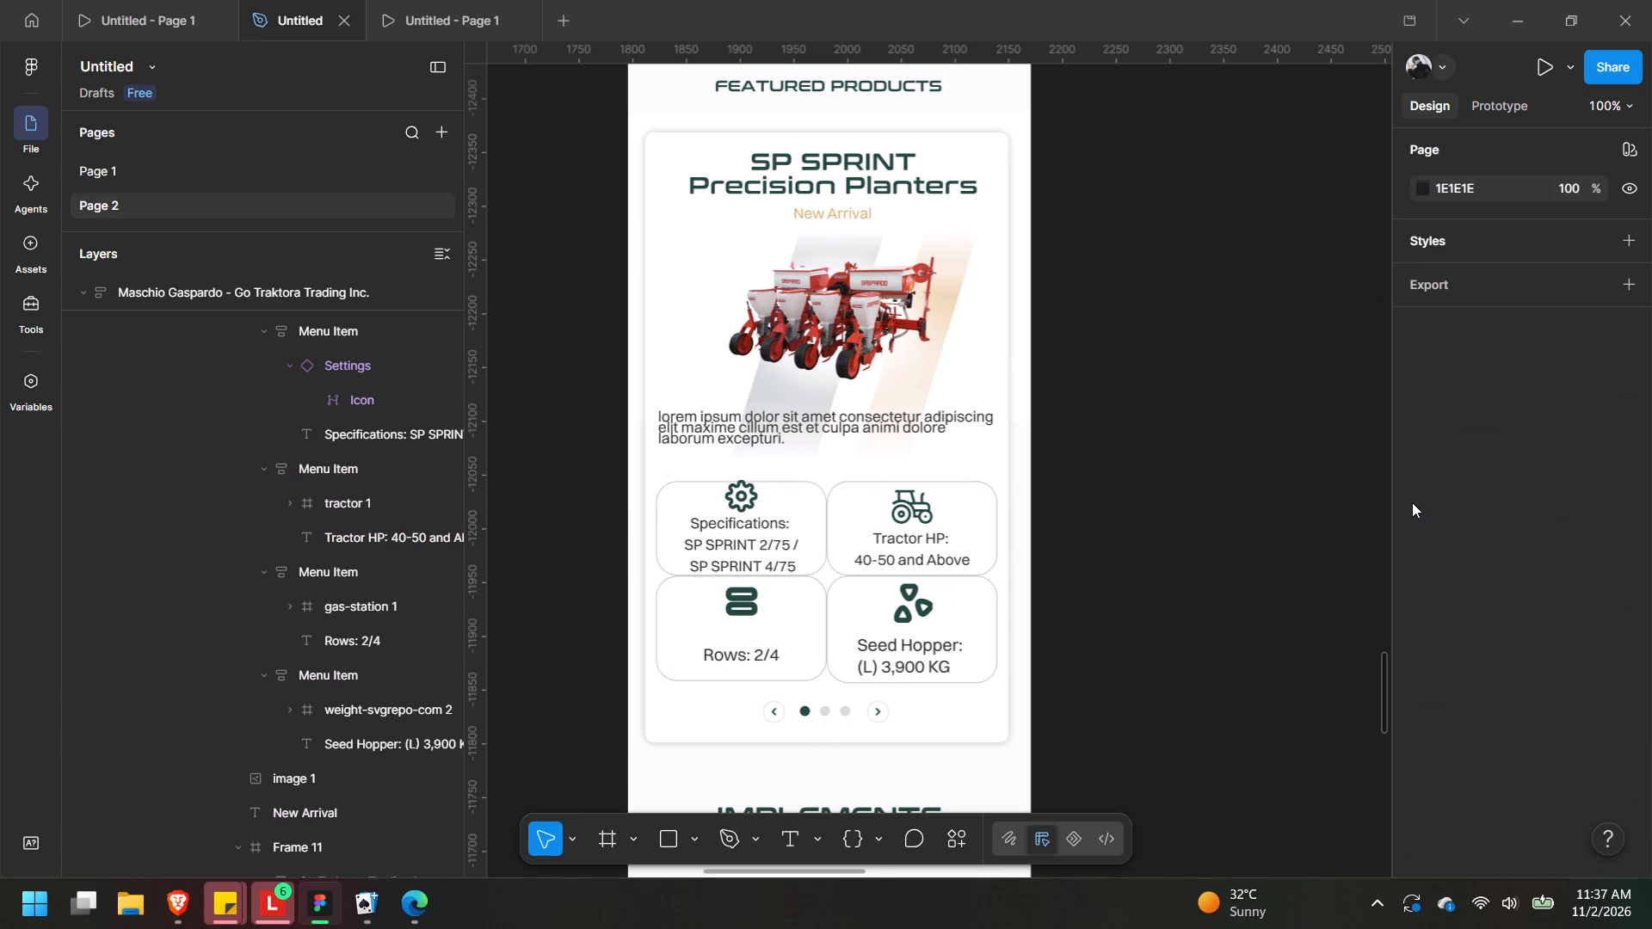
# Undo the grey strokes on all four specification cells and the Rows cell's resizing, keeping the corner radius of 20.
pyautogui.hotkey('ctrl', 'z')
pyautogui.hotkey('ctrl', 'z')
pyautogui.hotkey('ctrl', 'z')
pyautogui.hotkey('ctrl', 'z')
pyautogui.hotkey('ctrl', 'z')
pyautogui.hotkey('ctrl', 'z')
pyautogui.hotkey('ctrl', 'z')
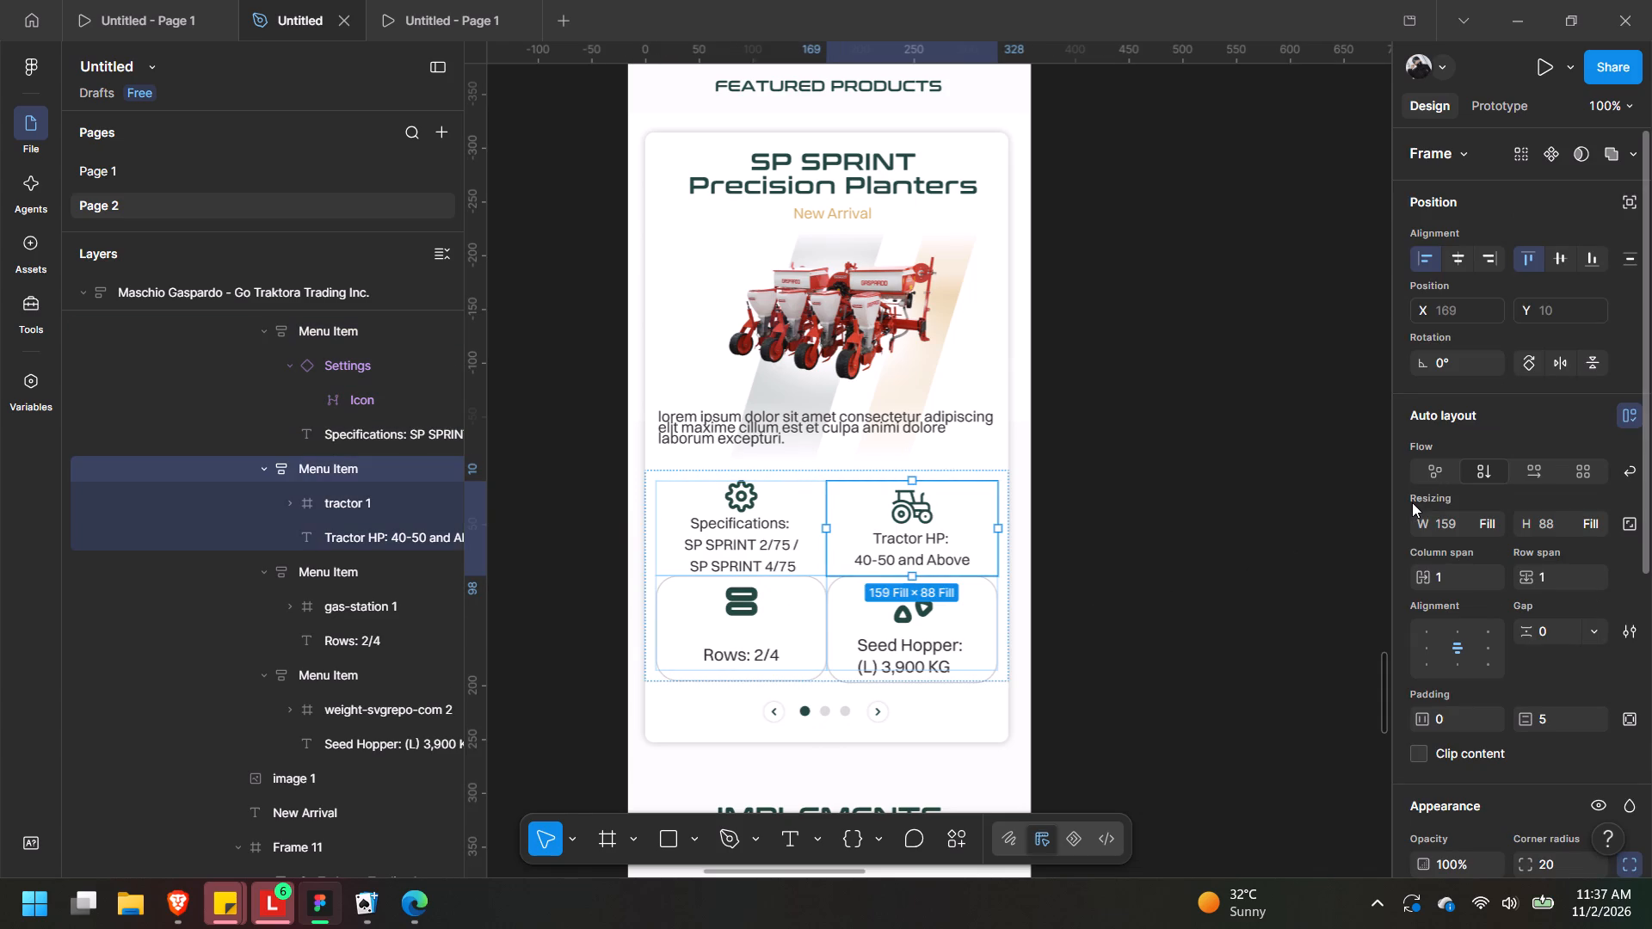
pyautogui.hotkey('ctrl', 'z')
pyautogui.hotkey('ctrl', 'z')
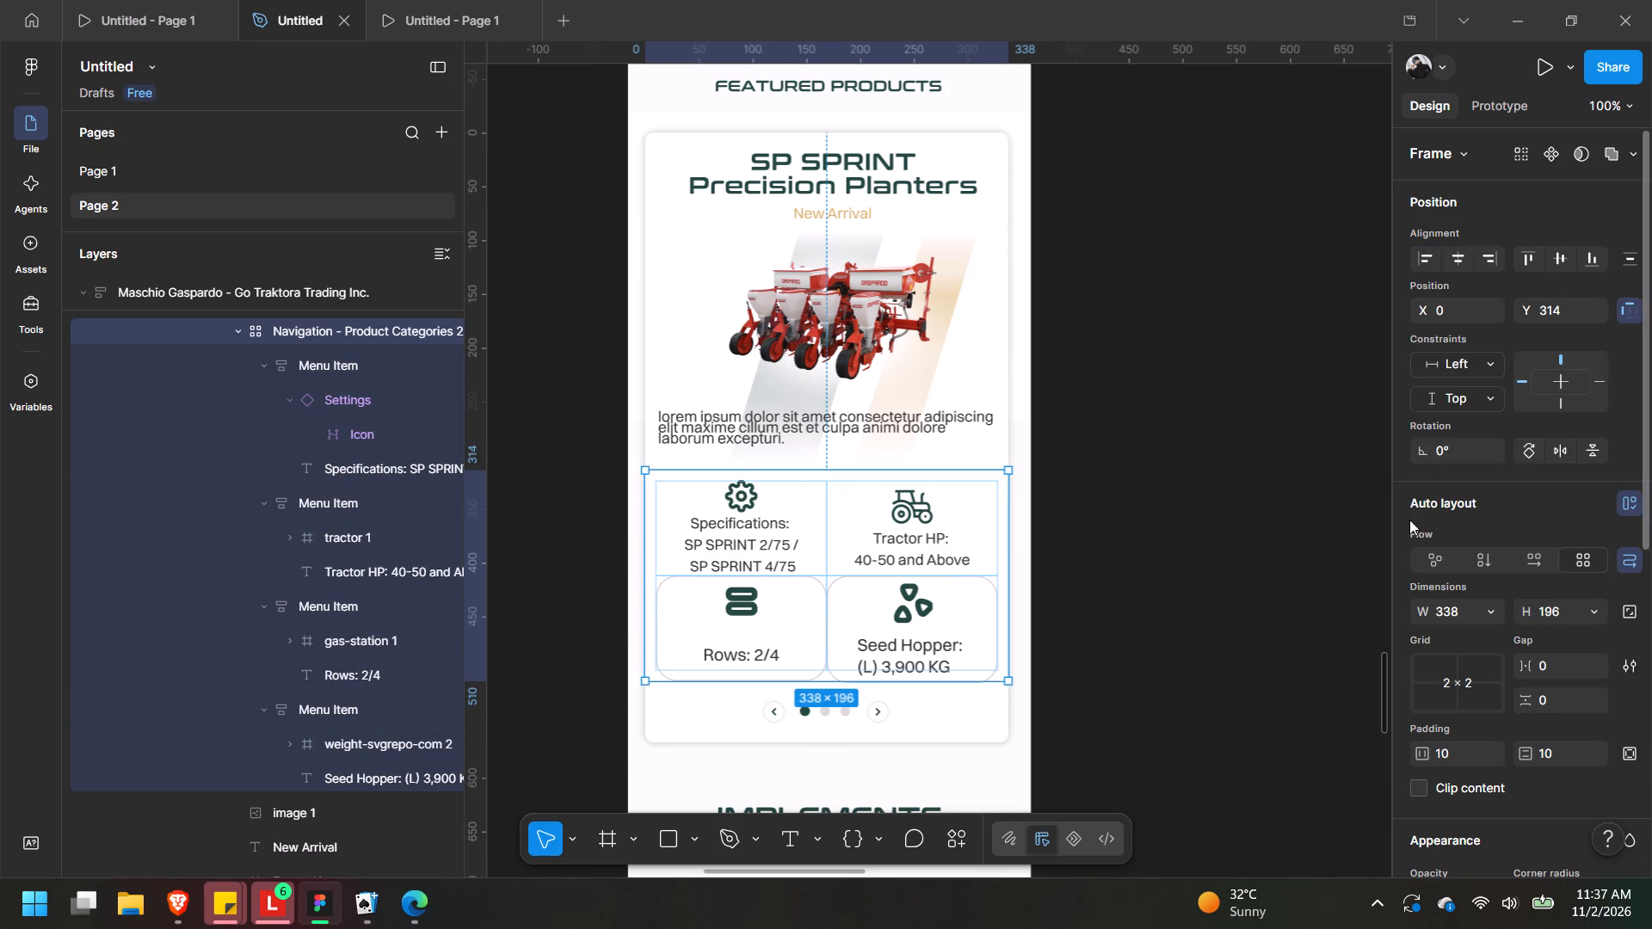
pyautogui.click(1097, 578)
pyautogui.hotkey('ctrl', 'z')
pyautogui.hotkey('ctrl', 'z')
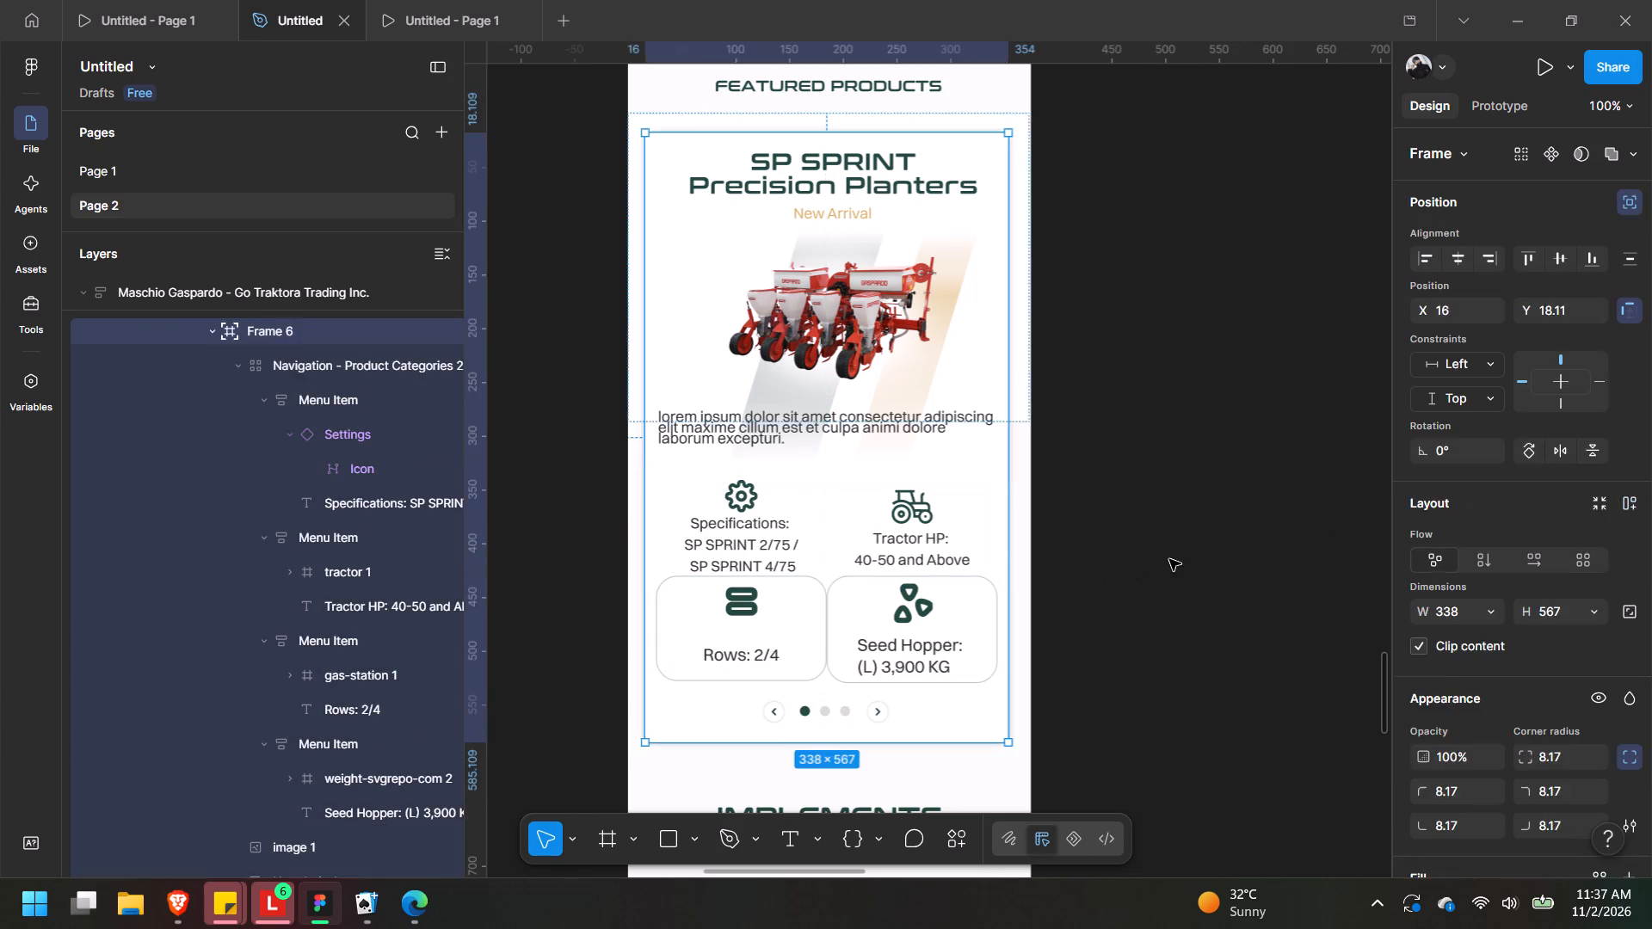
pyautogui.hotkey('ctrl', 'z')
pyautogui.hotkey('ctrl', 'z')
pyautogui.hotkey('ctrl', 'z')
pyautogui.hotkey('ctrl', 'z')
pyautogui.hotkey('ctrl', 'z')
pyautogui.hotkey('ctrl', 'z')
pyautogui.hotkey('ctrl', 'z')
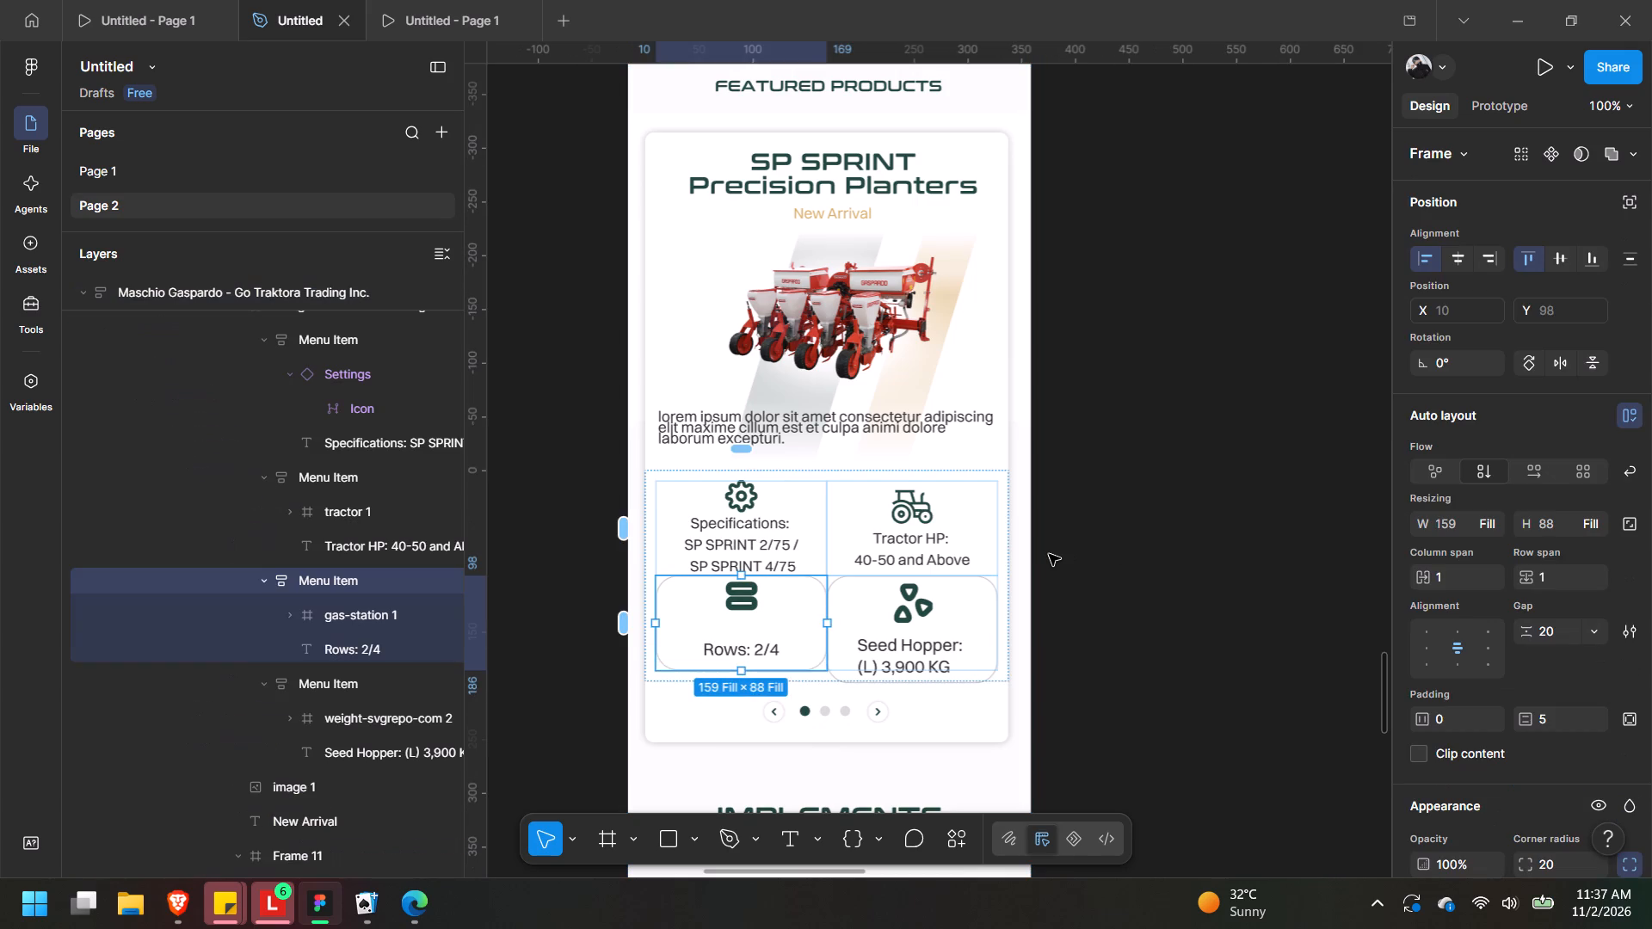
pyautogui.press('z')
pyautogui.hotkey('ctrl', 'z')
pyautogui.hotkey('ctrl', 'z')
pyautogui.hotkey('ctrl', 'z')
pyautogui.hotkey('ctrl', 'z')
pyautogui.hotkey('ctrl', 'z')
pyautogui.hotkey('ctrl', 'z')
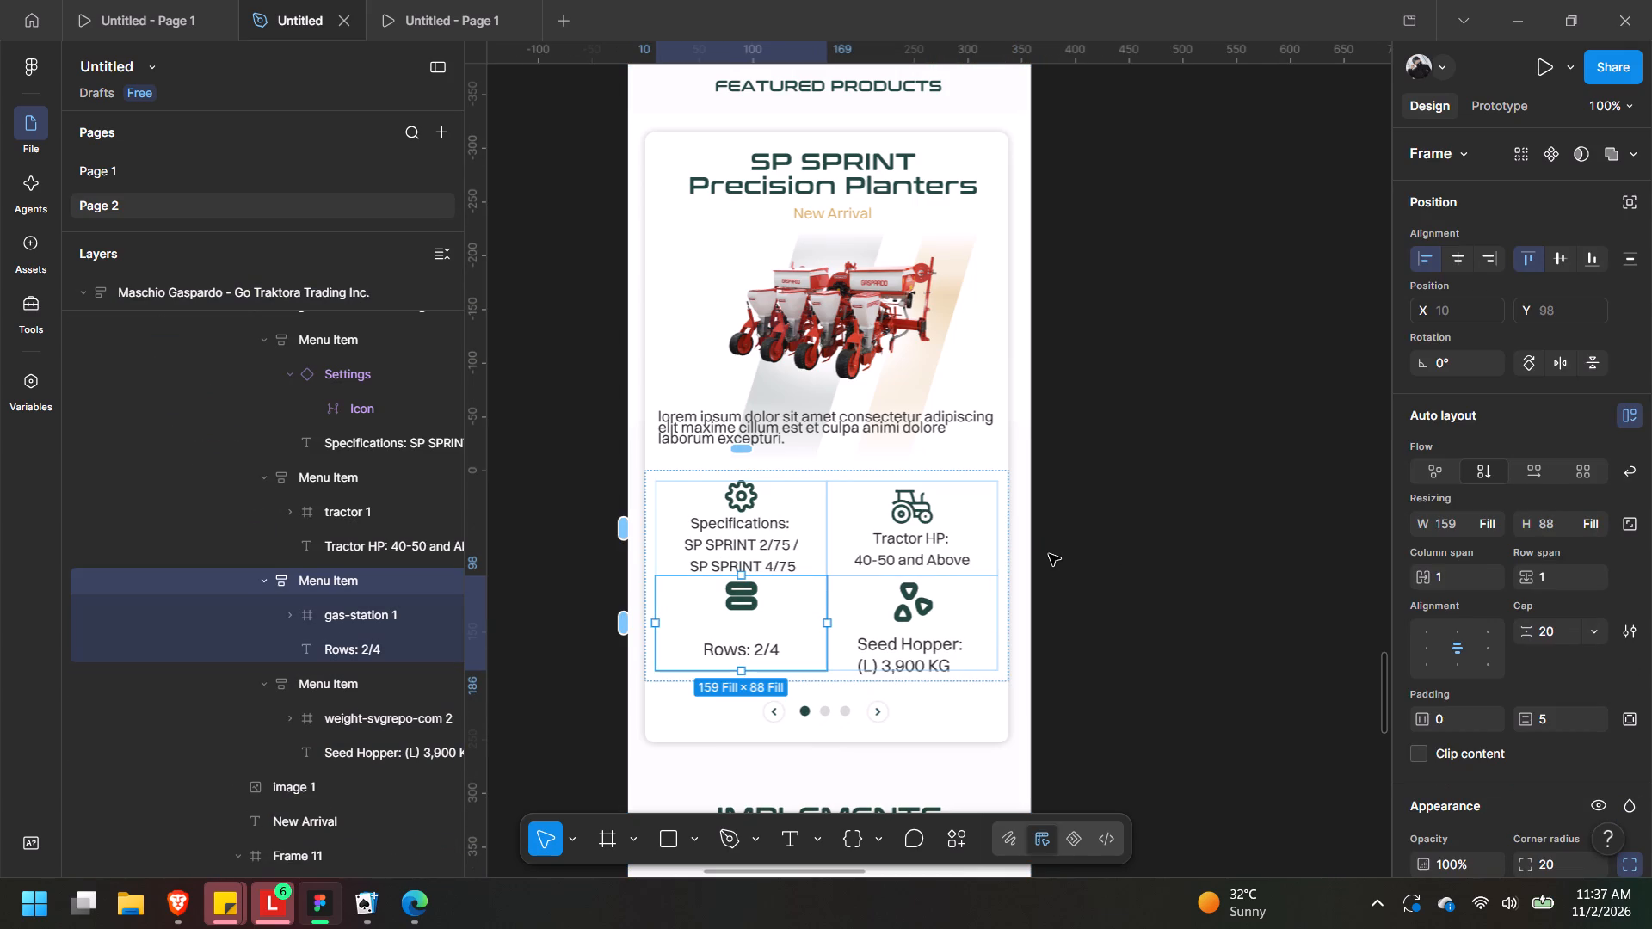
# Stretch the Rows cell's bottom edge downward to line up with the bottom of the Seed Hopper cell.
pyautogui.moveTo(798, 668); pyautogui.dragTo(798, 682)
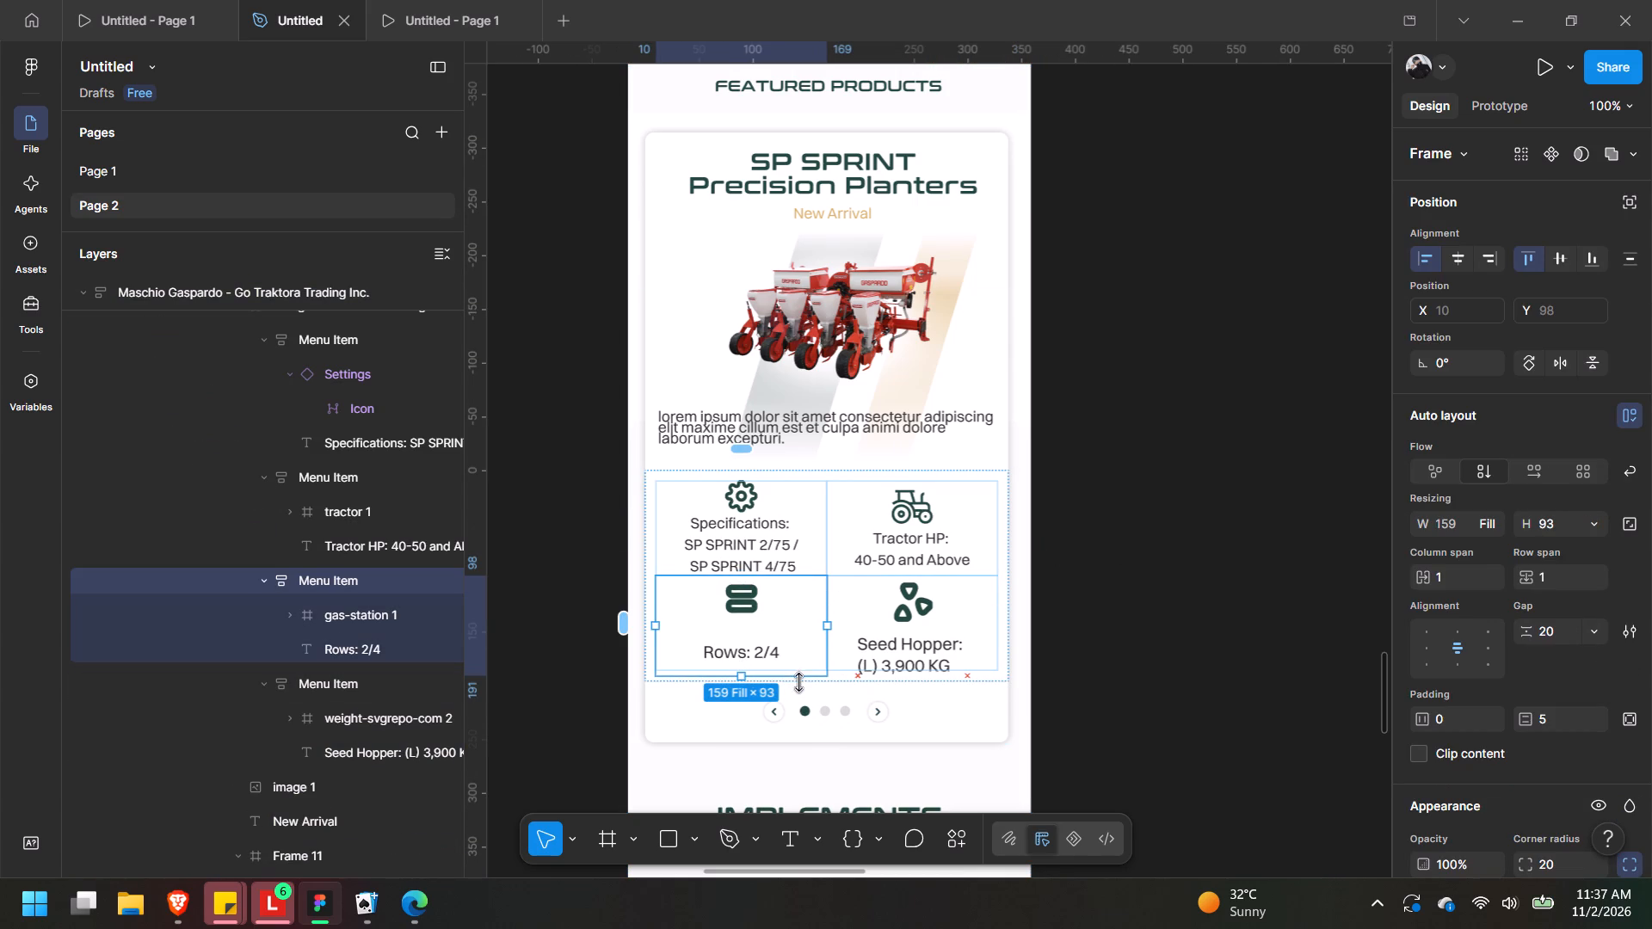
pyautogui.moveTo(798, 682); pyautogui.dragTo(798, 686)
pyautogui.click(1163, 666)
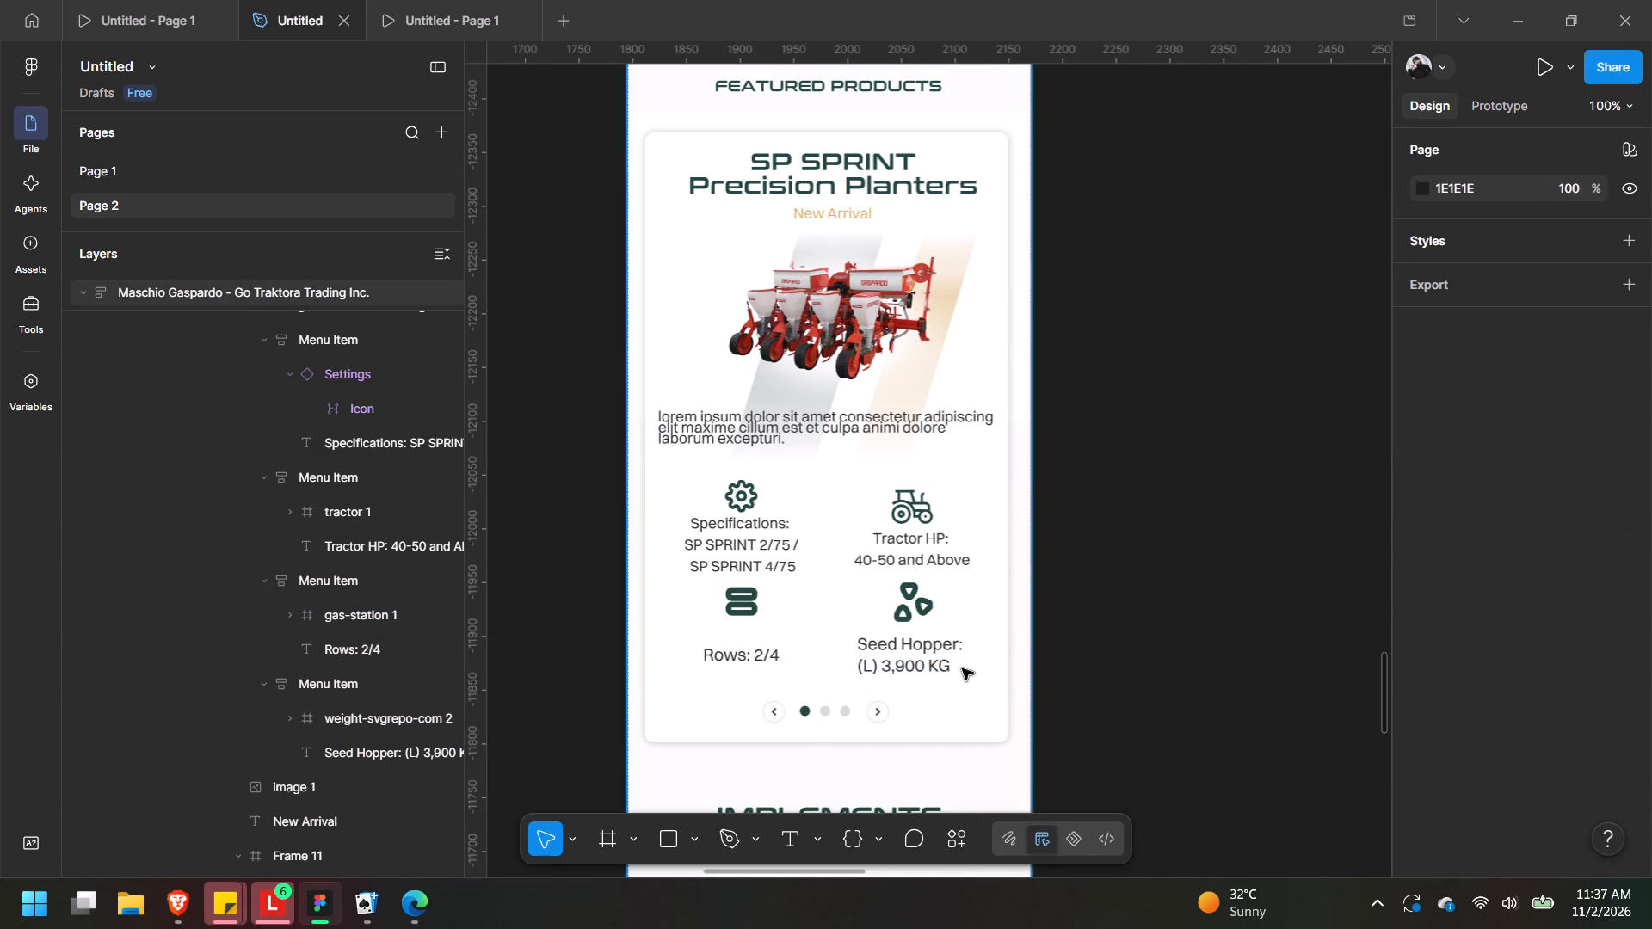
# Examine the desktop page's Featured Products card, its specifications list and the surrounding sections for reference.
pyautogui.moveTo(1219, 447); pyautogui.dragTo(990, 544, button='middle')
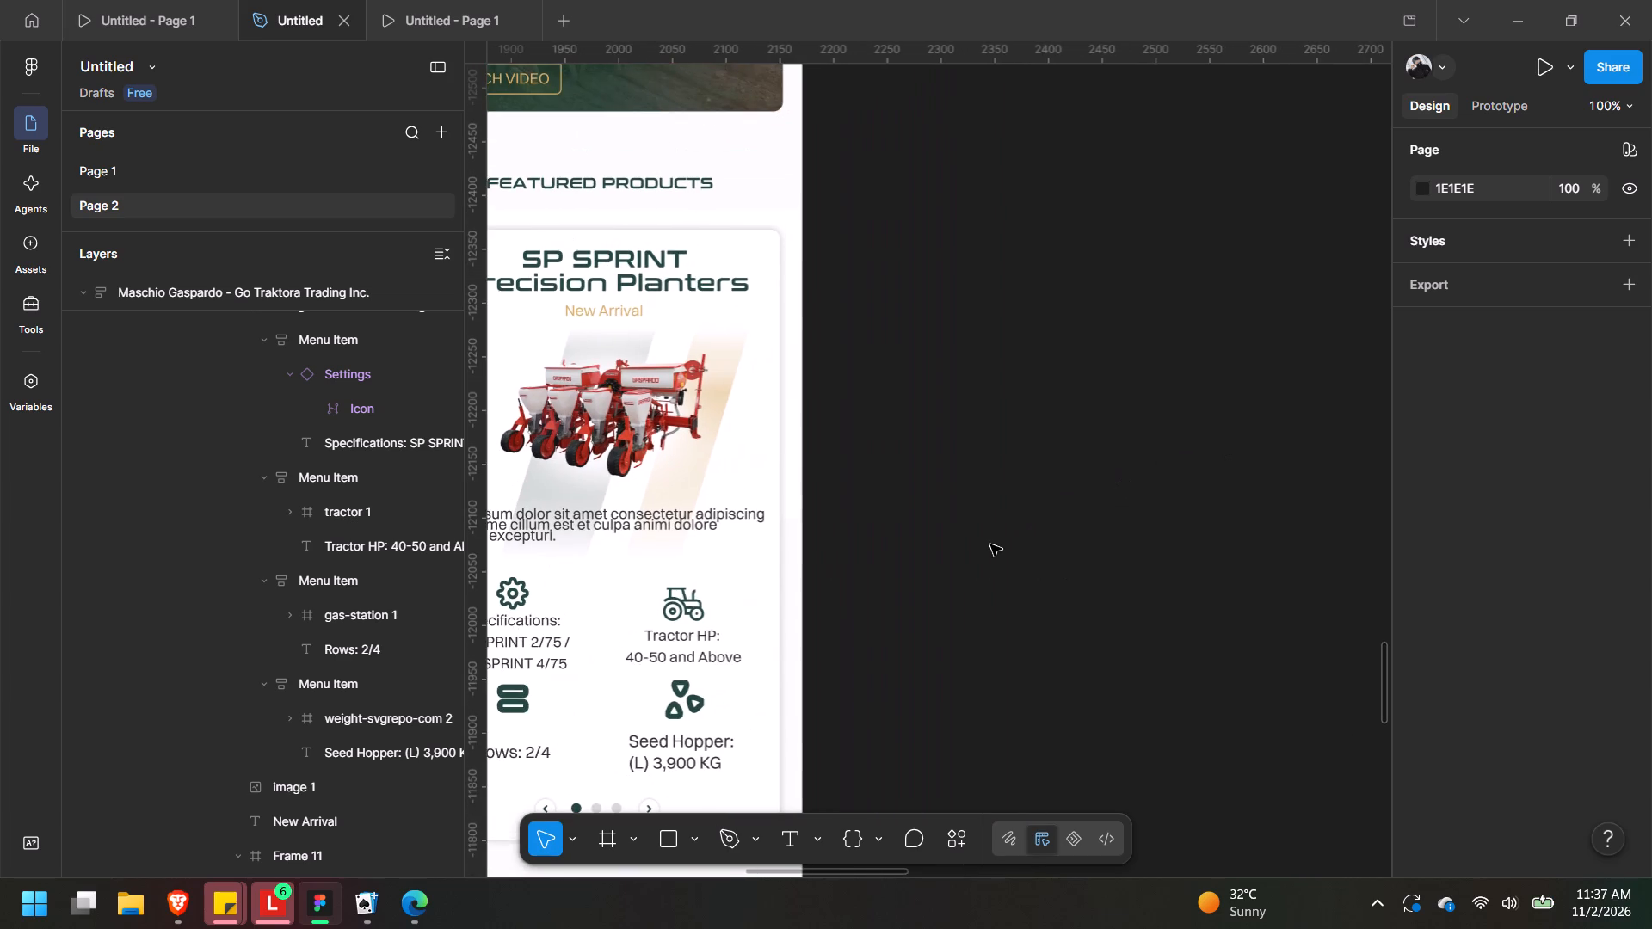
pyautogui.hotkey('ctrl', '-')
pyautogui.hotkey('ctrl', '-')
pyautogui.scroll(1, 1034, 272)
pyautogui.moveTo(1034, 272); pyautogui.dragTo(412, 928, button='middle')
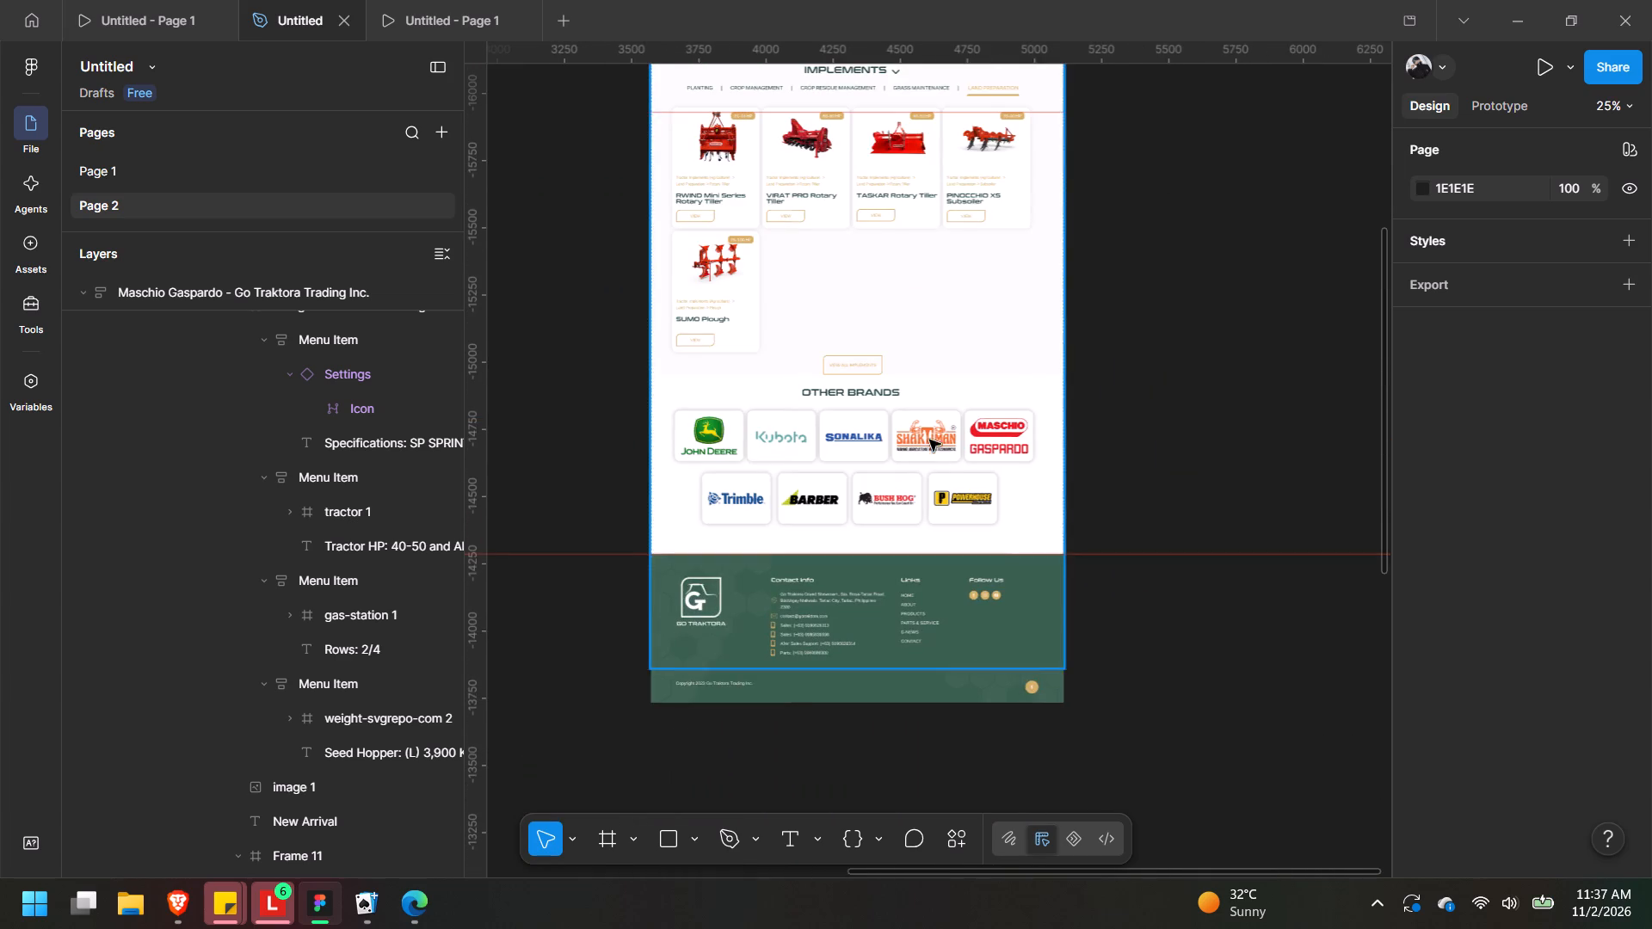
pyautogui.moveTo(951, 409); pyautogui.dragTo(841, 928, button='middle')
pyautogui.moveTo(832, 731); pyautogui.dragTo(786, 369, button='middle')
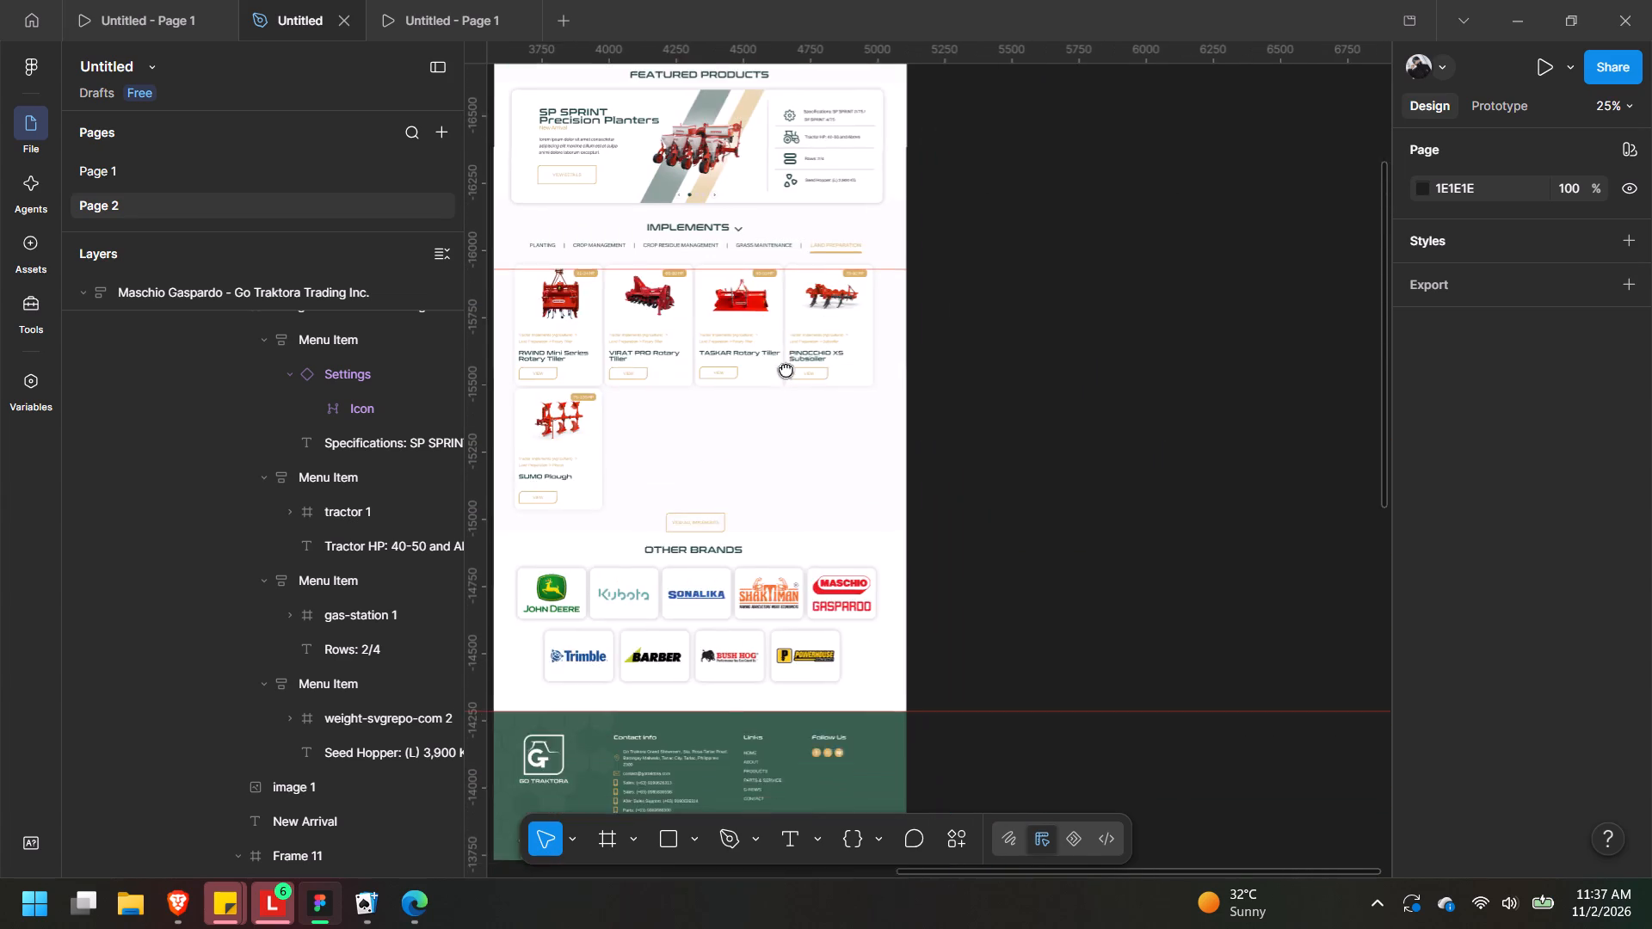
pyautogui.moveTo(786, 369); pyautogui.dragTo(967, 468, button='middle')
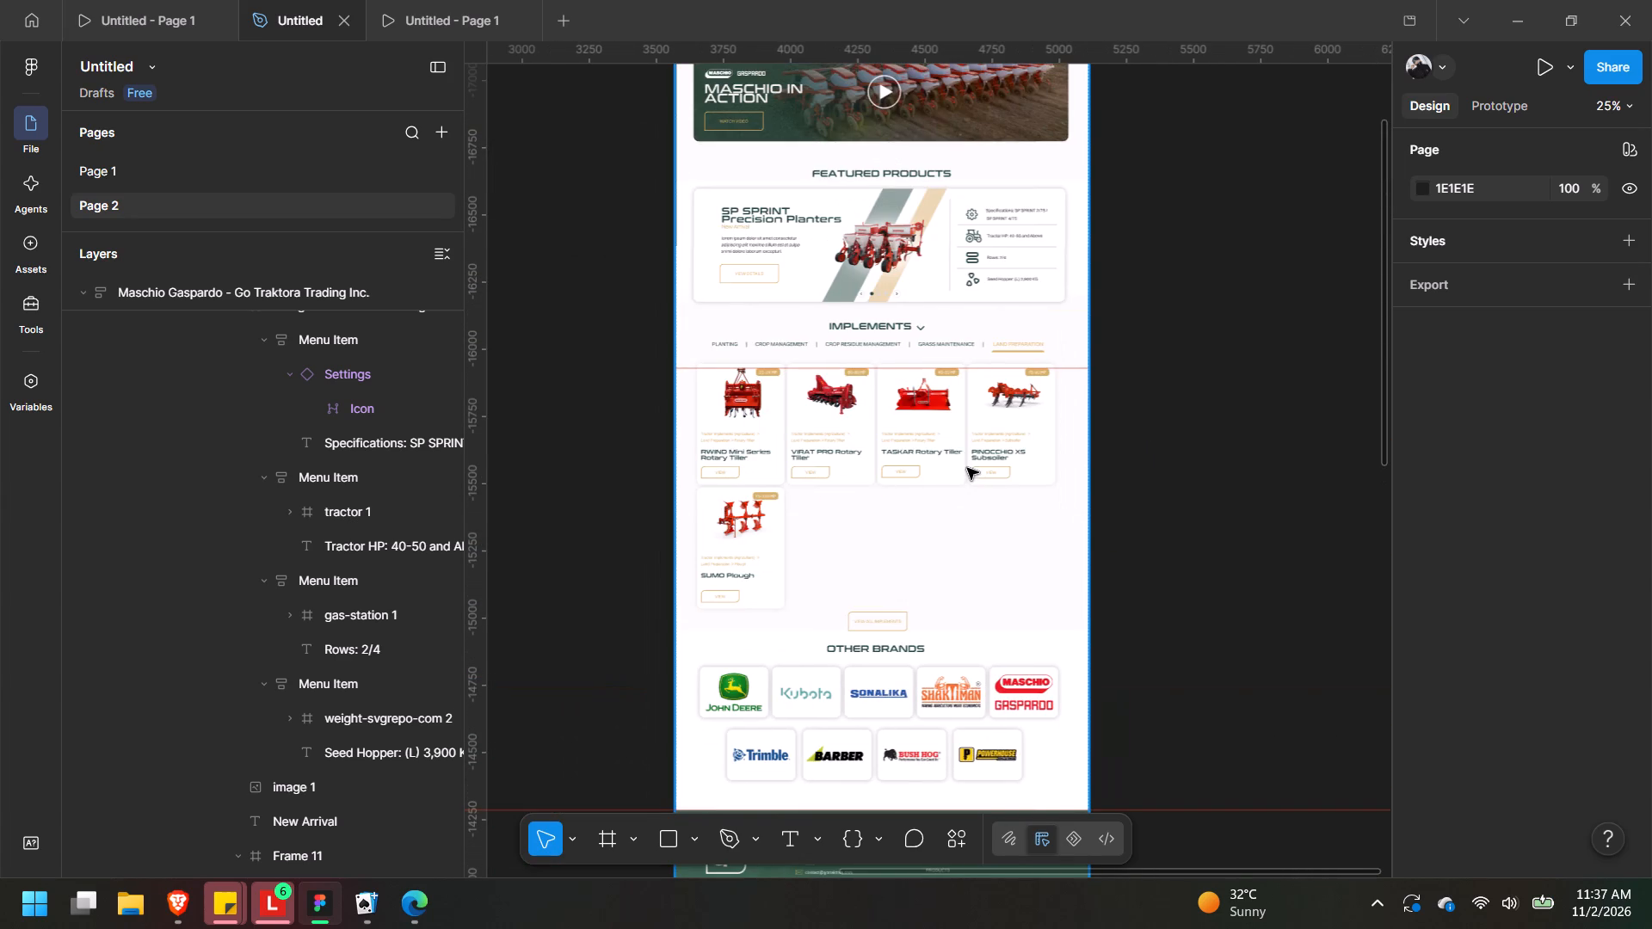
# Copy the grey divider line below the Rows item in the desktop Featured Products card's specifications list.
pyautogui.tripleClick(1051, 227)
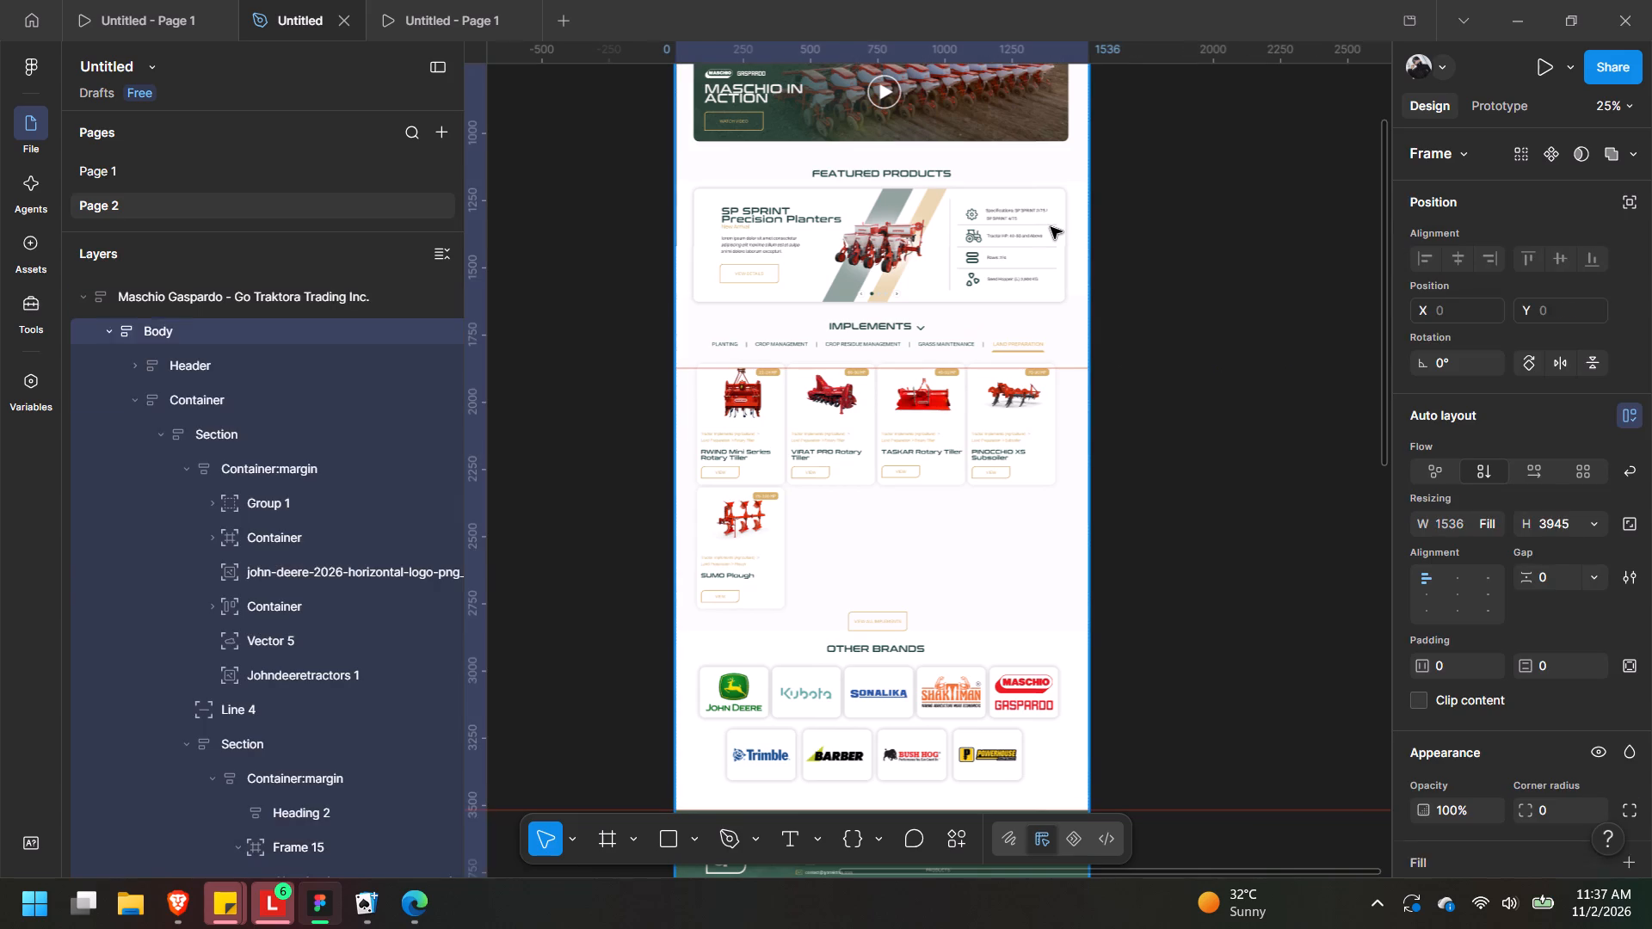
pyautogui.doubleClick(1051, 227)
pyautogui.doubleClick(1051, 225)
pyautogui.doubleClick(1051, 225)
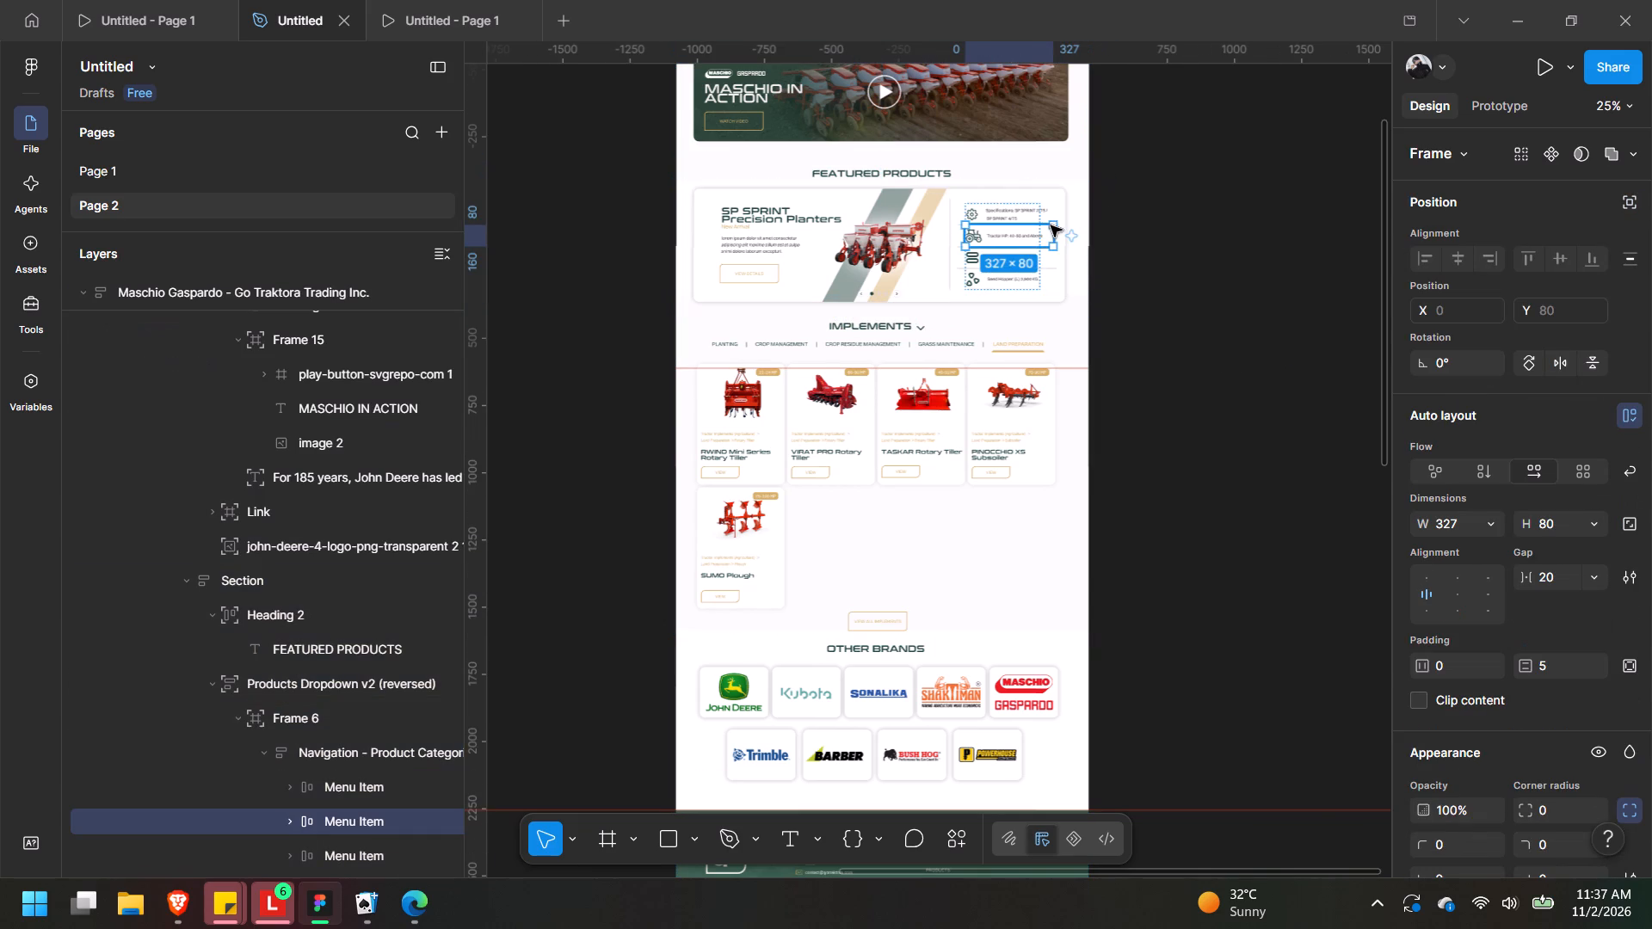
pyautogui.hotkey('ctrl', '=')
pyautogui.hotkey('ctrl', '=')
pyautogui.scroll(1, 1120, 292)
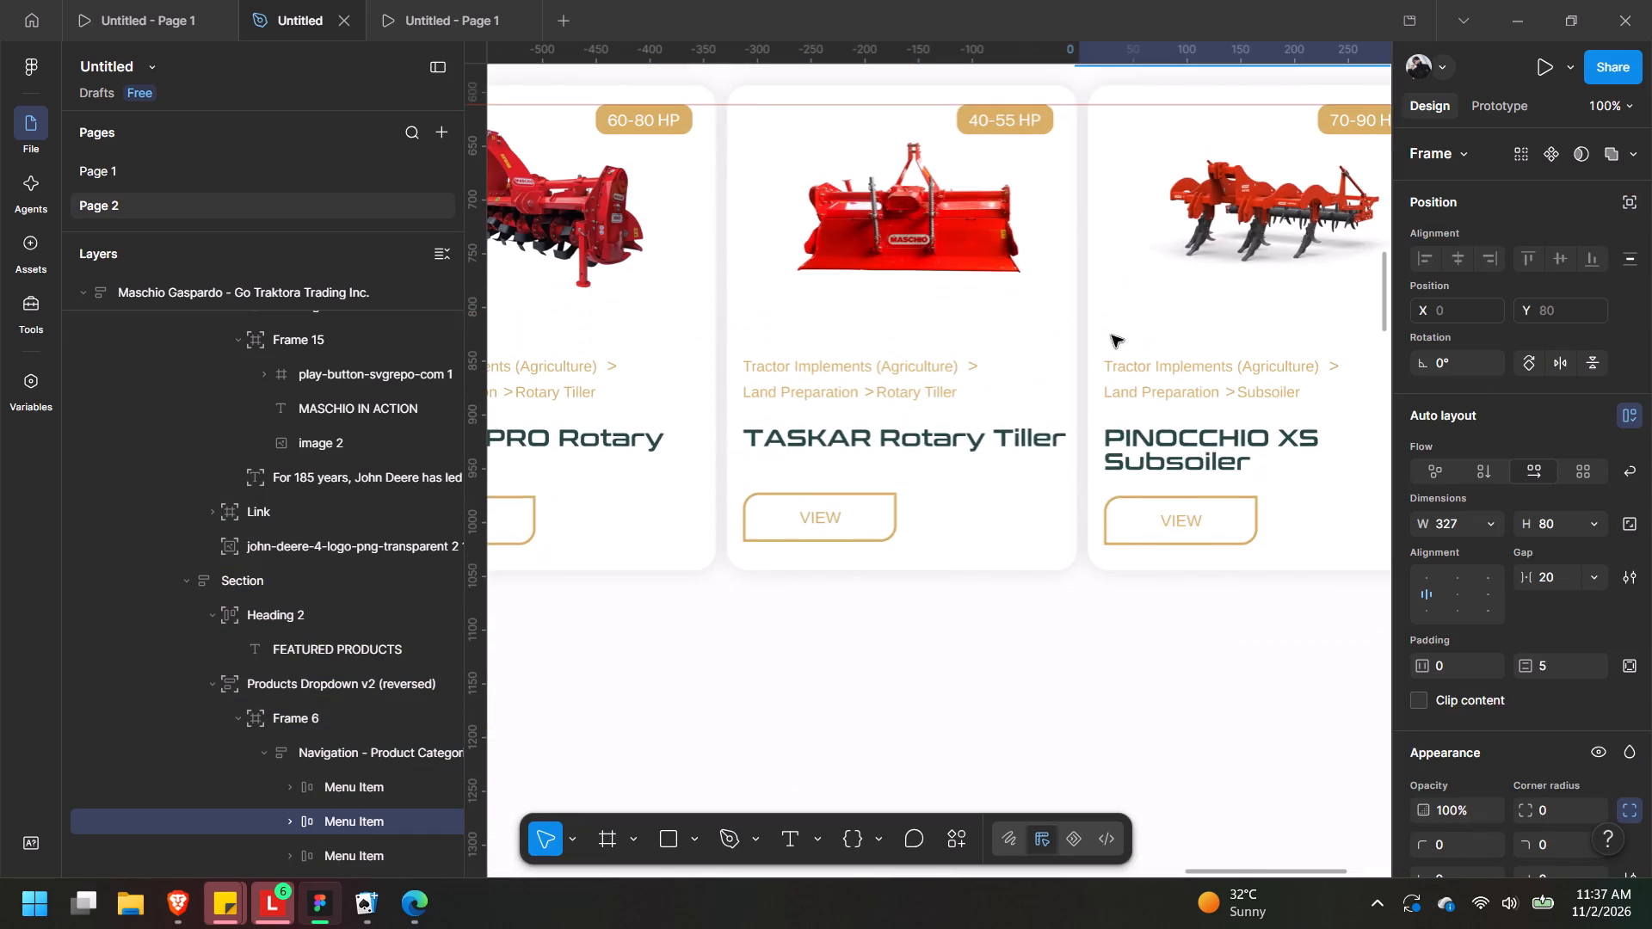
pyautogui.moveTo(1108, 341); pyautogui.dragTo(889, 928, button='middle')
pyautogui.moveTo(922, 218); pyautogui.dragTo(873, 461, button='middle')
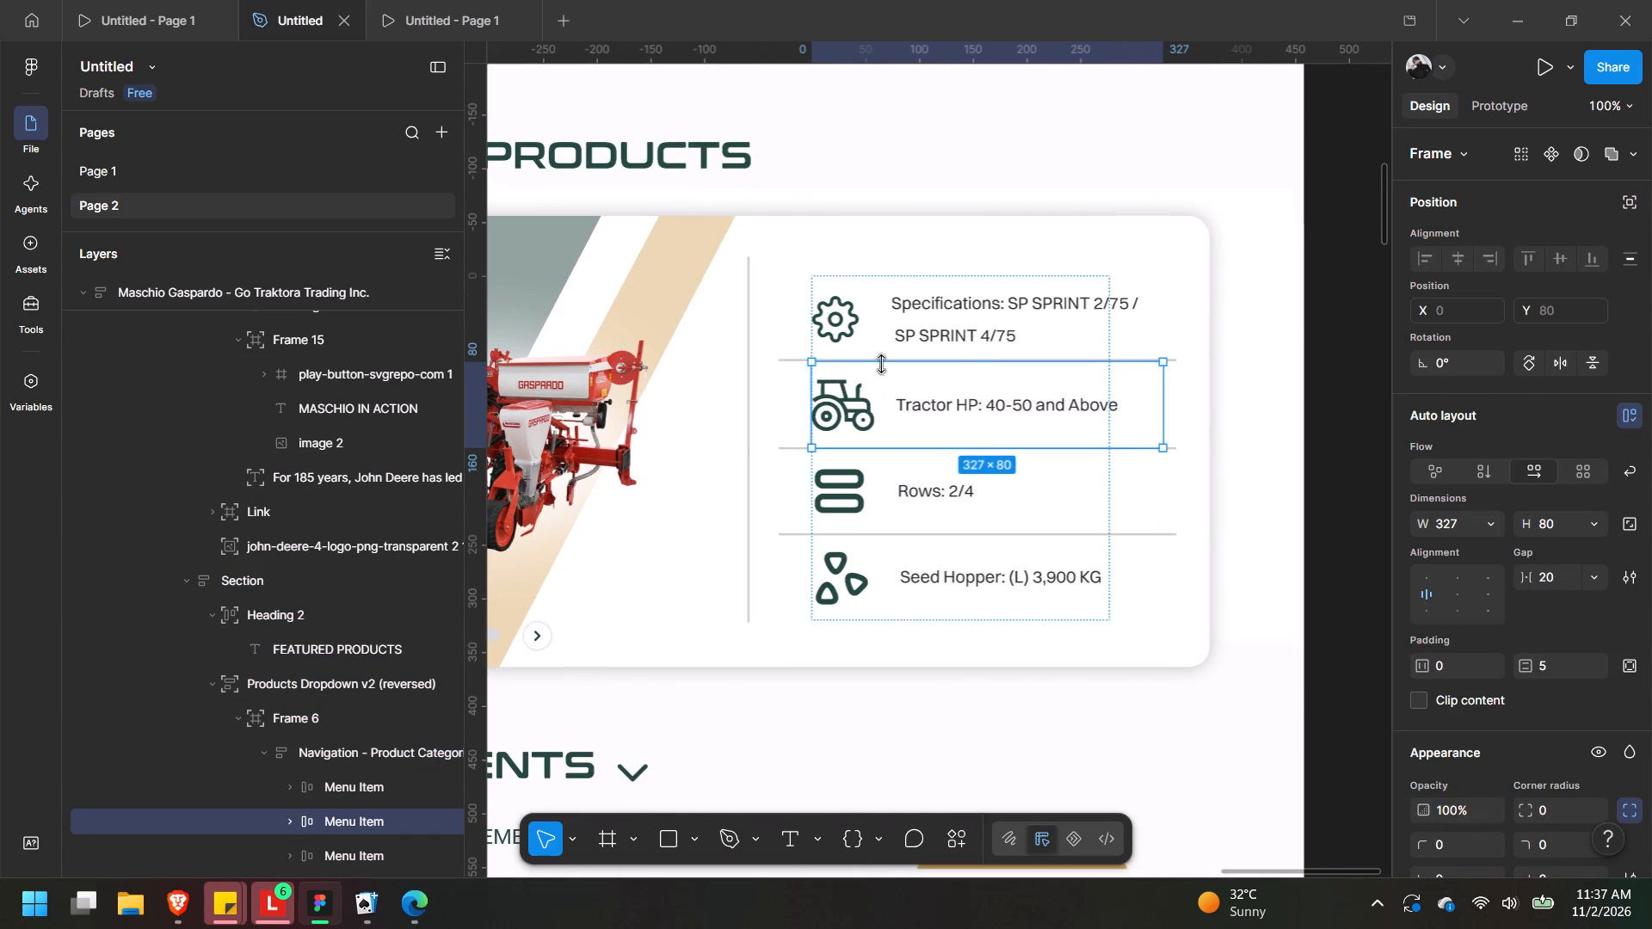
pyautogui.click(786, 358)
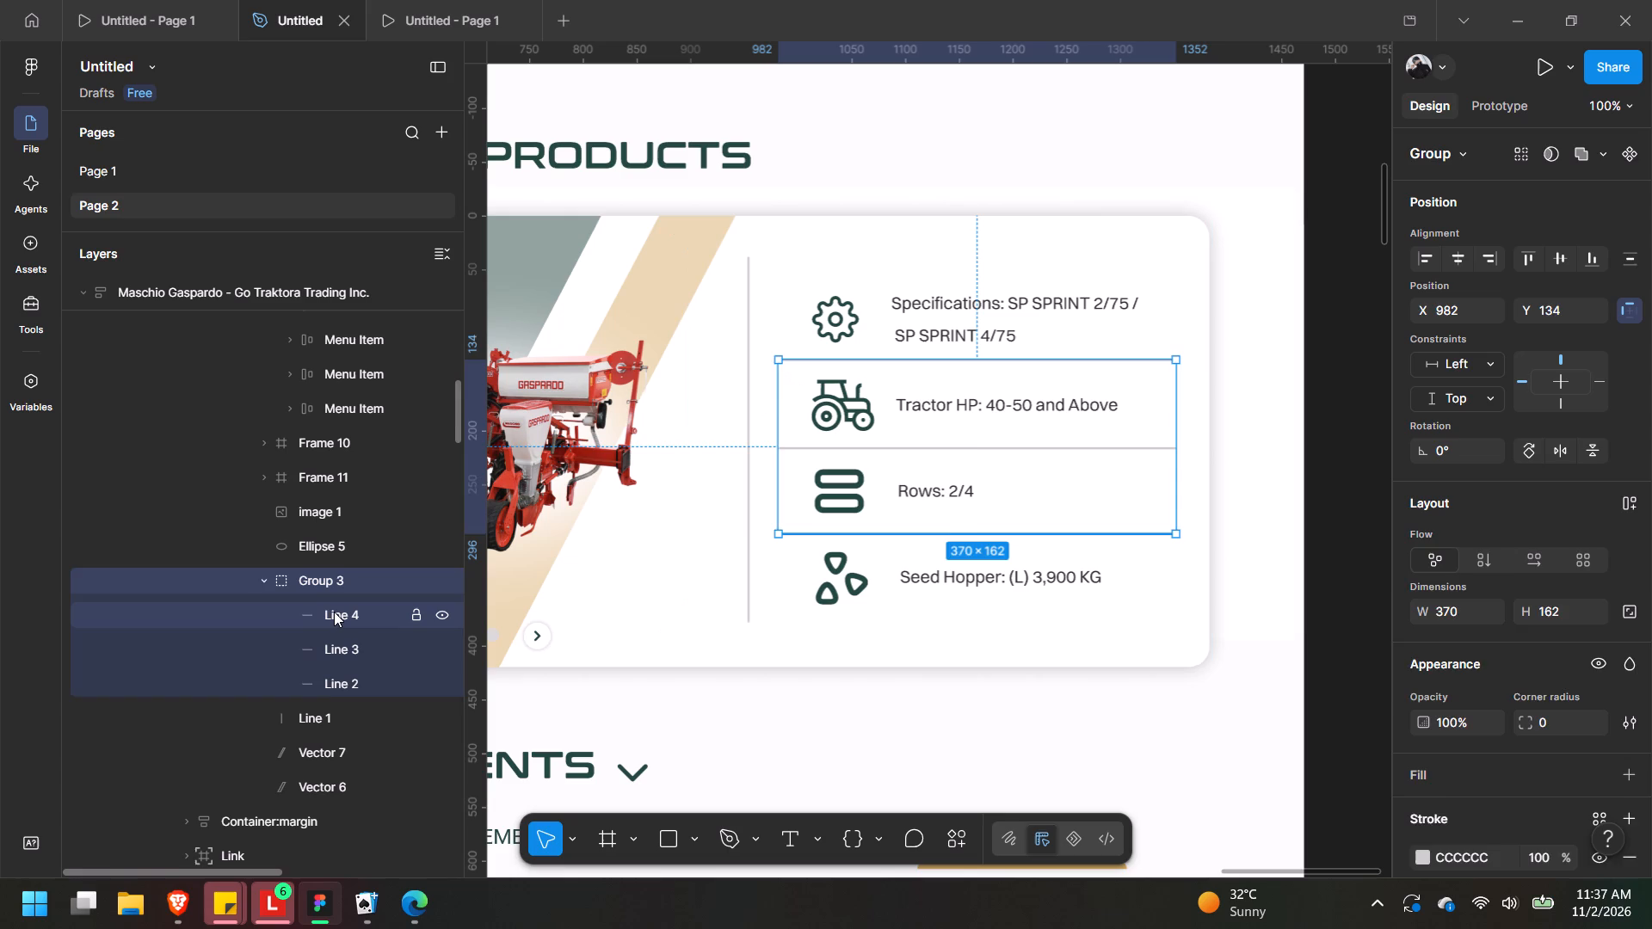
pyautogui.click(334, 612)
pyautogui.hotkey('ctrl', 'c')
# Paste the copied divider line into the specifications grid of the mobile Featured Products card.
pyautogui.hotkey('ctrl', '-')
pyautogui.hotkey('ctrl', '-')
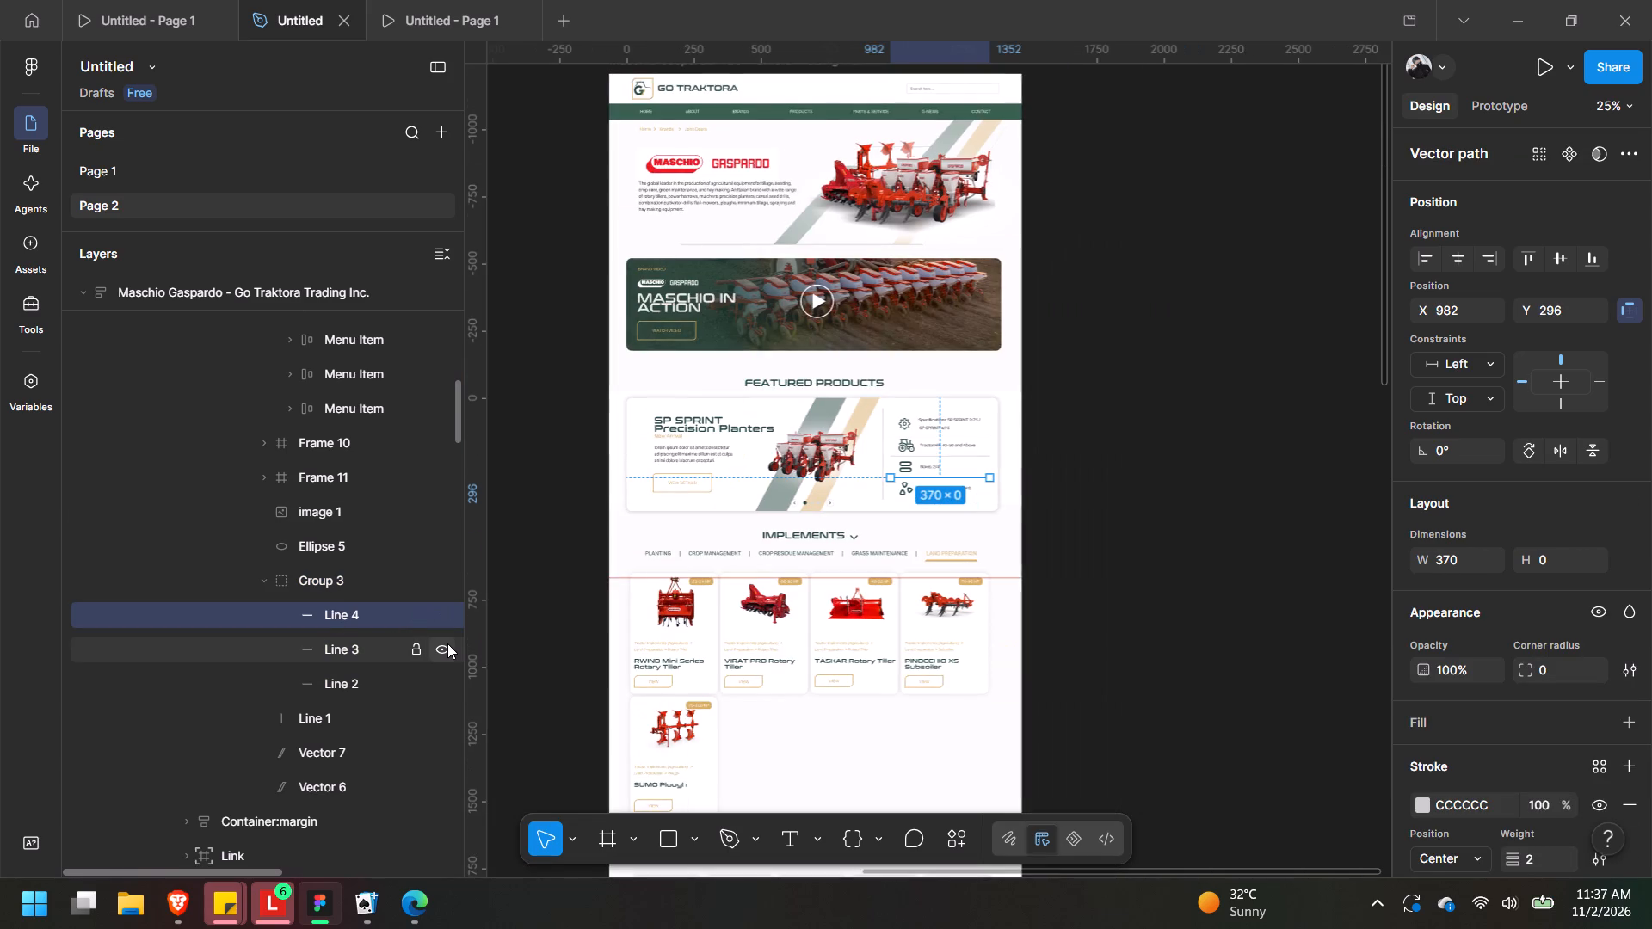
pyautogui.moveTo(564, 686); pyautogui.dragTo(1092, 0, button='middle')
pyautogui.moveTo(924, 491); pyautogui.dragTo(1019, 94, button='middle')
pyautogui.moveTo(885, 559); pyautogui.dragTo(915, 427, button='middle')
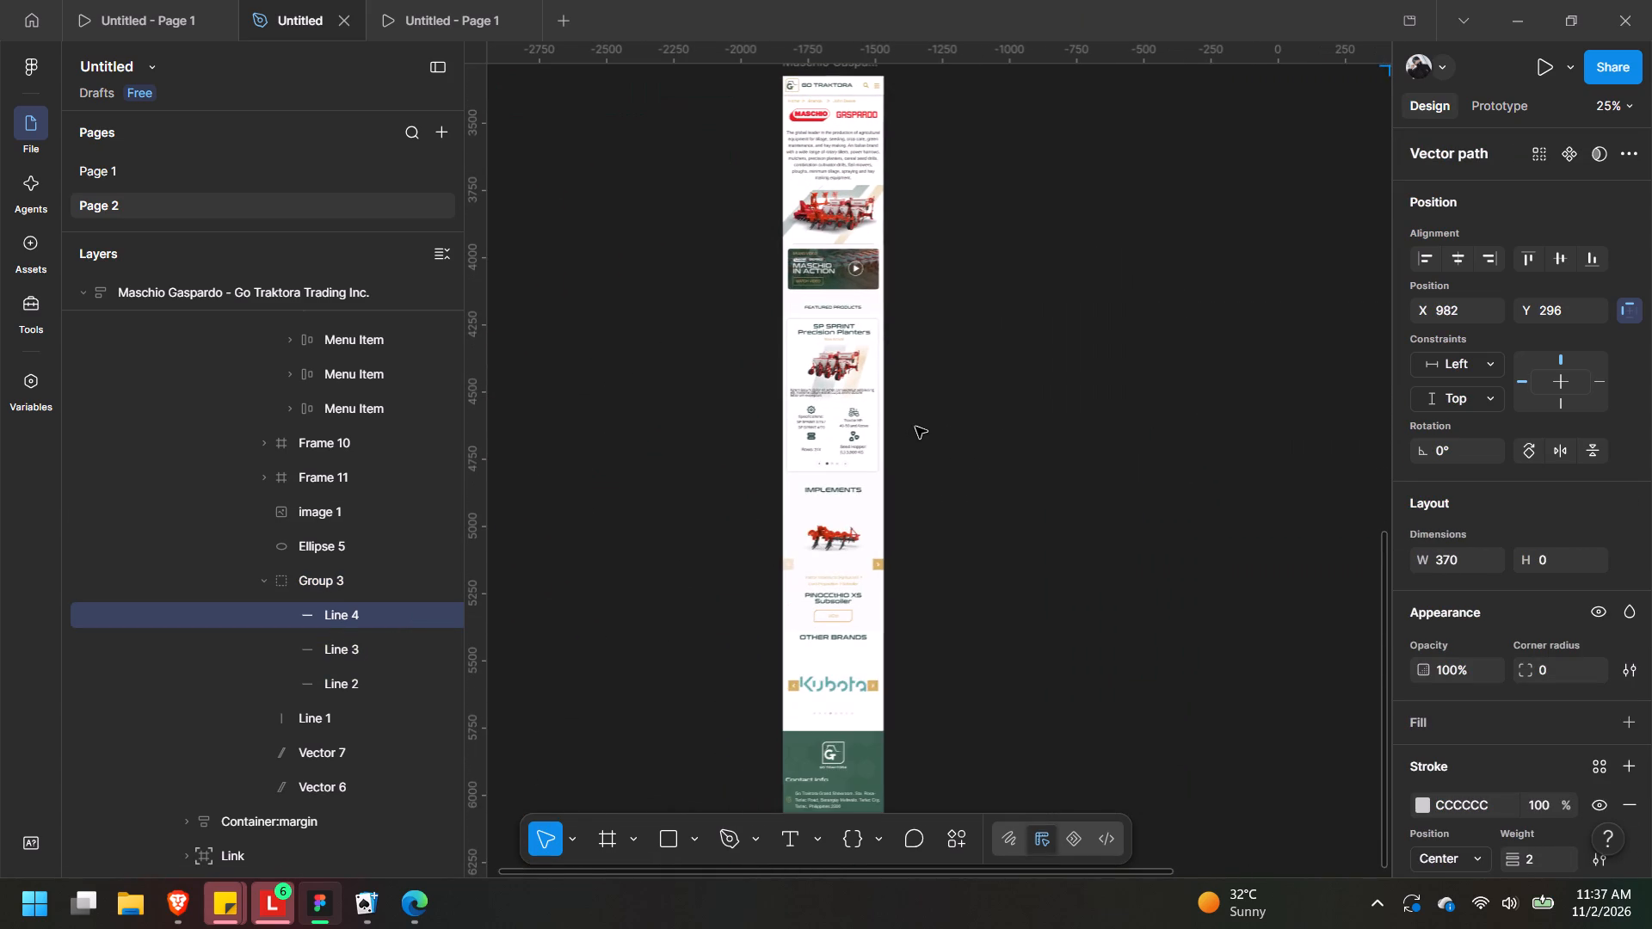
pyautogui.hotkey('ctrl', '=')
pyautogui.hotkey('ctrl', '=')
pyautogui.moveTo(713, 384); pyautogui.dragTo(951, 512, button='middle')
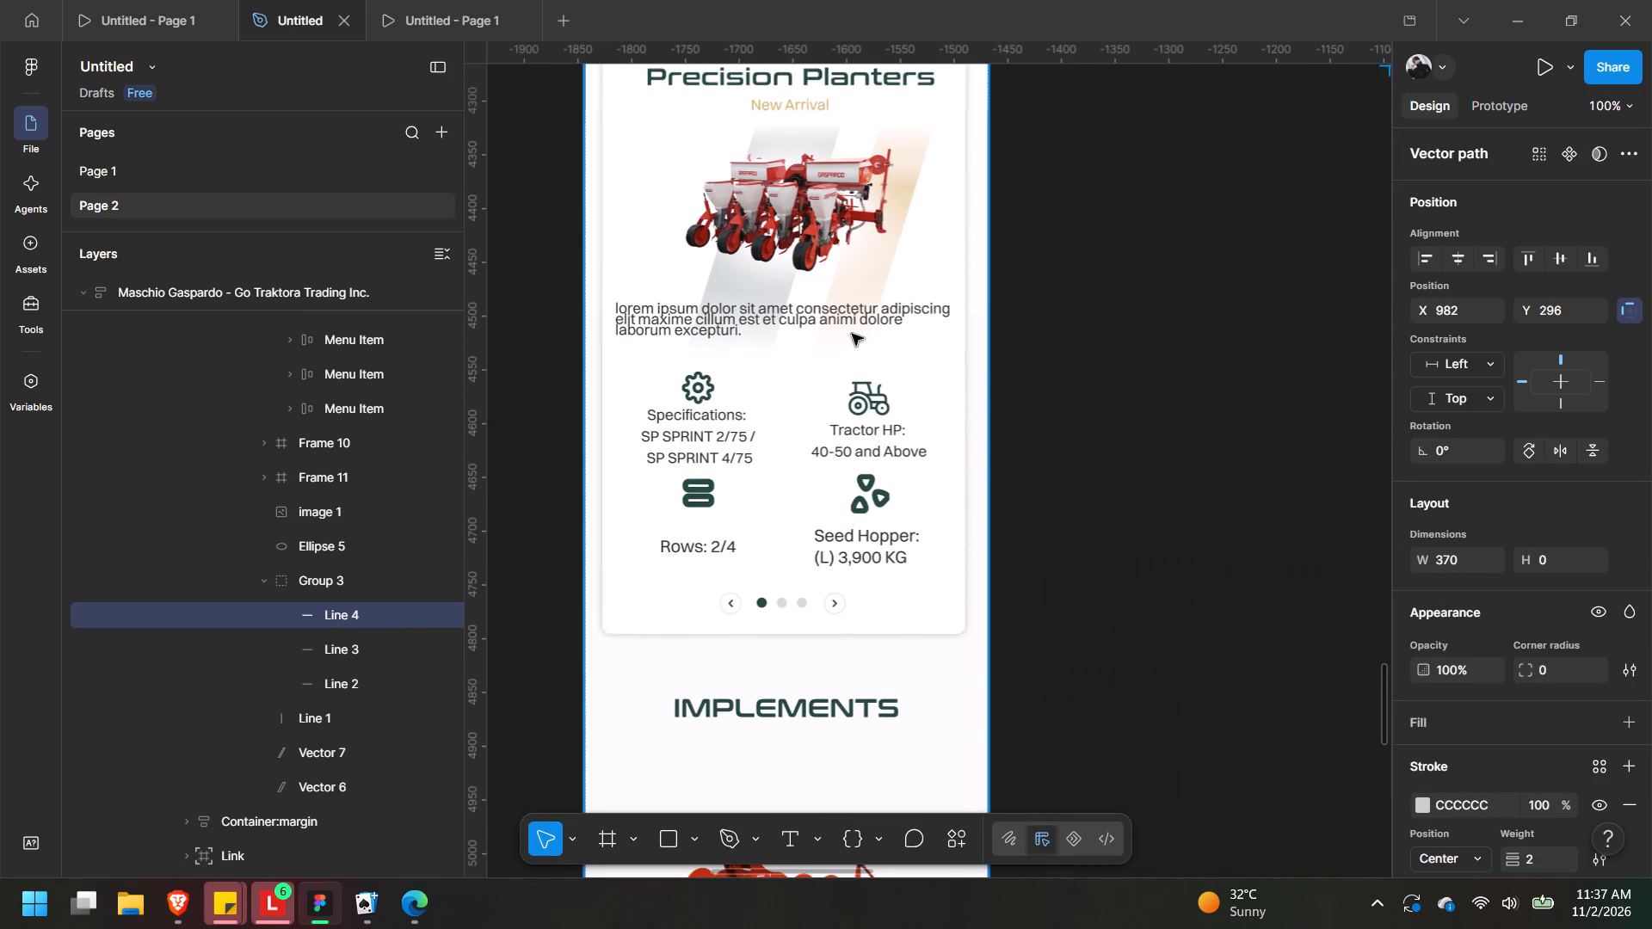
pyautogui.moveTo(852, 342); pyautogui.dragTo(854, 456, button='middle')
pyautogui.click(774, 506)
pyautogui.tripleClick(724, 538)
pyautogui.doubleClick(724, 538)
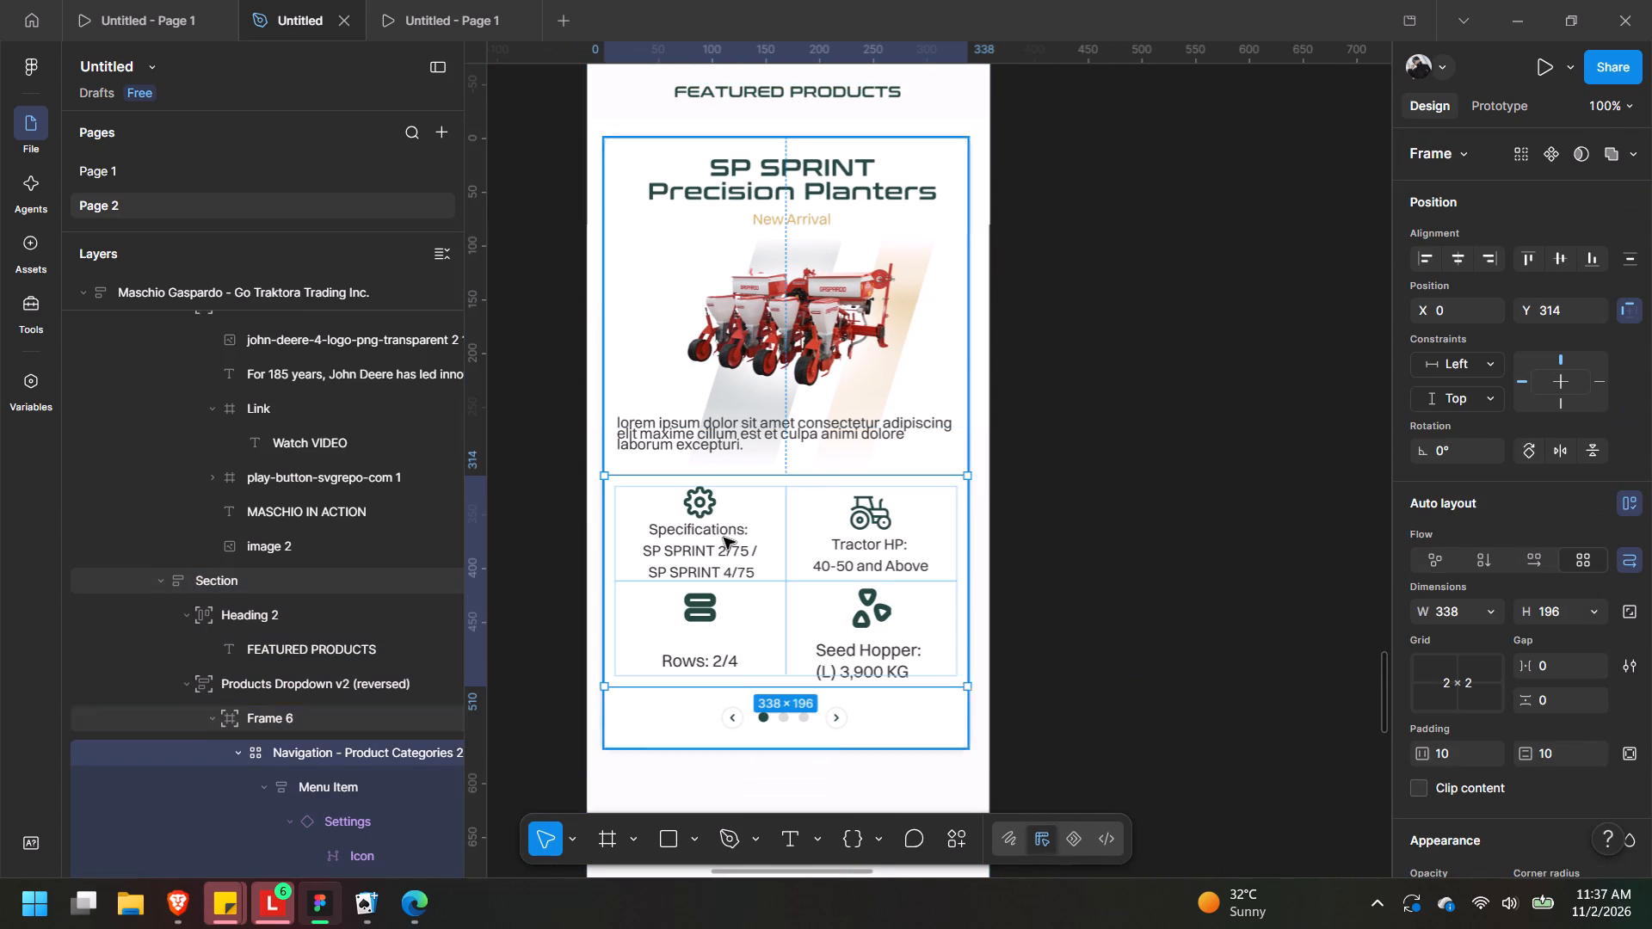
pyautogui.hotkey('ctrl', 'v')
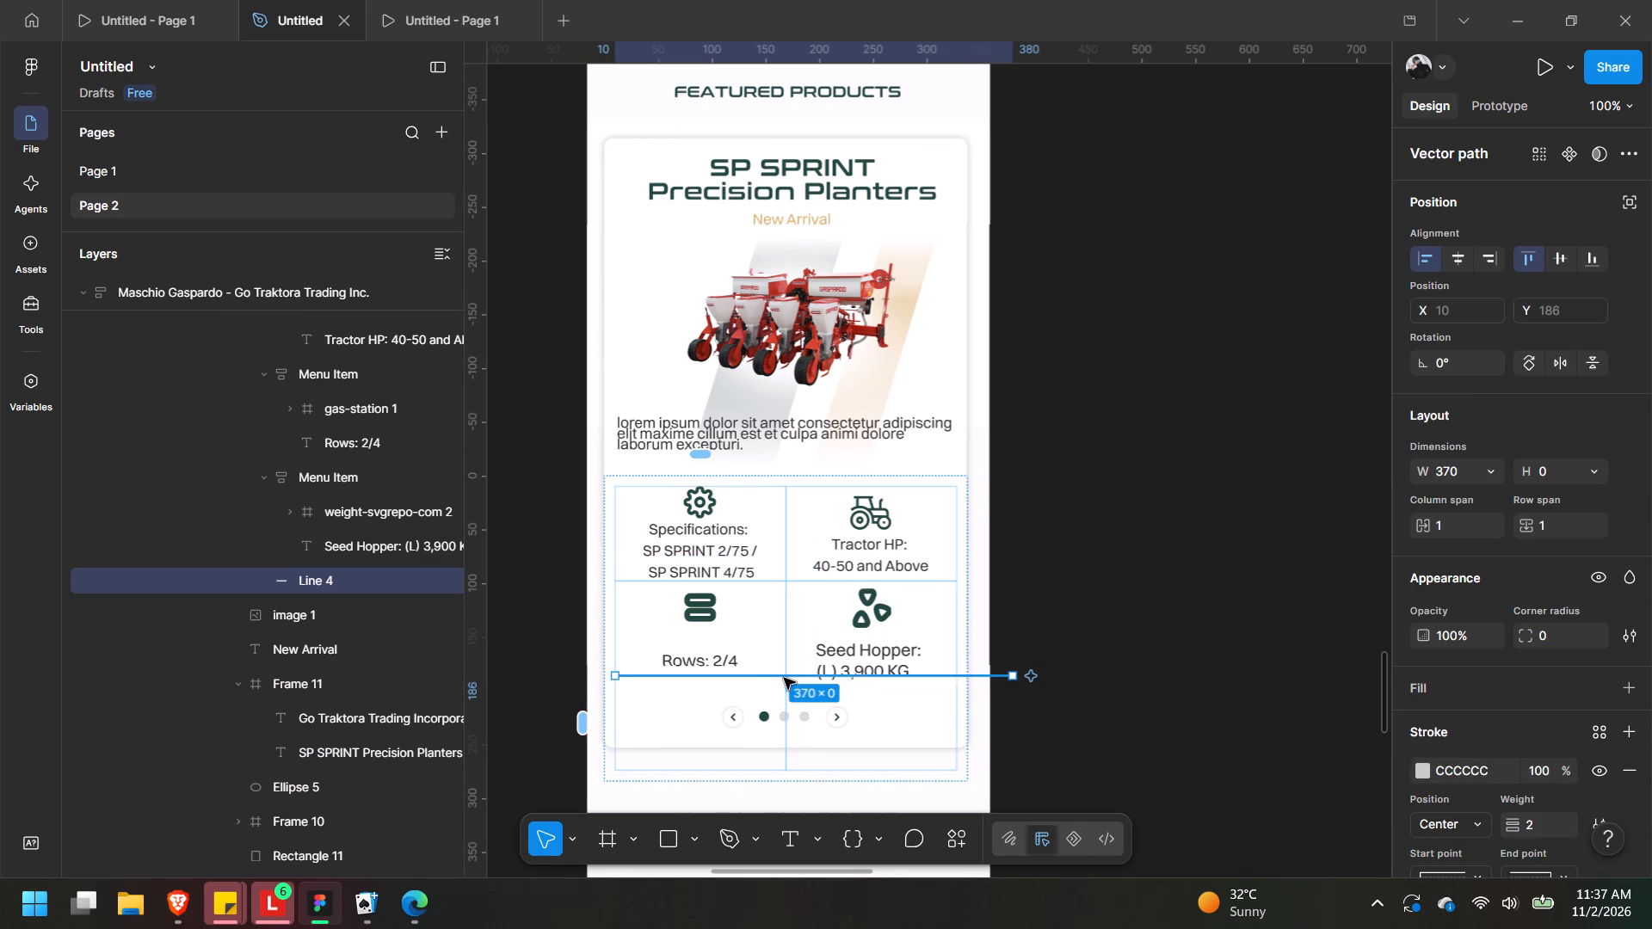
# Set the pasted divider line's width to 300.
pyautogui.click(1449, 470)
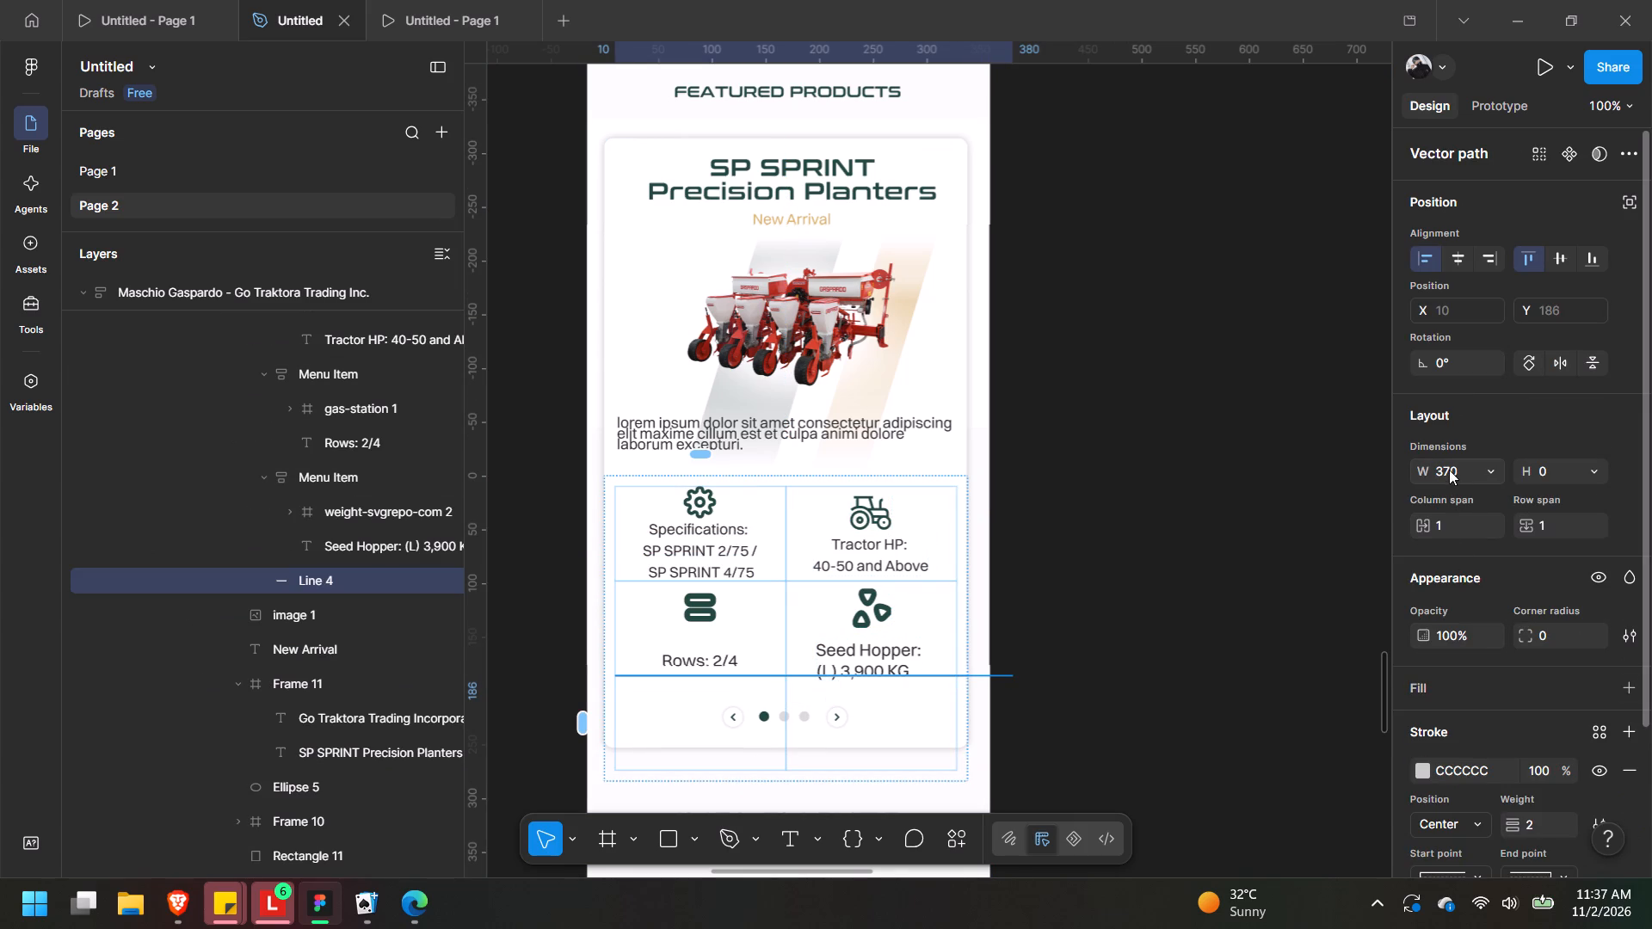
pyautogui.write('300')
pyautogui.press('Return')
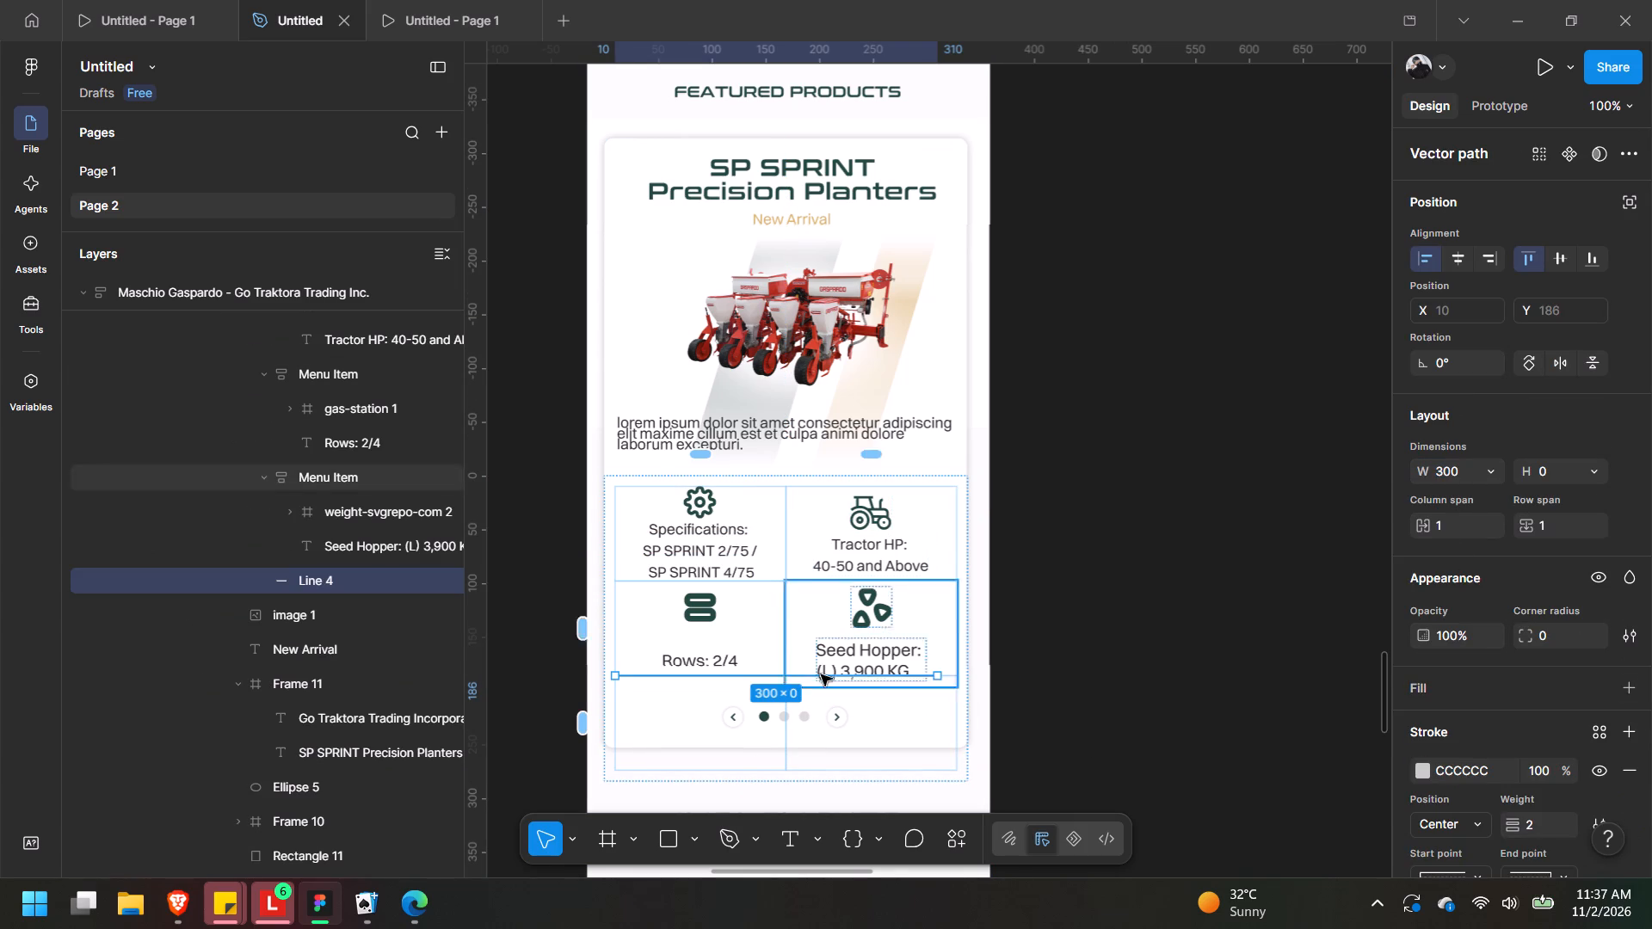
# Take the divider line out of the specifications grid's layer and place it along the grid's top edge at X 24, Y 314.
pyautogui.moveTo(792, 676); pyautogui.dragTo(808, 487)
pyautogui.hotkey('ctrl', 'z')
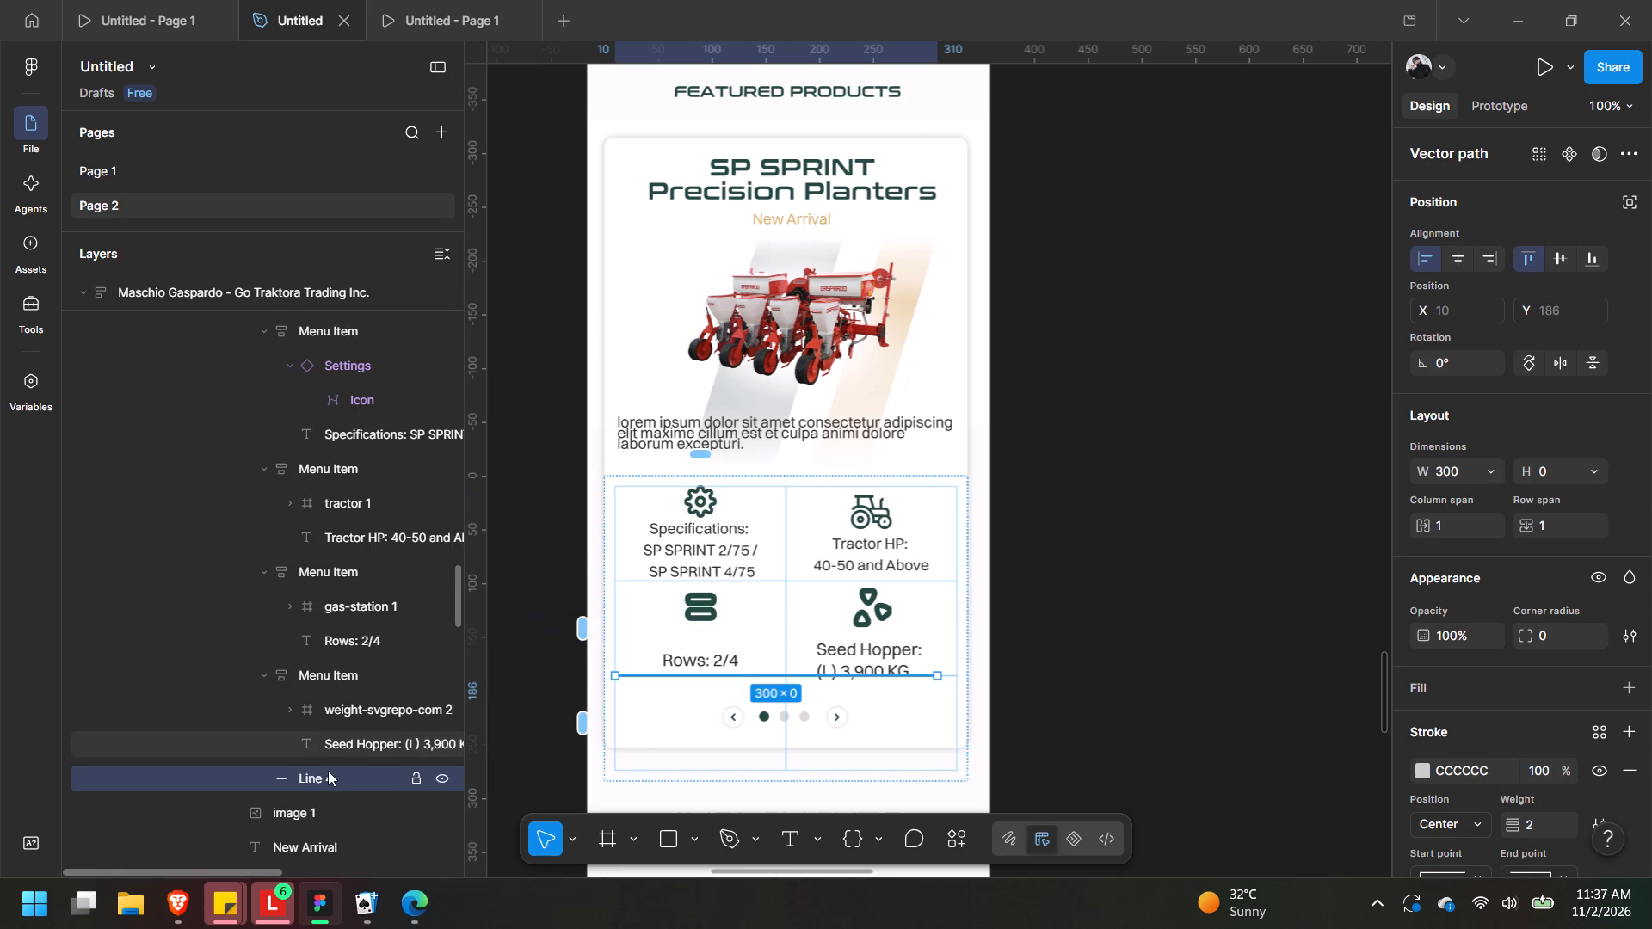
pyautogui.moveTo(328, 772); pyautogui.dragTo(299, 676)
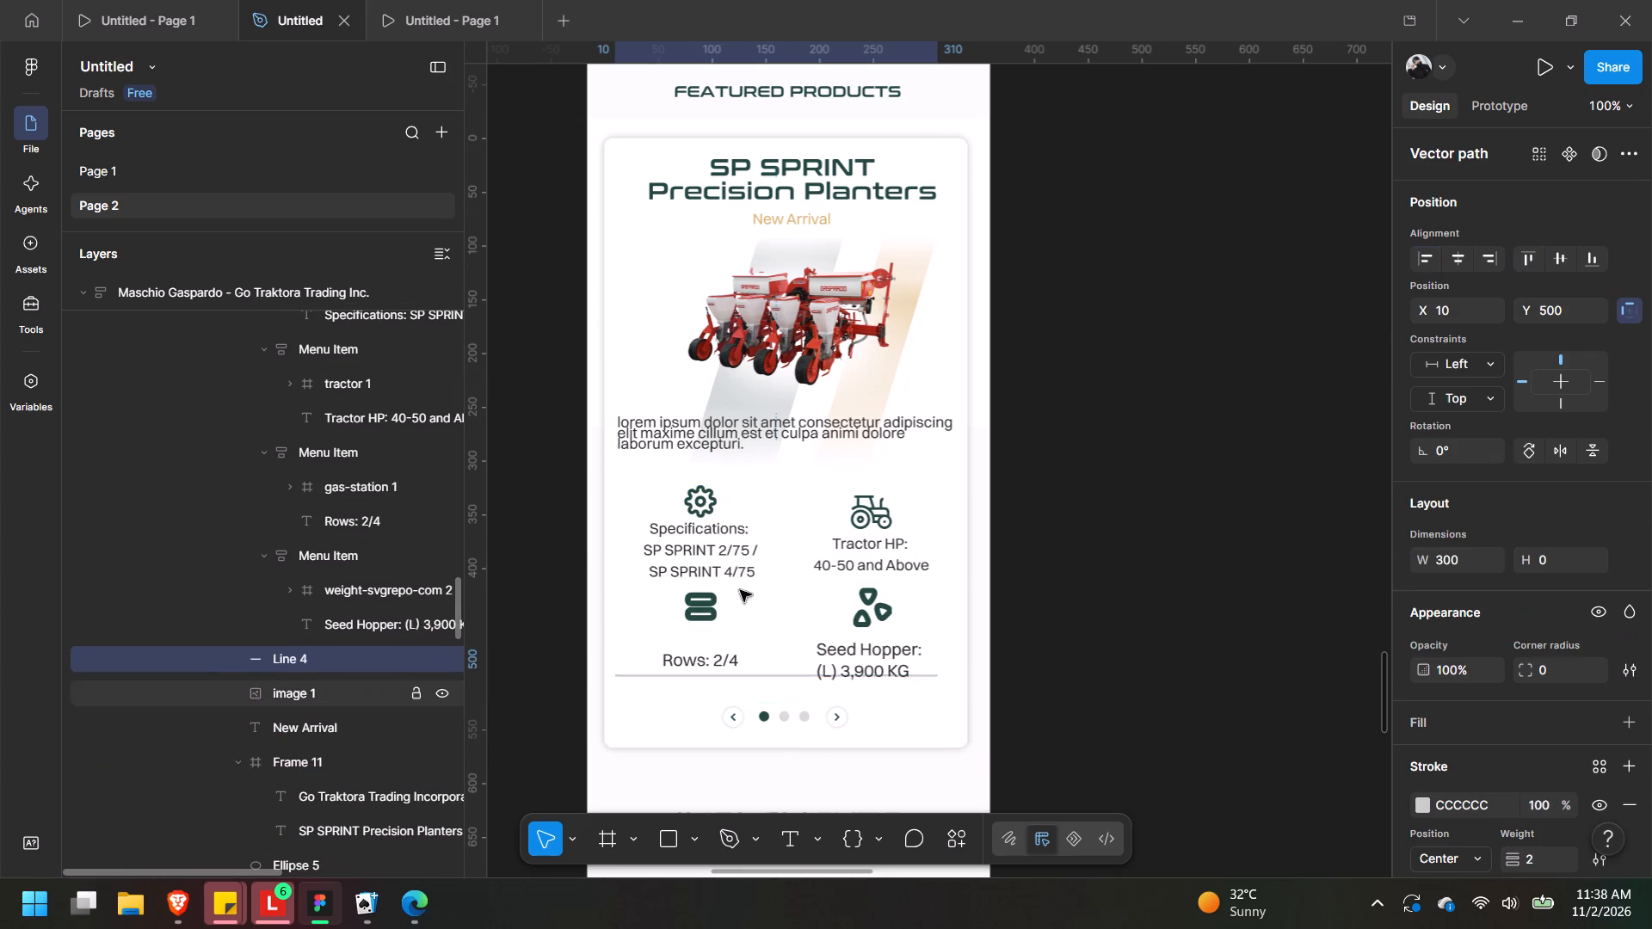
pyautogui.moveTo(786, 674); pyautogui.dragTo(792, 477)
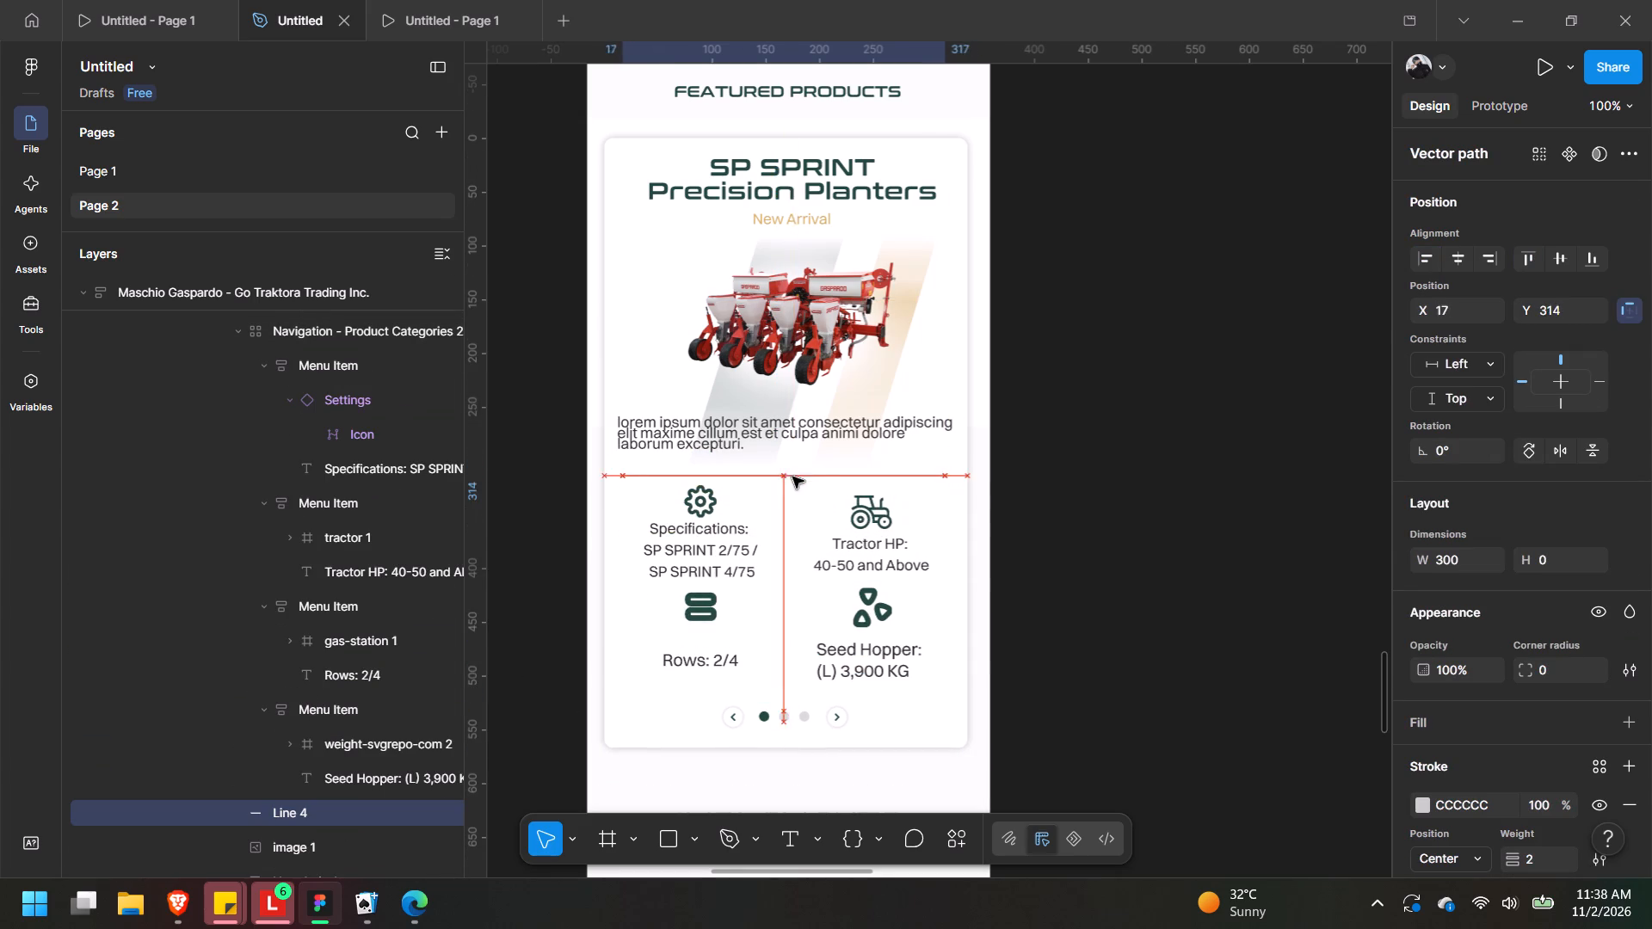
pyautogui.moveTo(792, 477); pyautogui.dragTo(800, 475)
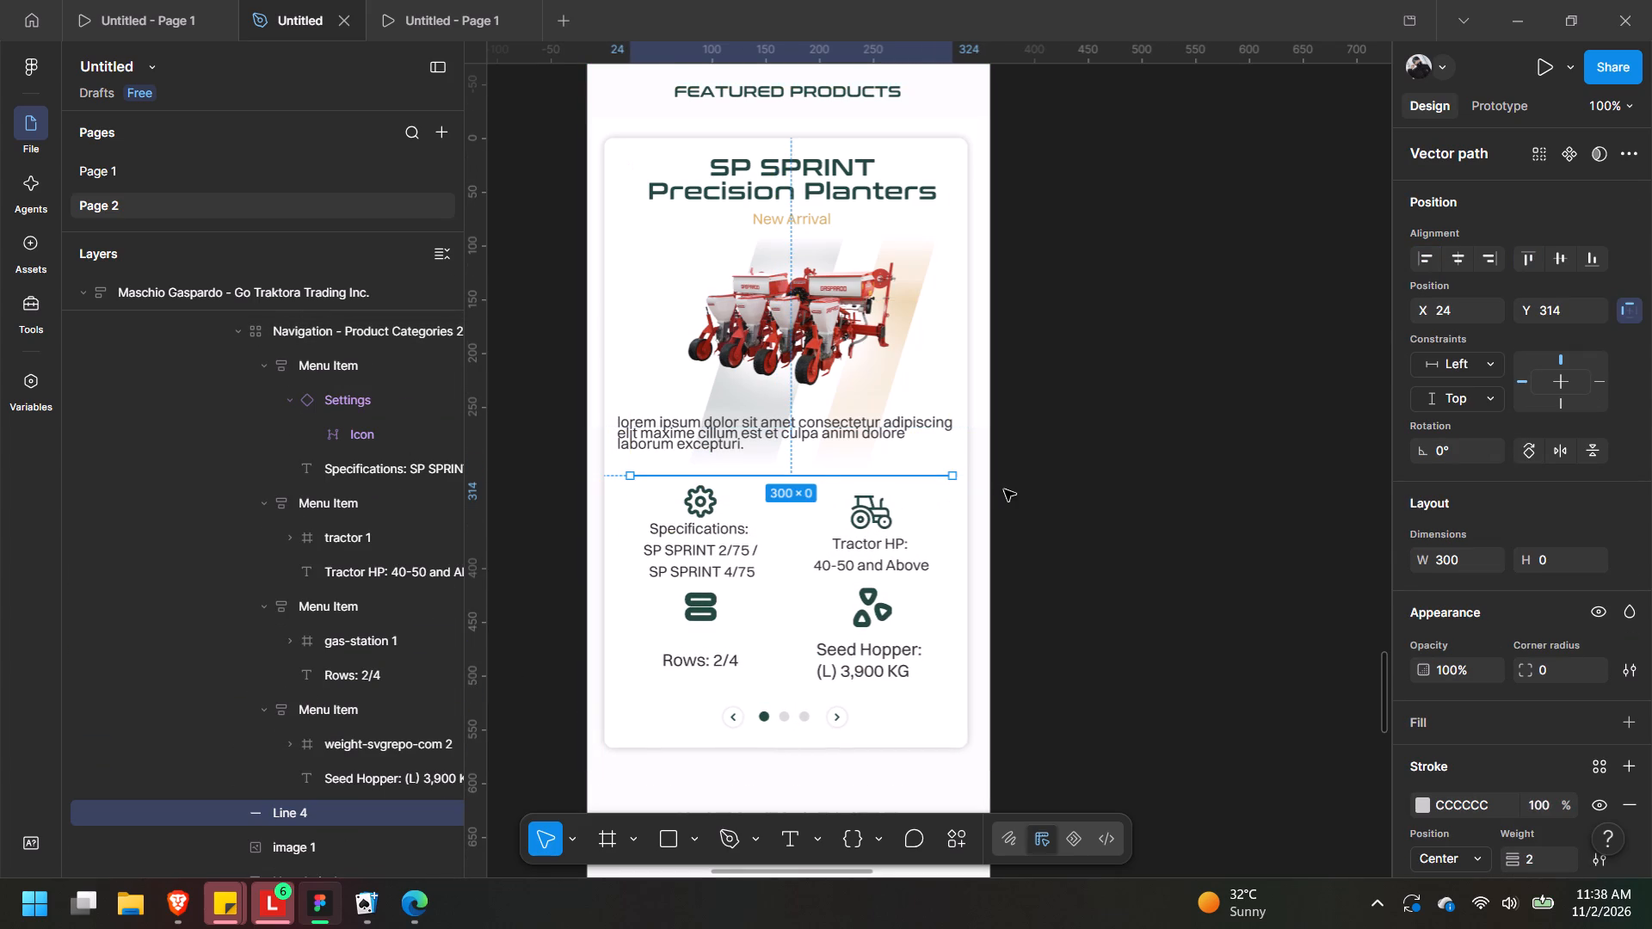
# Add a horizontal ruler guide along the top edge of the Specifications and Tractor HP cells.
pyautogui.click(811, 479)
pyautogui.click(796, 514)
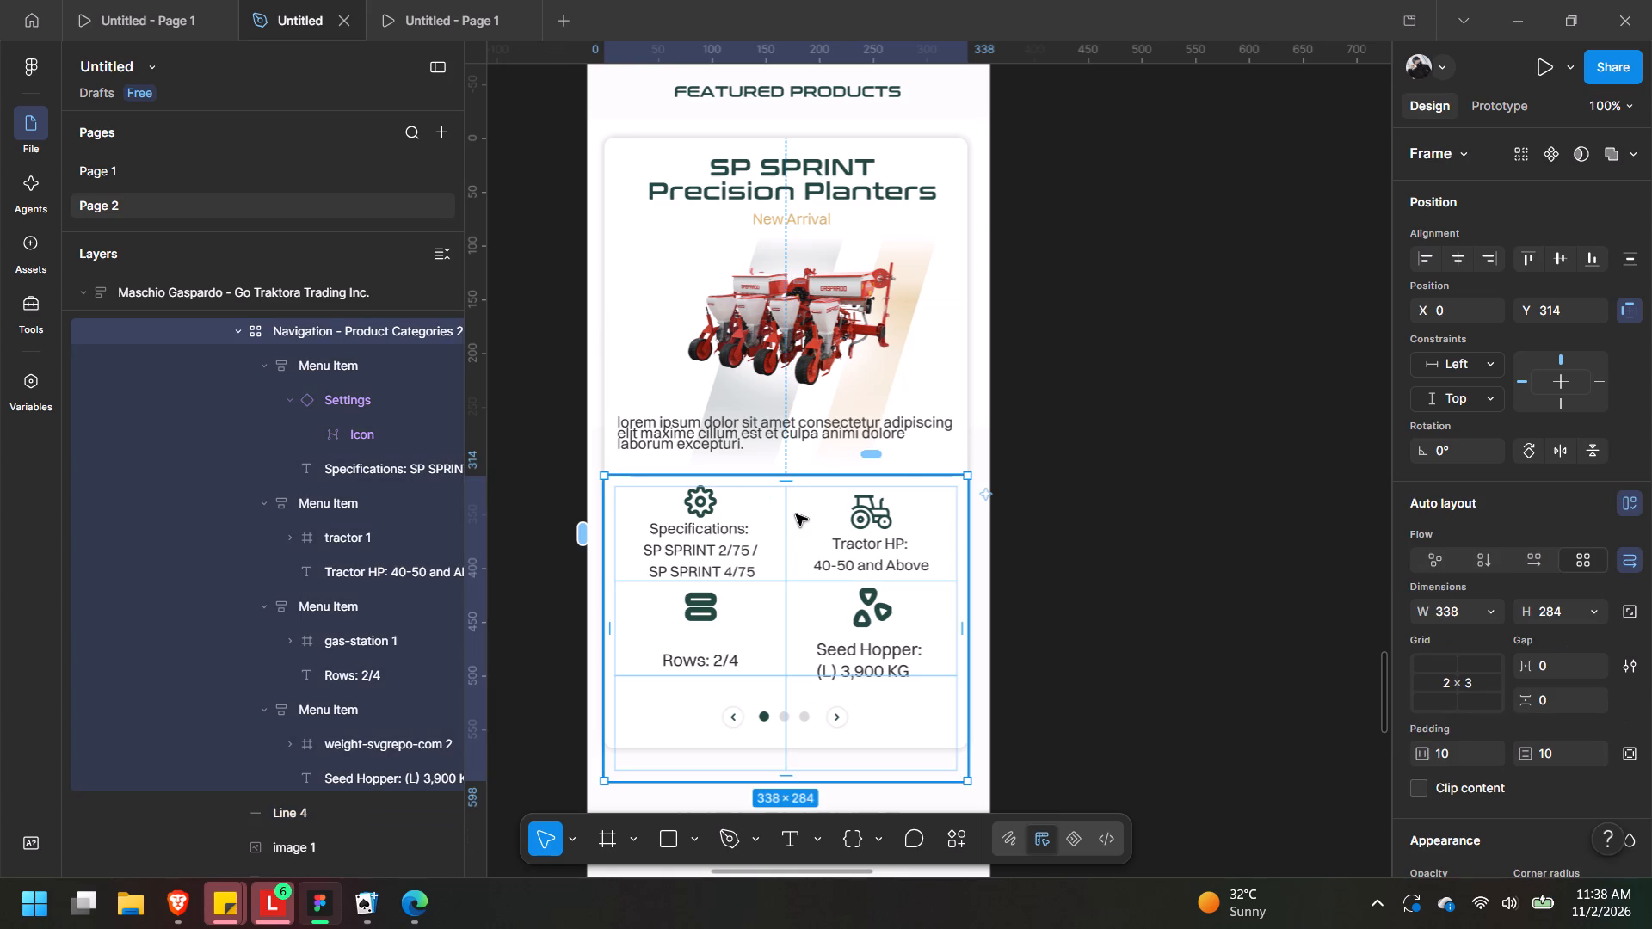
pyautogui.doubleClick(785, 530)
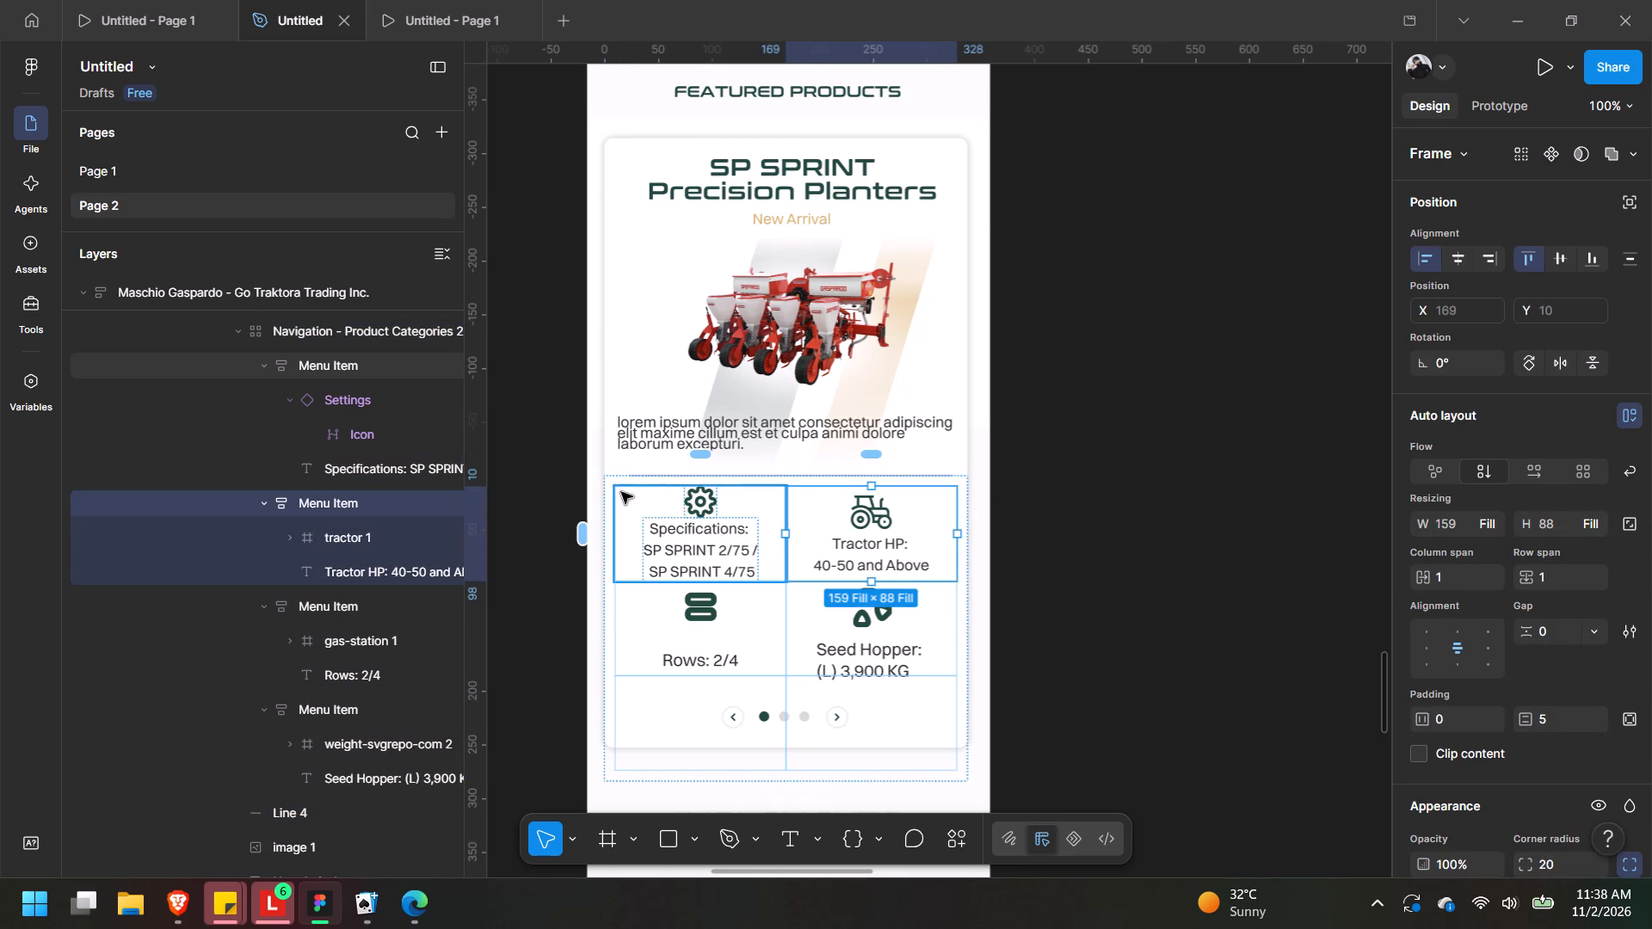
pyautogui.click(609, 486)
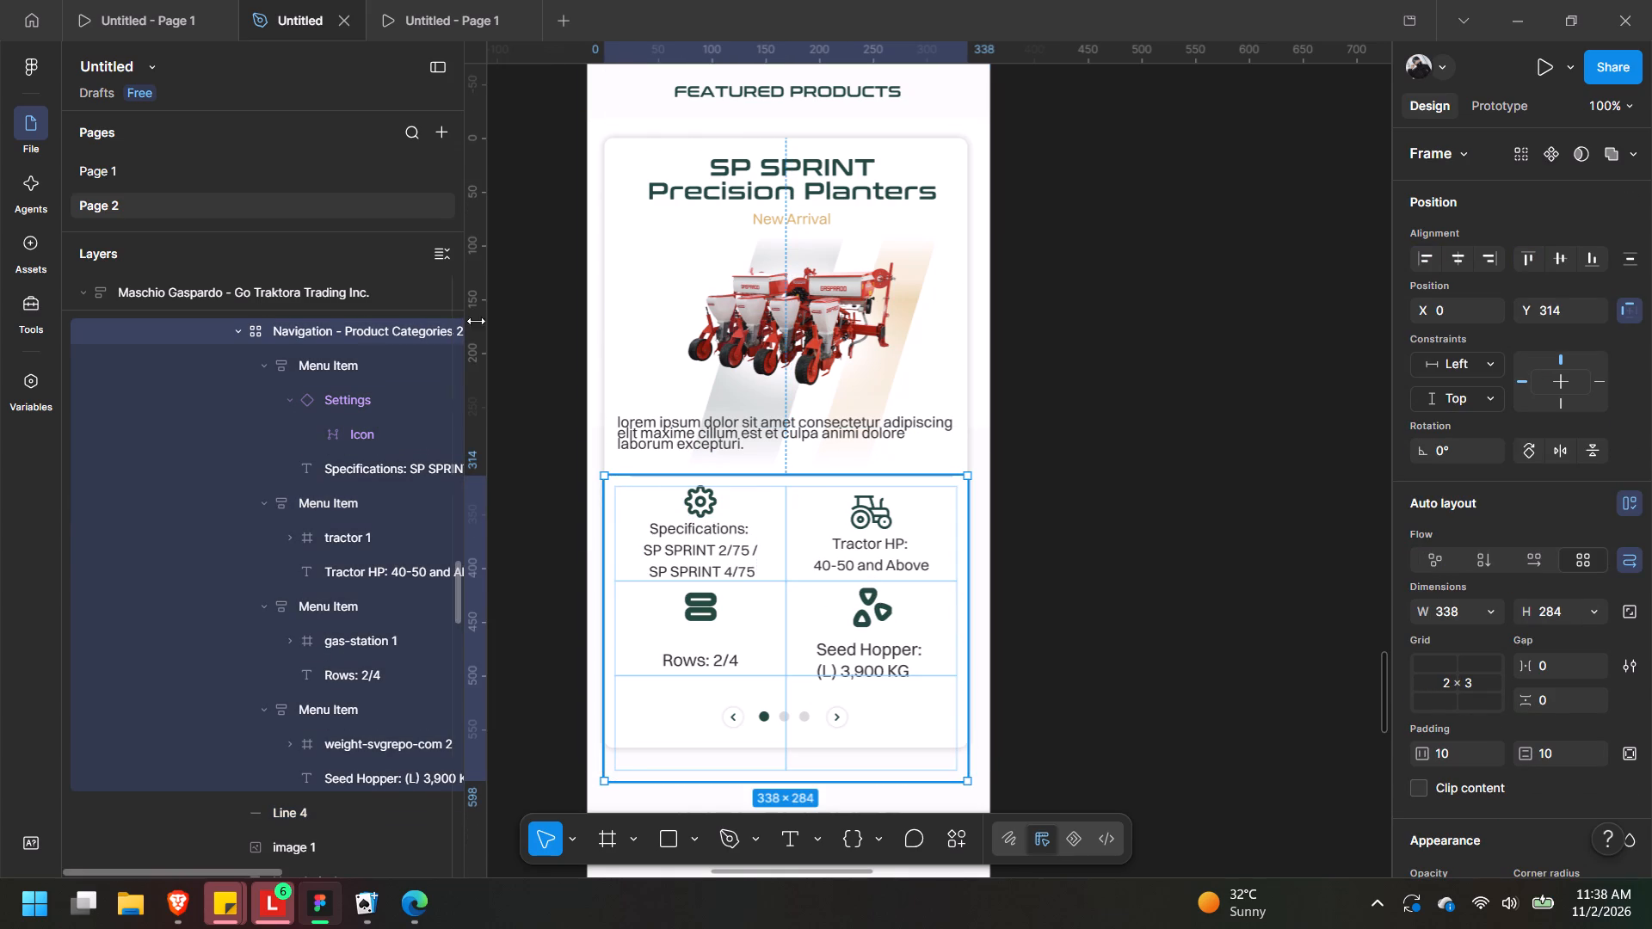
pyautogui.moveTo(707, 52); pyautogui.dragTo(1051, 475)
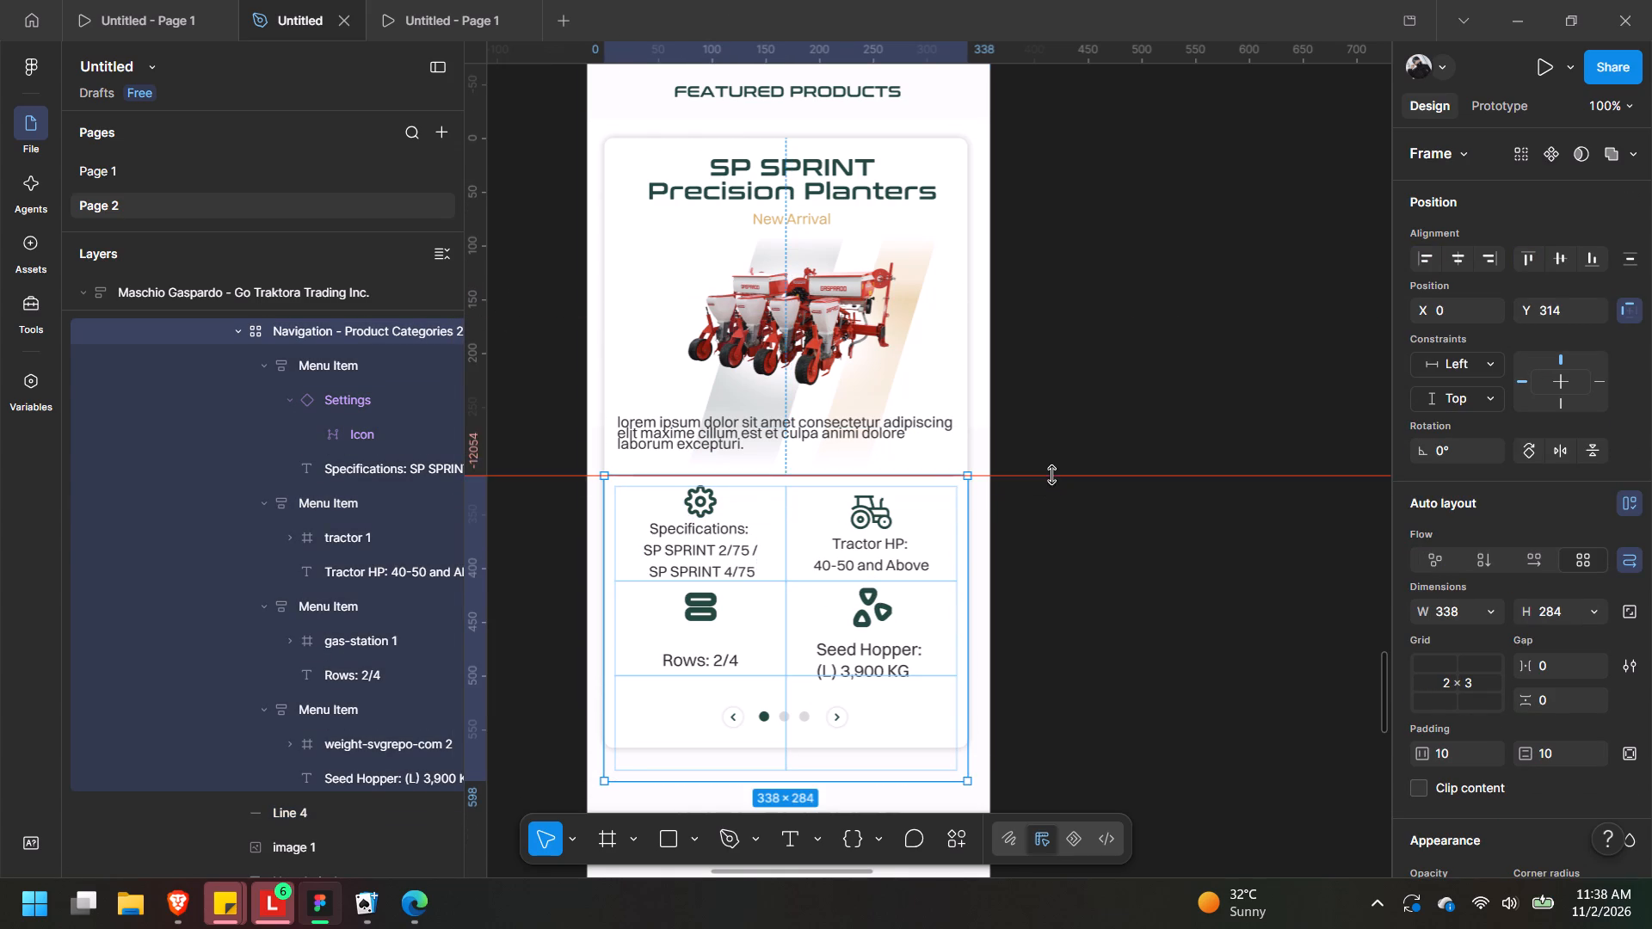
pyautogui.moveTo(1051, 475); pyautogui.dragTo(1049, 485)
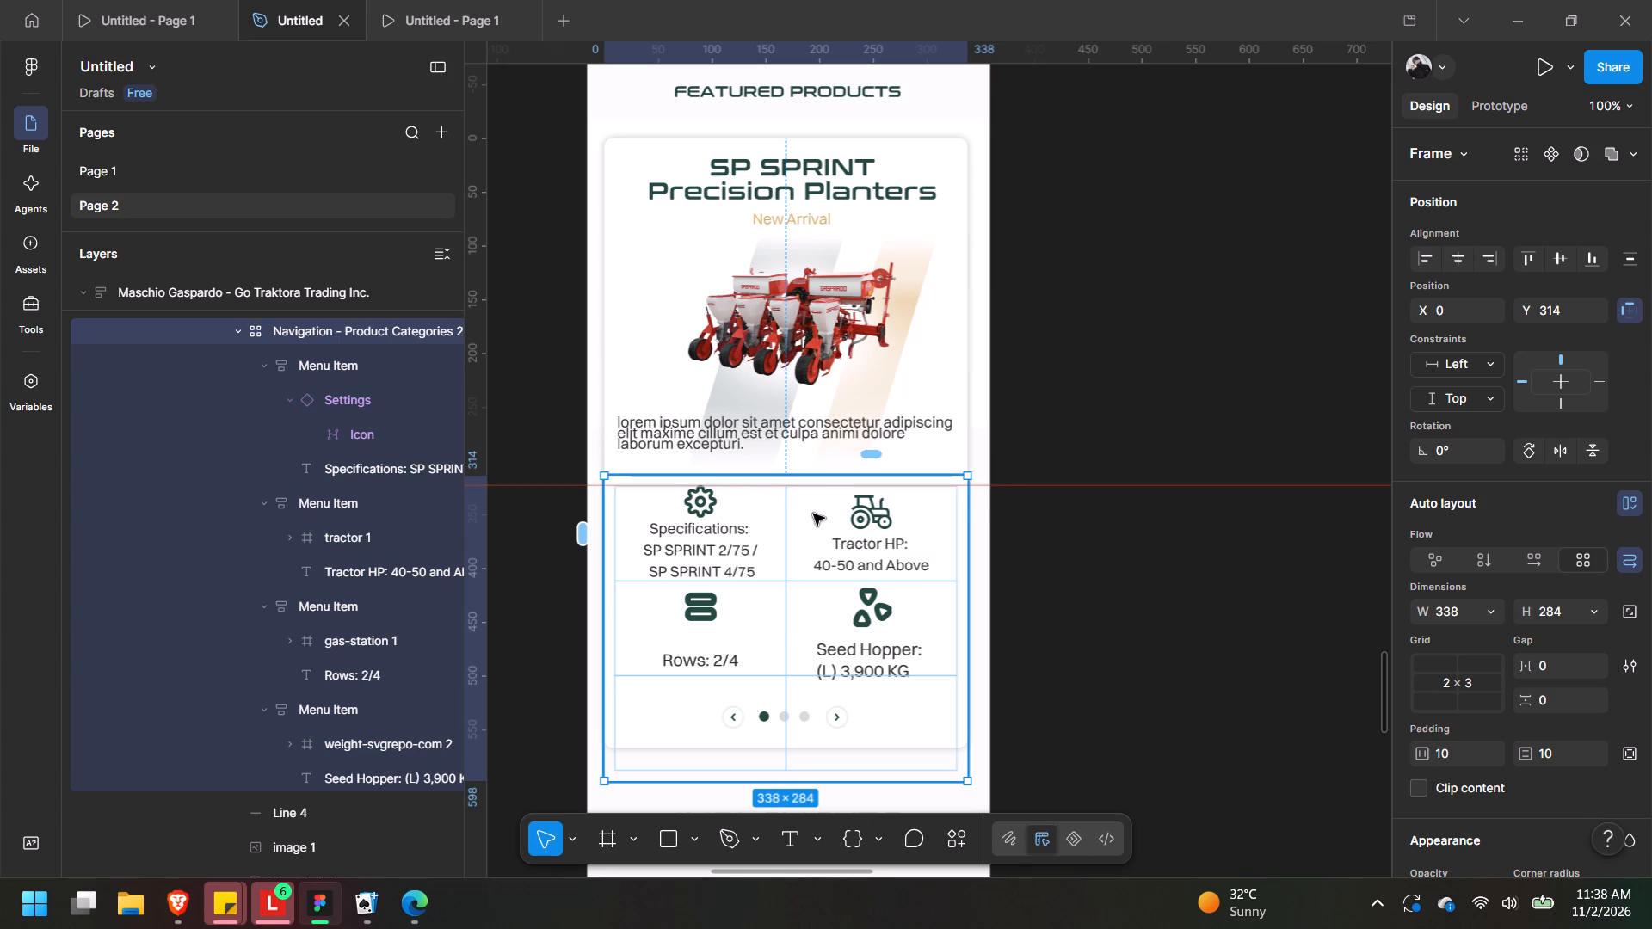
# Shorten the Specifications cell's text by removing the second SP SPRINT and its line break, so it reads "SP SPRINT 2/75 / 4/75".
pyautogui.click(719, 501)
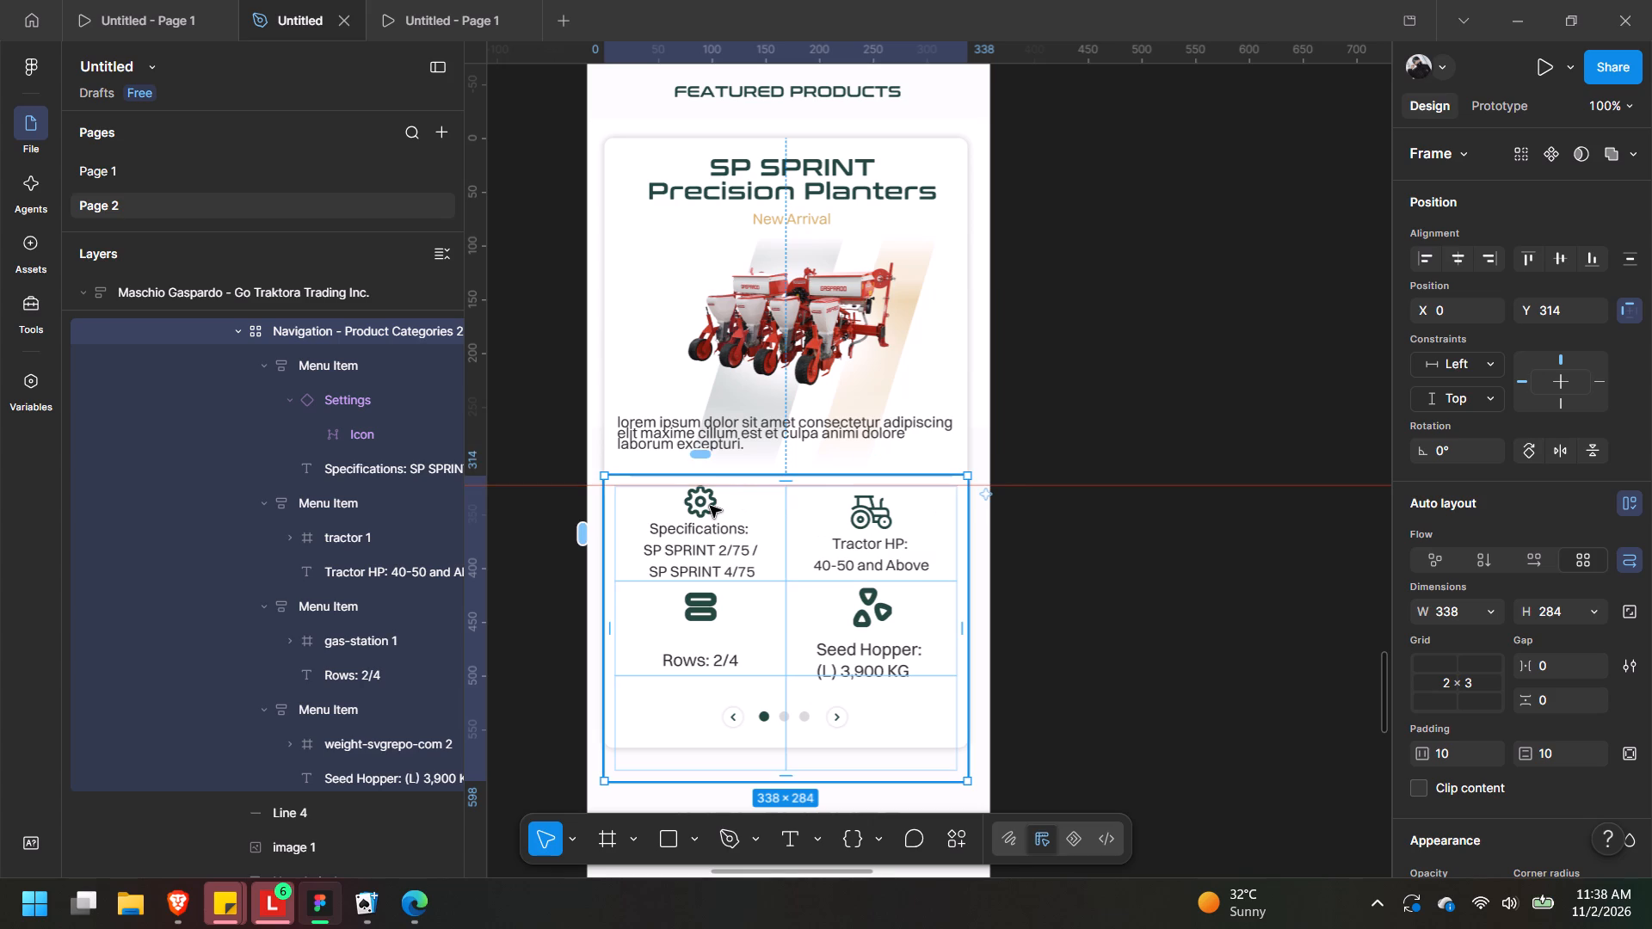
pyautogui.doubleClick(710, 506)
pyautogui.doubleClick(745, 565)
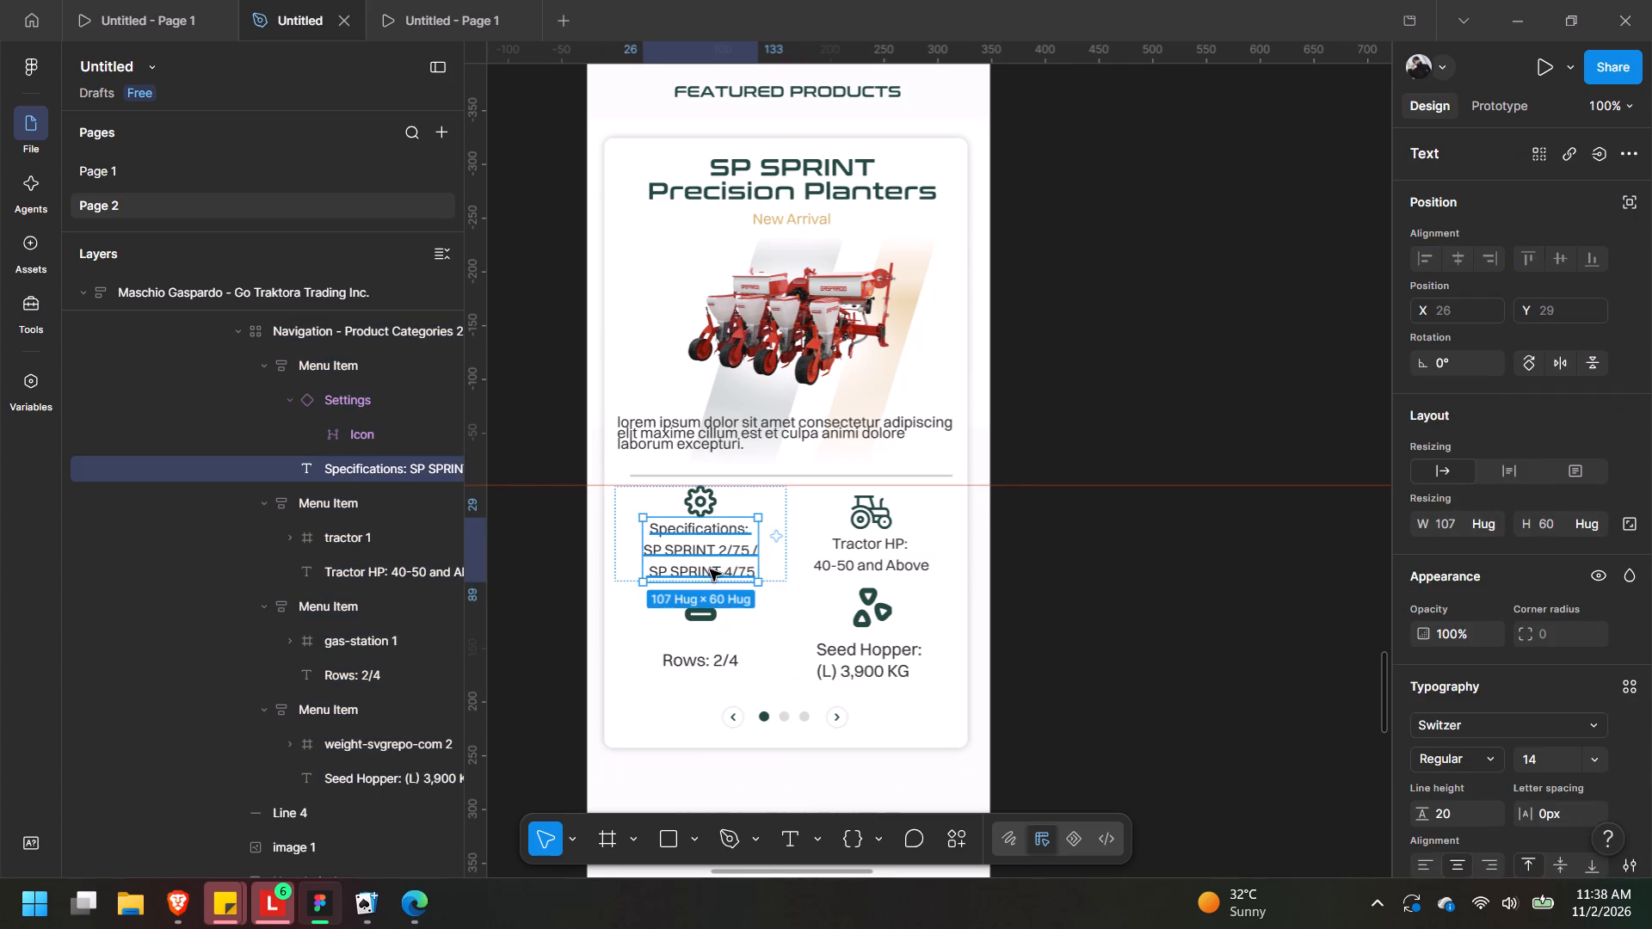
pyautogui.doubleClick(710, 569)
pyautogui.click(719, 569)
pyautogui.click(723, 569)
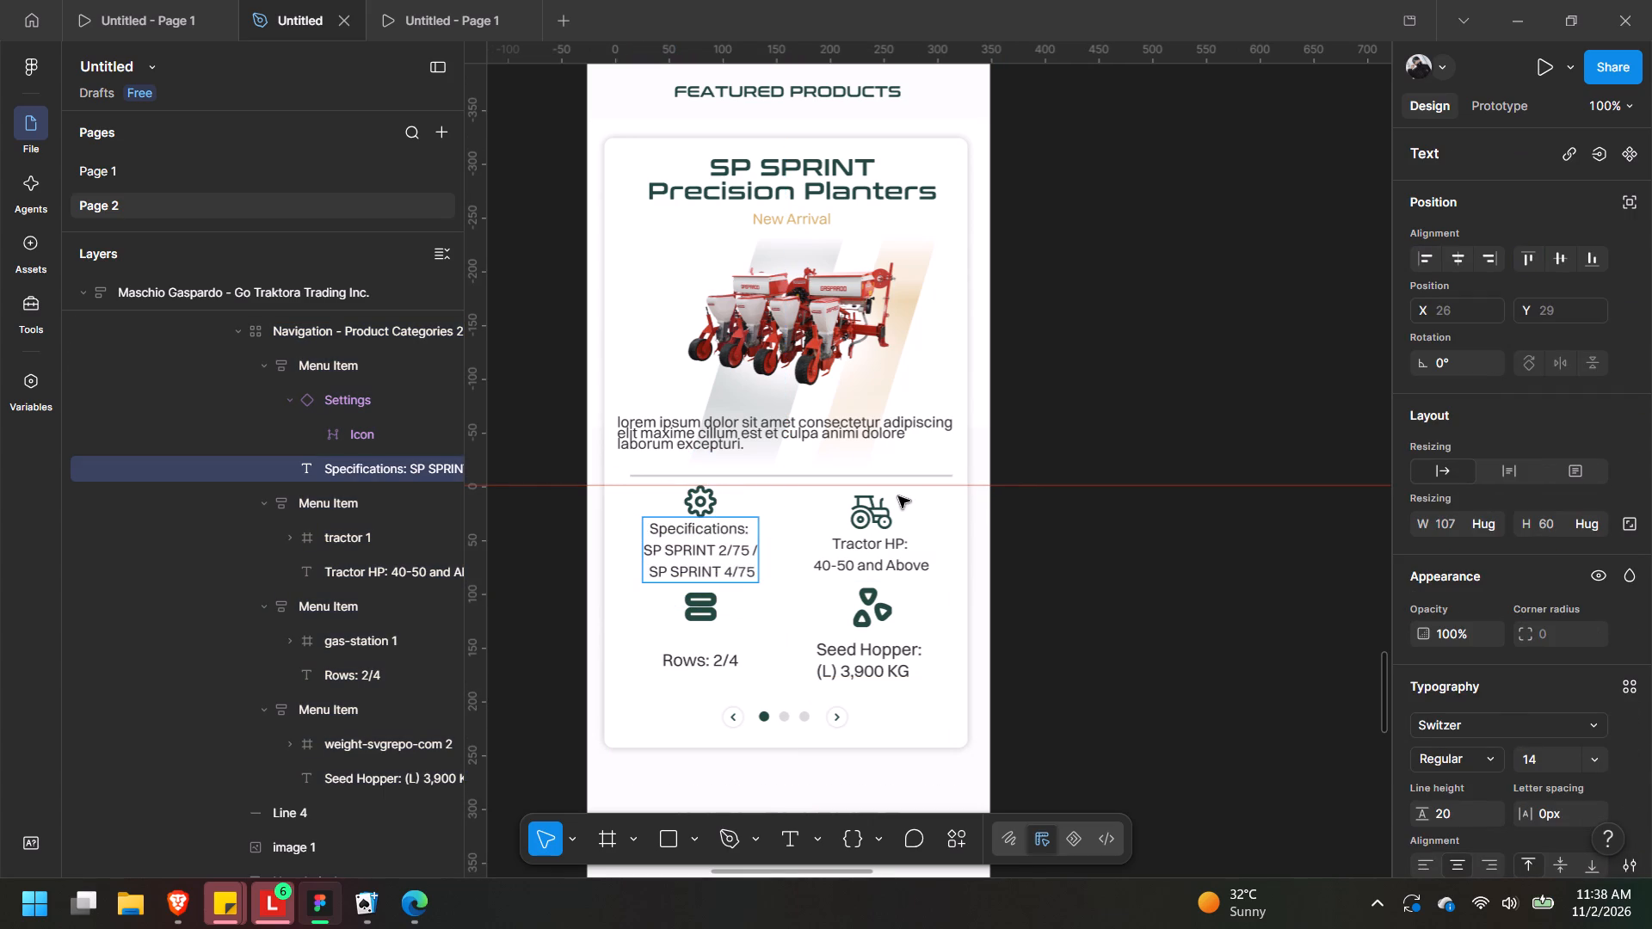
pyautogui.press('BackSpace')
pyautogui.press('BackSpace')
pyautogui.press('BackSpace')
pyautogui.press('BackSpace')
pyautogui.press('BackSpace')
pyautogui.press('BackSpace')
pyautogui.press('BackSpace')
pyautogui.press('BackSpace')
pyautogui.press('BackSpace')
pyautogui.press('BackSpace')
pyautogui.press('BackSpace')
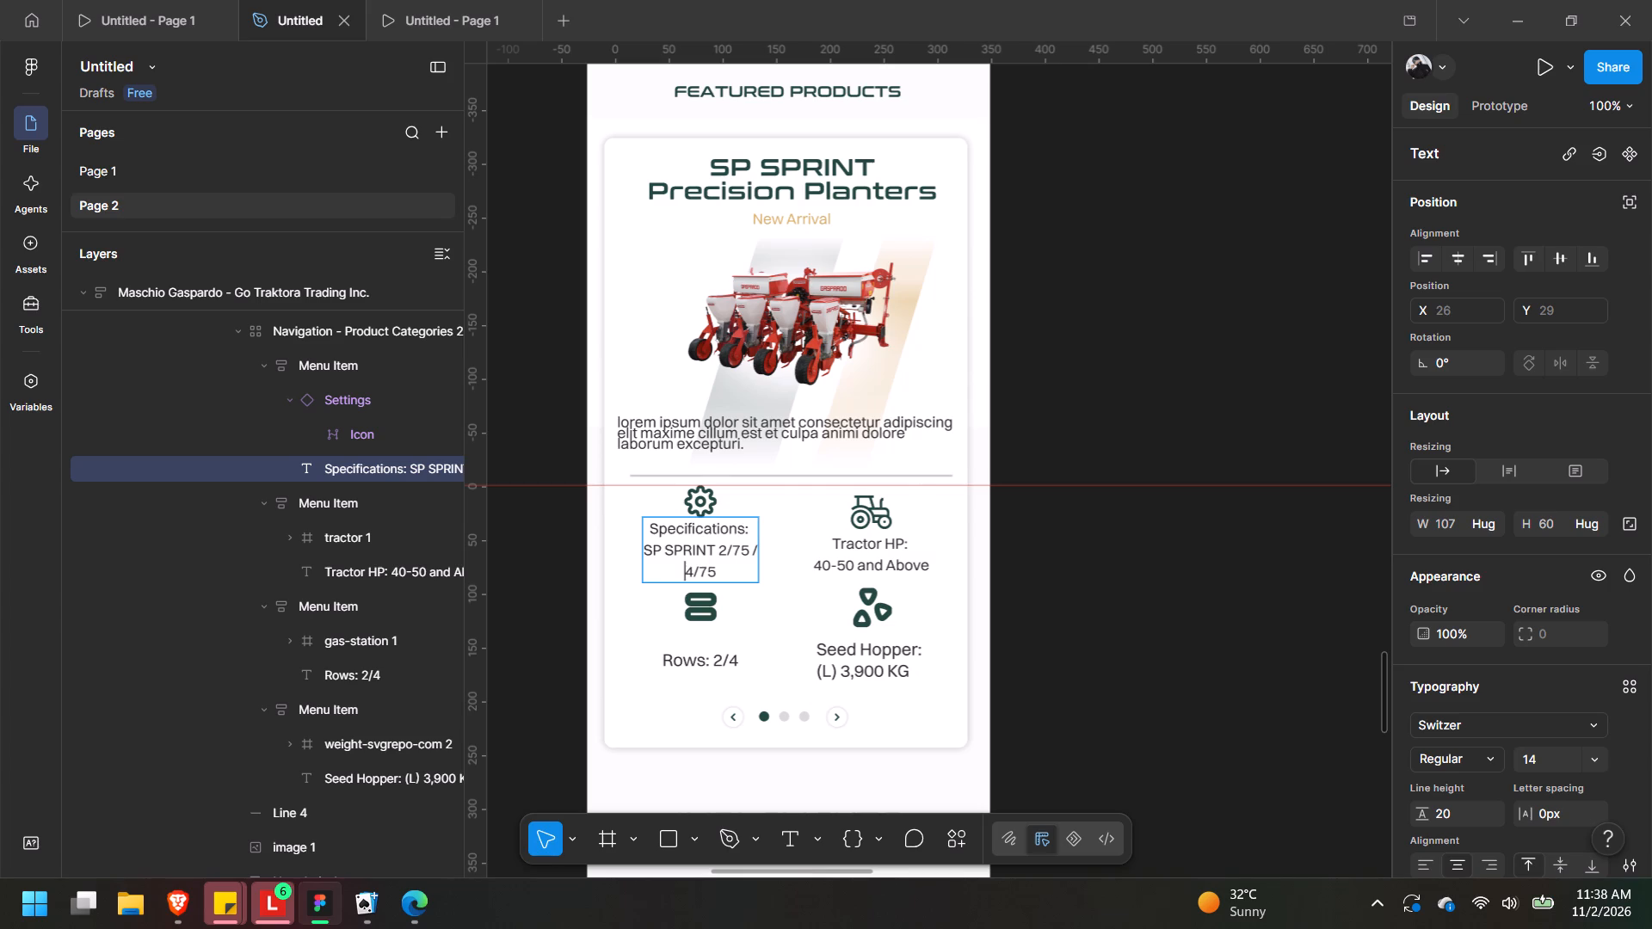
pyautogui.press('BackSpace')
pyautogui.press('space')
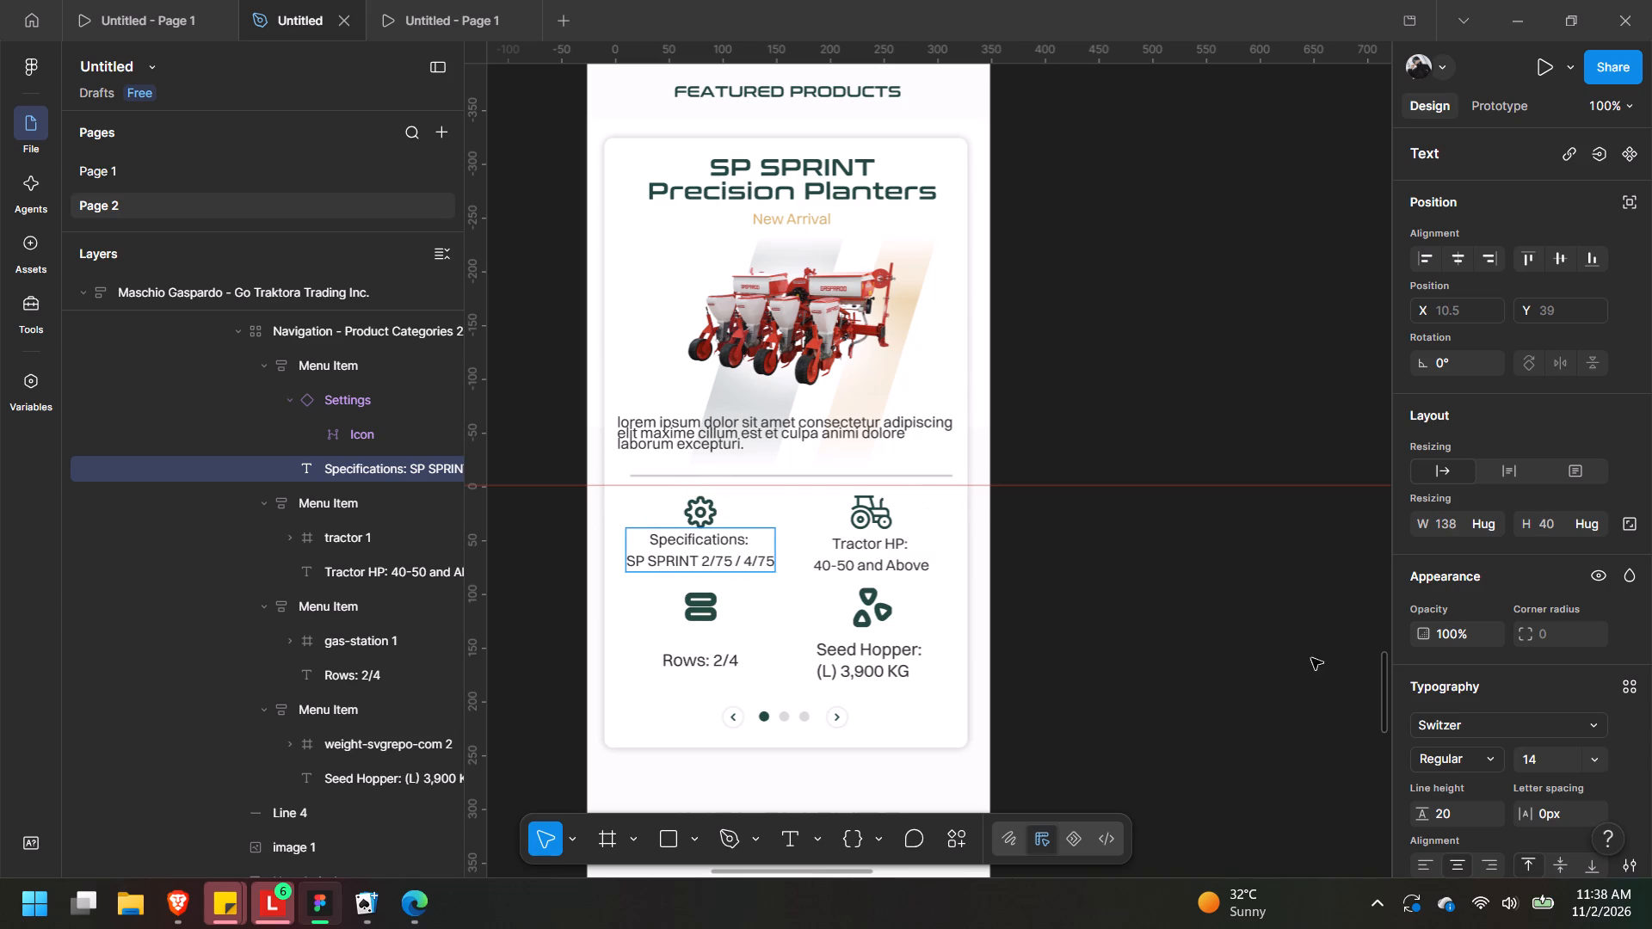
pyautogui.click(1192, 440)
pyautogui.doubleClick(743, 562)
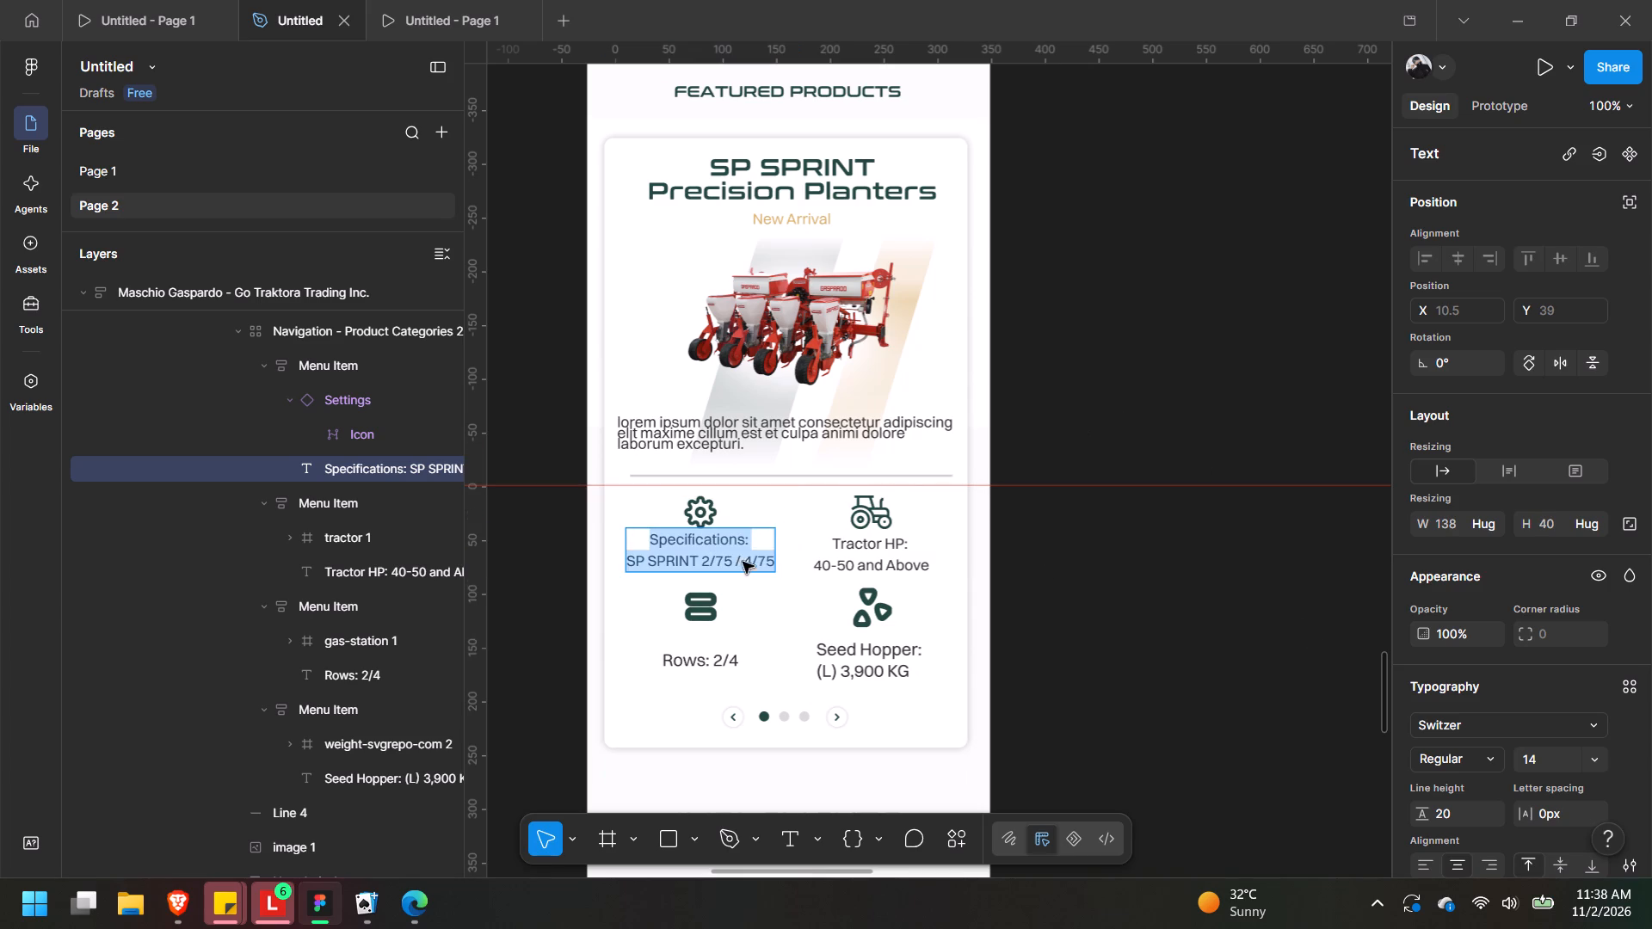
pyautogui.click(743, 566)
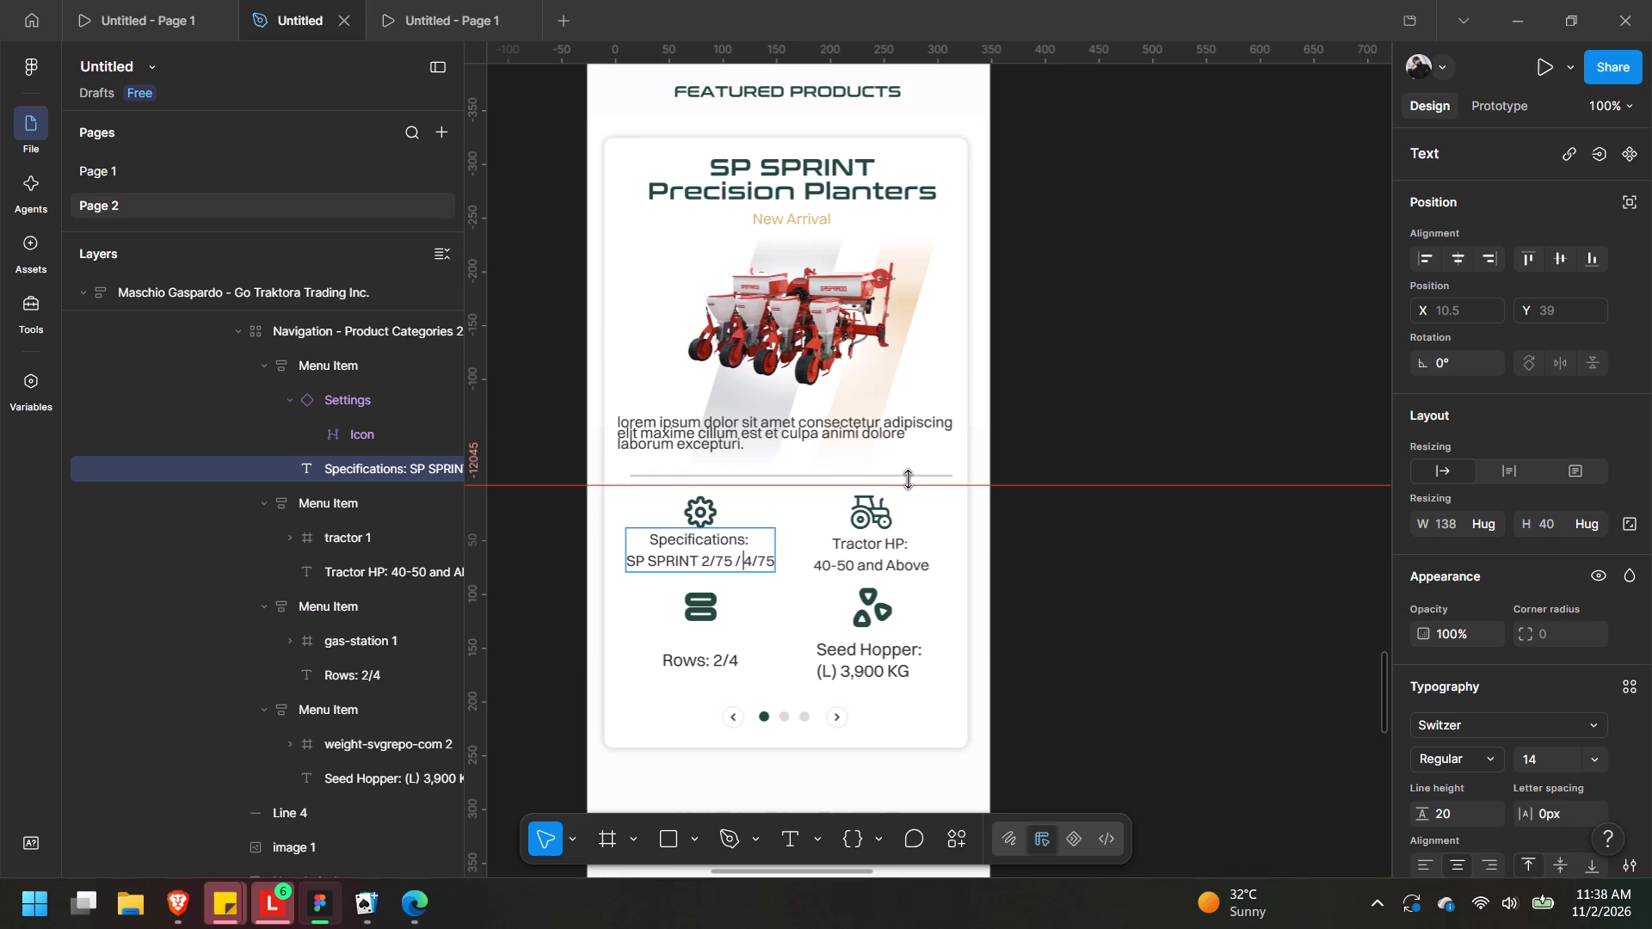
# Centre the divider line above the specifications grid horizontally in the card, at X 19, Y 314.
pyautogui.doubleClick(915, 474)
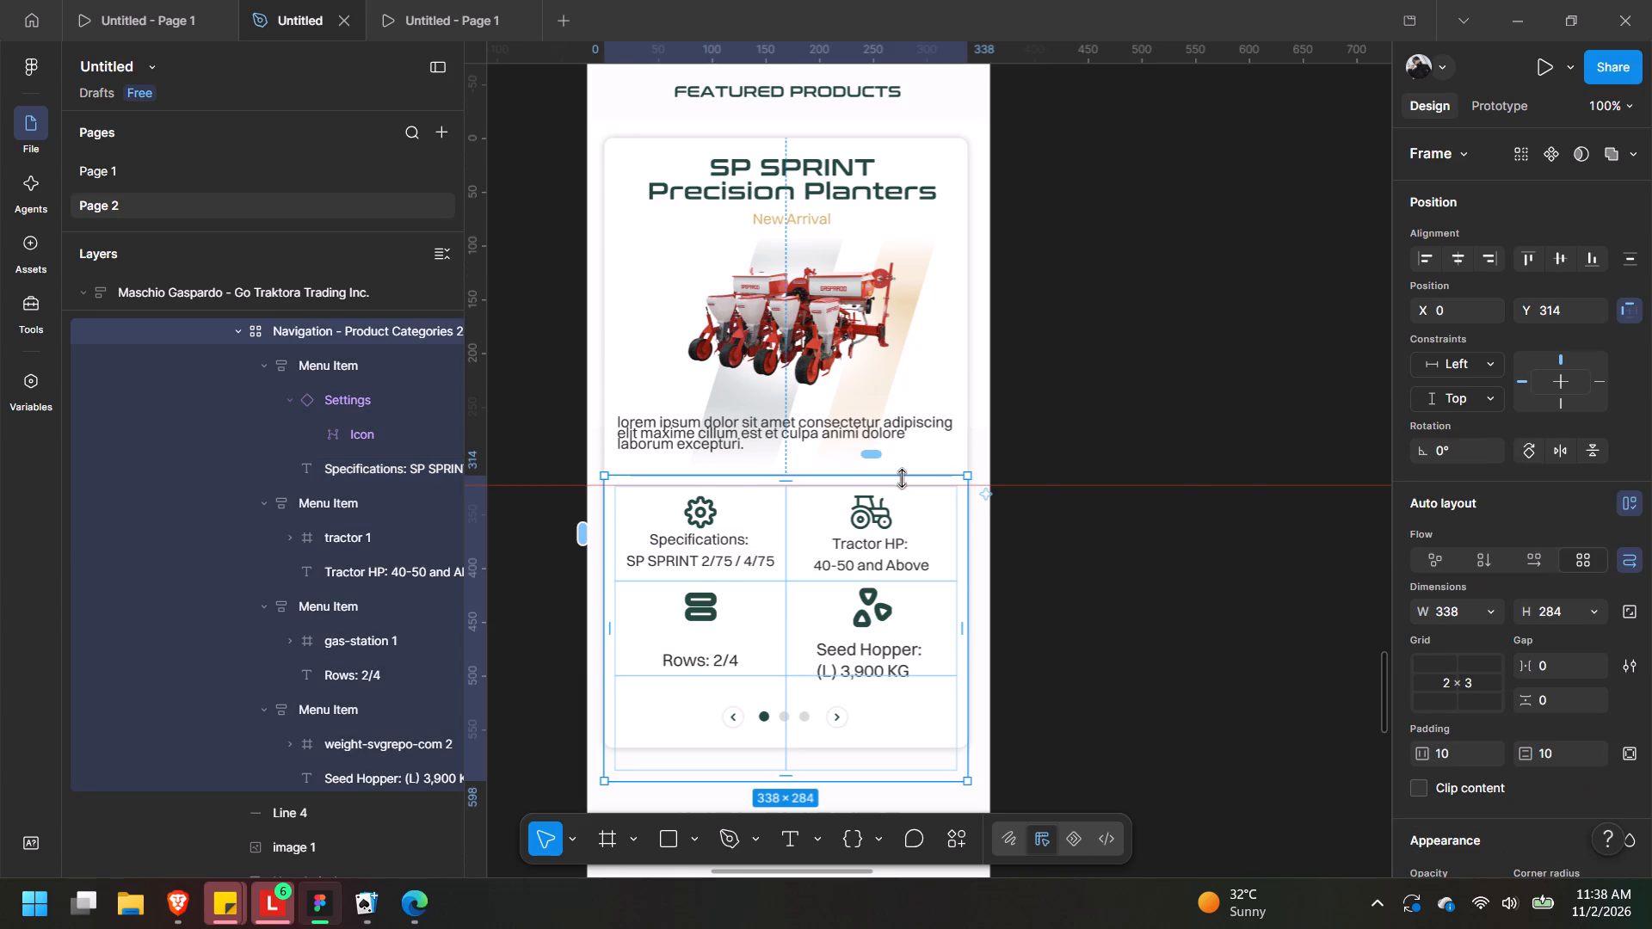
pyautogui.scroll(-1, 407, 563)
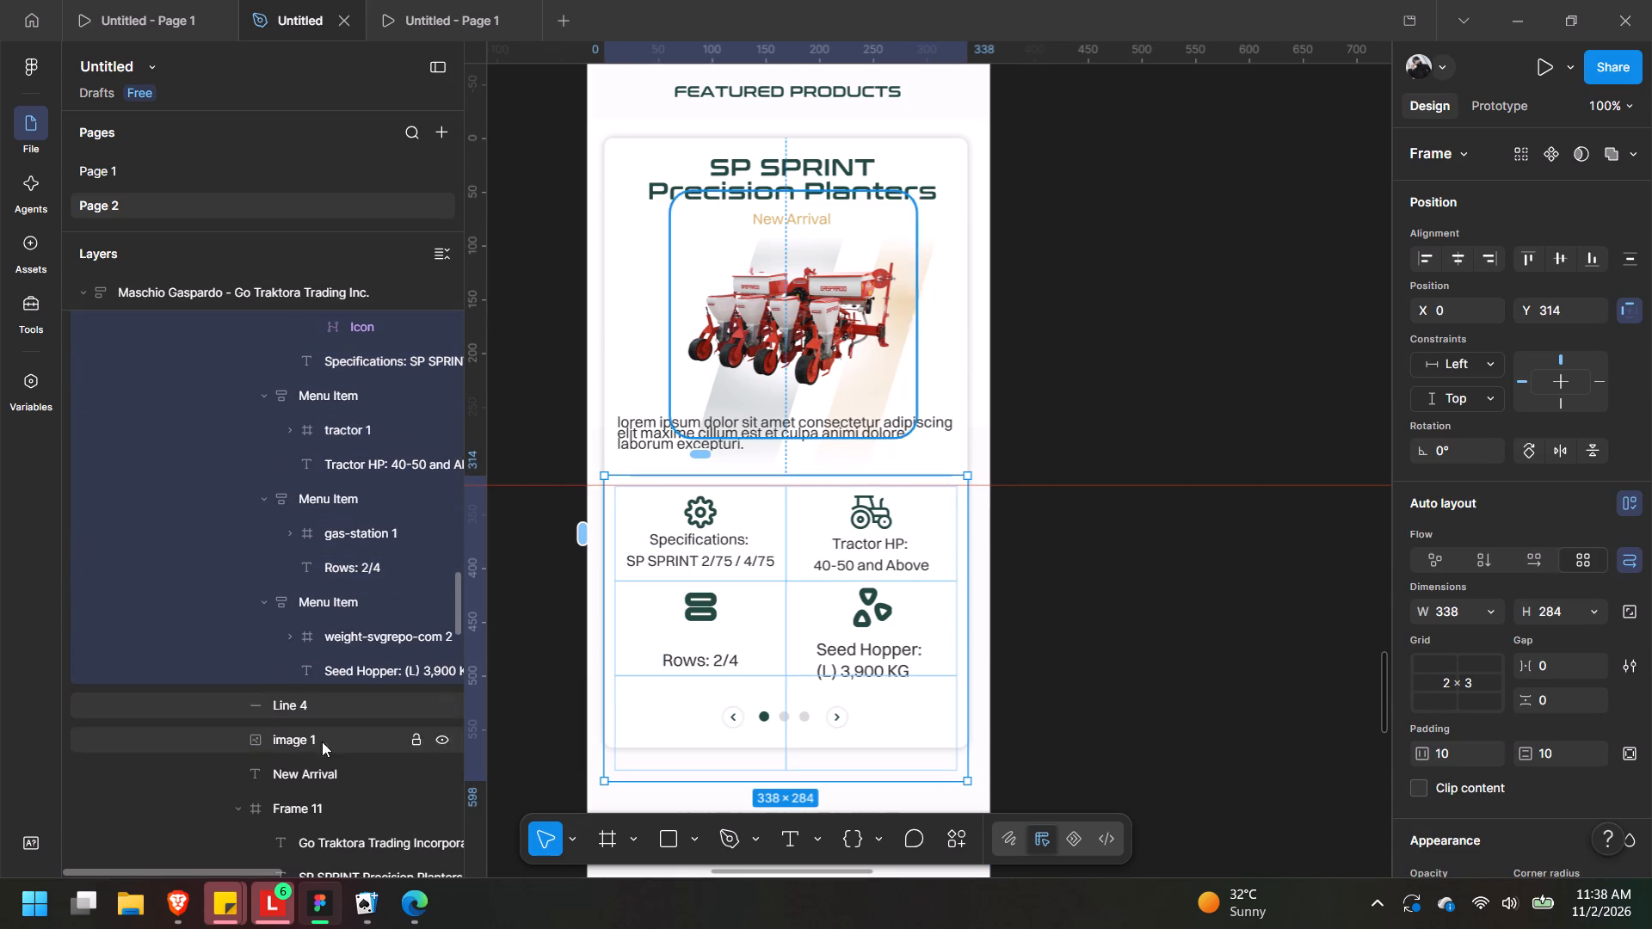
pyautogui.click(318, 713)
pyautogui.click(861, 475)
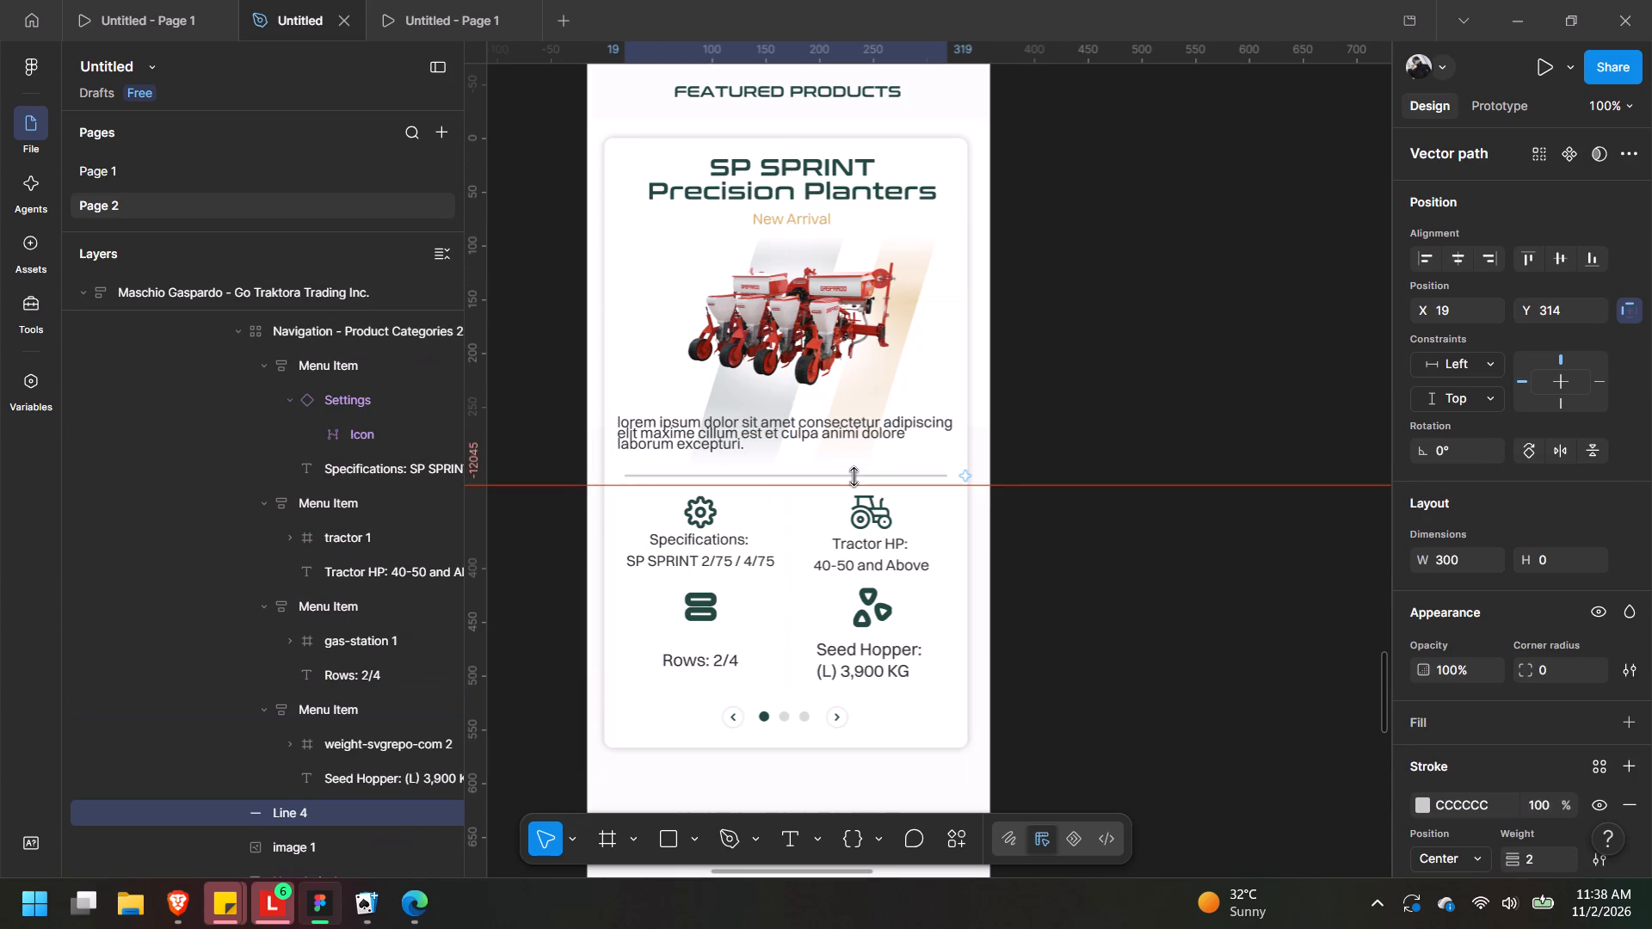
pyautogui.click(858, 475)
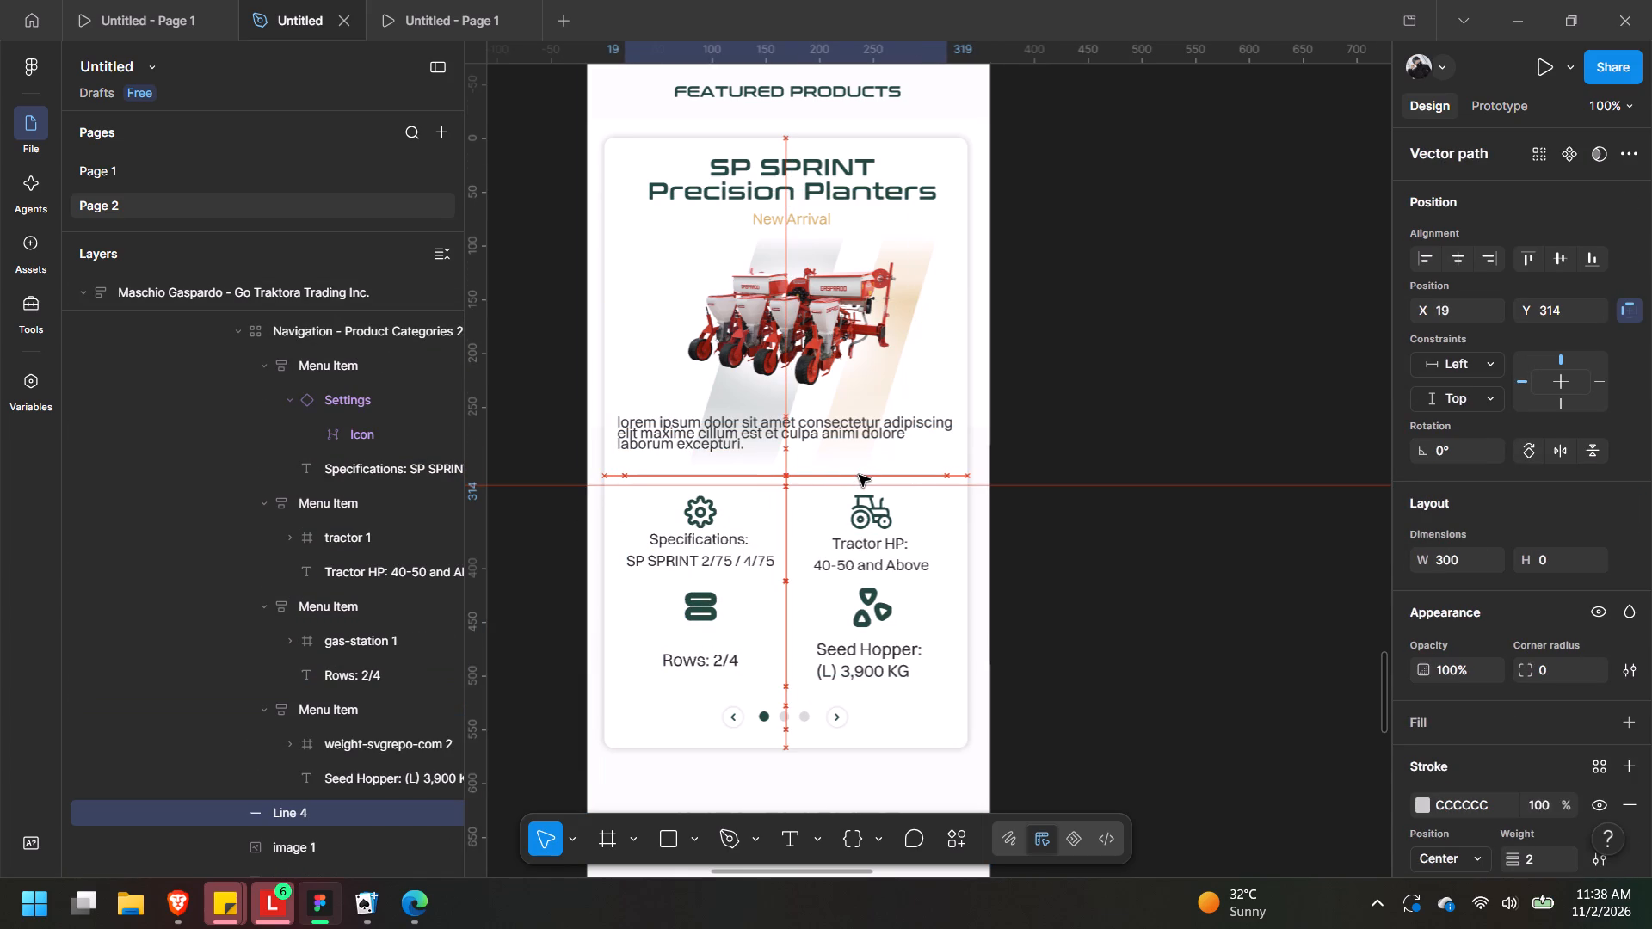
# Duplicate the divider line and place the copy between the two rows of specification cells at X 19, Y 412.
pyautogui.hotkey('ctrl', 'c')
pyautogui.hotkey('ctrl', 'v')
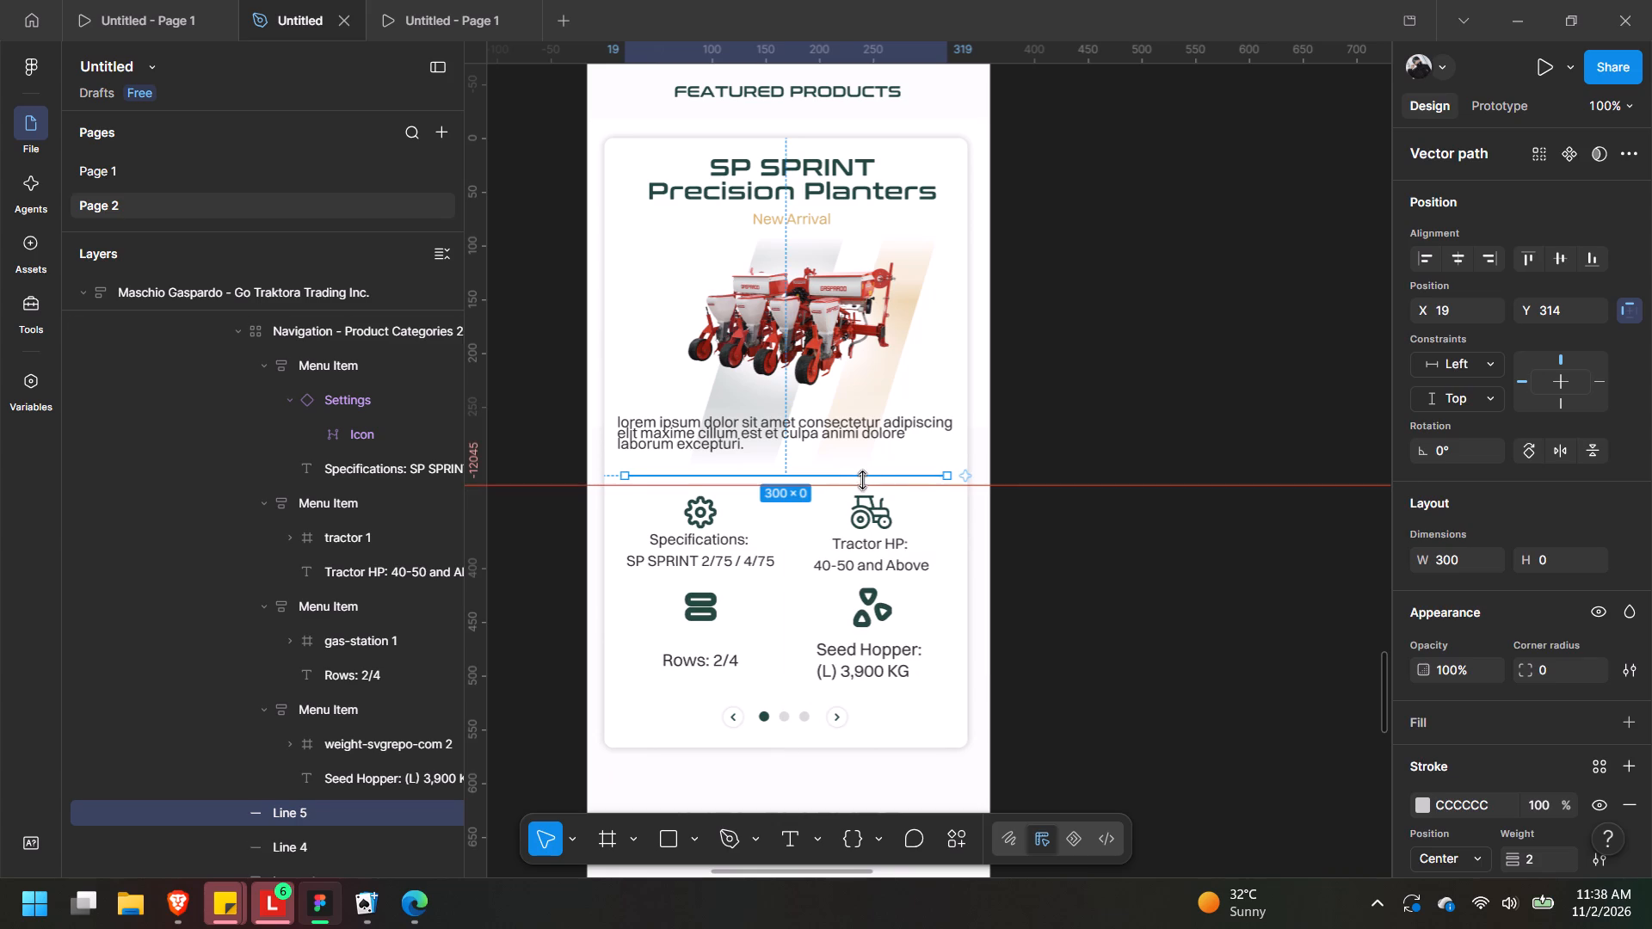
pyautogui.keyDown('shift'); pyautogui.moveTo(872, 478); pyautogui.dragTo(866, 592); pyautogui.keyUp('shift')
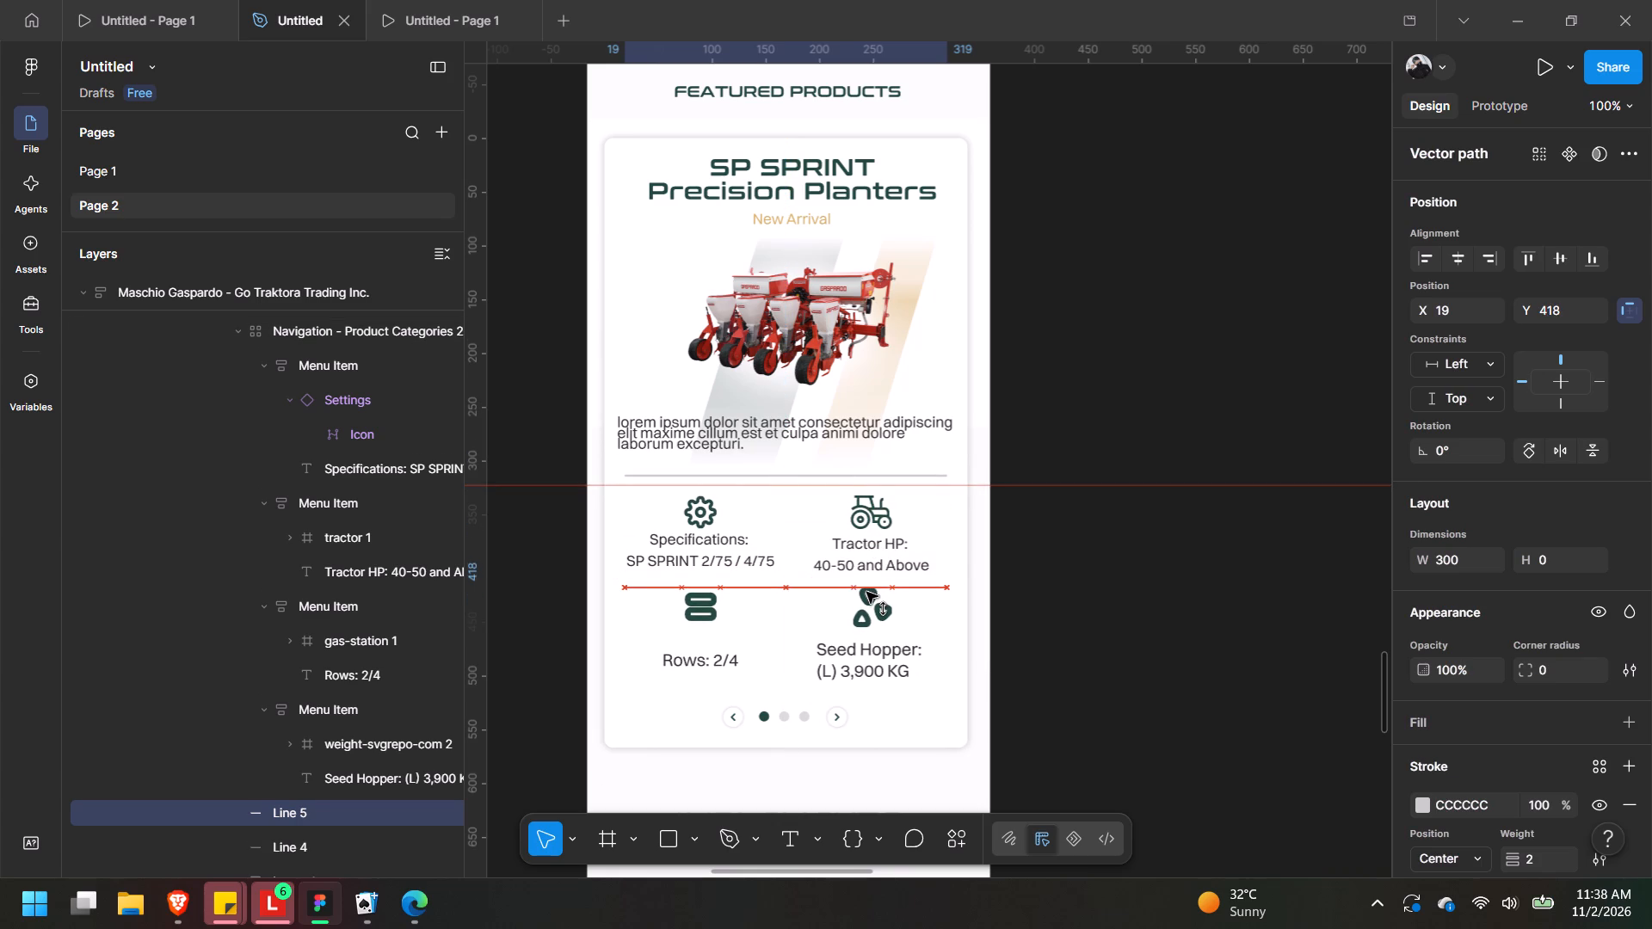
pyautogui.keyDown('shift'); pyautogui.moveTo(866, 592); pyautogui.dragTo(865, 585); pyautogui.keyUp('shift')
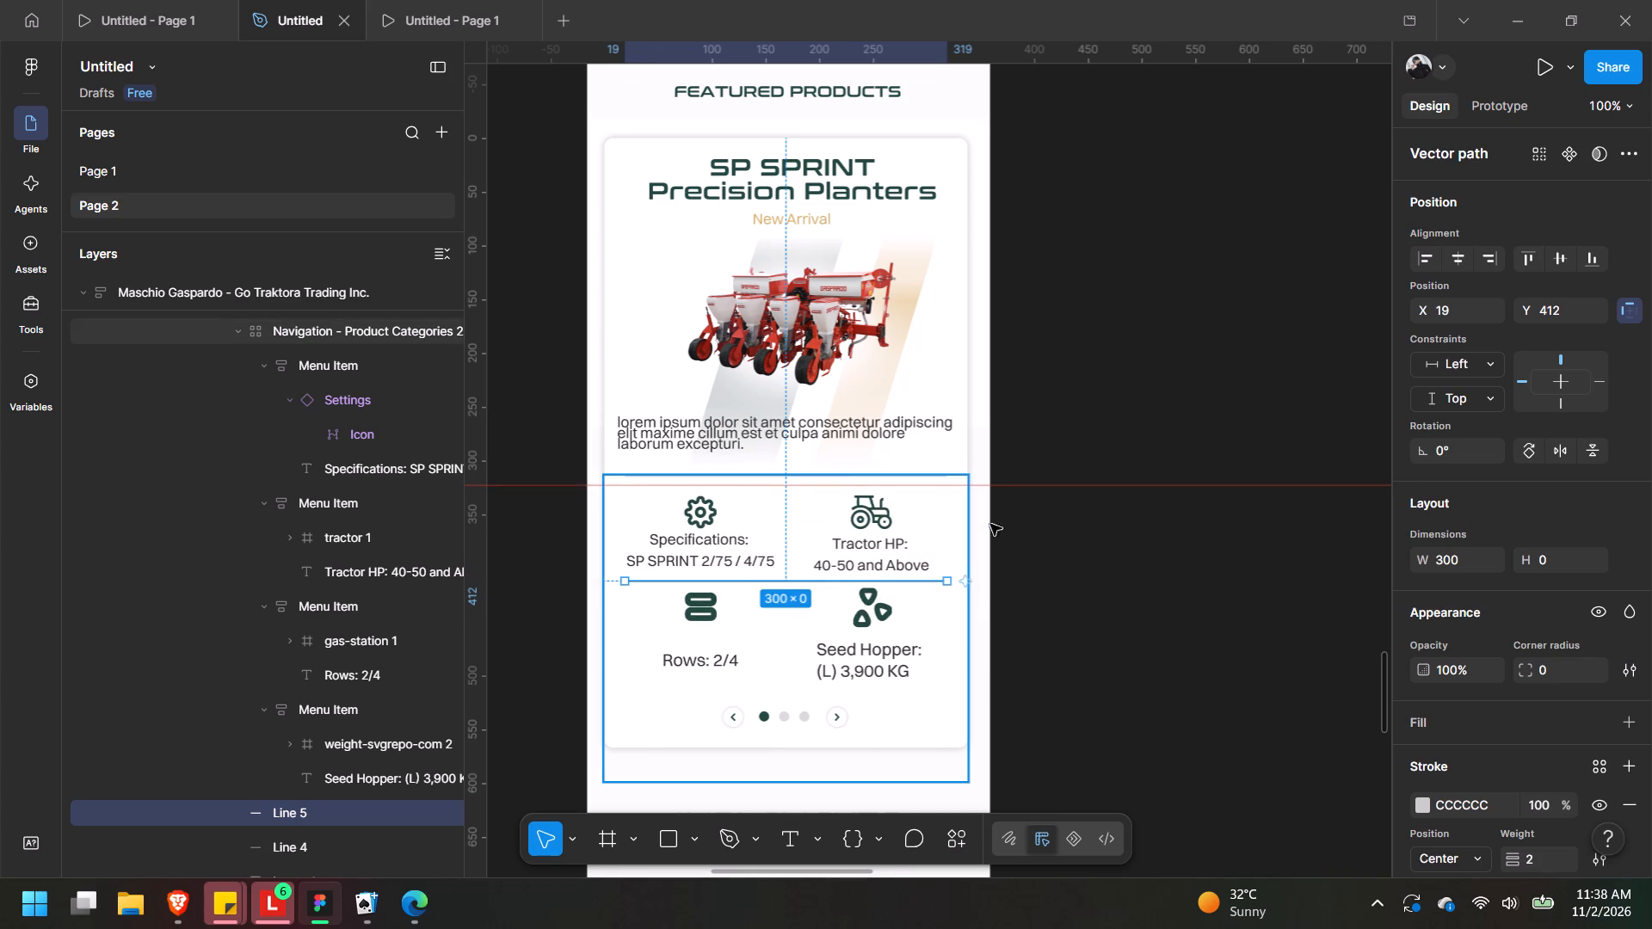
# Move the horizontal ruler guide down to the boundary between the two rows of specification cells, at Y -11957.
pyautogui.click(901, 631)
pyautogui.moveTo(1069, 486); pyautogui.dragTo(1056, 550)
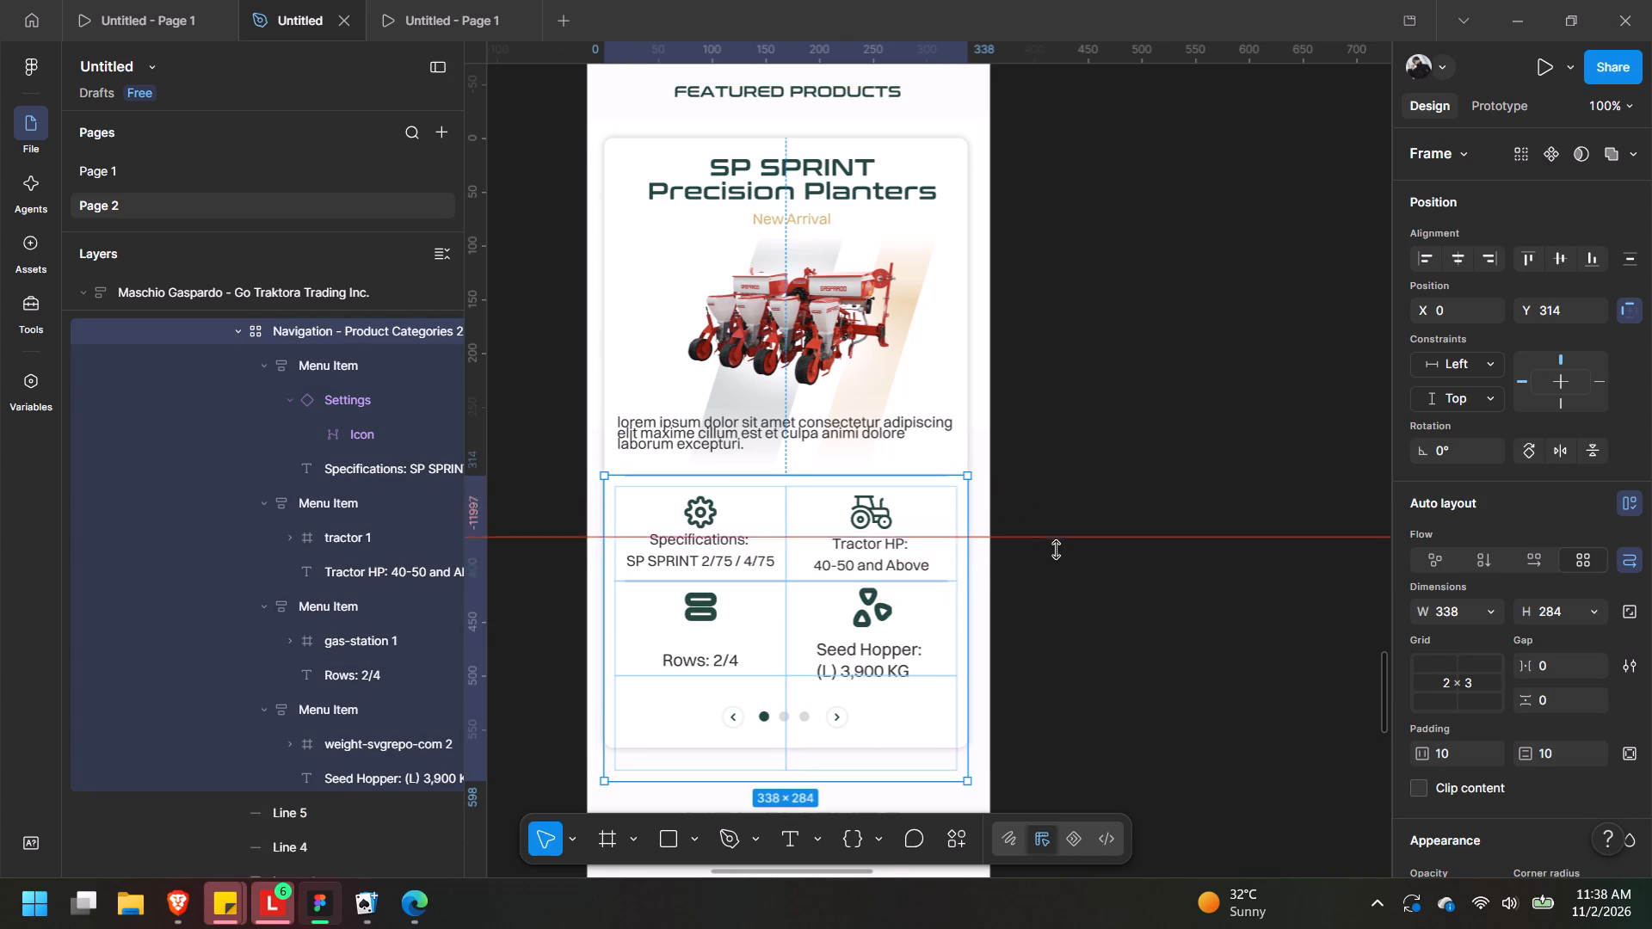
pyautogui.moveTo(1056, 550); pyautogui.dragTo(1044, 581)
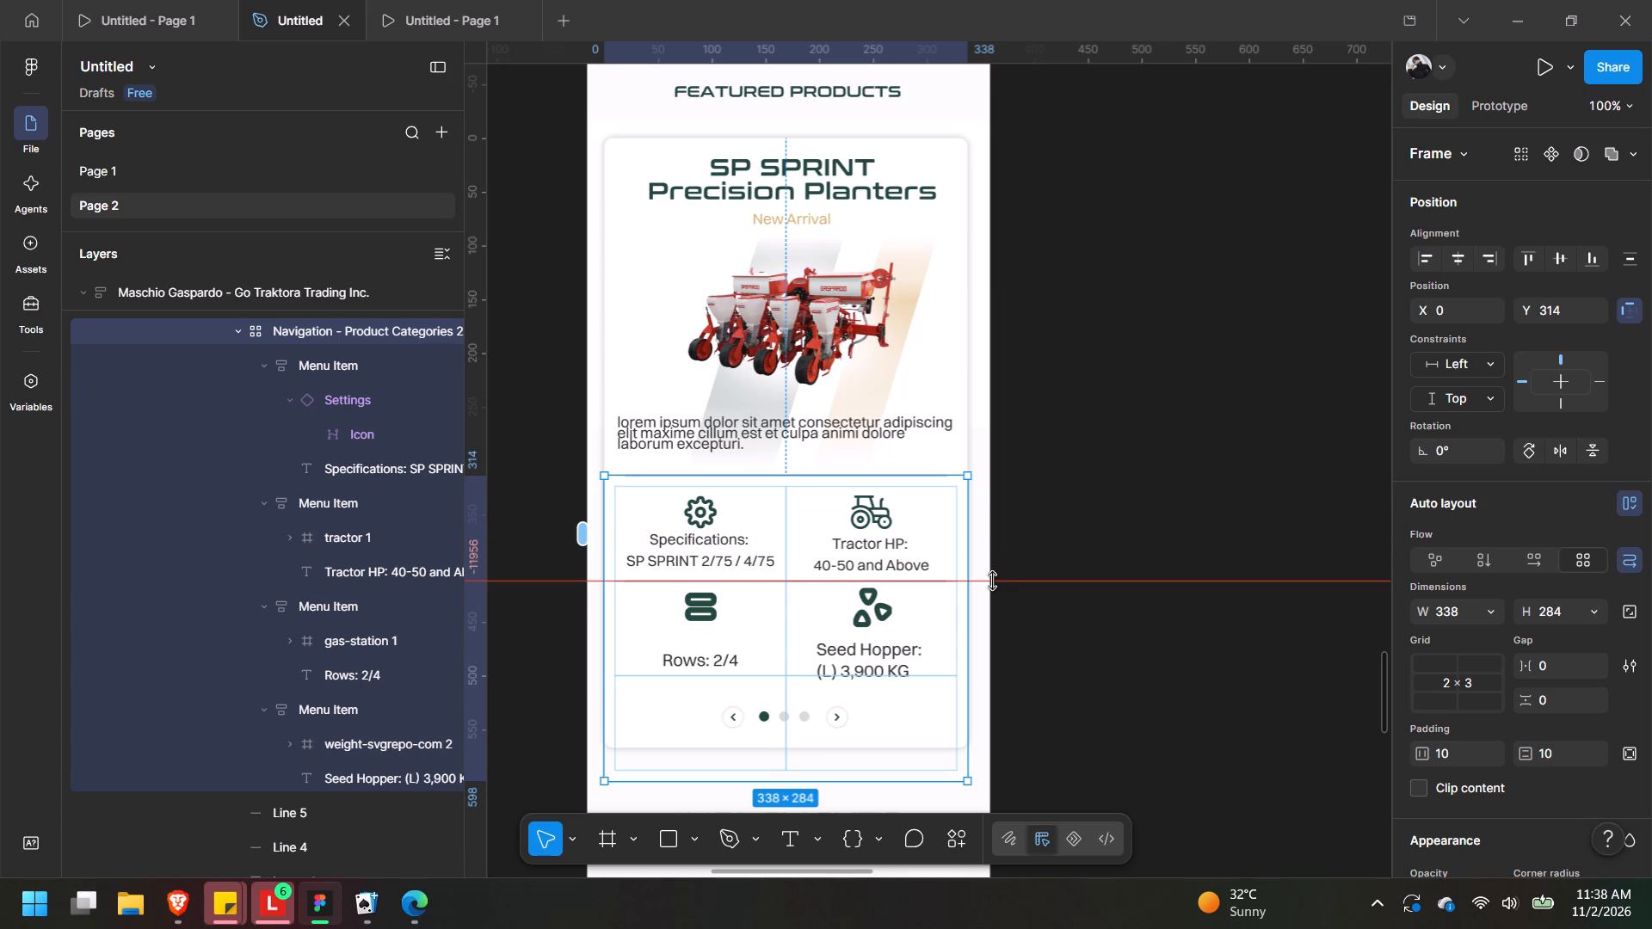
pyautogui.click(992, 581)
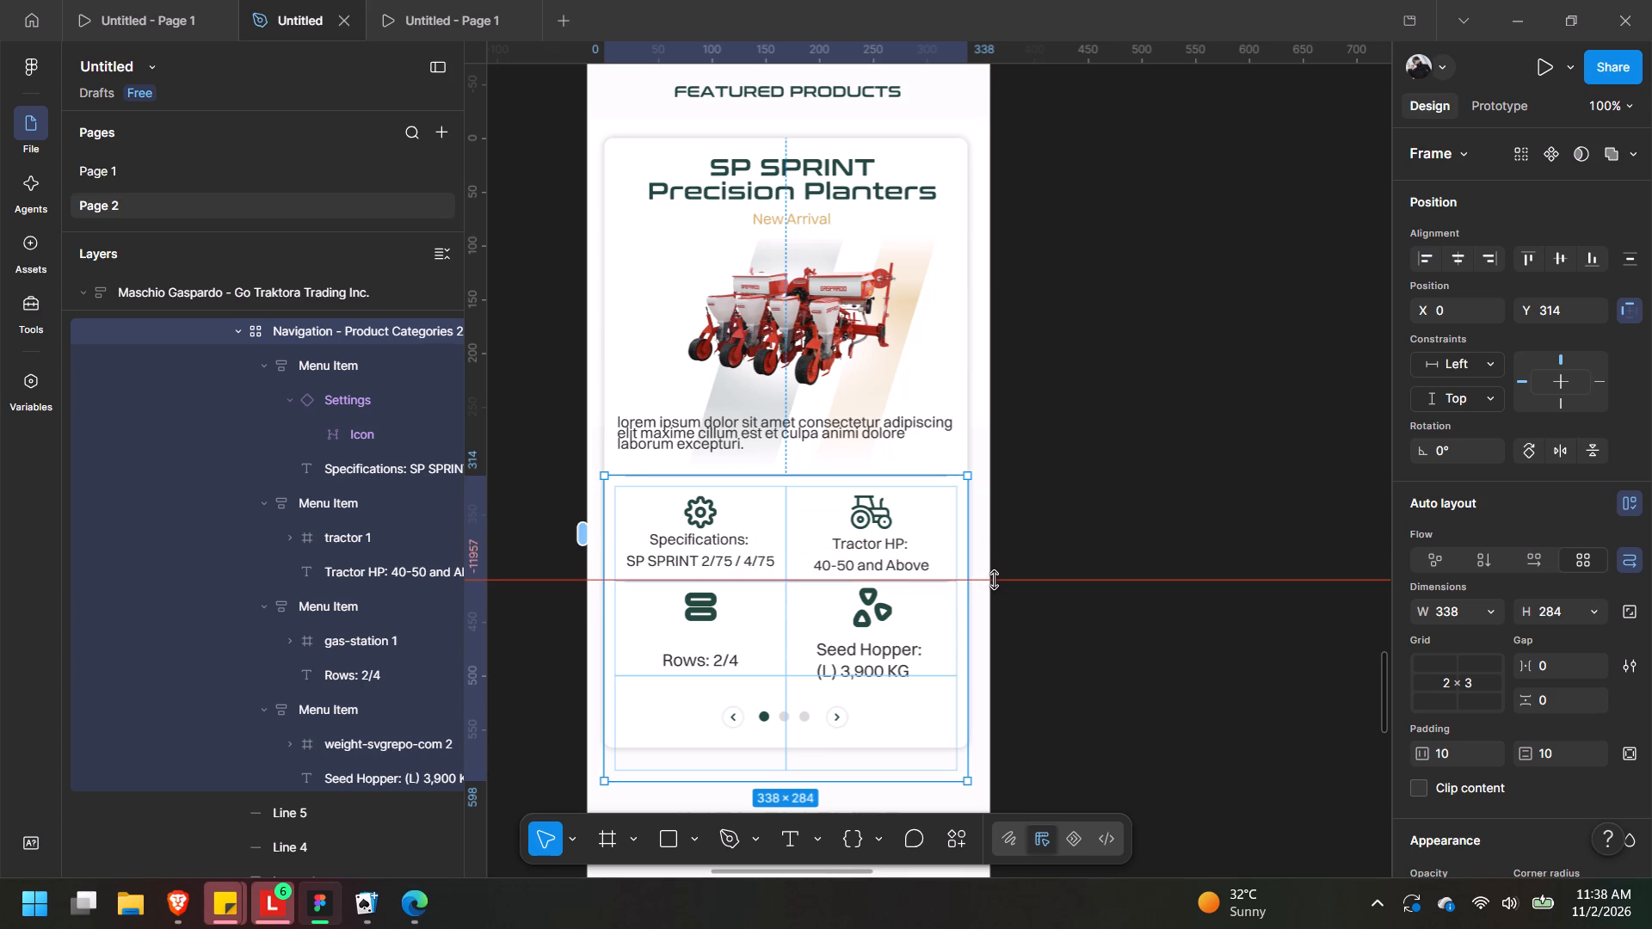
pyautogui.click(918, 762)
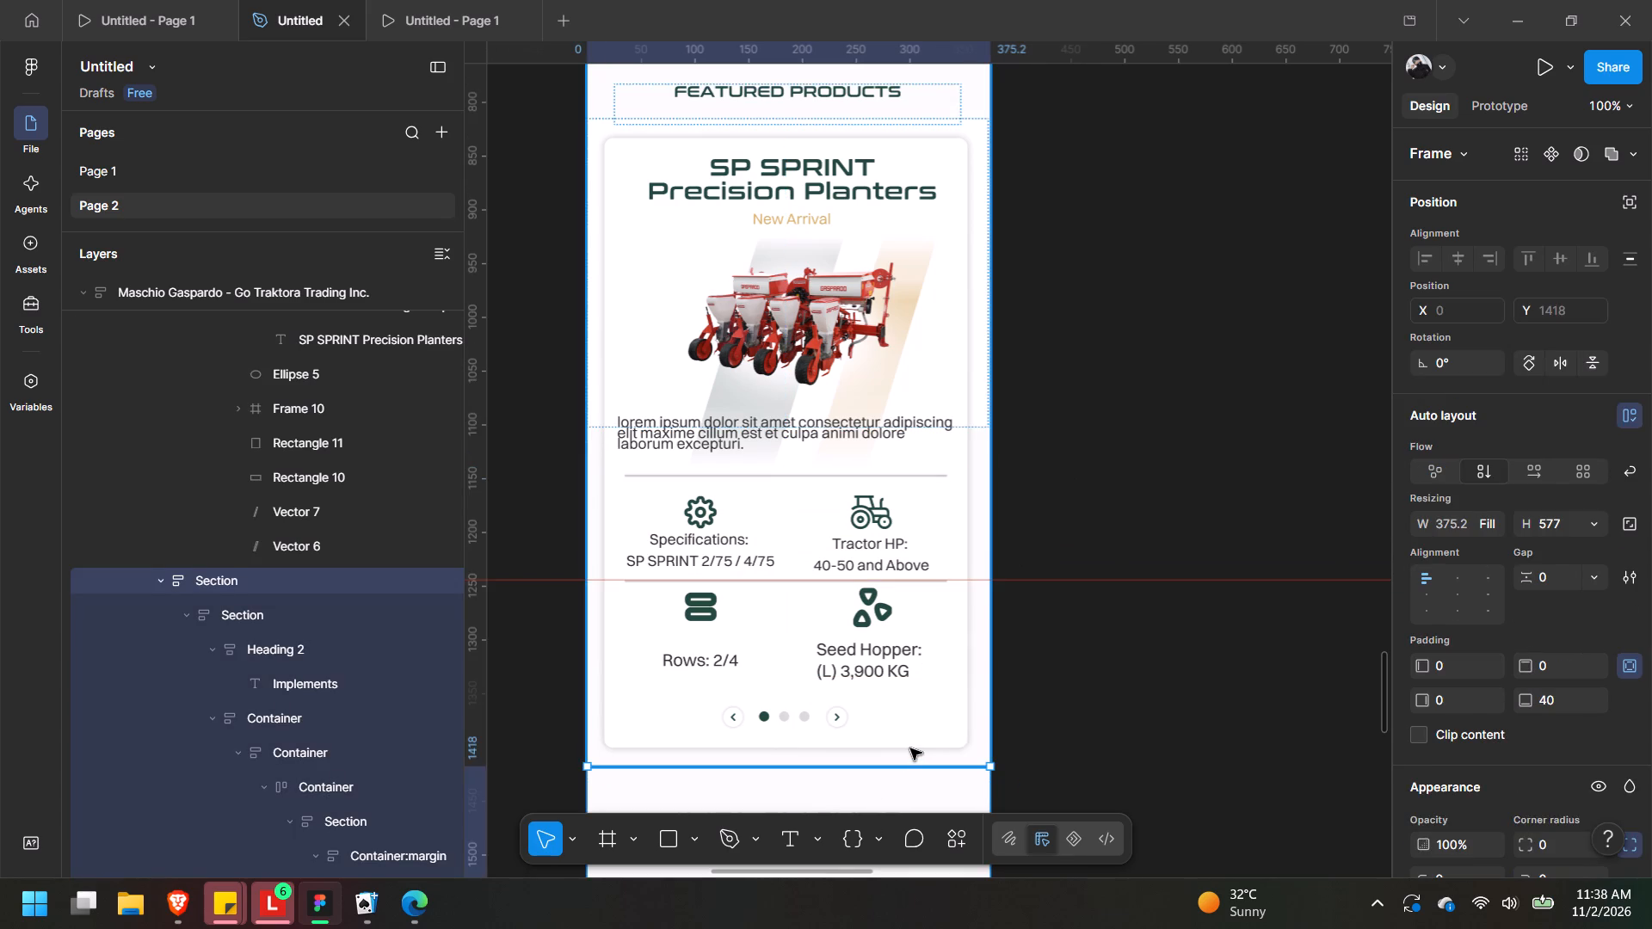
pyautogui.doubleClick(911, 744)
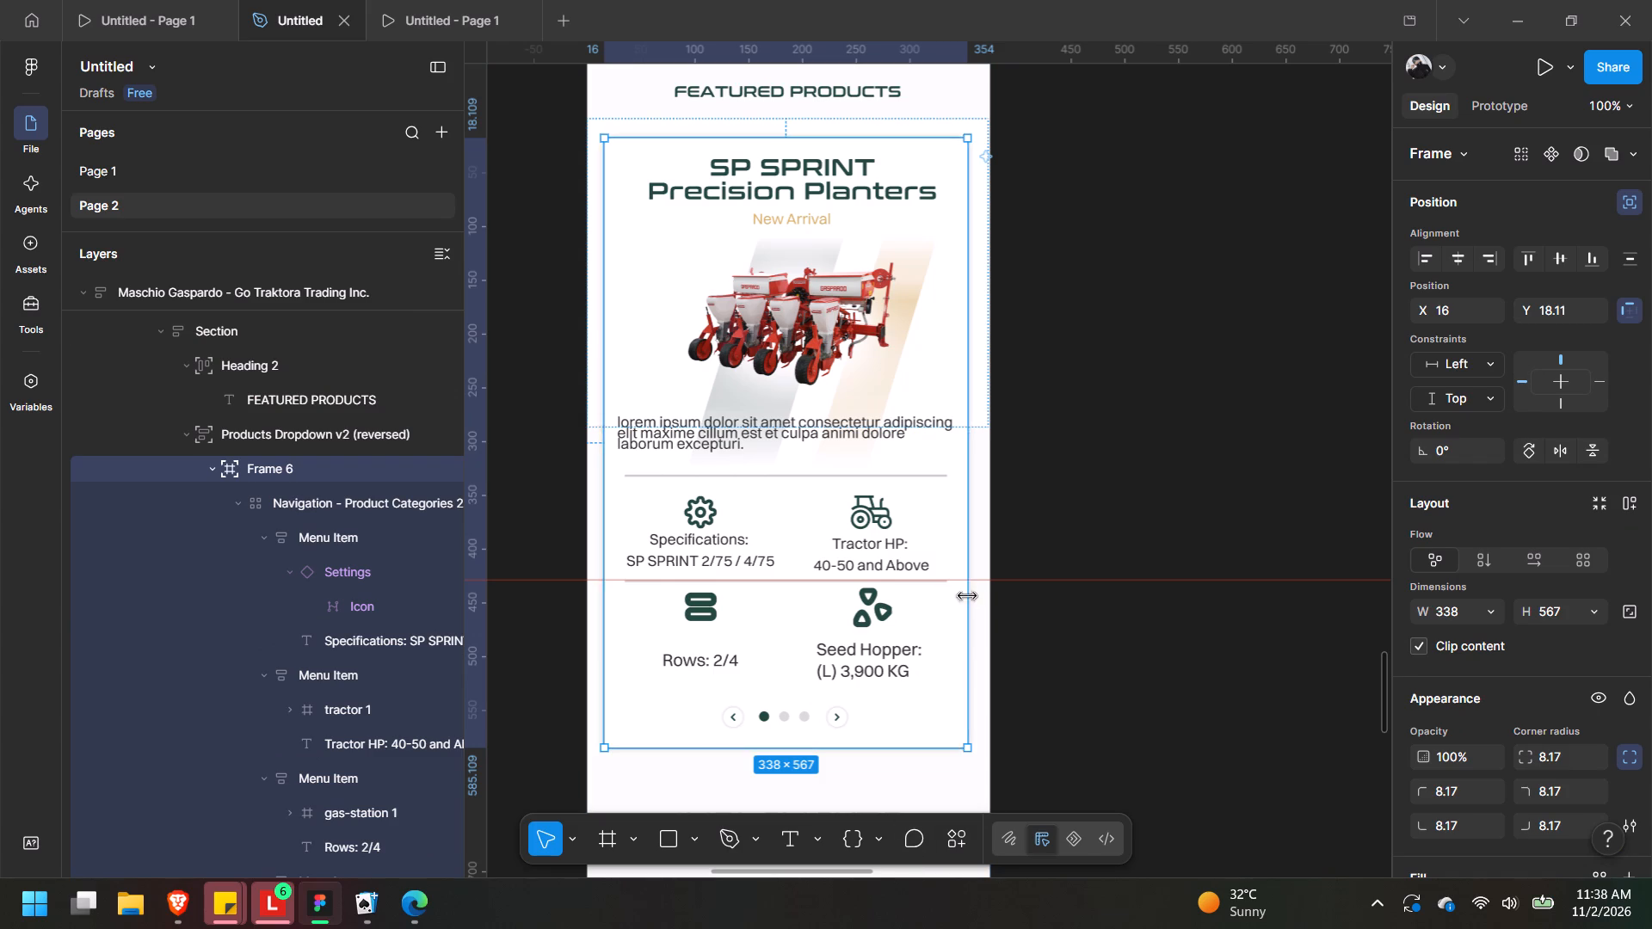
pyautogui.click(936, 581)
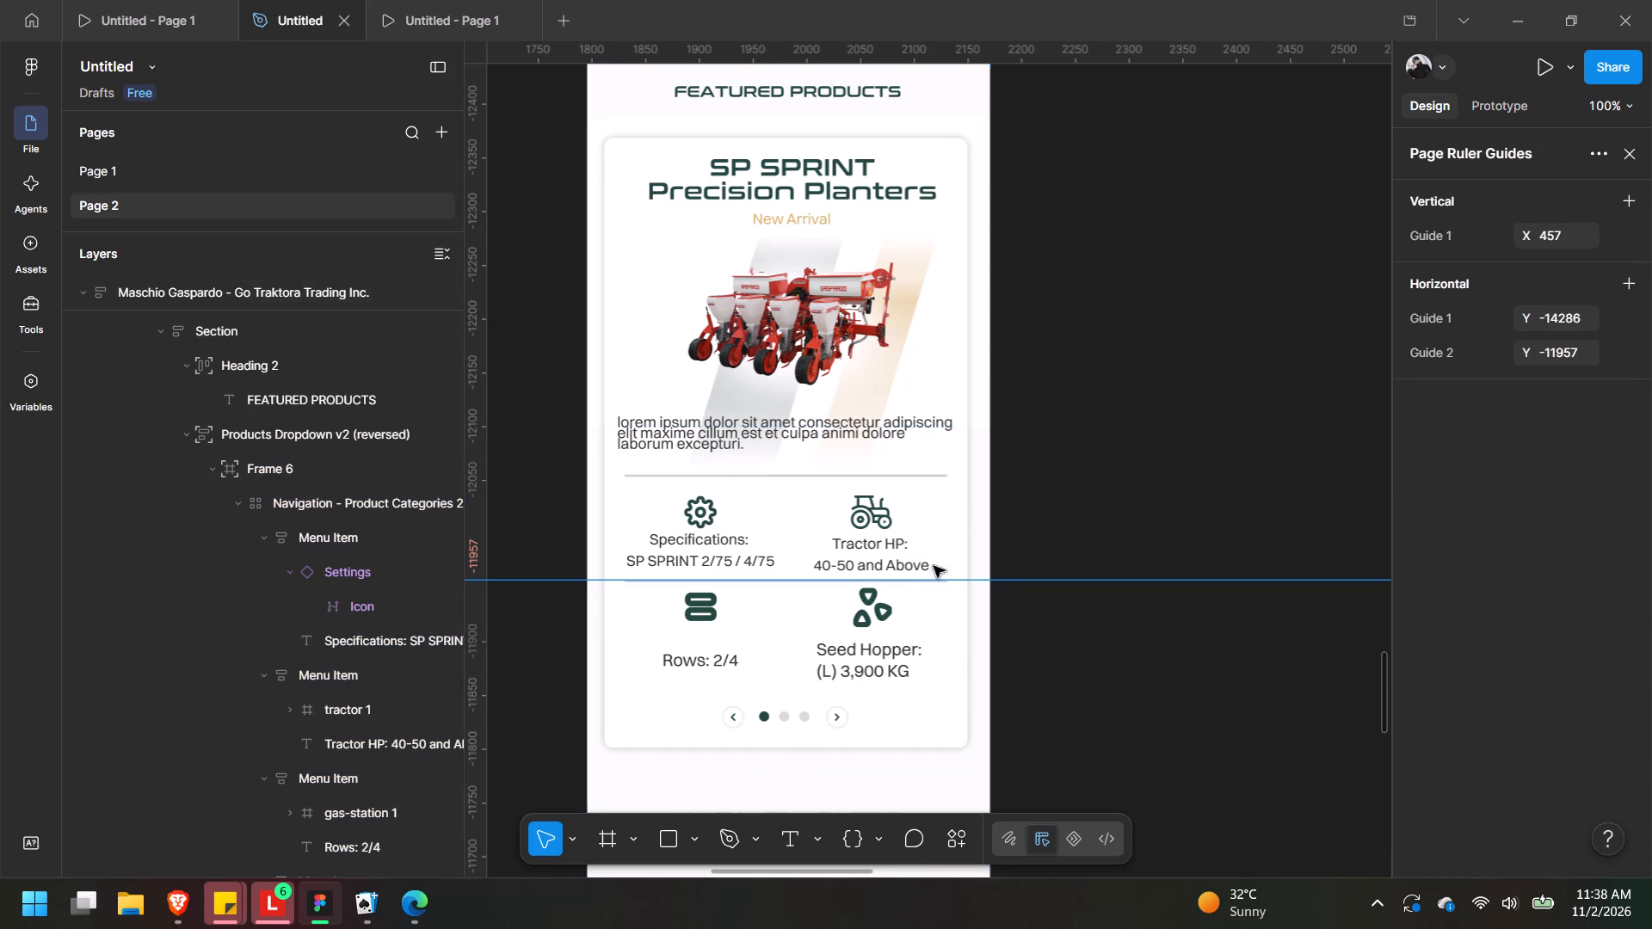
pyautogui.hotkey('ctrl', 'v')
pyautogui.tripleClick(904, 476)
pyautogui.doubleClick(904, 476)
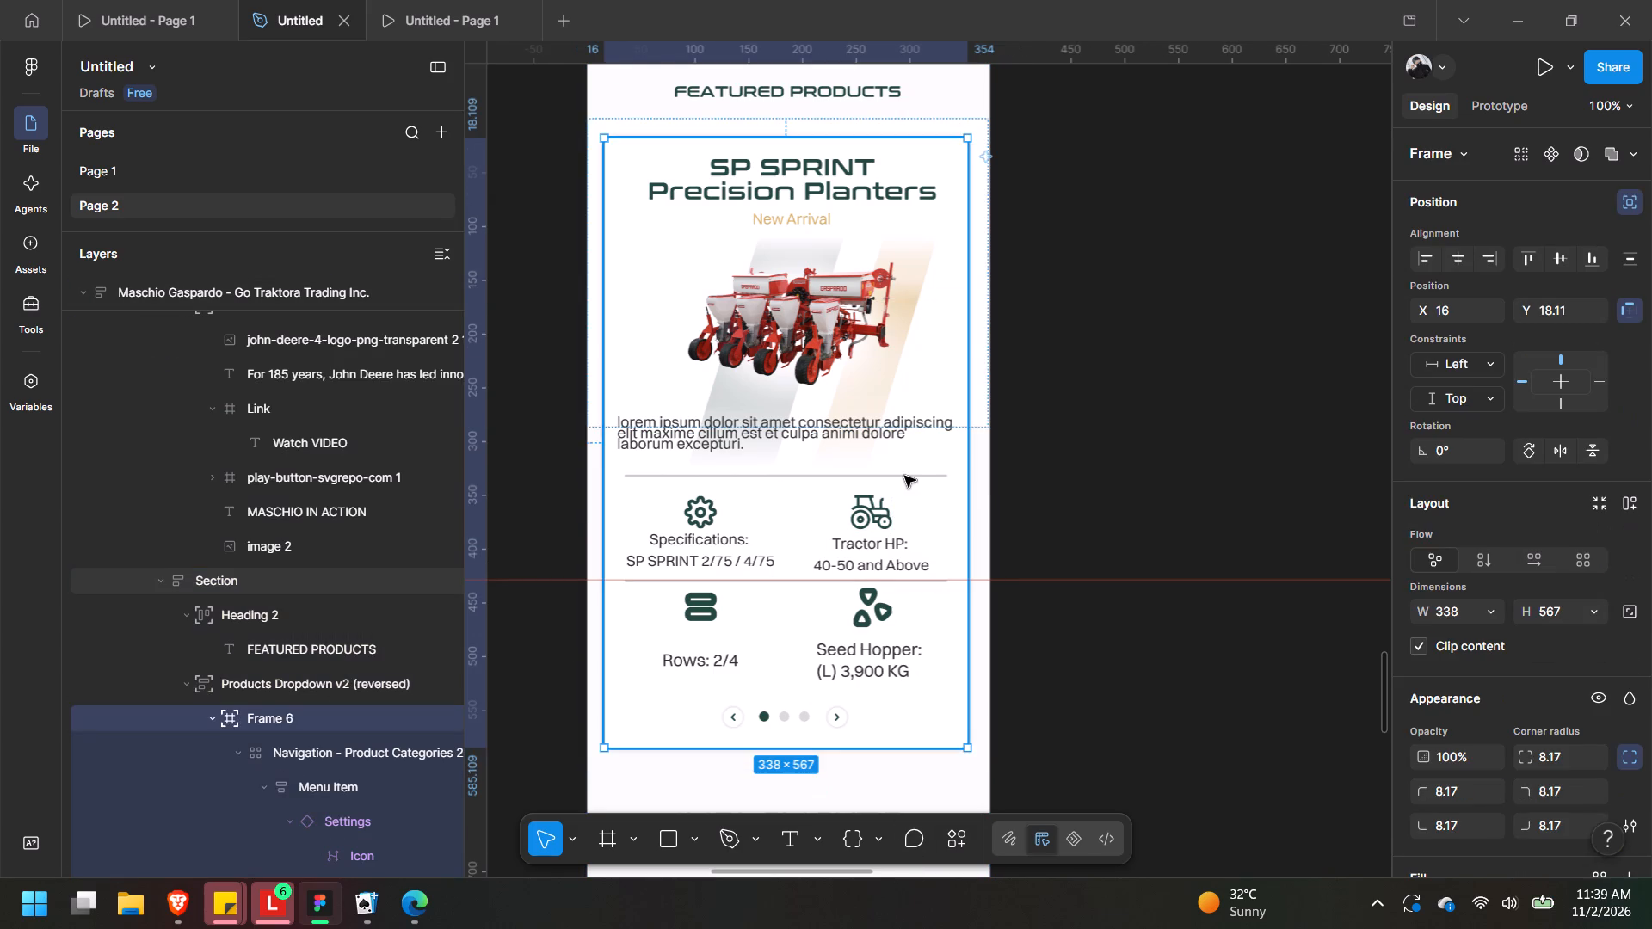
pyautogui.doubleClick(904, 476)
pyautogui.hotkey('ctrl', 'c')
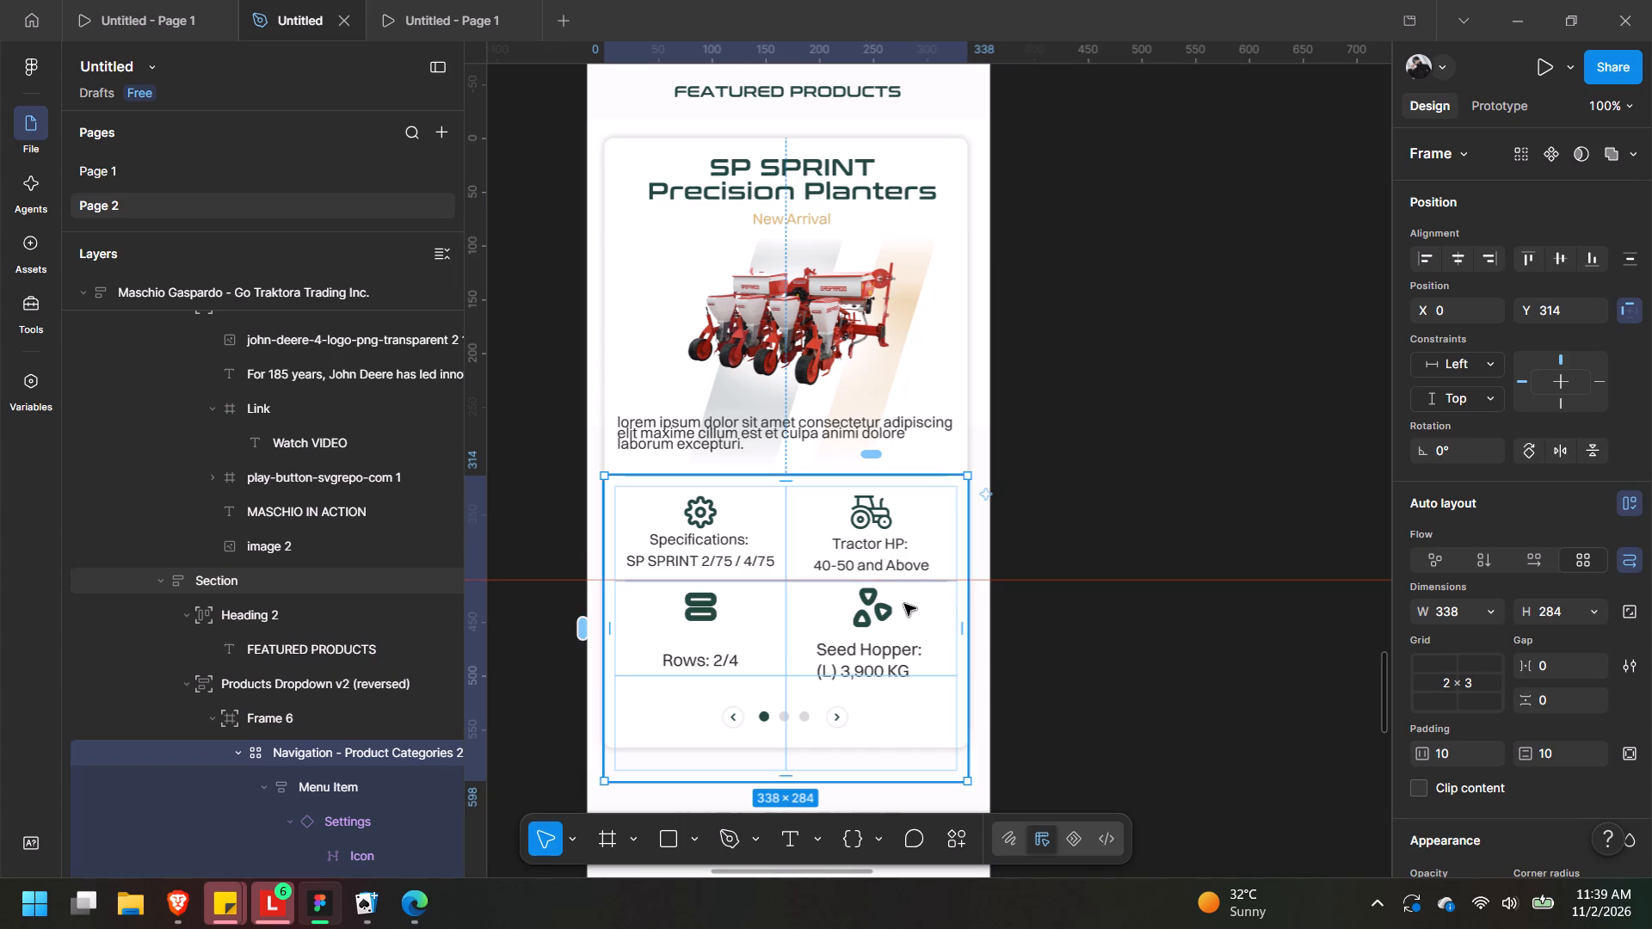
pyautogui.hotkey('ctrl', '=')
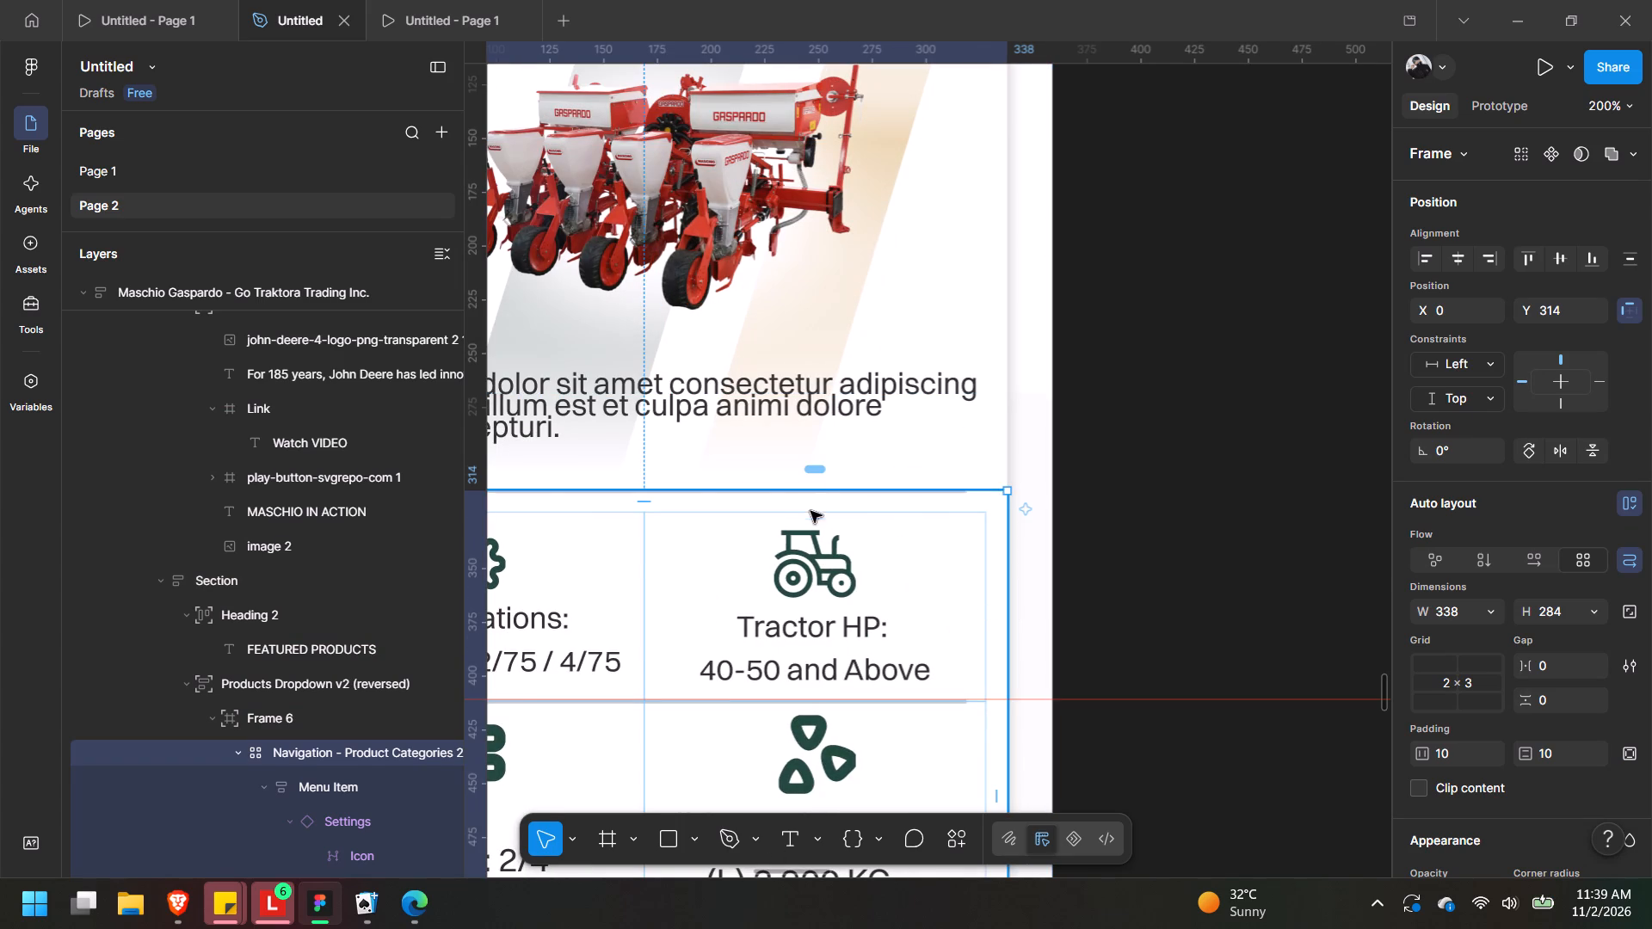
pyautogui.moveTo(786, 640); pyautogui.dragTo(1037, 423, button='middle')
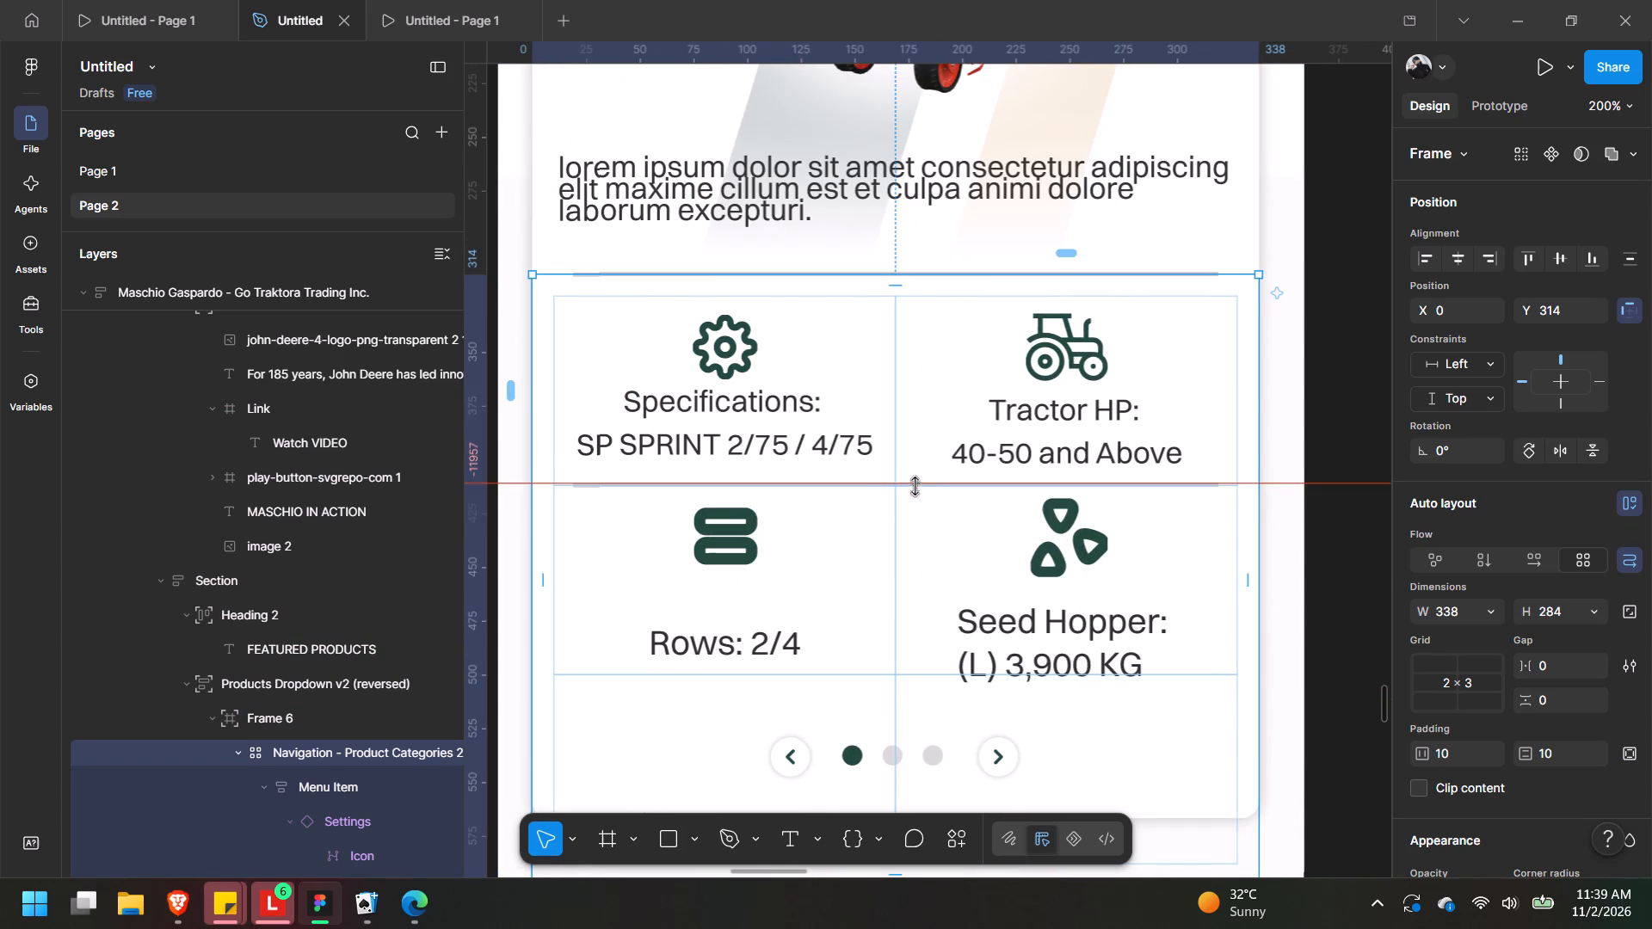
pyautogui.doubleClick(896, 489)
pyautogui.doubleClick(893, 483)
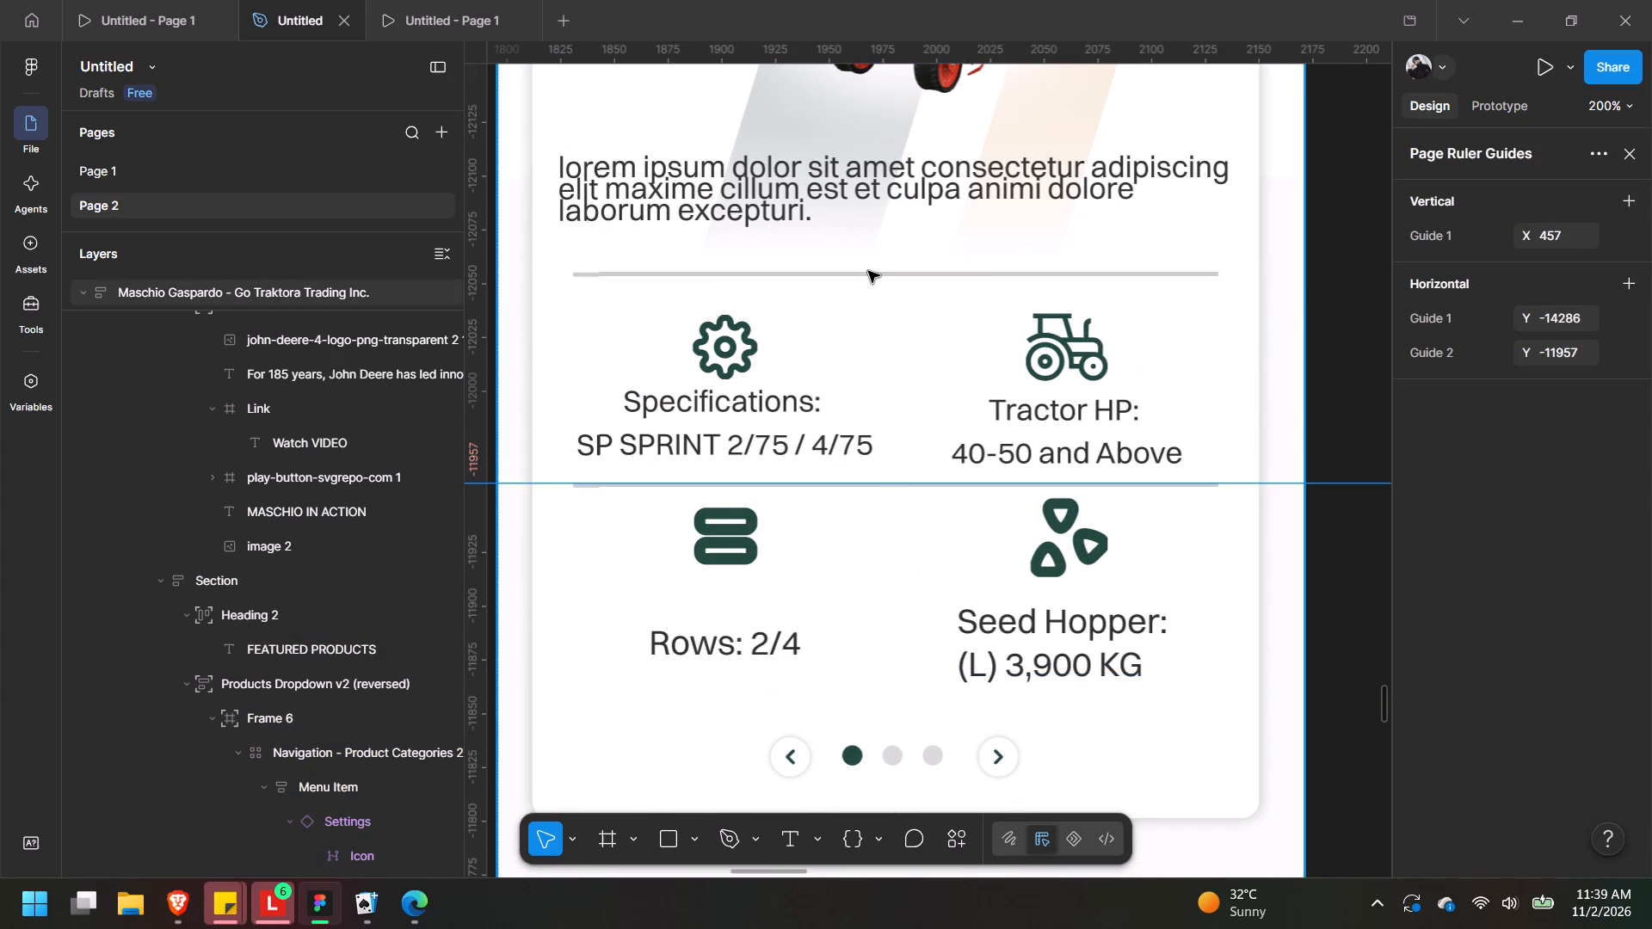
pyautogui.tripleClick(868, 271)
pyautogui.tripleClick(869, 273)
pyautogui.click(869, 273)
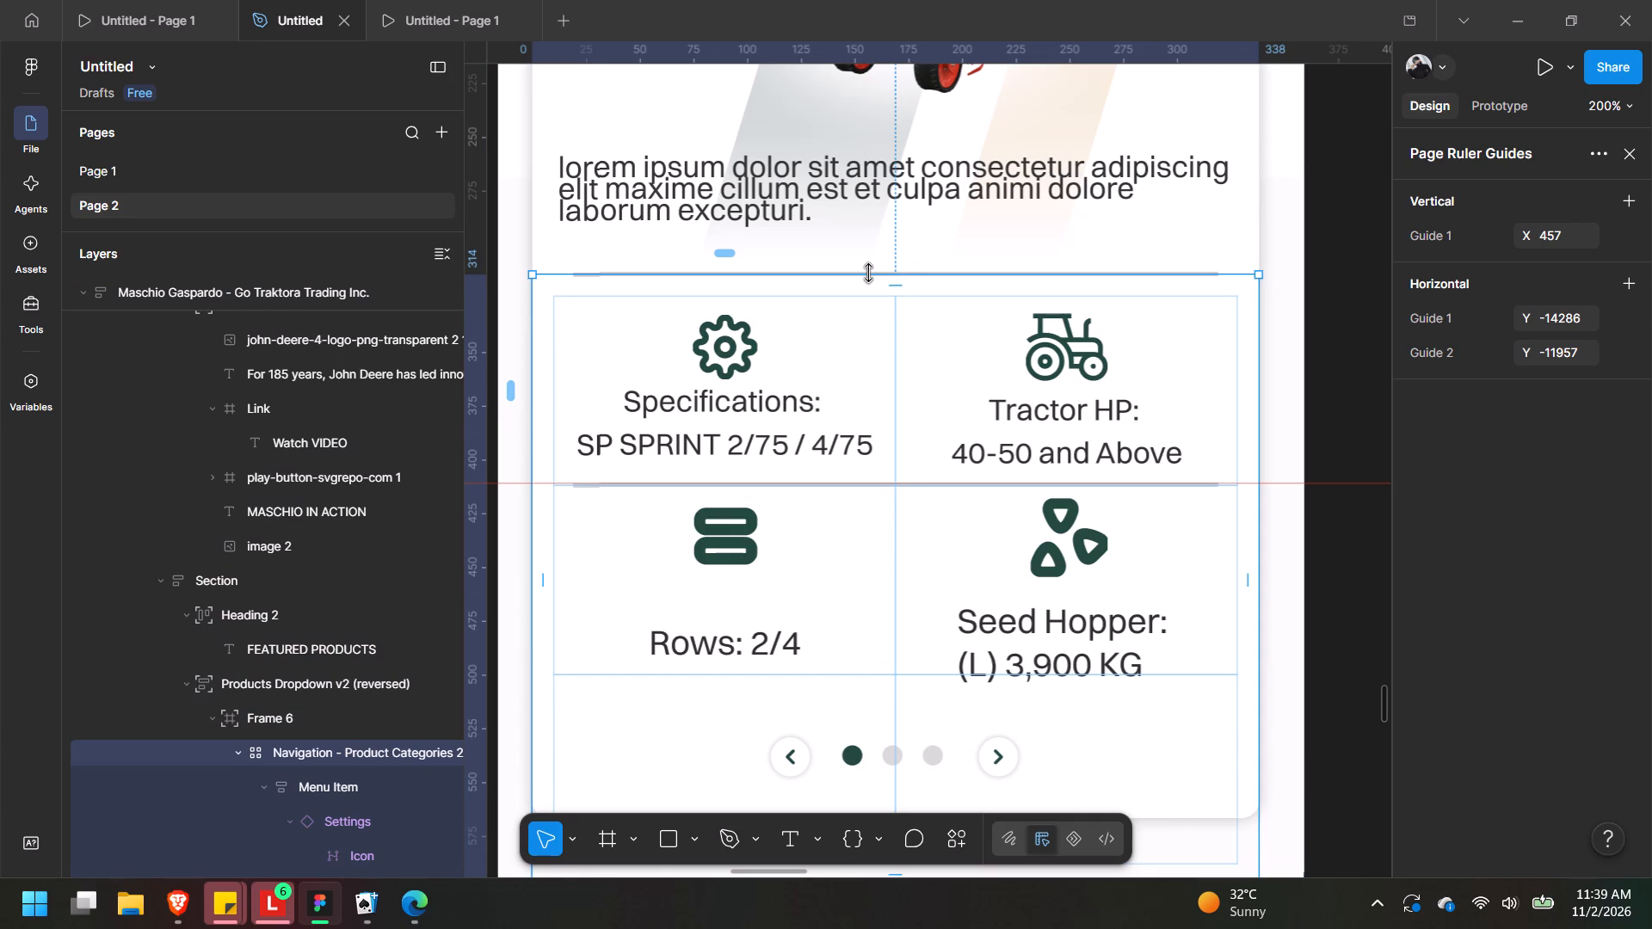
# Nudge the divider line between the two rows of specification cells to X 20, Y 411.
pyautogui.scroll(-9, 239, 755)
pyautogui.click(325, 680)
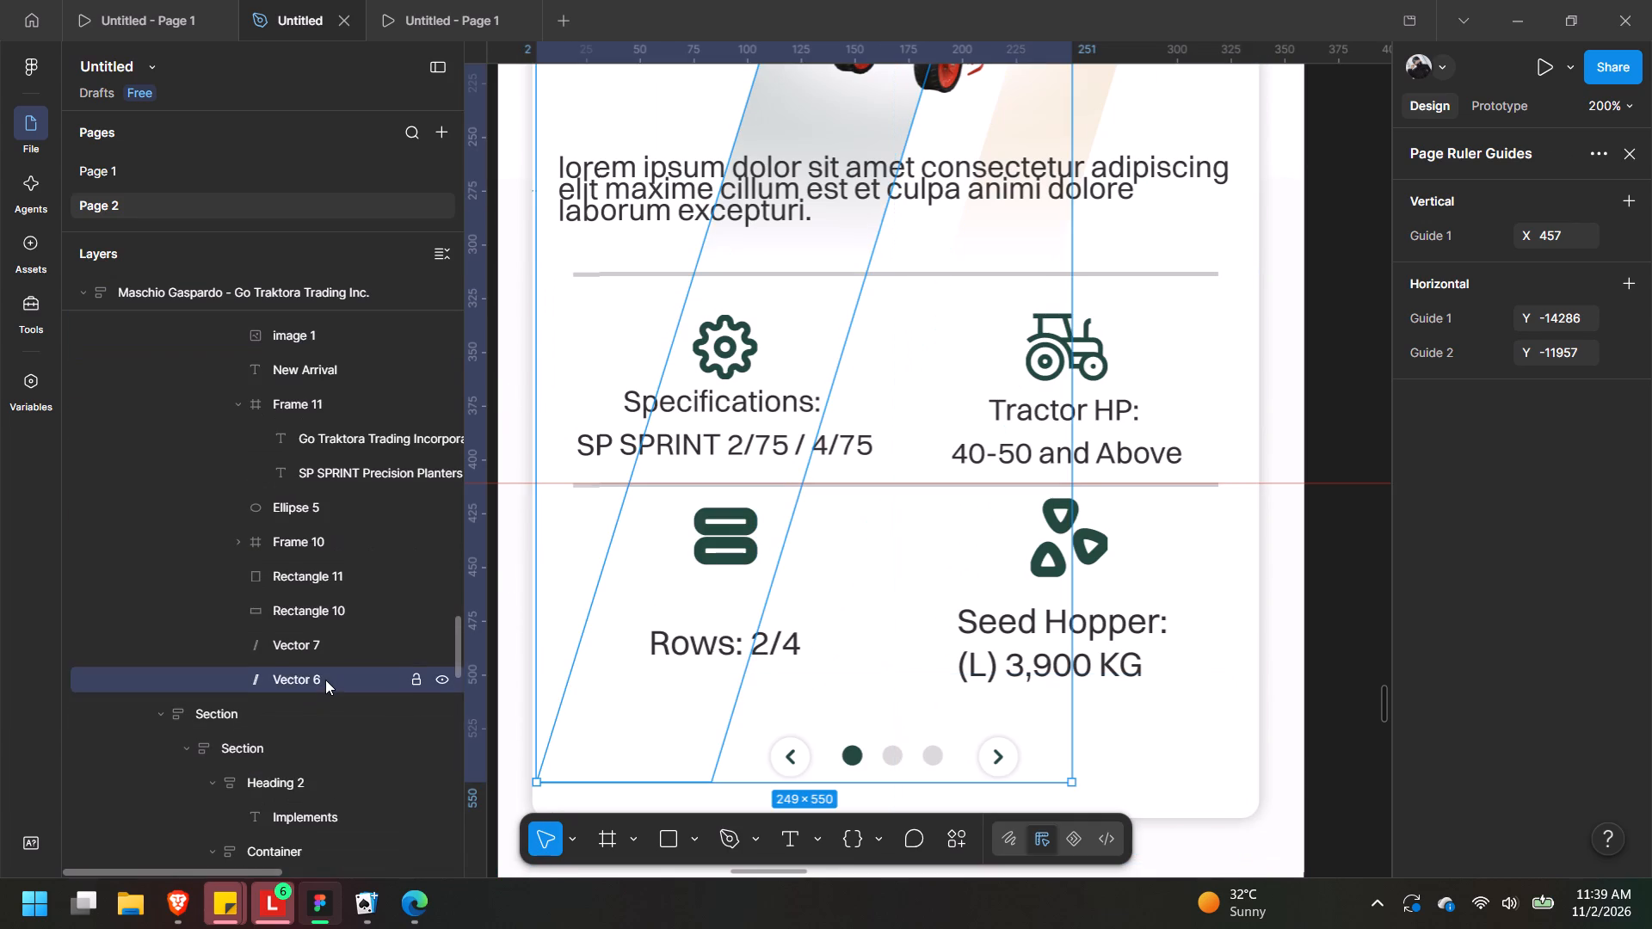
pyautogui.scroll(-11, 325, 680)
pyautogui.scroll(10, 325, 680)
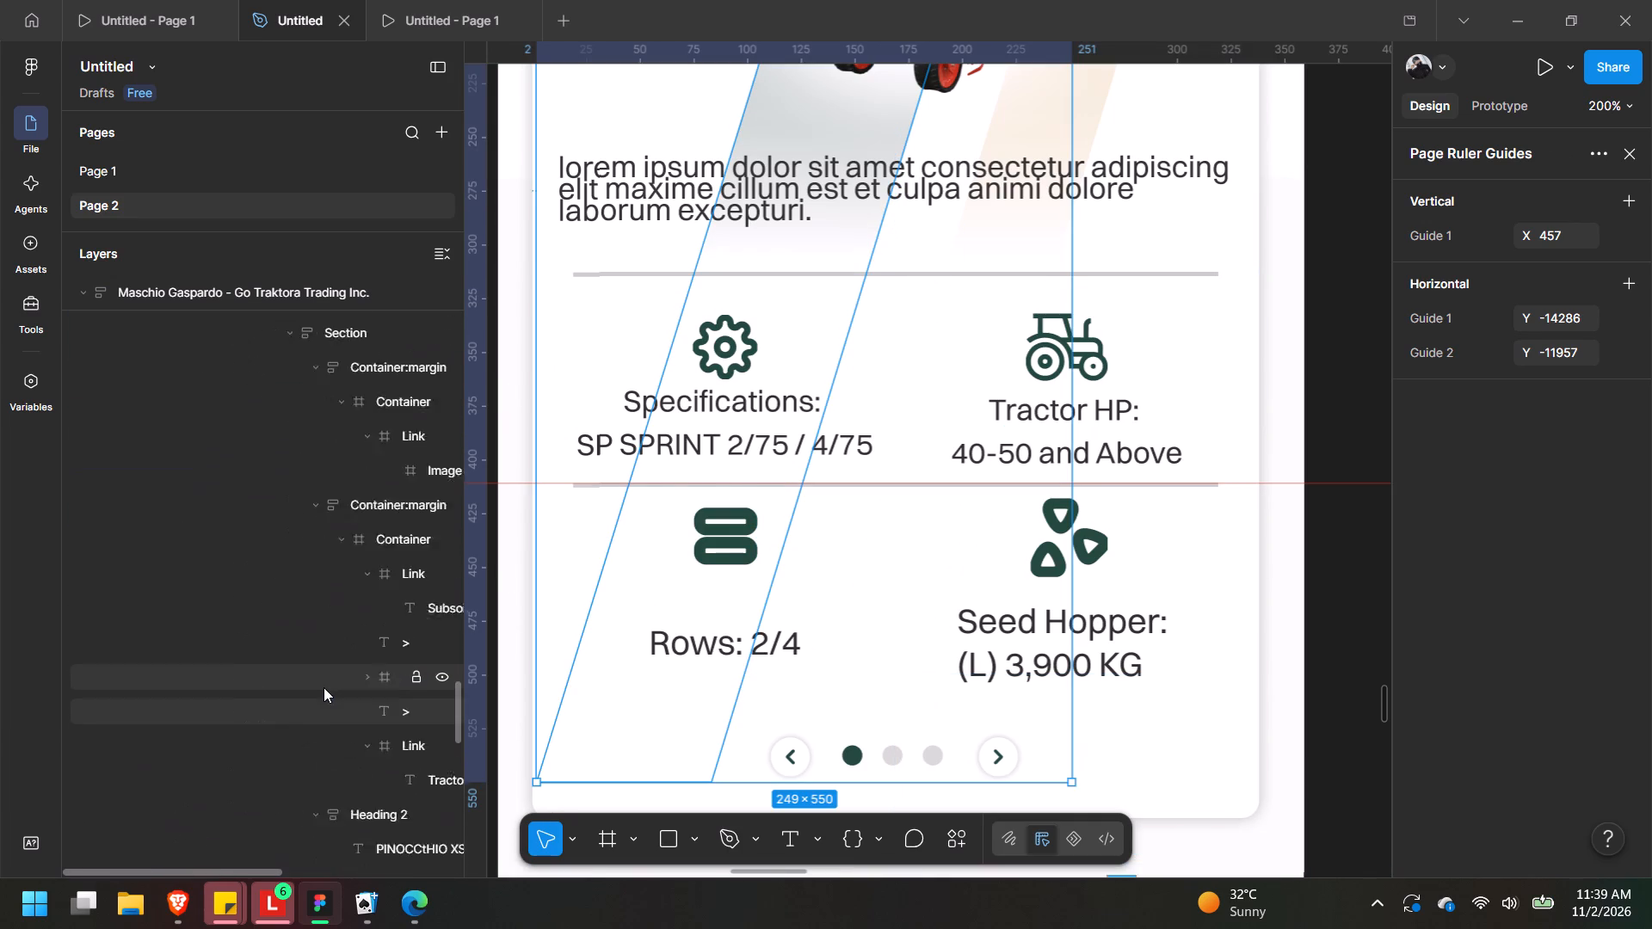
pyautogui.scroll(1, 324, 687)
pyautogui.scroll(6, 349, 575)
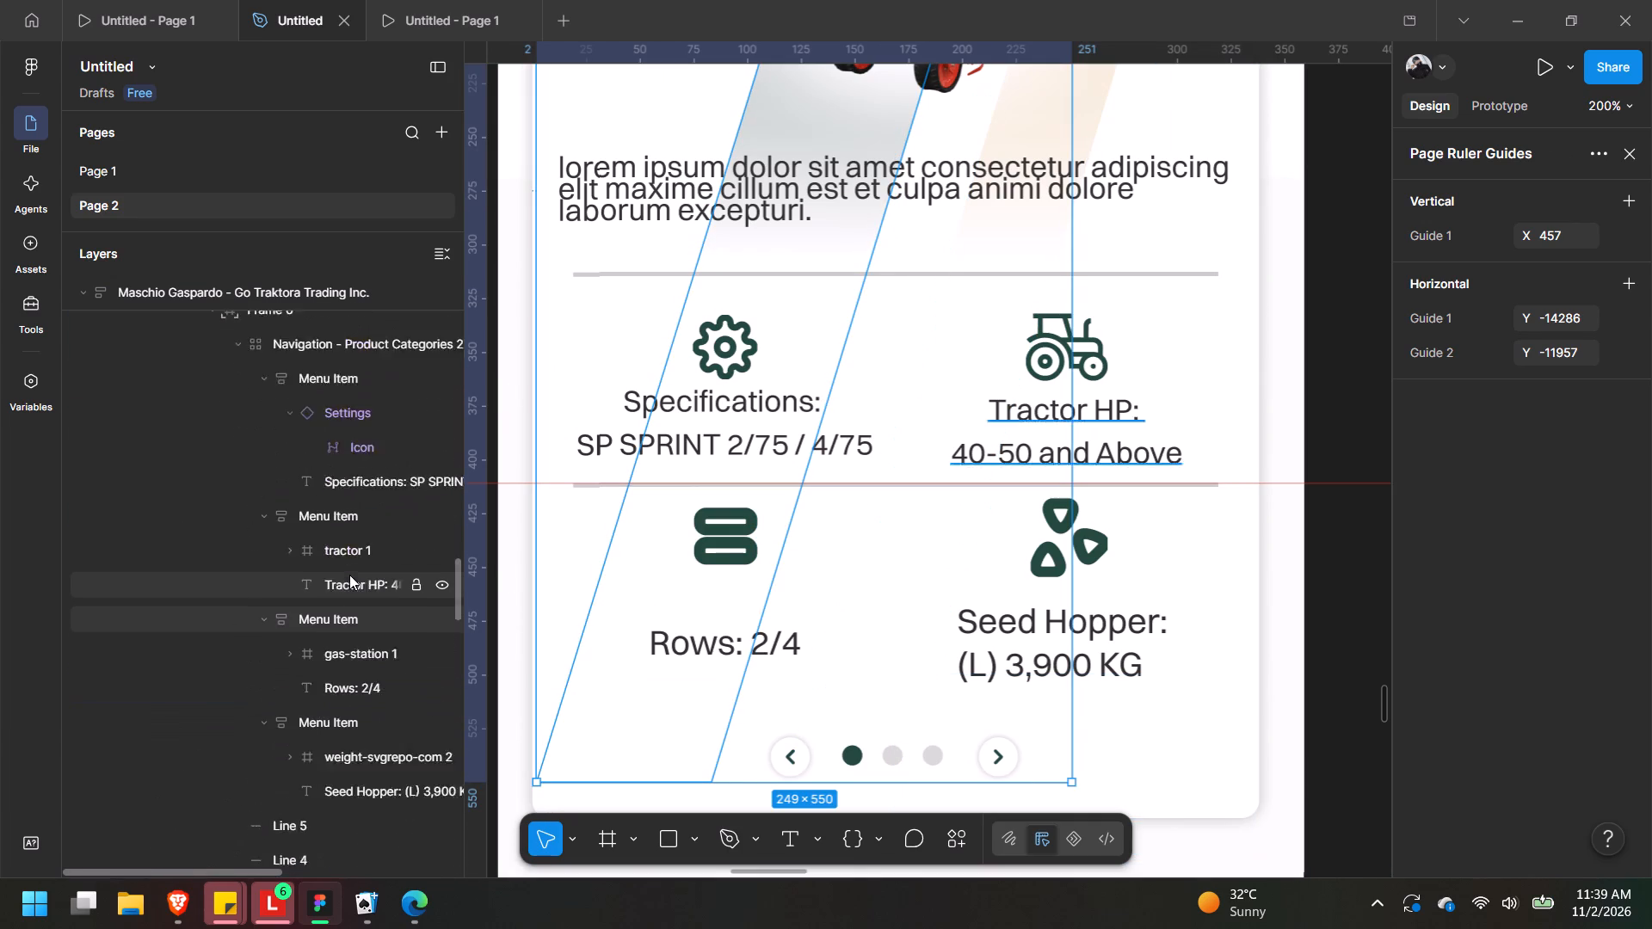
pyautogui.scroll(-3, 349, 575)
pyautogui.click(336, 617)
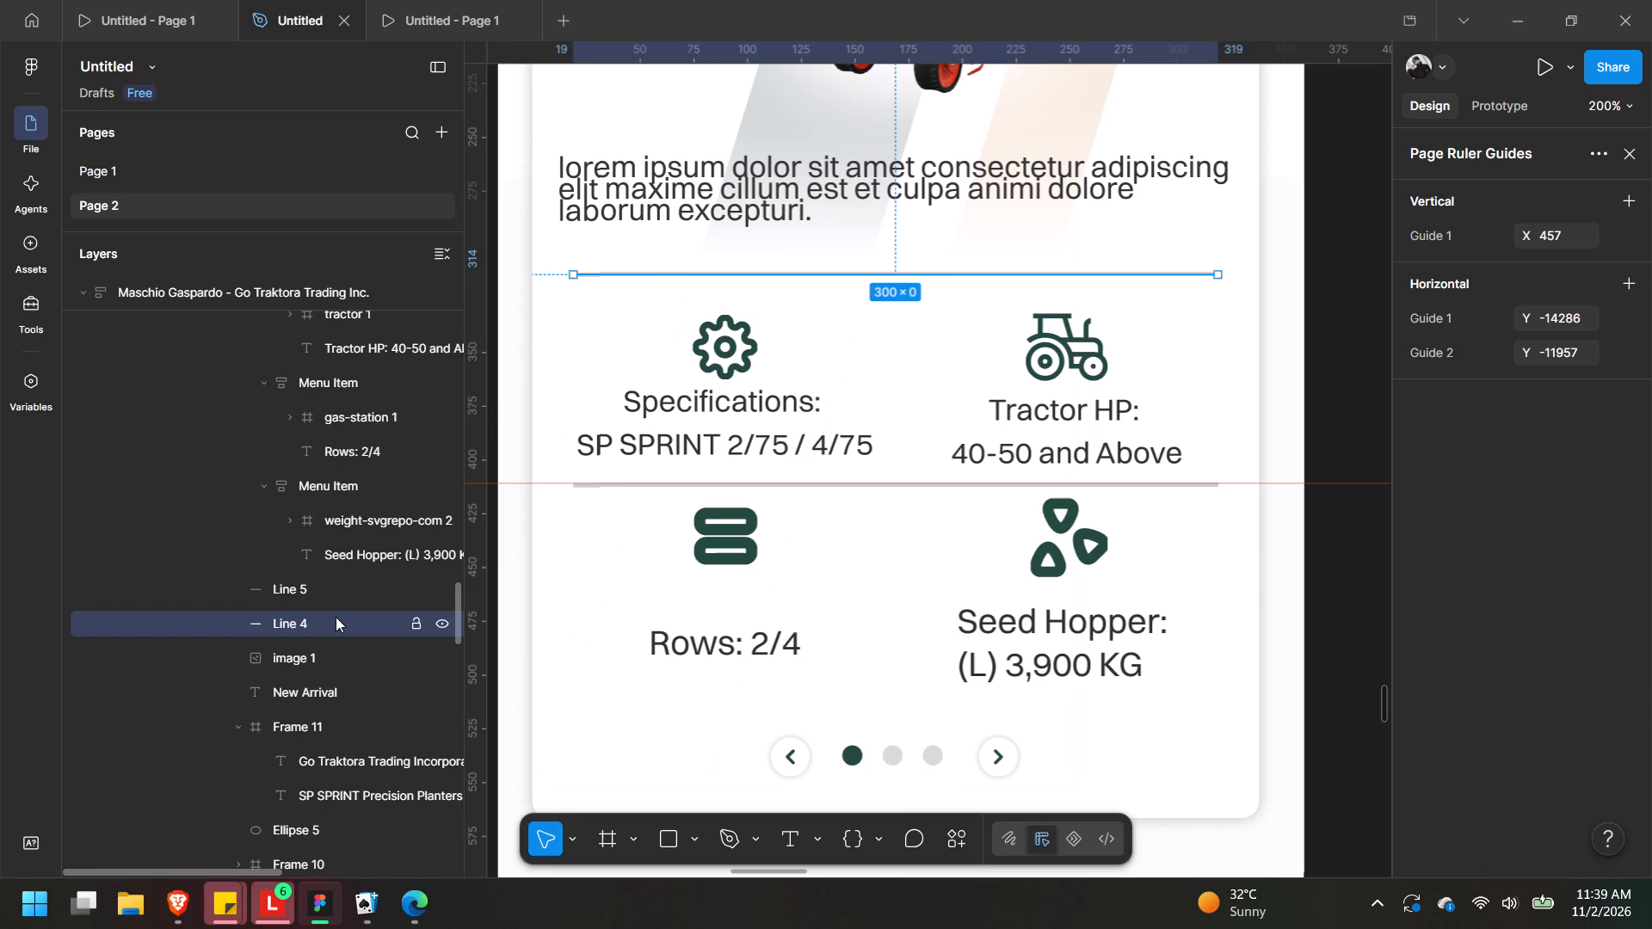
pyautogui.click(343, 594)
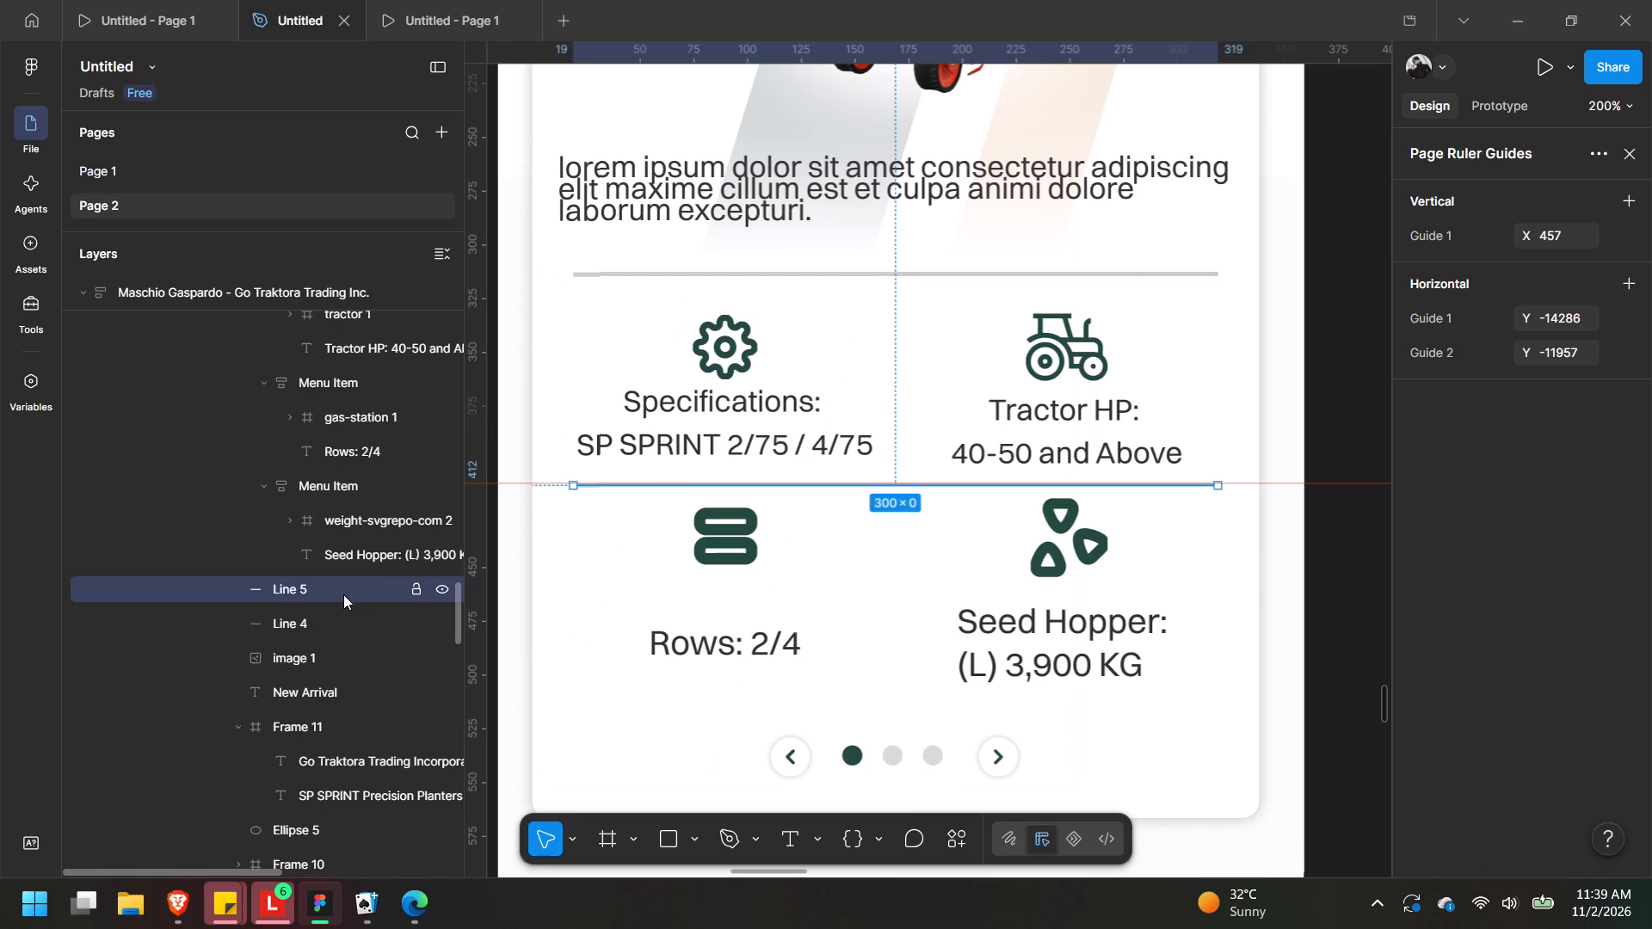
pyautogui.press('Up')
pyautogui.press('Up')
pyautogui.press('Down')
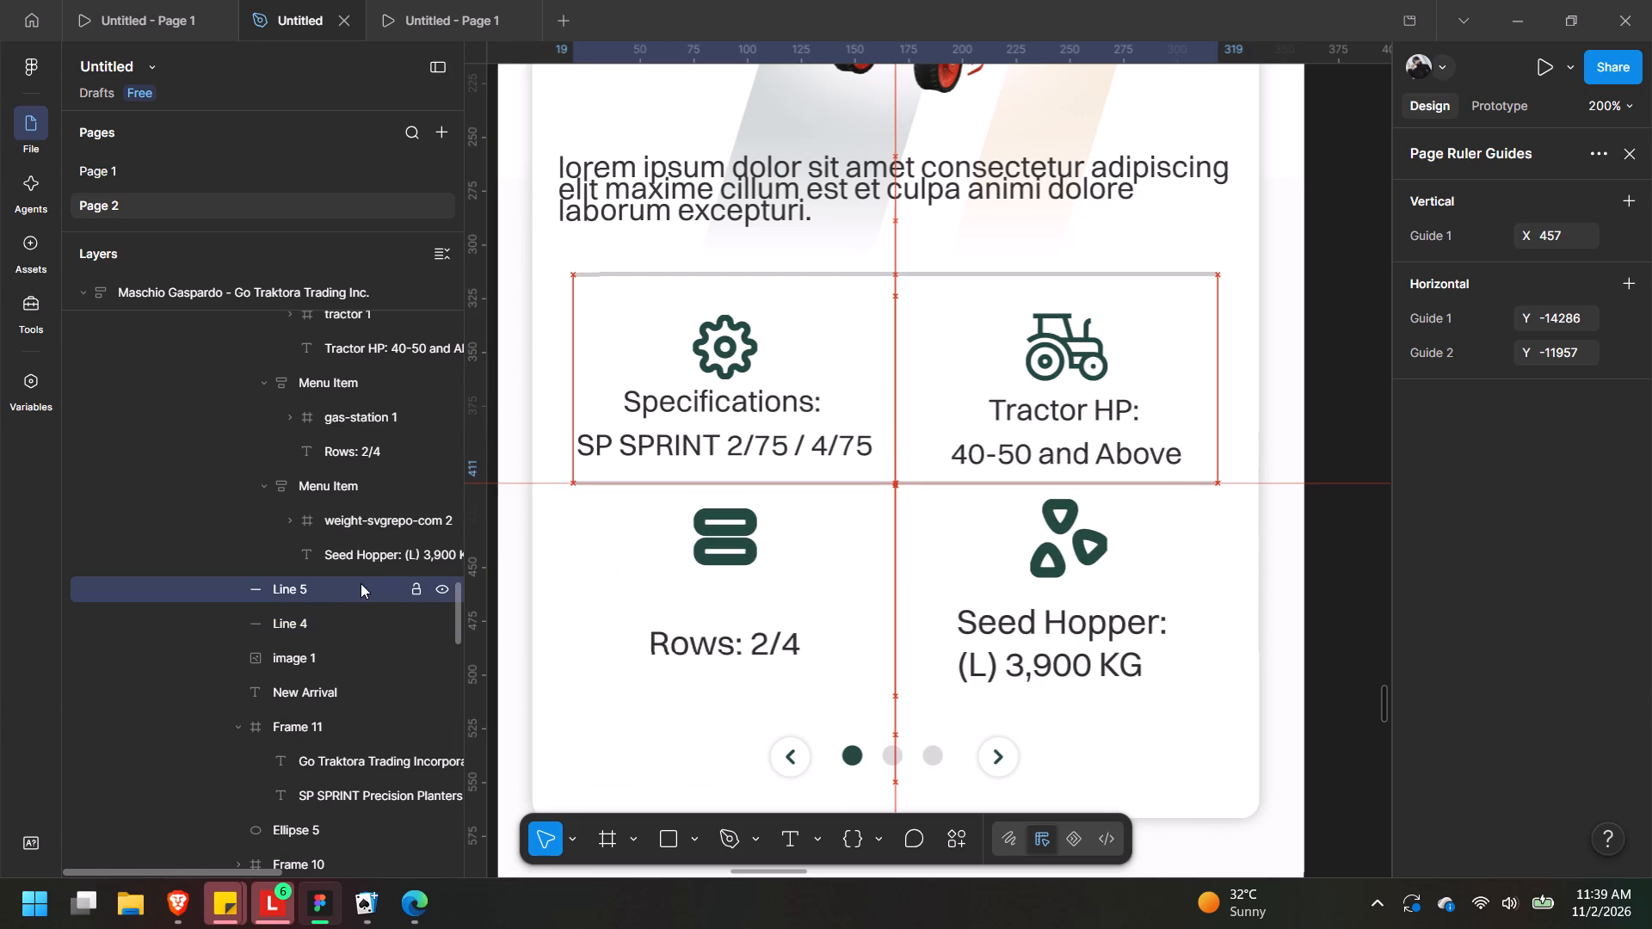
pyautogui.press('Right')
# Duplicate the middle divider line and place the copy just below the second row of specification cells, at about X 20, Y 514.
pyautogui.hotkey('ctrl', 'c')
pyautogui.hotkey('ctrl', 'v')
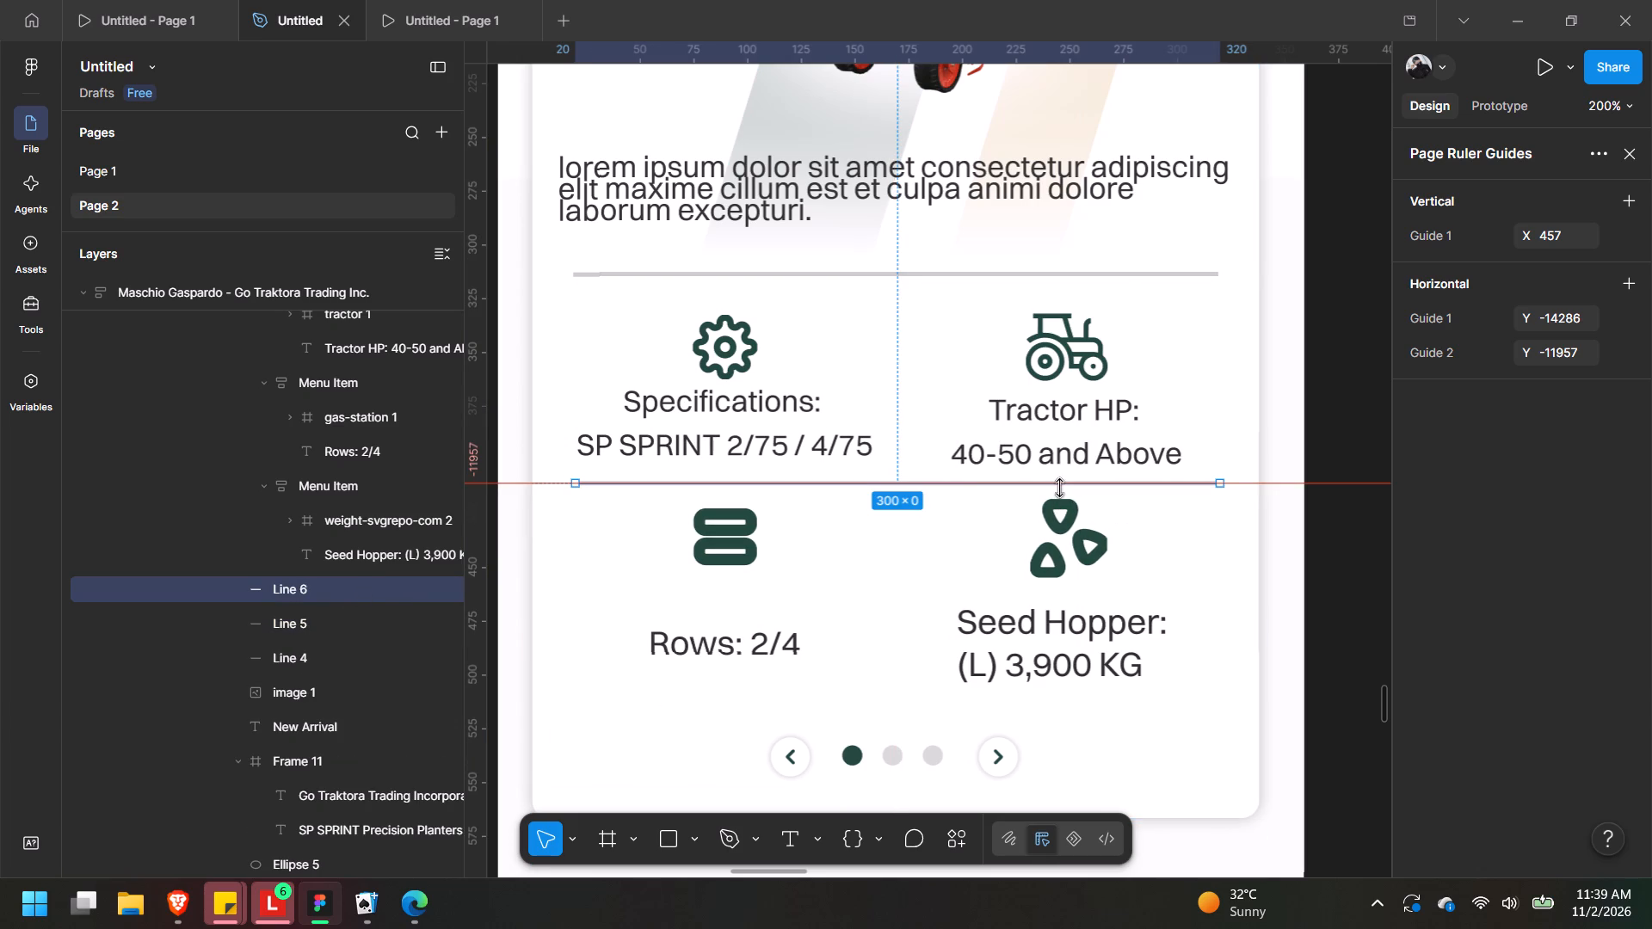
pyautogui.keyDown('shift'); pyautogui.moveTo(945, 479); pyautogui.dragTo(935, 702); pyautogui.keyUp('shift')
# Move the horizontal ruler guide down to the bottom edge of the Seed Hopper cell, at Y 1414 in the mobile frame.
pyautogui.doubleClick(1234, 635)
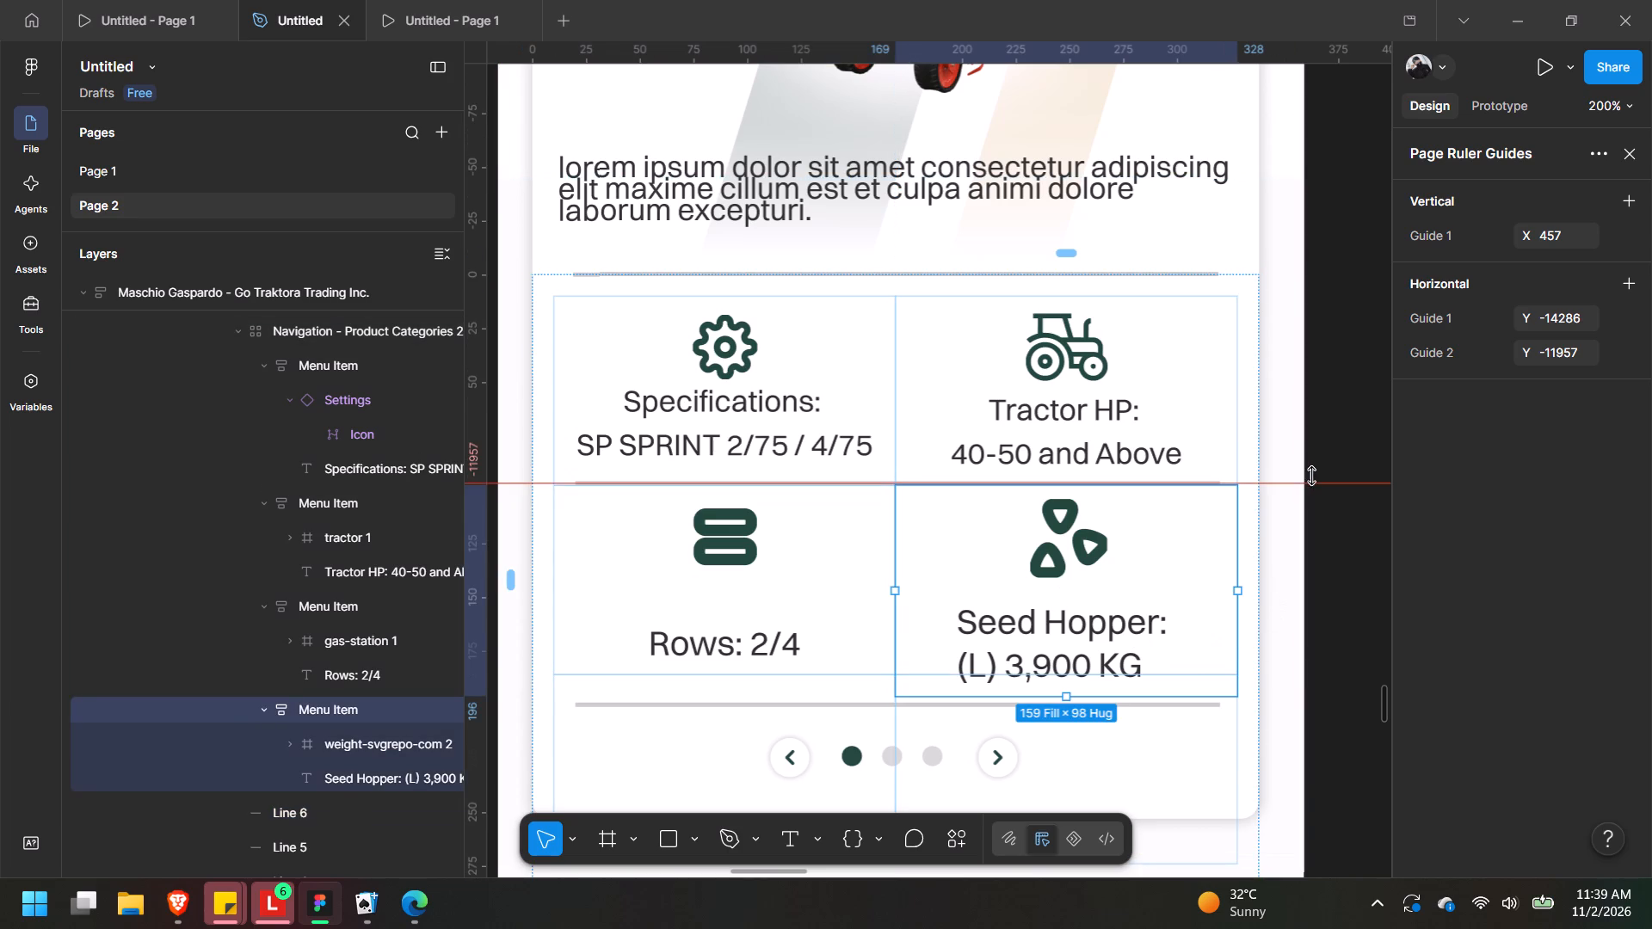
pyautogui.moveTo(1311, 476); pyautogui.dragTo(1279, 685)
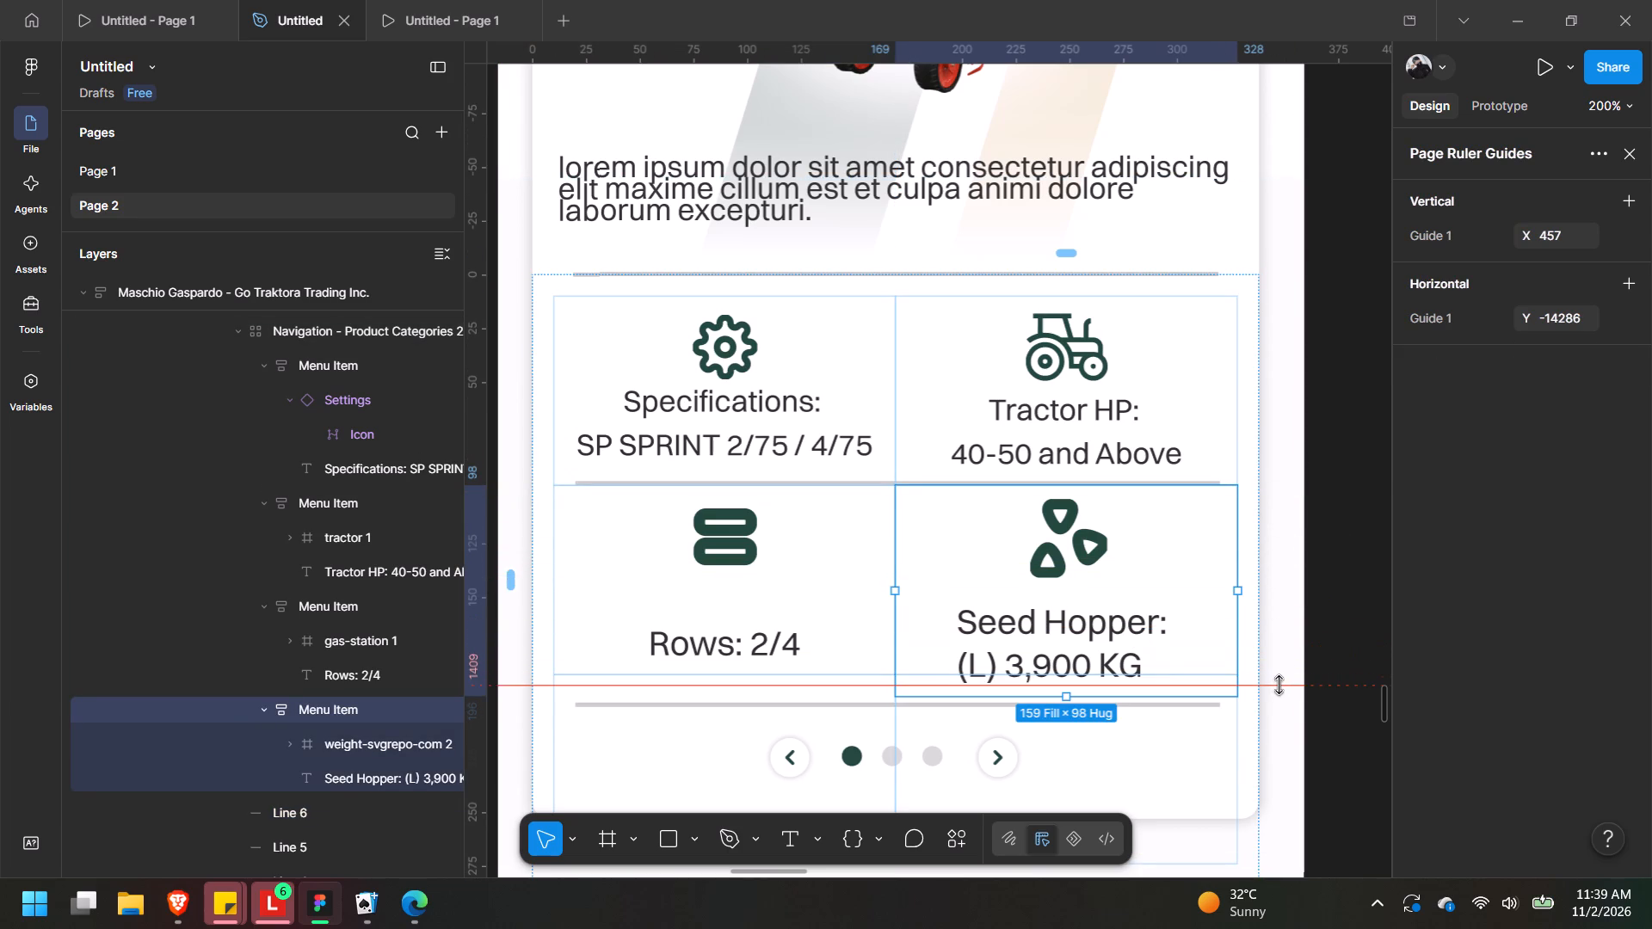
pyautogui.moveTo(1279, 685); pyautogui.dragTo(1273, 692)
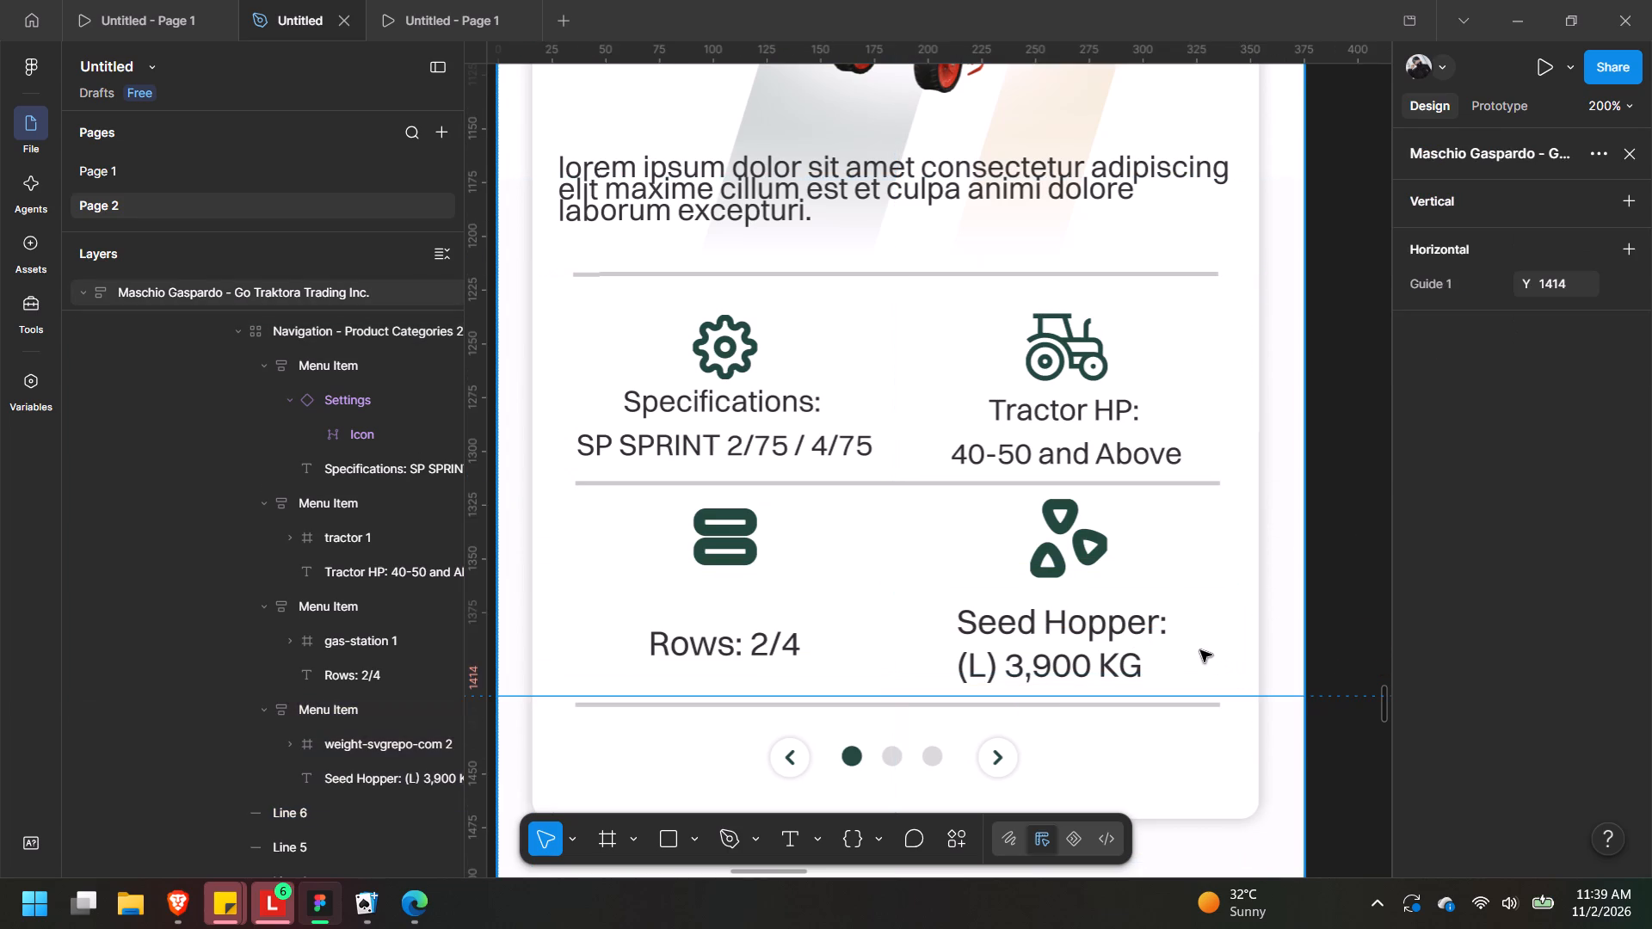
pyautogui.tripleClick(1192, 629)
pyautogui.tripleClick(1192, 629)
pyautogui.click(1192, 629)
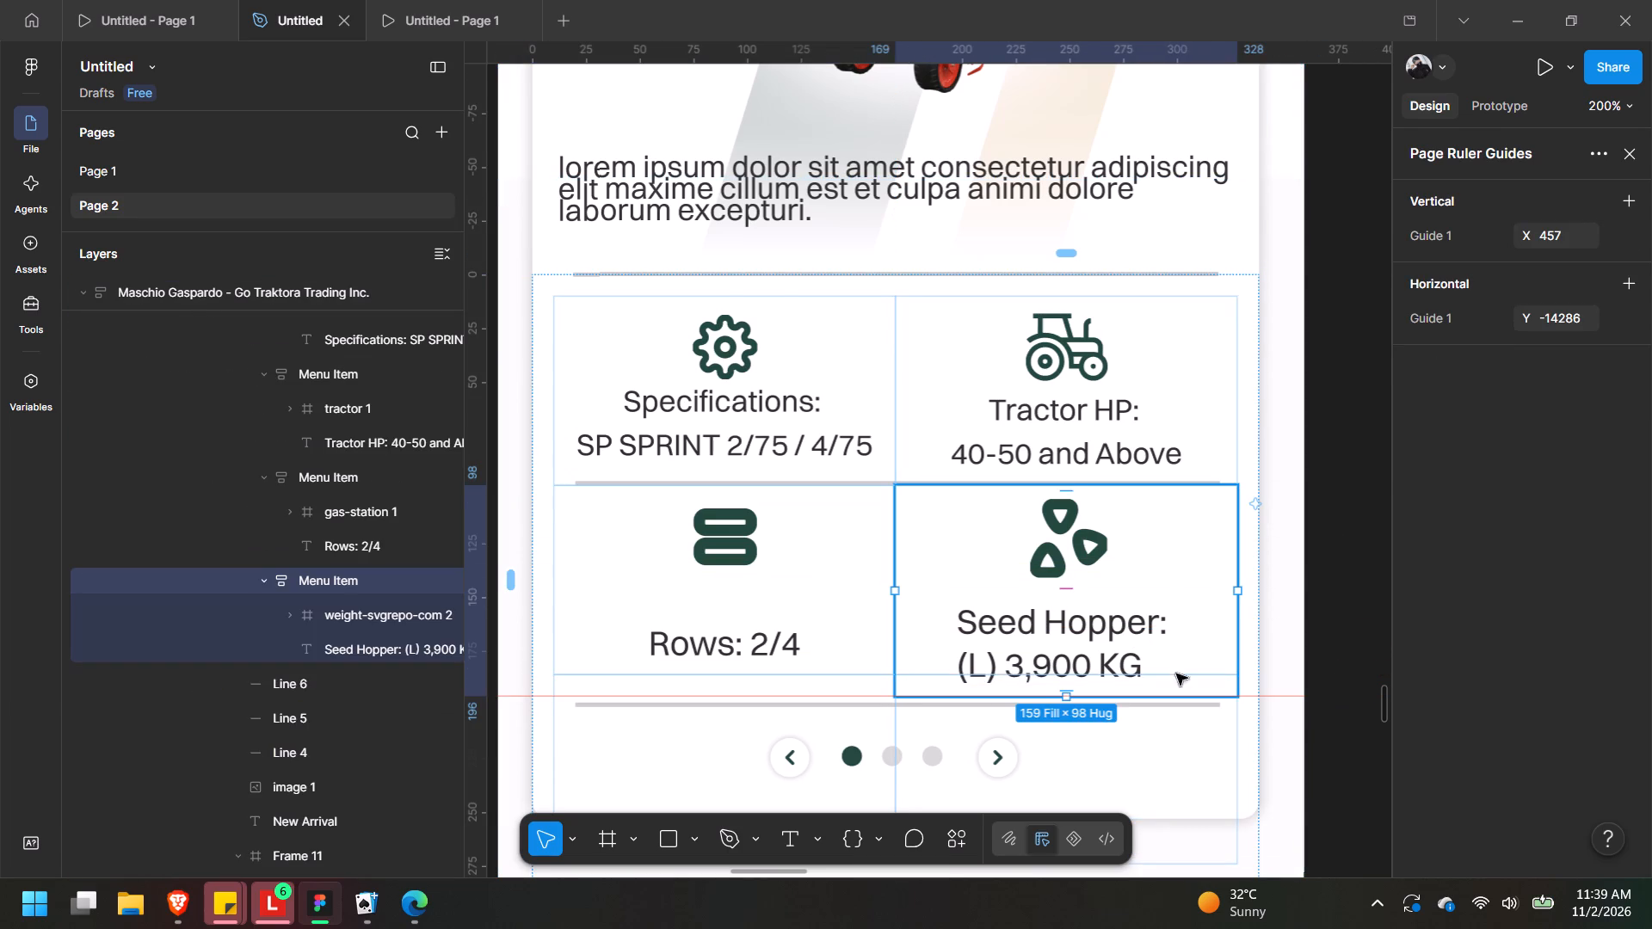
# Move the bottom divider line up onto the ruler guide at the Seed Hopper cell's bottom edge, at Y 510.
pyautogui.tripleClick(867, 709)
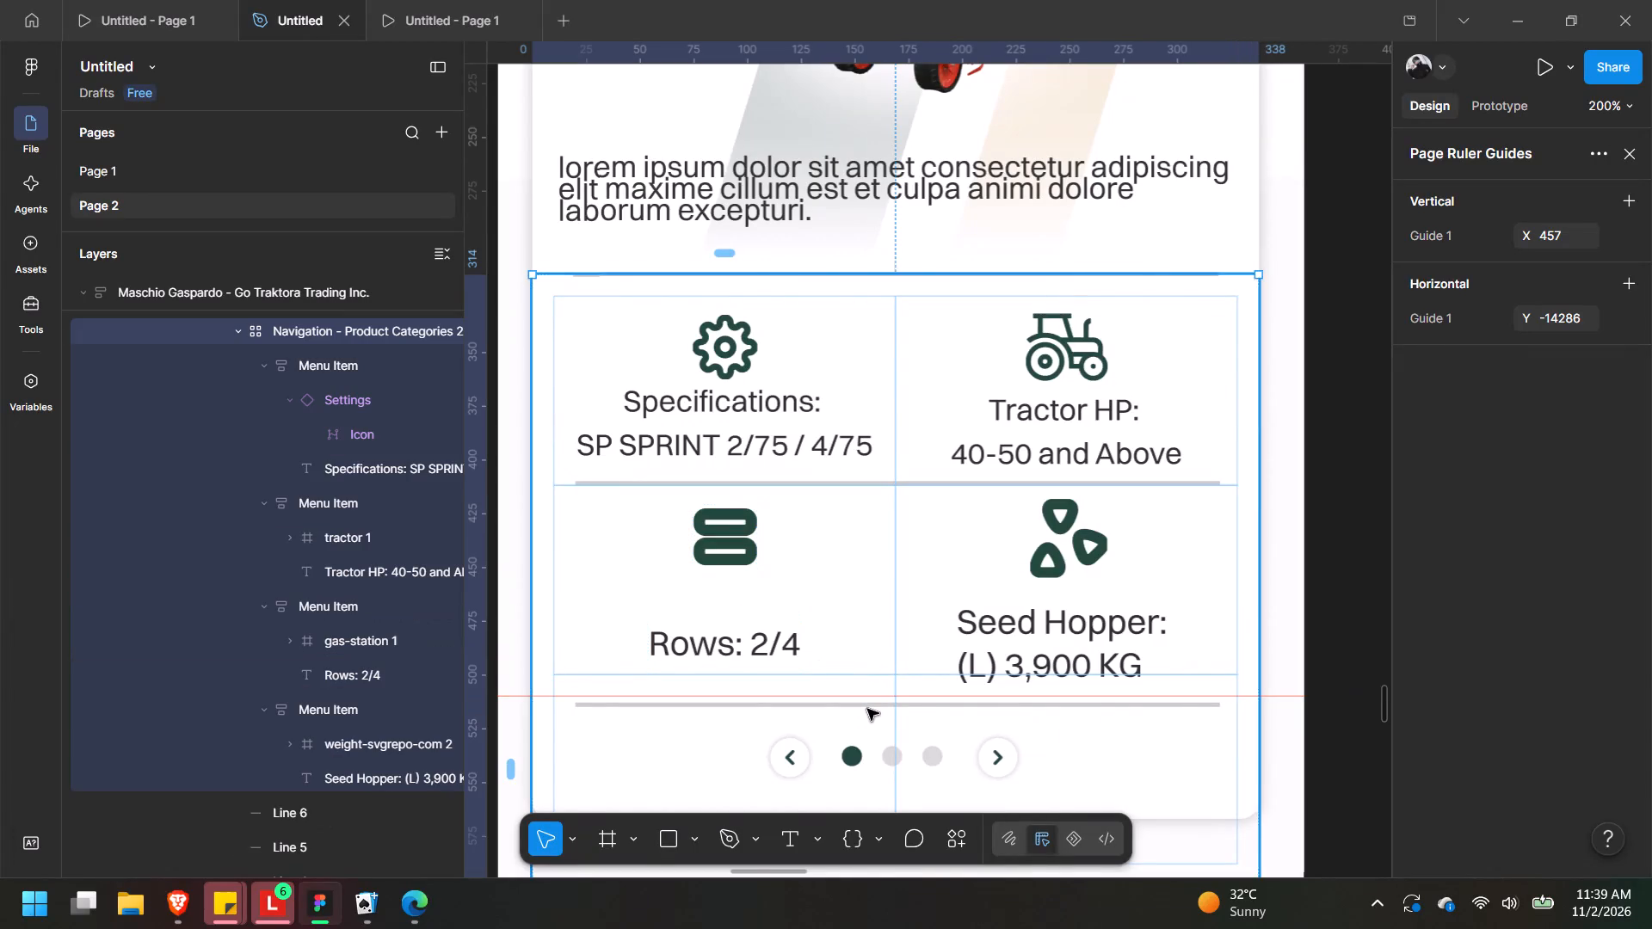
pyautogui.click(867, 709)
pyautogui.doubleClick(935, 710)
pyautogui.scroll(-1, 276, 726)
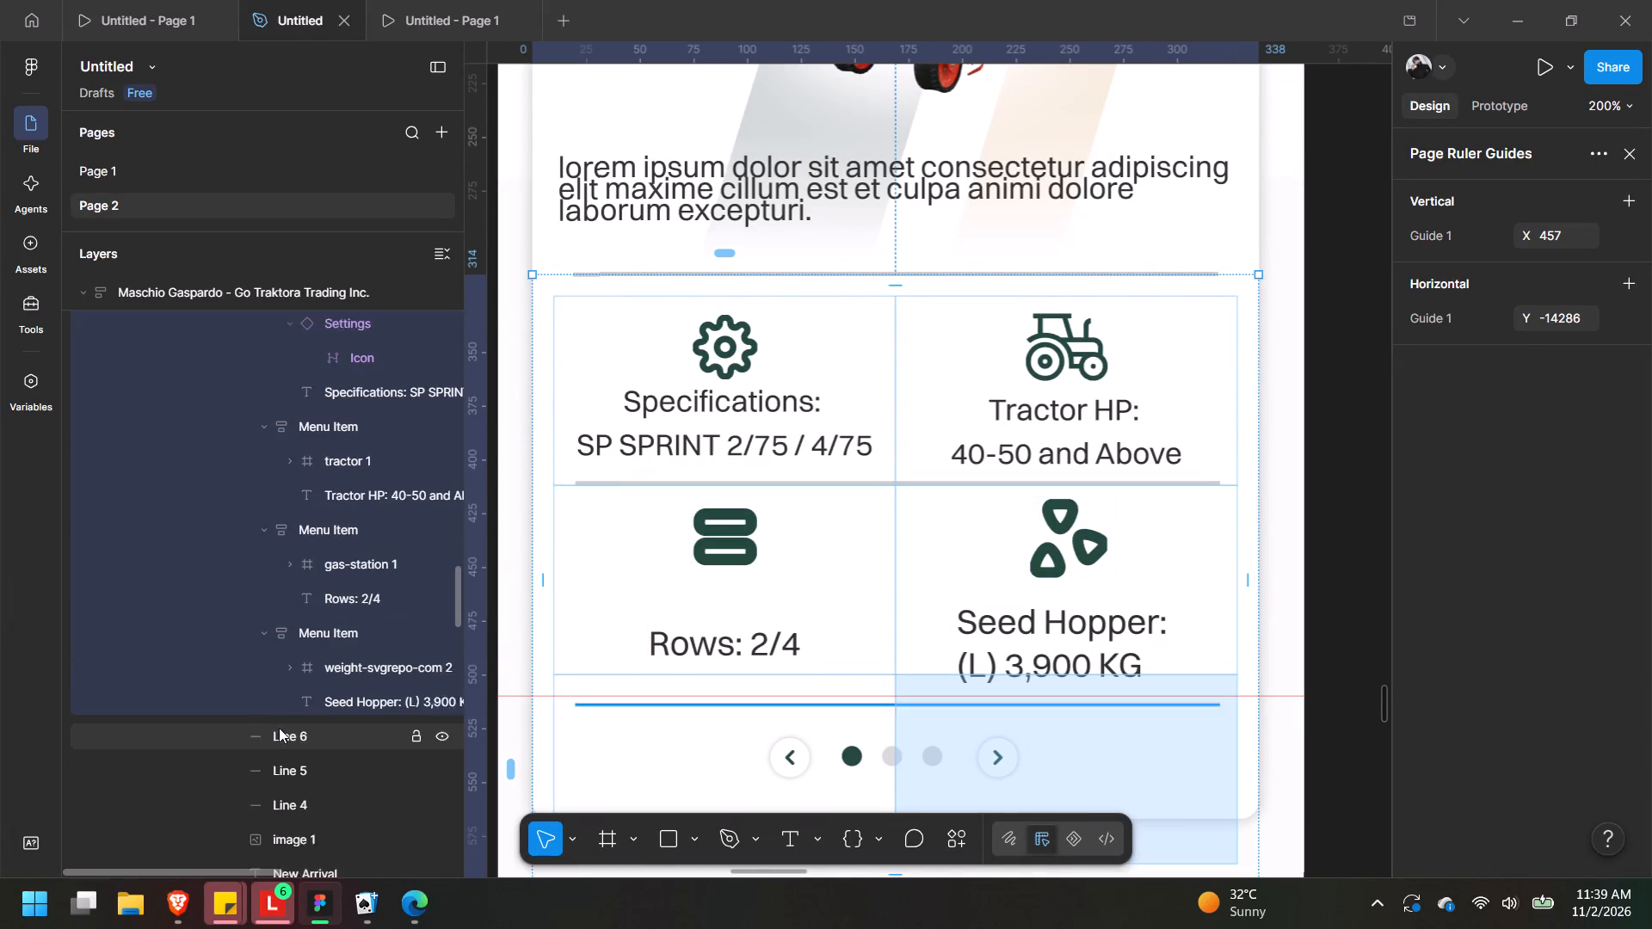
pyautogui.click(322, 707)
pyautogui.moveTo(900, 707); pyautogui.dragTo(901, 702)
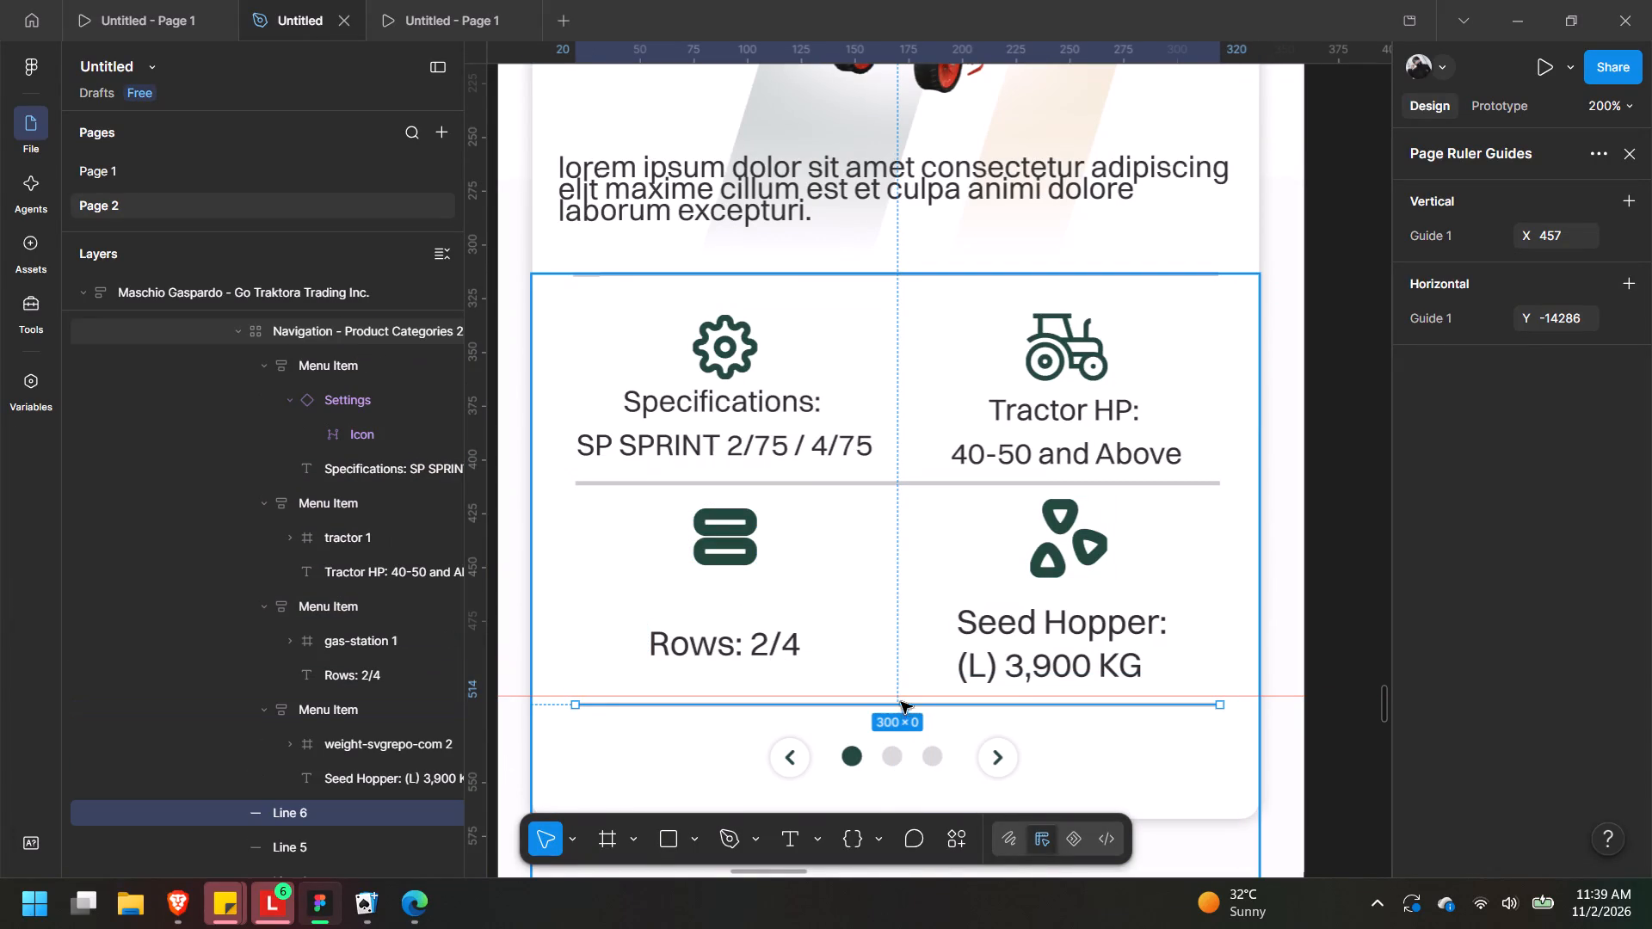
pyautogui.moveTo(901, 702); pyautogui.dragTo(899, 699)
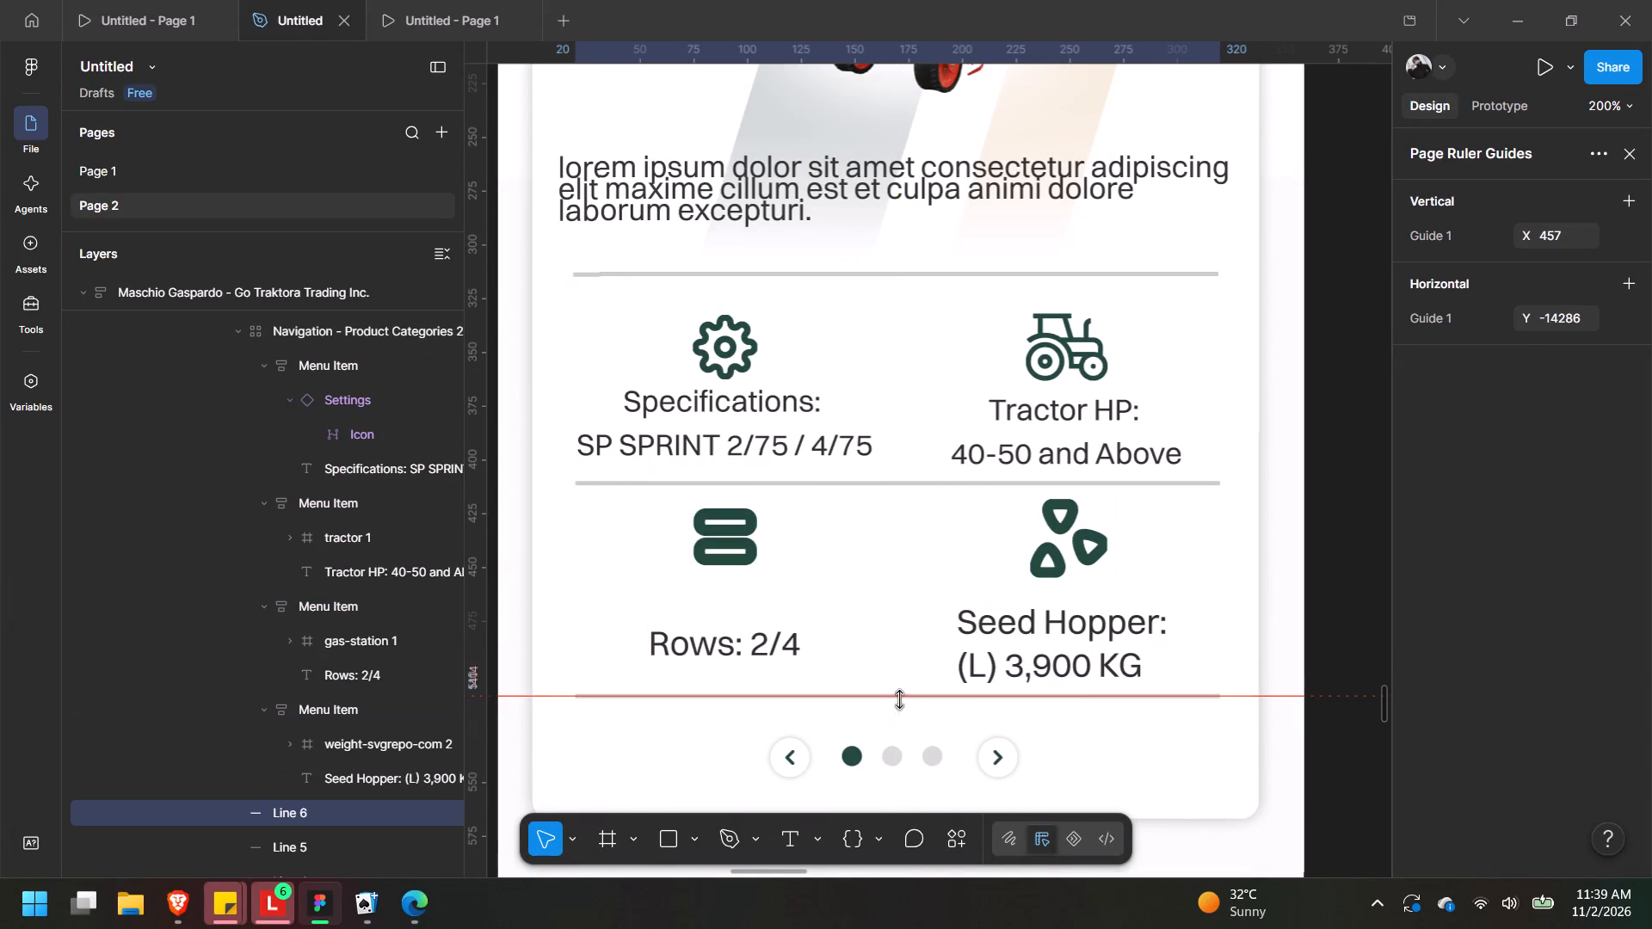
pyautogui.click(1362, 612)
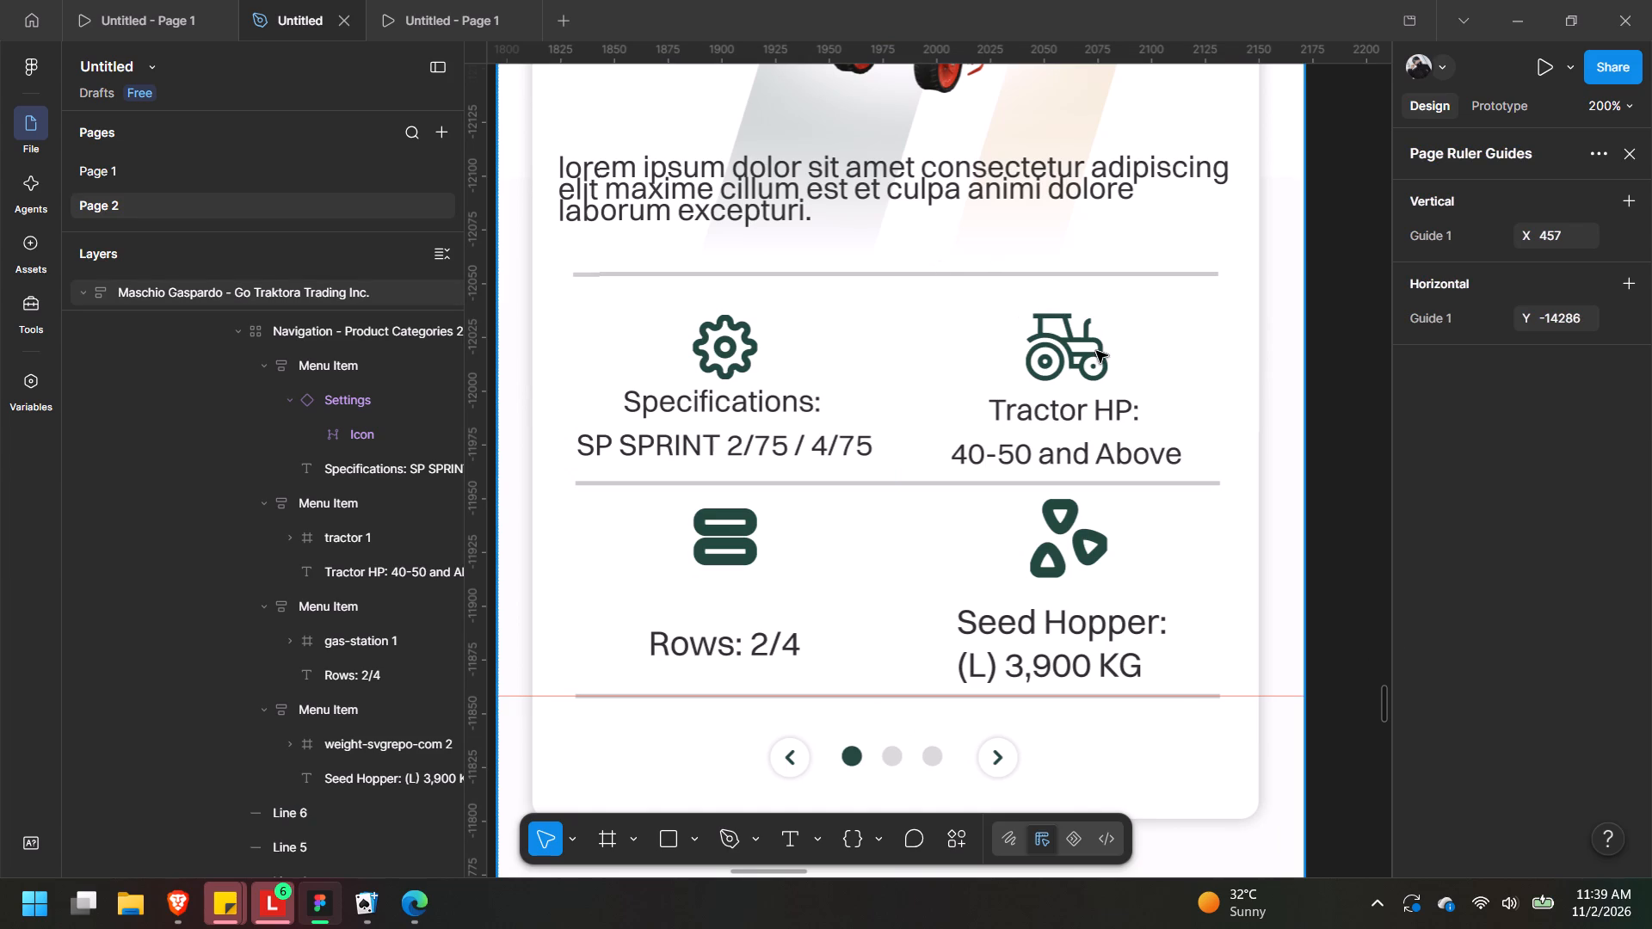
# Examine the Featured Products card and its divider lines in the context of the surrounding mobile page sections.
pyautogui.hotkey('ctrl', '-')
pyautogui.hotkey('ctrl', '-')
pyautogui.click(1129, 355)
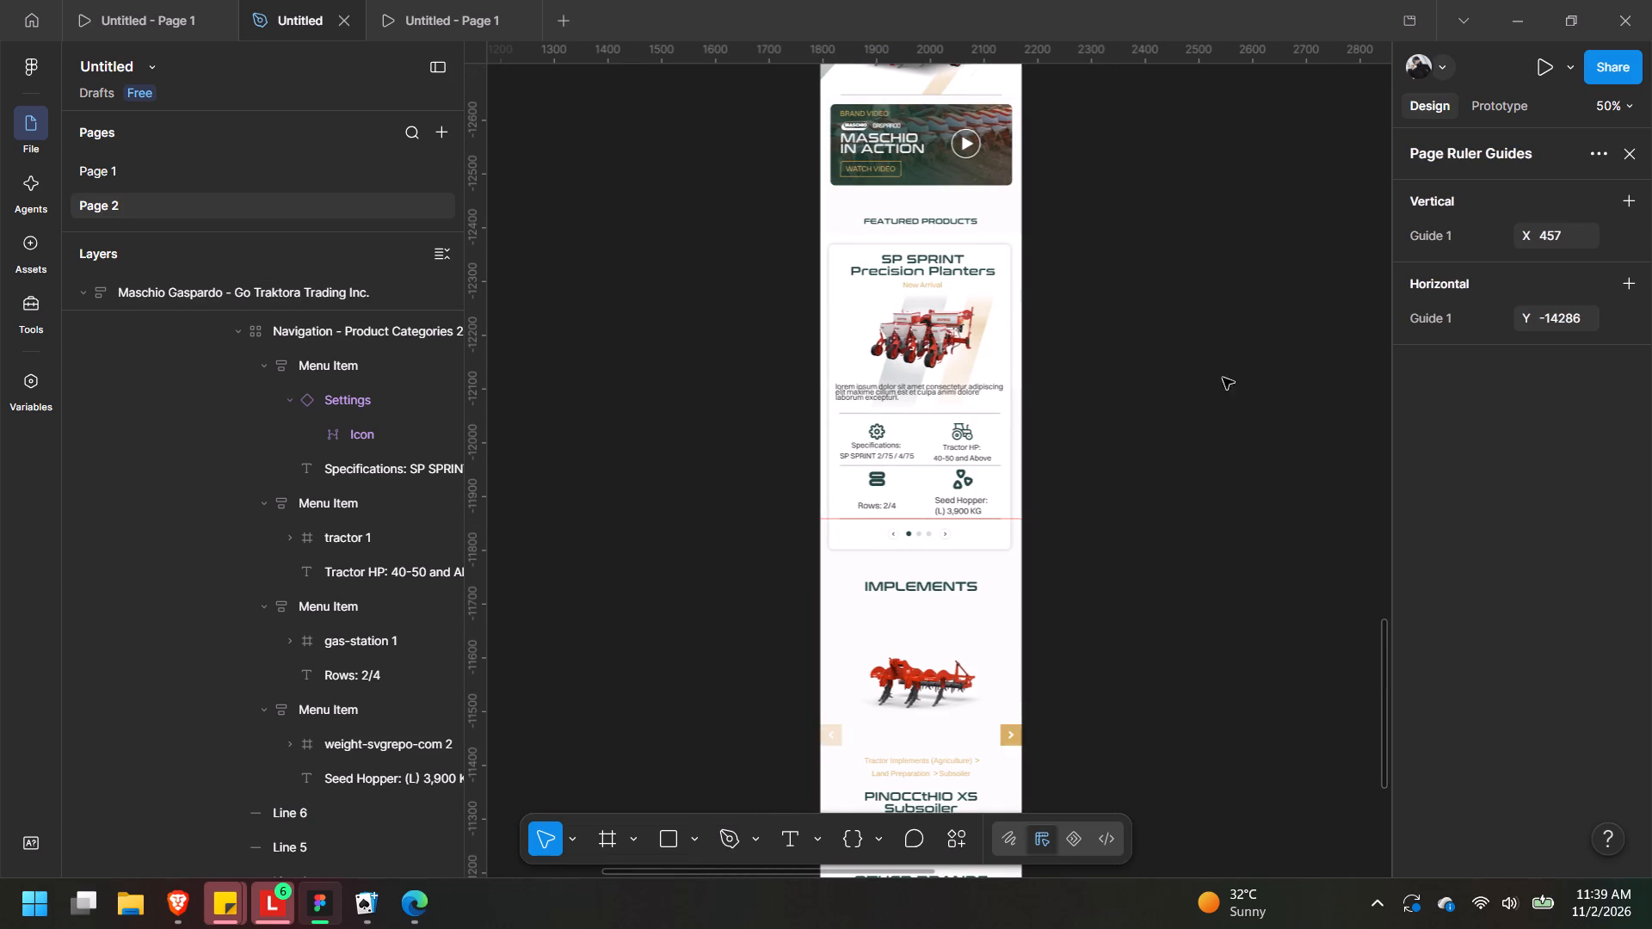
pyautogui.click(1254, 391)
pyautogui.scroll(1, 1254, 391)
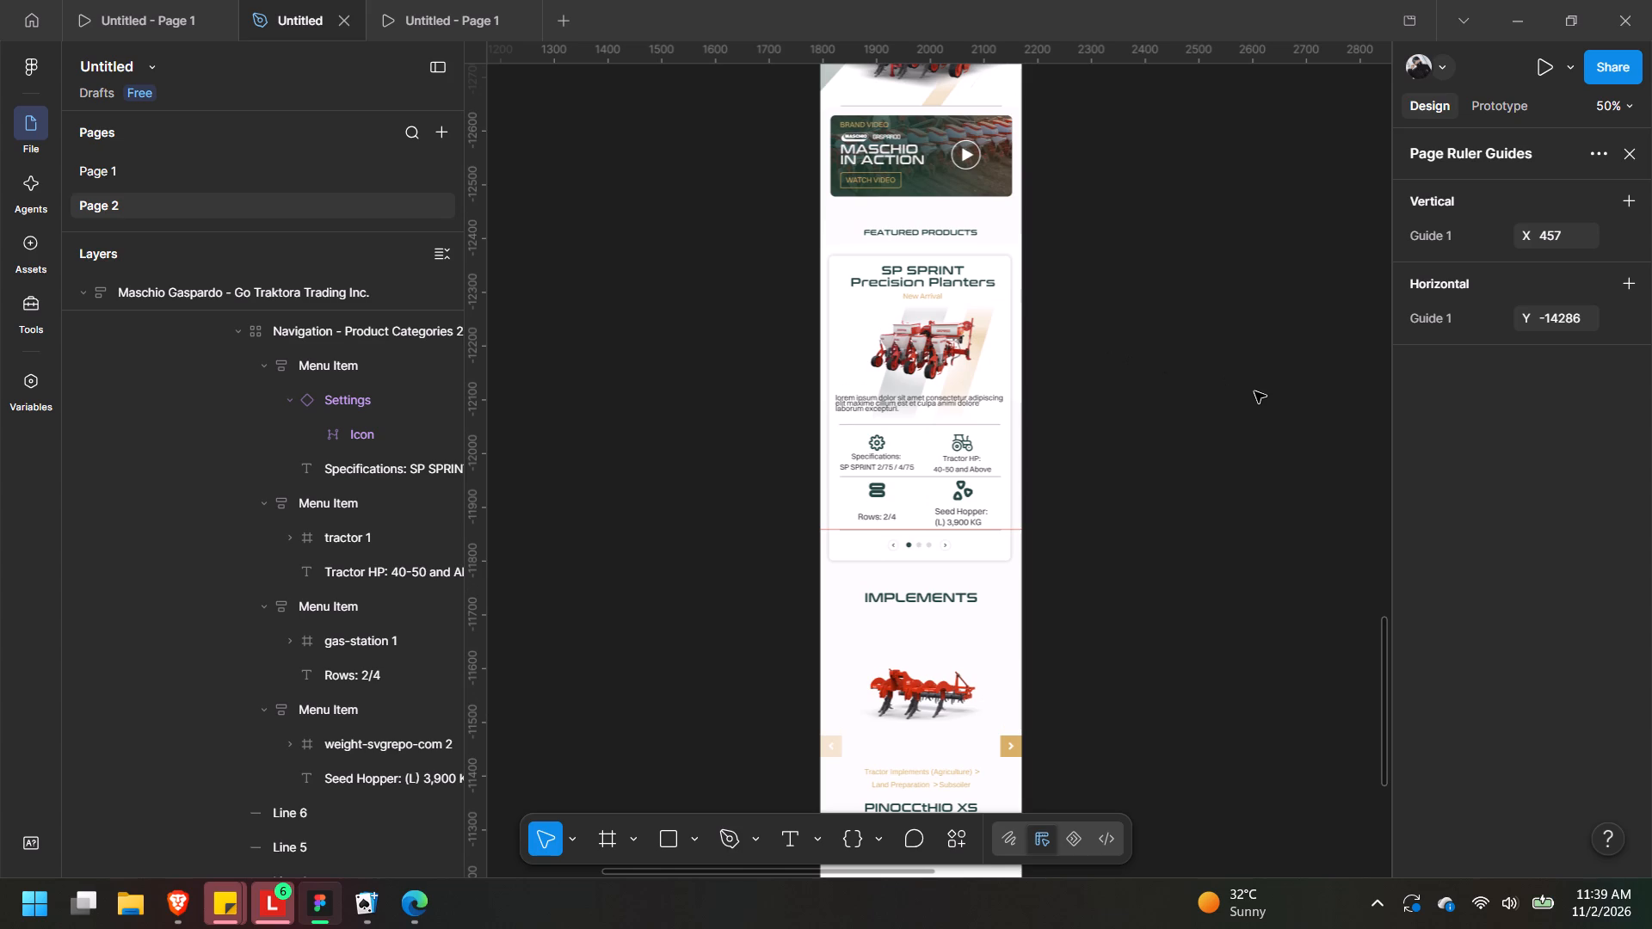
pyautogui.scroll(3, 962, 519)
pyautogui.scroll(-3, 955, 532)
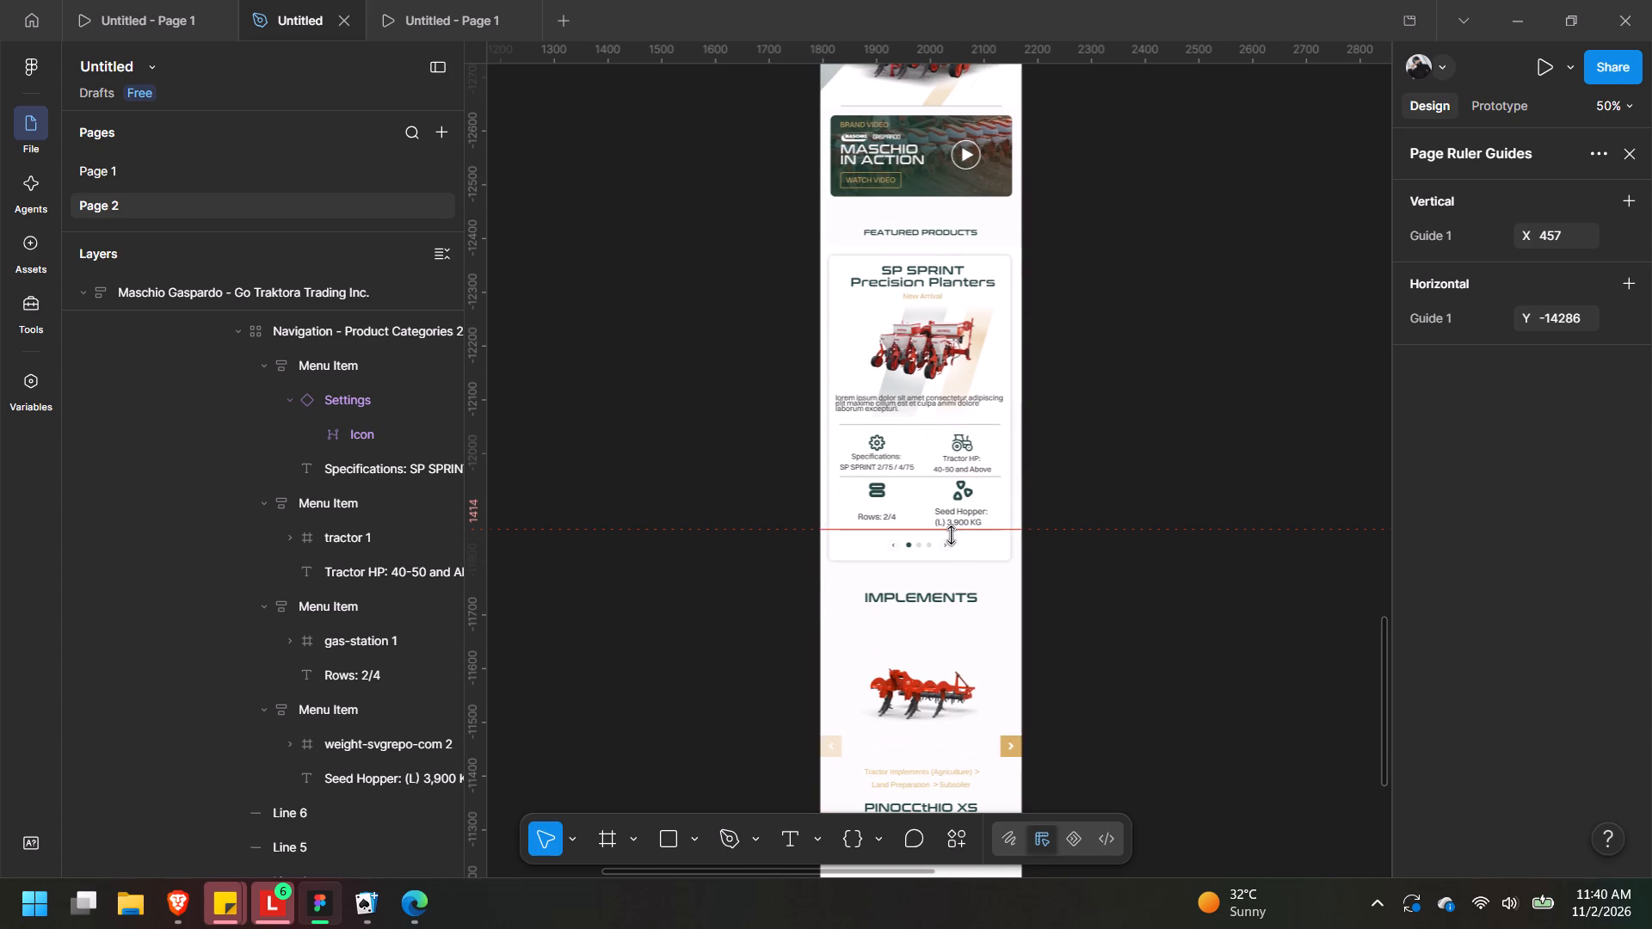
# Duplicate the bottom divider line and reshape the copy into a vertical centre divider about 196 long, spanning Y 314 to 510 near X 170.
pyautogui.hotkey('ctrl', '=')
pyautogui.hotkey('ctrl', '=')
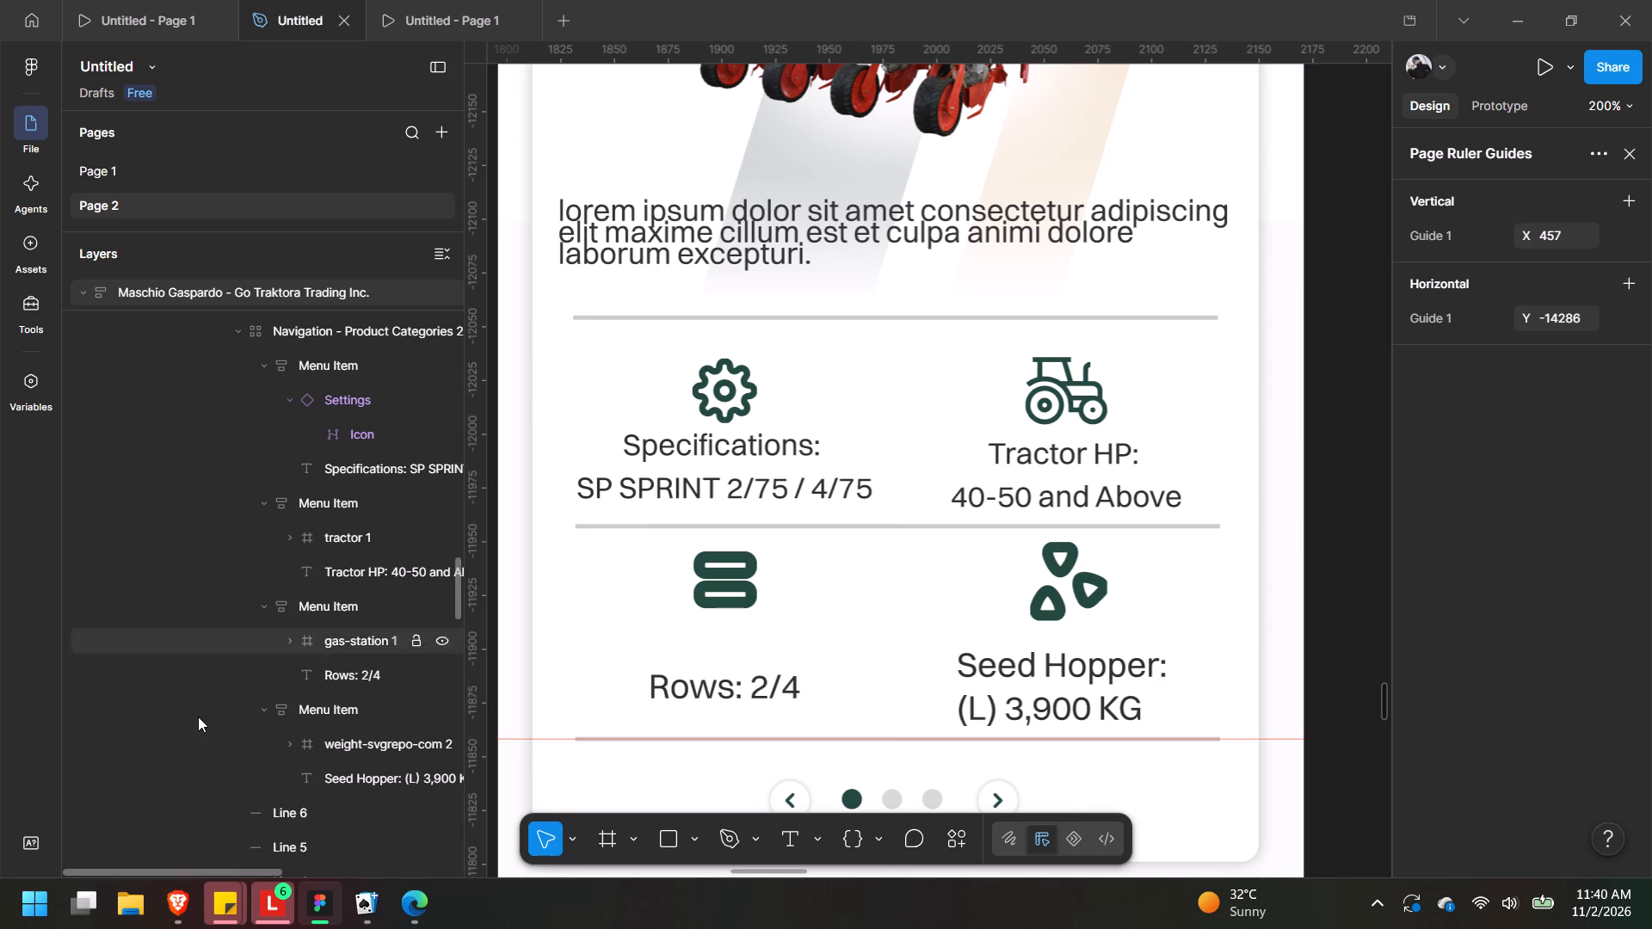
pyautogui.scroll(-4, 299, 707)
pyautogui.click(288, 364)
pyautogui.click(267, 390)
pyautogui.hotkey('ctrl', 'c')
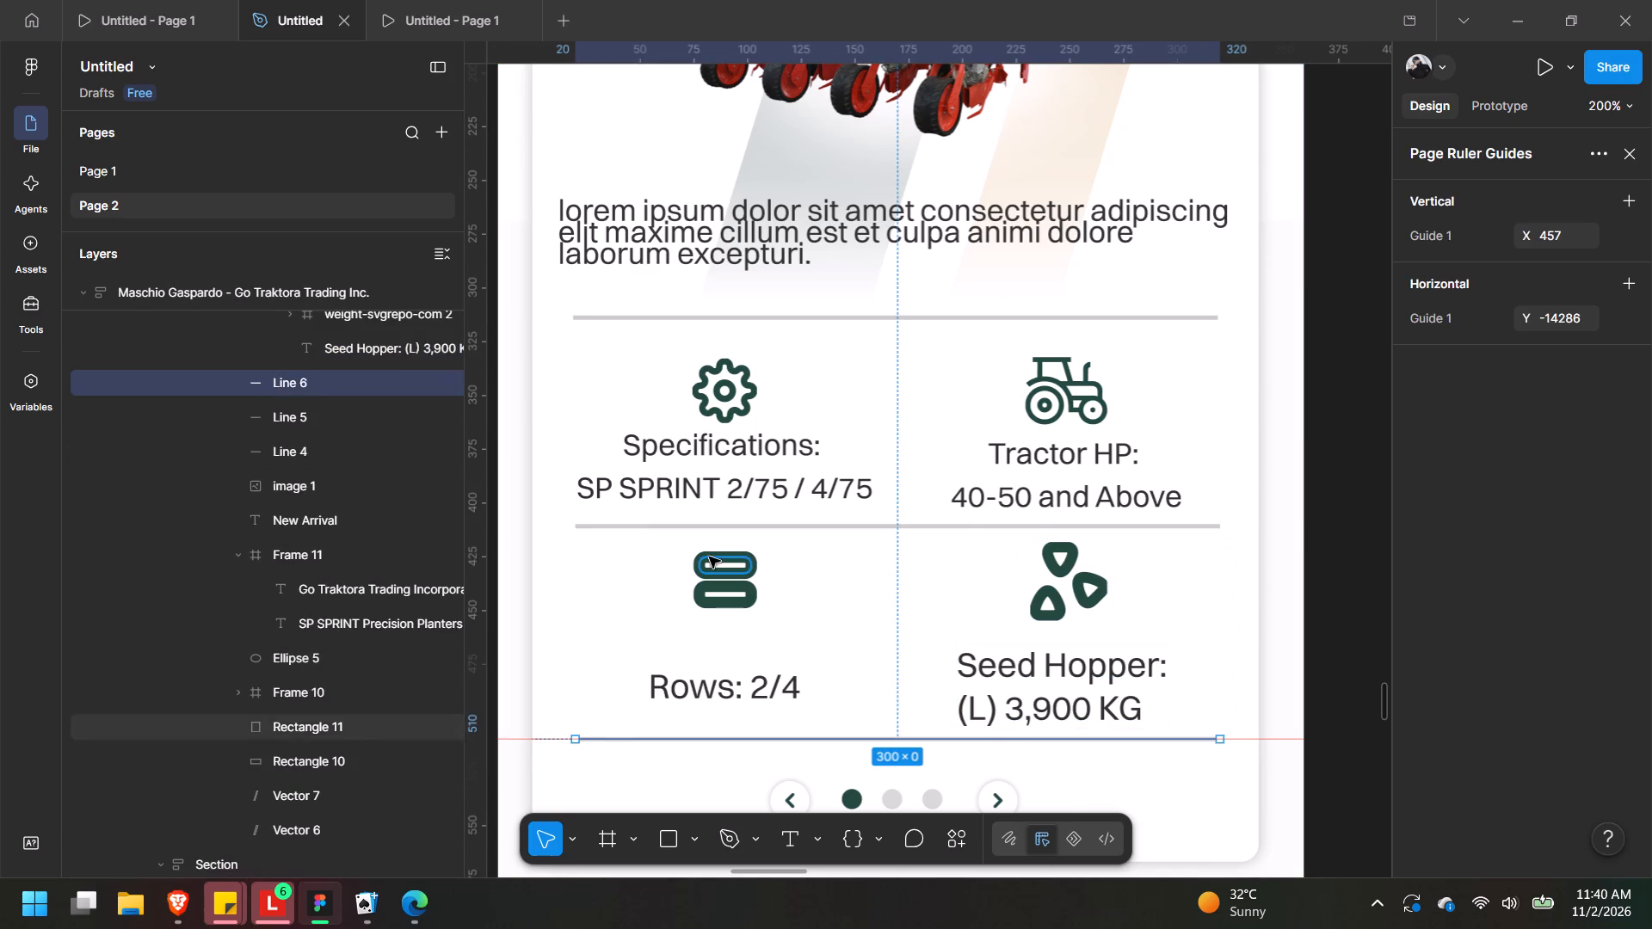
pyautogui.hotkey('ctrl', 'v')
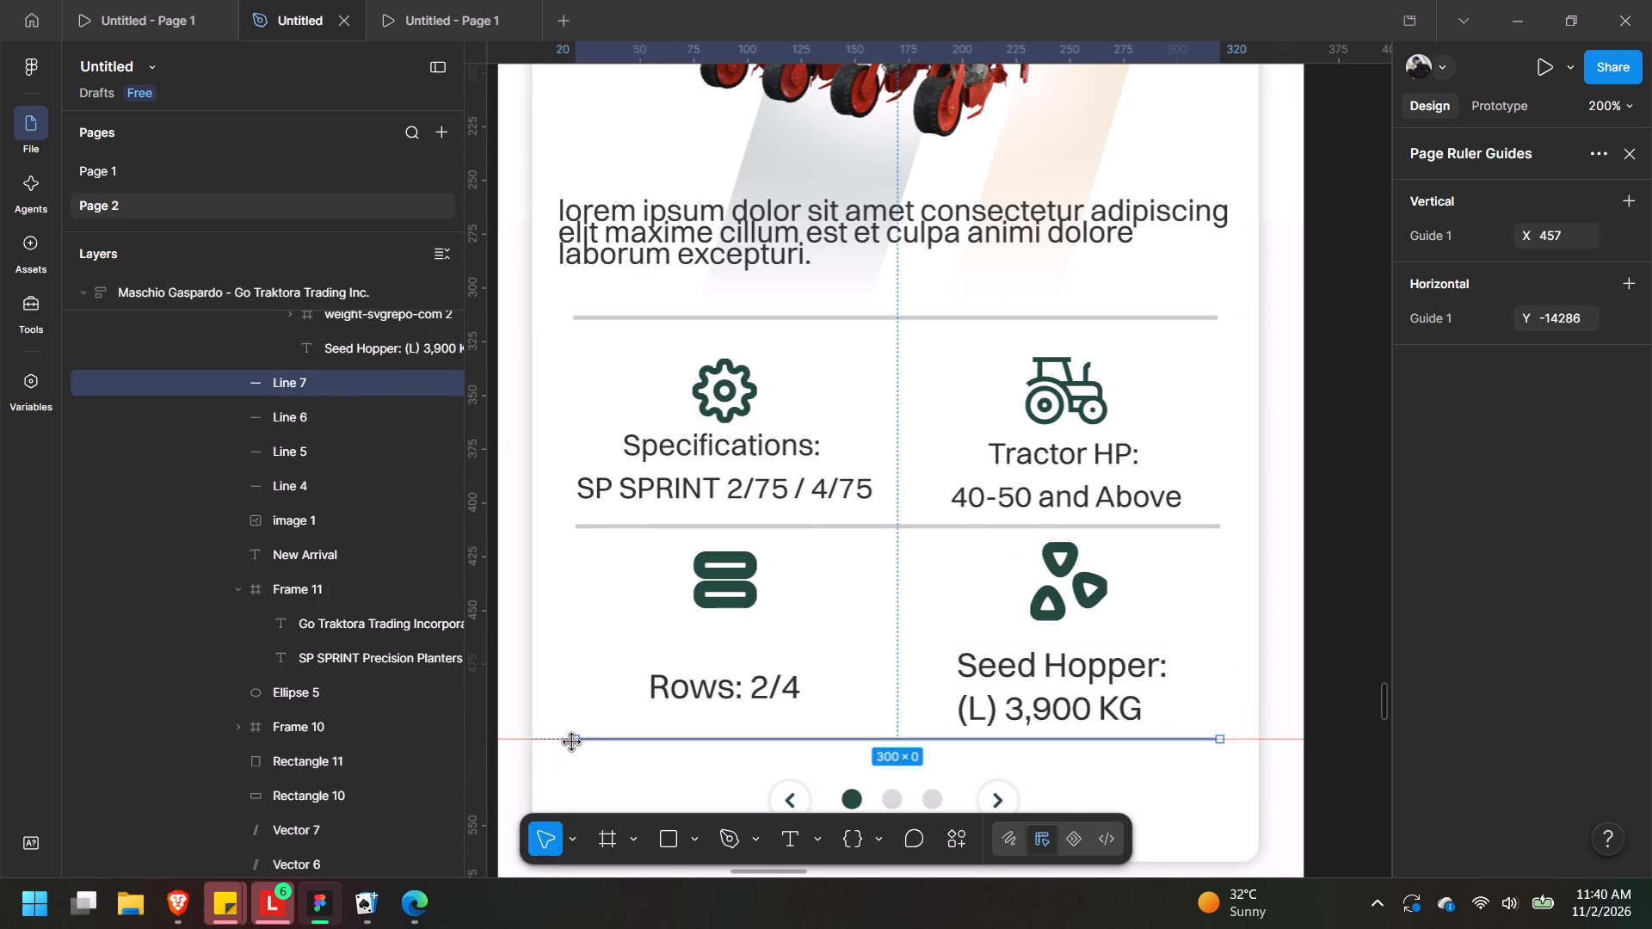
pyautogui.moveTo(574, 741); pyautogui.dragTo(884, 318)
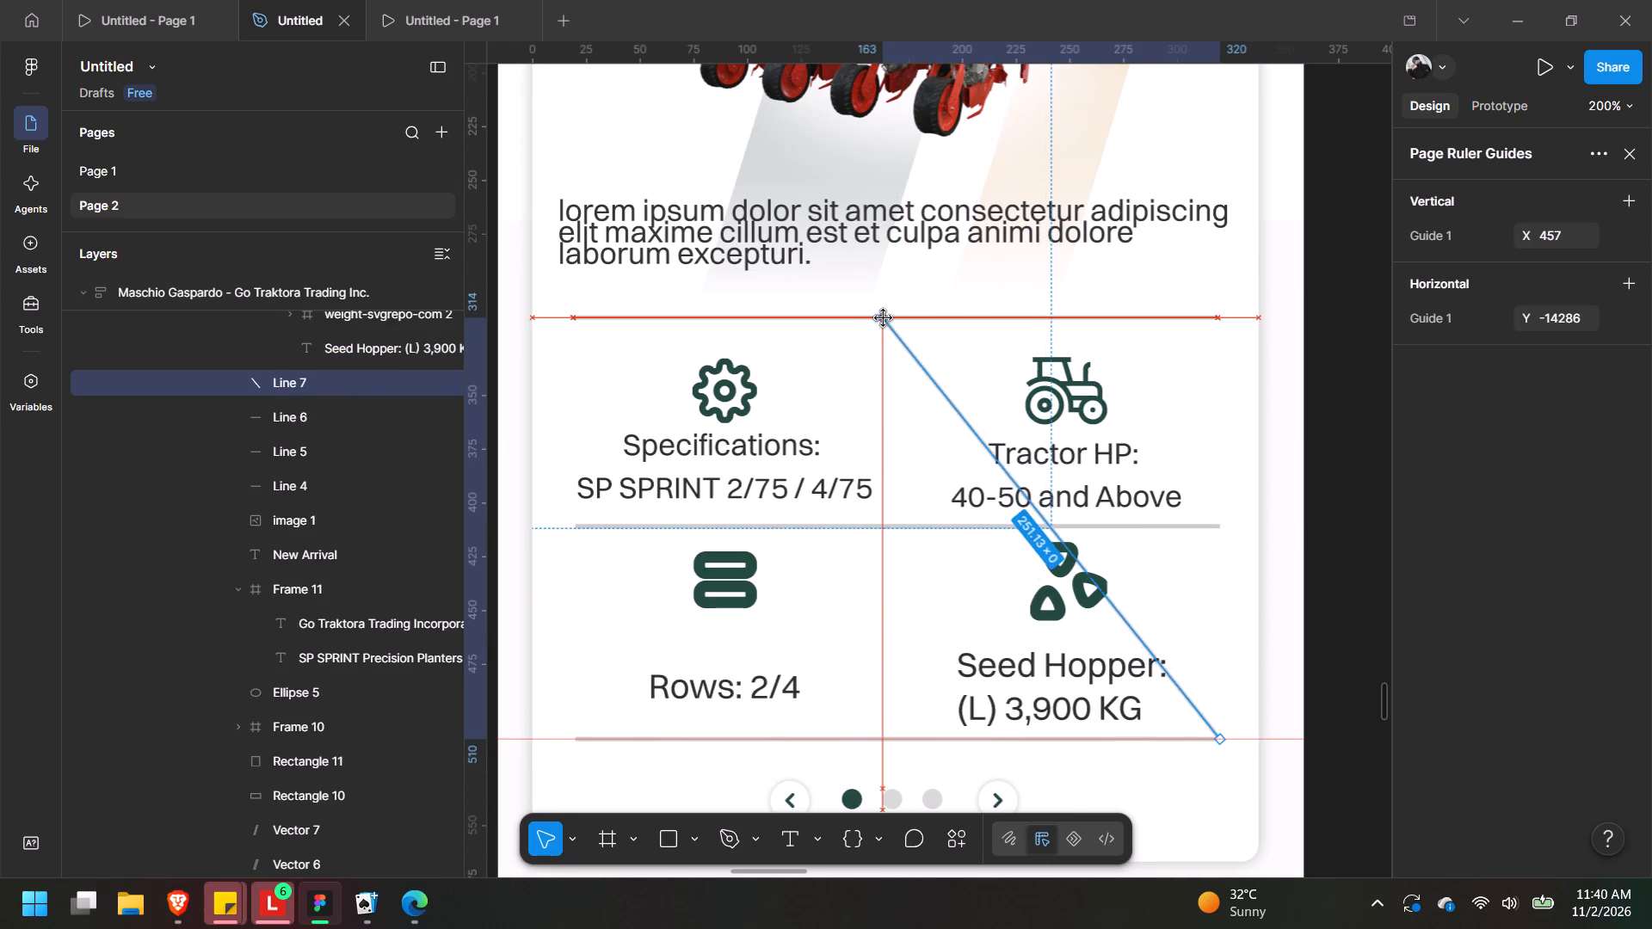
pyautogui.moveTo(884, 318); pyautogui.dragTo(891, 320)
pyautogui.moveTo(1221, 742); pyautogui.dragTo(1220, 741)
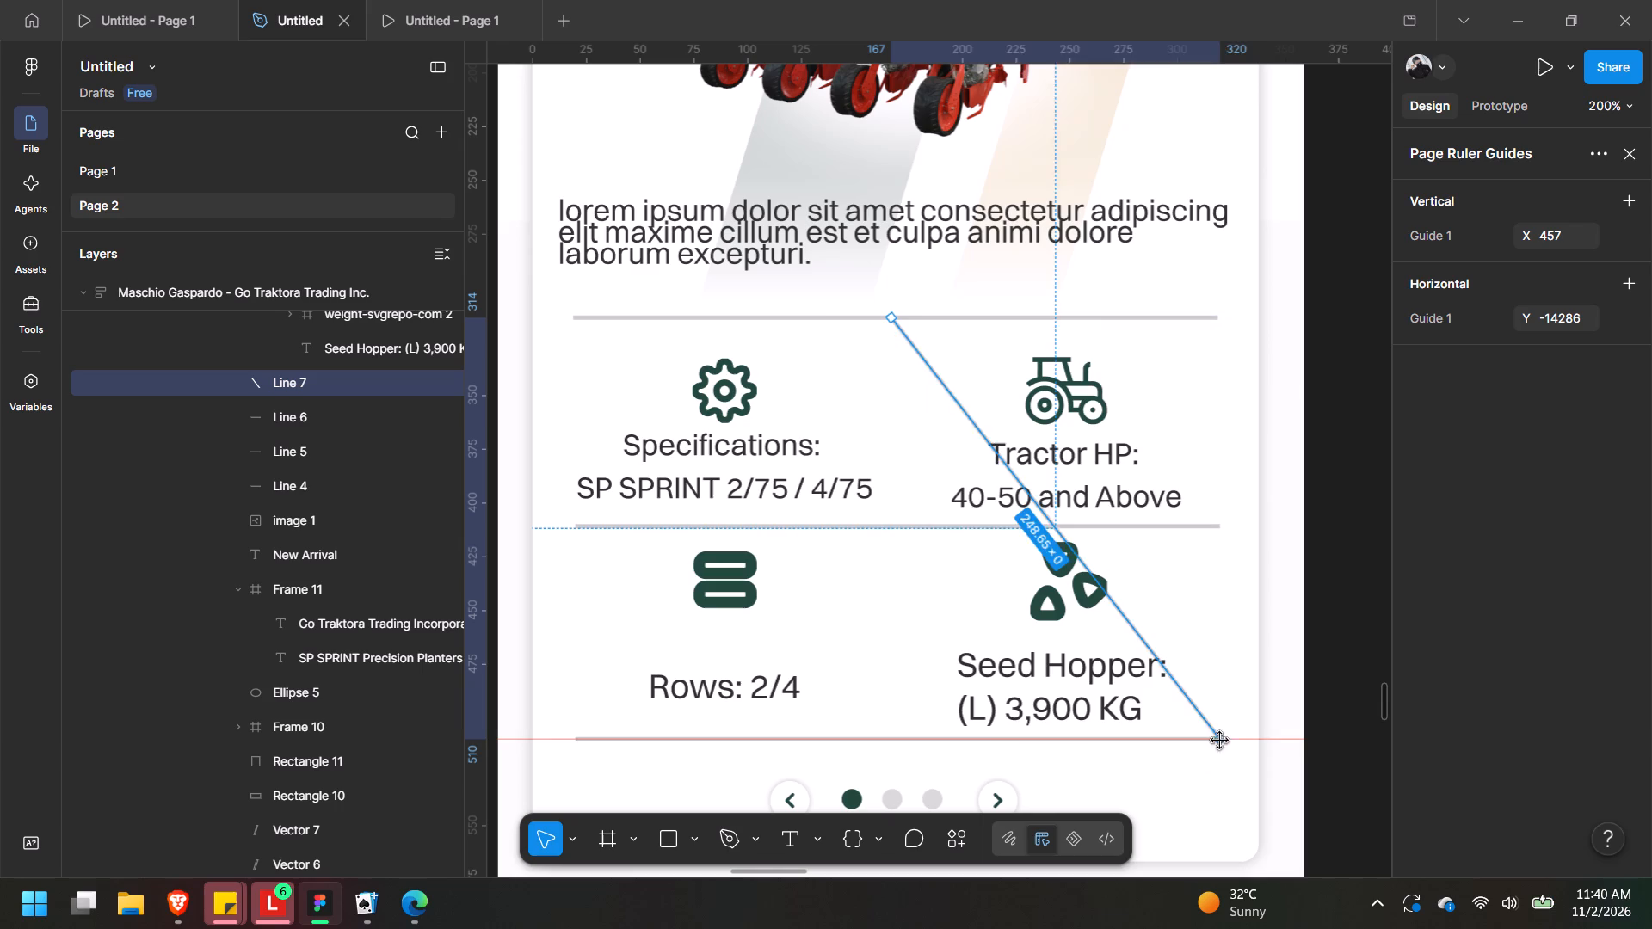
pyautogui.moveTo(1220, 741); pyautogui.dragTo(895, 742)
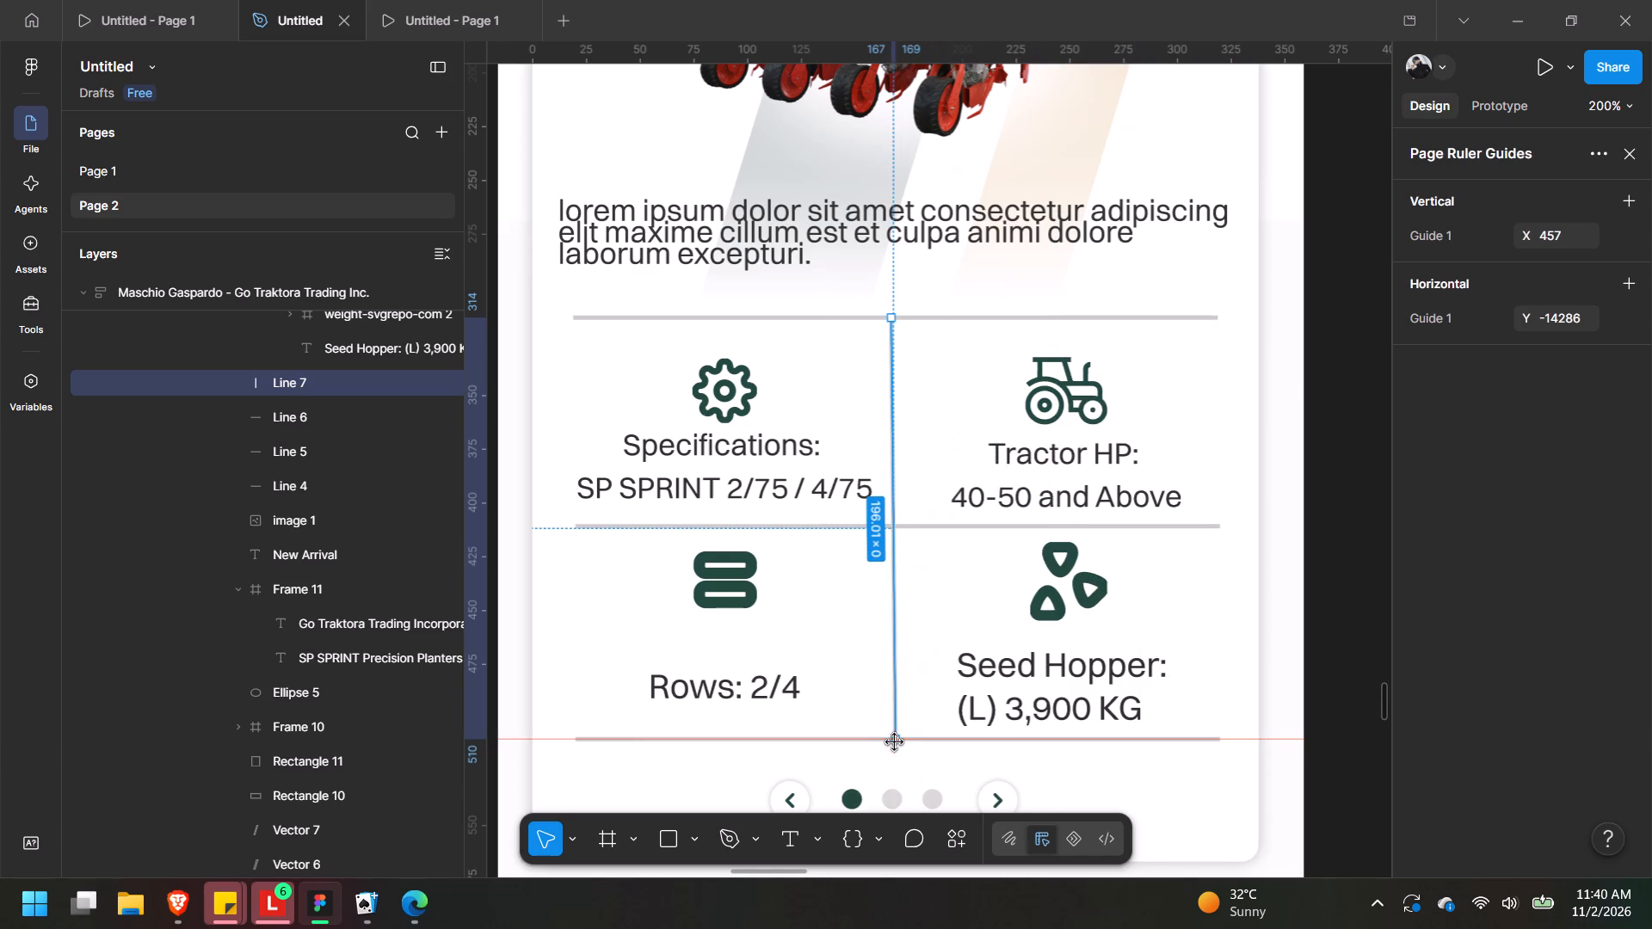
pyautogui.moveTo(891, 320); pyautogui.dragTo(897, 320)
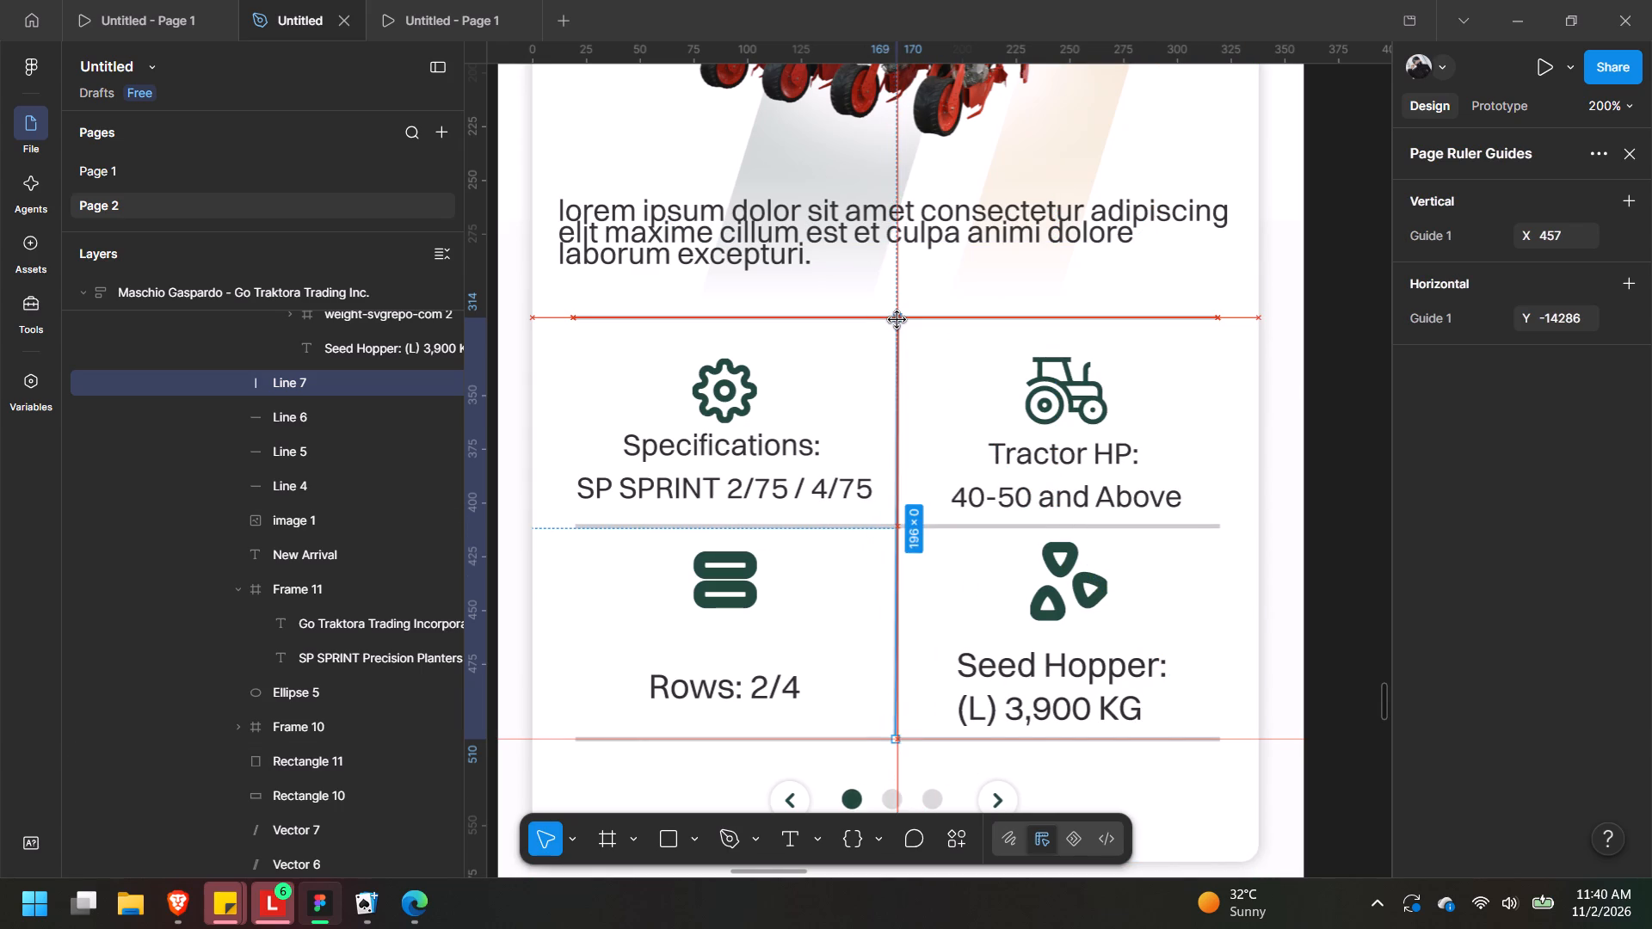
pyautogui.moveTo(897, 320); pyautogui.dragTo(898, 320)
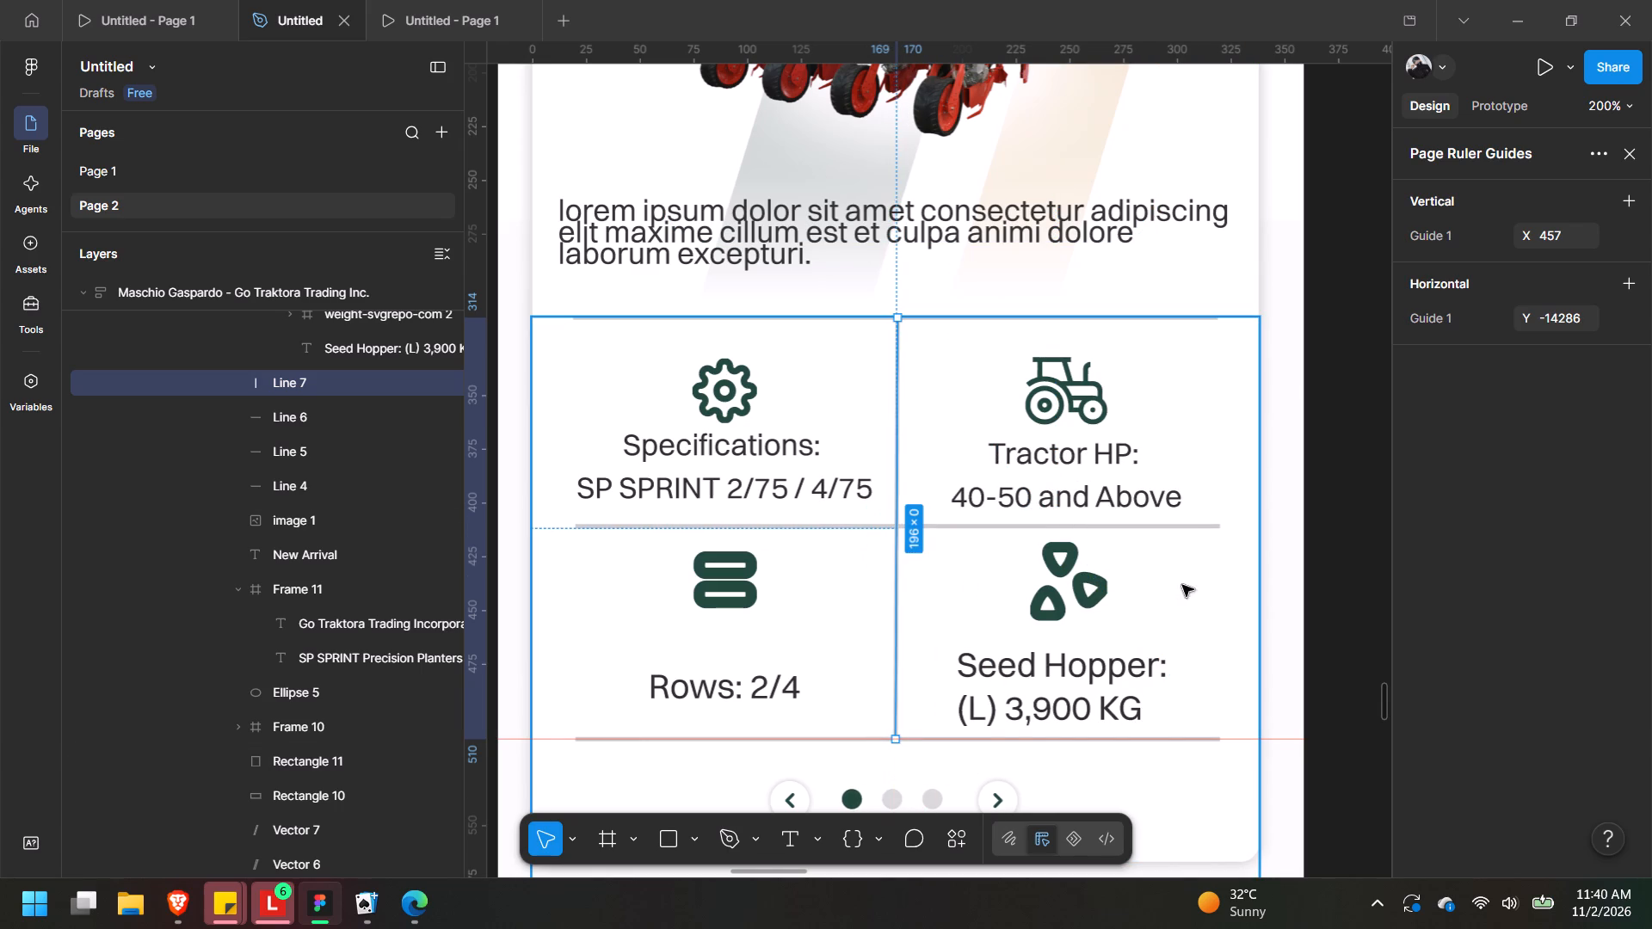
pyautogui.click(1320, 549)
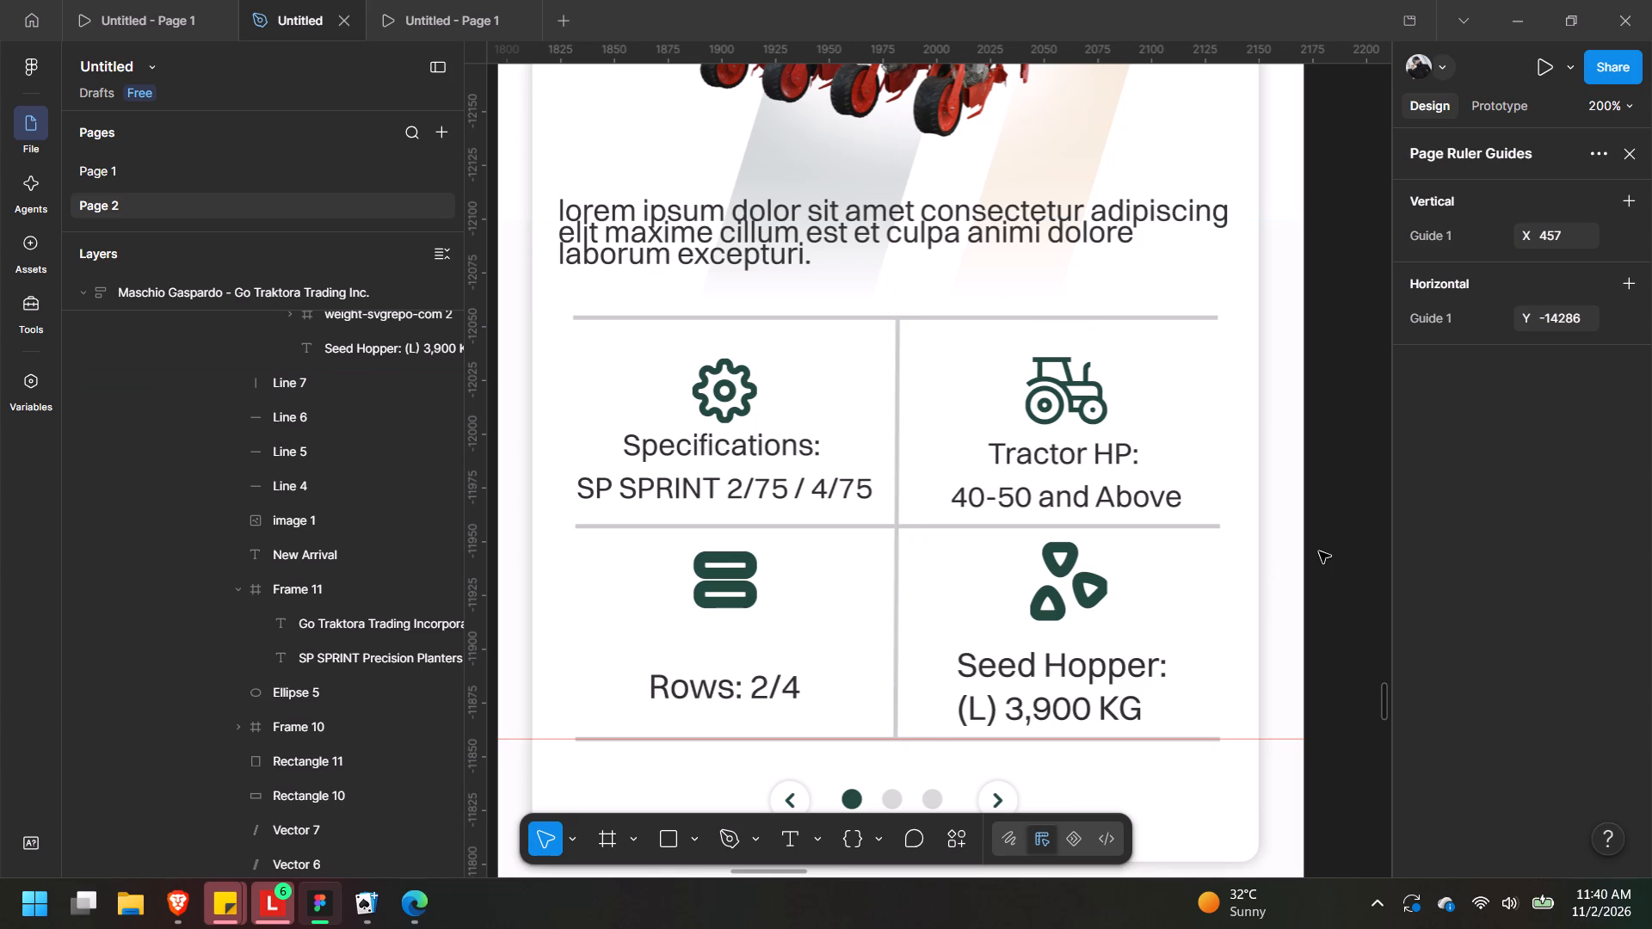
# Move the horizontal ruler guide off the Featured Products card to just below the Implements heading, at page Y -11702.
pyautogui.hotkey('ctrl', '-')
pyautogui.hotkey('ctrl', '-')
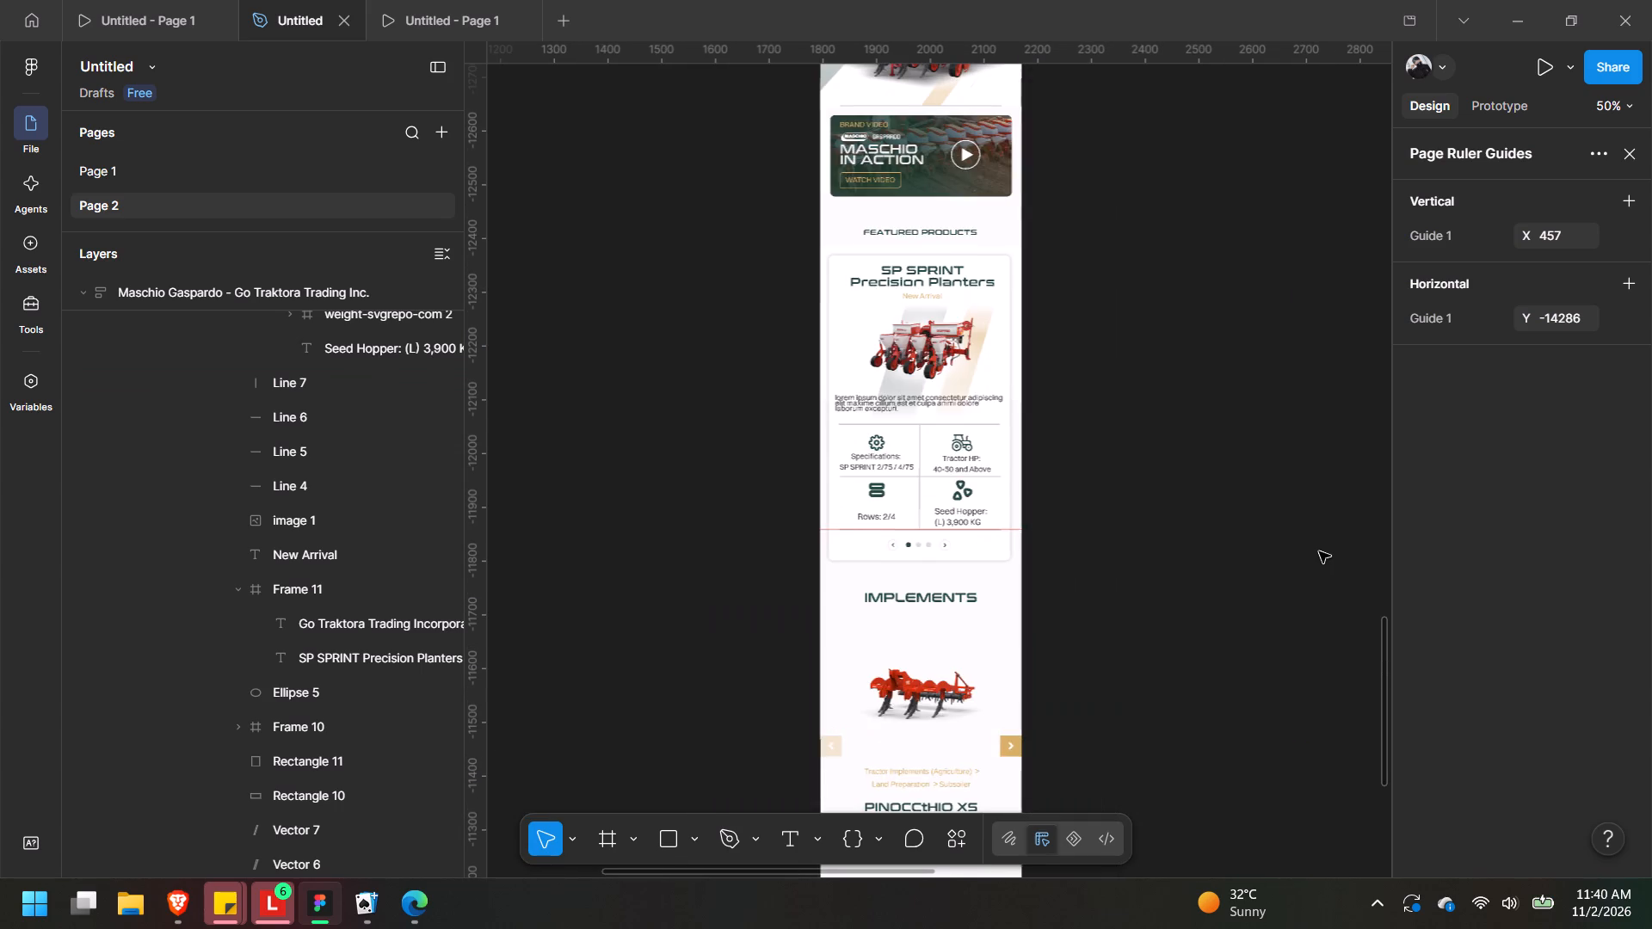
pyautogui.click(1319, 551)
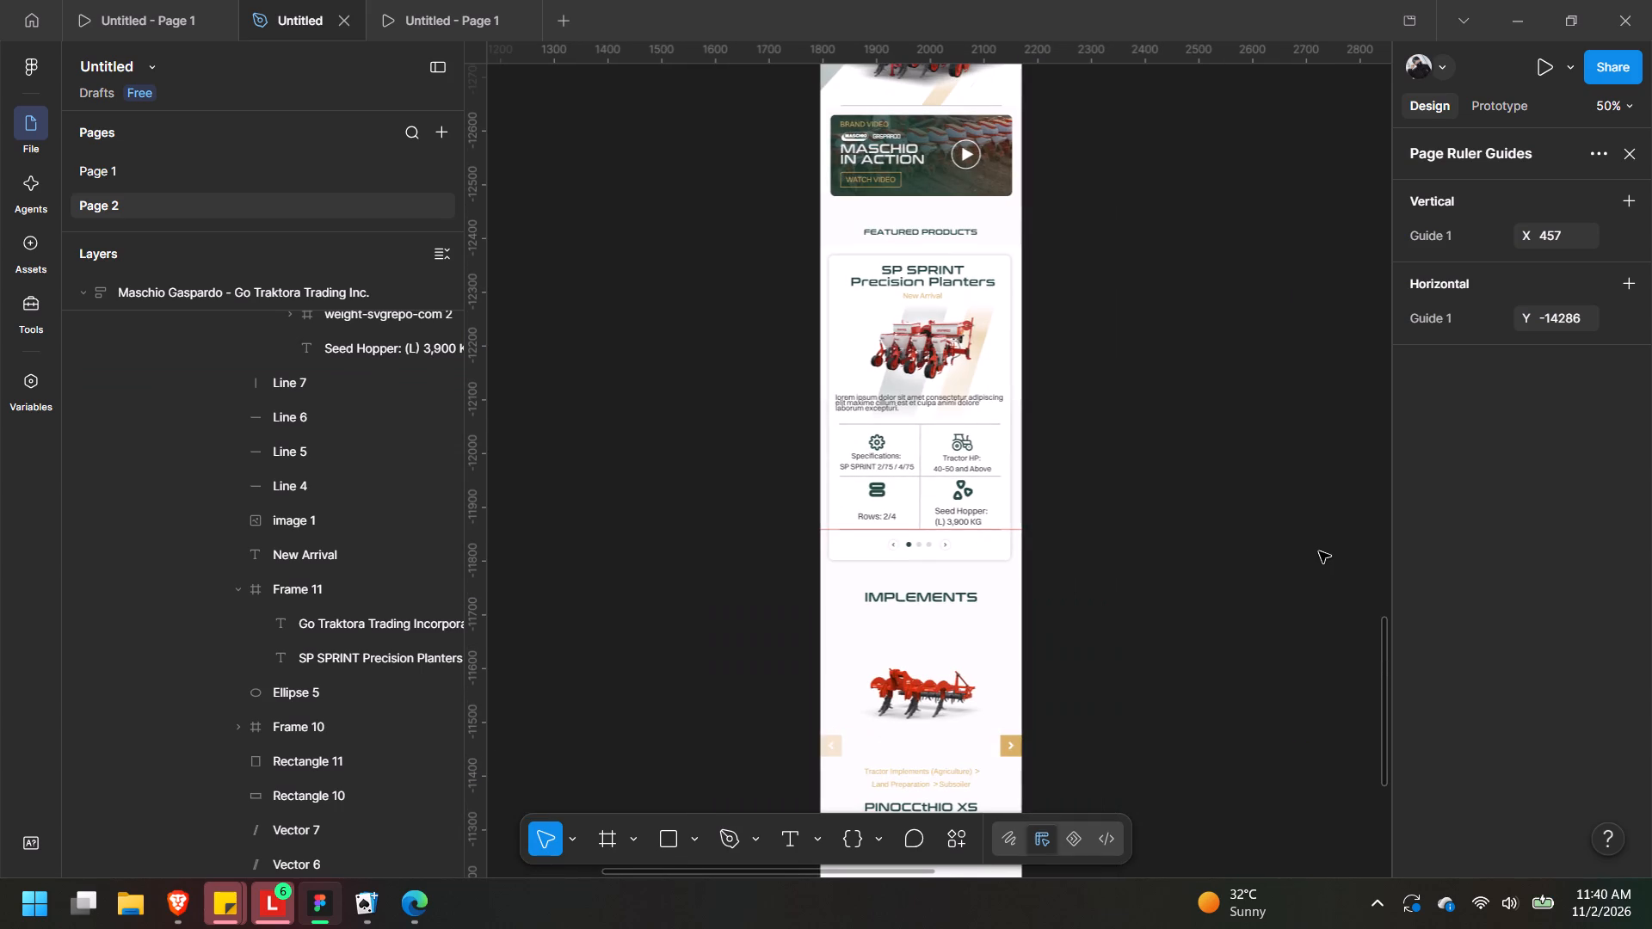
pyautogui.moveTo(888, 532); pyautogui.dragTo(664, 521)
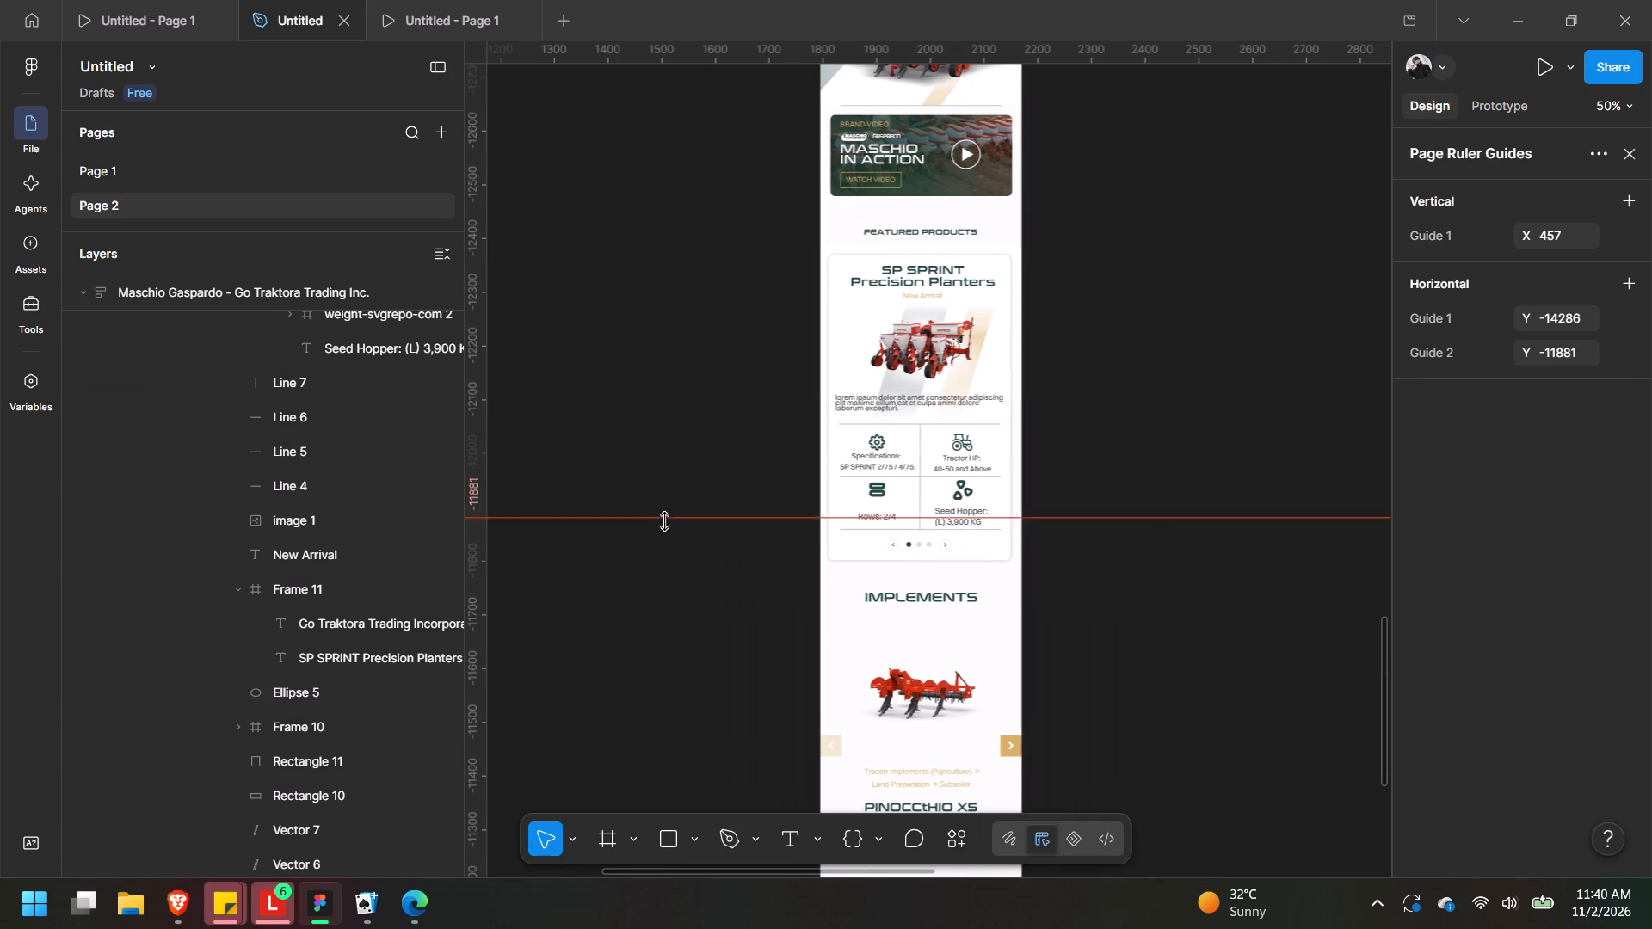
pyautogui.moveTo(664, 521); pyautogui.dragTo(638, 612)
pyautogui.click(1270, 548)
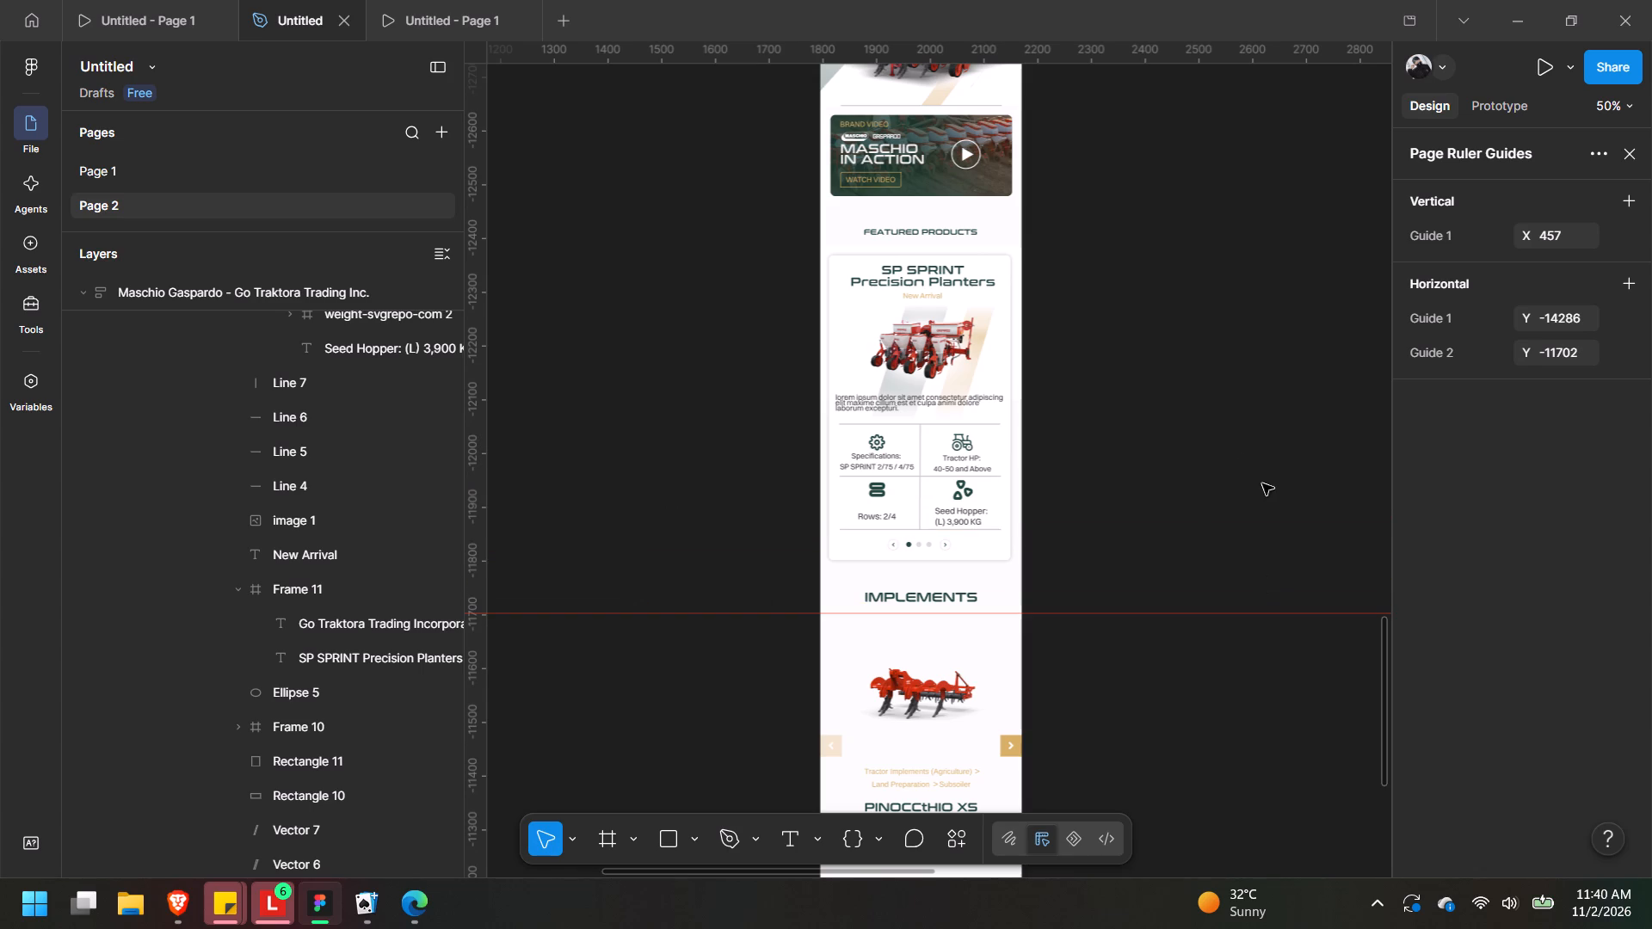
# Examine the mobile page from its header down through the divided Featured Products card to the Implements section.
pyautogui.moveTo(1190, 502); pyautogui.dragTo(1198, 413, button='middle')
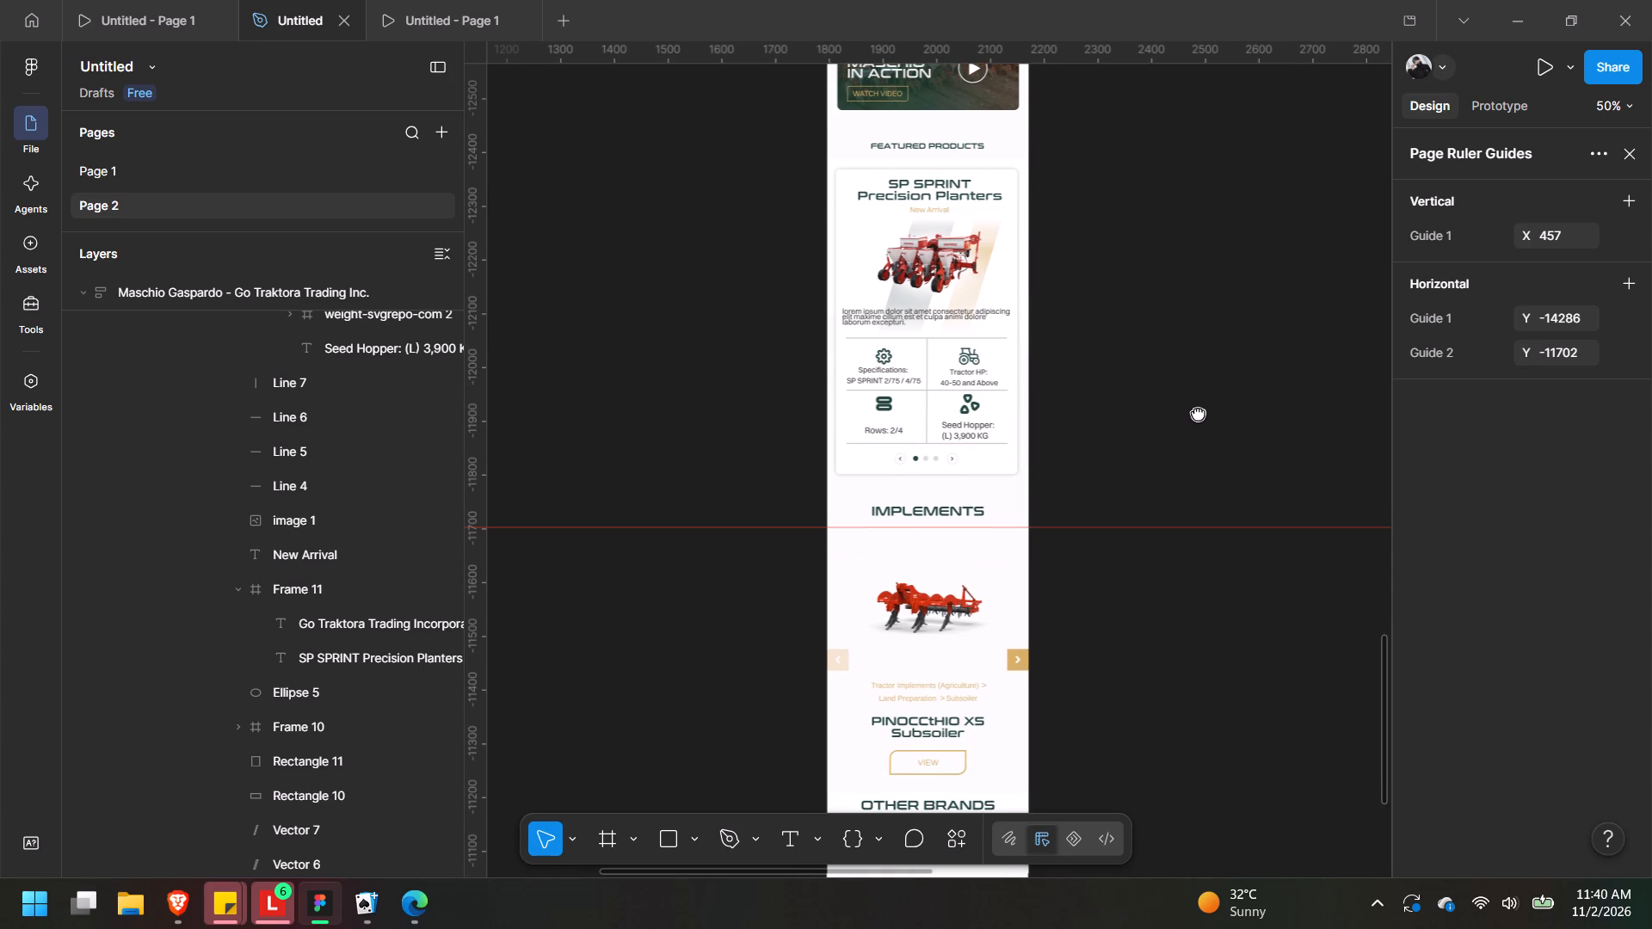
pyautogui.moveTo(1198, 413); pyautogui.dragTo(1198, 569, button='middle')
pyautogui.moveTo(1187, 180); pyautogui.dragTo(1147, 458, button='middle')
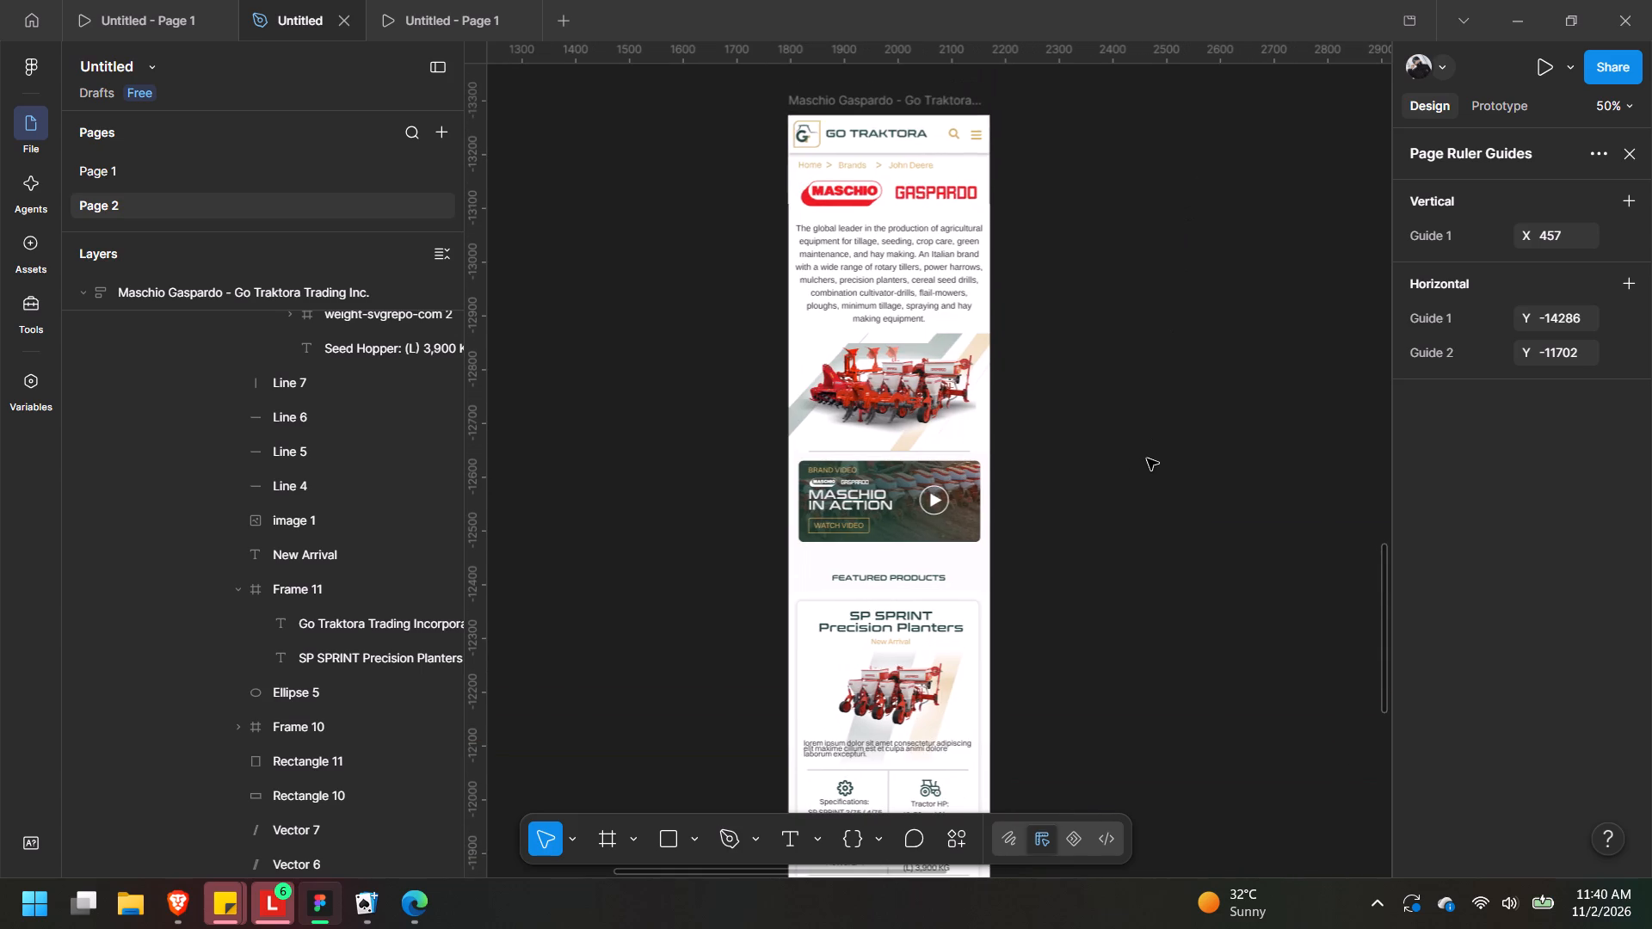
pyautogui.moveTo(1110, 598); pyautogui.dragTo(1167, 198, button='middle')
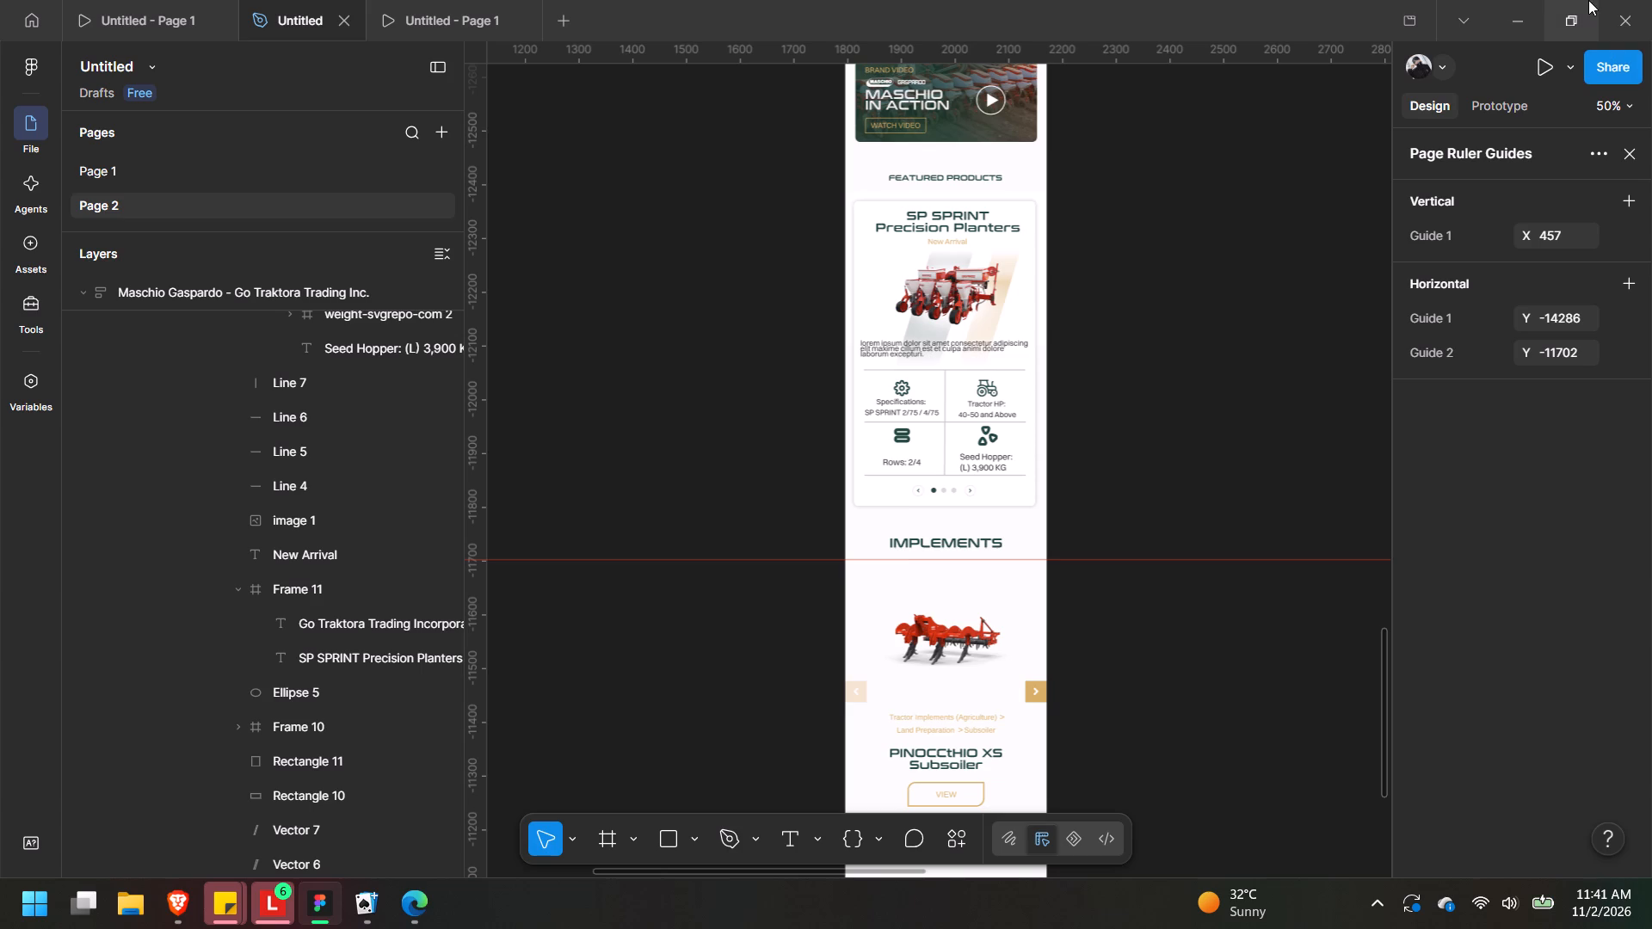
pyautogui.scroll(2, 1339, 330)
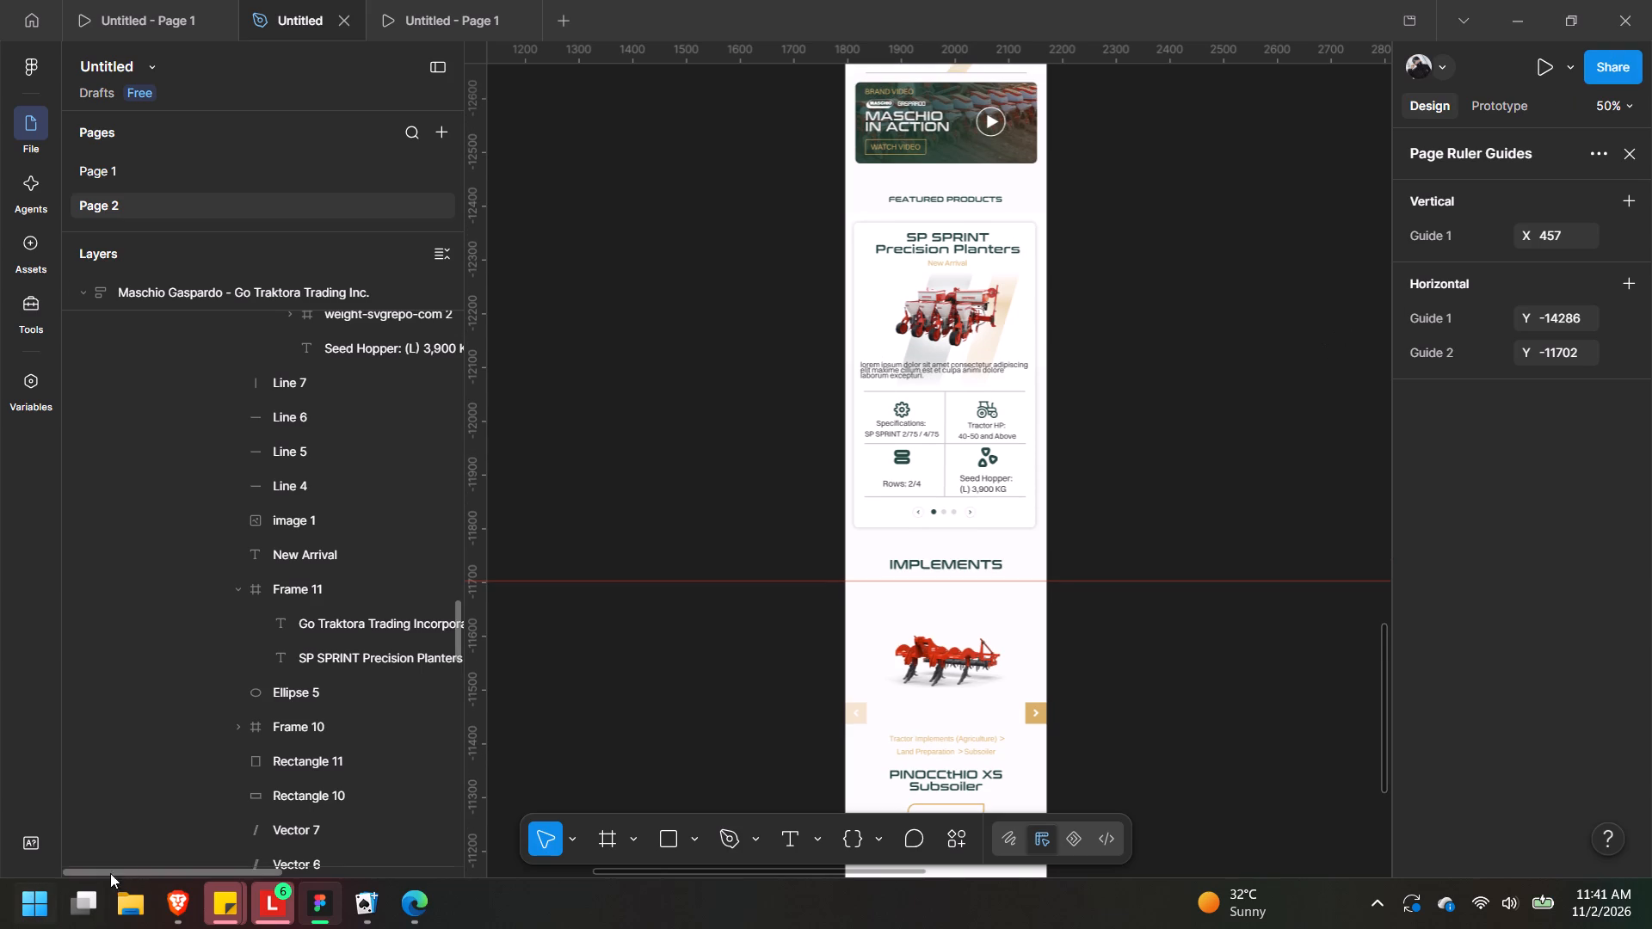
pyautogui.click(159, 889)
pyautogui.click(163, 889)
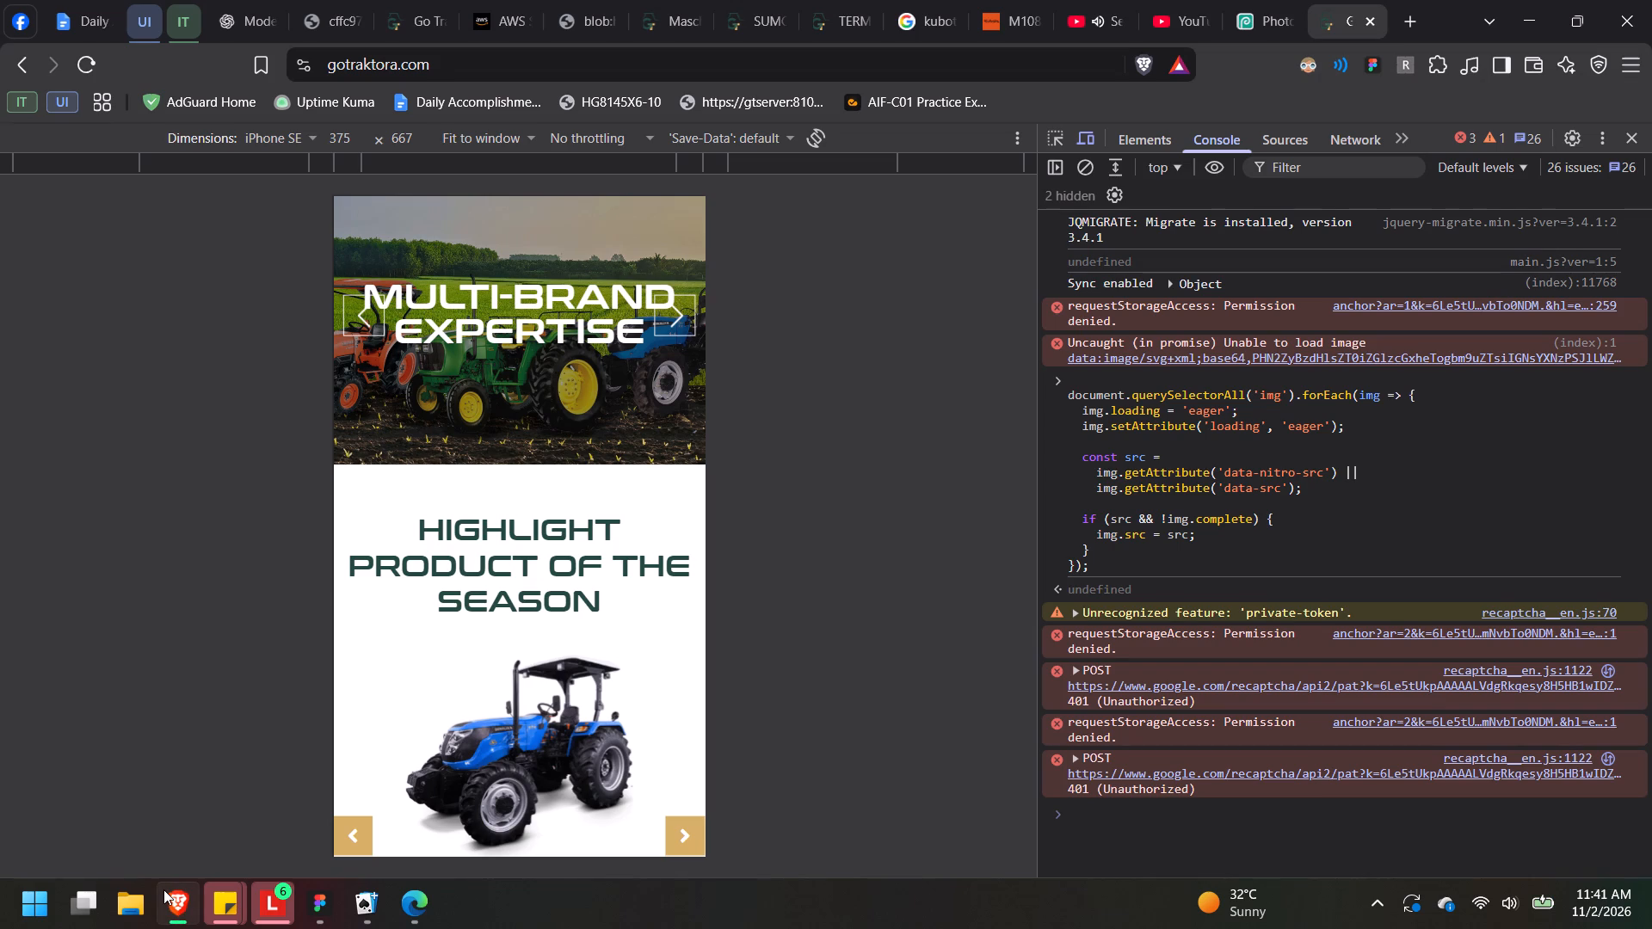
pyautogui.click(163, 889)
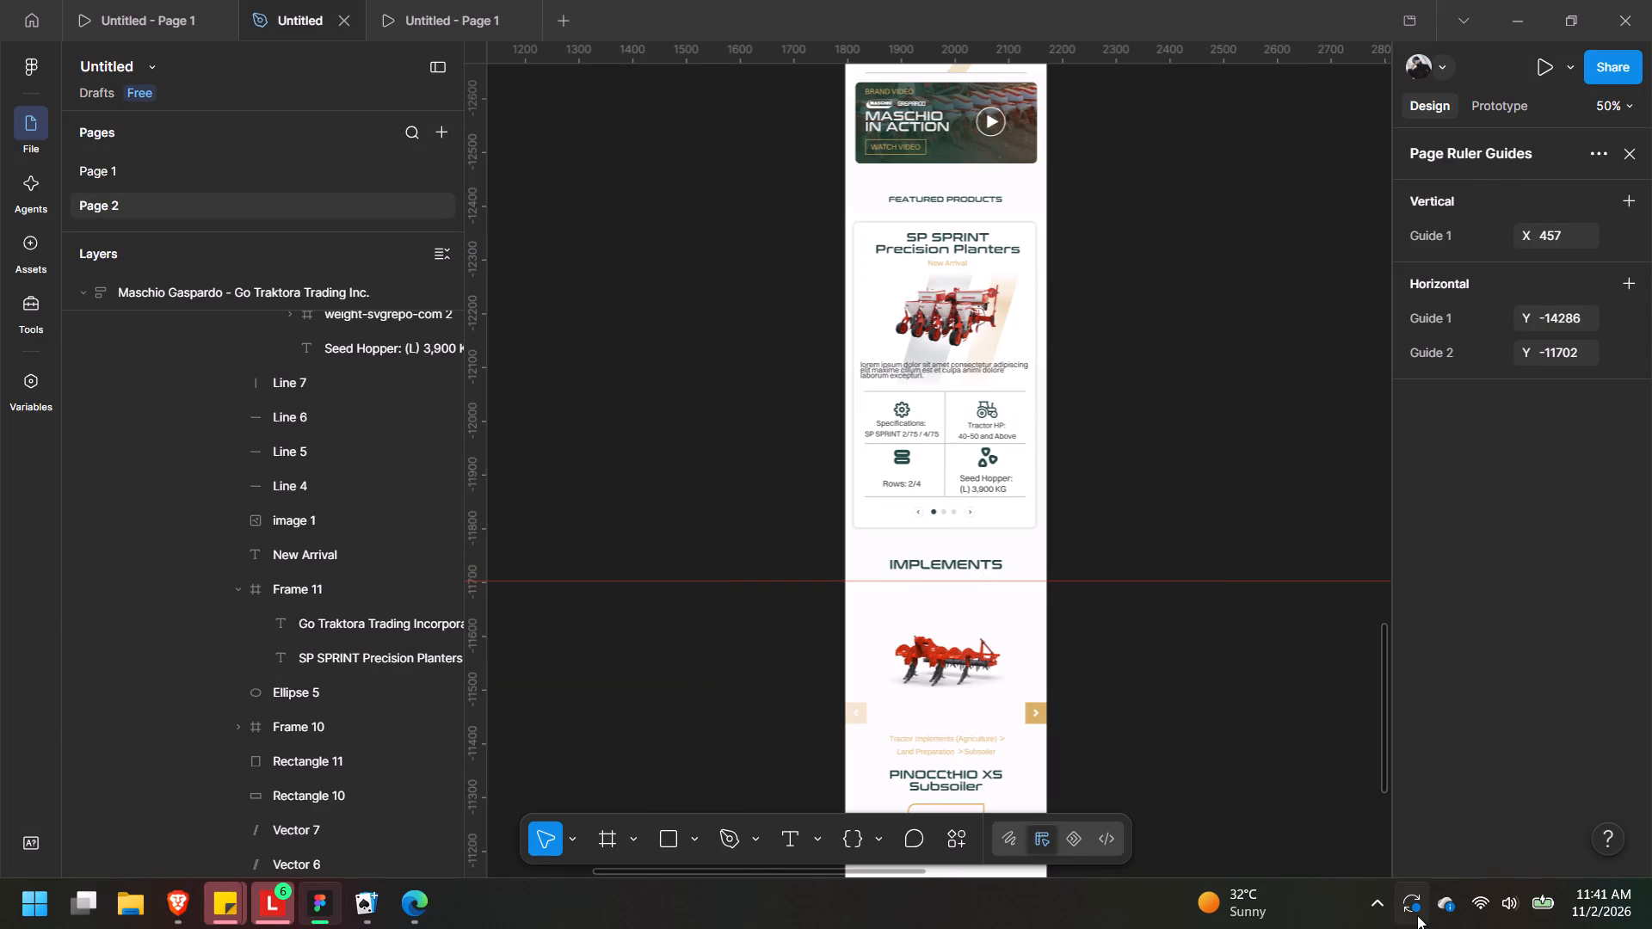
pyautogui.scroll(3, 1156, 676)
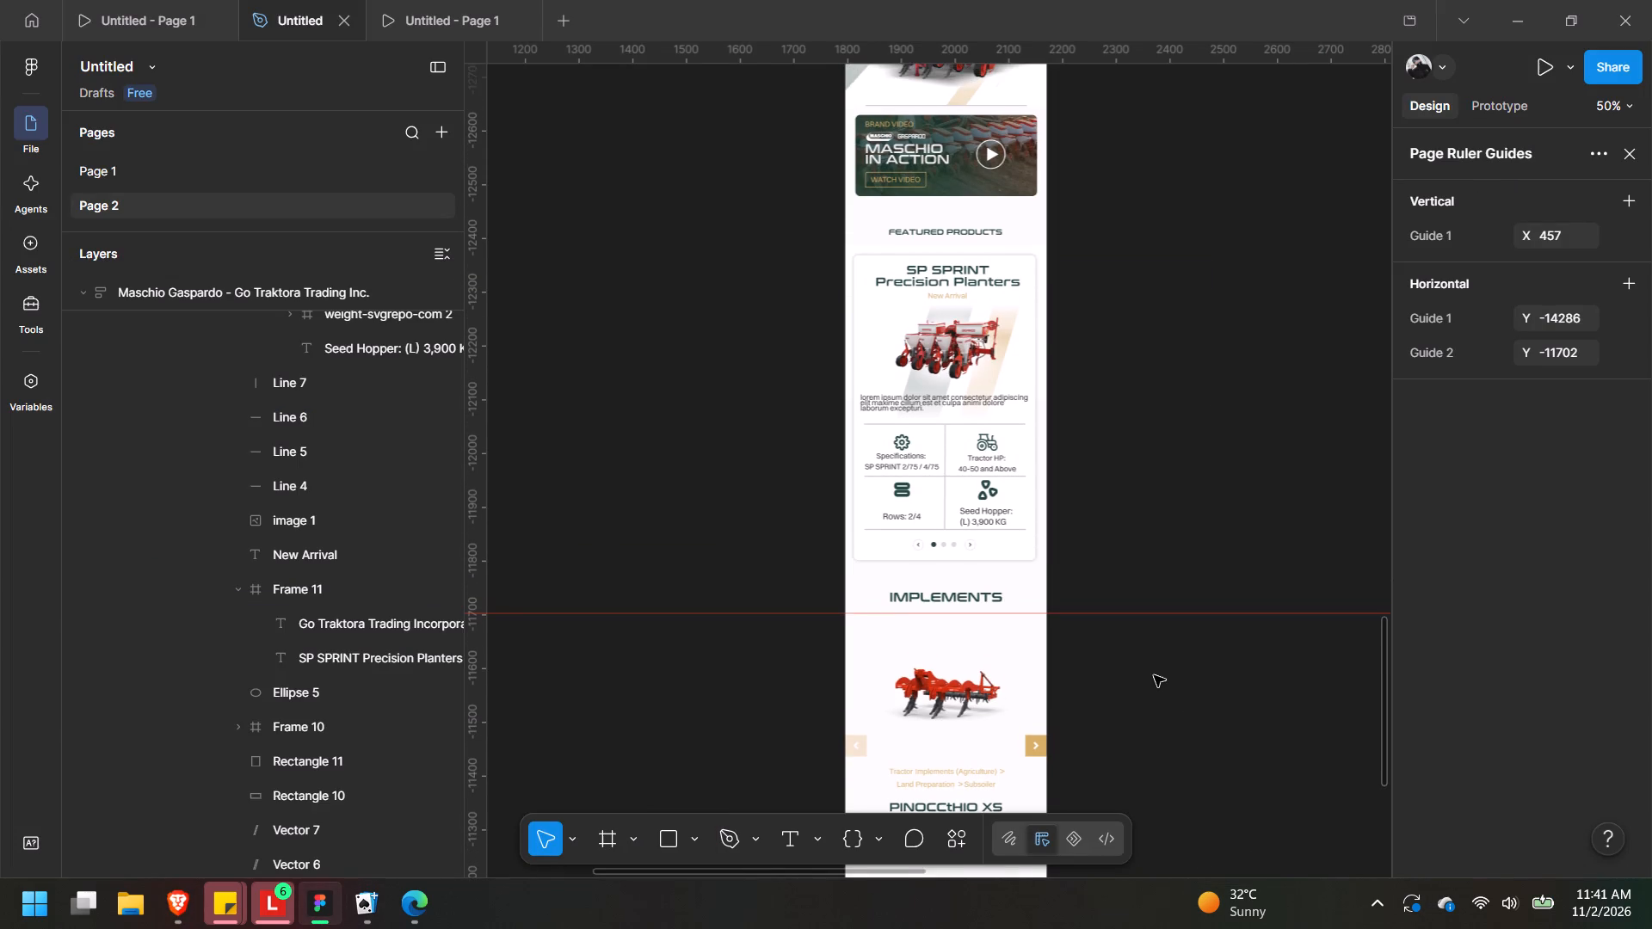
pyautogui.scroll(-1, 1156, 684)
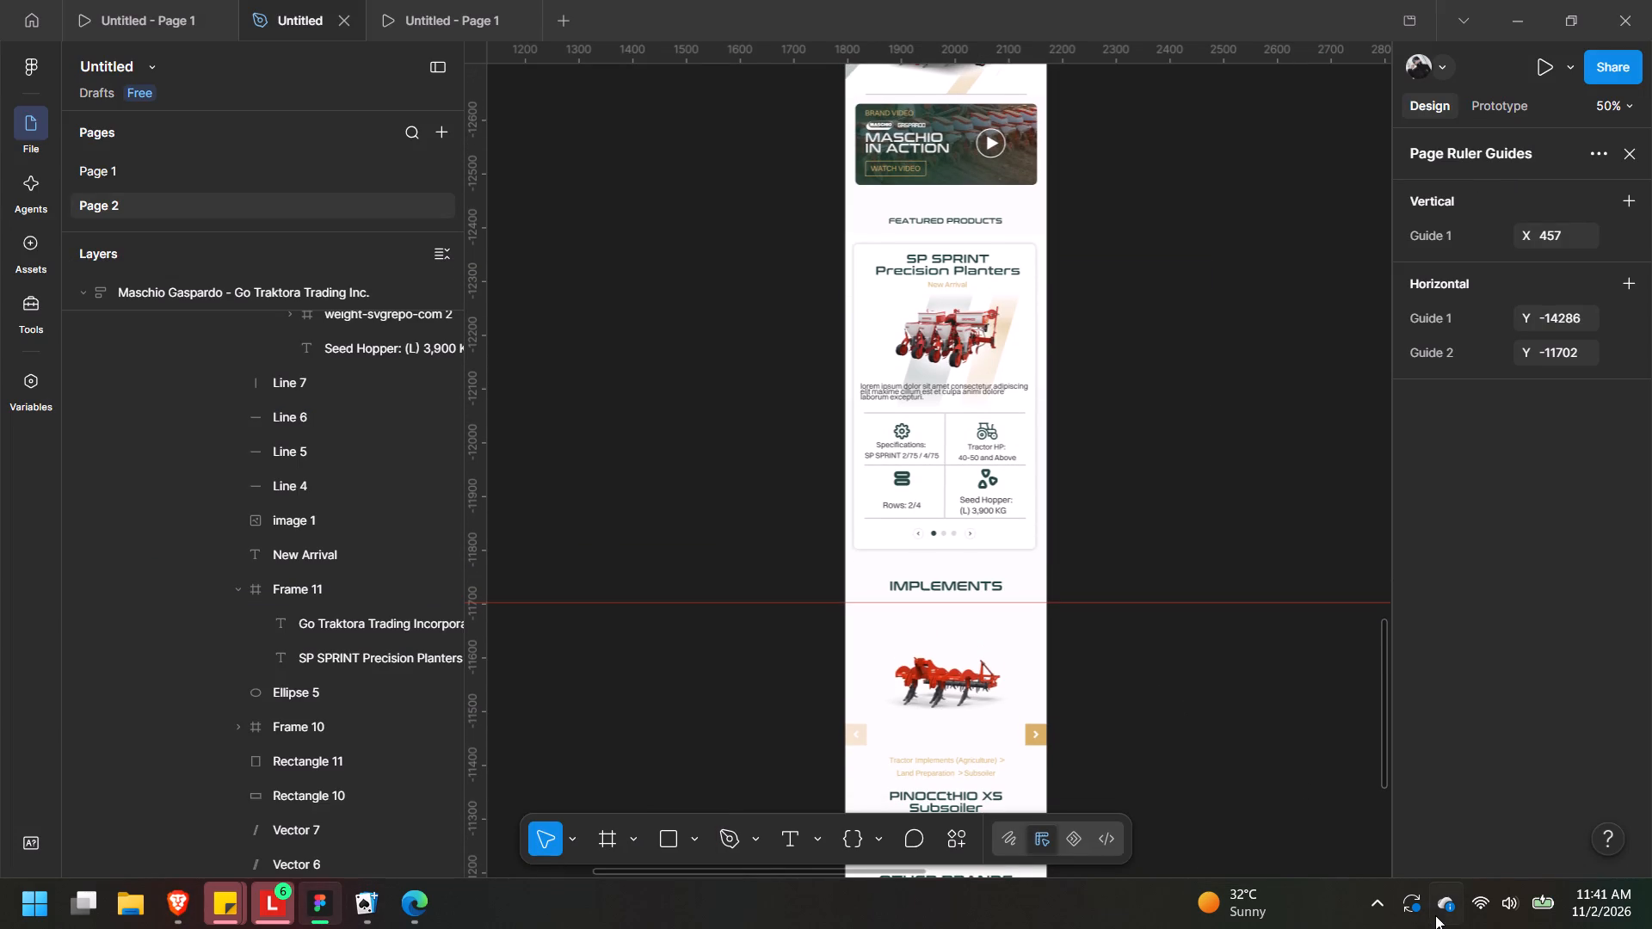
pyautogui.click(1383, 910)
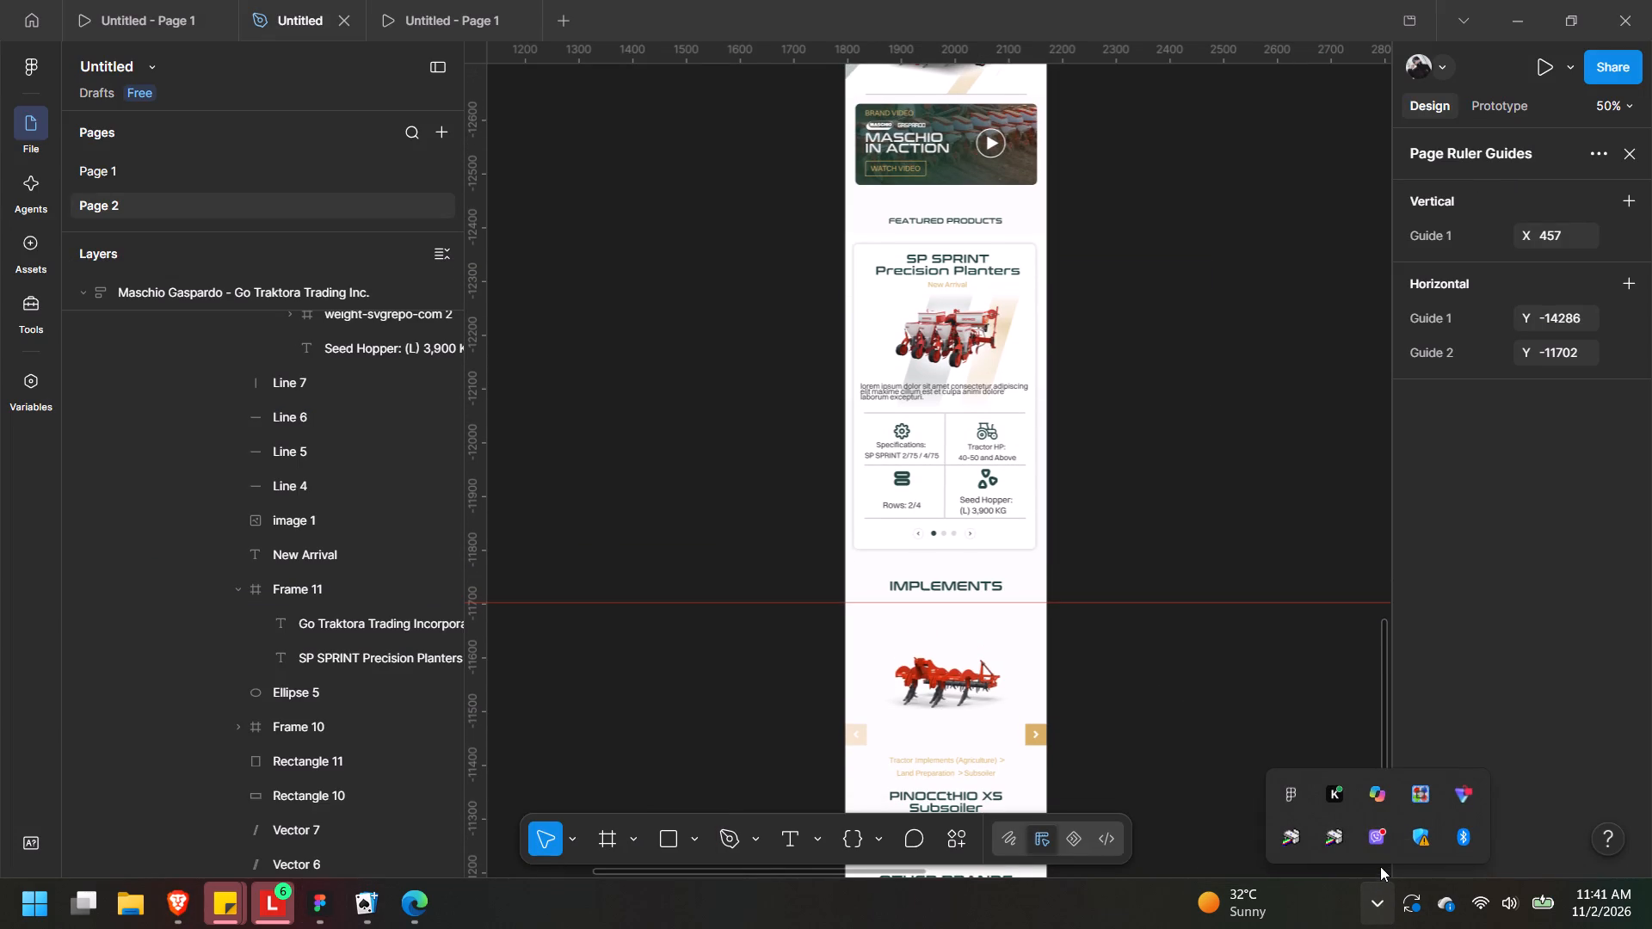
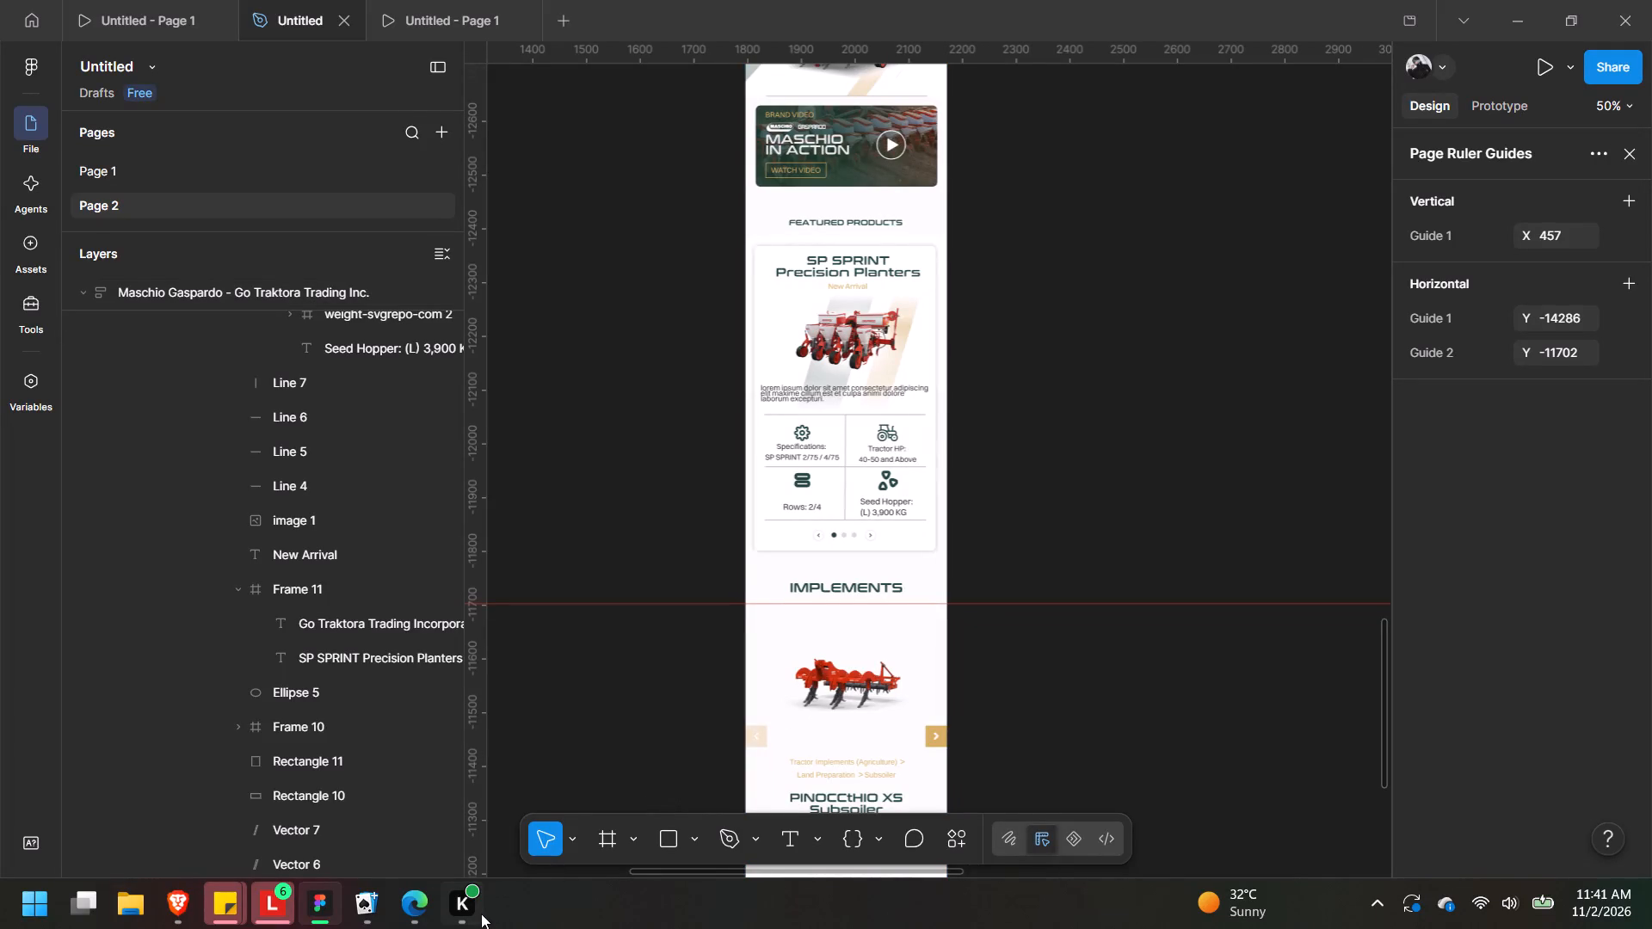
# Examine the mobile page around the Featured Products card, from the brand description and video banner down to the Implements section.
pyautogui.moveTo(1009, 713); pyautogui.dragTo(993, 573, button='middle')
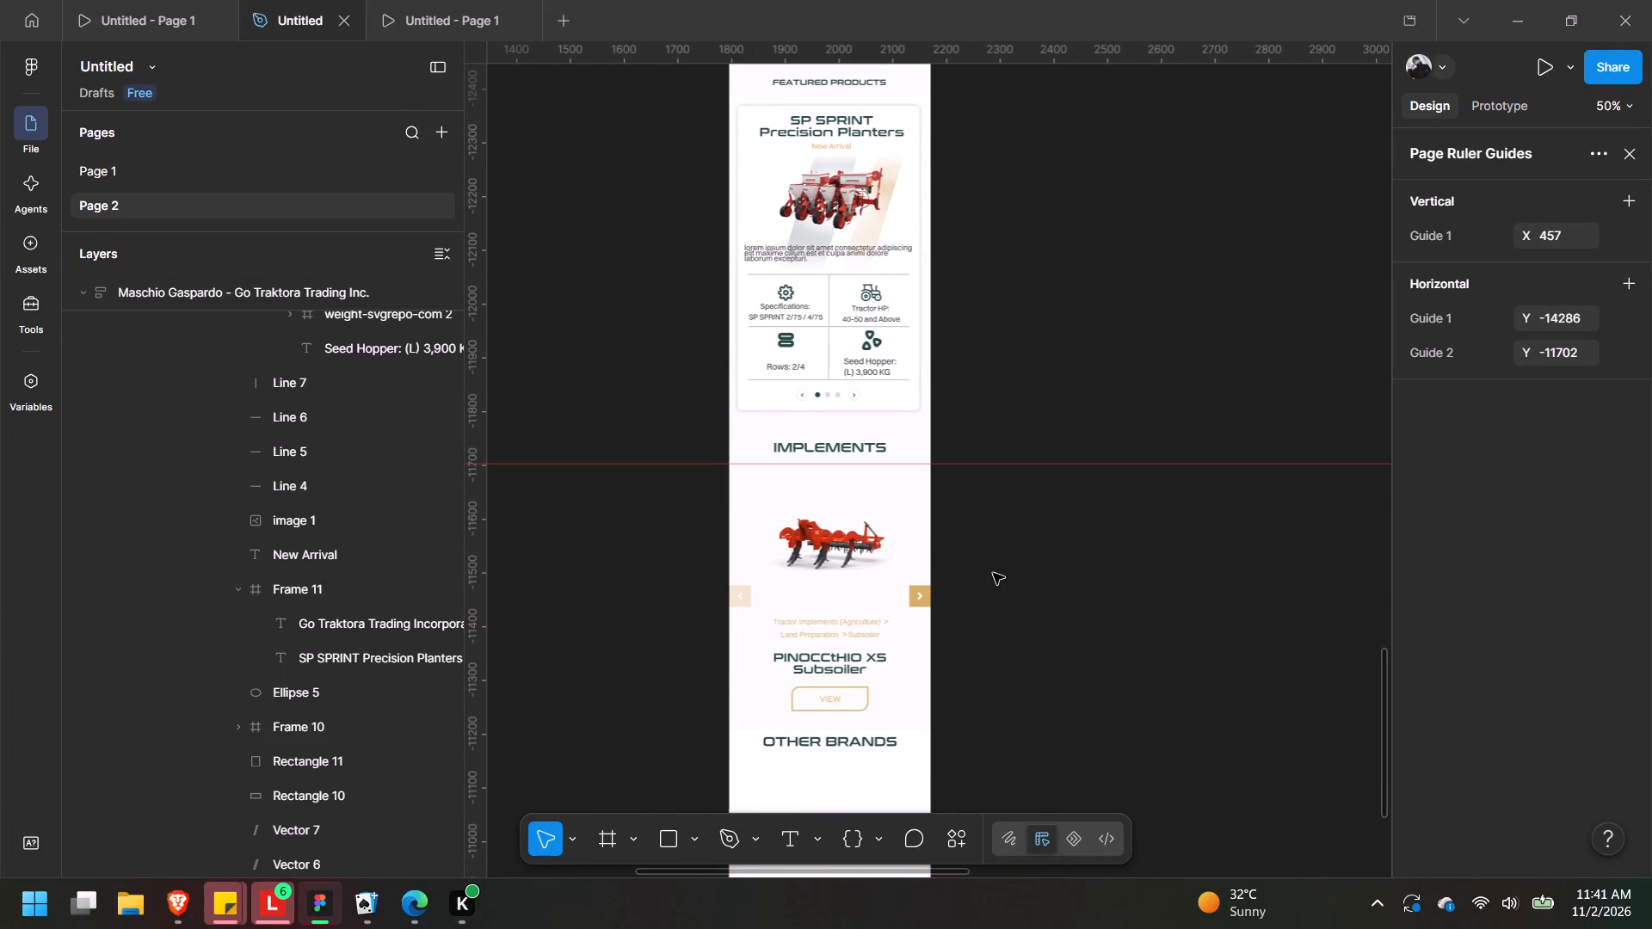
pyautogui.moveTo(978, 391); pyautogui.dragTo(1004, 557, button='middle')
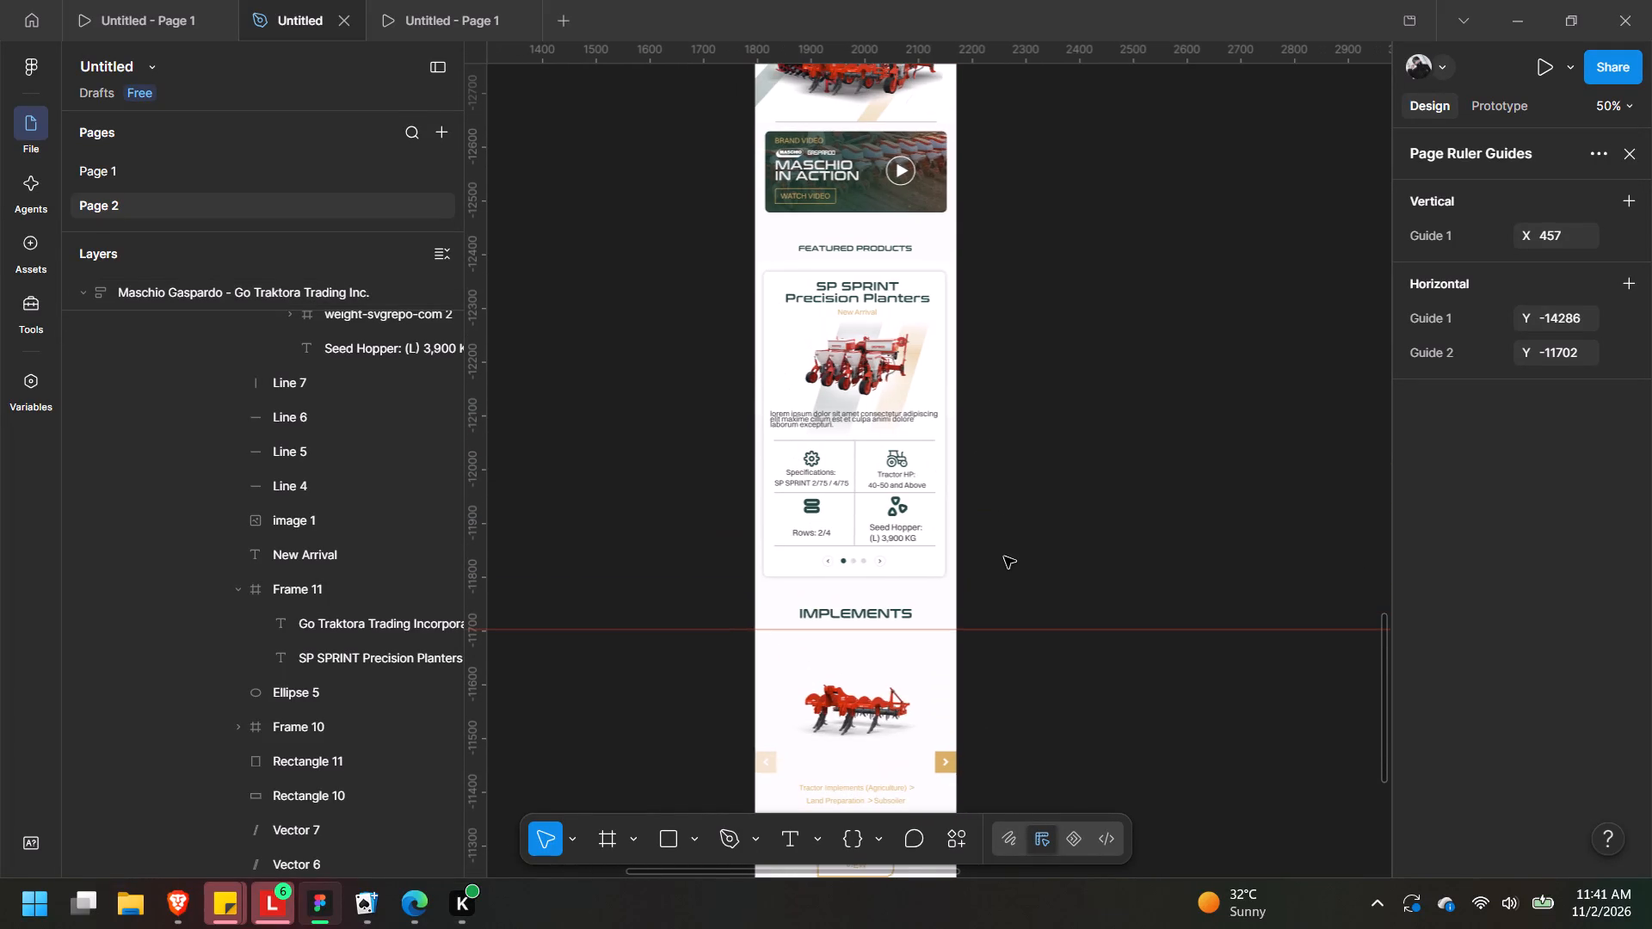
pyautogui.moveTo(964, 668); pyautogui.dragTo(959, 510, button='middle')
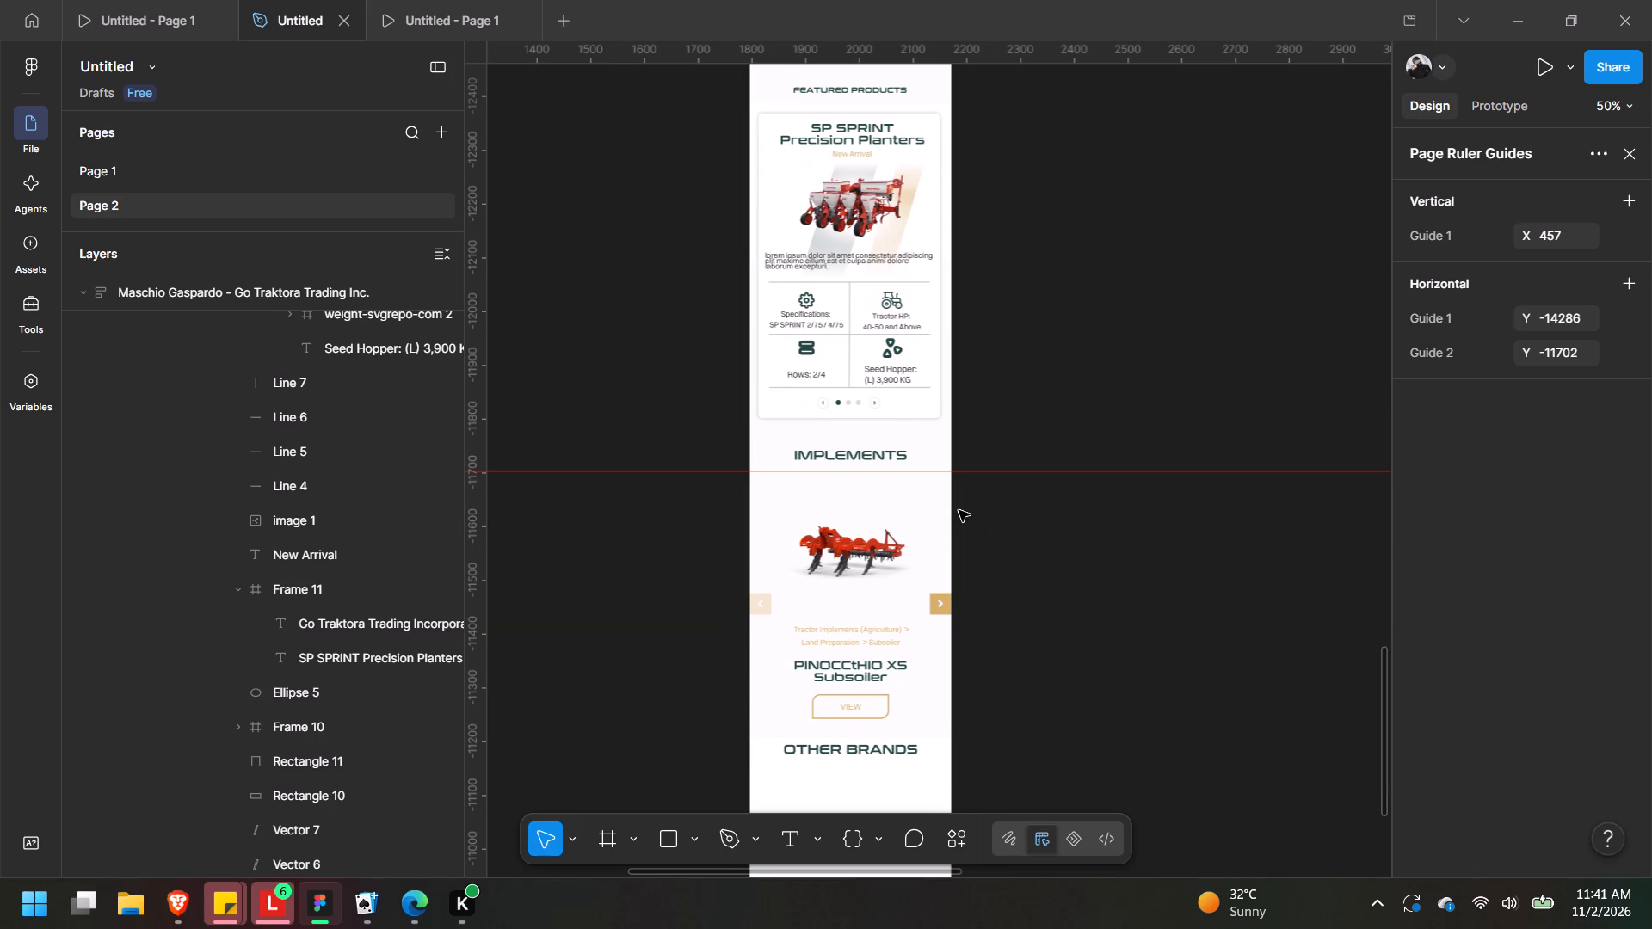
pyautogui.moveTo(975, 637); pyautogui.dragTo(943, 754, button='middle')
pyautogui.moveTo(888, 413); pyautogui.dragTo(895, 606, button='middle')
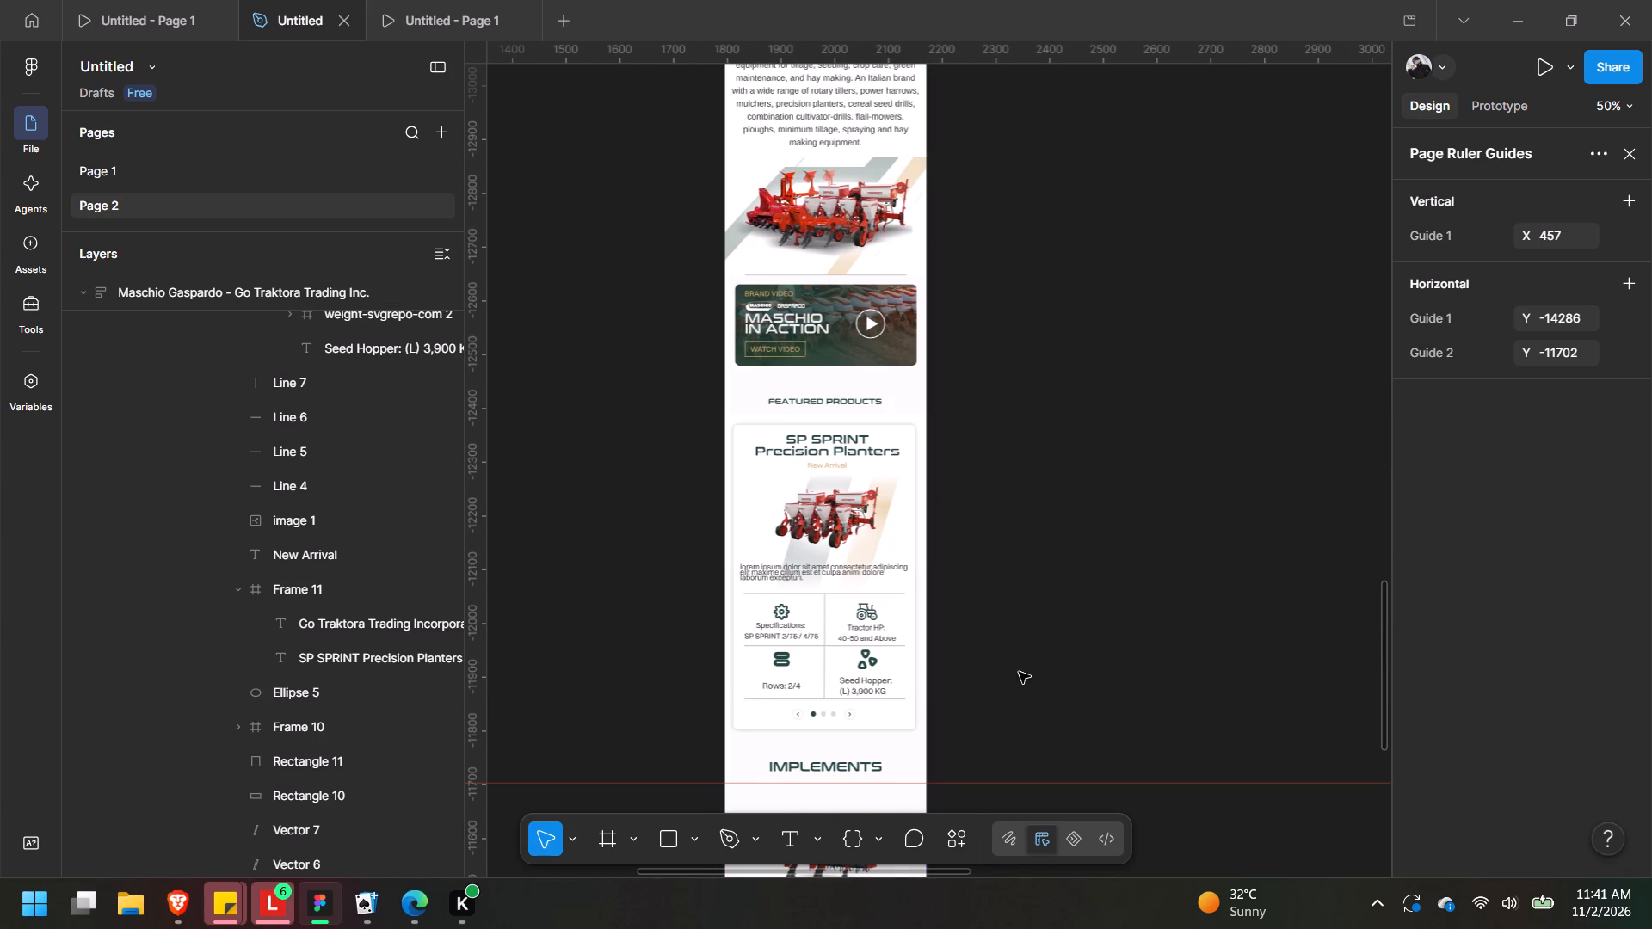
pyautogui.moveTo(1019, 672); pyautogui.dragTo(952, 267, button='middle')
pyautogui.moveTo(897, 582); pyautogui.dragTo(983, 452, button='middle')
pyautogui.moveTo(970, 360); pyautogui.dragTo(814, 661, button='middle')
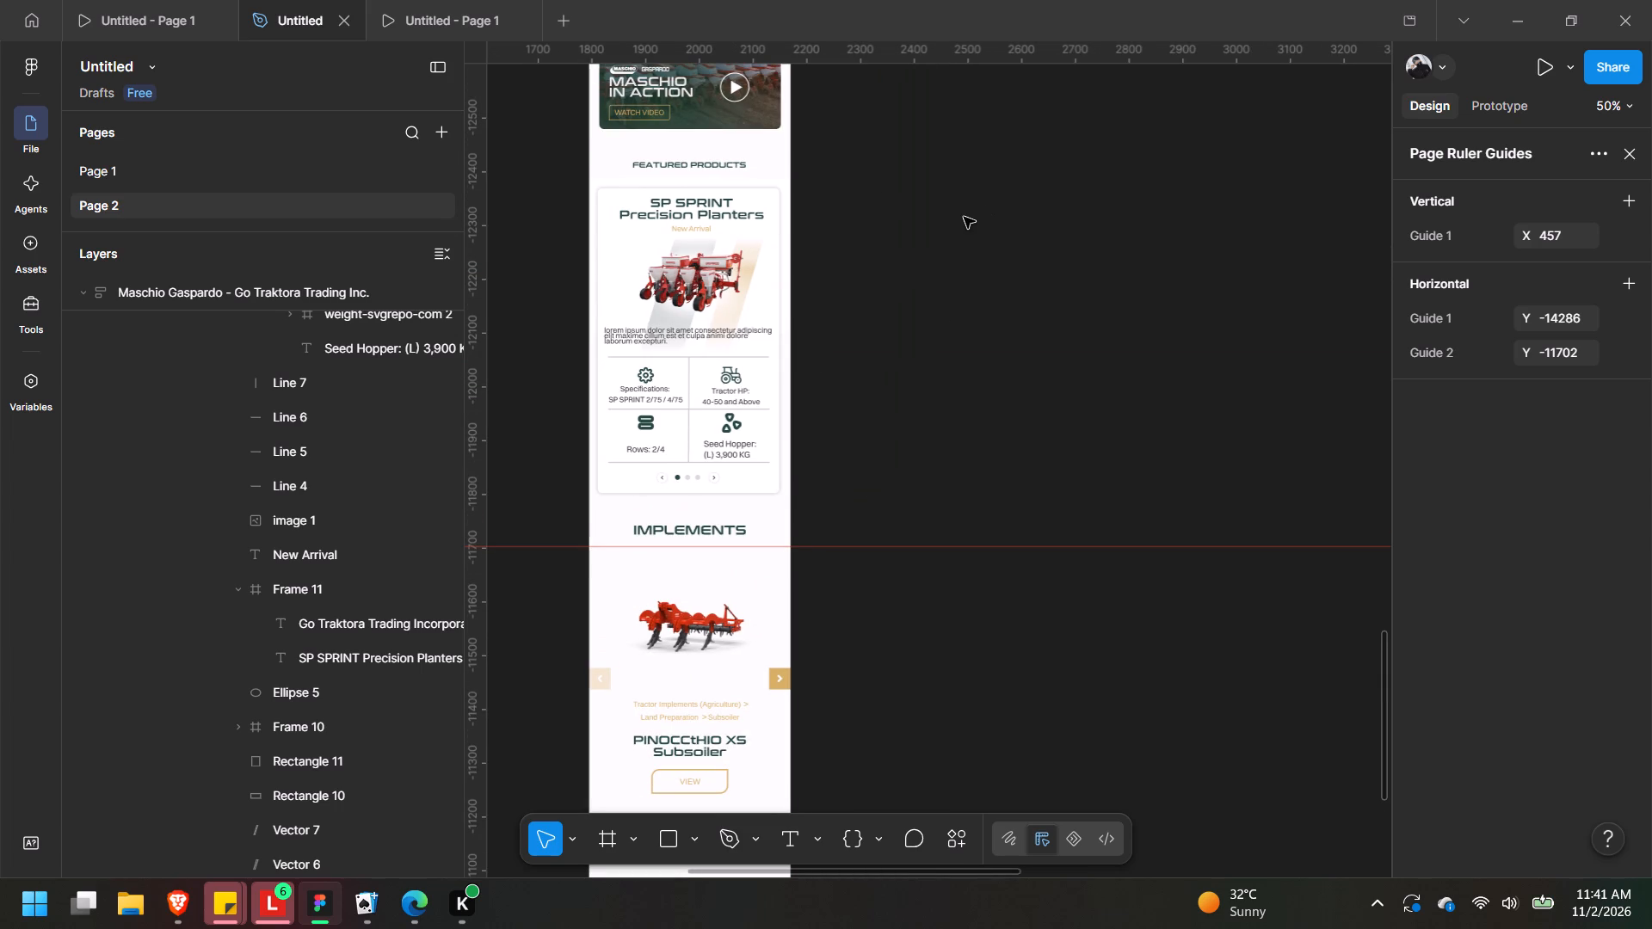
# Narrow the lorem ipsum description text box in the Featured Products card from both sides to about 291 wide, starting near X 0.3.
pyautogui.tripleClick(638, 340)
pyautogui.tripleClick(638, 340)
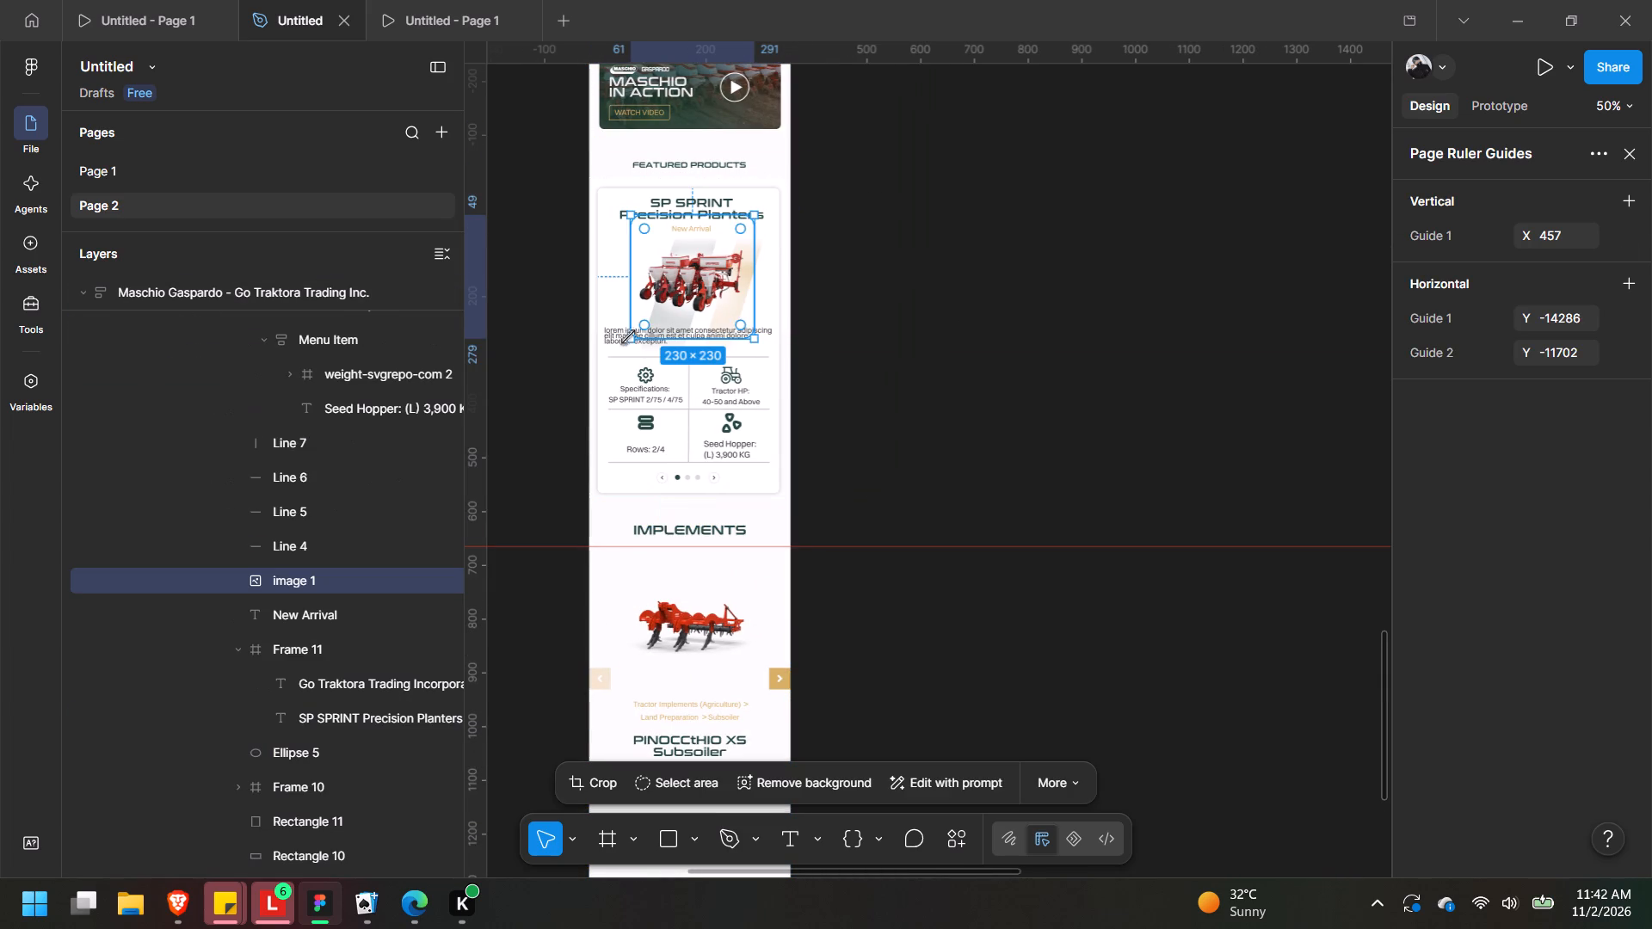
pyautogui.click(613, 336)
pyautogui.click(762, 336)
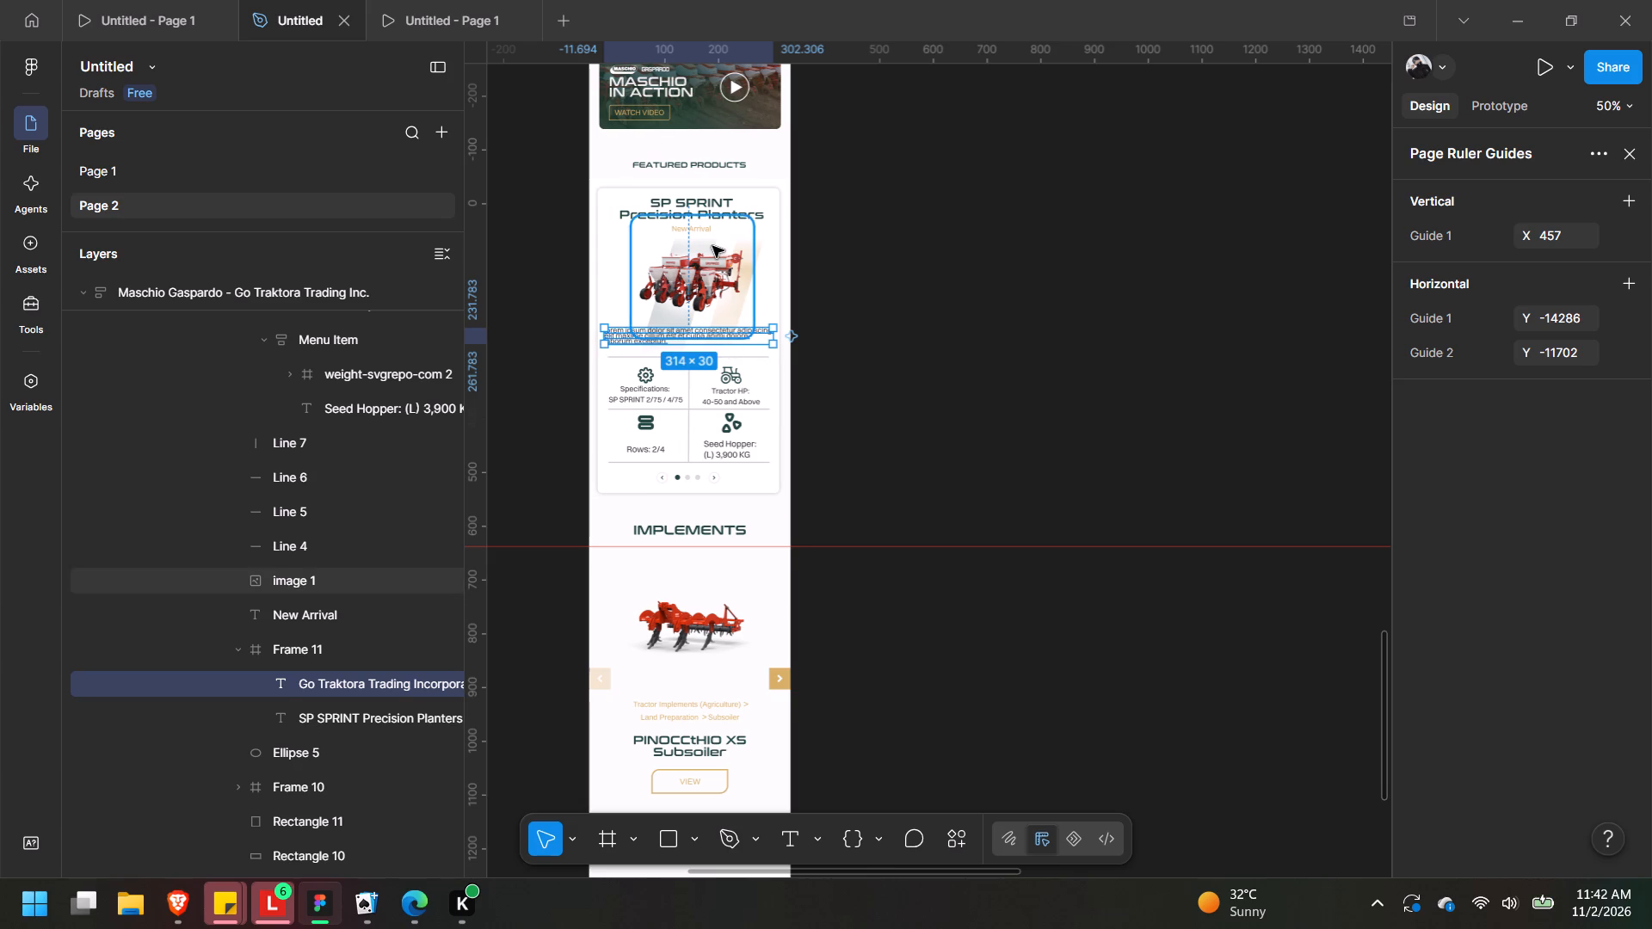
pyautogui.hotkey('ctrl', '=')
pyautogui.moveTo(788, 143); pyautogui.dragTo(1062, 312, button='middle')
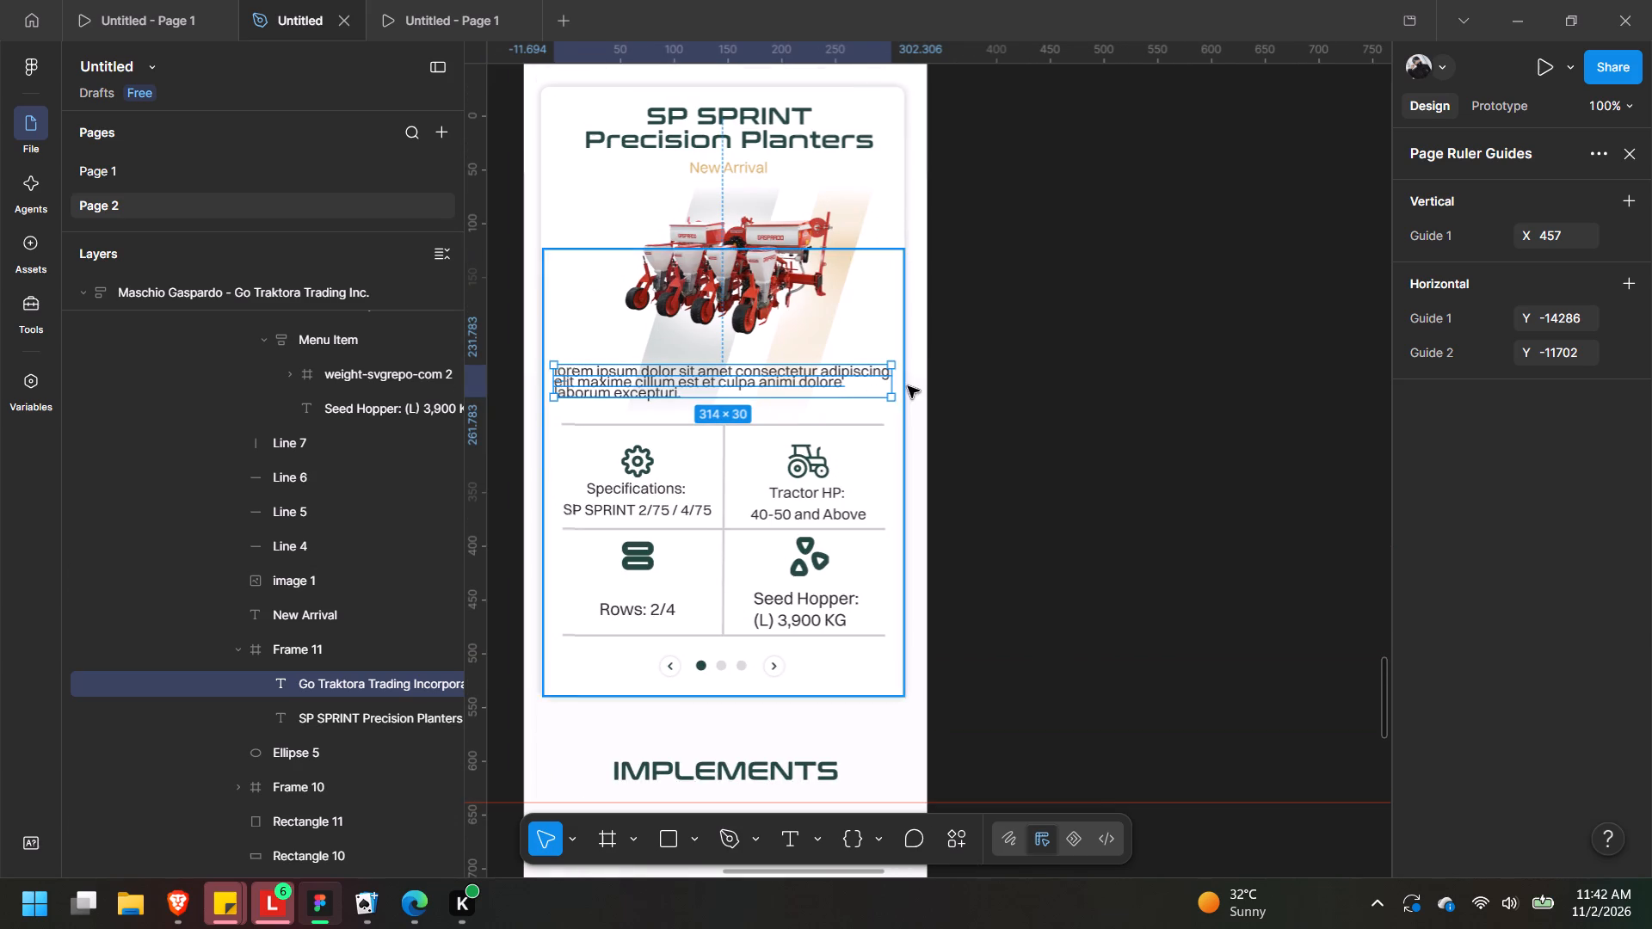
pyautogui.moveTo(893, 384); pyautogui.dragTo(881, 387)
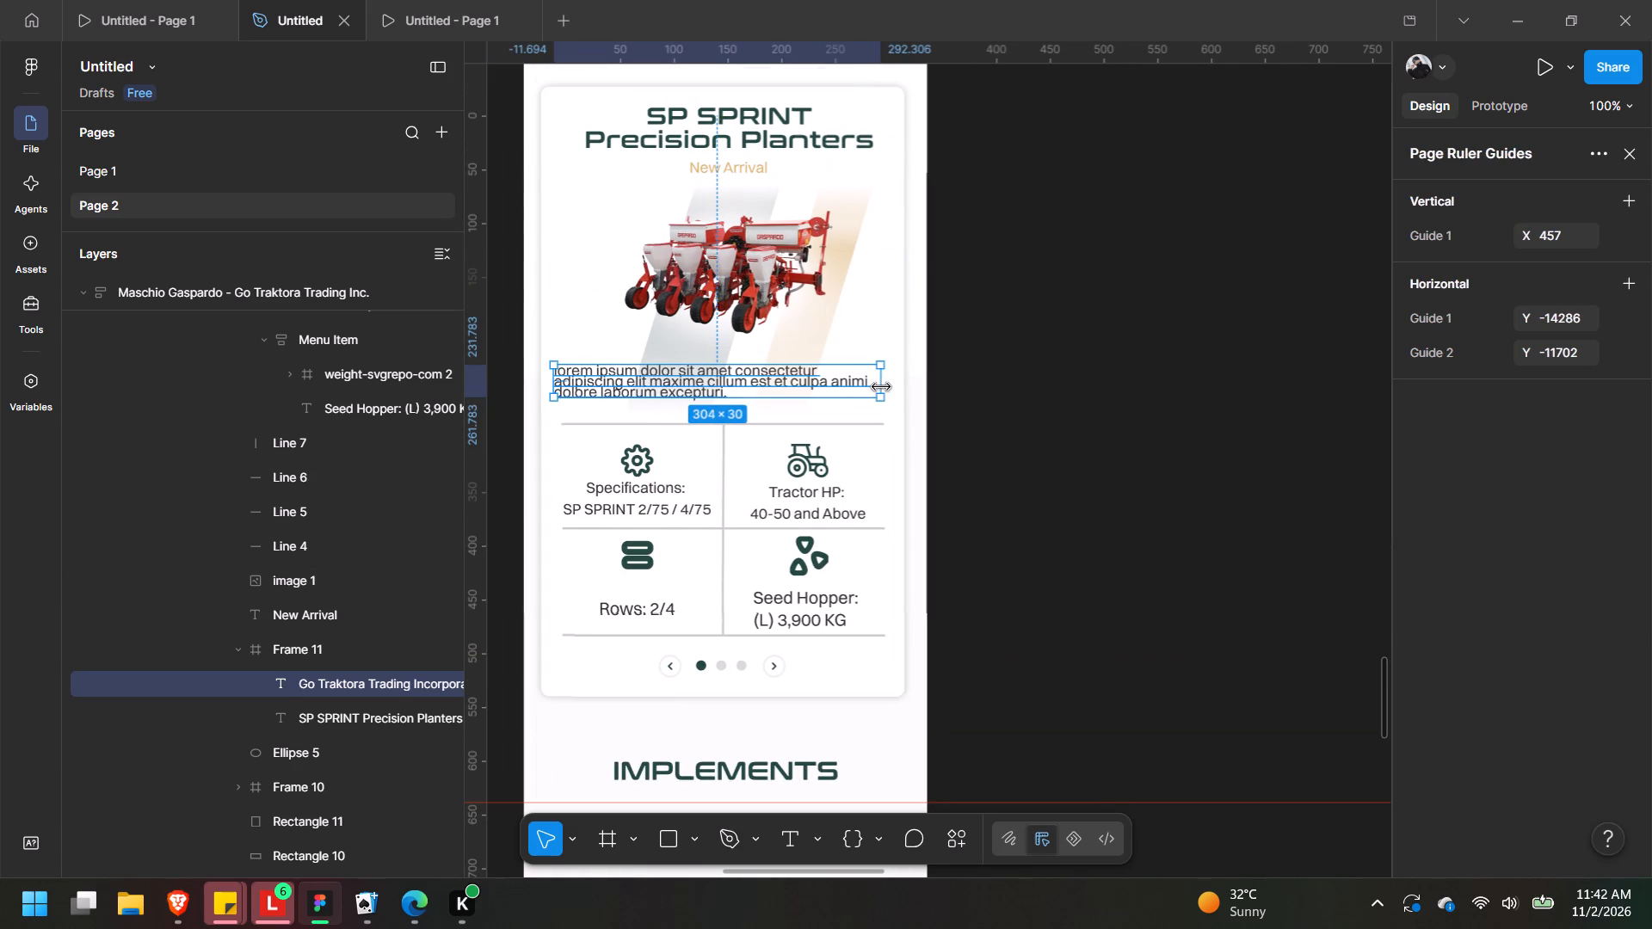
pyautogui.moveTo(881, 387); pyautogui.dragTo(879, 387)
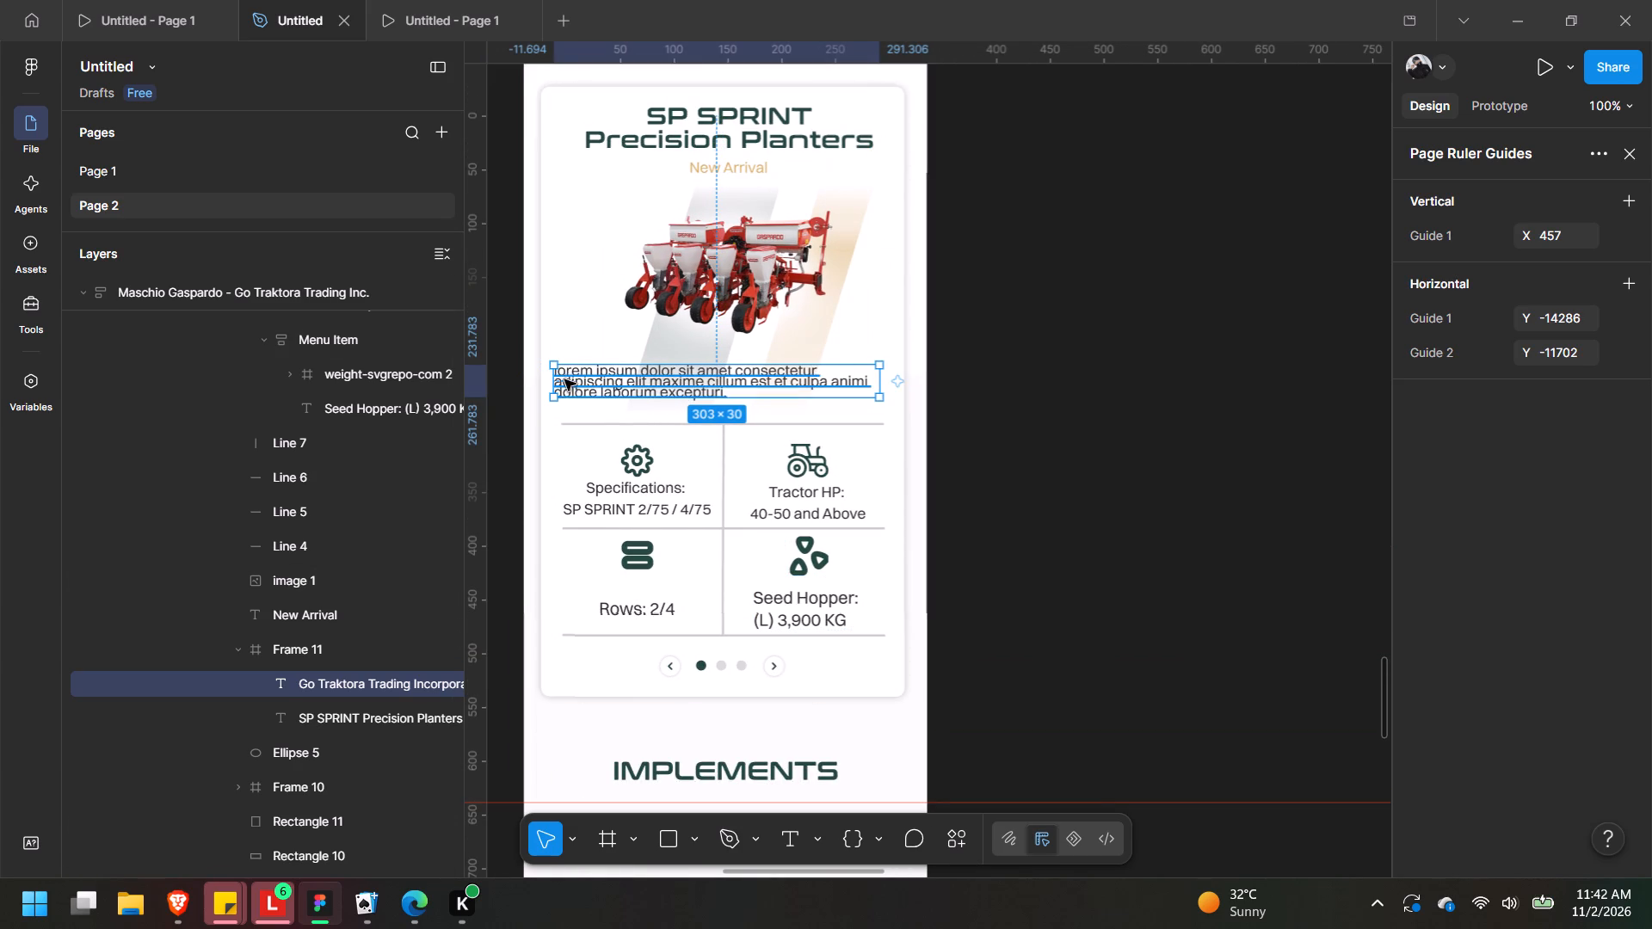
pyautogui.click(558, 378)
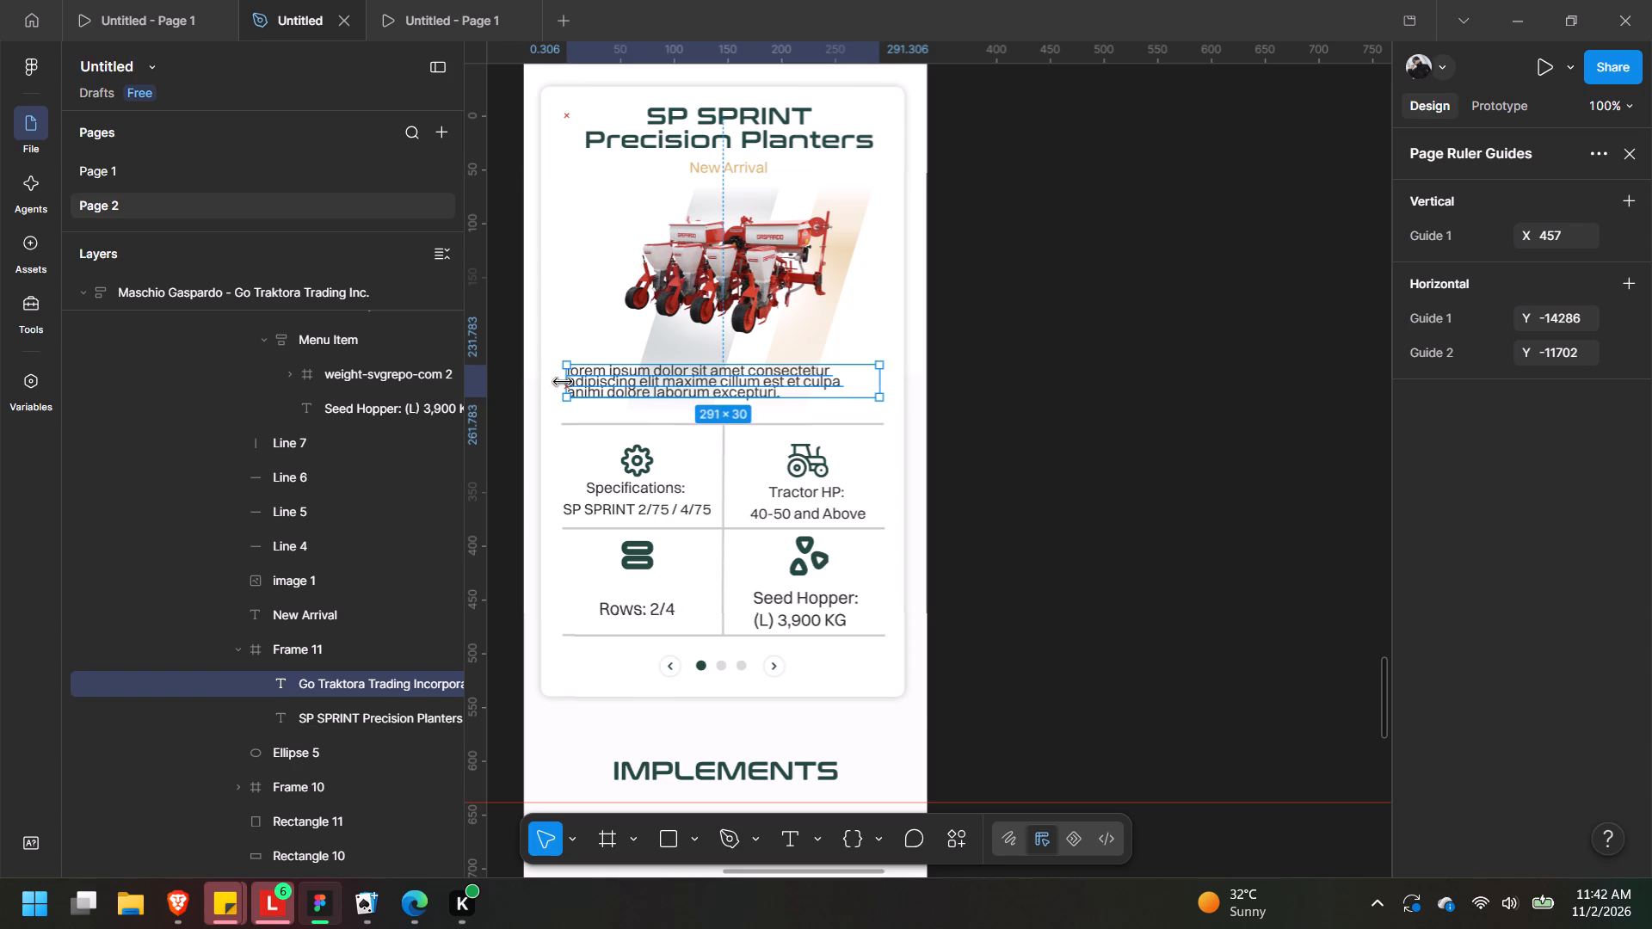
pyautogui.click(1054, 363)
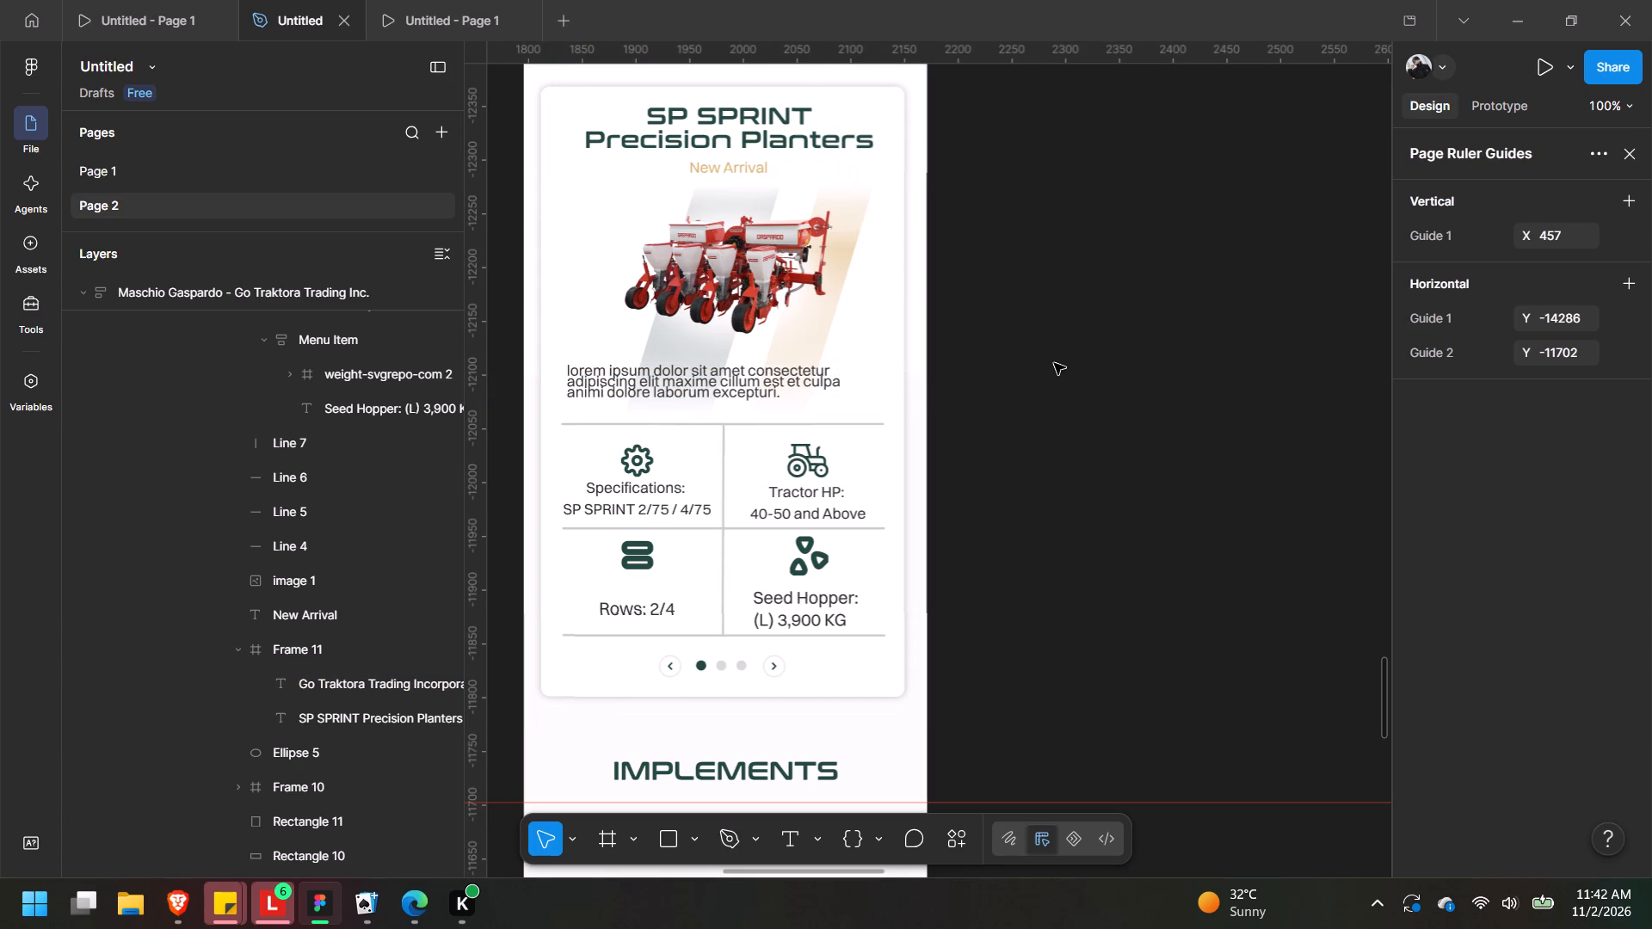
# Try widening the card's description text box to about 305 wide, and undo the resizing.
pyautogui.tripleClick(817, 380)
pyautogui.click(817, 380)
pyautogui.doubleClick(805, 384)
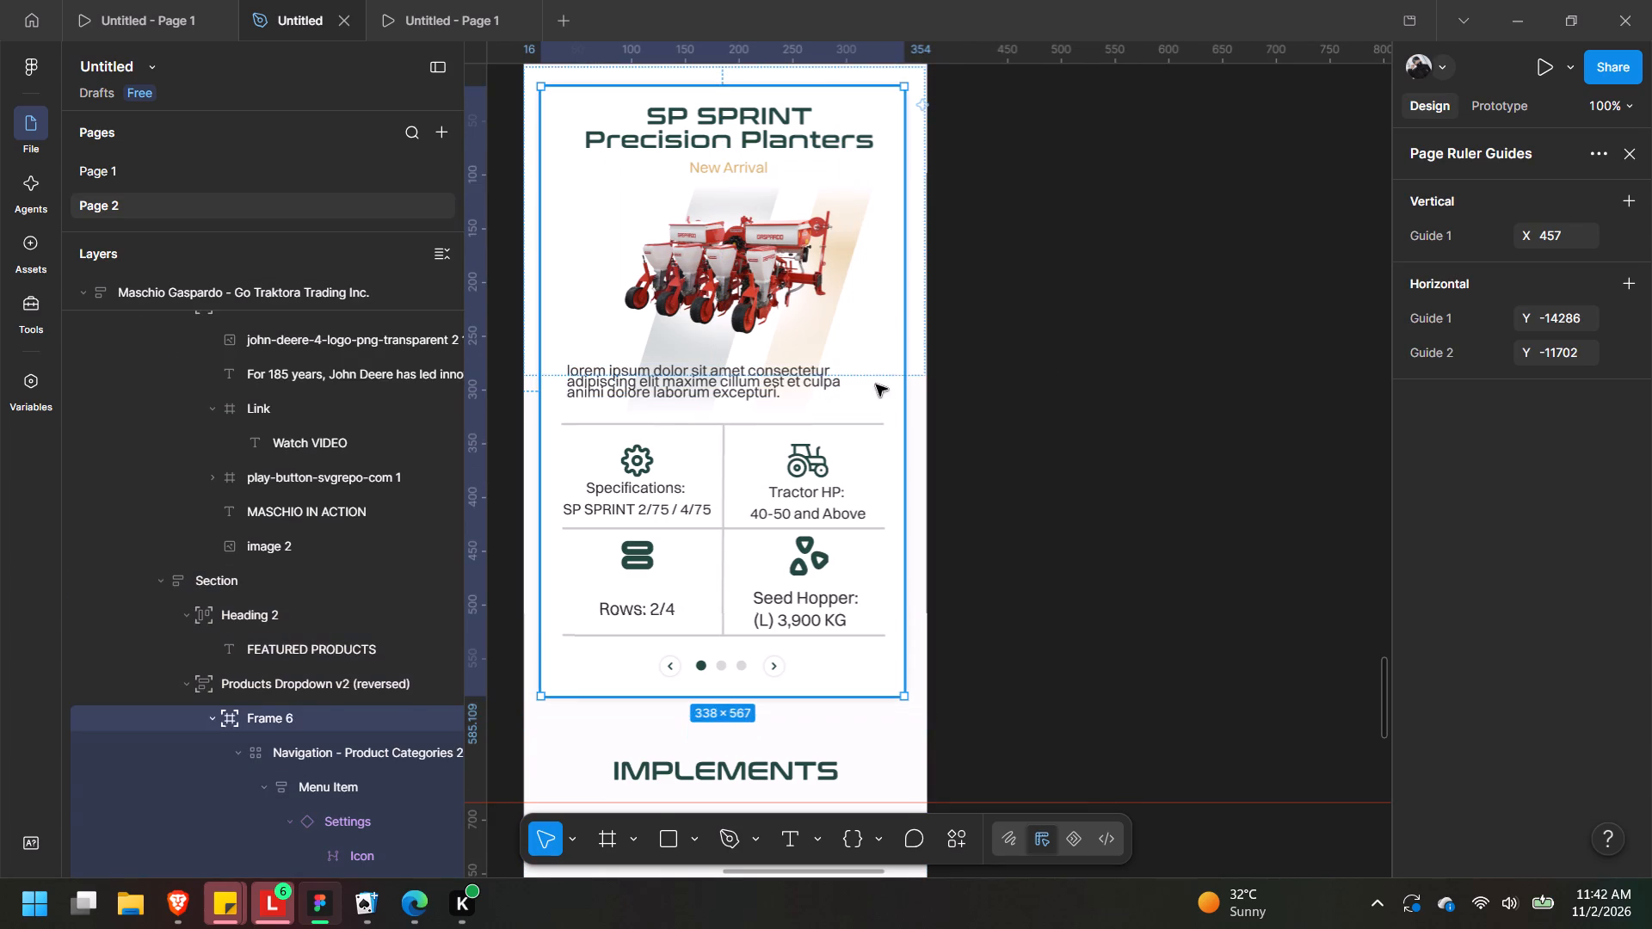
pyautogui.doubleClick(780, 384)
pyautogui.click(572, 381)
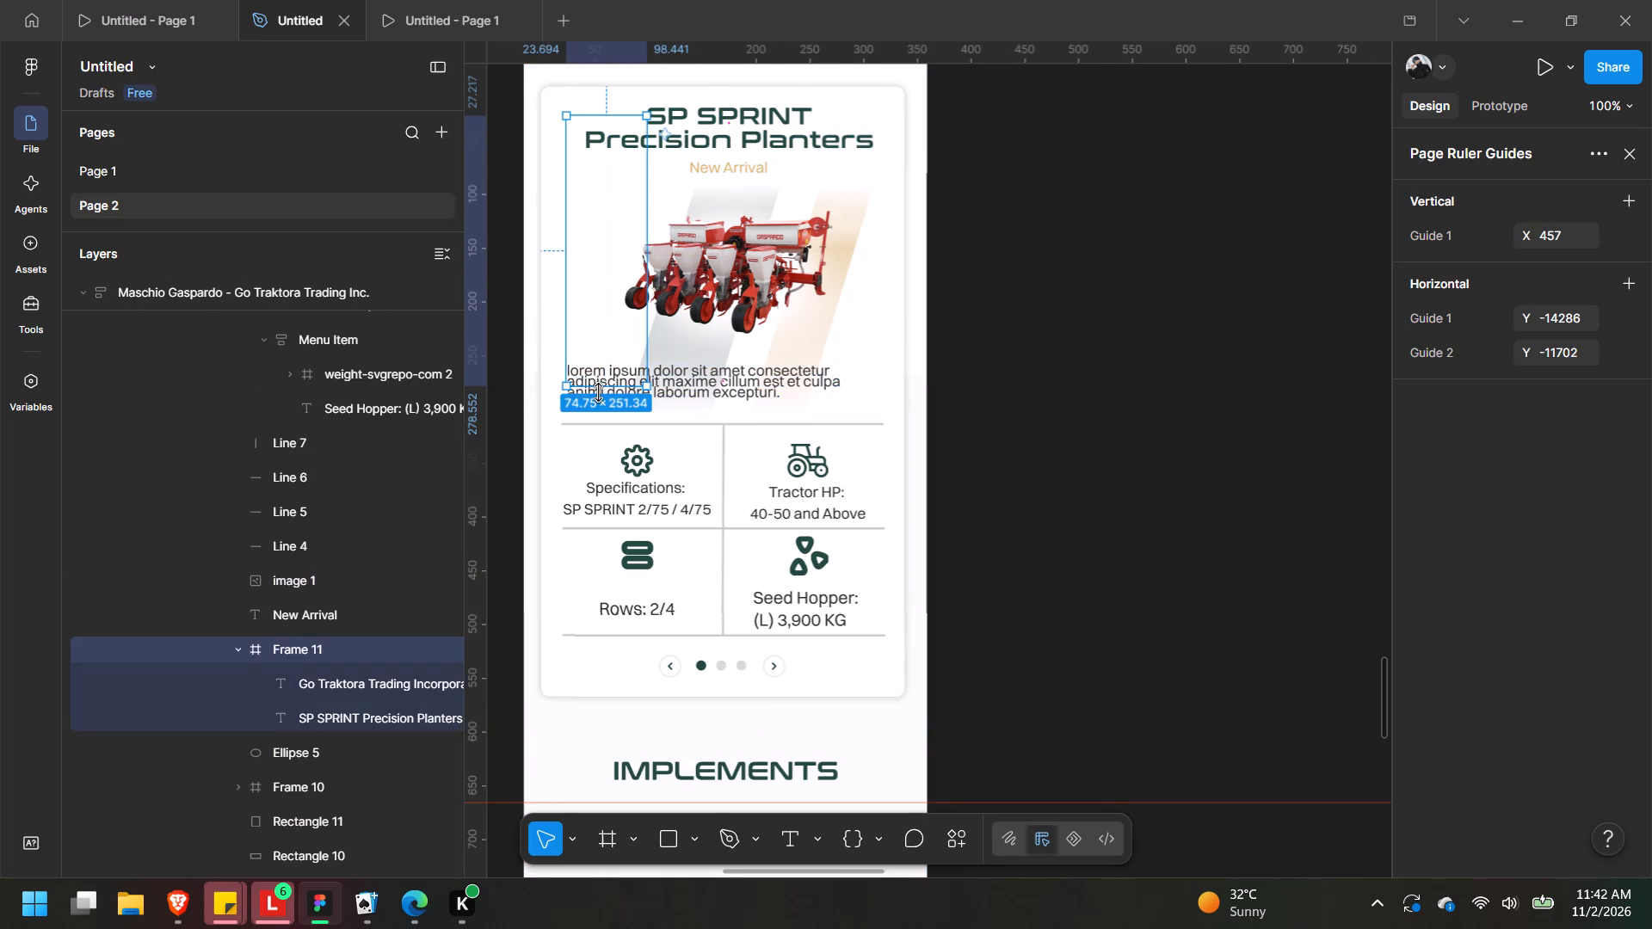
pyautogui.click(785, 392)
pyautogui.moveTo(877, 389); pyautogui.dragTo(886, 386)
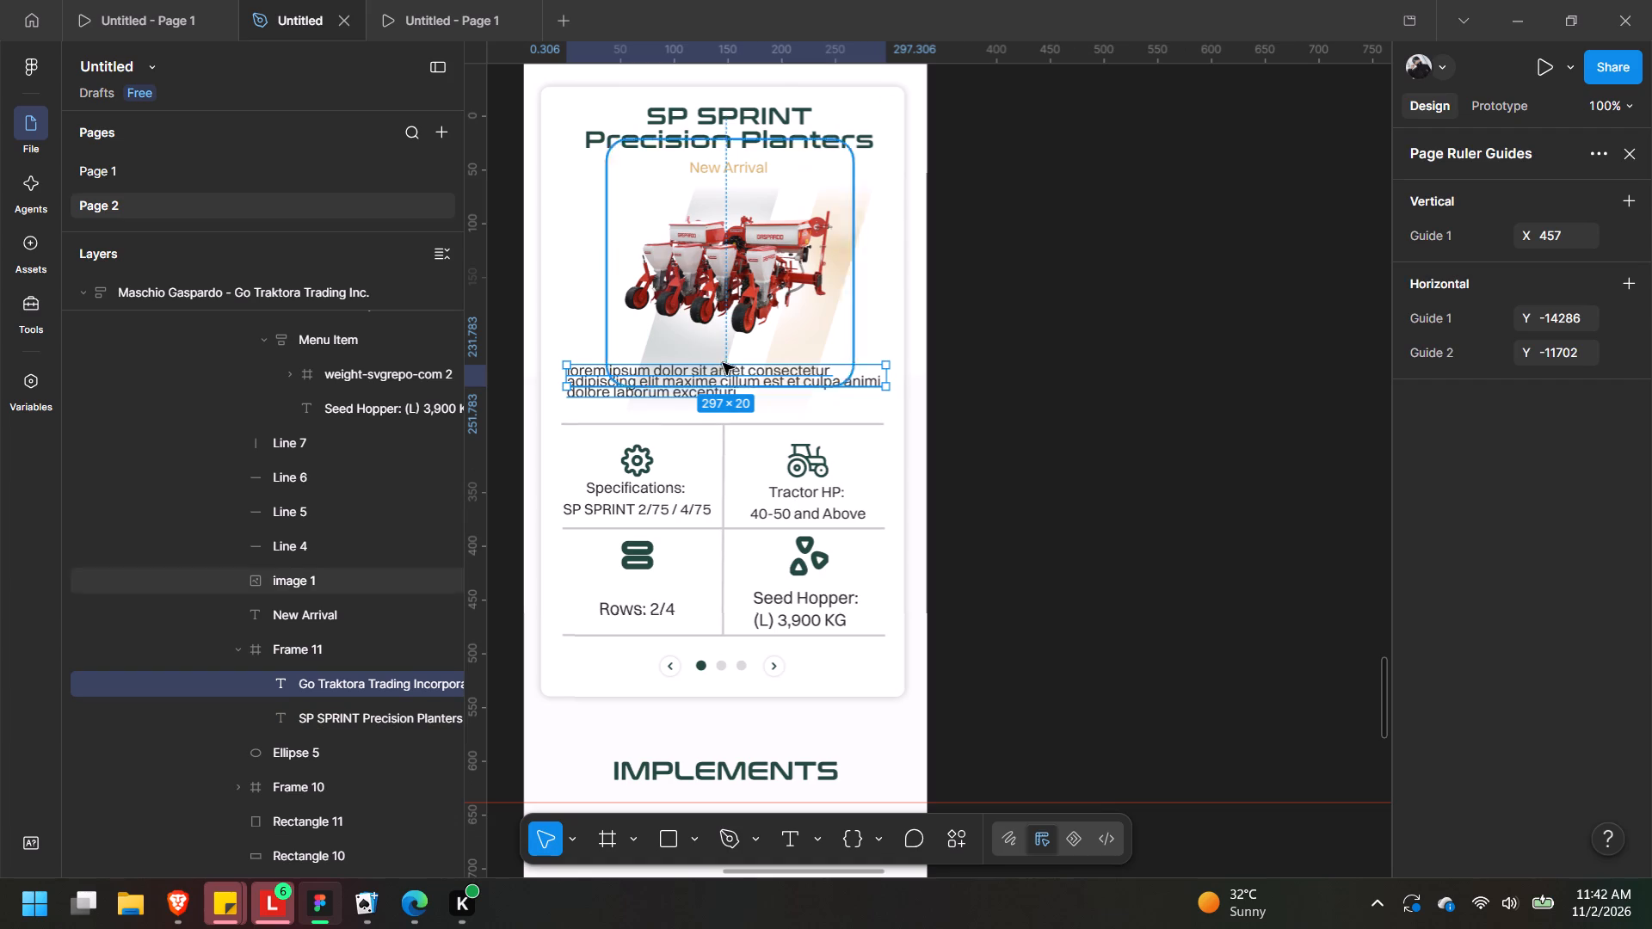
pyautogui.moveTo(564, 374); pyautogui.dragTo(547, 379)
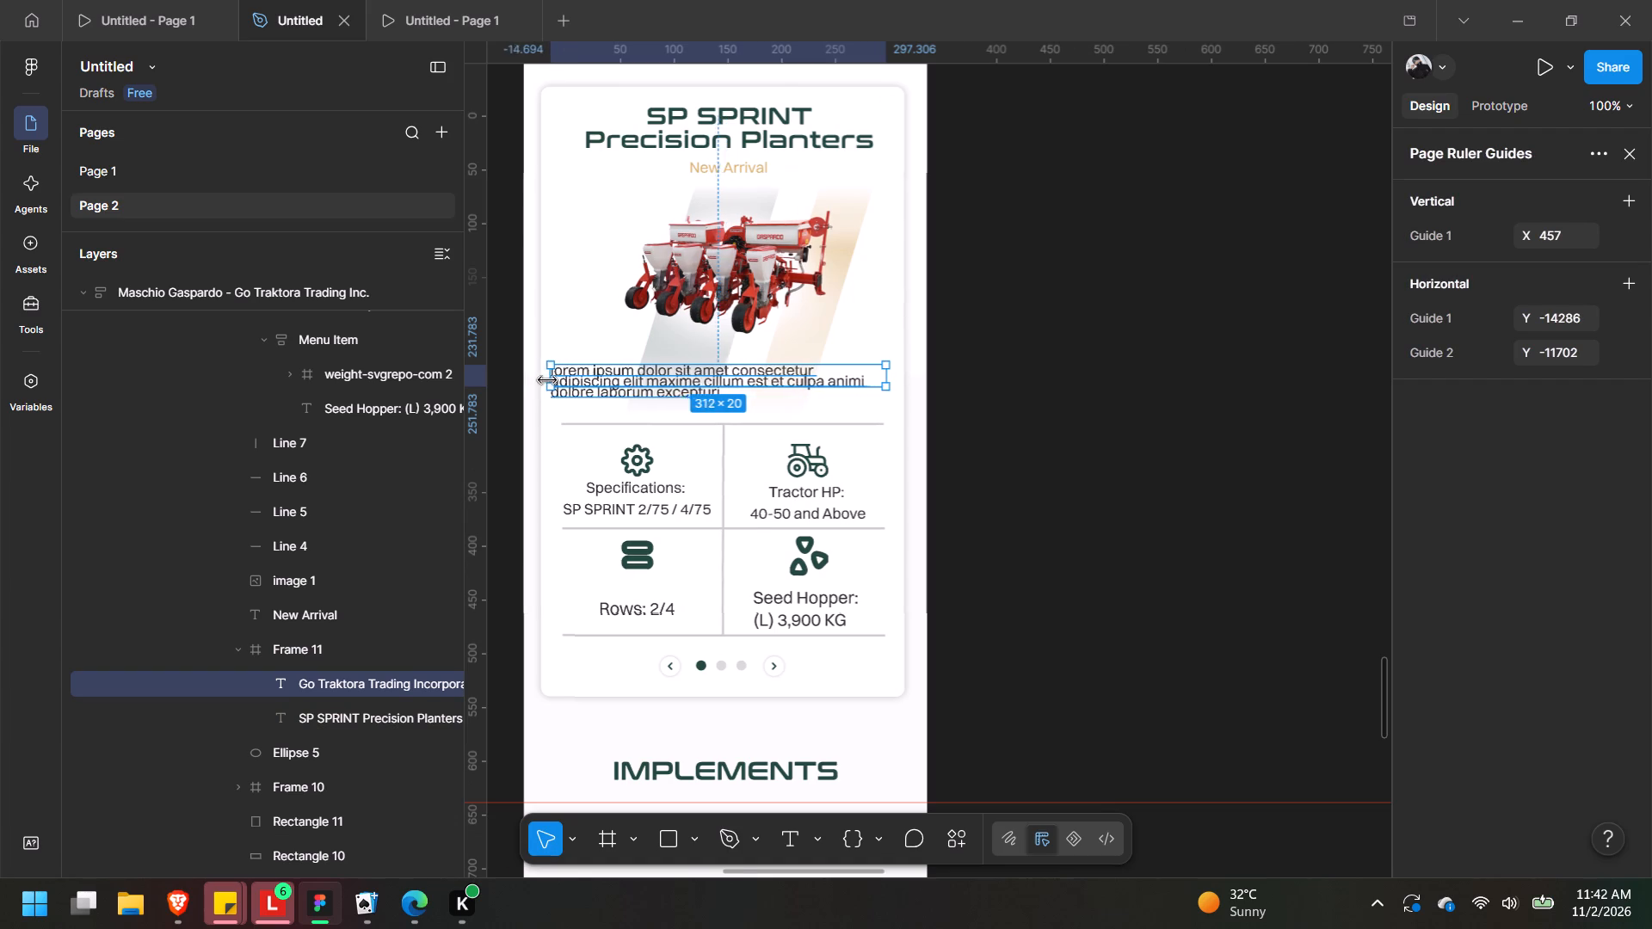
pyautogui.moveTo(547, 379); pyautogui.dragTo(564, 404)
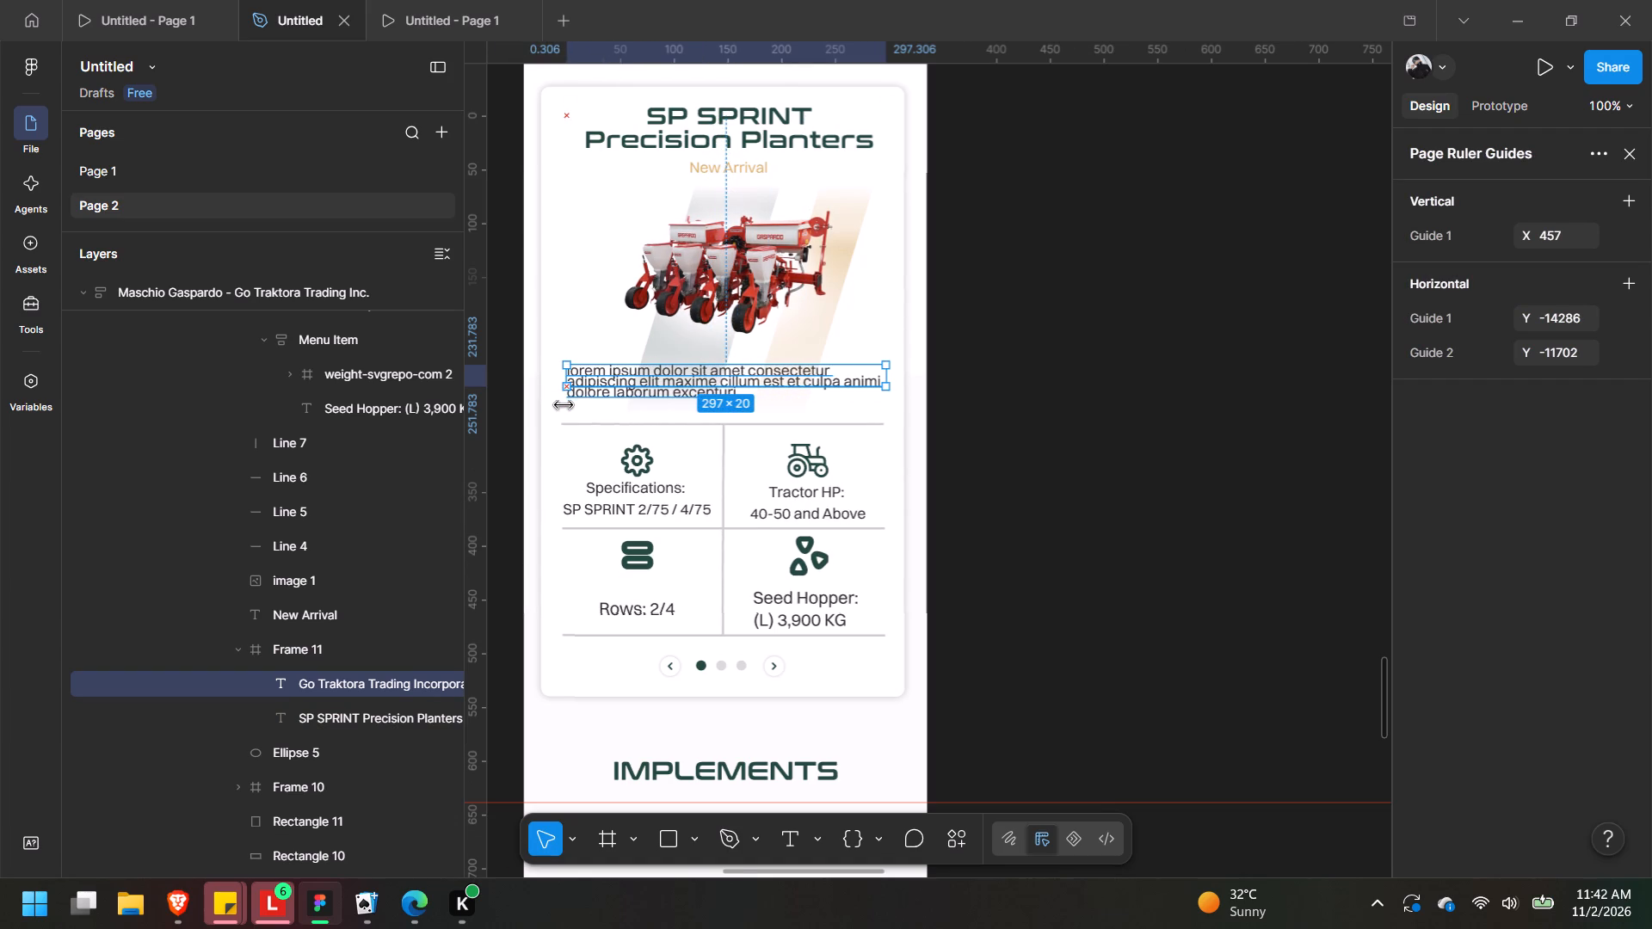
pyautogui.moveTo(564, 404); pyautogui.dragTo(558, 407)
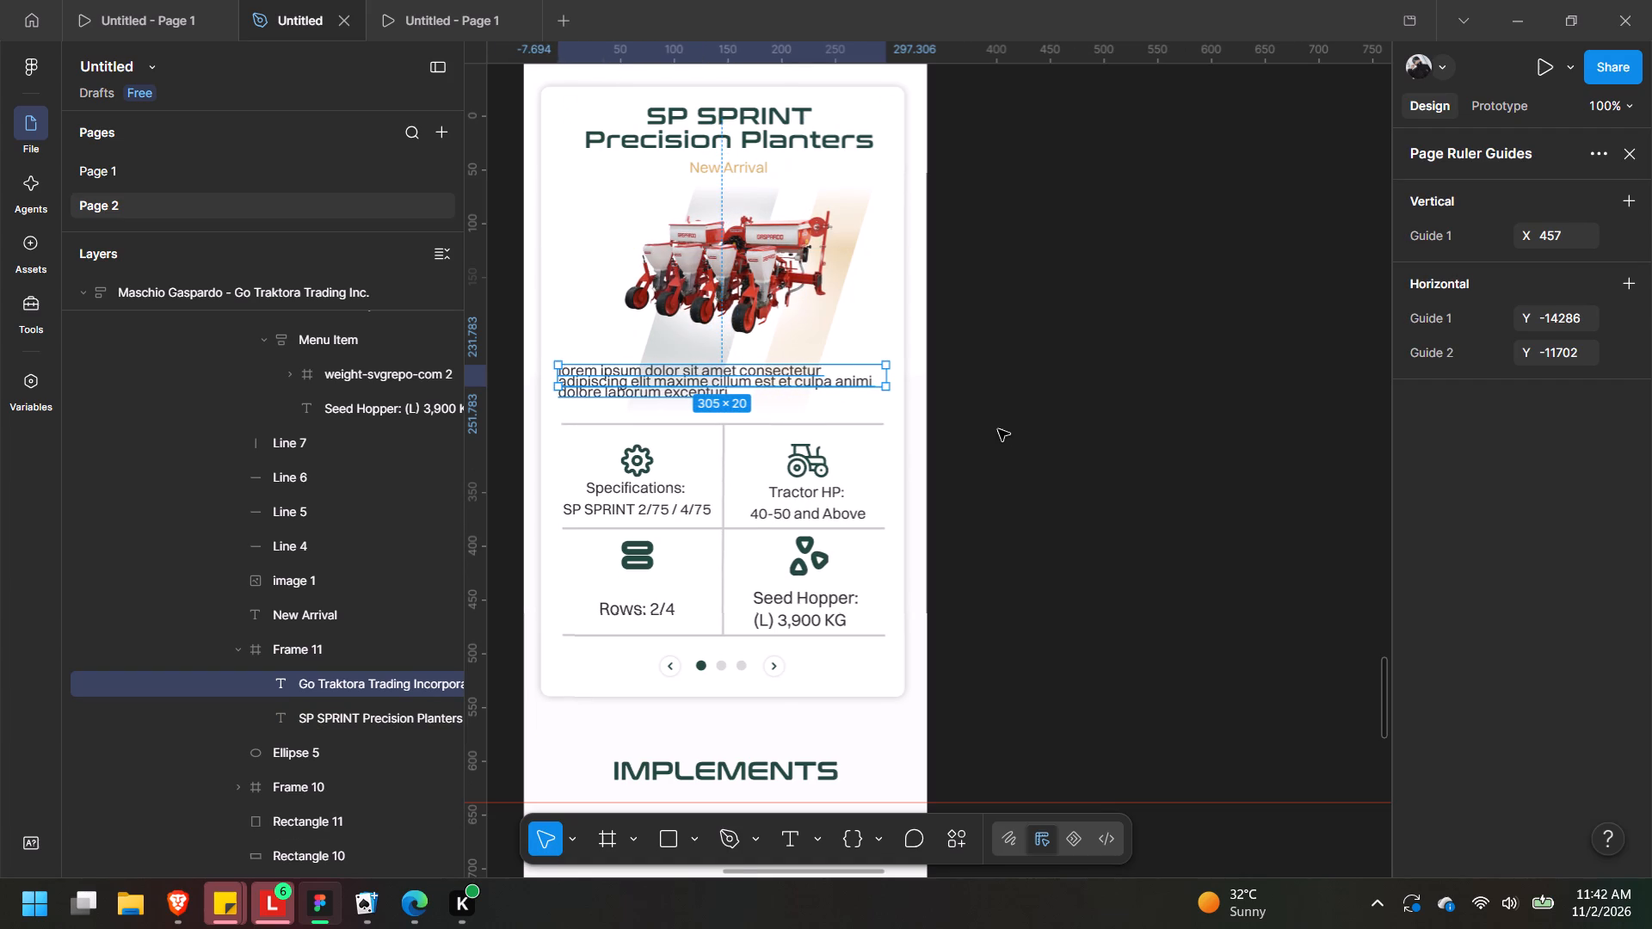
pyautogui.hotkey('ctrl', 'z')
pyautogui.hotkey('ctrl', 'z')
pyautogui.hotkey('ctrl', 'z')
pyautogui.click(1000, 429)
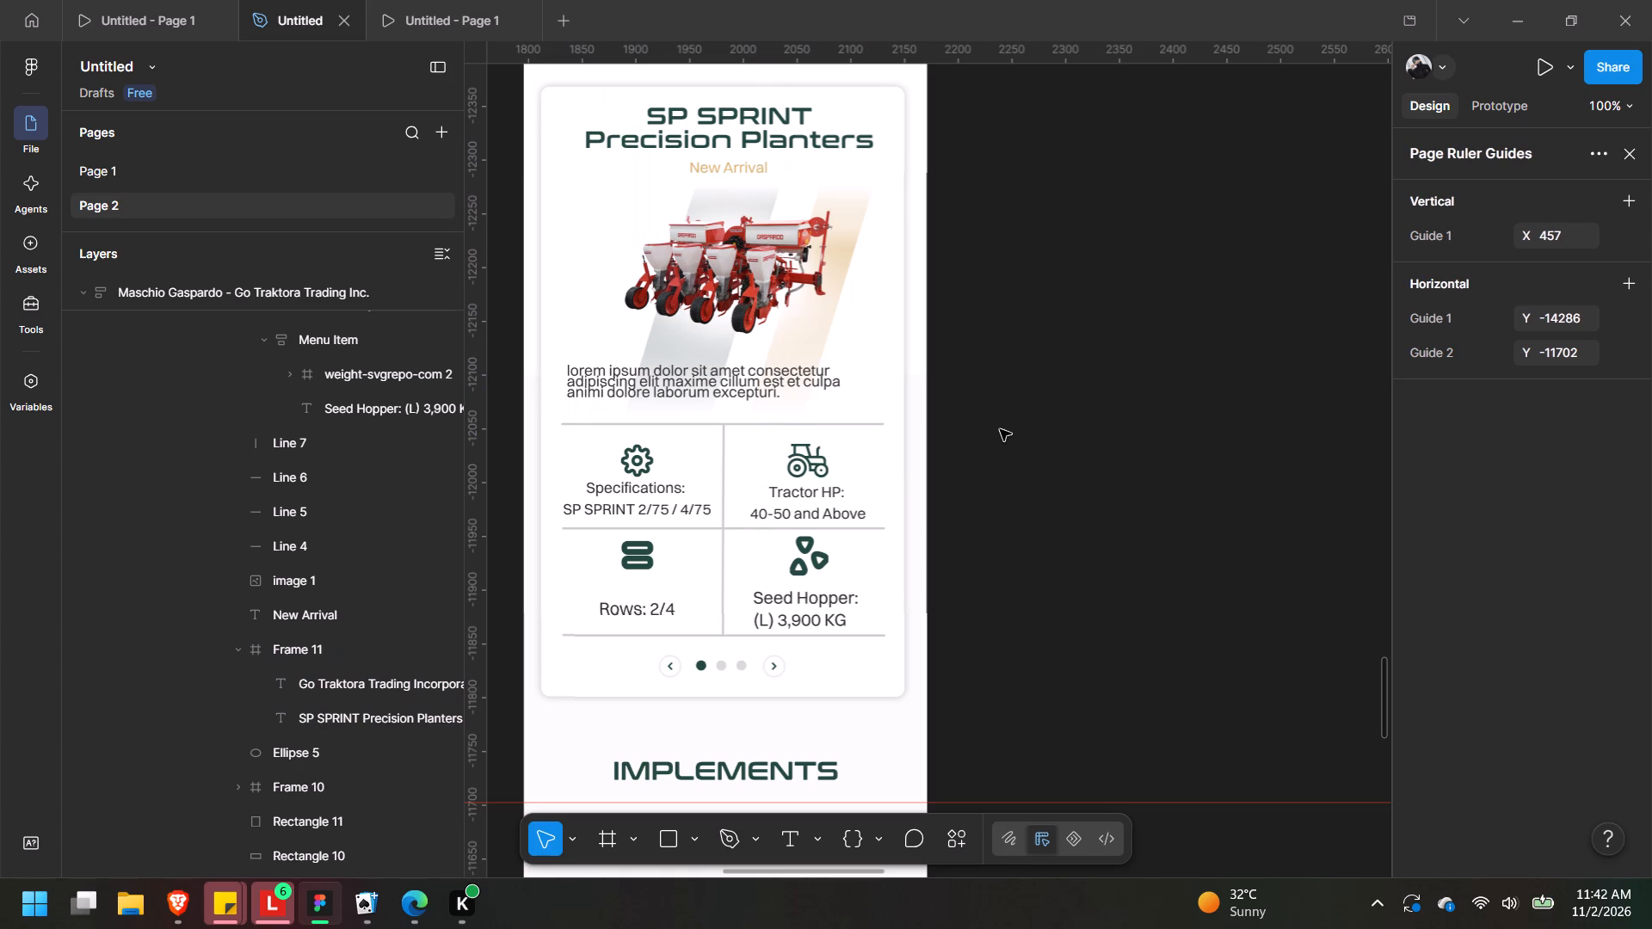
# Centre-align the lorem ipsum description text in the Featured Products card horizontally.
pyautogui.tripleClick(744, 378)
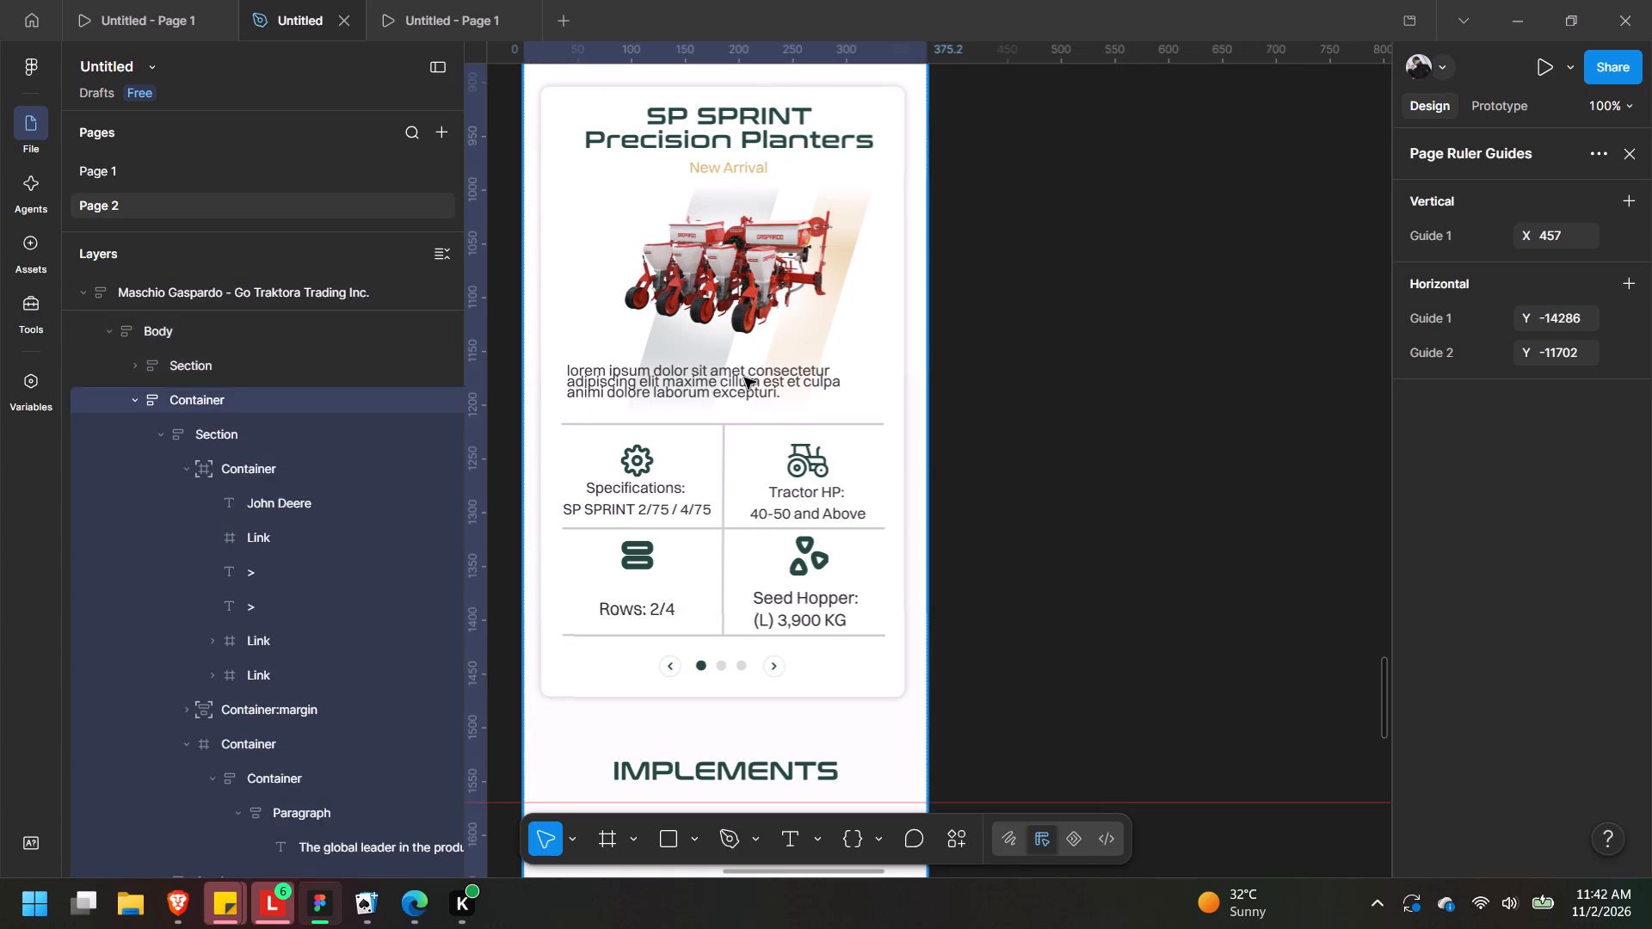
pyautogui.tripleClick(744, 378)
pyautogui.doubleClick(744, 384)
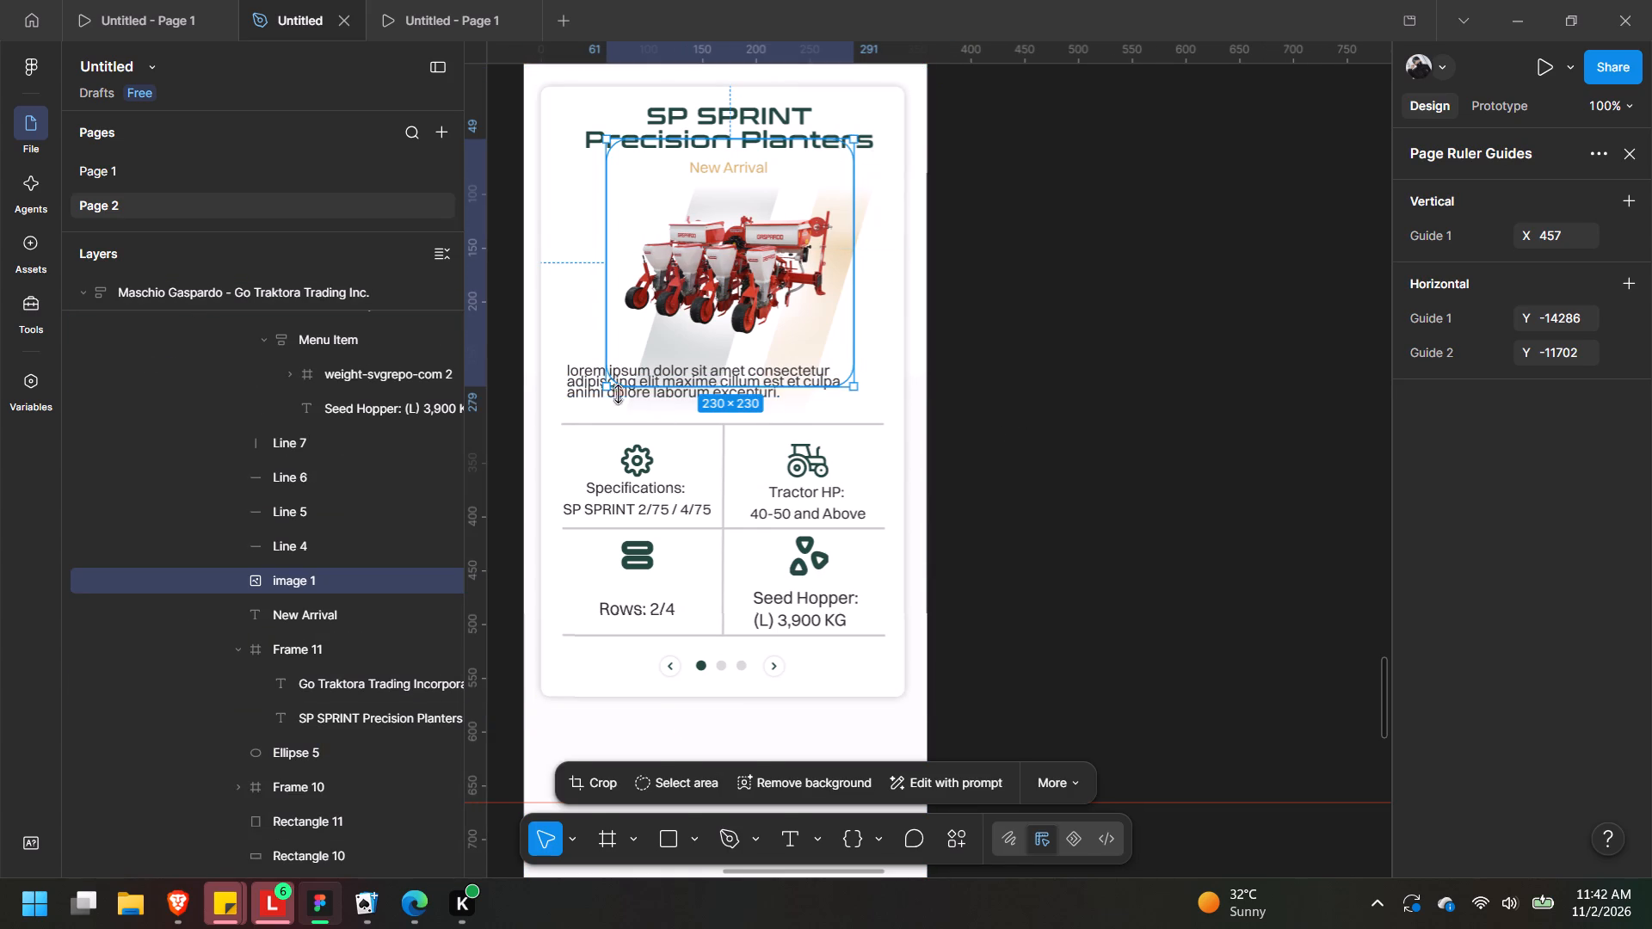
pyautogui.click(586, 397)
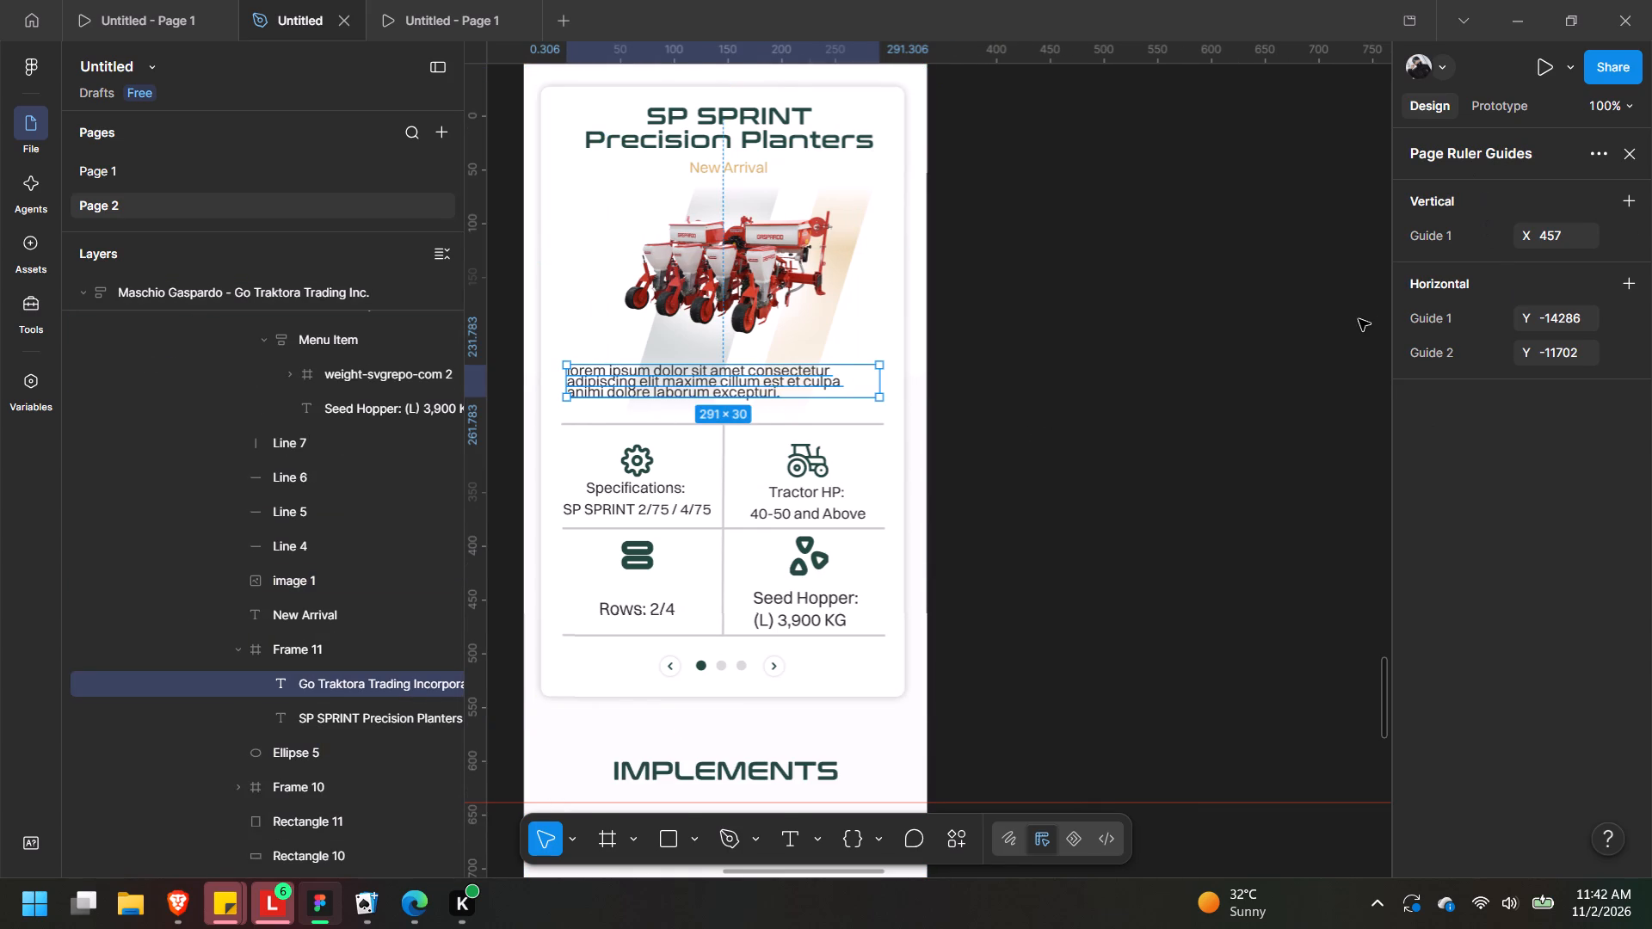
pyautogui.press('Escape')
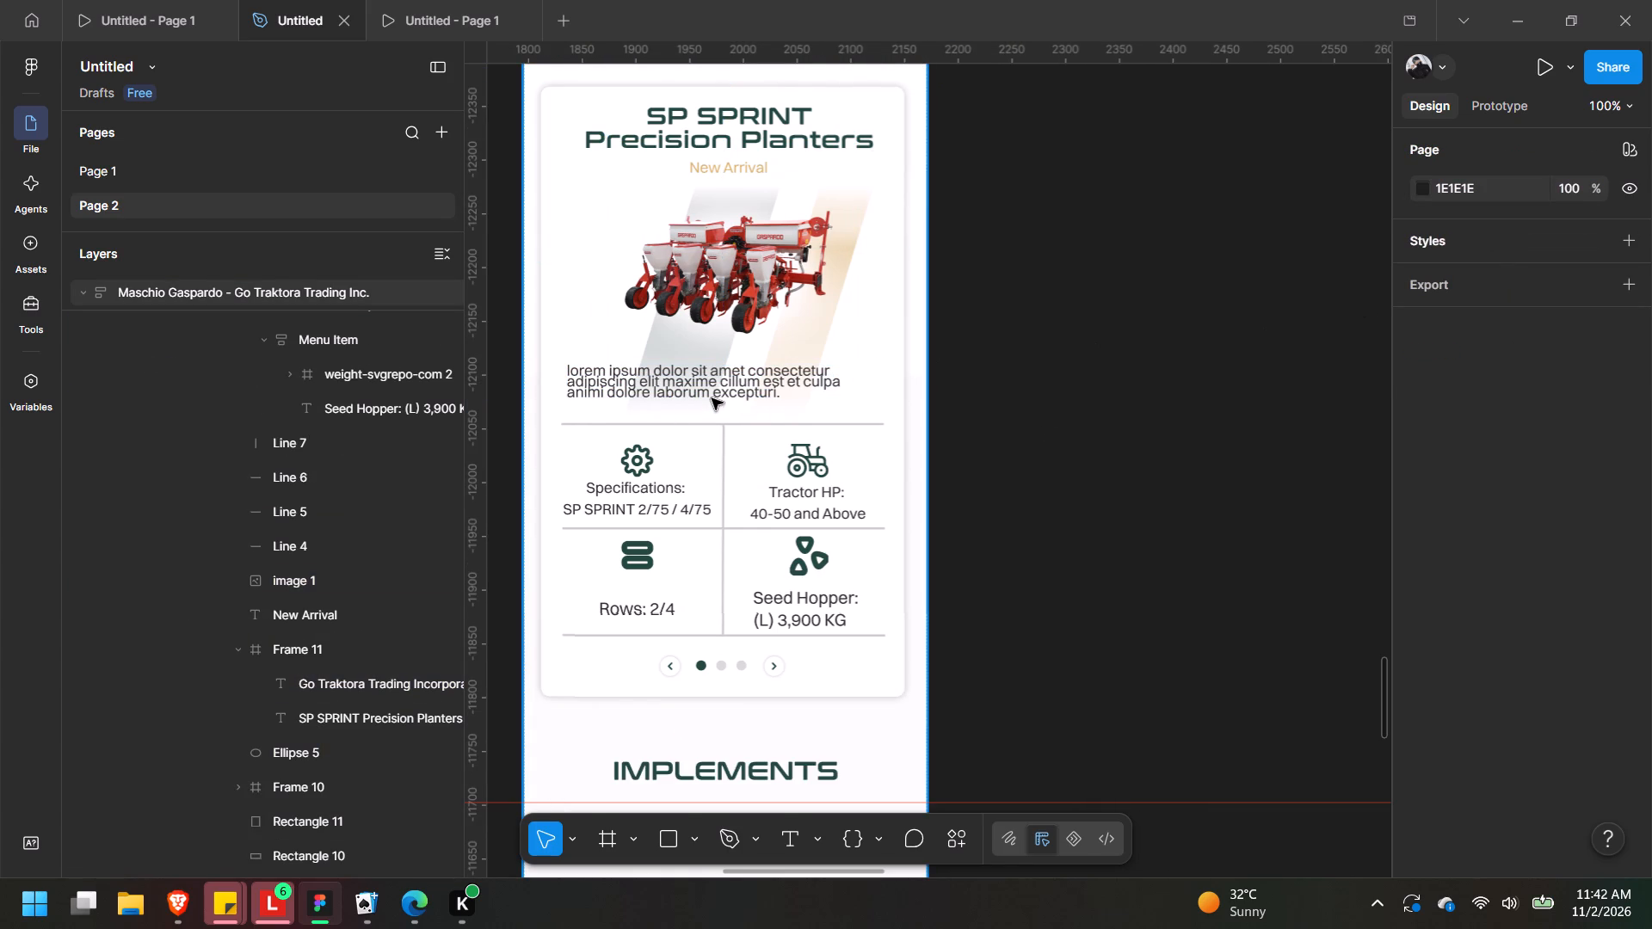
pyautogui.press('t')
pyautogui.click(617, 368)
pyautogui.scroll(-1, 1565, 573)
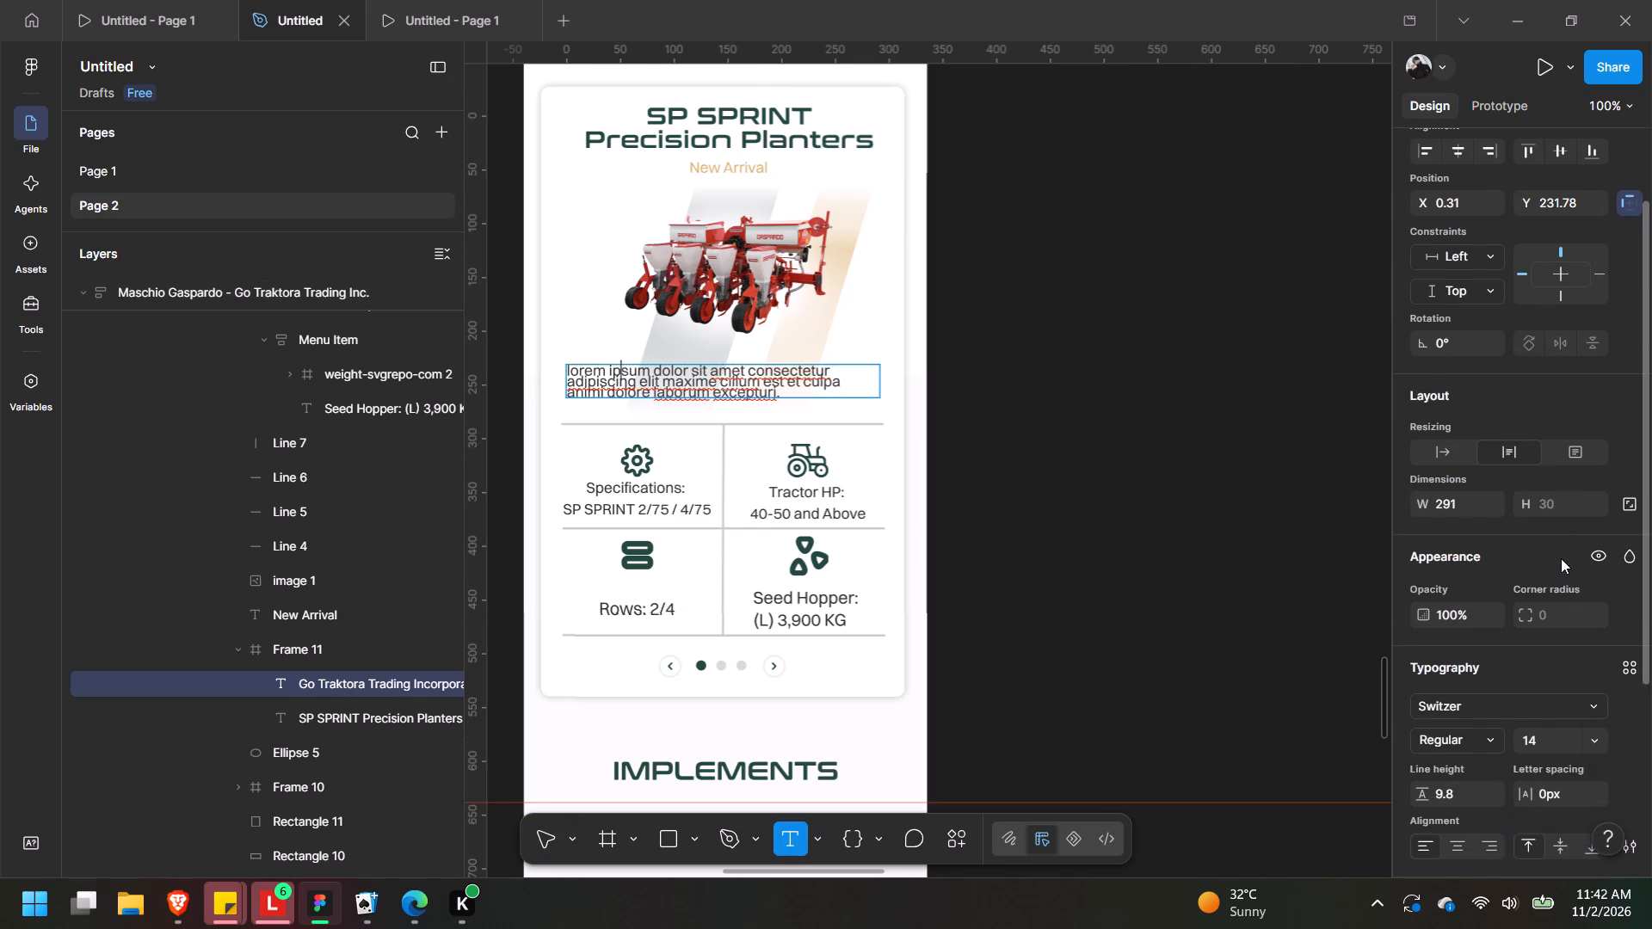
pyautogui.scroll(-1, 1561, 558)
pyautogui.click(1452, 749)
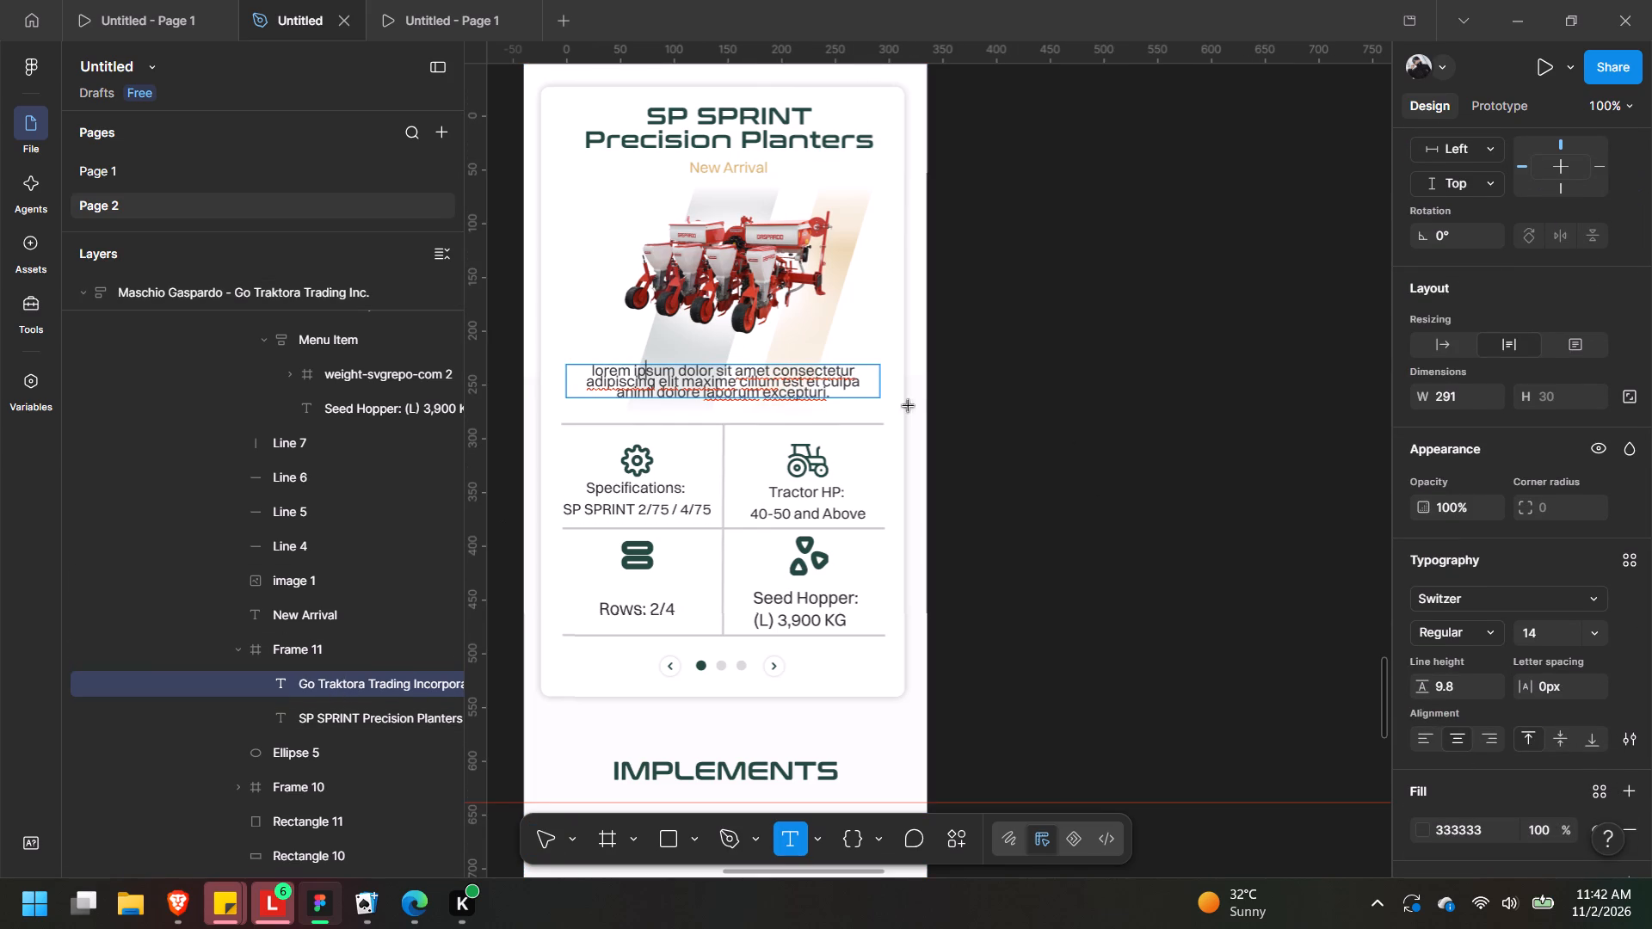
pyautogui.click(1127, 367)
pyautogui.hotkey('ctrl', 'z')
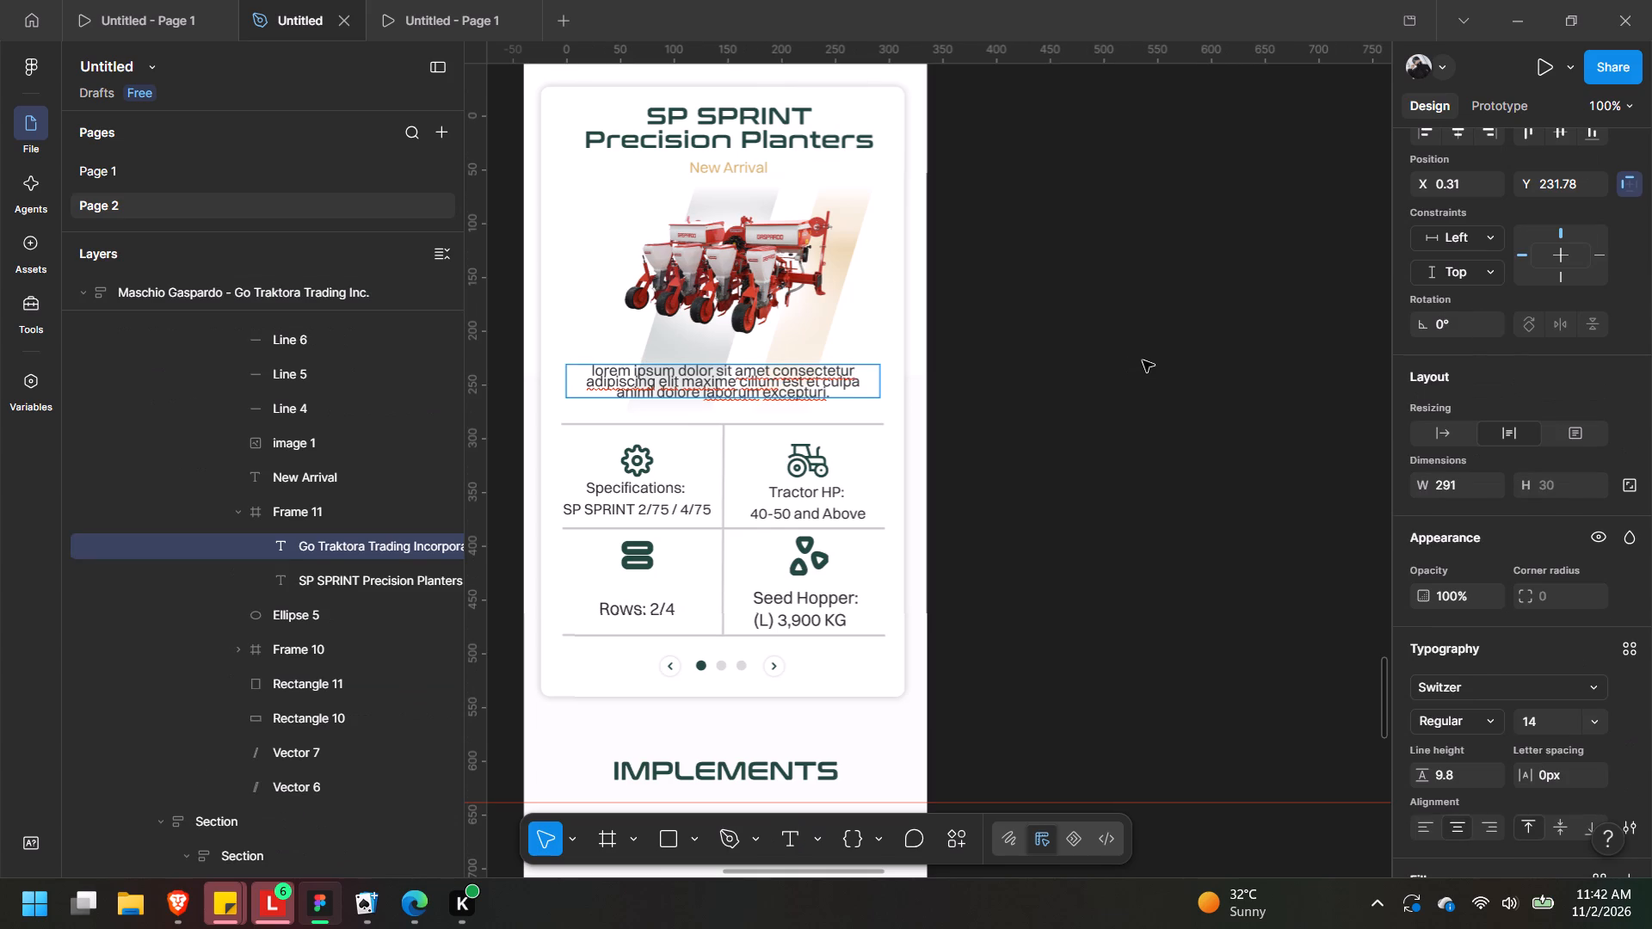
pyautogui.scroll(-1, 1143, 360)
pyautogui.hotkey('ctrl', '-')
pyautogui.click(1143, 360)
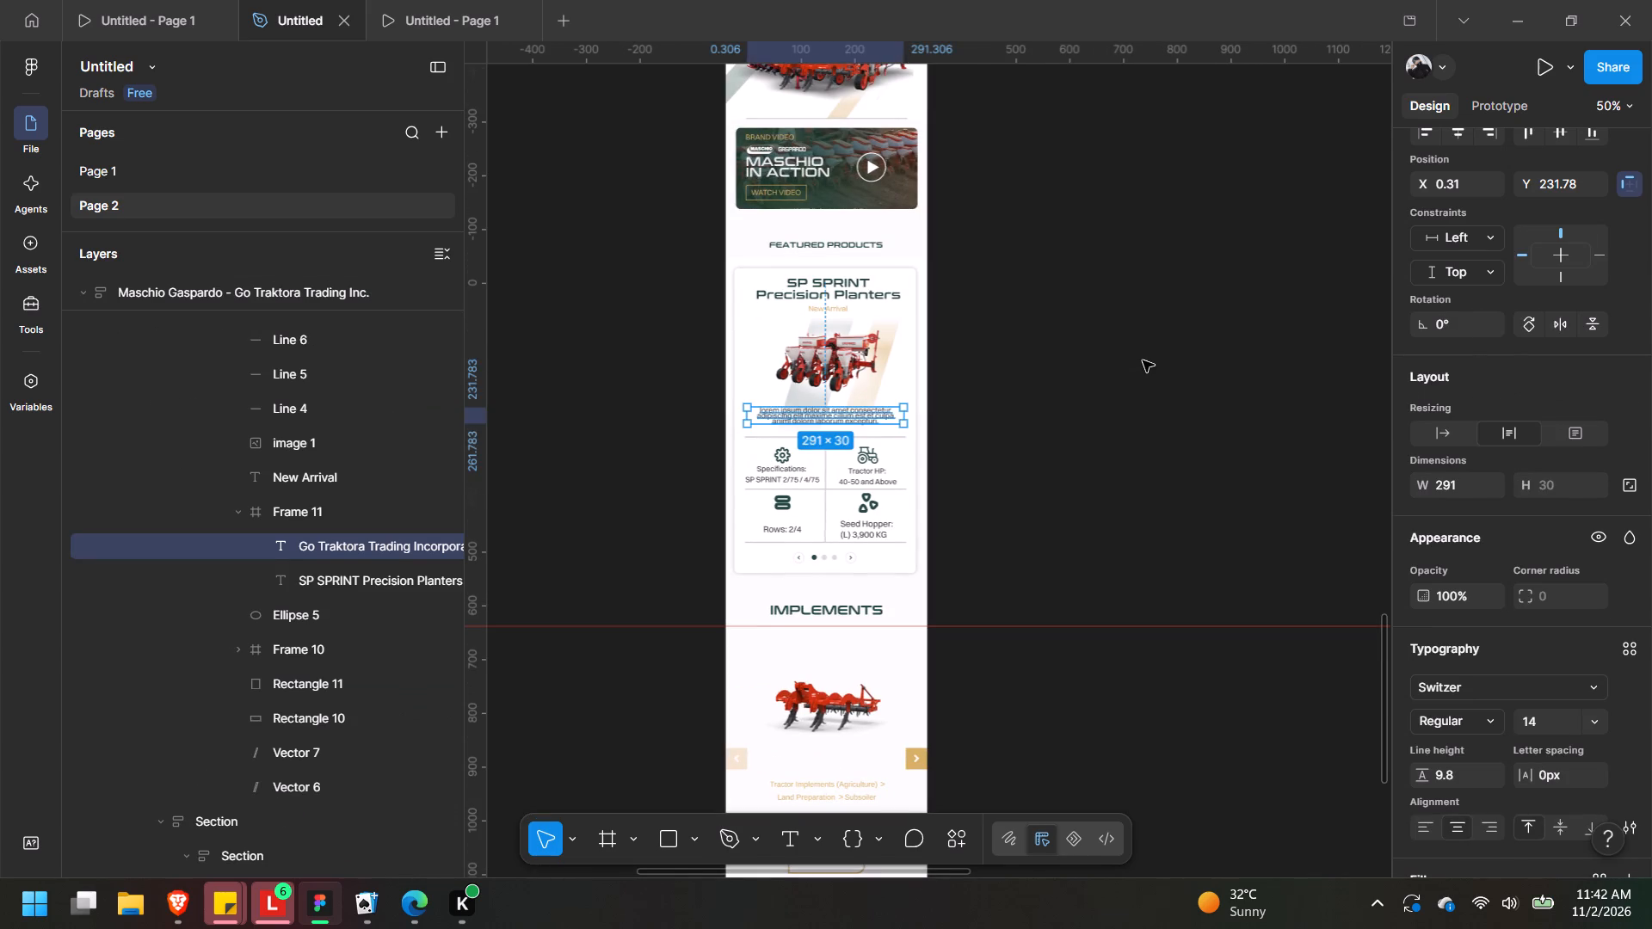
pyautogui.click(1143, 360)
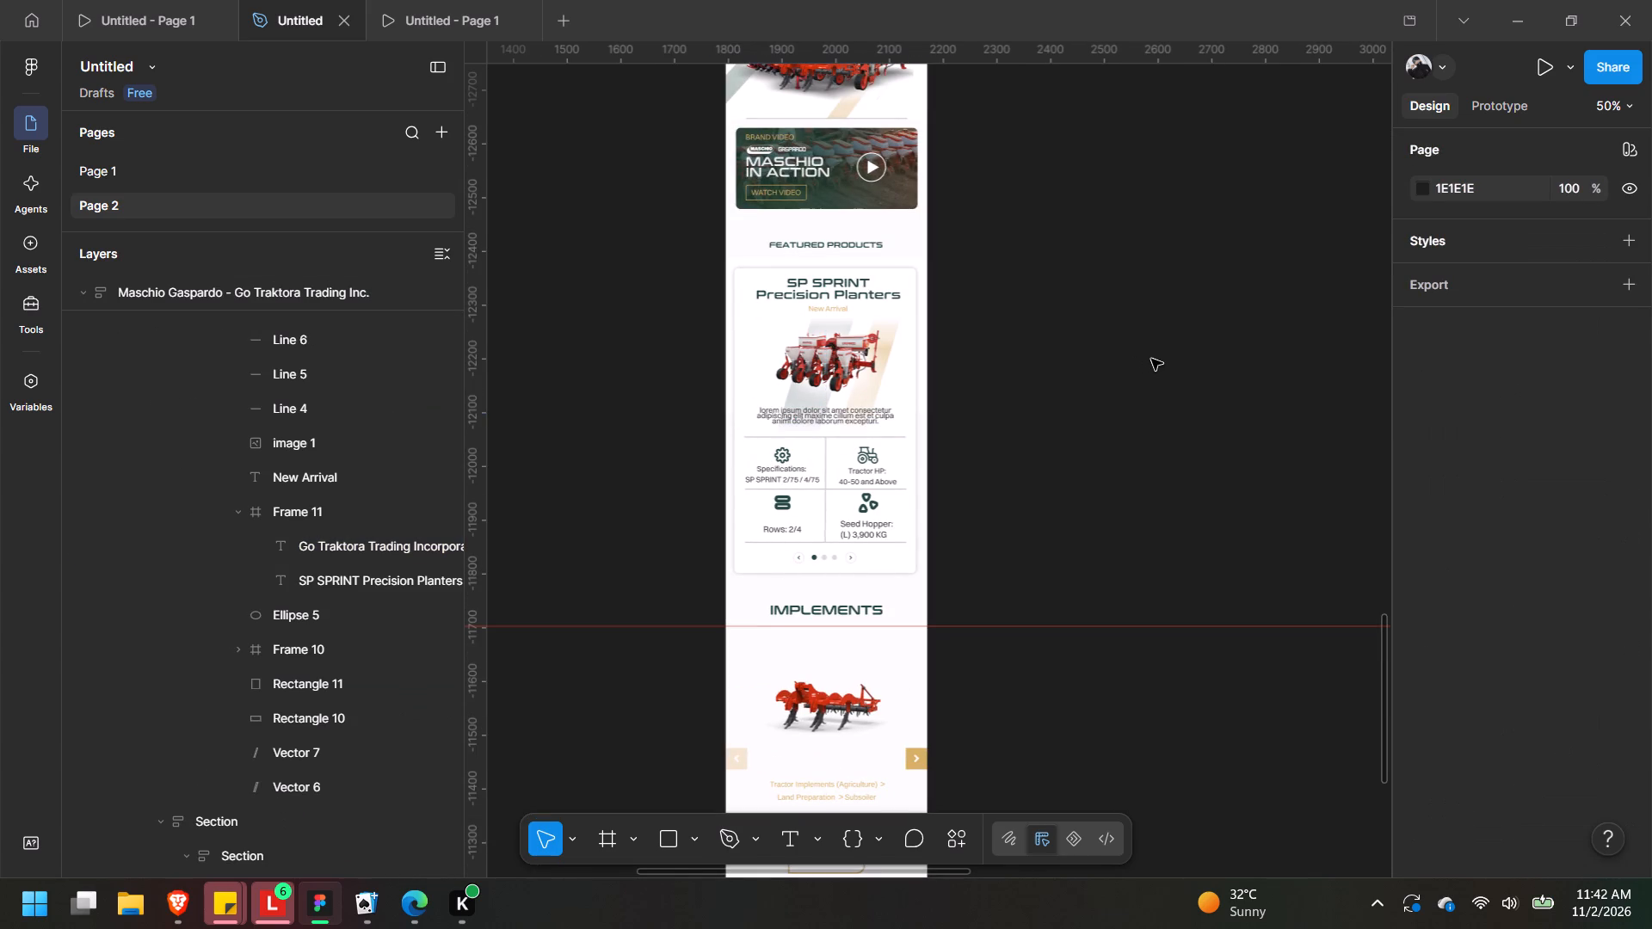
# Examine the full desktop Maschio Gaspardo page design alongside the mobile frames on the canvas.
pyautogui.moveTo(1165, 546); pyautogui.dragTo(258, 796, button='middle')
pyautogui.moveTo(755, 495); pyautogui.dragTo(1260, 637, button='middle')
pyautogui.hotkey('ctrl', '-')
pyautogui.hotkey('ctrl', '-')
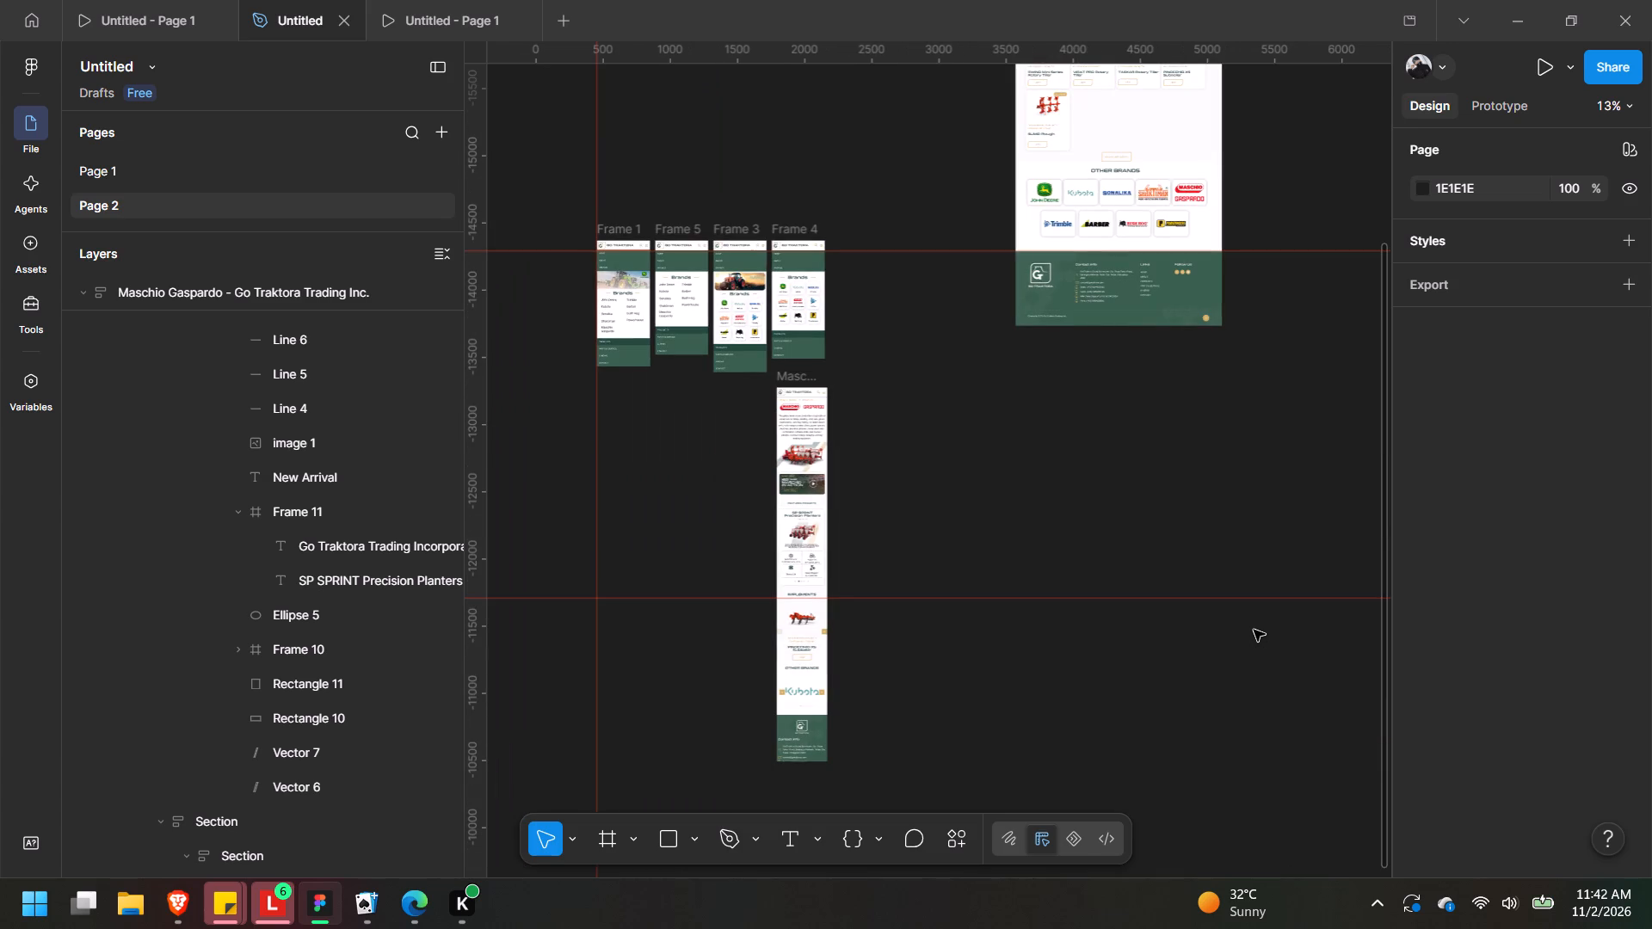
pyautogui.moveTo(766, 333); pyautogui.dragTo(742, 555, button='middle')
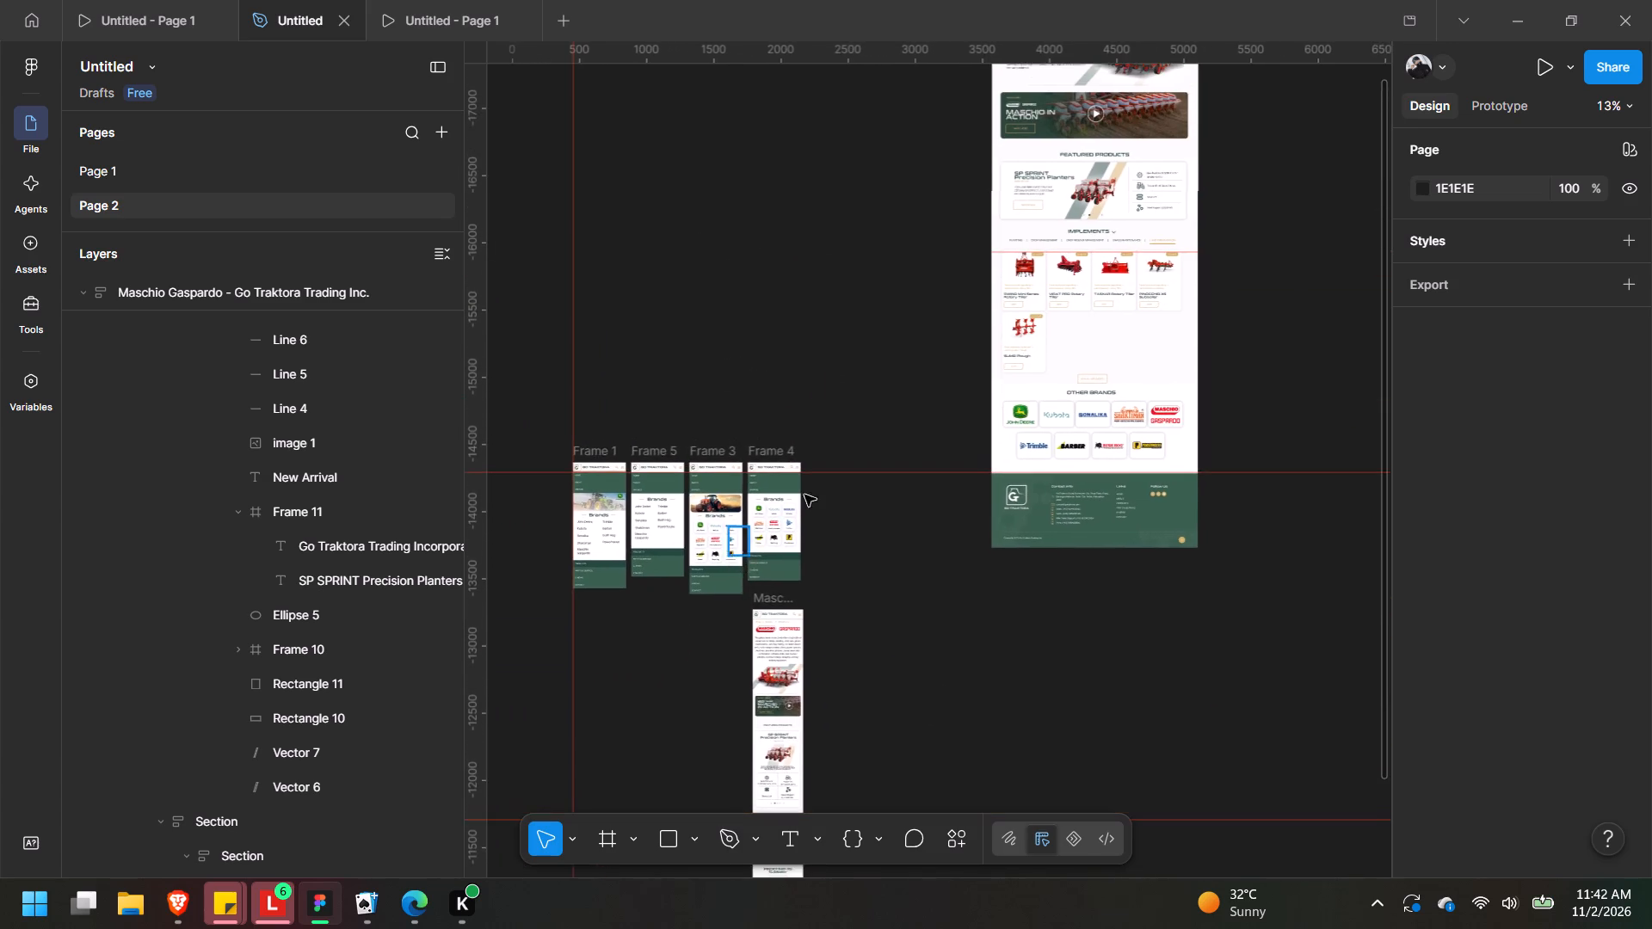
pyautogui.moveTo(1098, 145); pyautogui.dragTo(965, 396, button='middle')
pyautogui.scroll(1, 1106, 623)
pyautogui.moveTo(1106, 623); pyautogui.dragTo(1104, 594, button='middle')
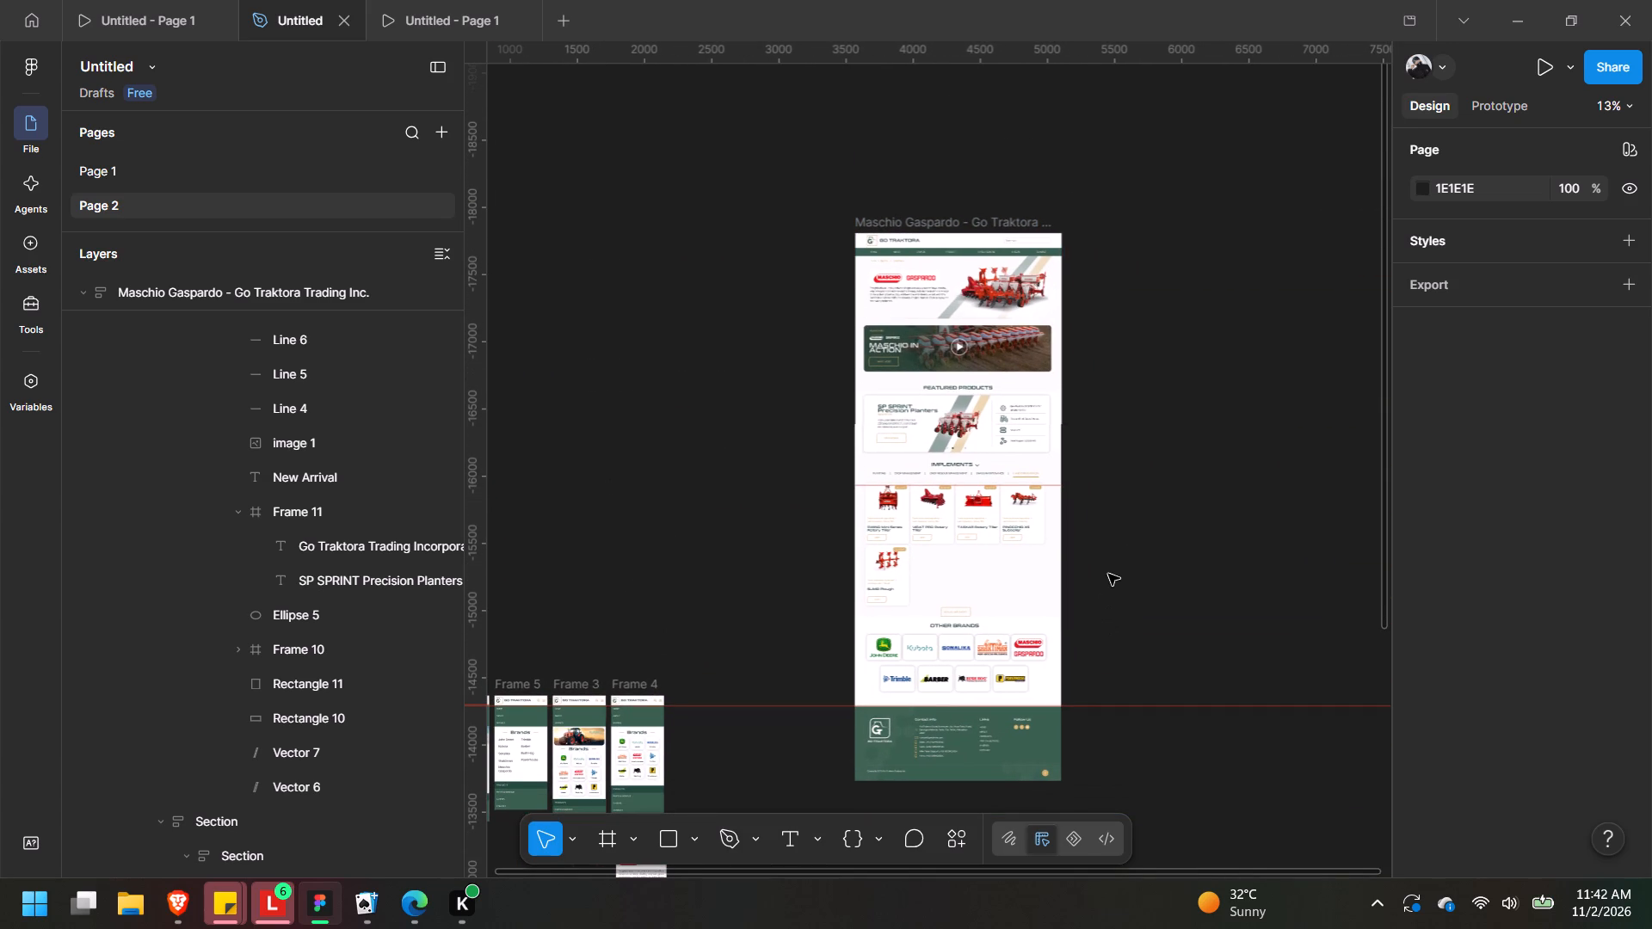
# Switch to the Brave browser and open the mobile mockup image of the Maschio Gaspardo page.
pyautogui.click(176, 887)
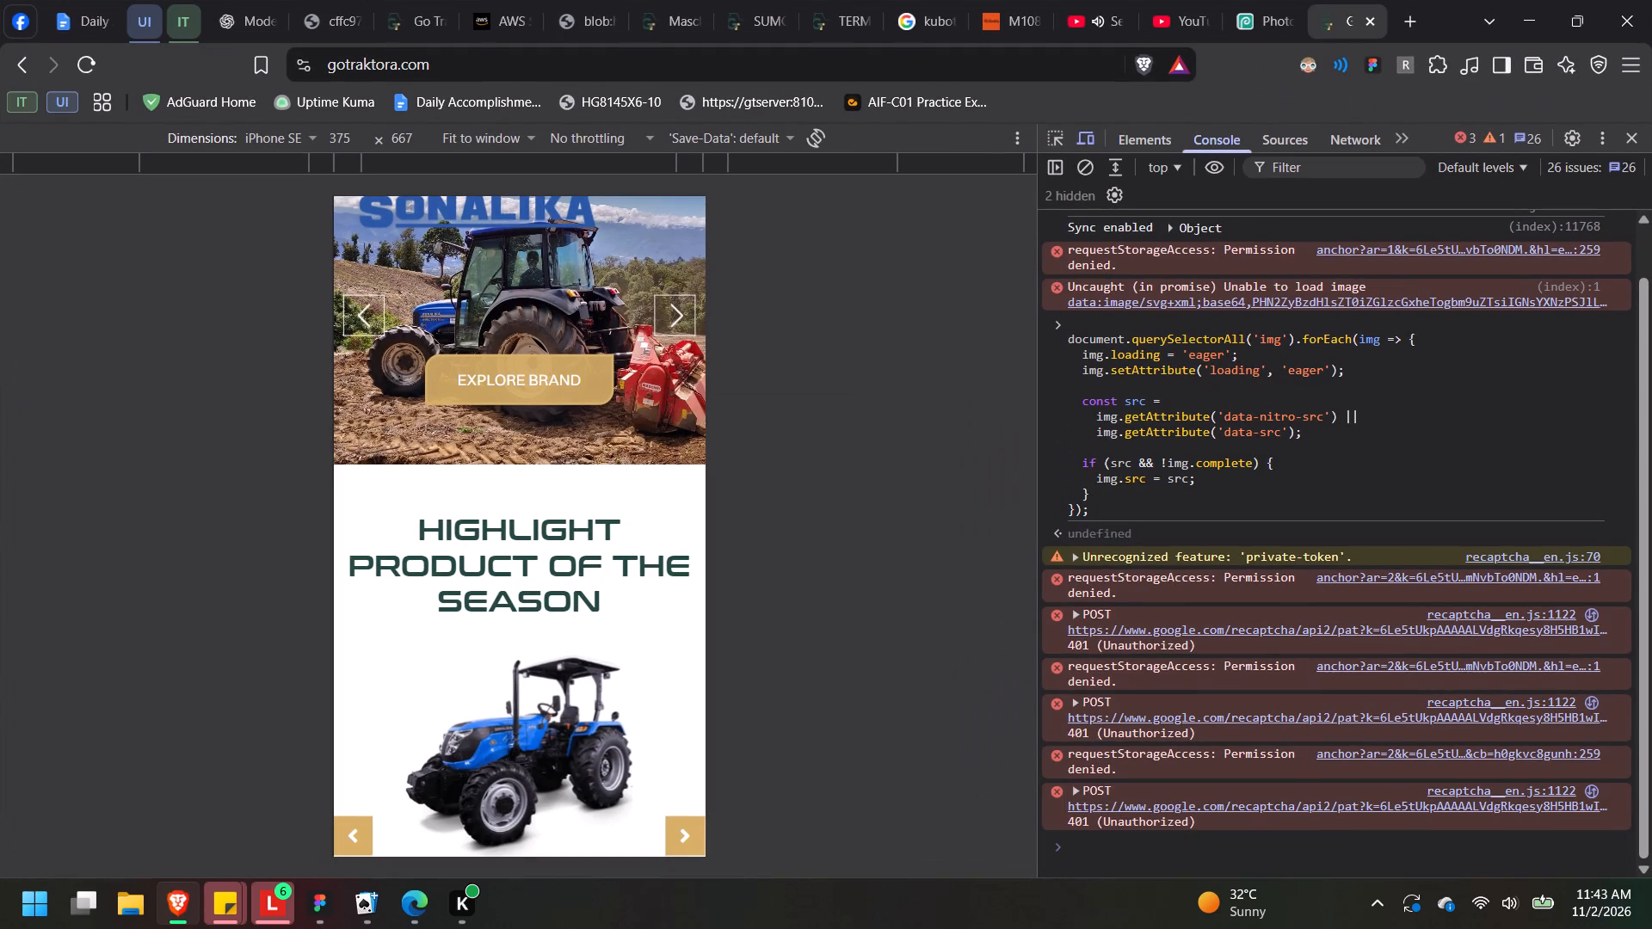
pyautogui.click(262, 0)
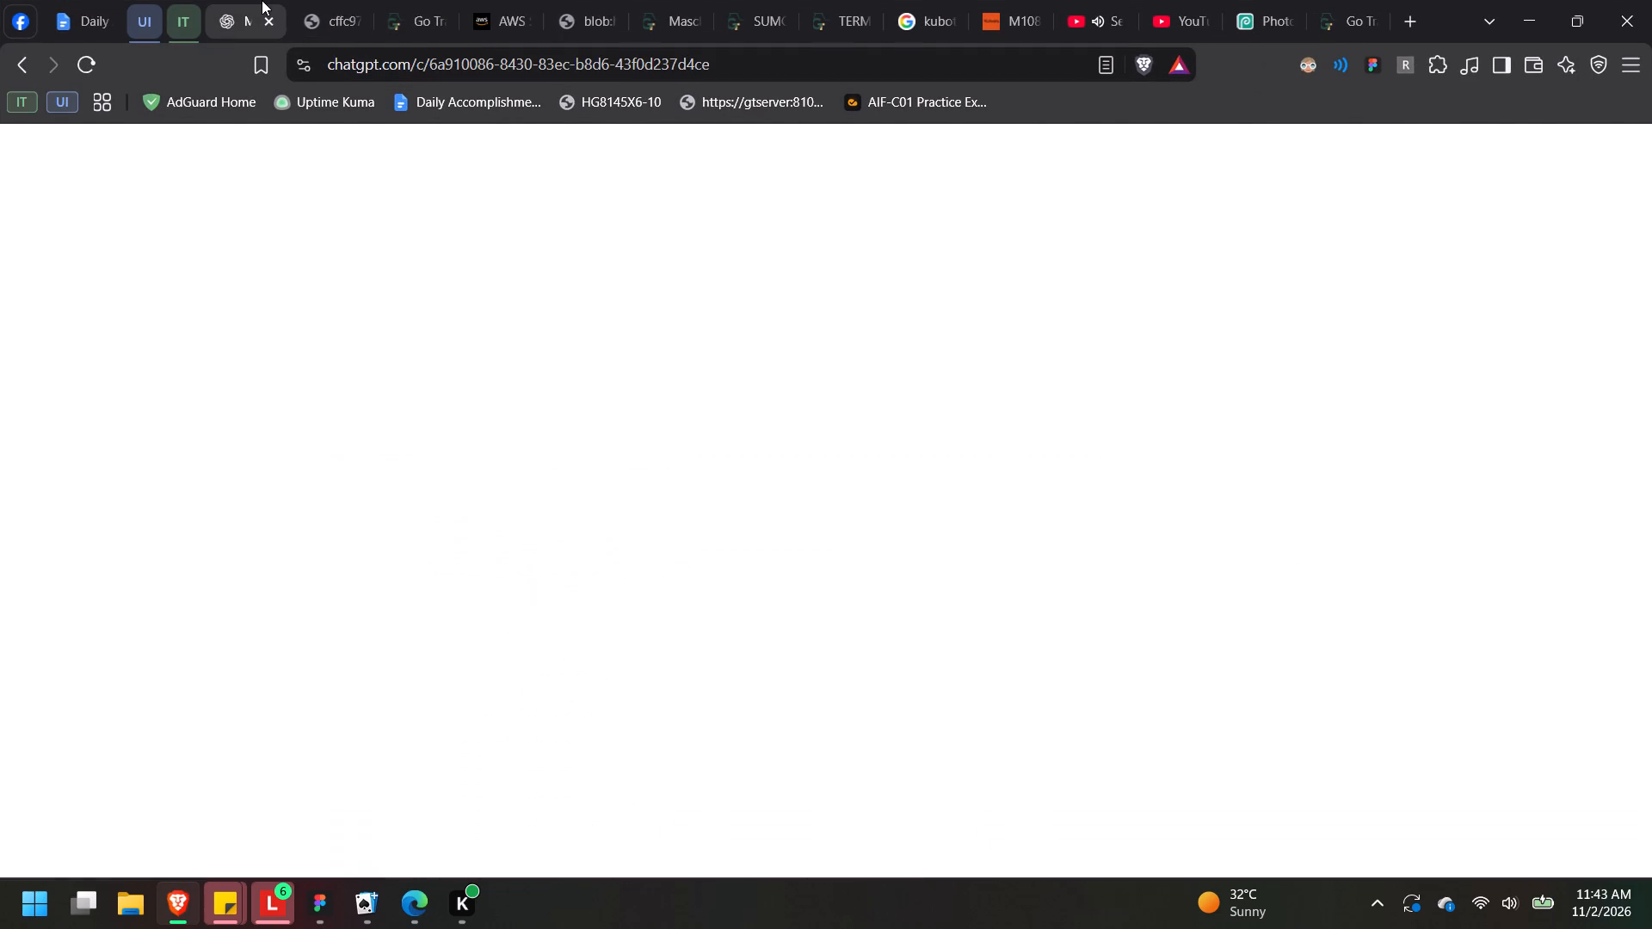
pyautogui.click(318, 0)
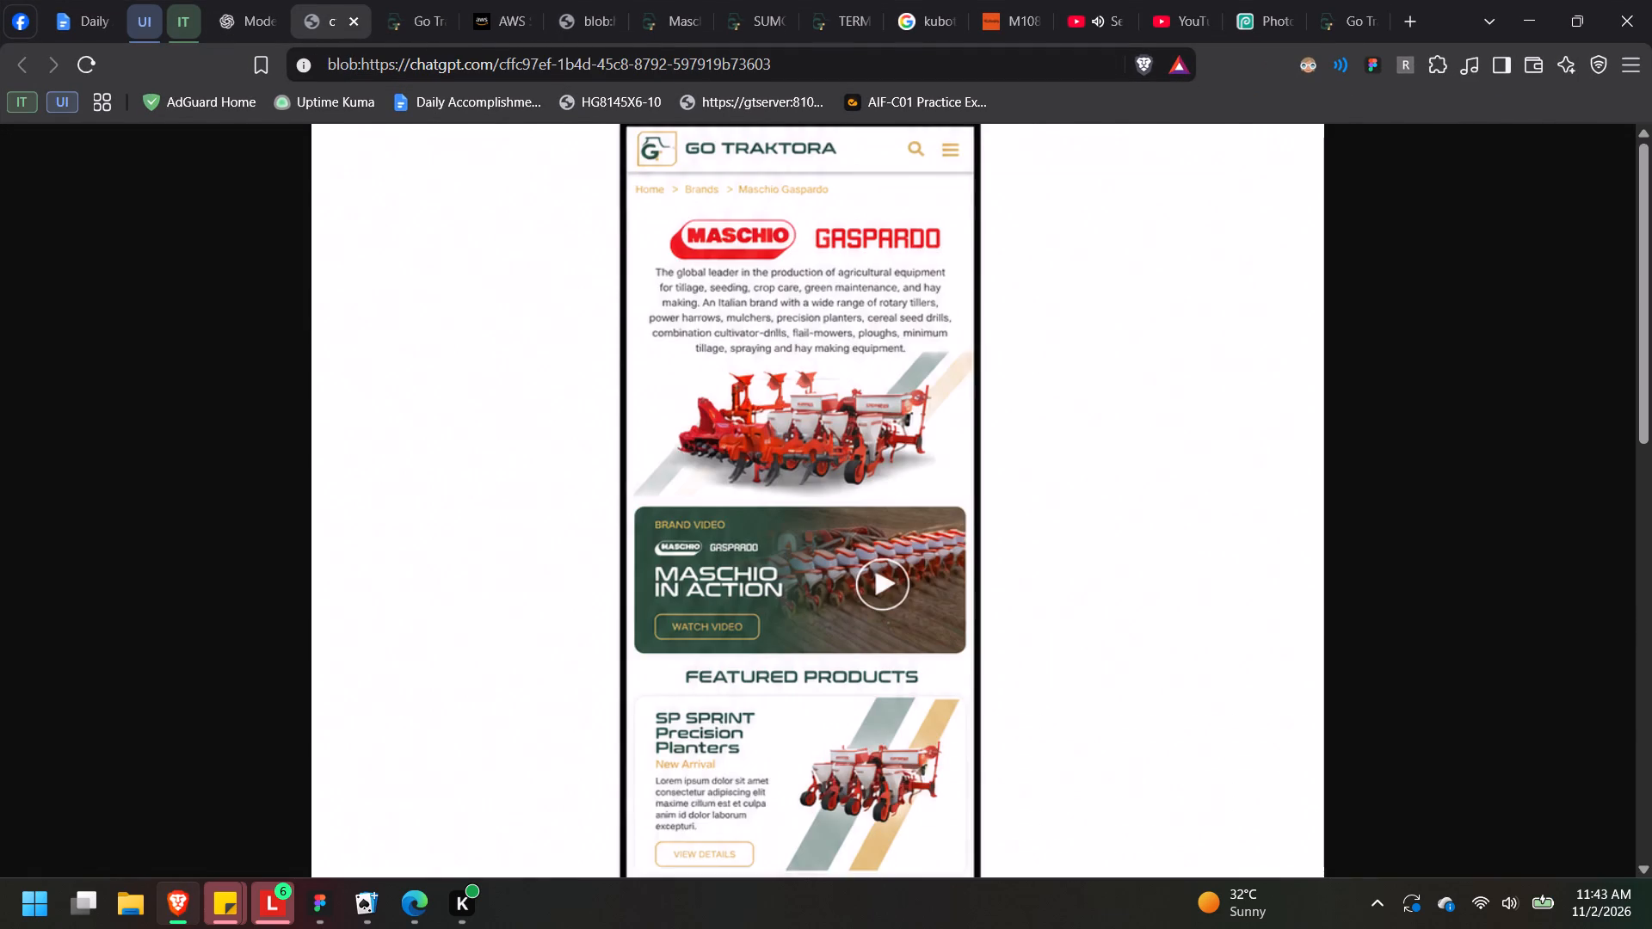
# Examine the mockup's Featured Products, Implements and Other Brands sections, and switch back to Figma to compare the mobile Maschio Gaspardo frame.
pyautogui.scroll(-6, 835, 451)
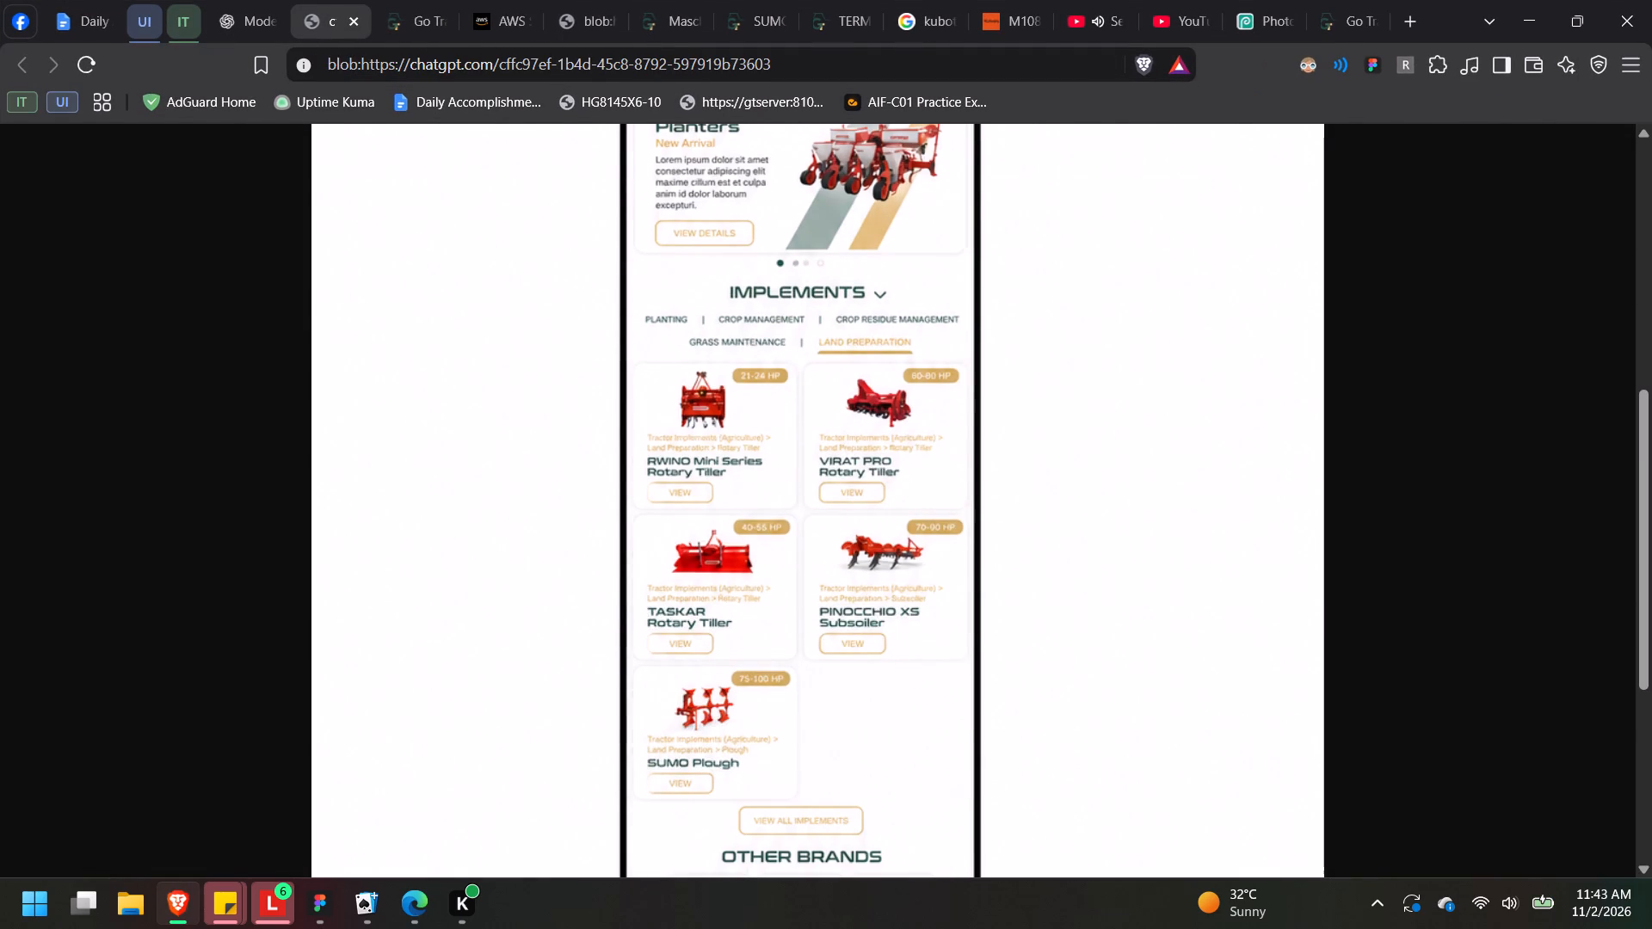
pyautogui.scroll(4, 835, 451)
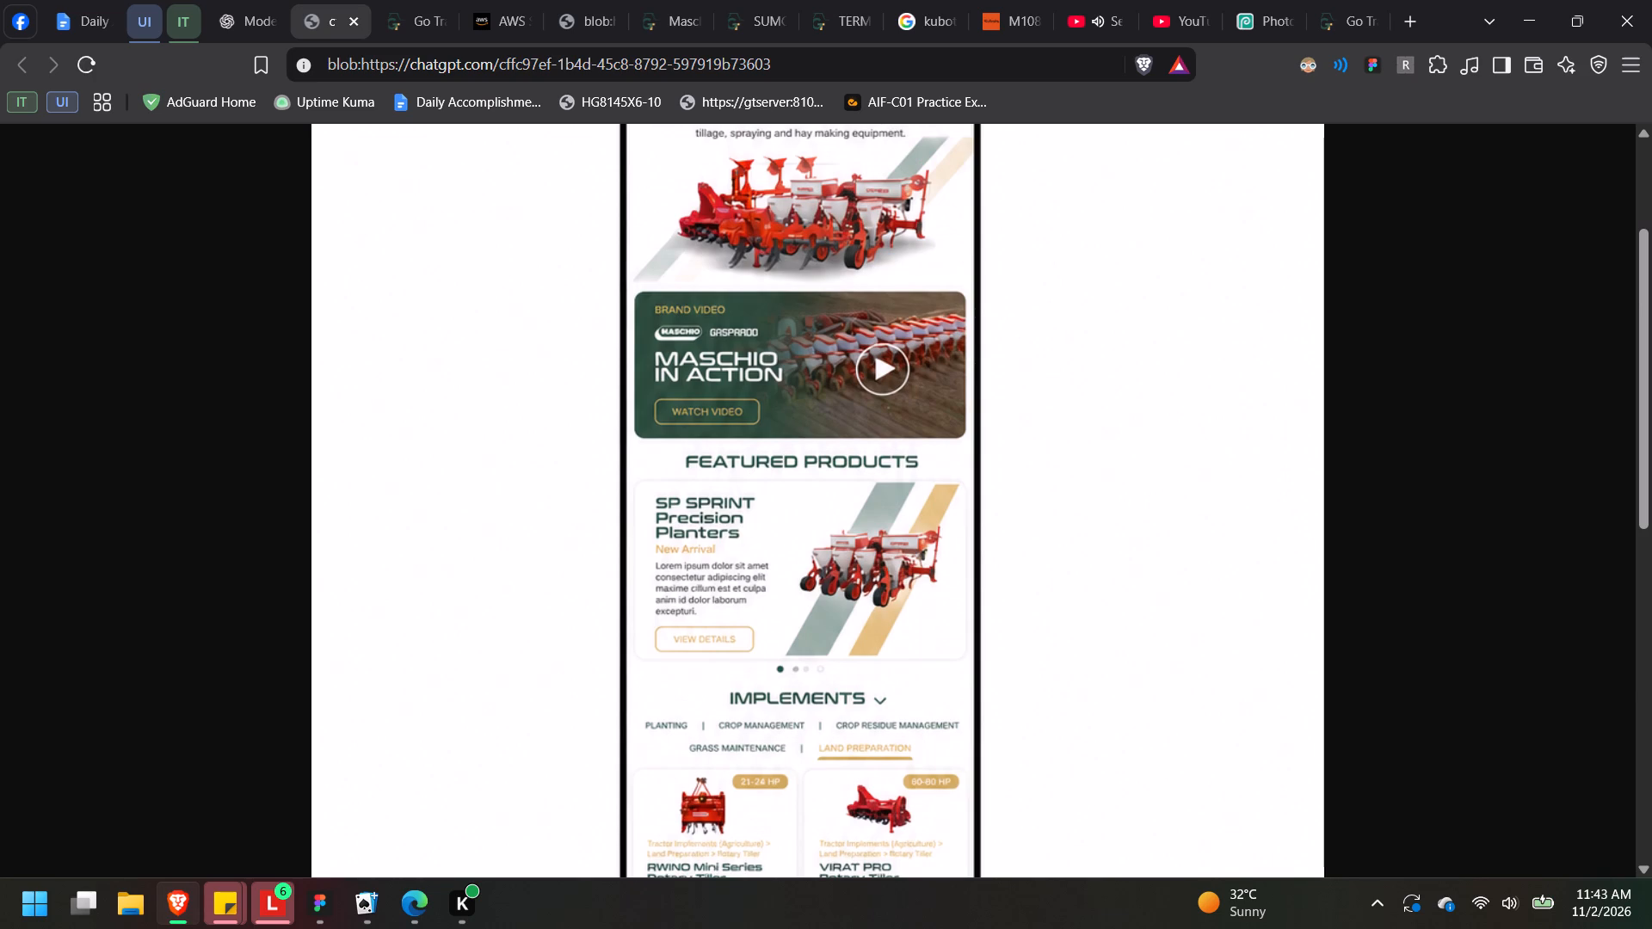
pyautogui.scroll(-5, 835, 451)
pyautogui.click(1519, 0)
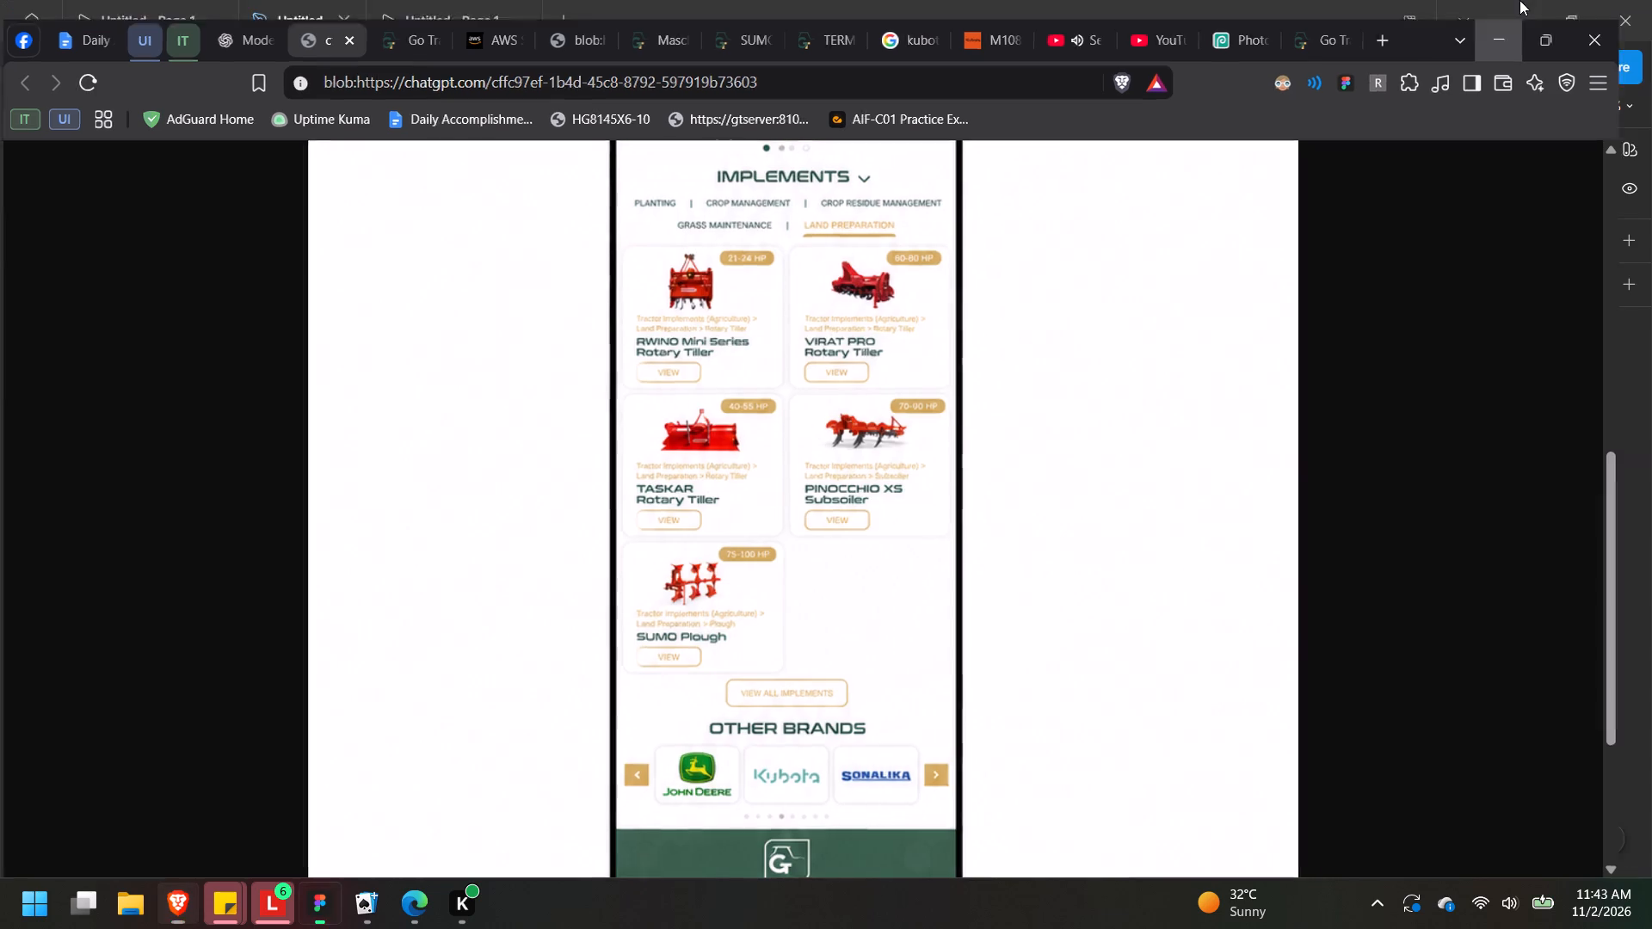
pyautogui.moveTo(498, 694); pyautogui.dragTo(626, 223, button='middle')
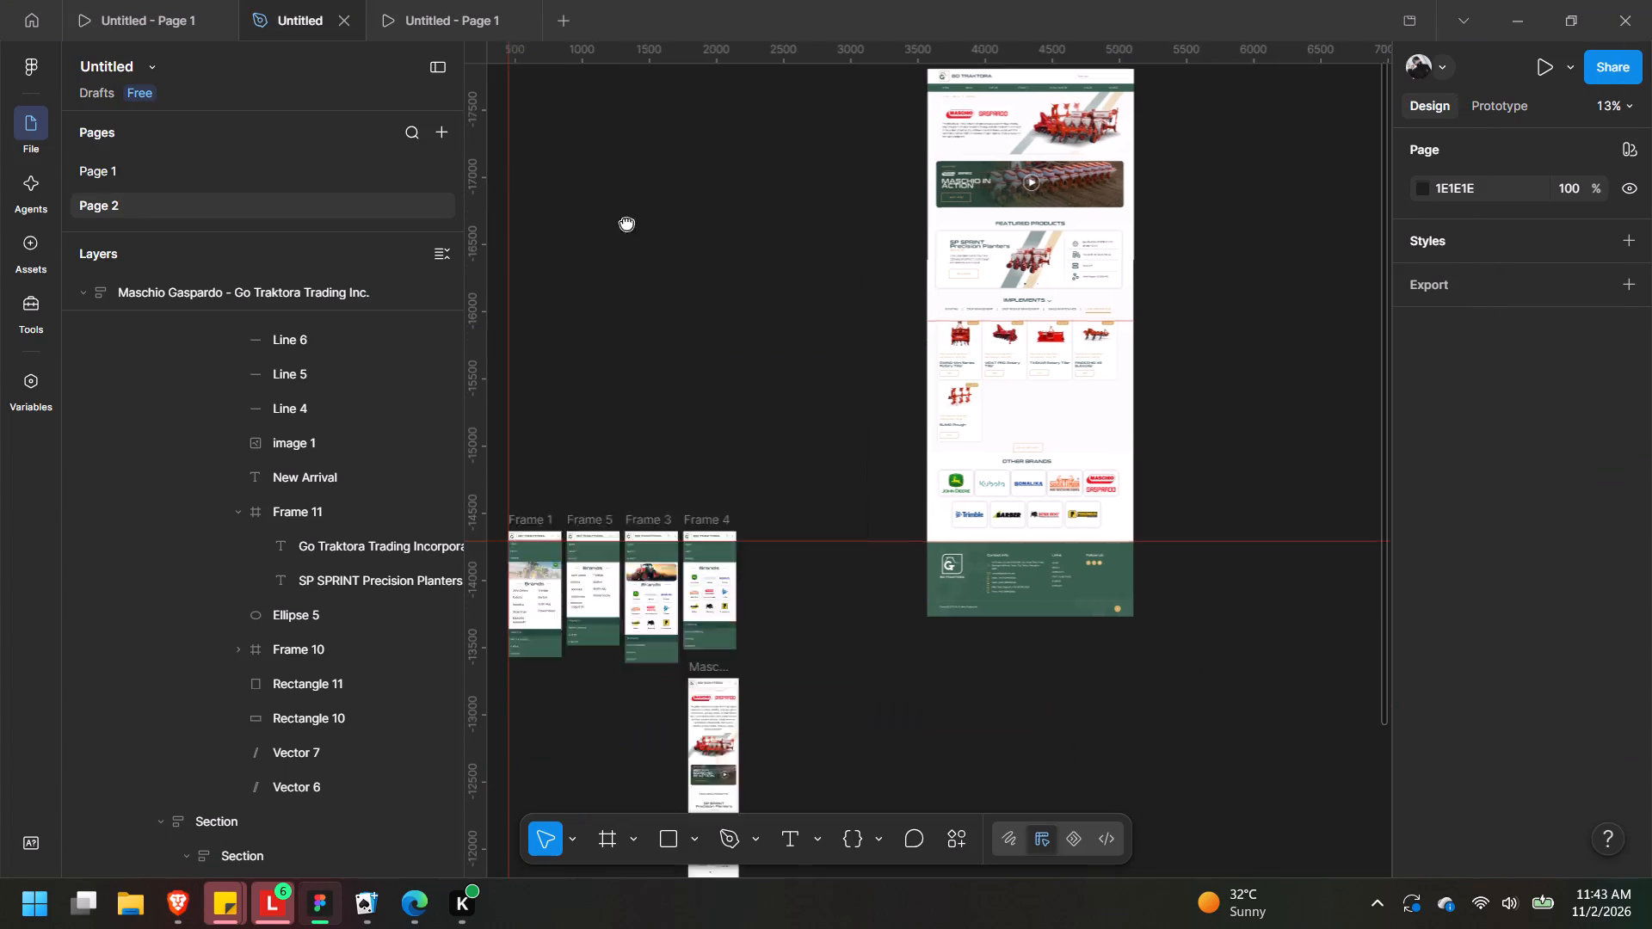
pyautogui.moveTo(626, 223); pyautogui.dragTo(650, 103, button='middle')
pyautogui.hotkey('ctrl', '=')
pyautogui.hotkey('ctrl', '=')
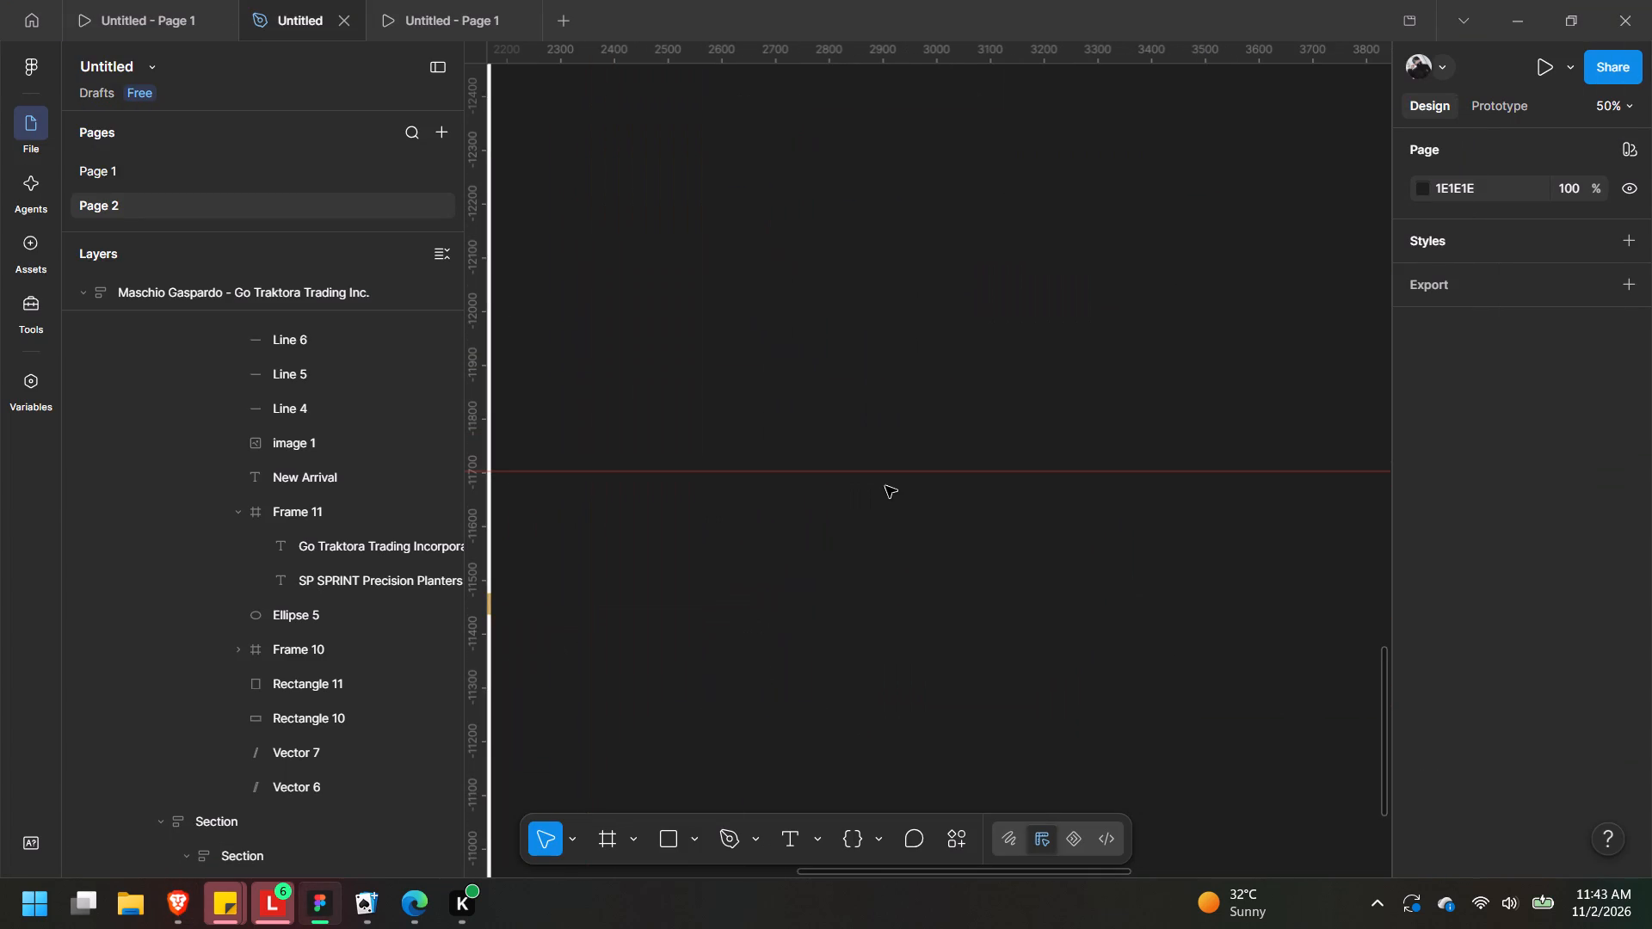
pyautogui.moveTo(776, 544); pyautogui.dragTo(1335, 448, button='middle')
pyautogui.moveTo(1010, 241); pyautogui.dragTo(959, 28, button='middle')
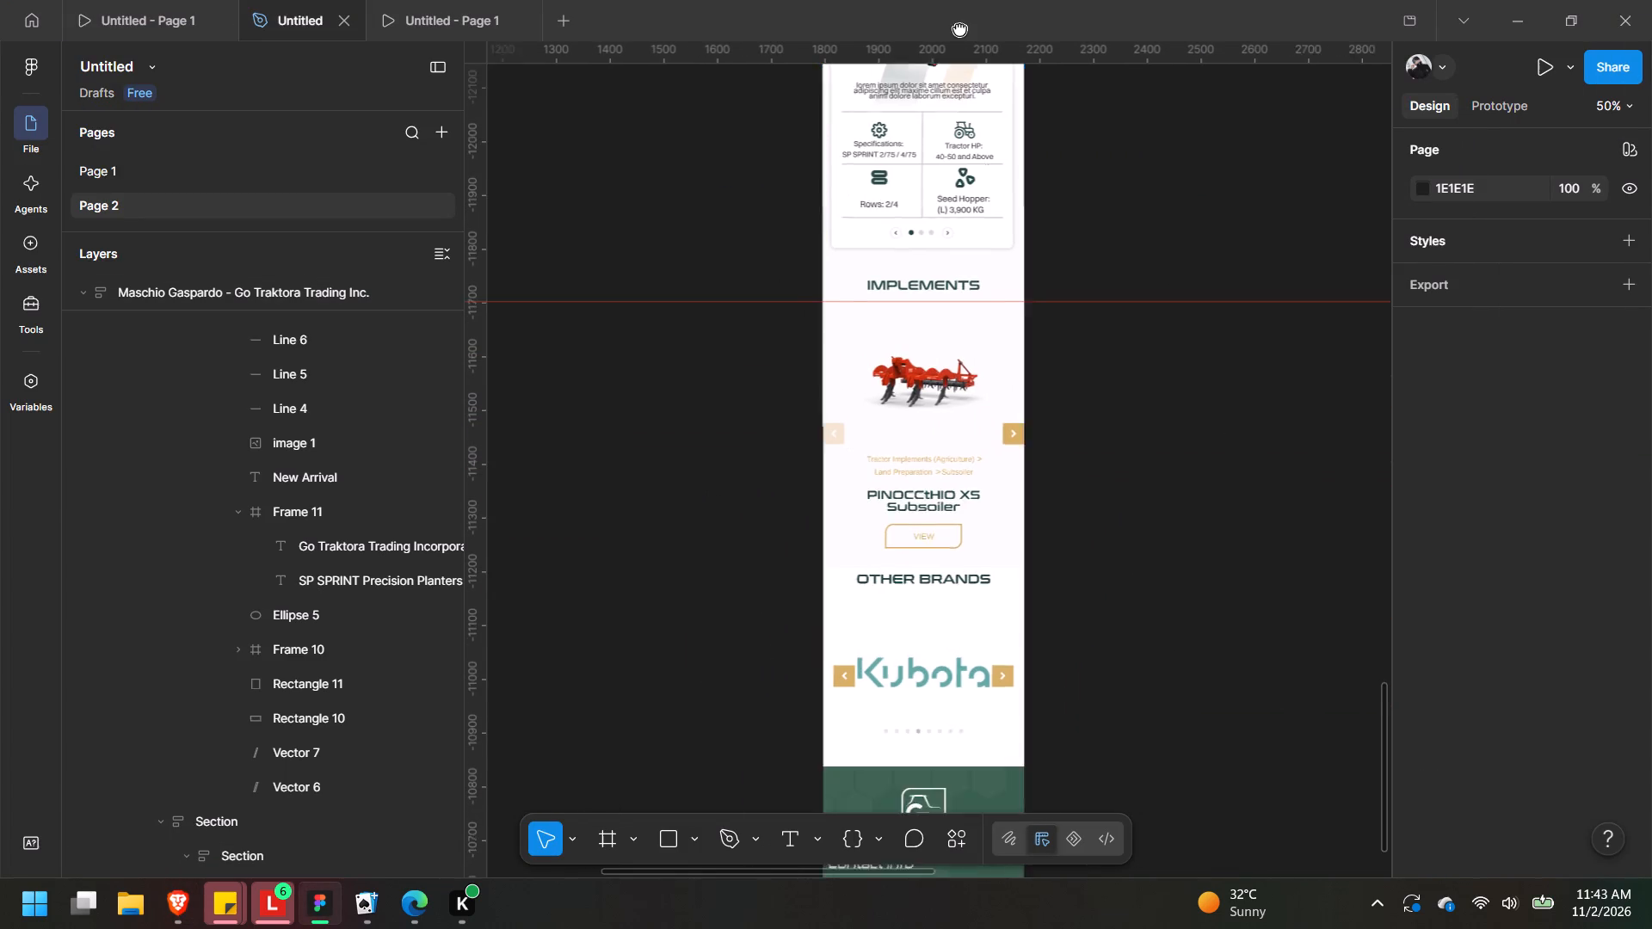
pyautogui.moveTo(959, 28); pyautogui.dragTo(791, 680, button='middle')
pyautogui.moveTo(854, 376); pyautogui.dragTo(833, 522, button='middle')
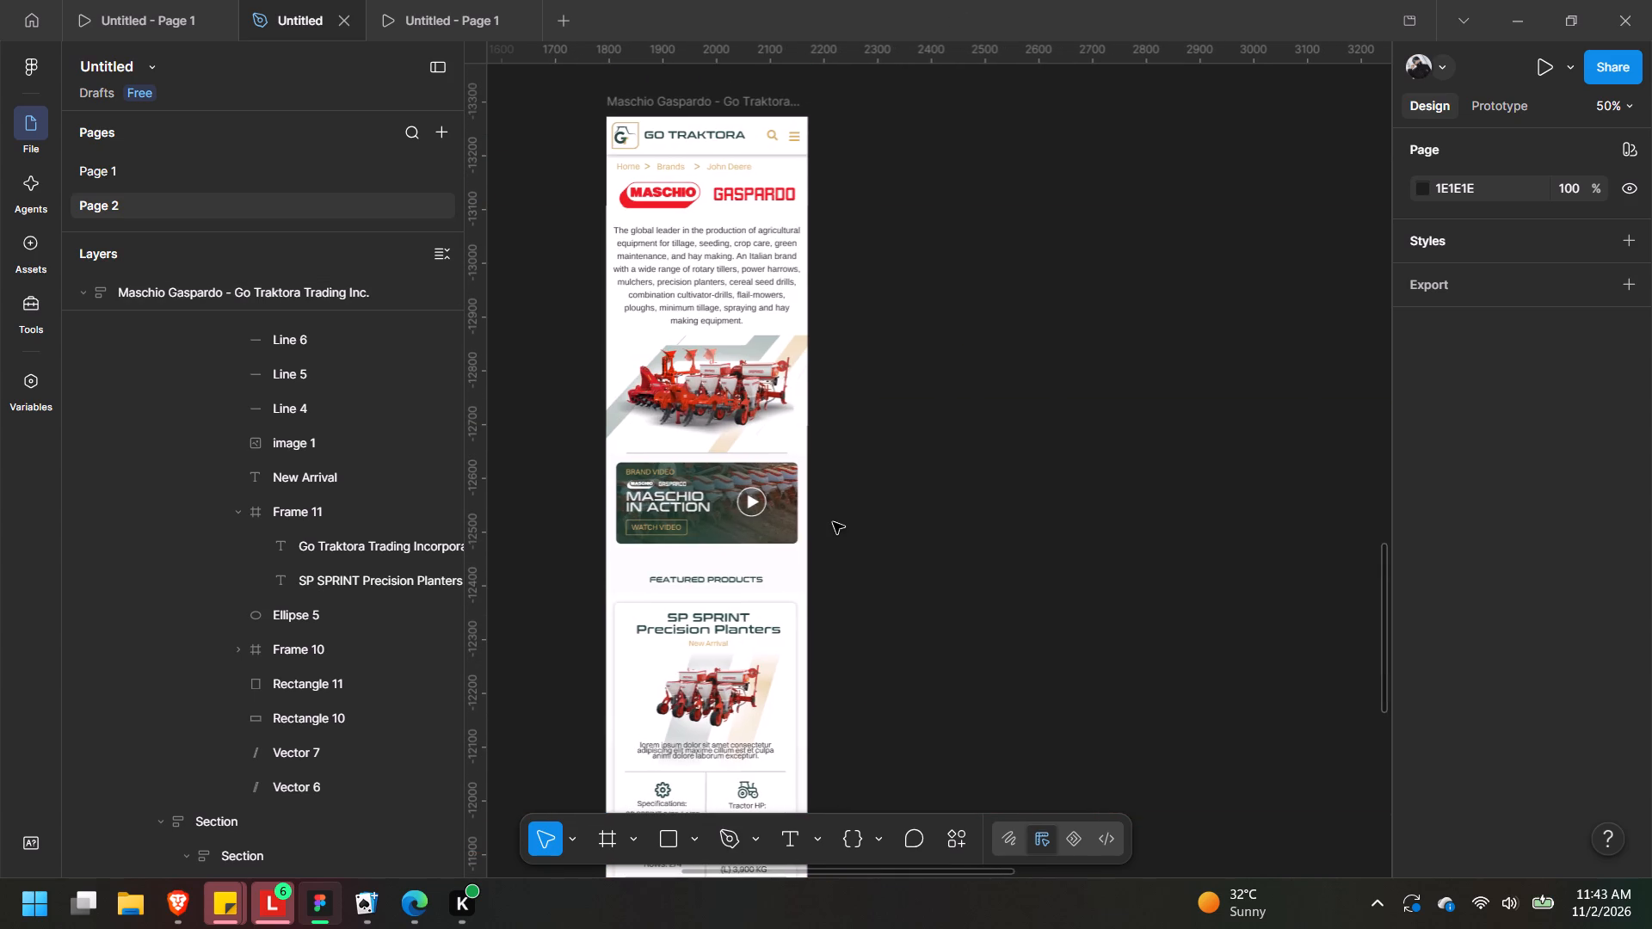
# Set the font size of the mobile page's FEATURED PRODUCTS heading to 24.
pyautogui.moveTo(826, 591); pyautogui.dragTo(878, 465, button='middle')
pyautogui.moveTo(777, 513); pyautogui.dragTo(725, 563, button='middle')
pyautogui.press('t')
pyautogui.click(731, 499)
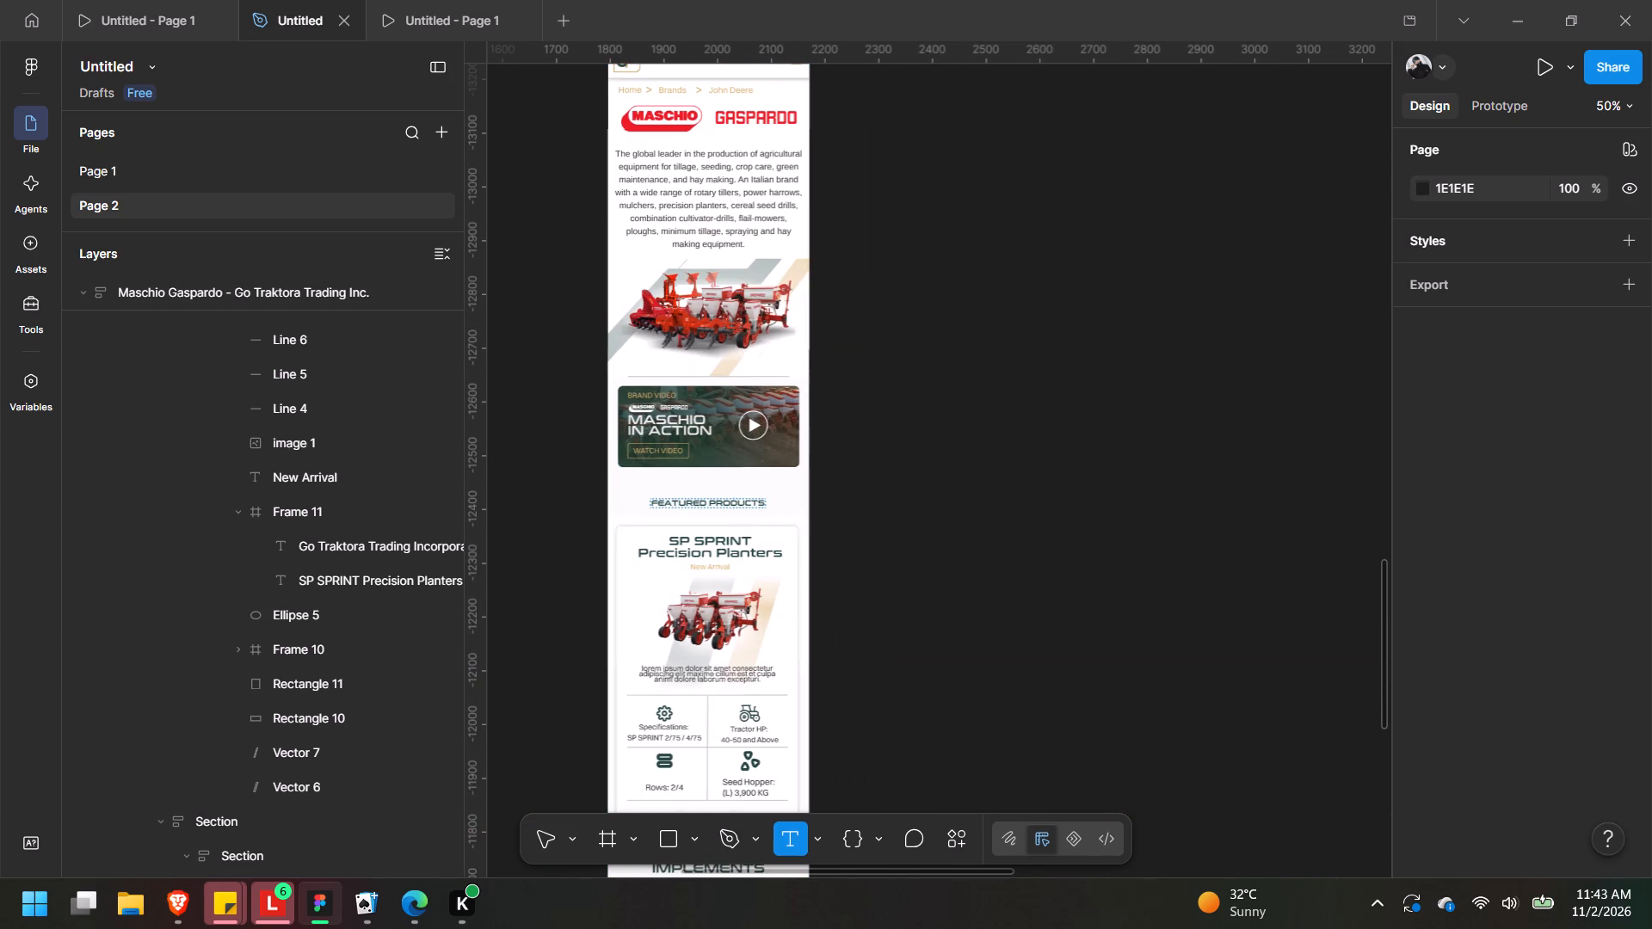
pyautogui.hotkey('ctrl', 'a')
pyautogui.scroll(-1, 1561, 708)
pyautogui.click(1584, 644)
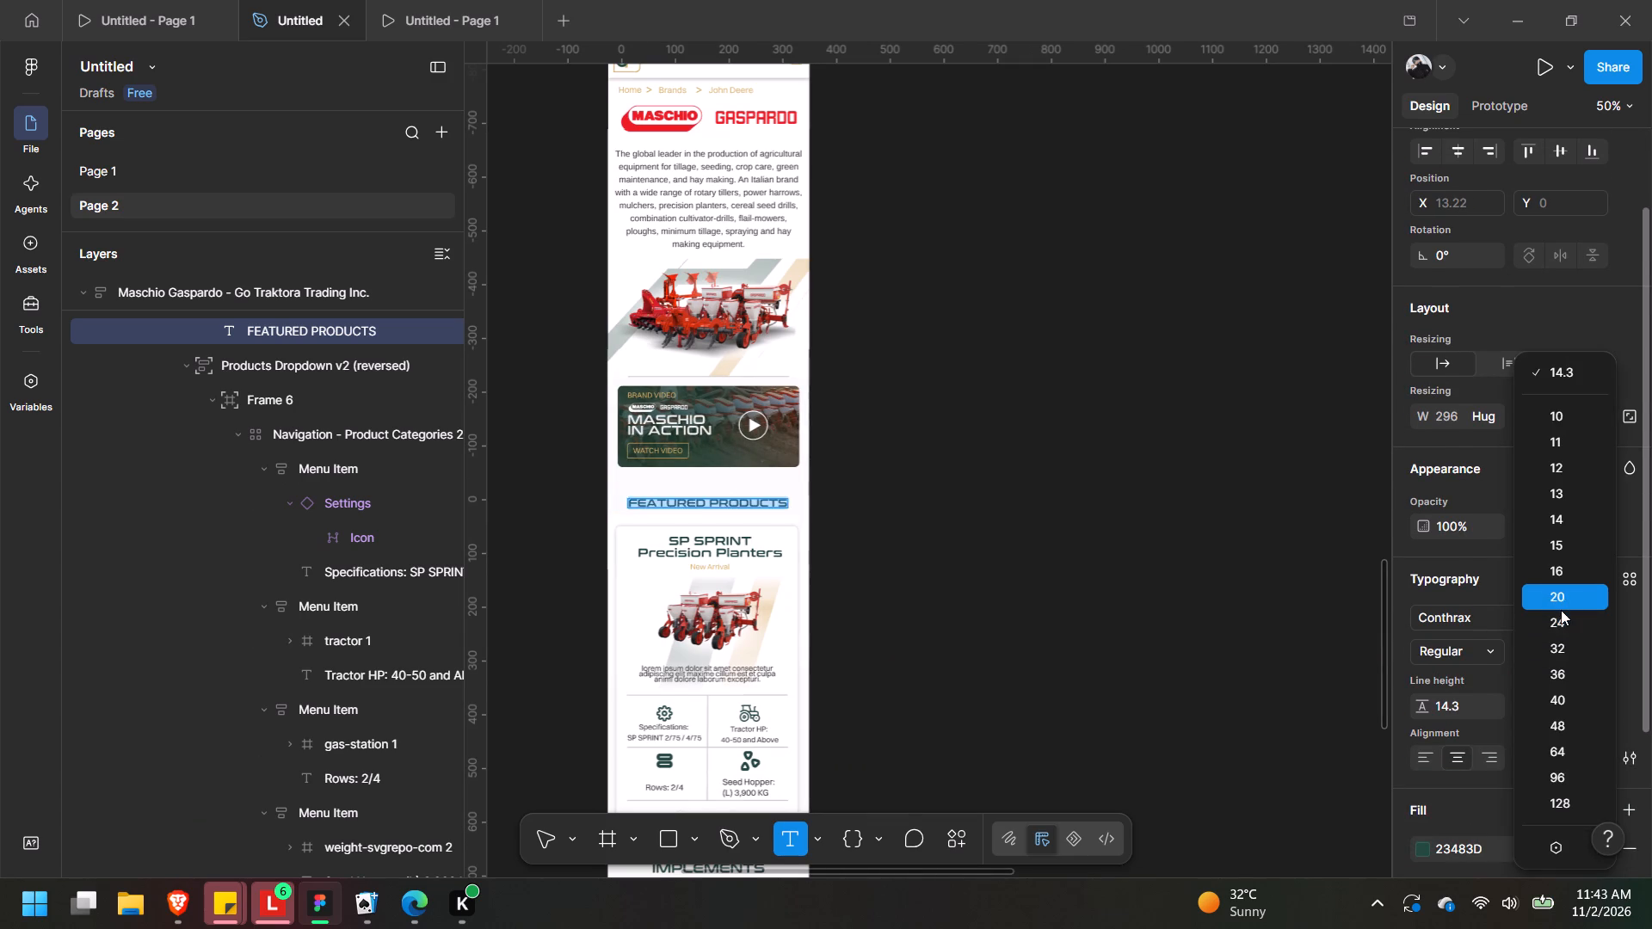
pyautogui.click(1556, 616)
# Break the FEATURED PRODUCTS heading into two lines, between FEATURED and PRODUCTS.
pyautogui.scroll(-4, 866, 624)
pyautogui.click(738, 631)
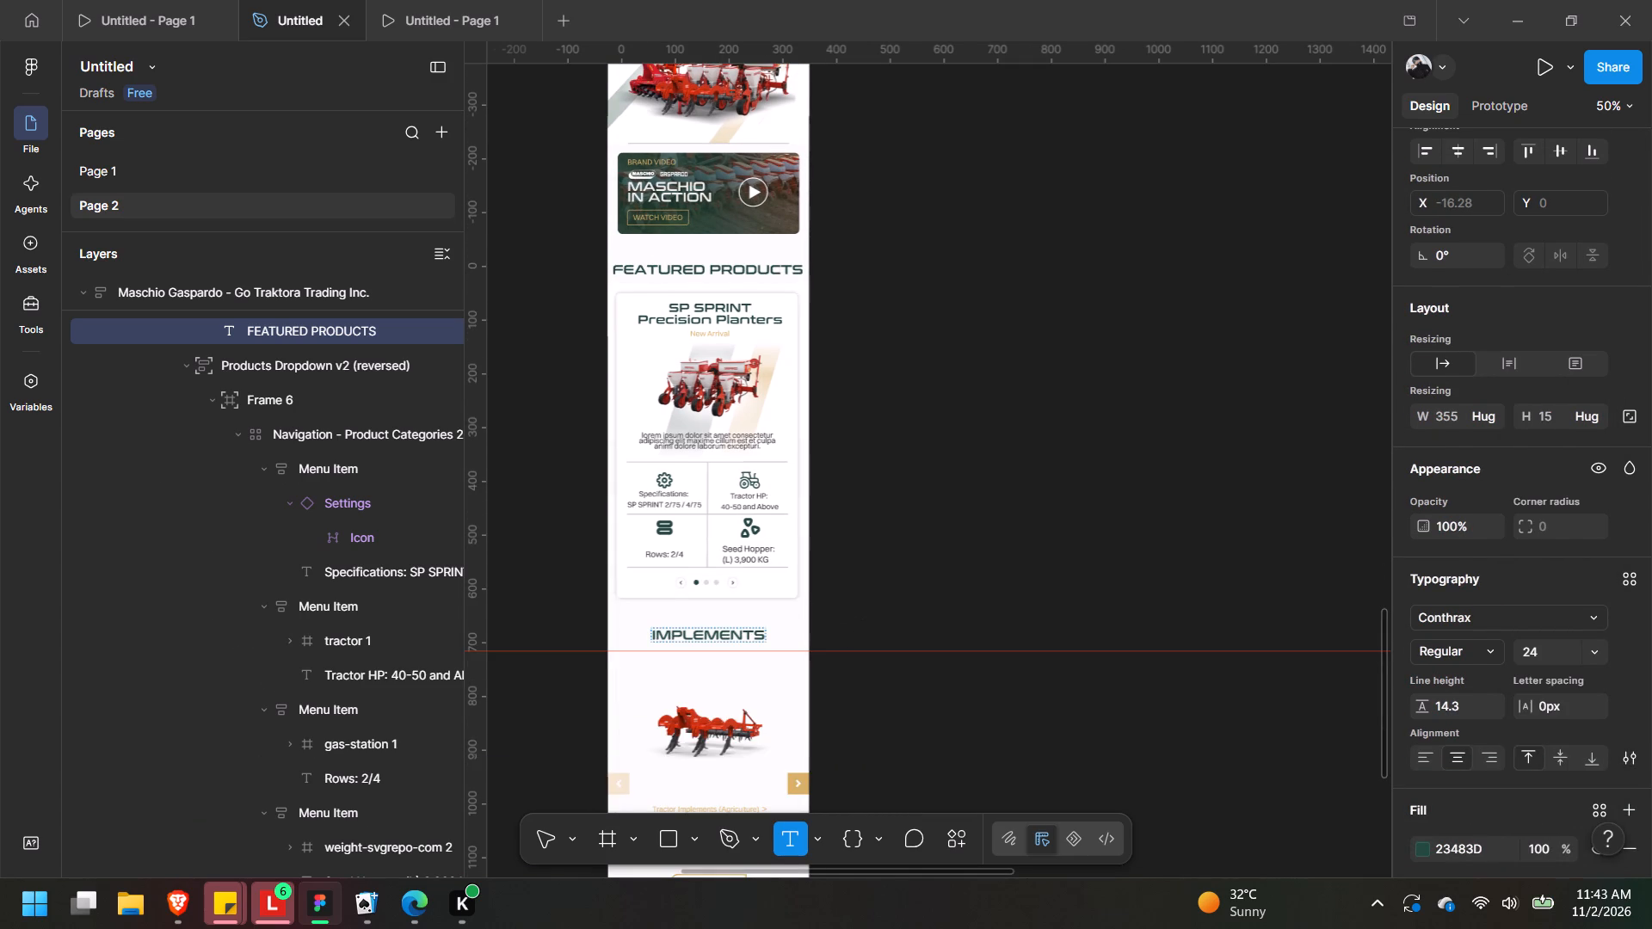
pyautogui.click(712, 271)
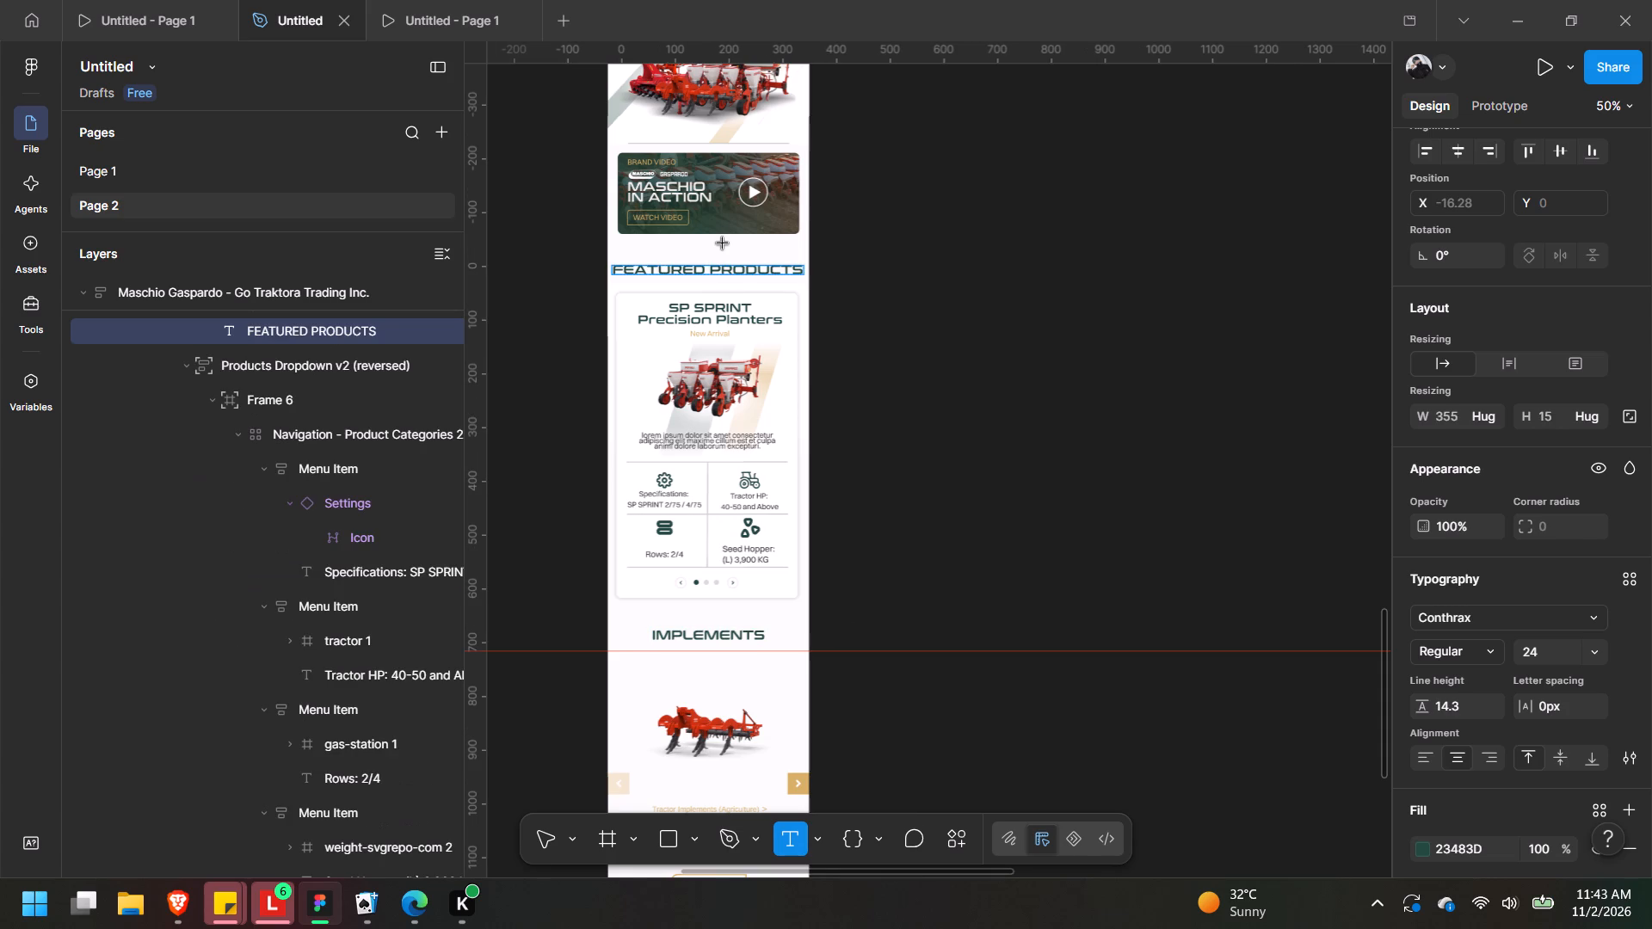
pyautogui.press('BackSpace')
pyautogui.press('Return')
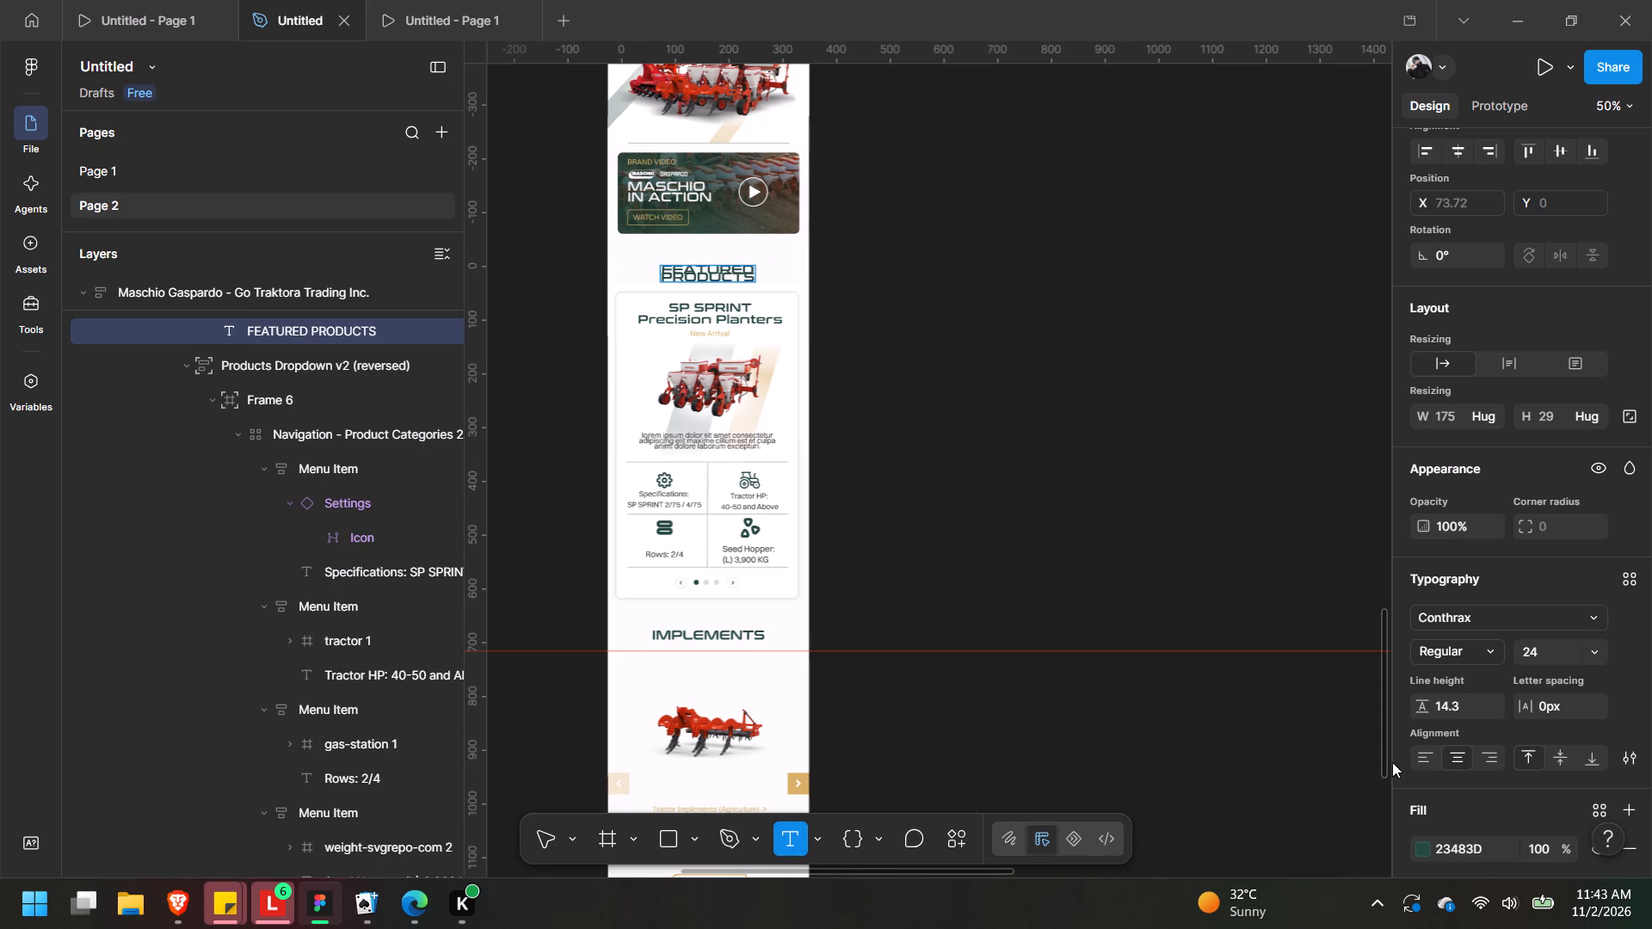
# Set the line height of the two-line FEATURED PRODUCTS heading to 20.
pyautogui.click(1441, 702)
pyautogui.write('20')
pyautogui.press('Return')
pyautogui.click(729, 279)
pyautogui.hotkey('ctrl', 'a')
pyautogui.click(1458, 697)
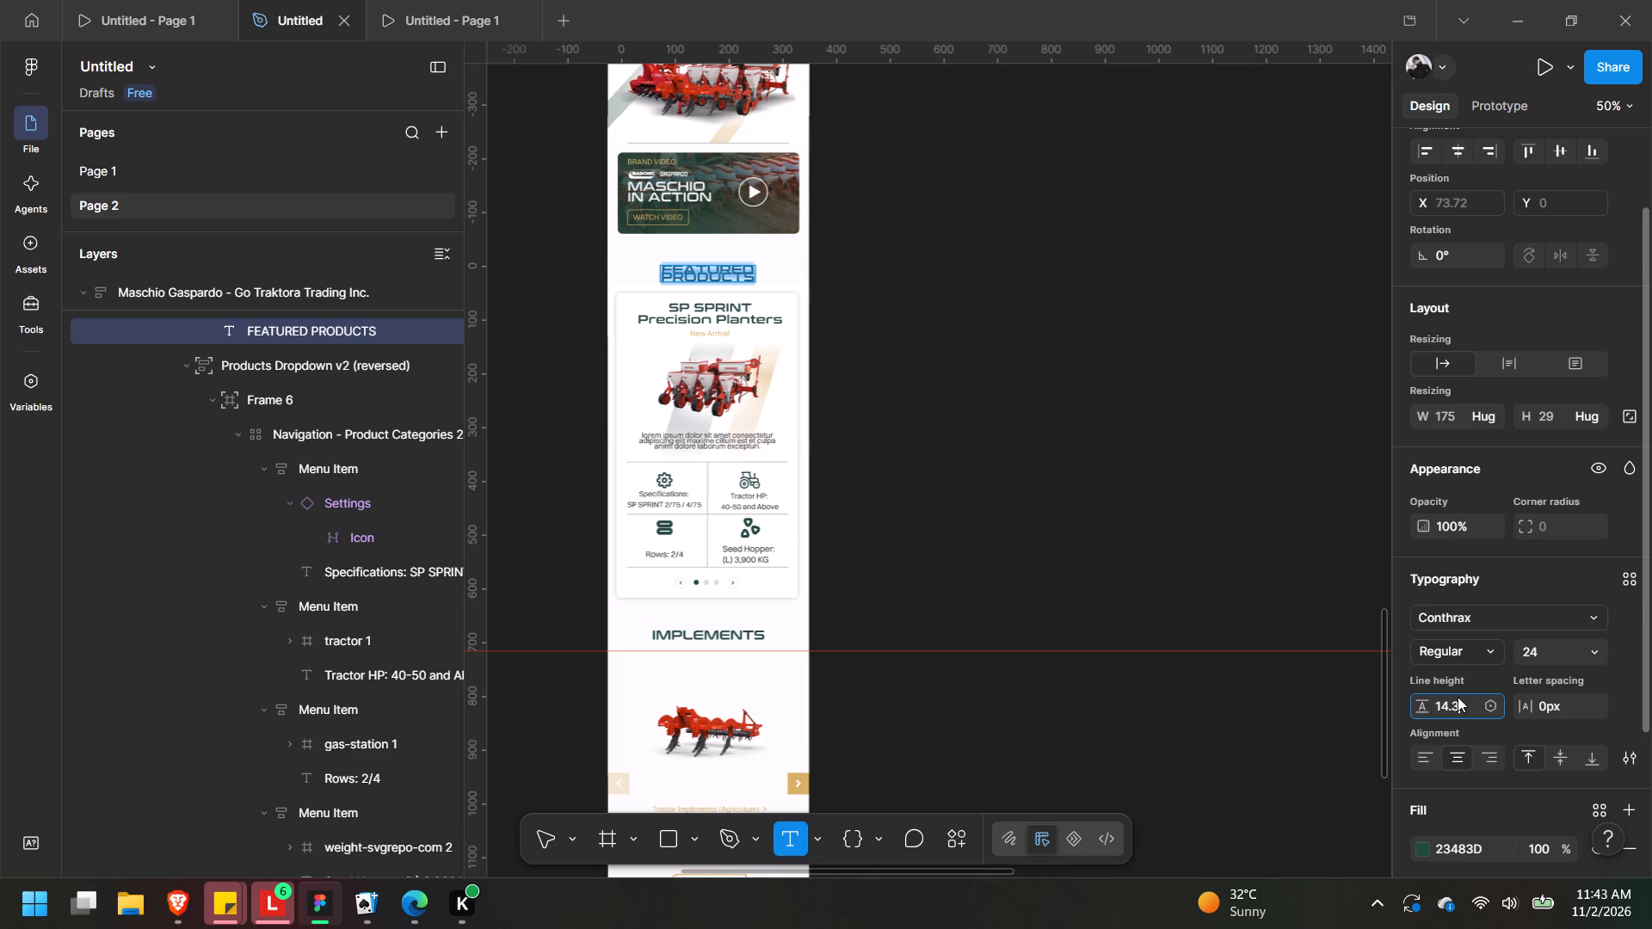
pyautogui.write('20')
pyautogui.press('Return')
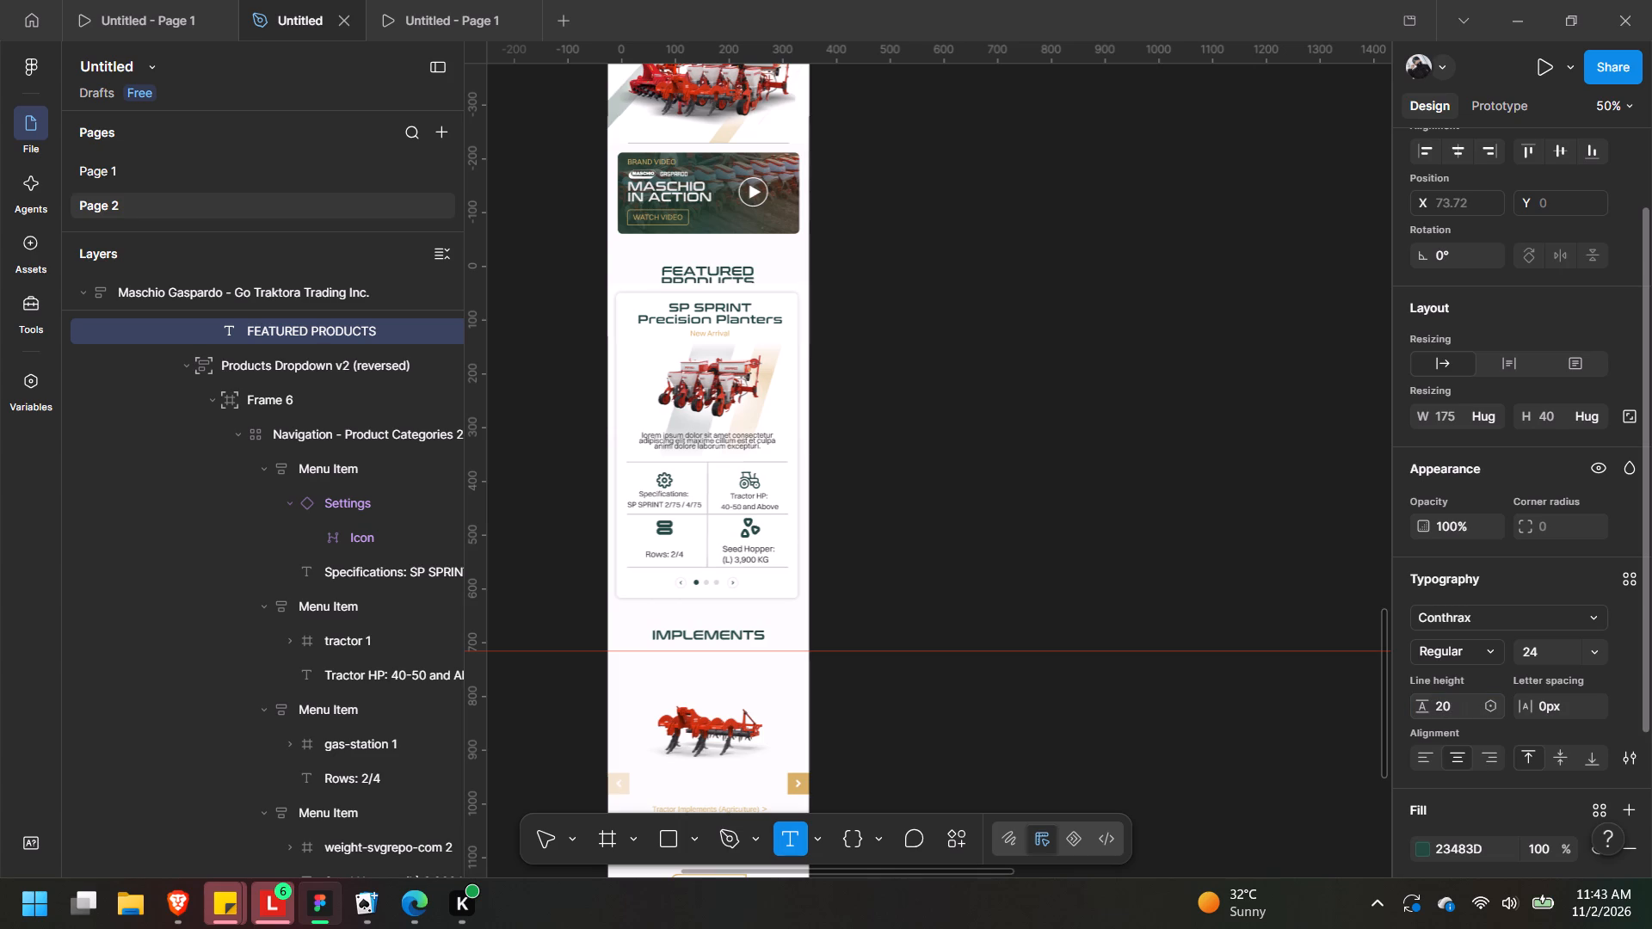
pyautogui.click(556, 840)
pyautogui.click(855, 266)
# Move the Heading 2 frame of FEATURED PRODUCTS up to about X 25, Y 24.66.
pyautogui.moveTo(722, 274); pyautogui.dragTo(724, 264)
pyautogui.scroll(1, 268, 401)
pyautogui.click(308, 398)
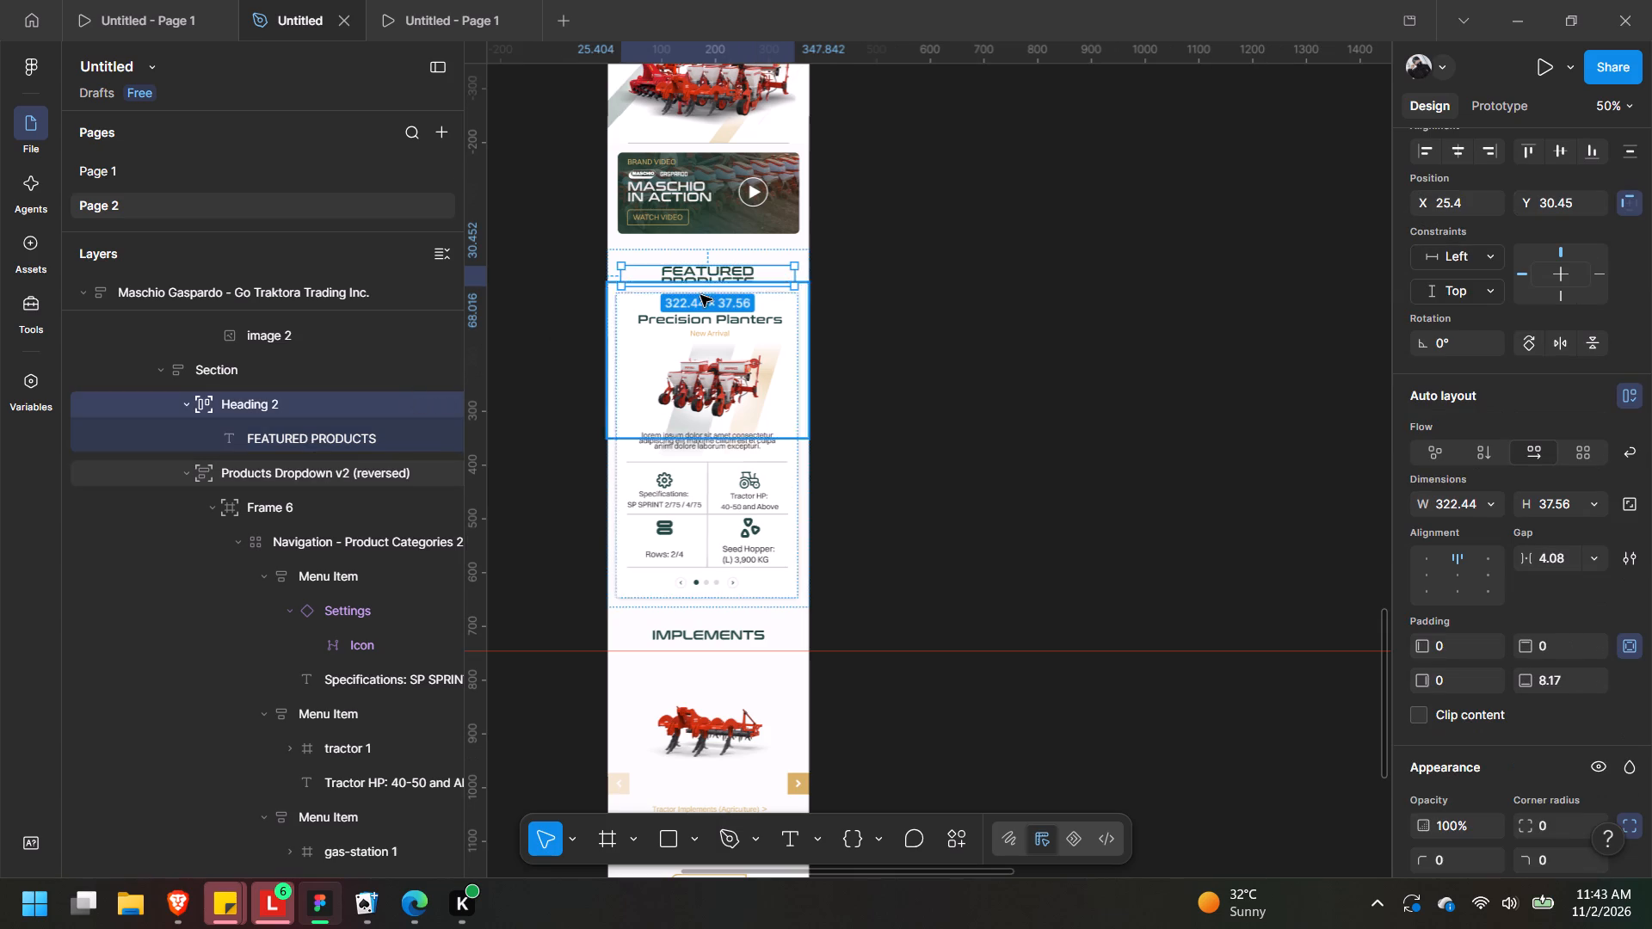
pyautogui.click(717, 266)
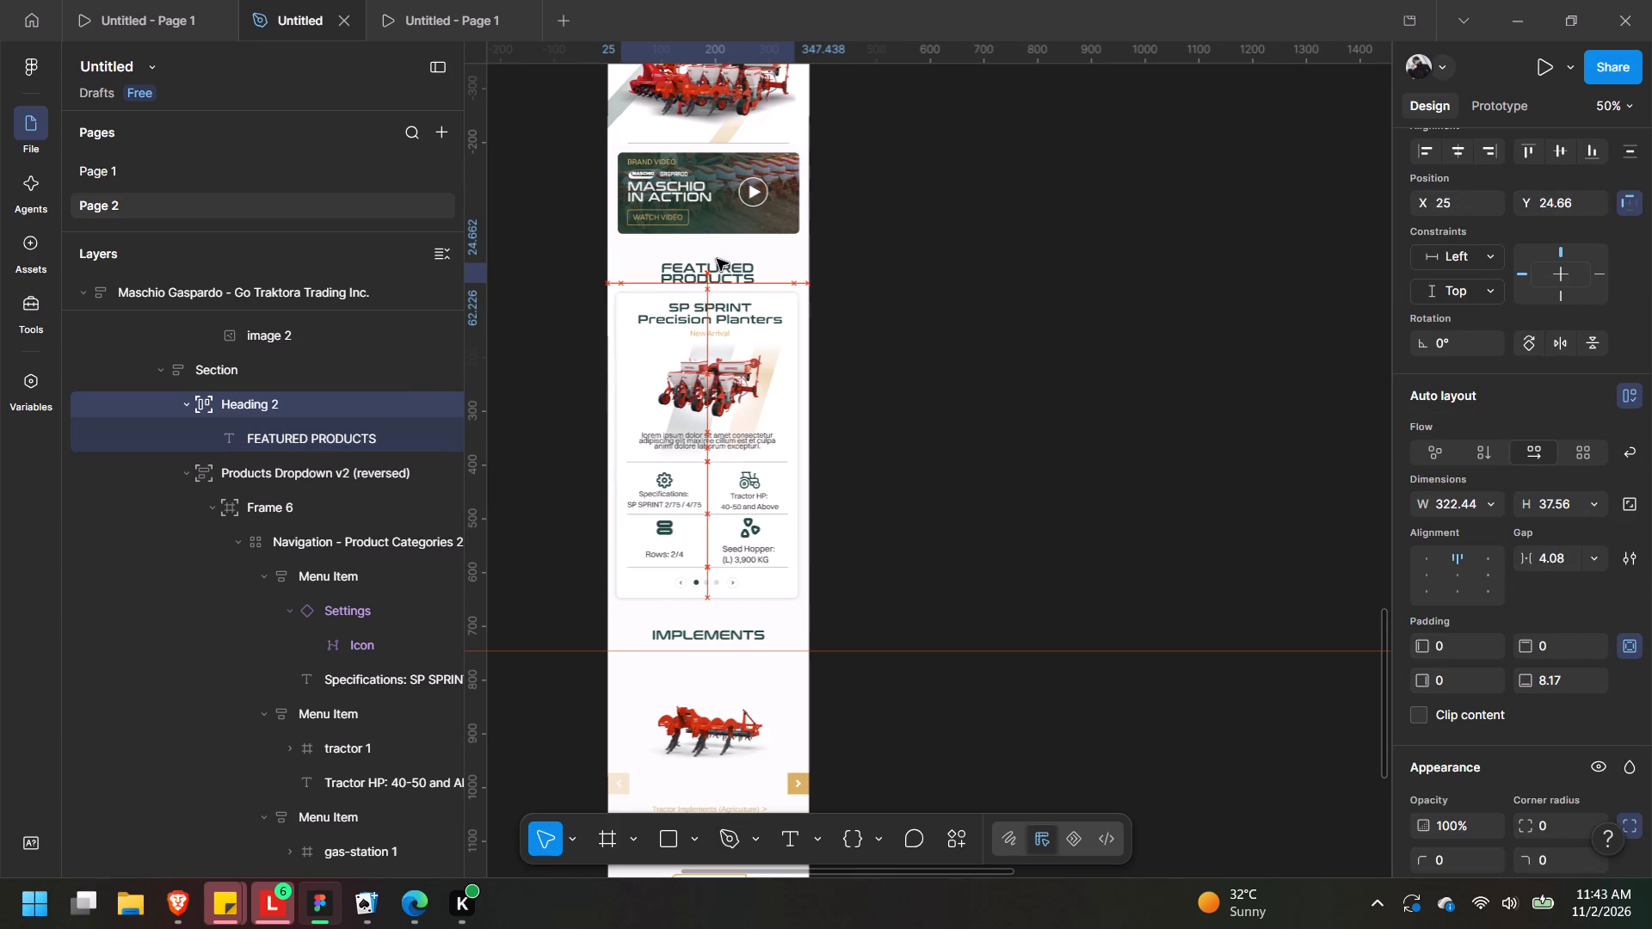
pyautogui.click(1075, 357)
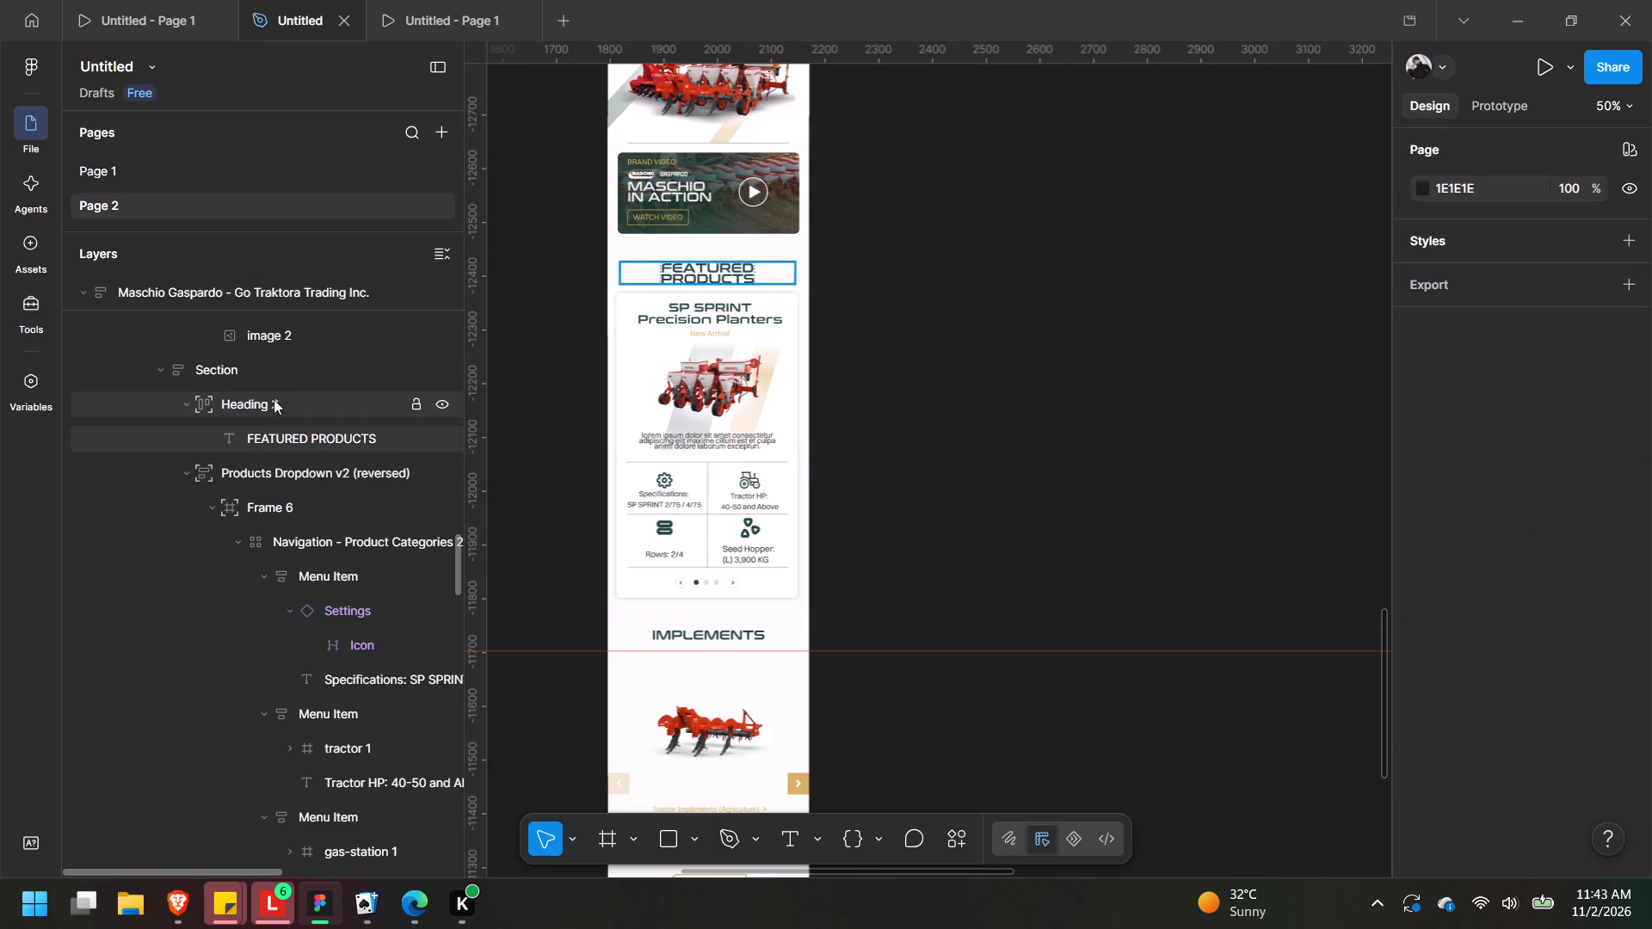
# Extend the Products Dropdown v2 (reversed) frame downward to about 602 high so it encloses the whole product card.
pyautogui.click(273, 464)
pyautogui.moveTo(762, 434); pyautogui.dragTo(780, 606)
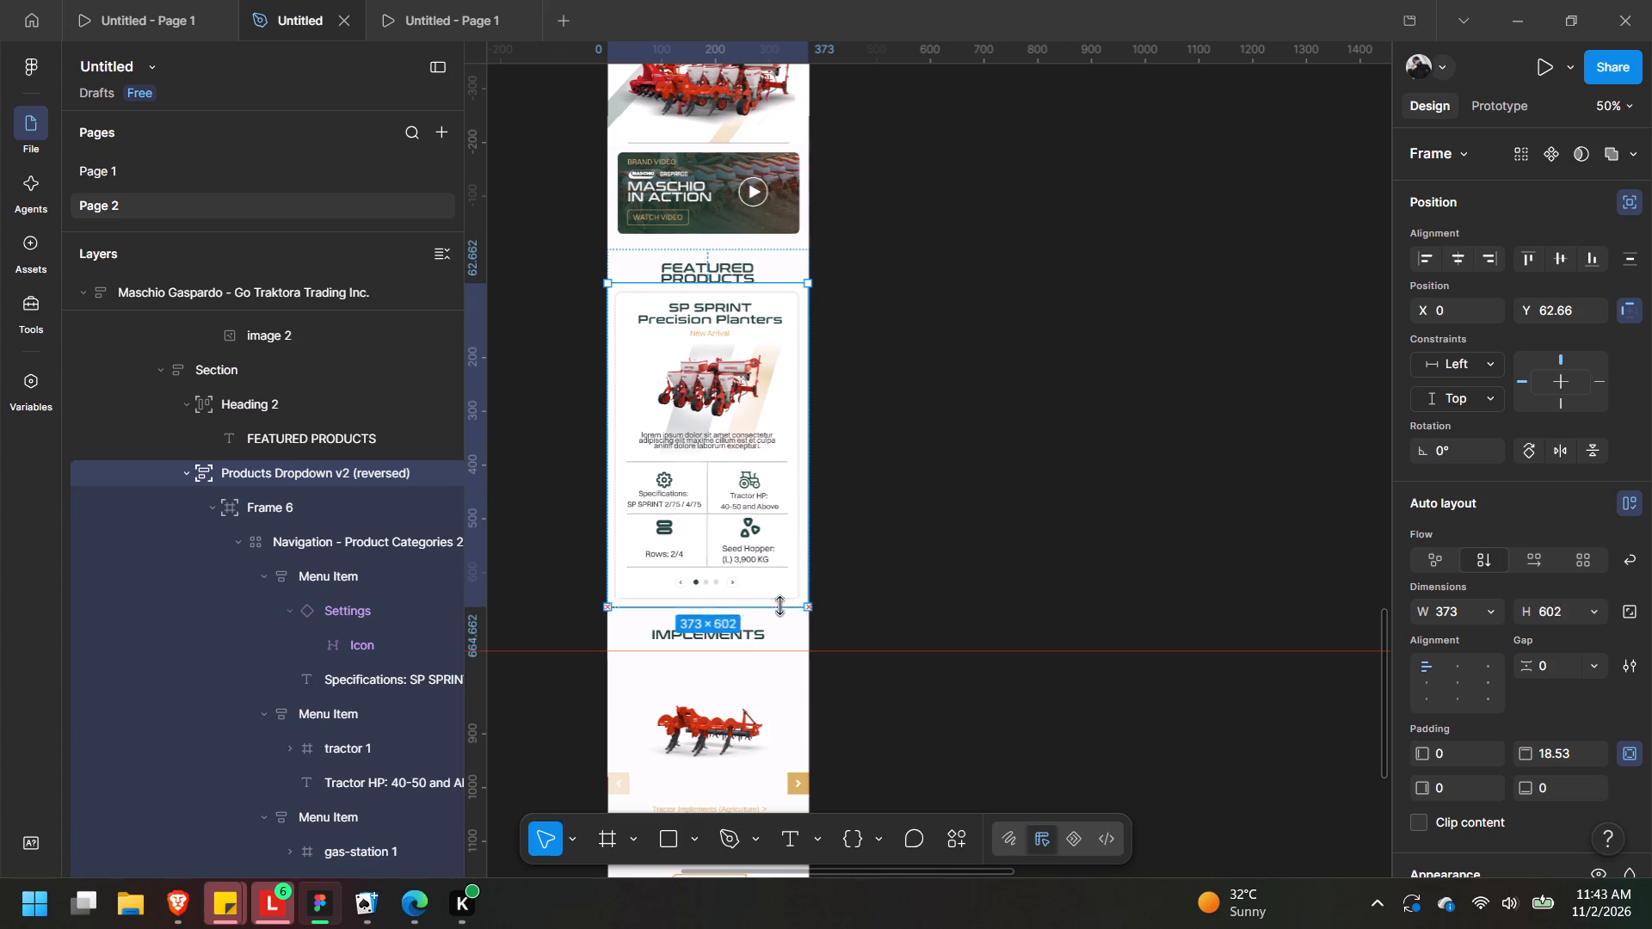
pyautogui.moveTo(780, 606); pyautogui.dragTo(780, 604)
pyautogui.click(308, 500)
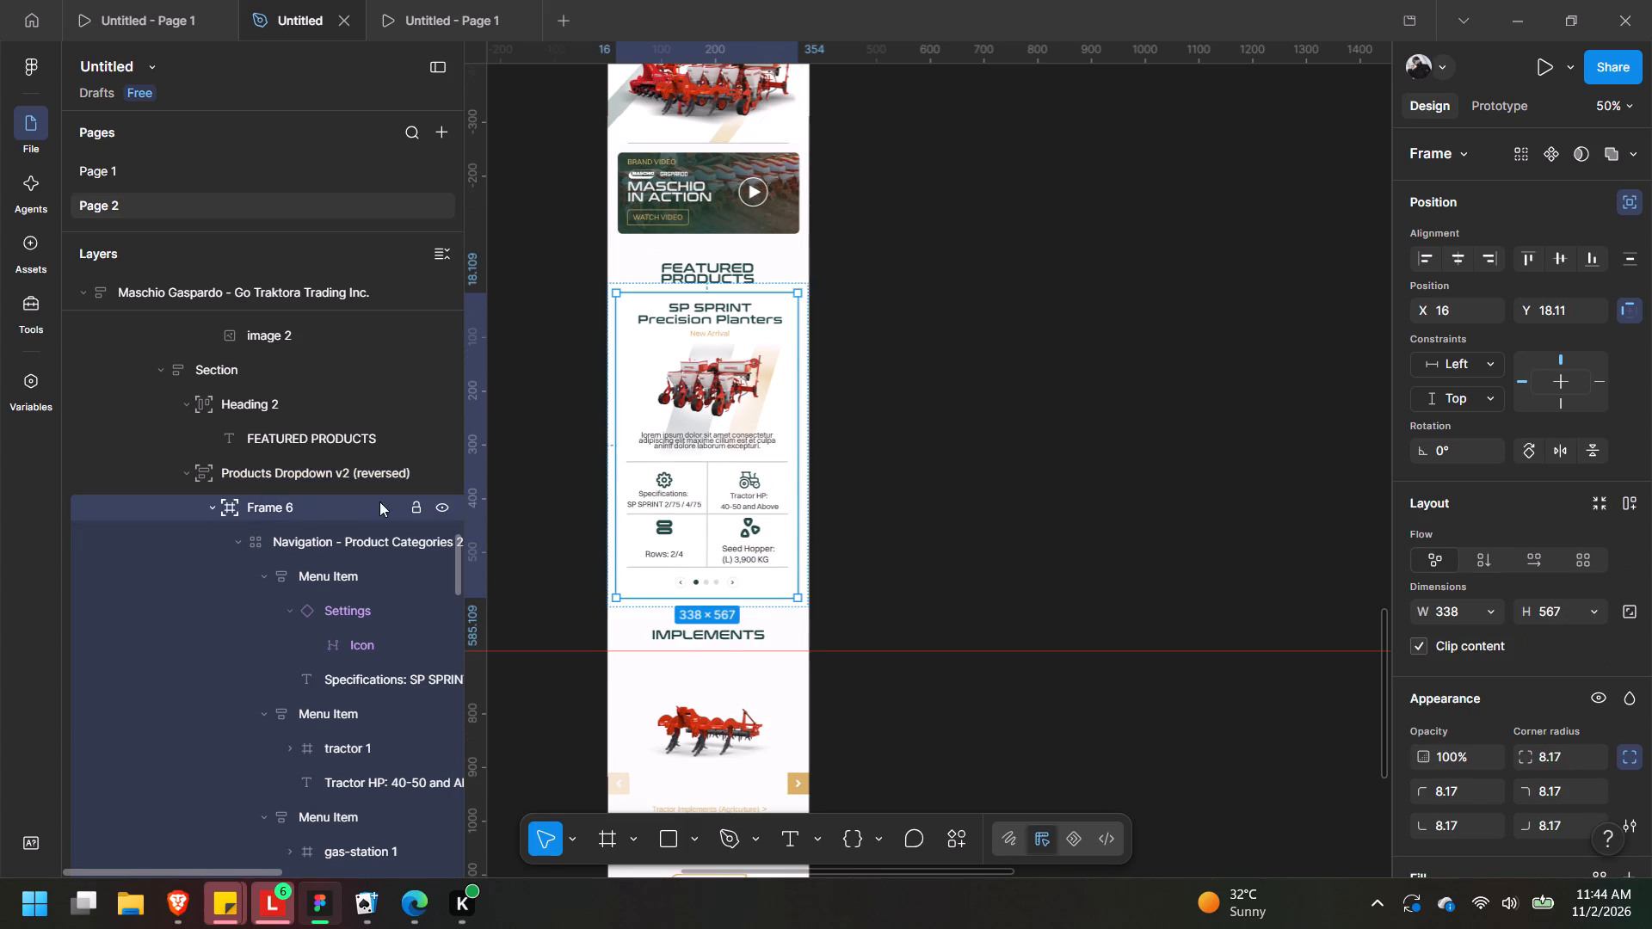
pyautogui.click(324, 368)
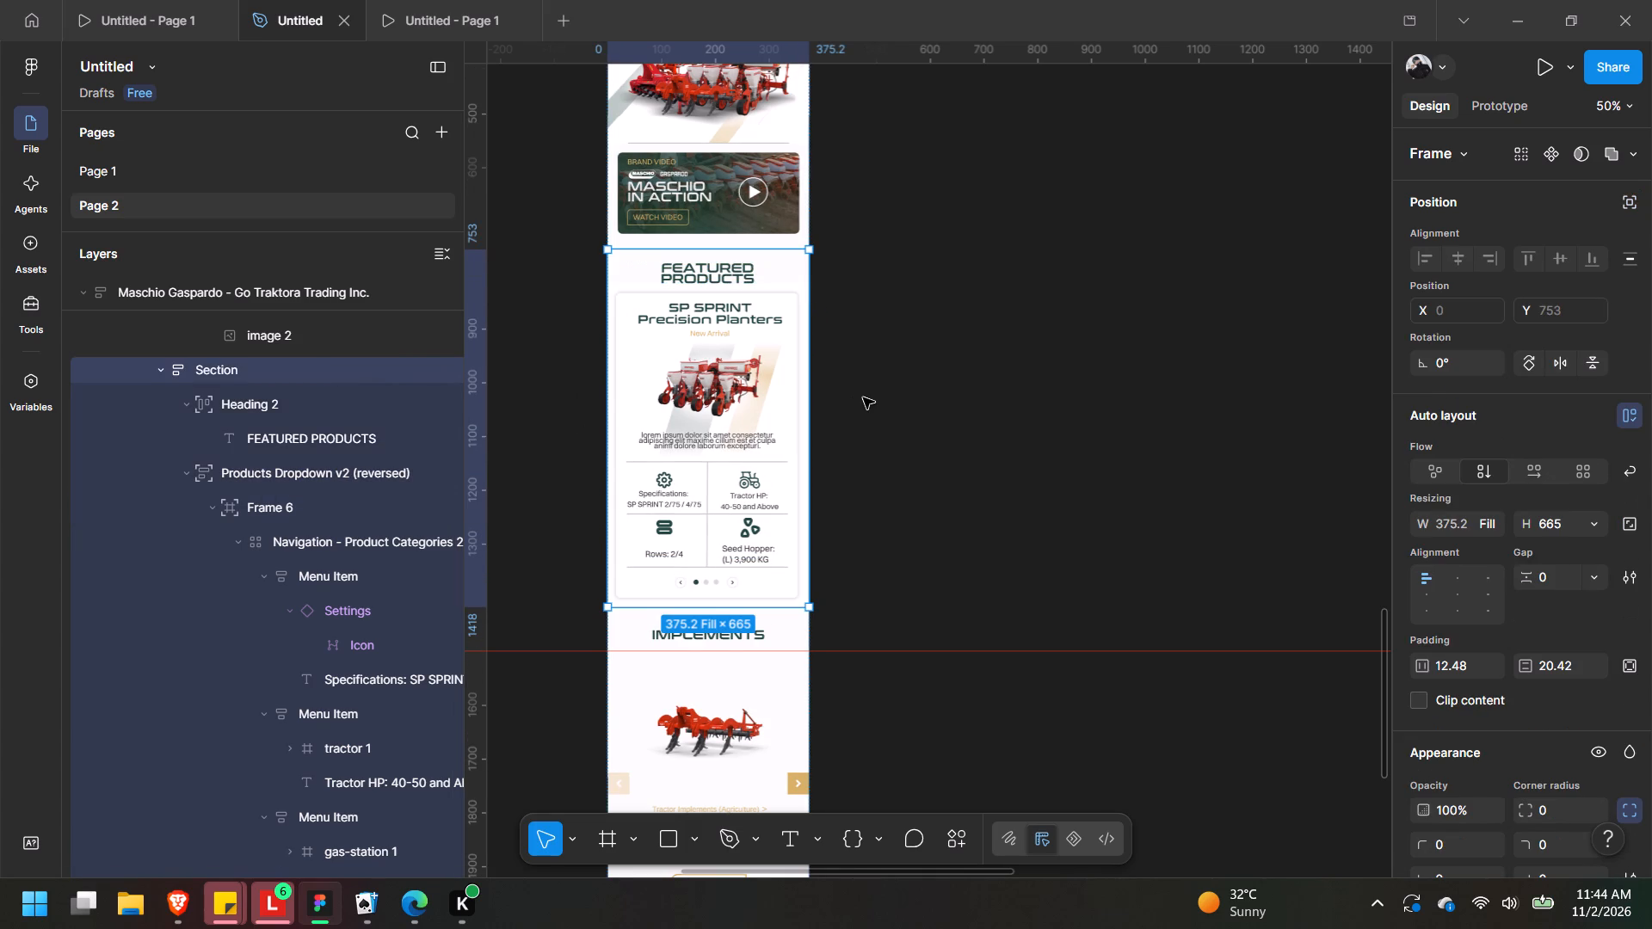
pyautogui.click(922, 323)
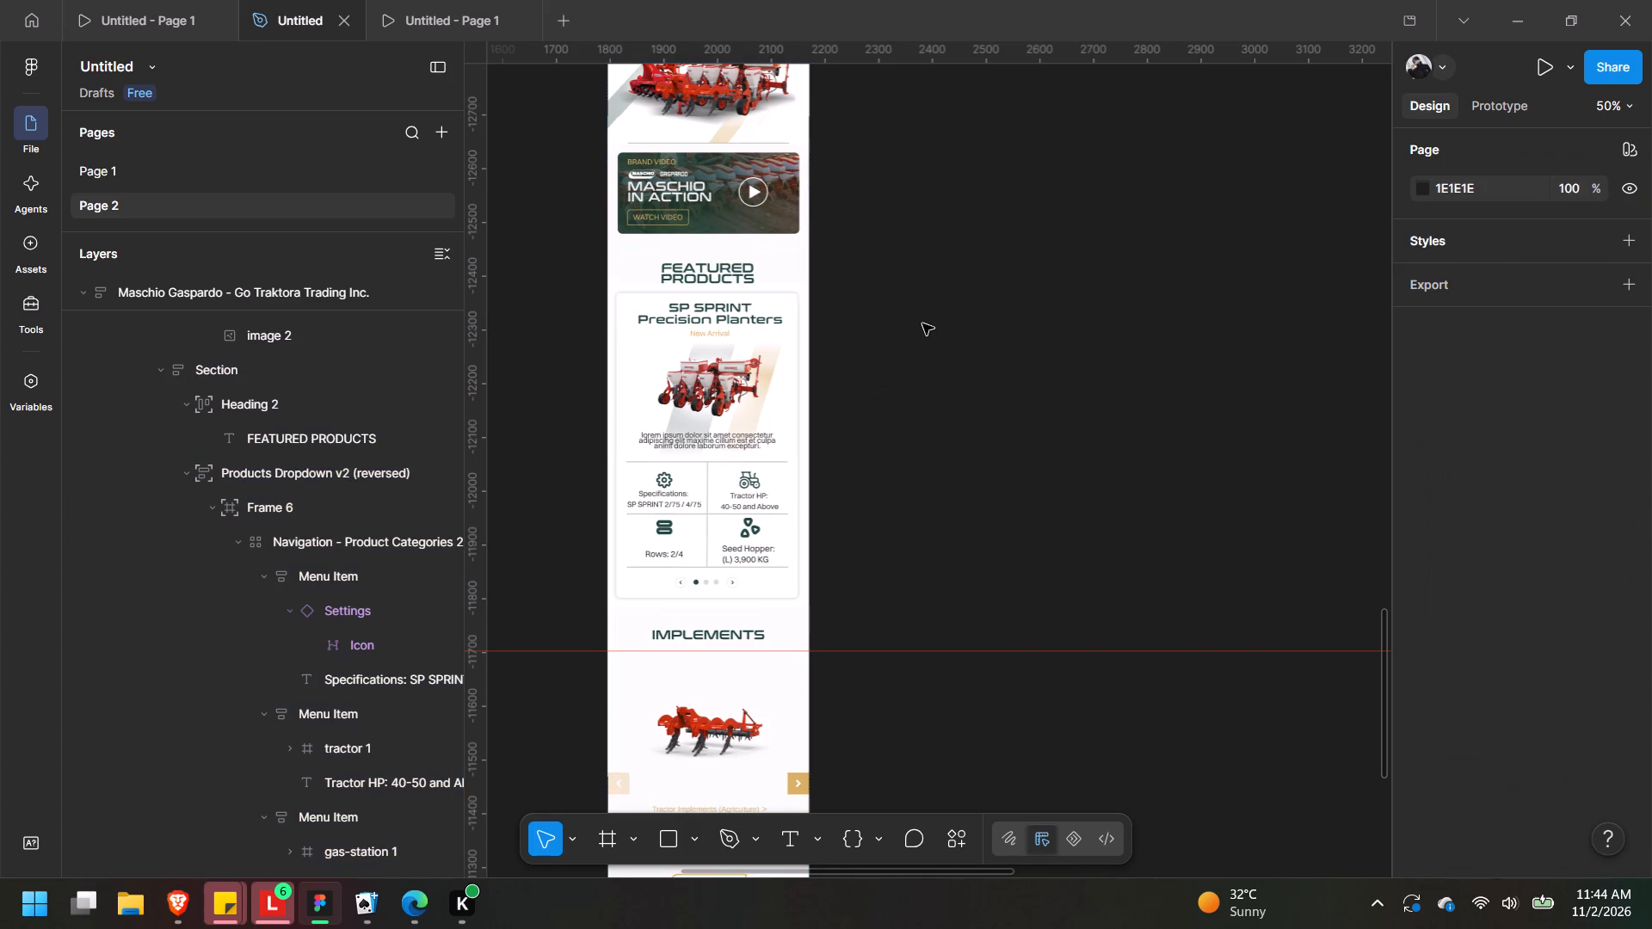
# Reduce the height of the section holding the Maschio in Action video banner to 180.
pyautogui.scroll(3, 922, 323)
pyautogui.tripleClick(728, 357)
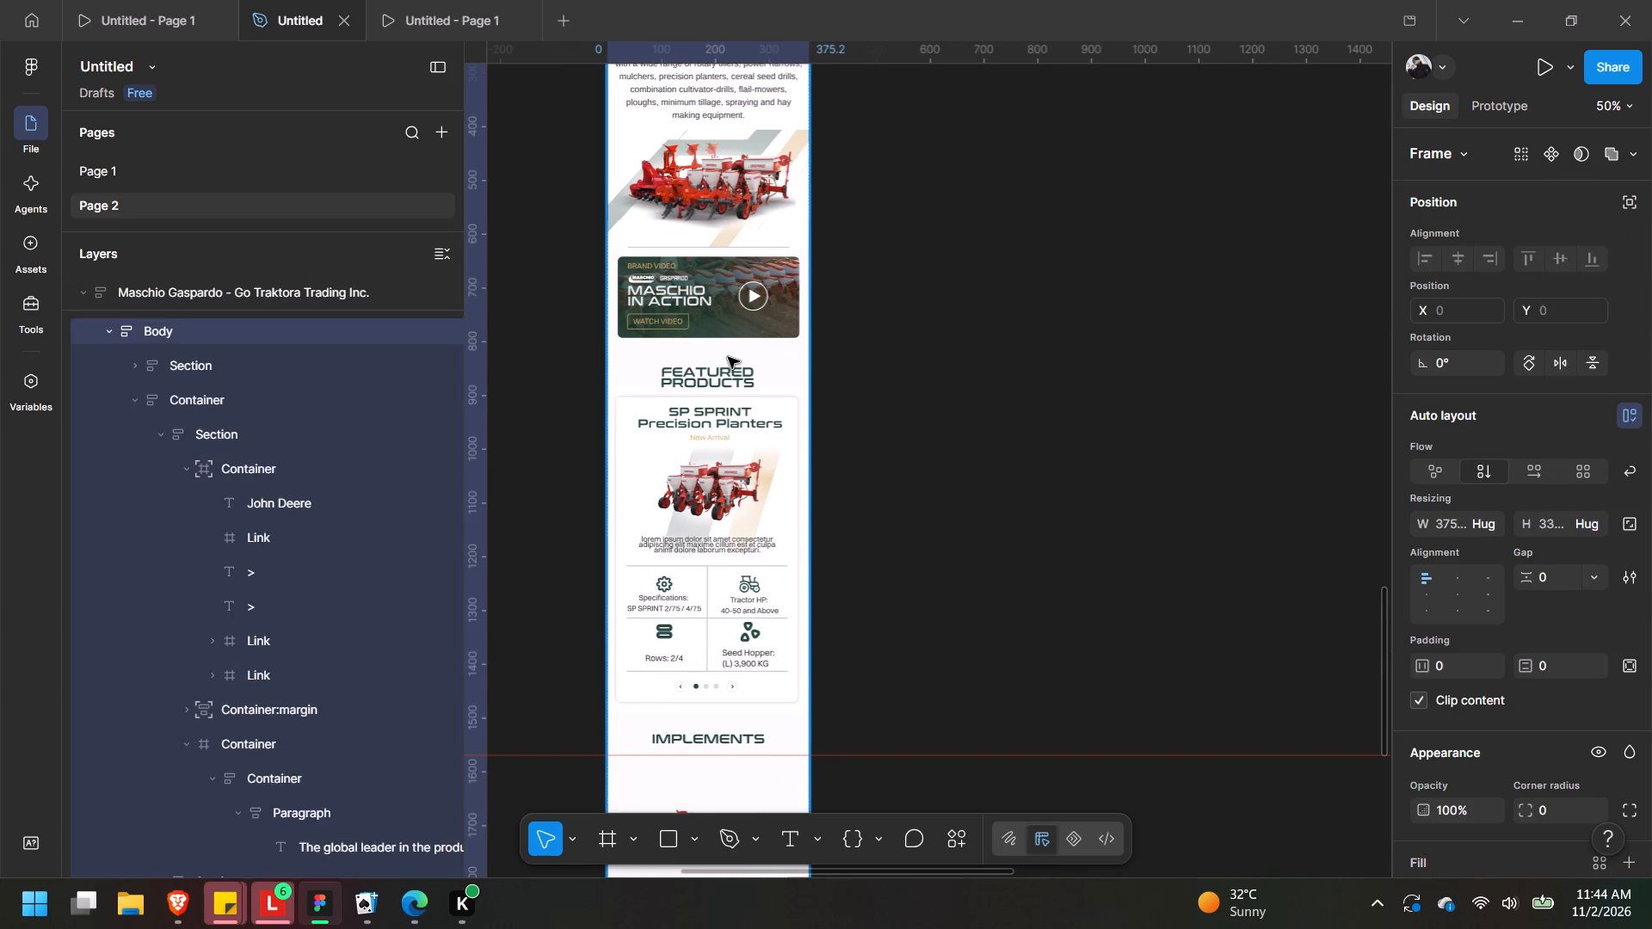
pyautogui.tripleClick(728, 357)
pyautogui.doubleClick(765, 343)
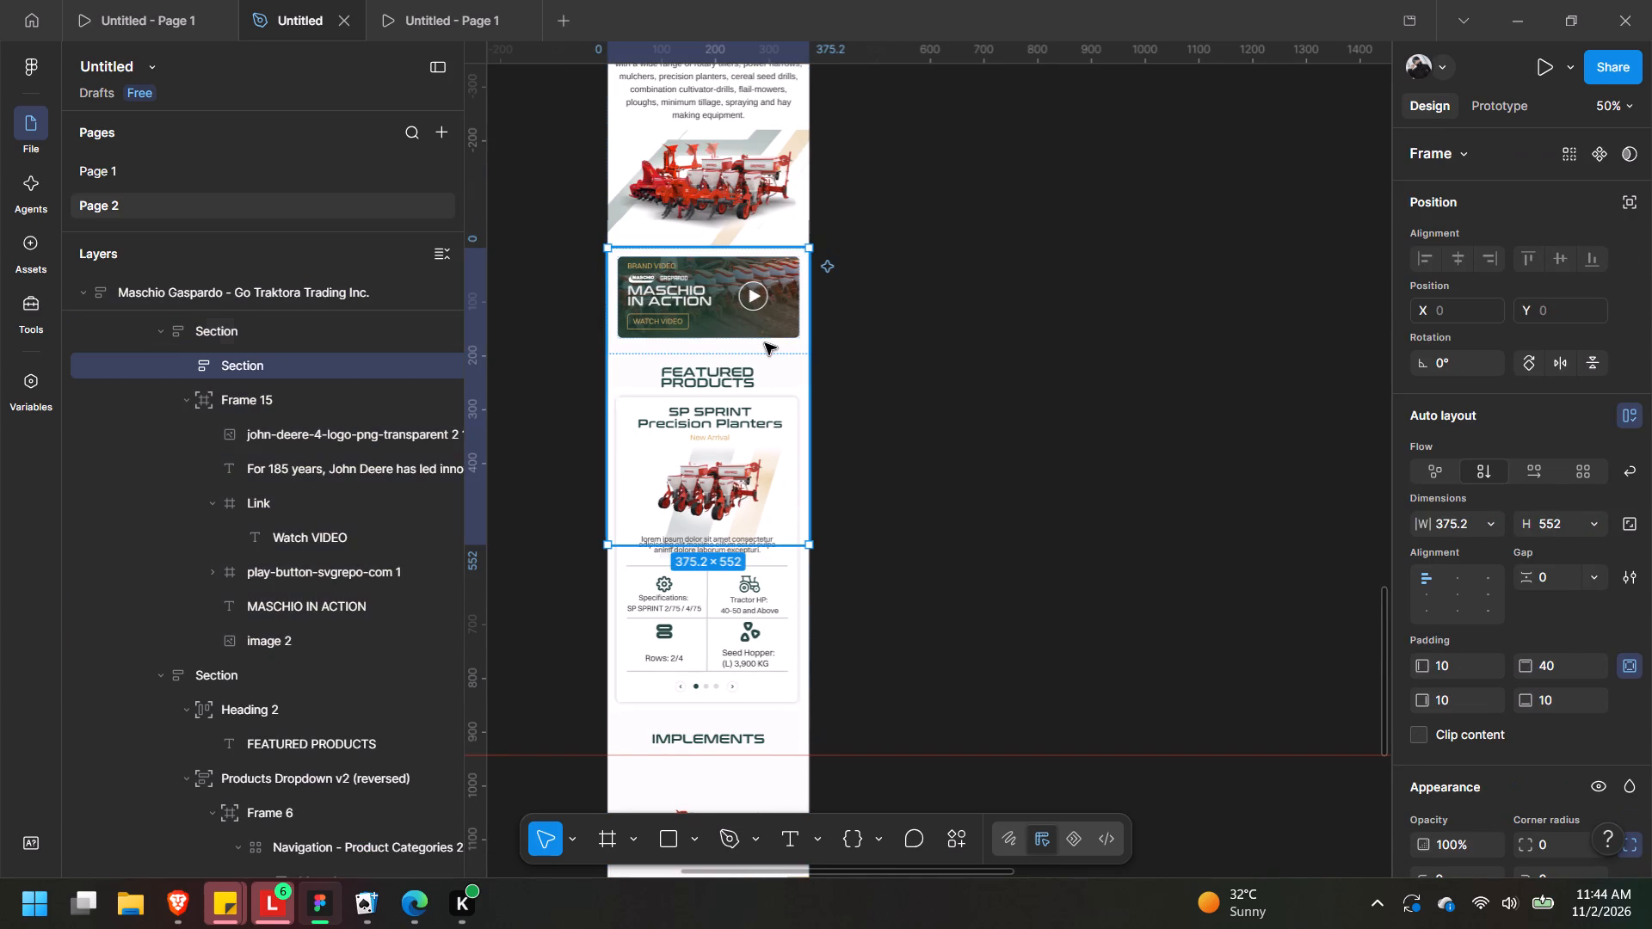
pyautogui.doubleClick(755, 344)
pyautogui.click(748, 347)
pyautogui.click(939, 355)
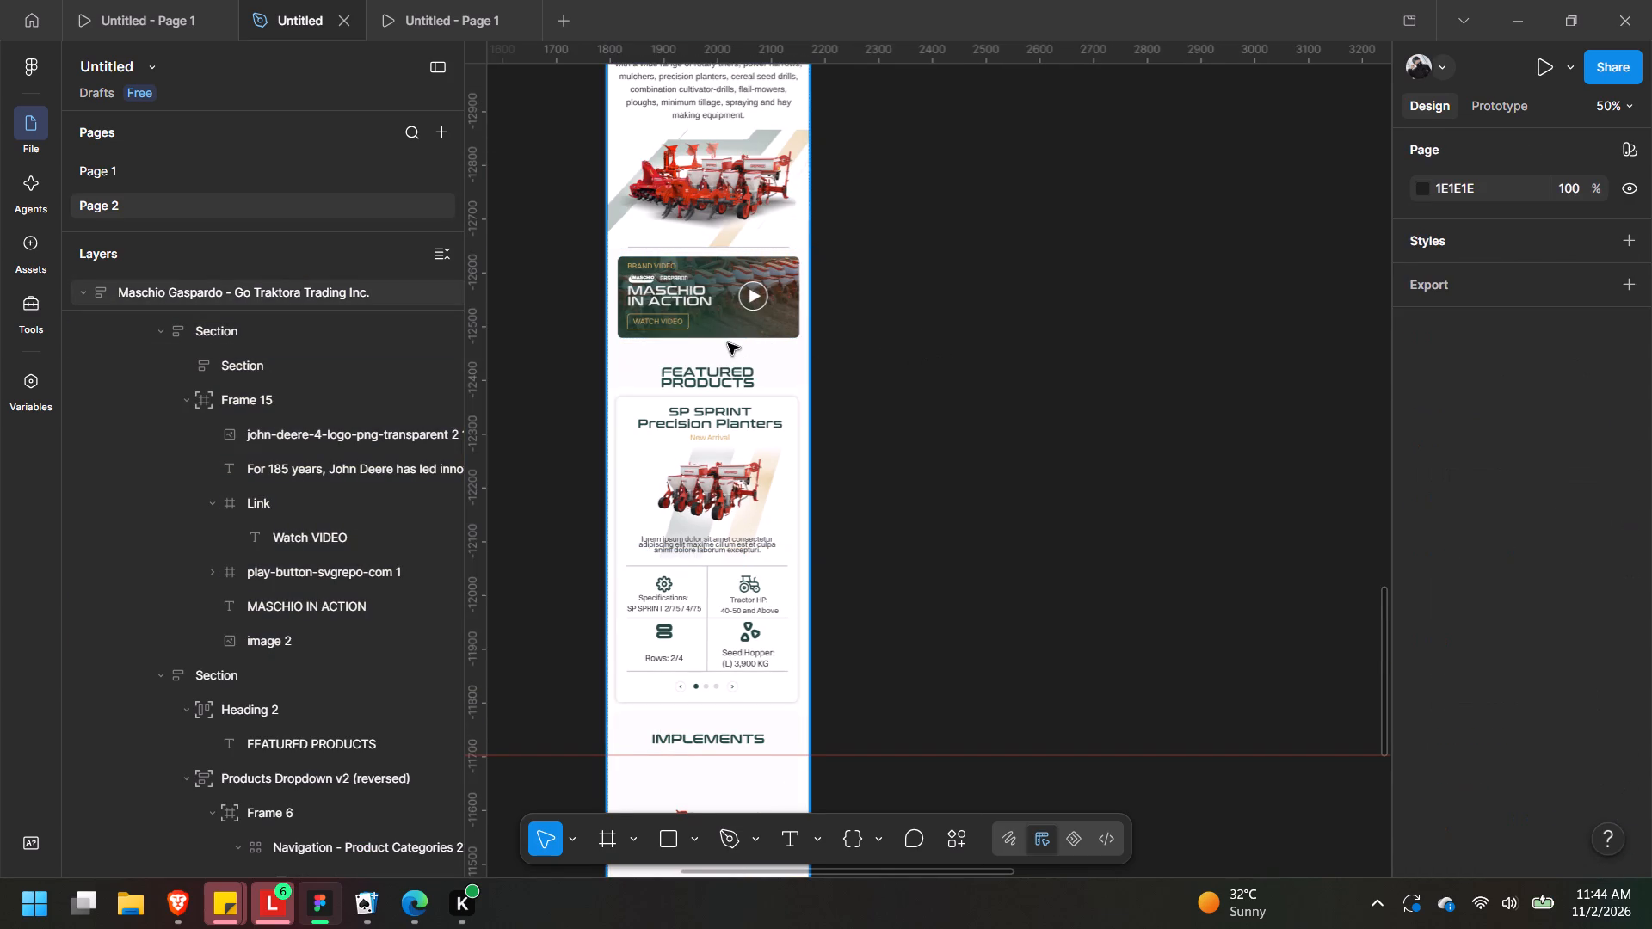
pyautogui.tripleClick(728, 343)
pyautogui.doubleClick(728, 343)
pyautogui.tripleClick(748, 346)
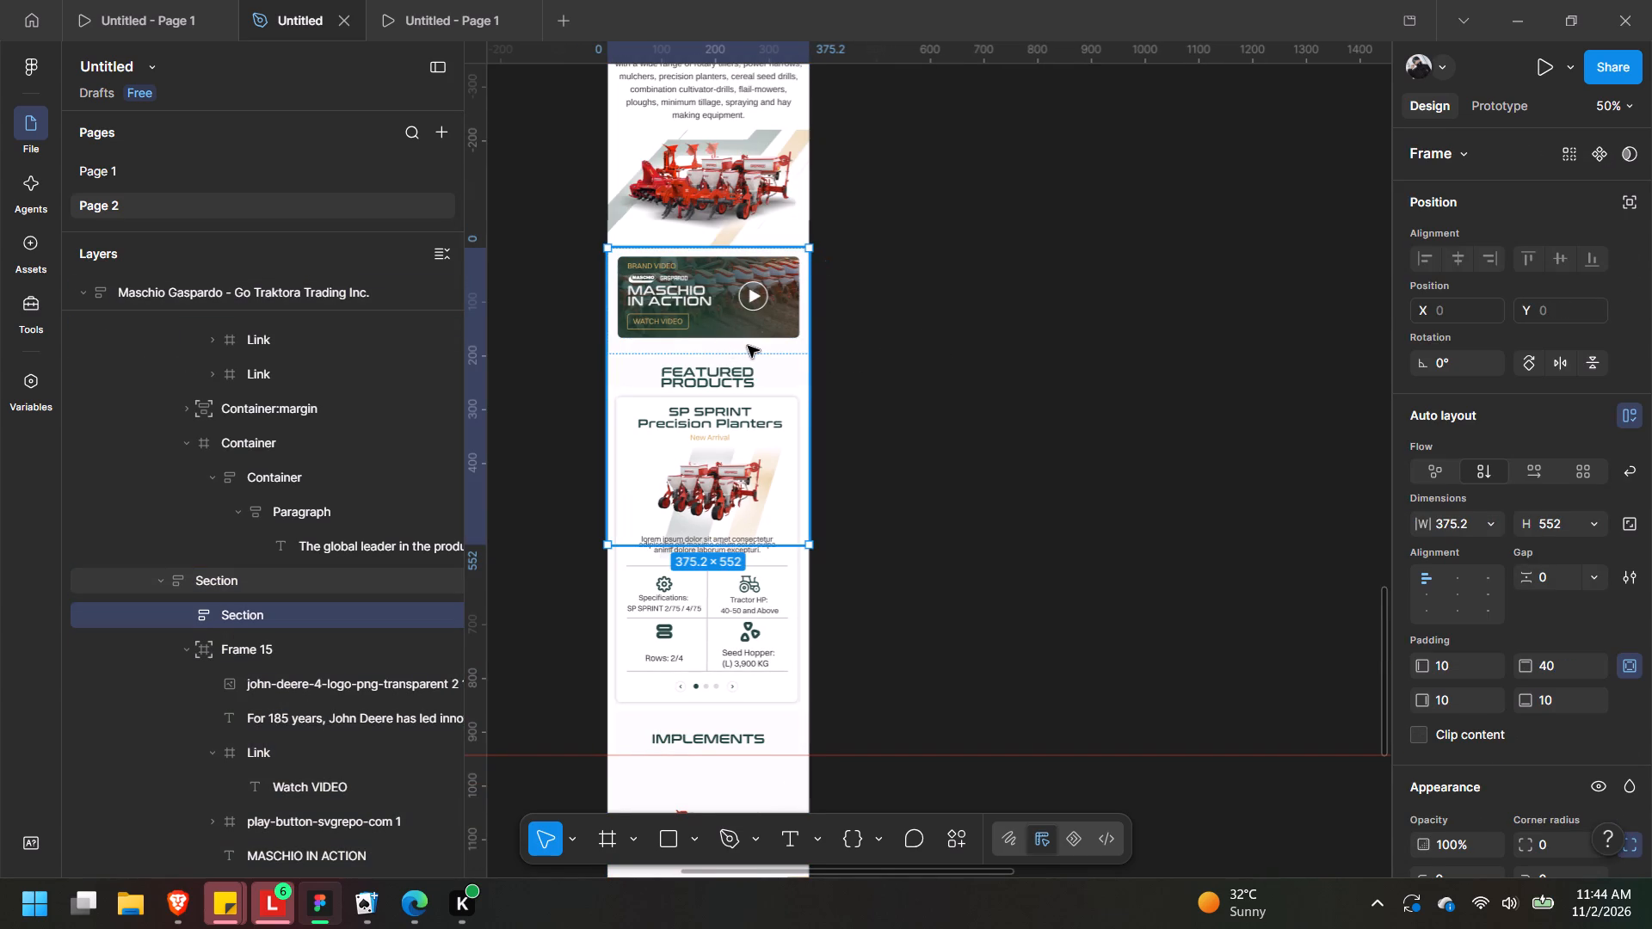
pyautogui.click(895, 343)
pyautogui.doubleClick(762, 347)
pyautogui.doubleClick(762, 347)
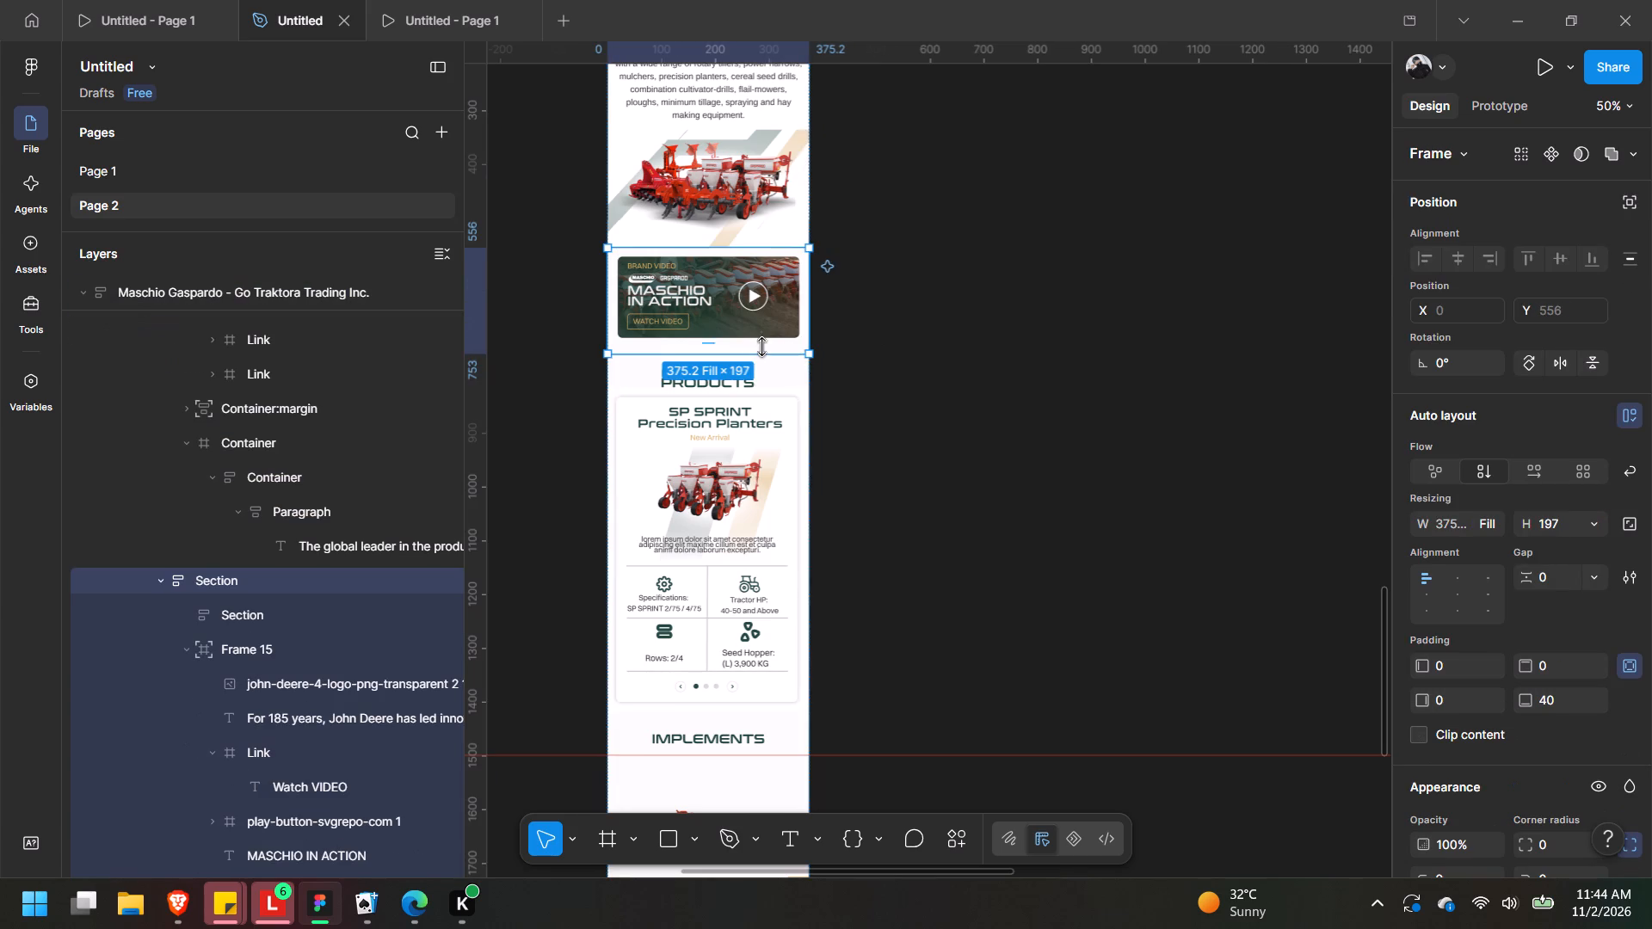
pyautogui.moveTo(749, 352); pyautogui.dragTo(765, 344)
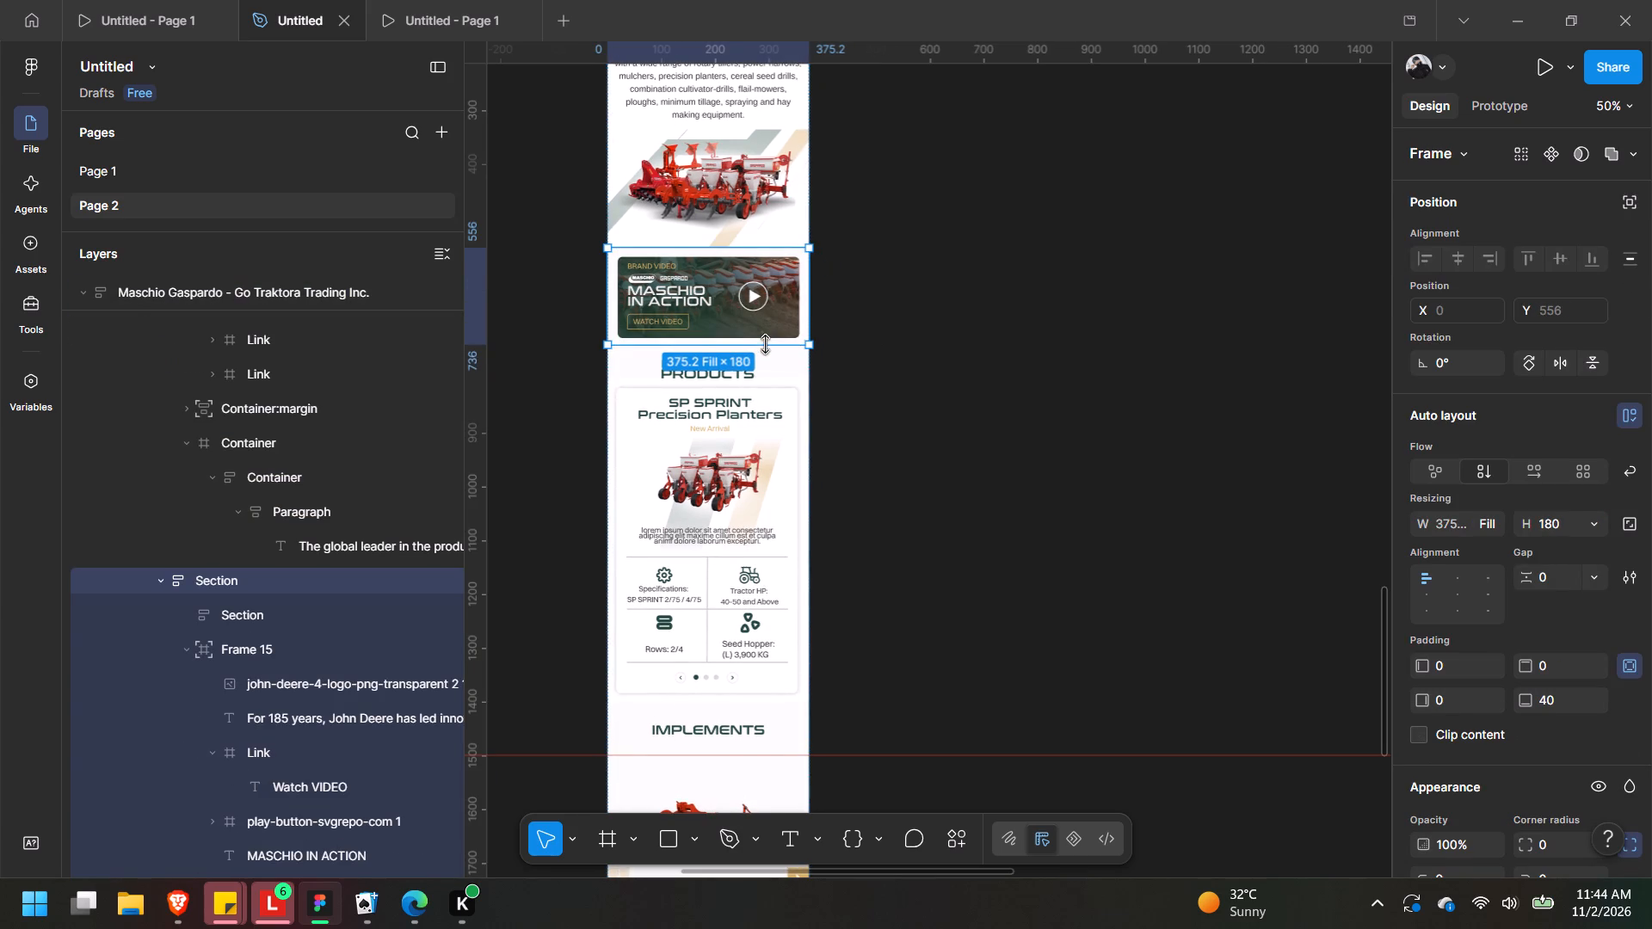
pyautogui.moveTo(765, 344); pyautogui.dragTo(777, 347)
pyautogui.click(1548, 529)
pyautogui.write('180')
pyautogui.press('Return')
pyautogui.click(1104, 322)
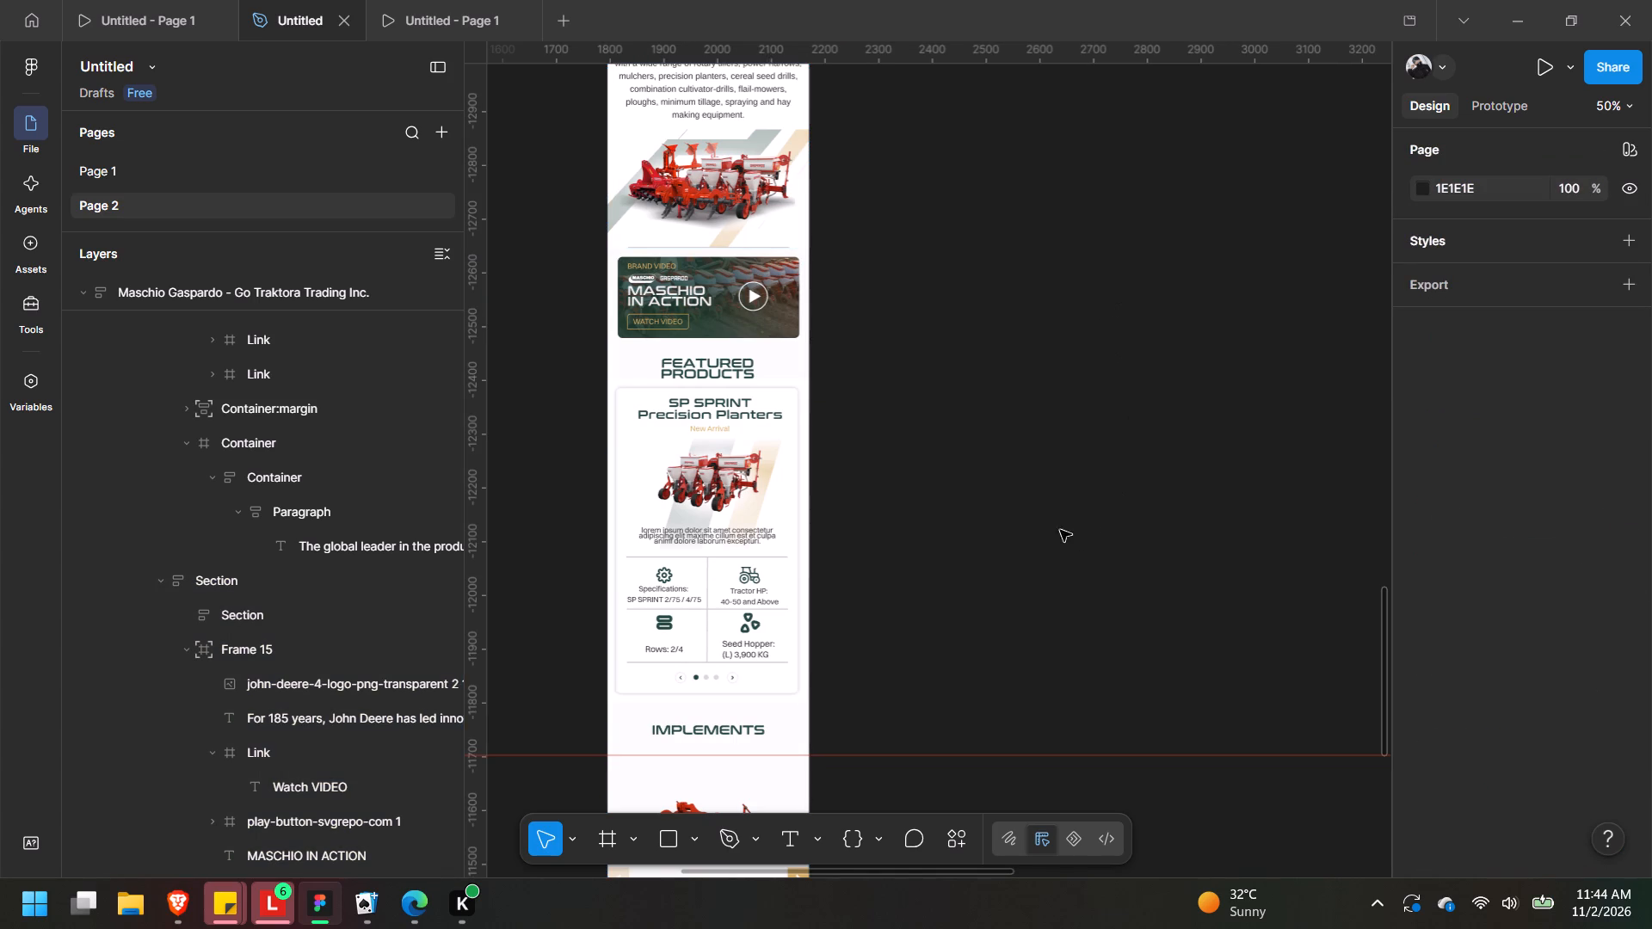
# Replace the breadcrumb text "John Deere" at the top of the mobile page with "Maschio Gaspardo".
pyautogui.moveTo(1009, 580); pyautogui.dragTo(997, 457, button='middle')
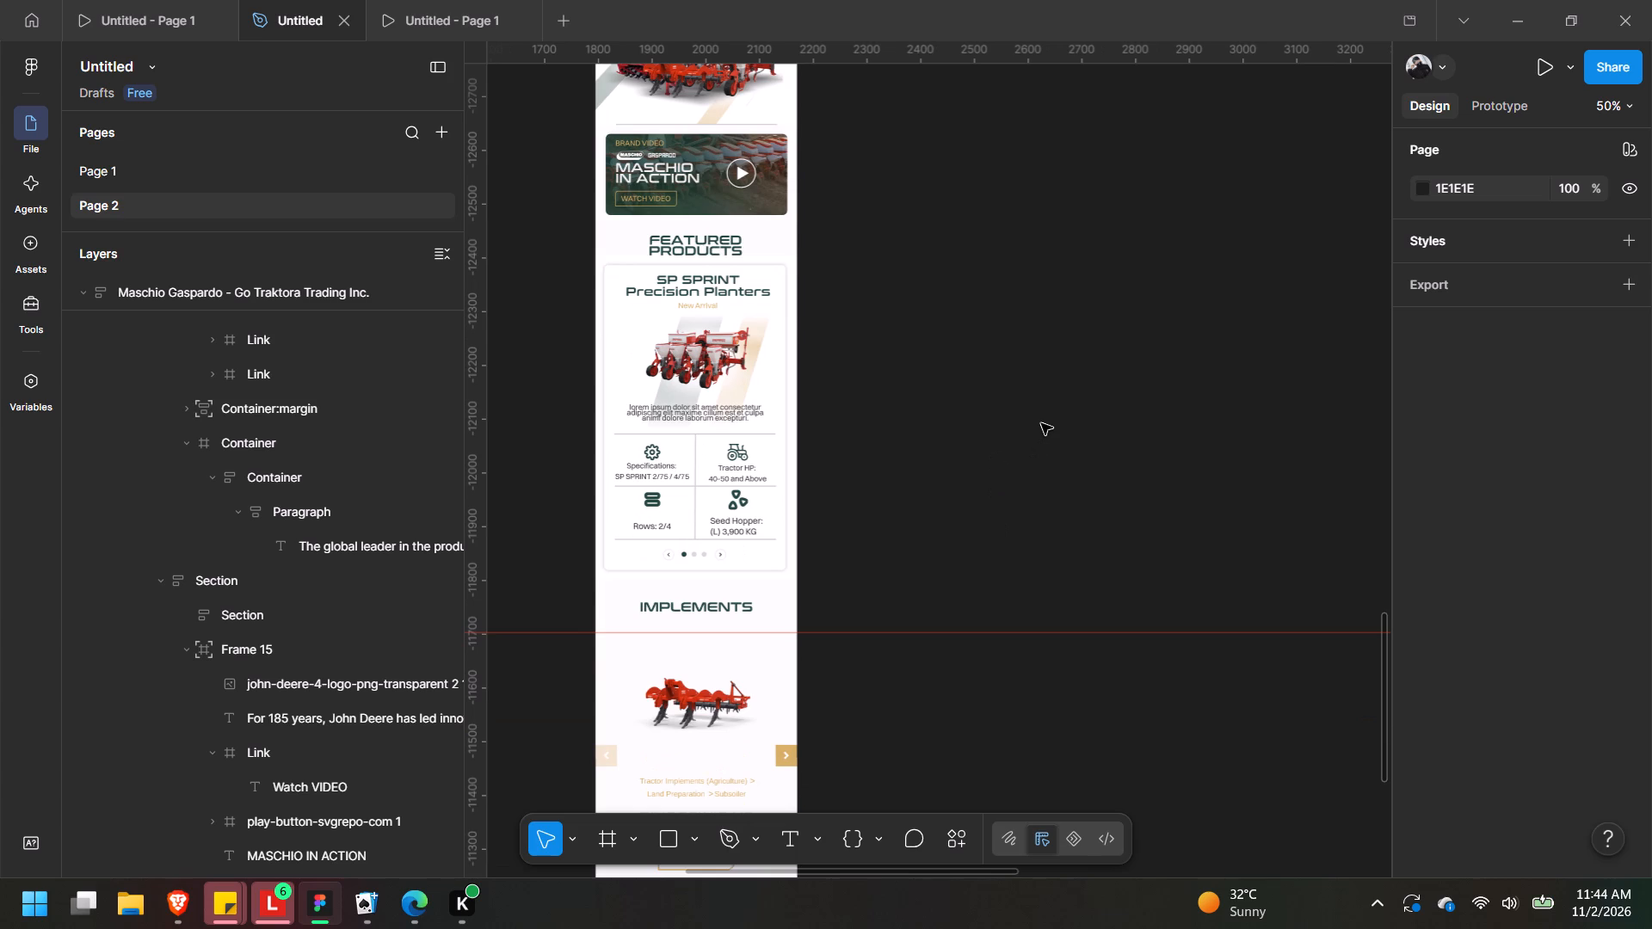
pyautogui.scroll(-4, 1041, 423)
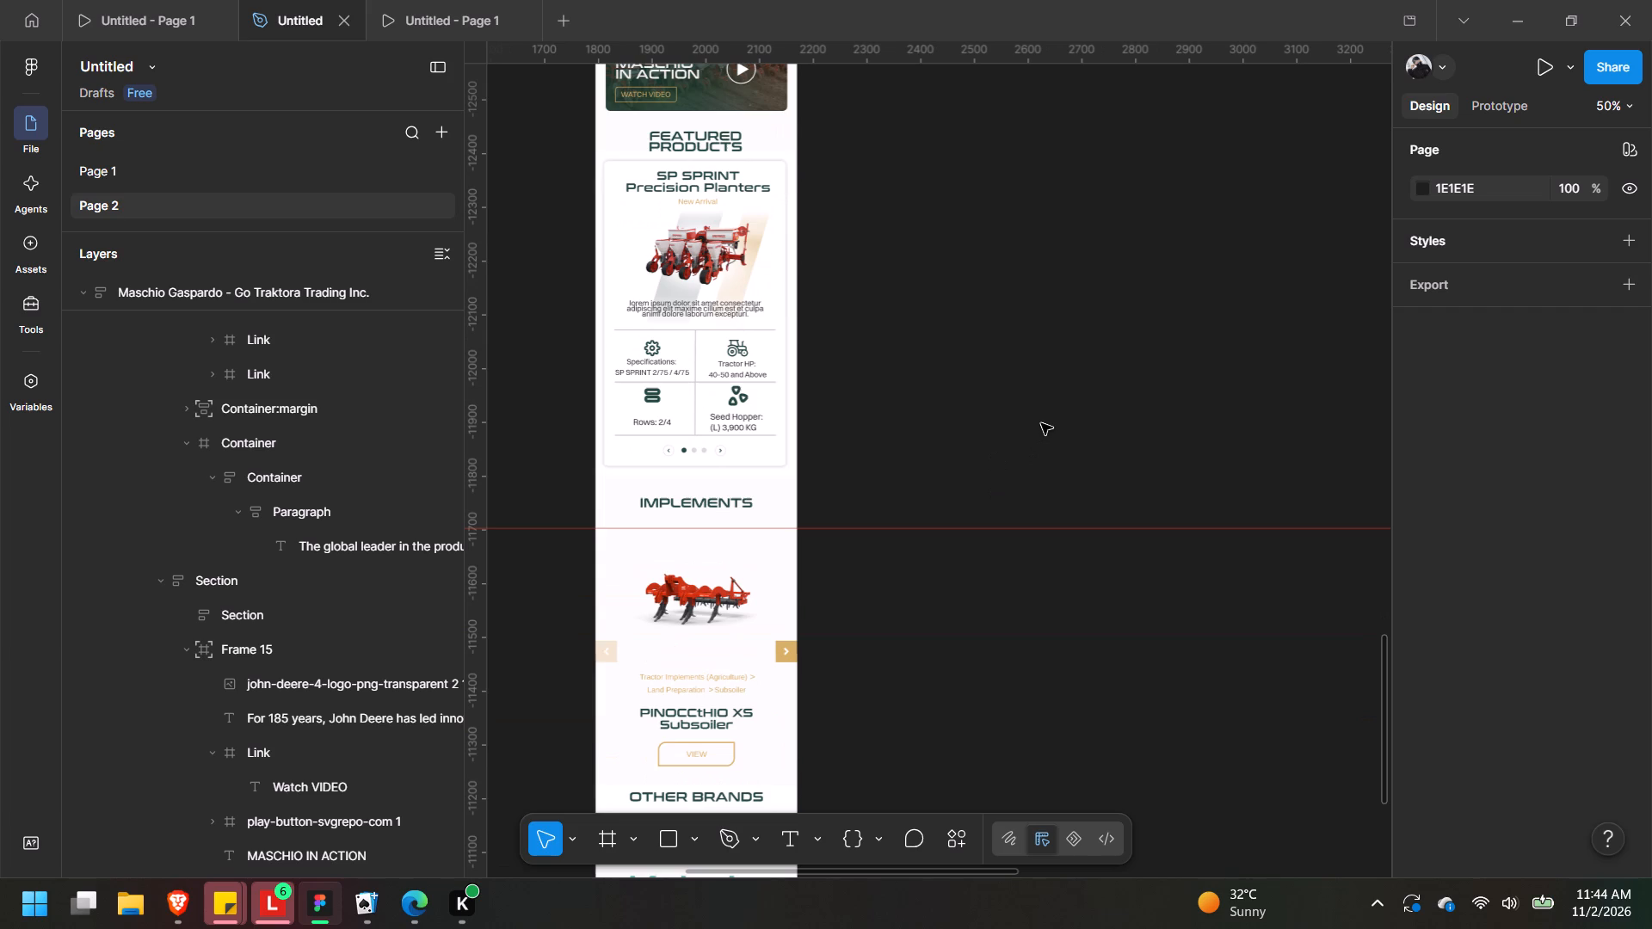
pyautogui.scroll(7, 1041, 423)
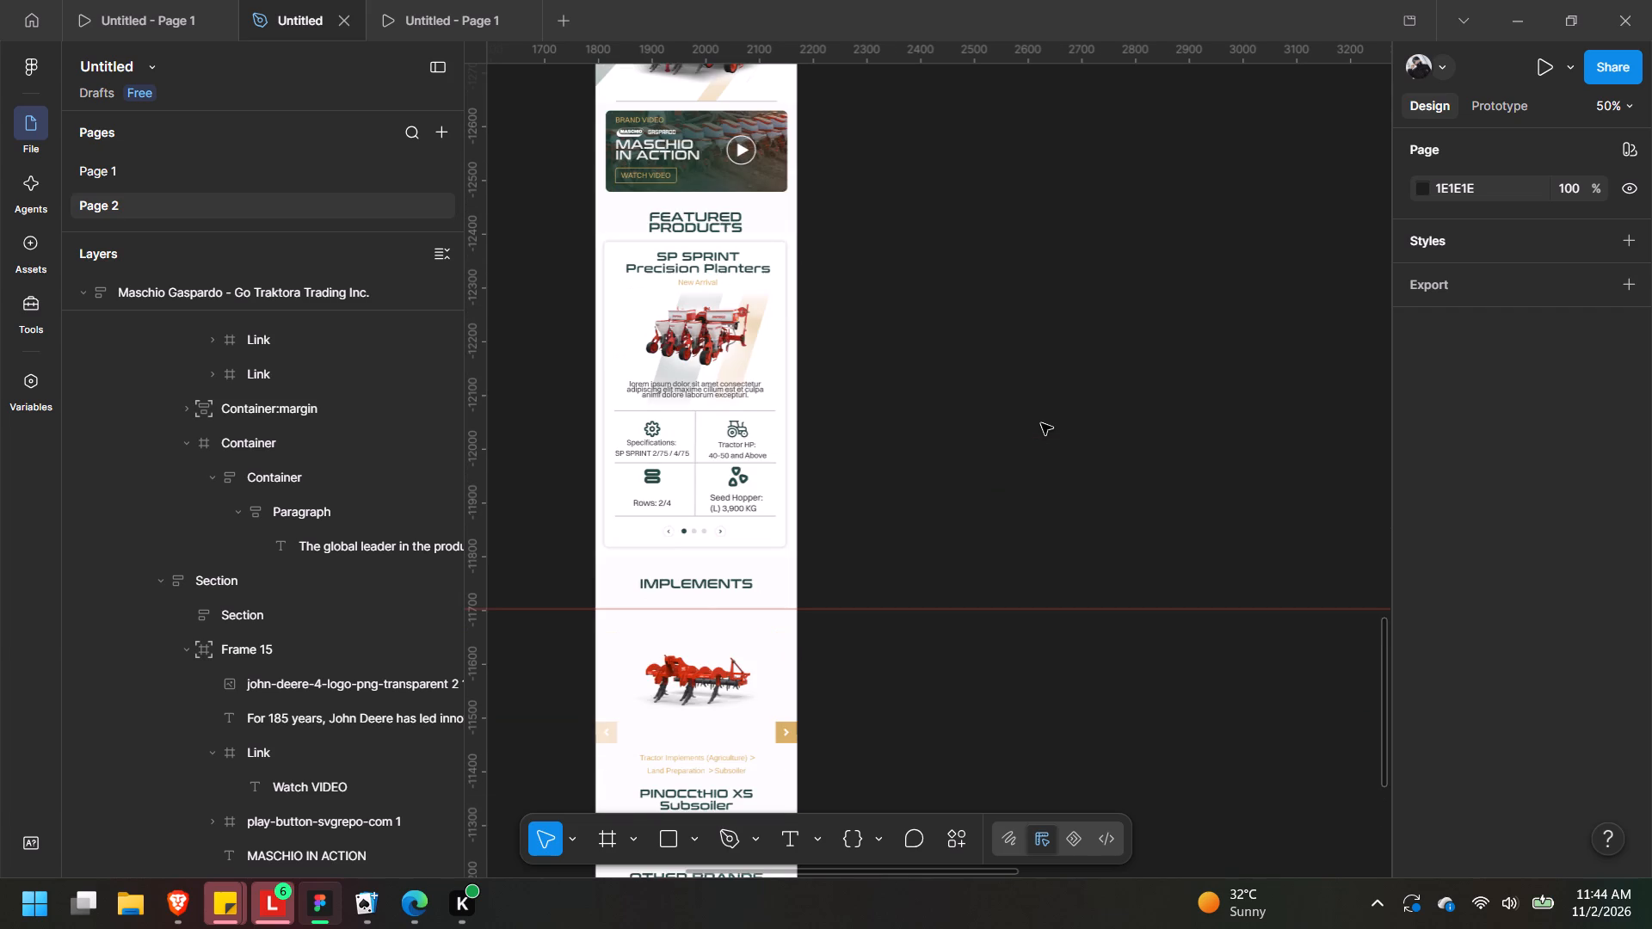
pyautogui.scroll(4, 1041, 423)
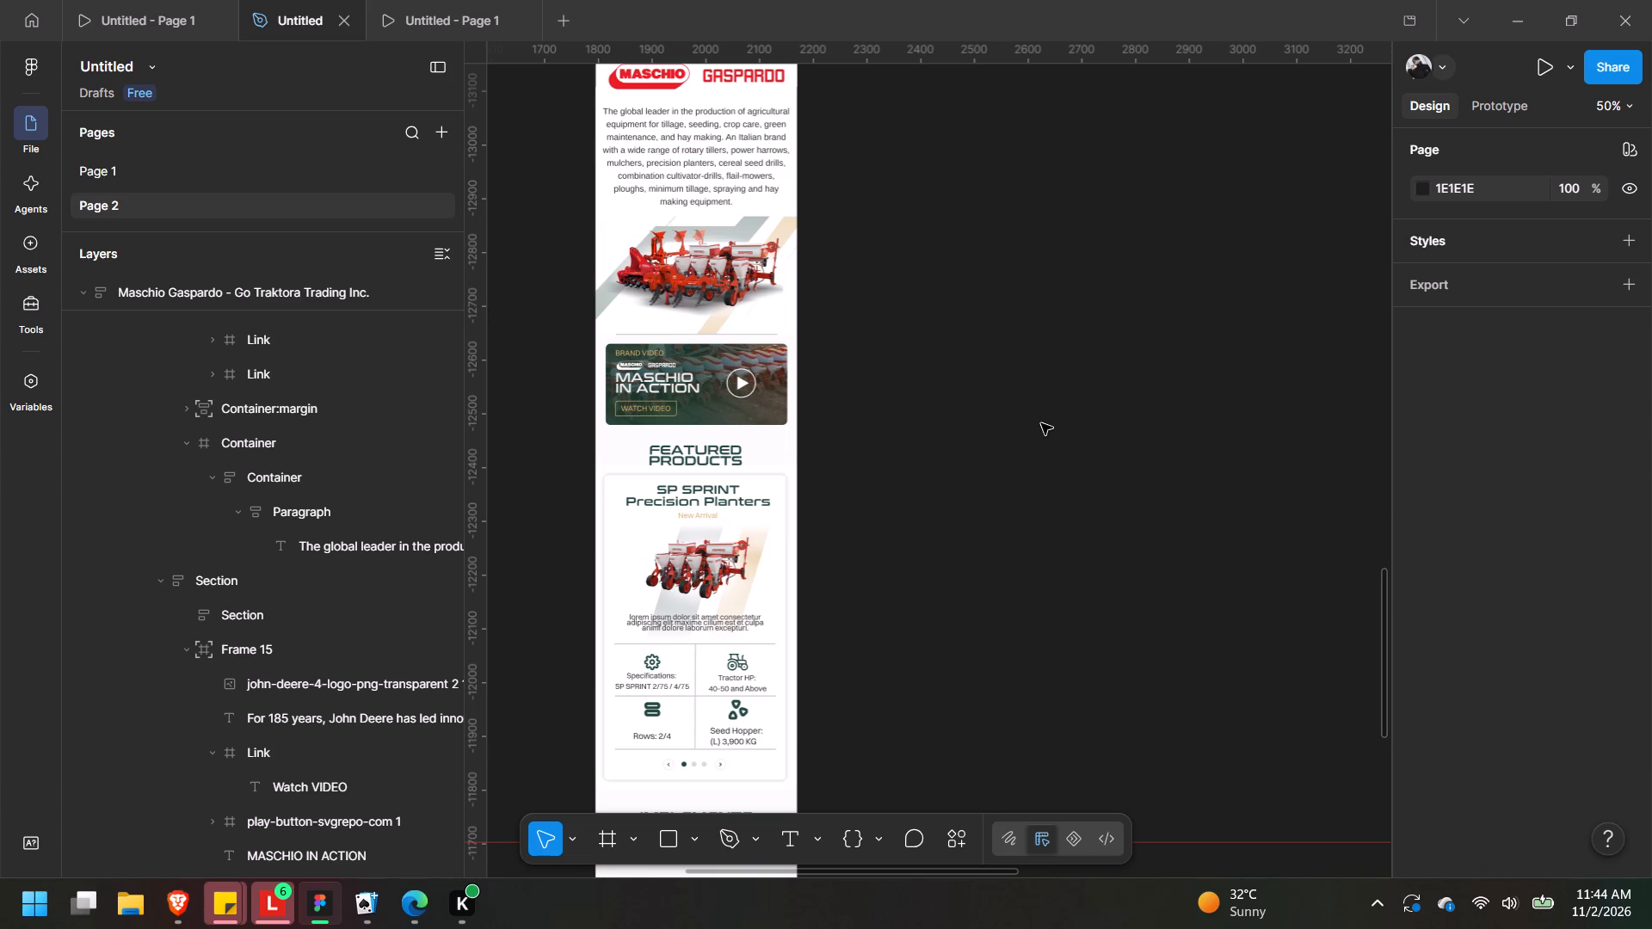
pyautogui.press('r')
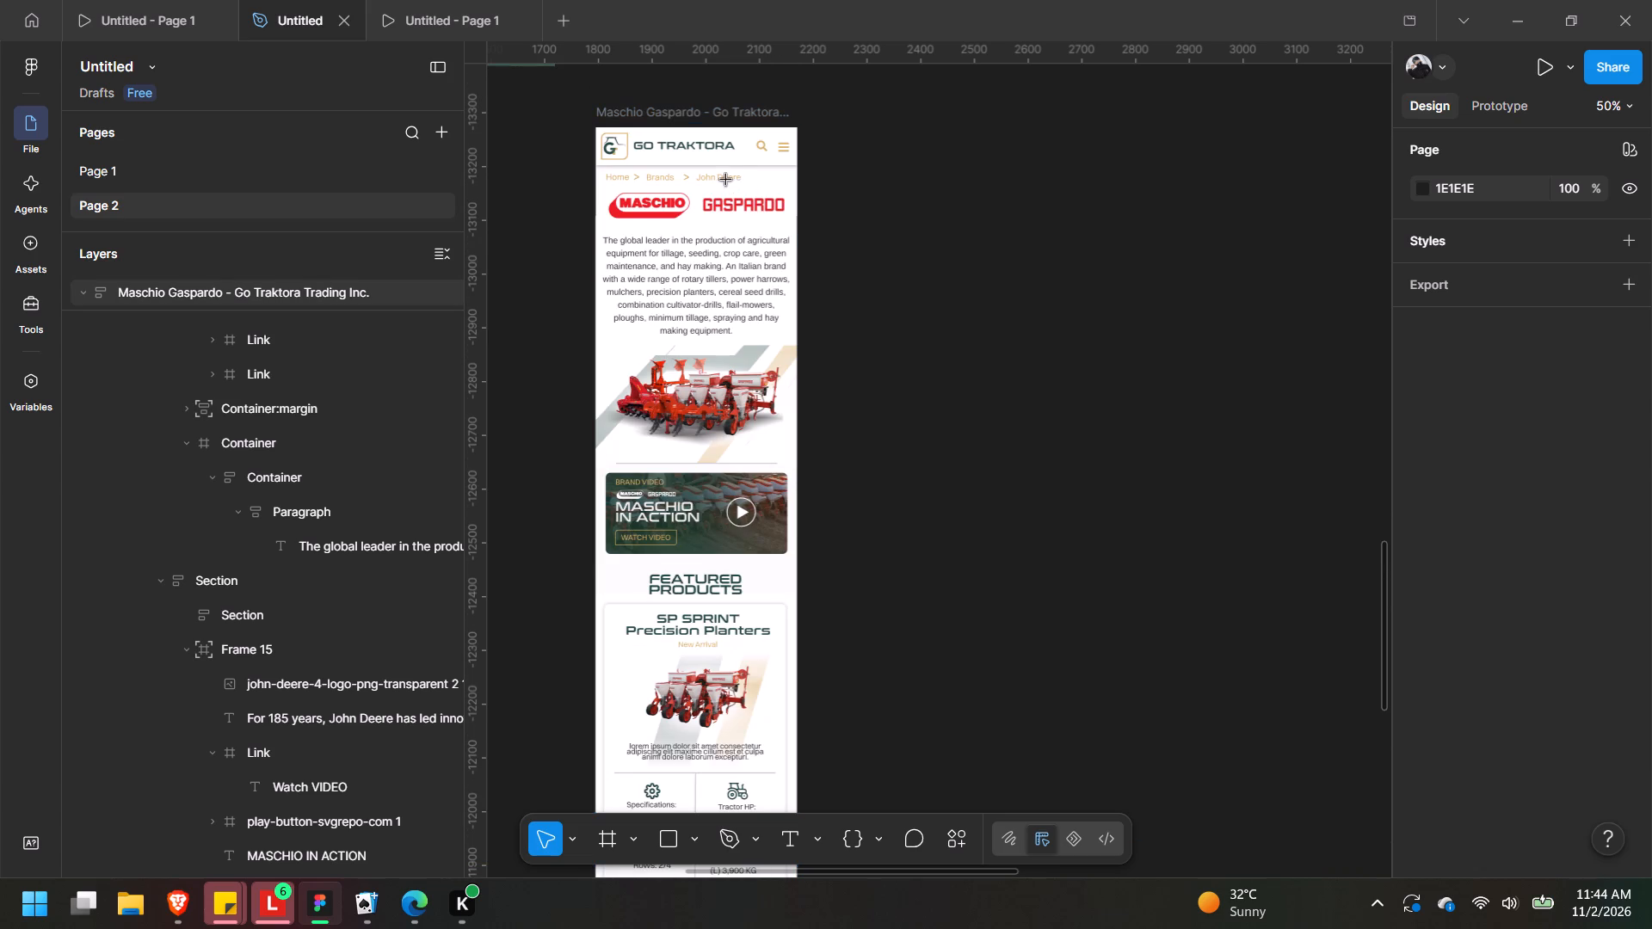
pyautogui.press('t')
pyautogui.click(719, 177)
pyautogui.hotkey('ctrl', 'a')
pyautogui.write('Maschio Gaspardo')
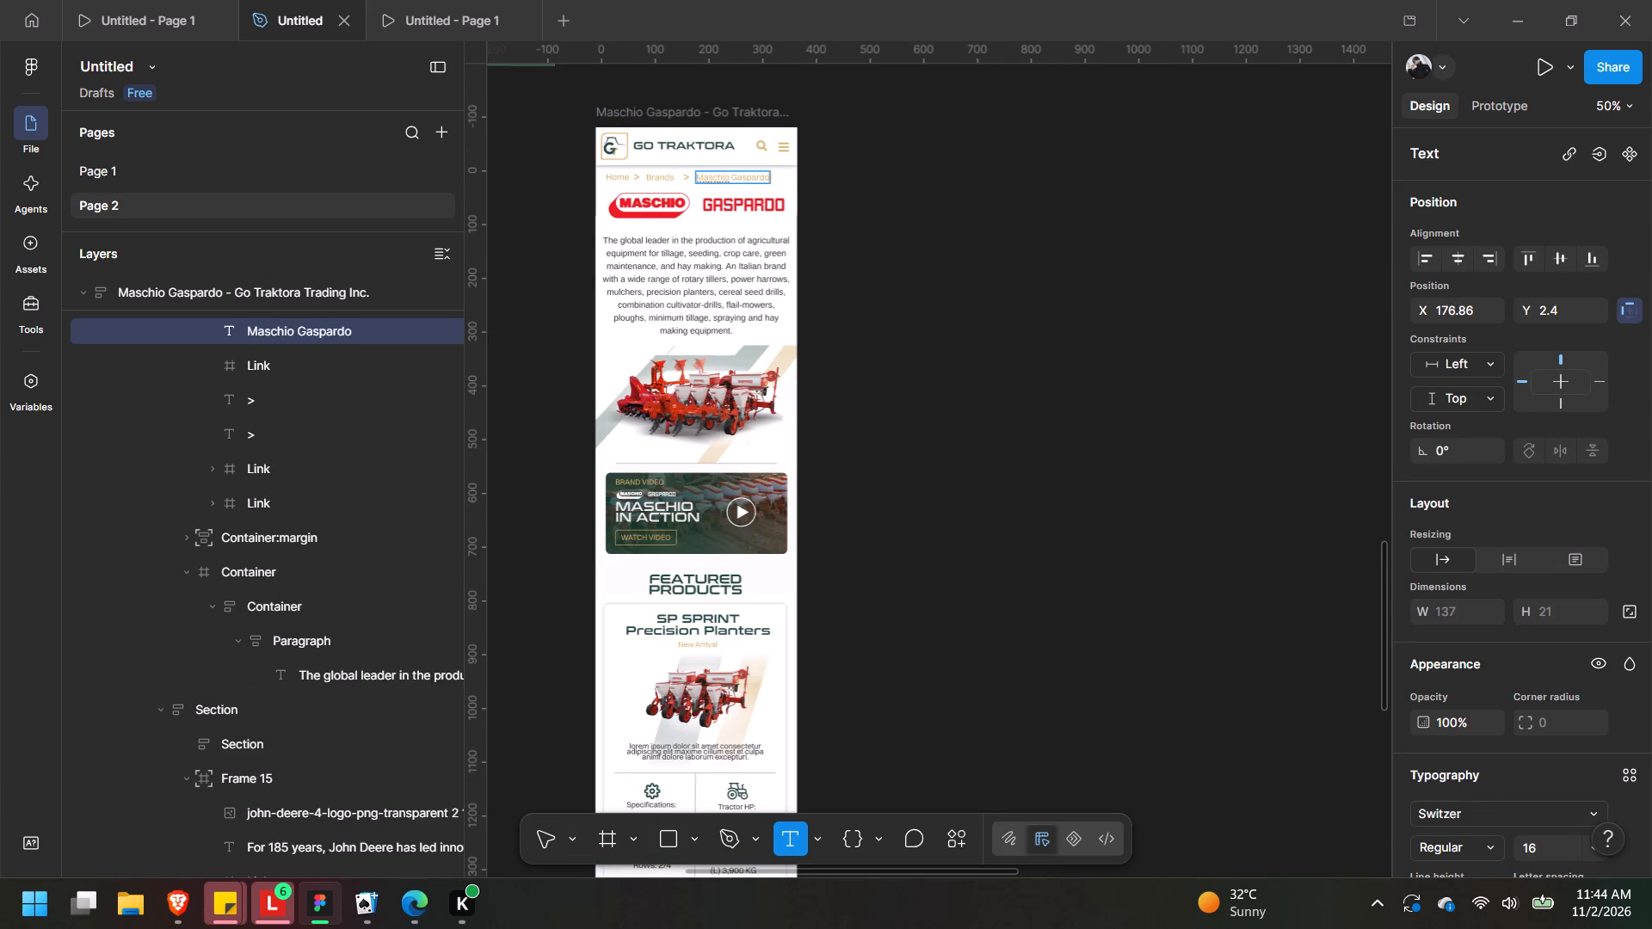
pyautogui.click(1158, 497)
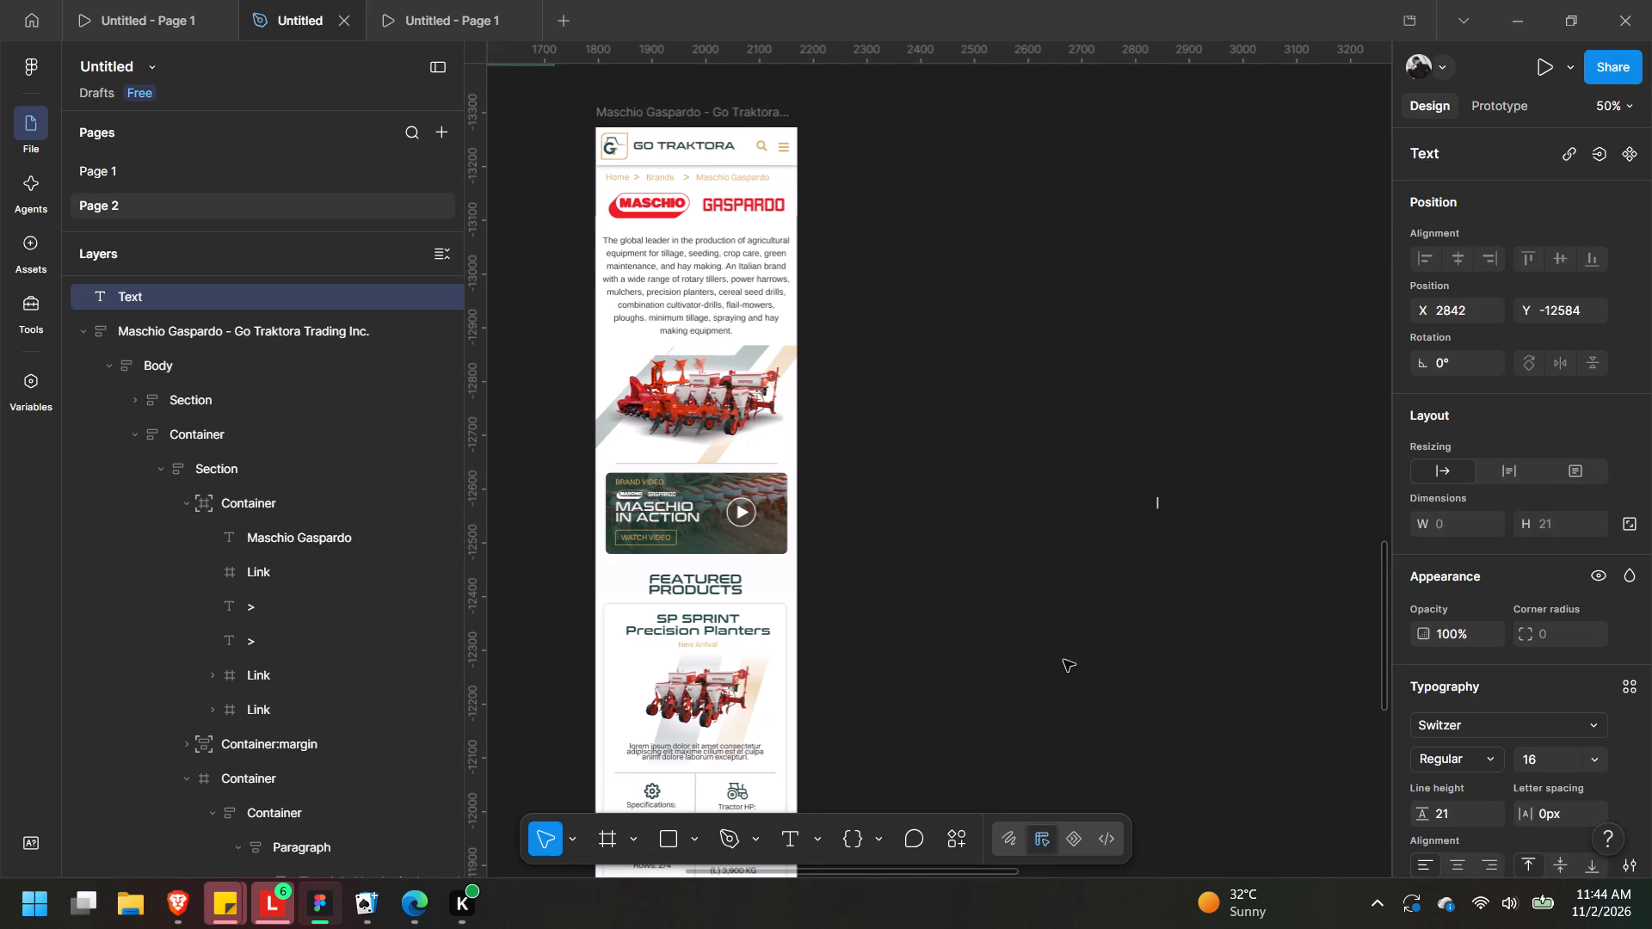
pyautogui.press('Escape')
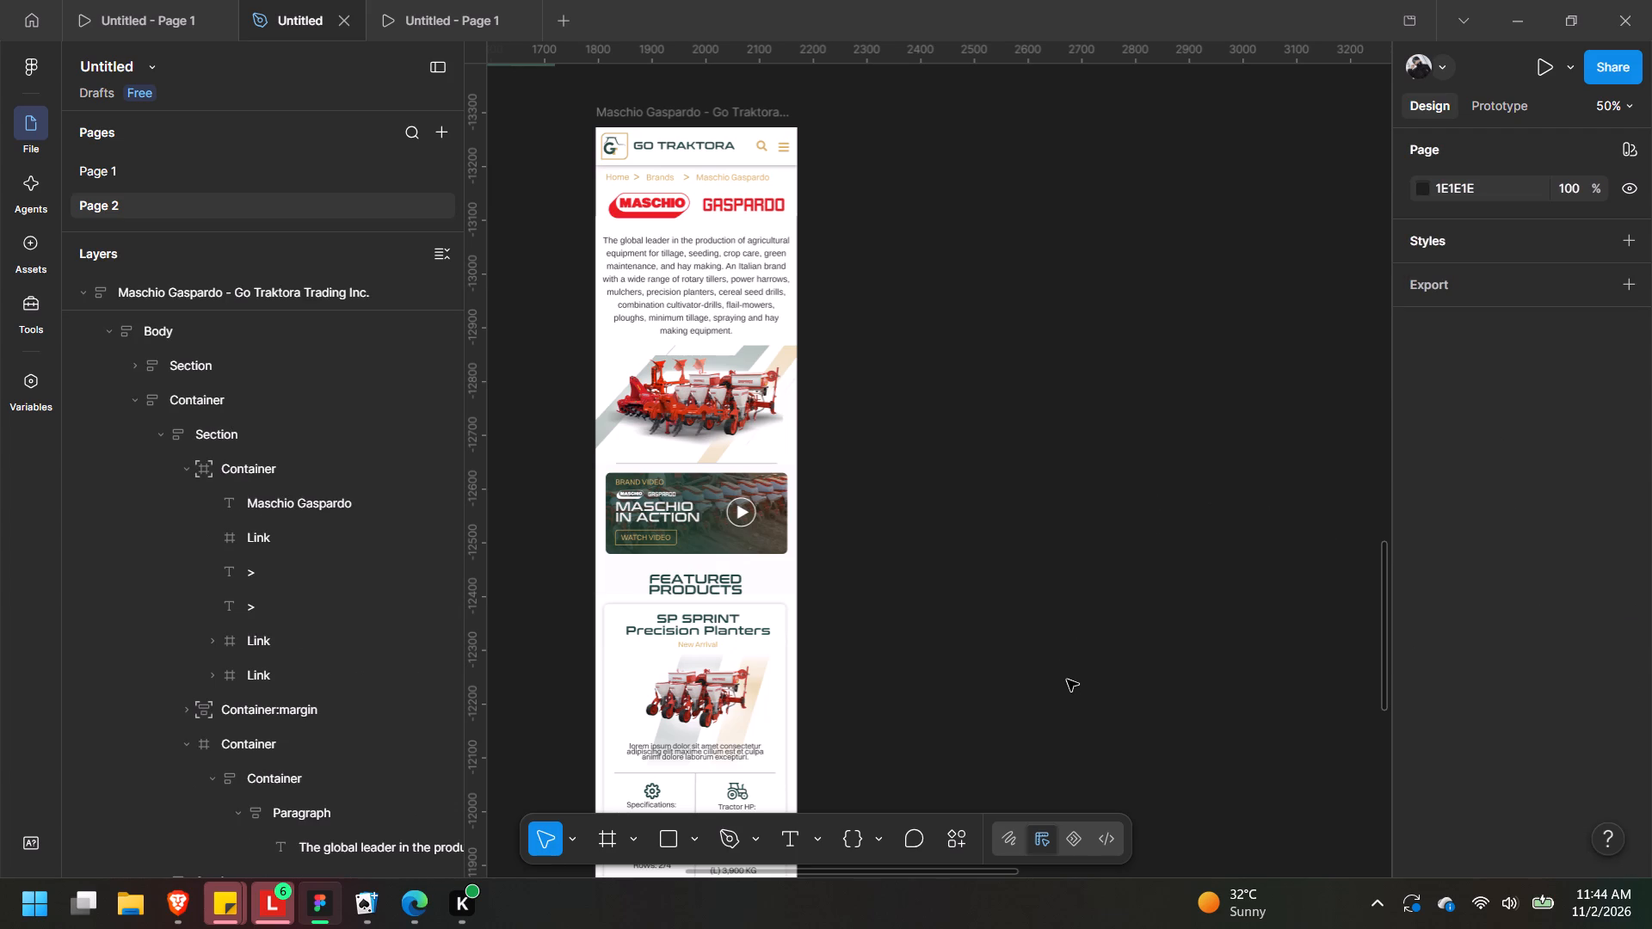
# Examine the Implements and Other Brands sections of the mobile page.
pyautogui.moveTo(823, 719); pyautogui.dragTo(1006, 241, button='middle')
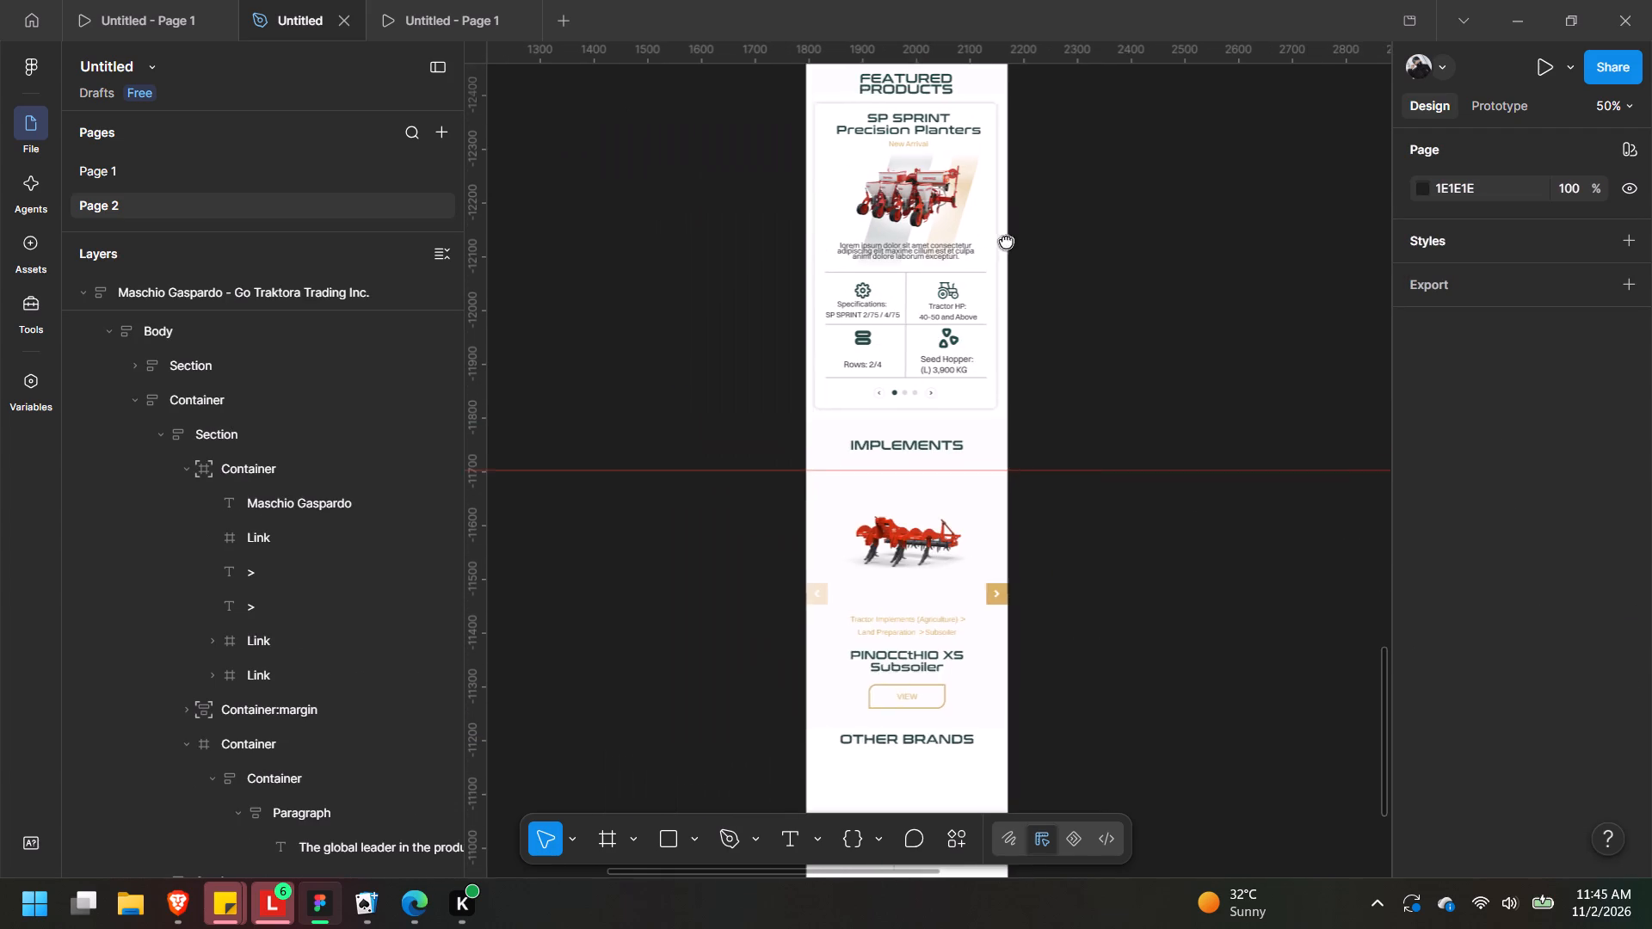
pyautogui.moveTo(1006, 241); pyautogui.dragTo(938, 291, button='middle')
pyautogui.moveTo(882, 622); pyautogui.dragTo(765, 337, button='middle')
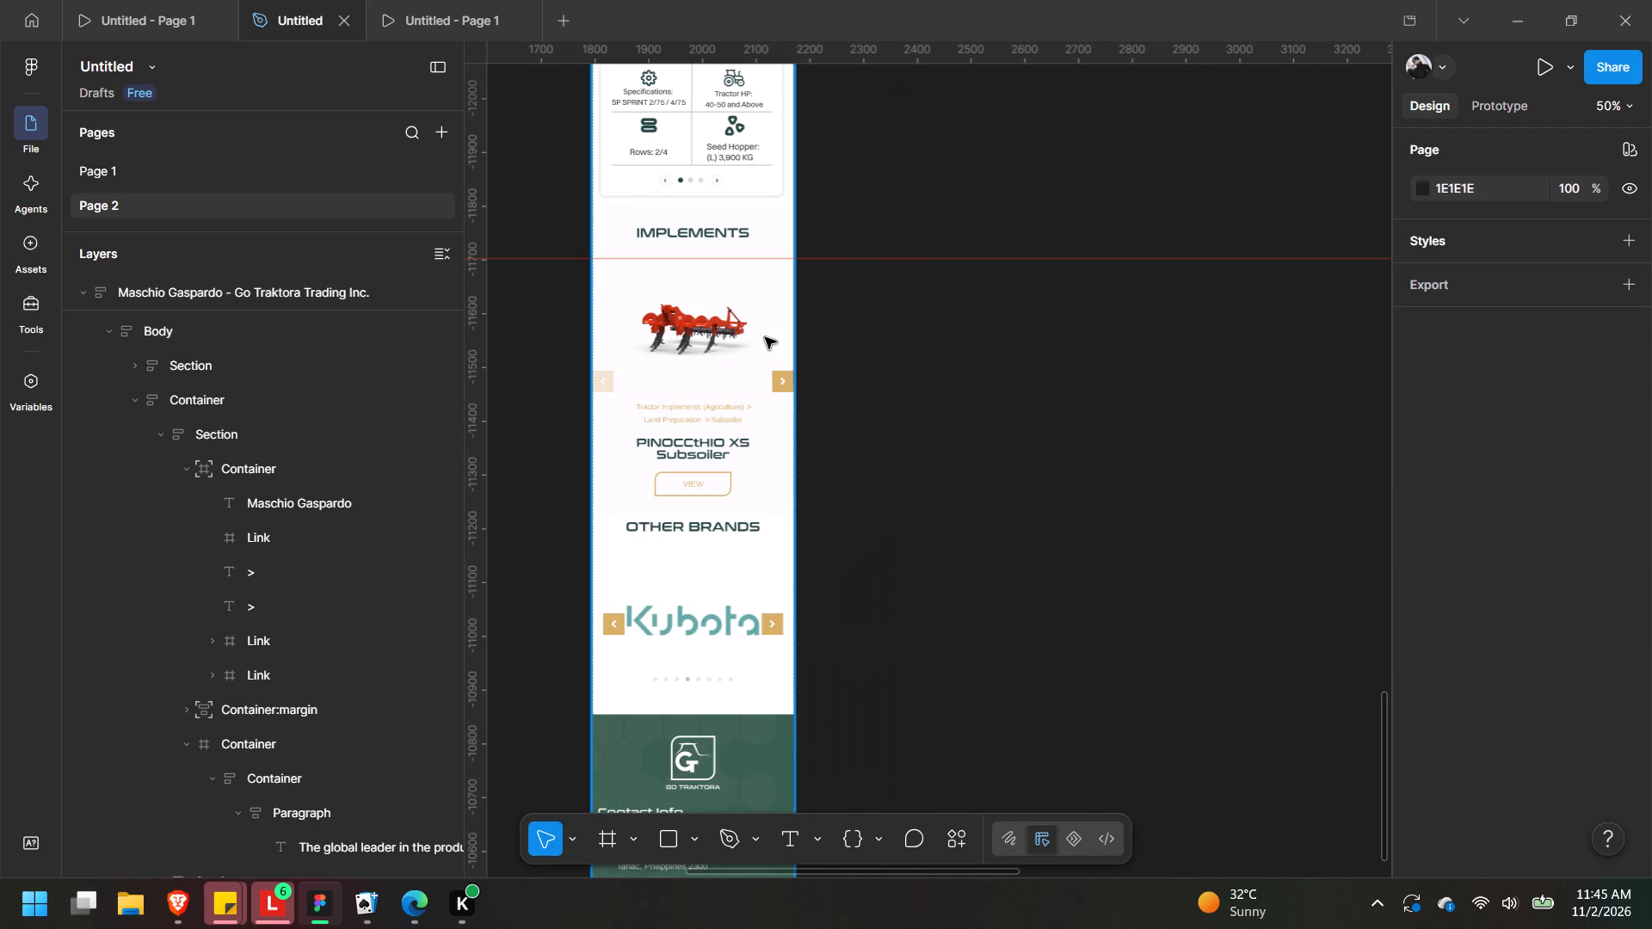